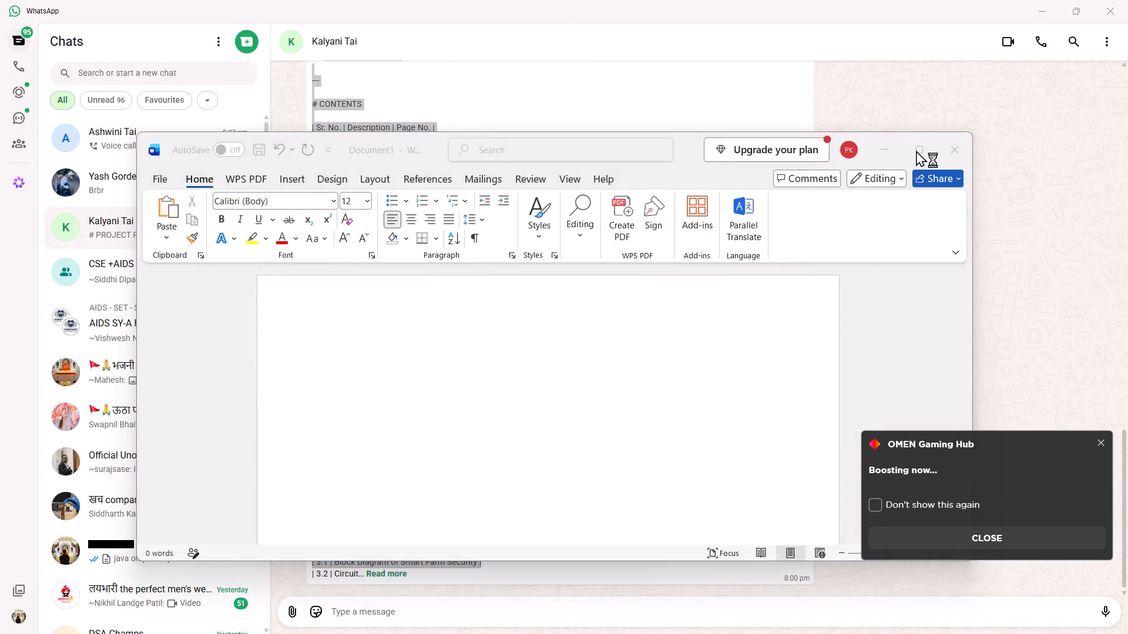
left_click(916, 150)
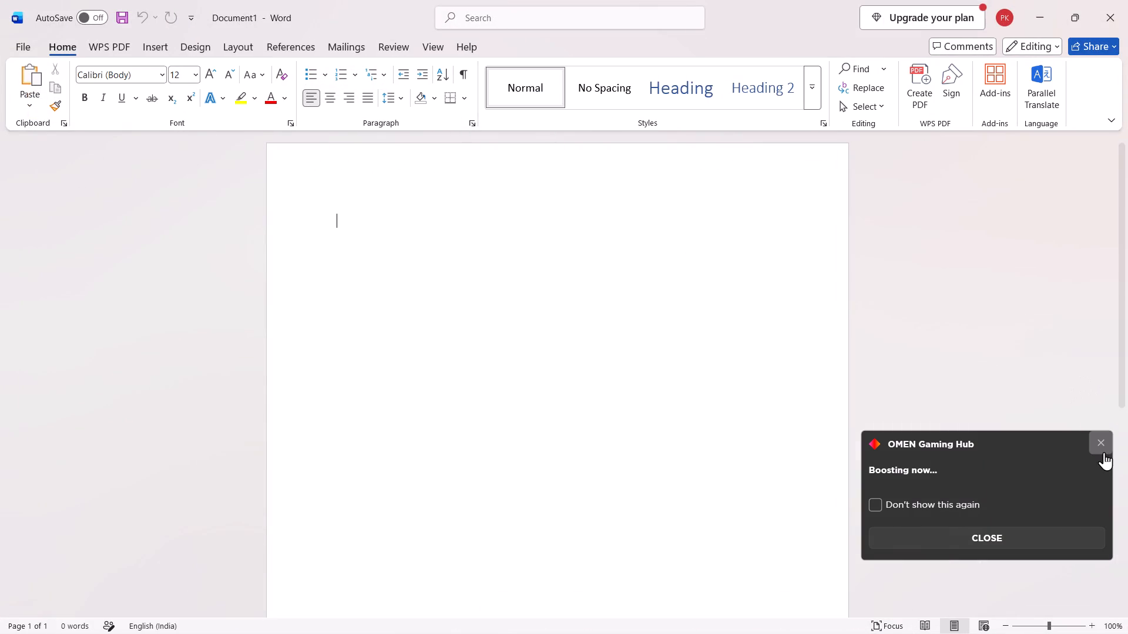
left_click(1103, 451)
Paste the project report text copied from the WhatsApp chat into the blank document.
key("ctrl+v")
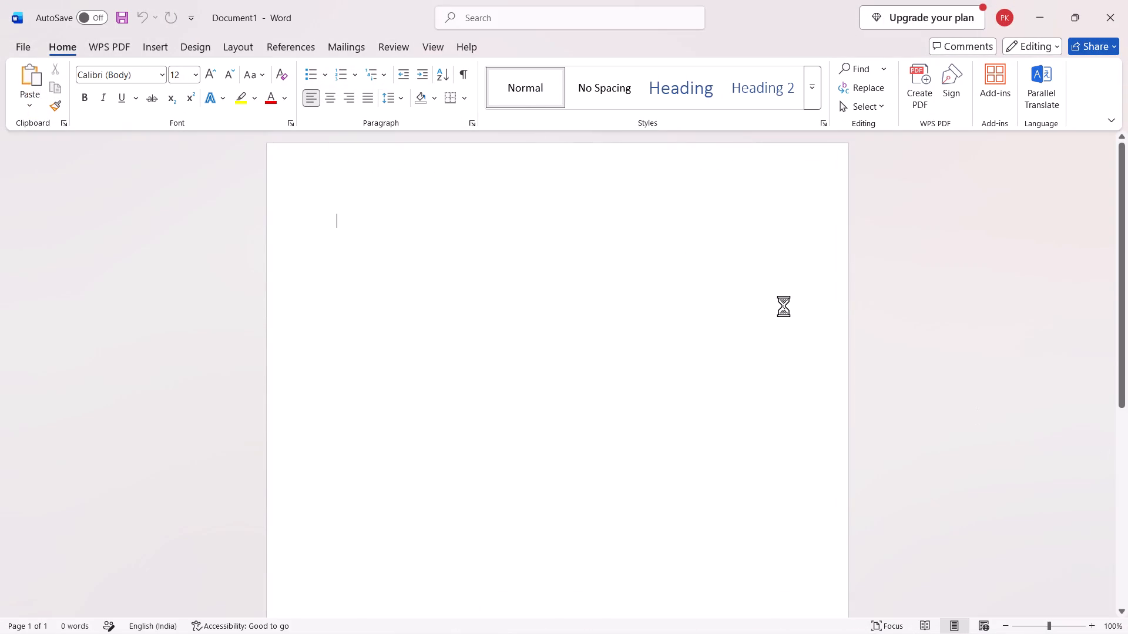
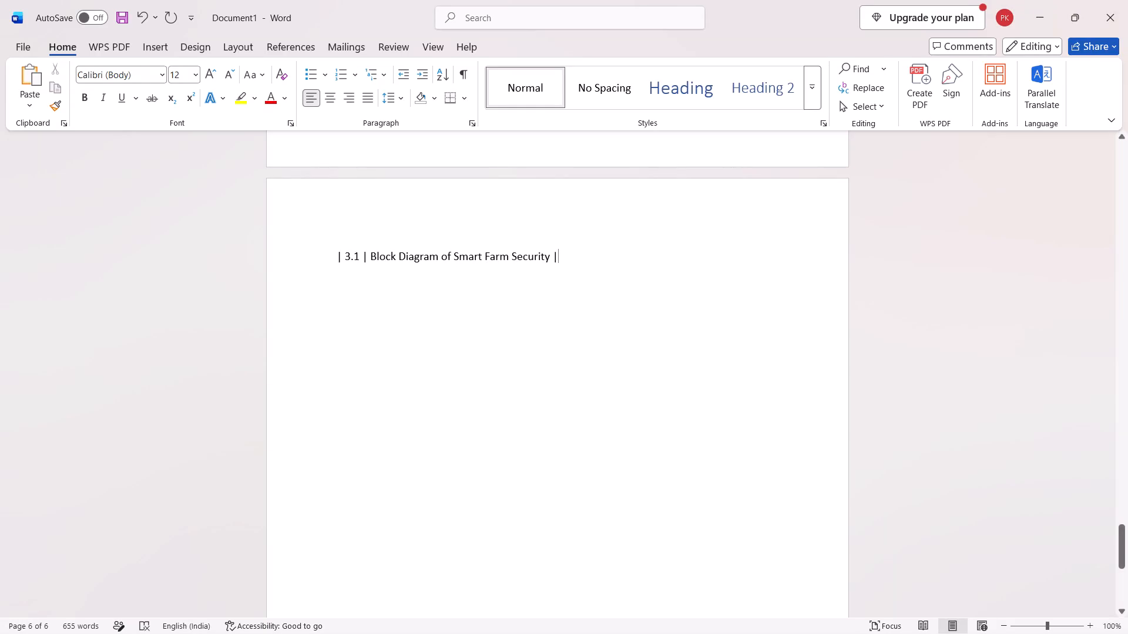
Paste the copied report text, ending with Chapter 3's System Overview section, on a new line below the "Block Diagram of Smart Farm Security" entry.
key("Return")
key("ctrl+v")
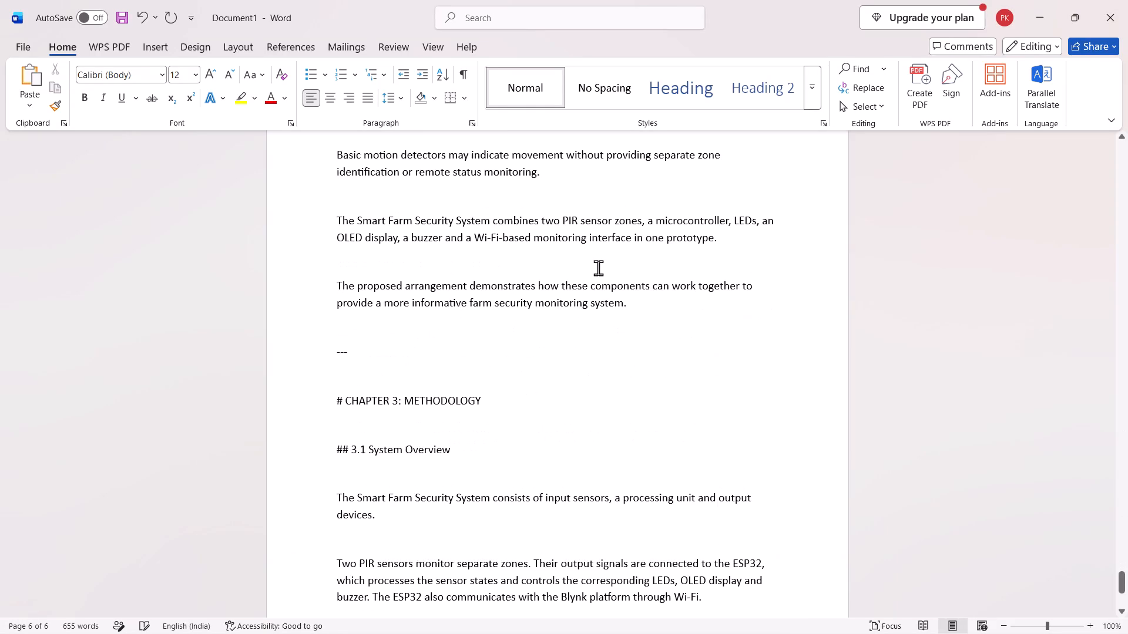
scroll(659, 444, "down", 7)
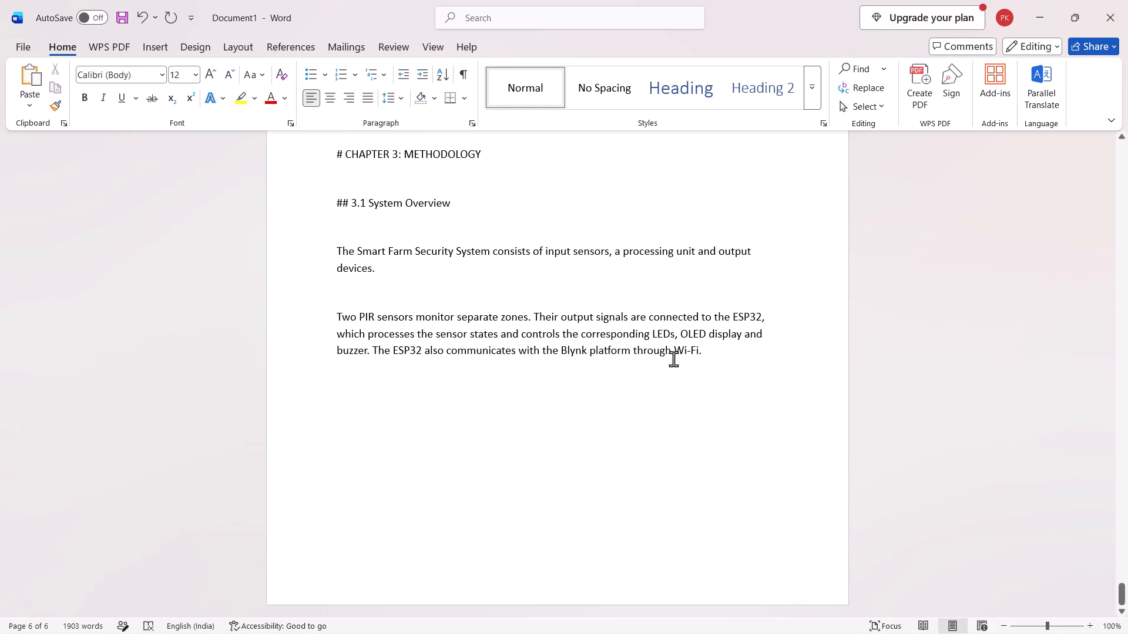
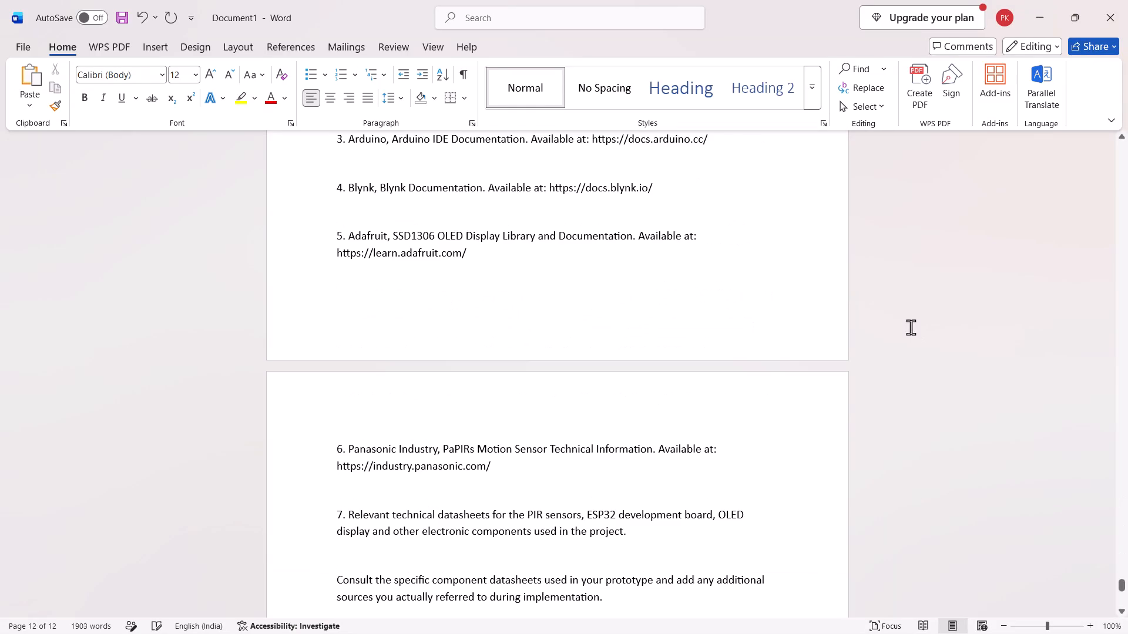
Look over the pages of the whole pasted report in a zoomed-out overview.
scroll(578, 296, "up", 1)
scroll(578, 296, "down", 1, "ctrl")
scroll(578, 296, "up", 1, "ctrl")
scroll(578, 296, "down", 1, "ctrl")
scroll(578, 296, "up", 1, "ctrl")
scroll(578, 296, "down", 1, "ctrl")
scroll(578, 296, "up", 1, "ctrl")
scroll(578, 296, "down", 1, "ctrl")
scroll(578, 296, "up", 1, "ctrl")
scroll(578, 296, "down", 1, "ctrl")
scroll(578, 296, "up", 1, "ctrl")
scroll(578, 296, "down", 1, "ctrl")
scroll(578, 296, "up", 1, "ctrl")
scroll(578, 296, "down", 3, "ctrl")
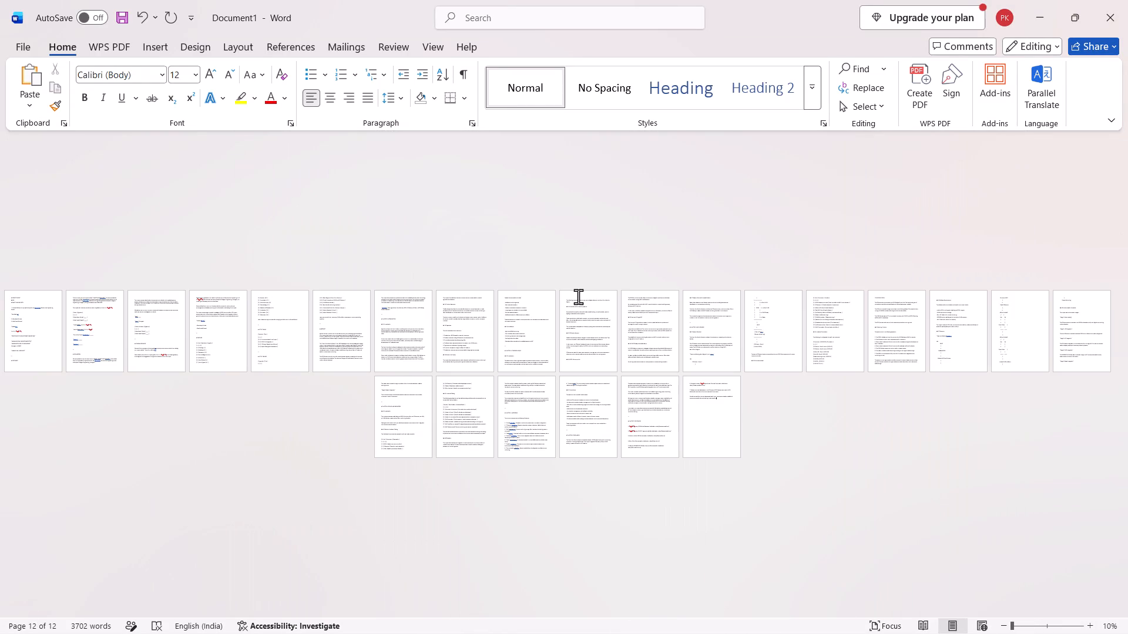
scroll(578, 296, "down", 3, "ctrl")
Set the font of the entire document to Times New Roman.
scroll(578, 296, "up", 5, "ctrl")
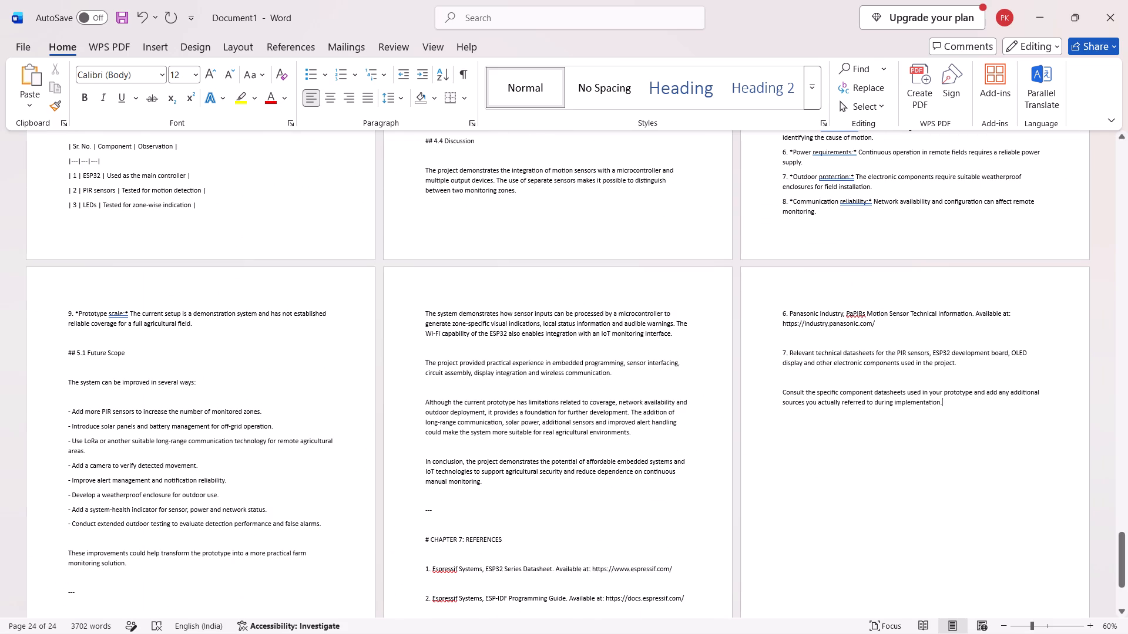
scroll(519, 265, "up", 18)
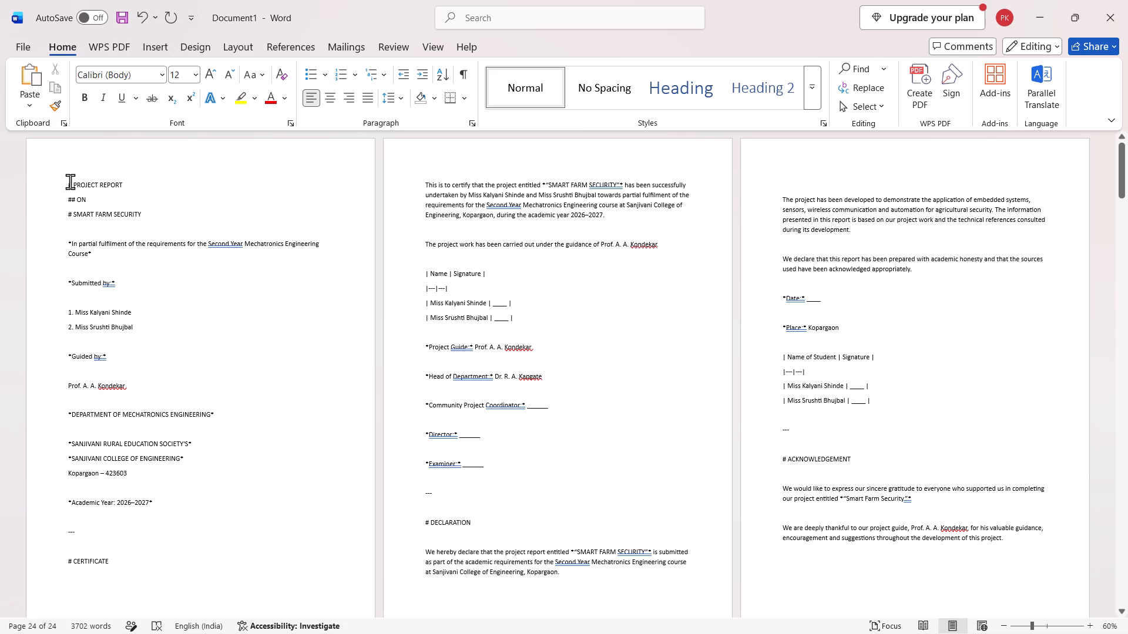
left_click(112, 241)
key("ctrl+a")
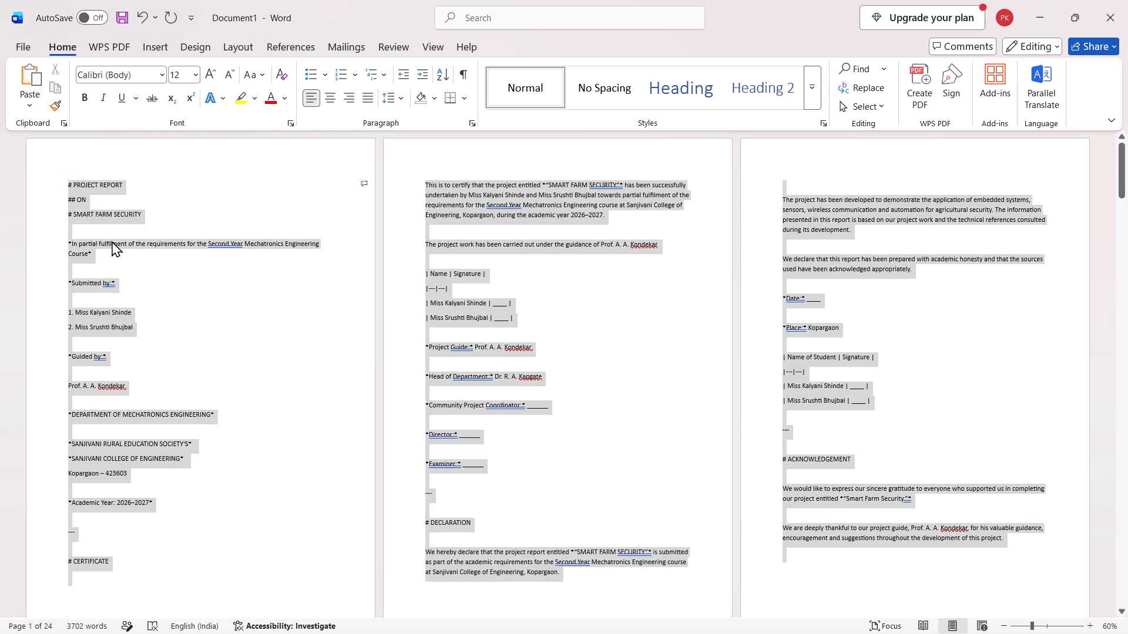
left_click(145, 69)
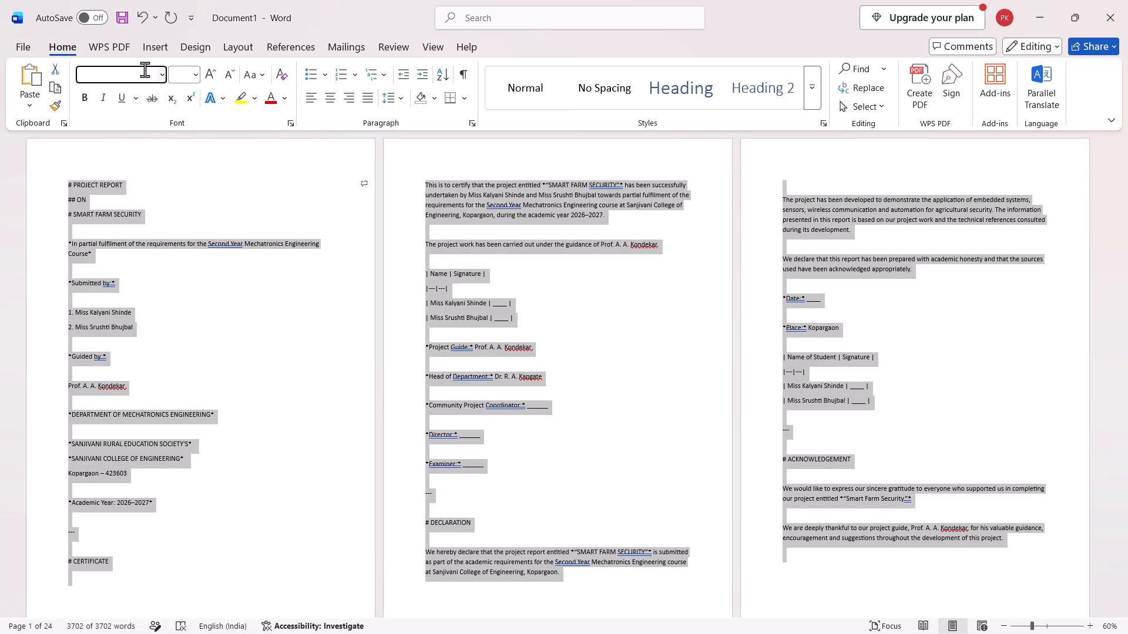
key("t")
key("Return")
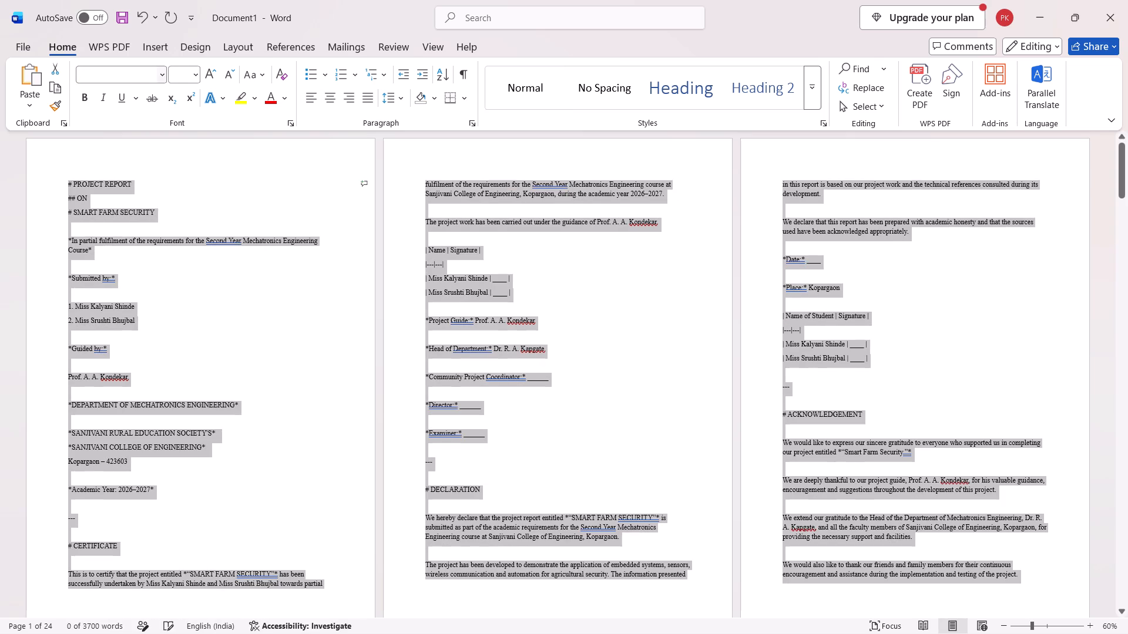
left_click(274, 326)
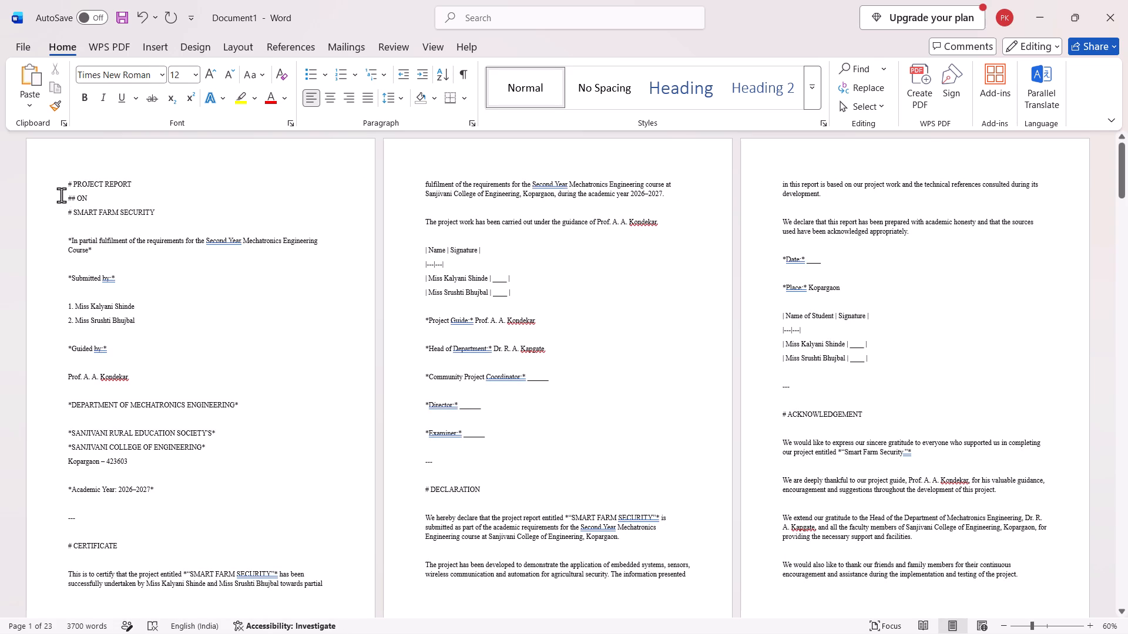
Remove the hash mark and space before "PROJECT REPORT" on the first page.
left_click(70, 181)
scroll(70, 181, "up", 4, "ctrl")
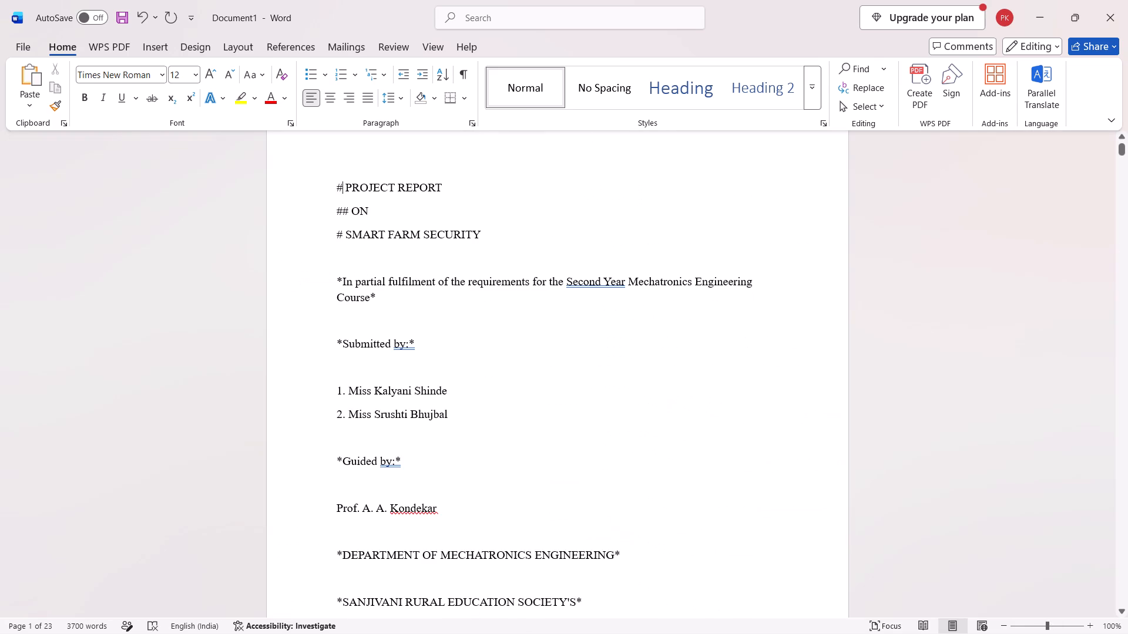
scroll(82, 177, "down", 1, "ctrl")
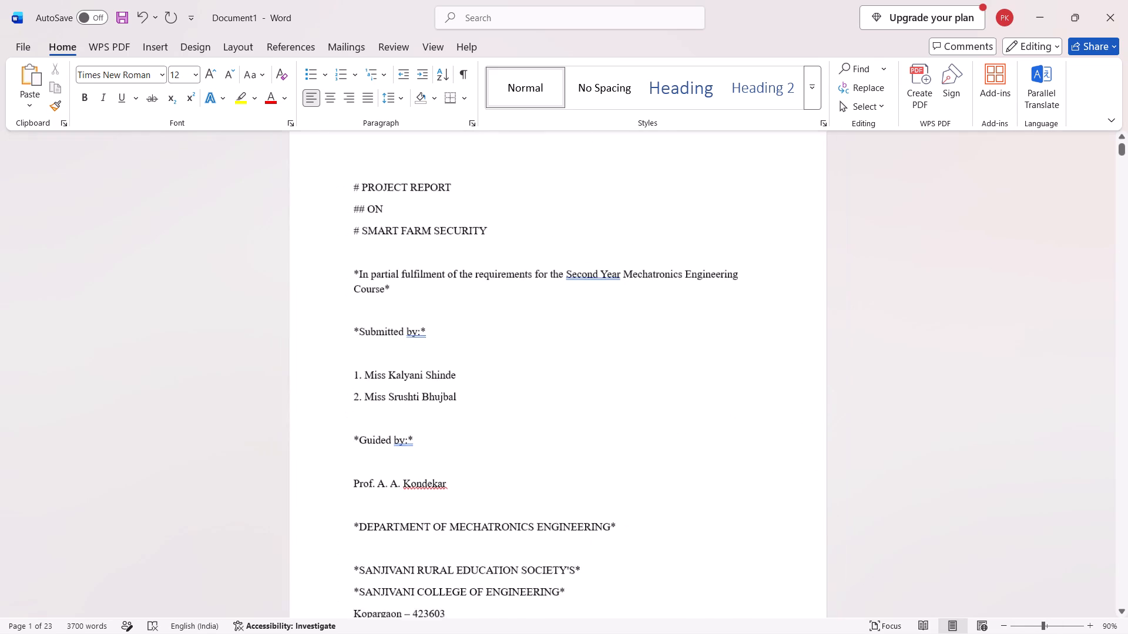
scroll(82, 177, "down", 1, "ctrl")
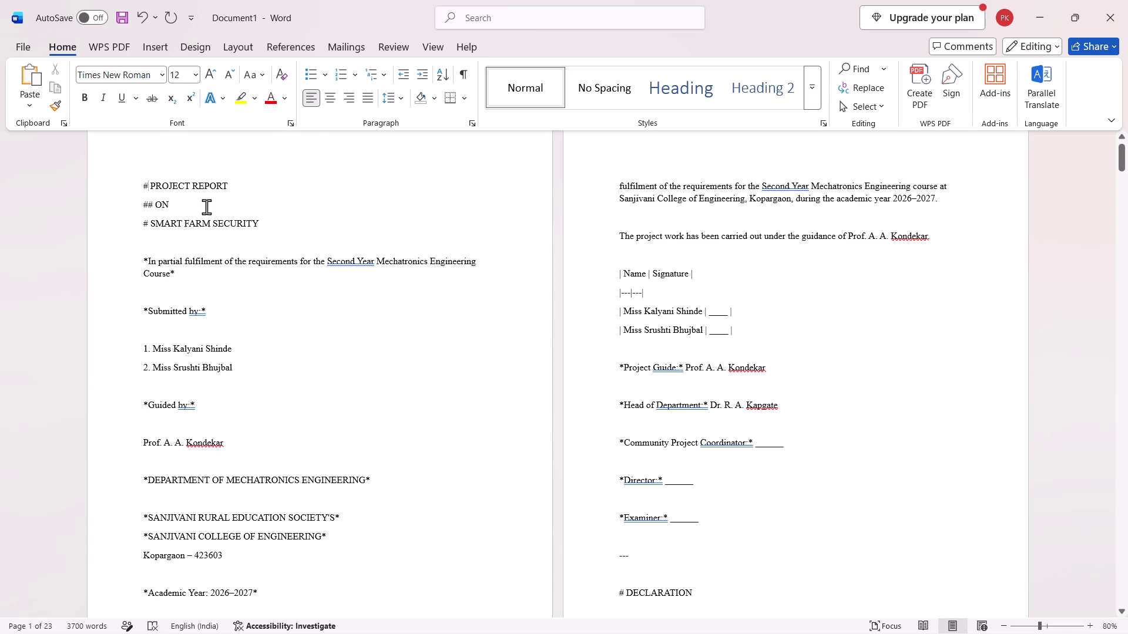
key("Right")
key("BackSpace")
key("BackSpace")
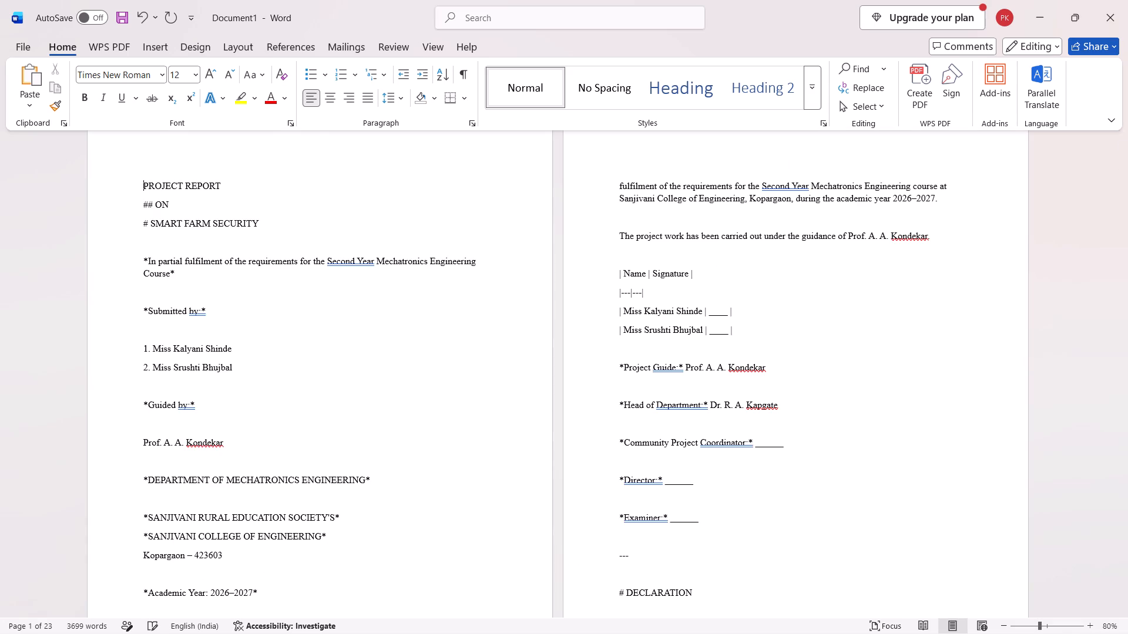
Remove the hash marks before "ON" and join it to the first line so it reads "PROJECT REPORT ON".
key("Down")
key("Right")
key("Right")
key("Right")
key("BackSpace")
key("BackSpace")
key("BackSpace")
key("BackSpace")
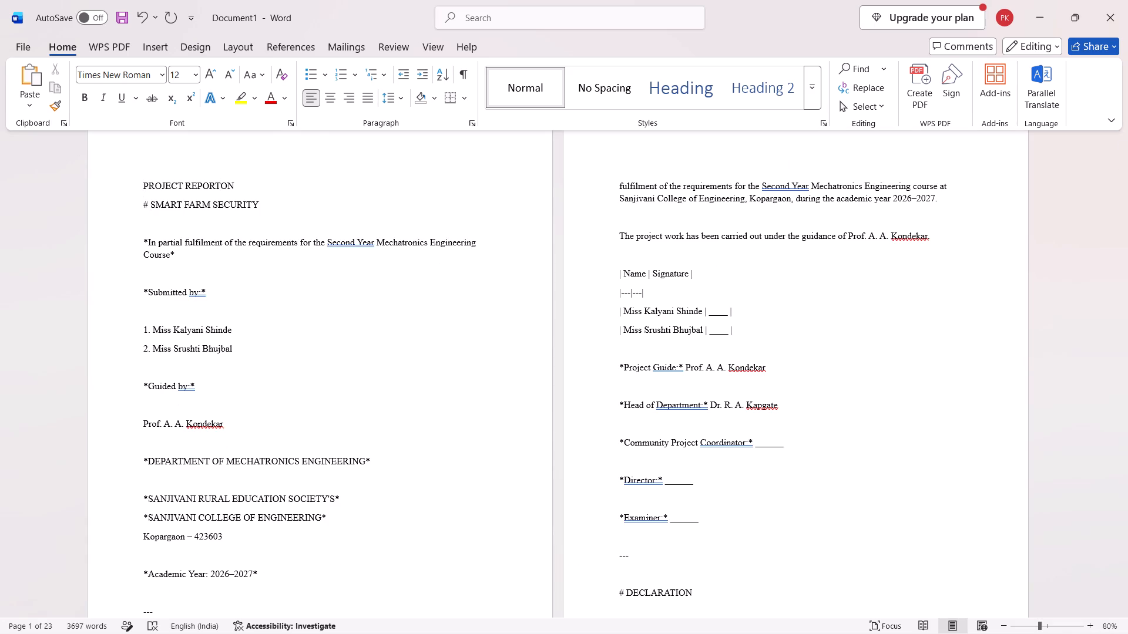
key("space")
Remove the hash mark before "SMART FARM SECURITY" and join it to the title line, separated by a space.
key("Down")
key("Left")
key("Left")
key("Left")
key("Left")
key("Left")
key("Left")
key("Left")
key("Left")
key("Left")
key("Left")
key("Left")
key("Left")
key("Left")
key("BackSpace")
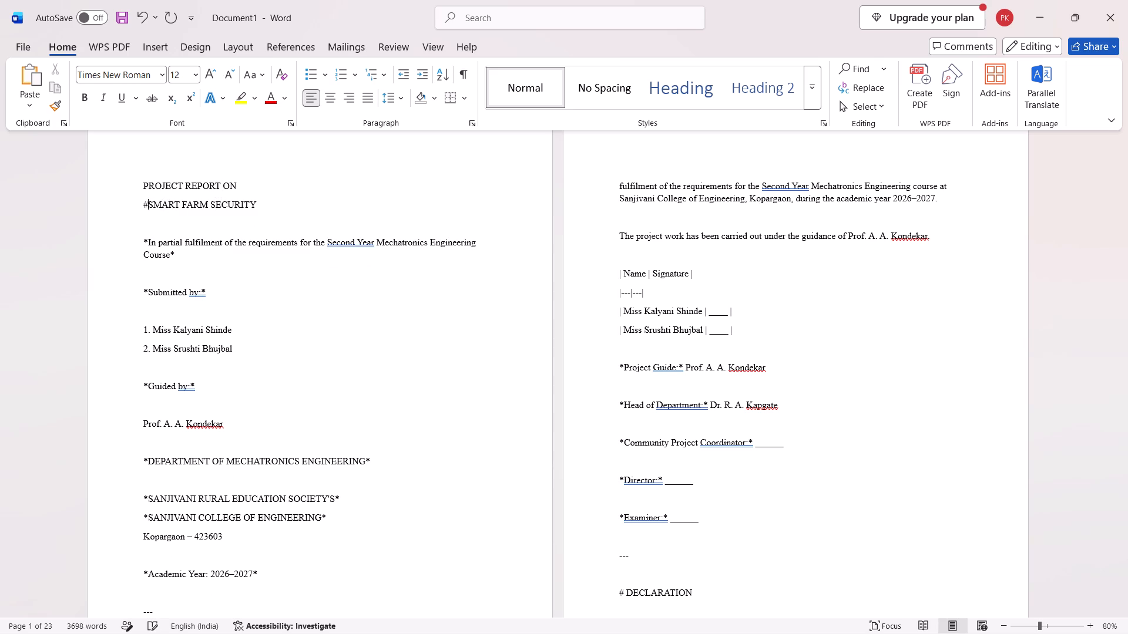
key("BackSpace")
key("BackSpace")
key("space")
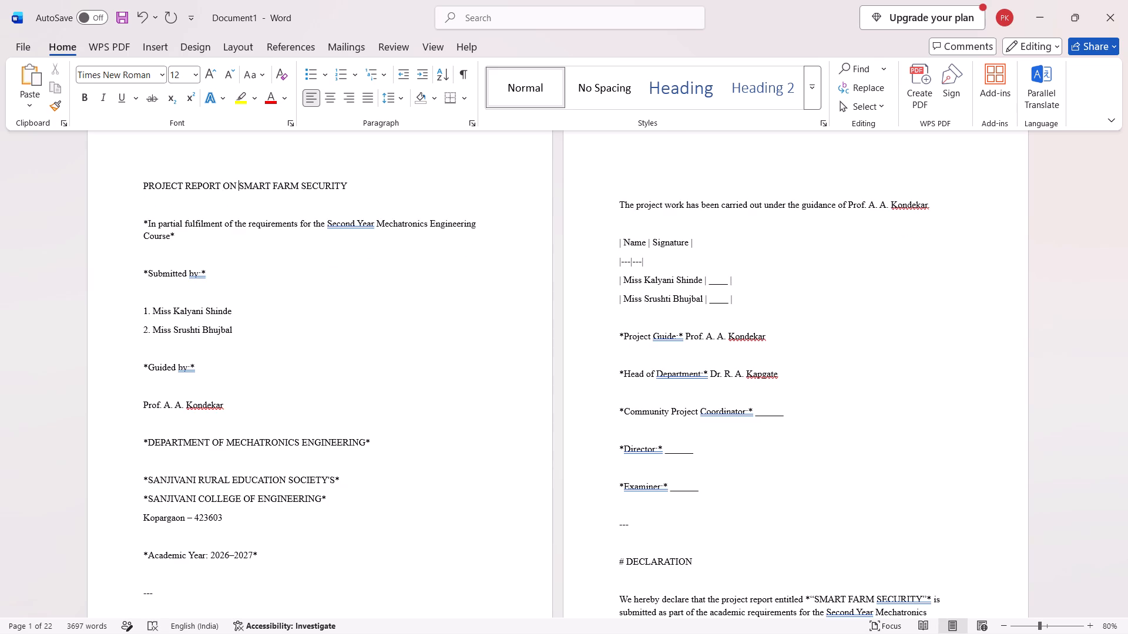
Delete the asterisks around the "In partial fulfilment" paragraph and the blank line above it.
left_click(147, 224)
key("BackSpace")
key("BackSpace")
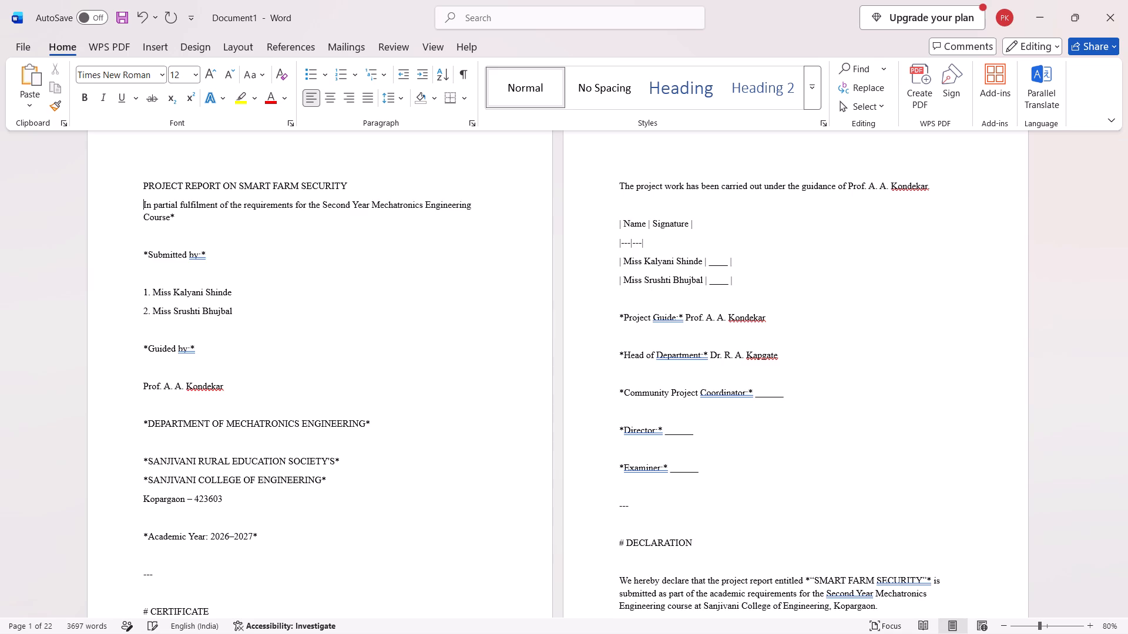
left_click(199, 221)
key("BackSpace")
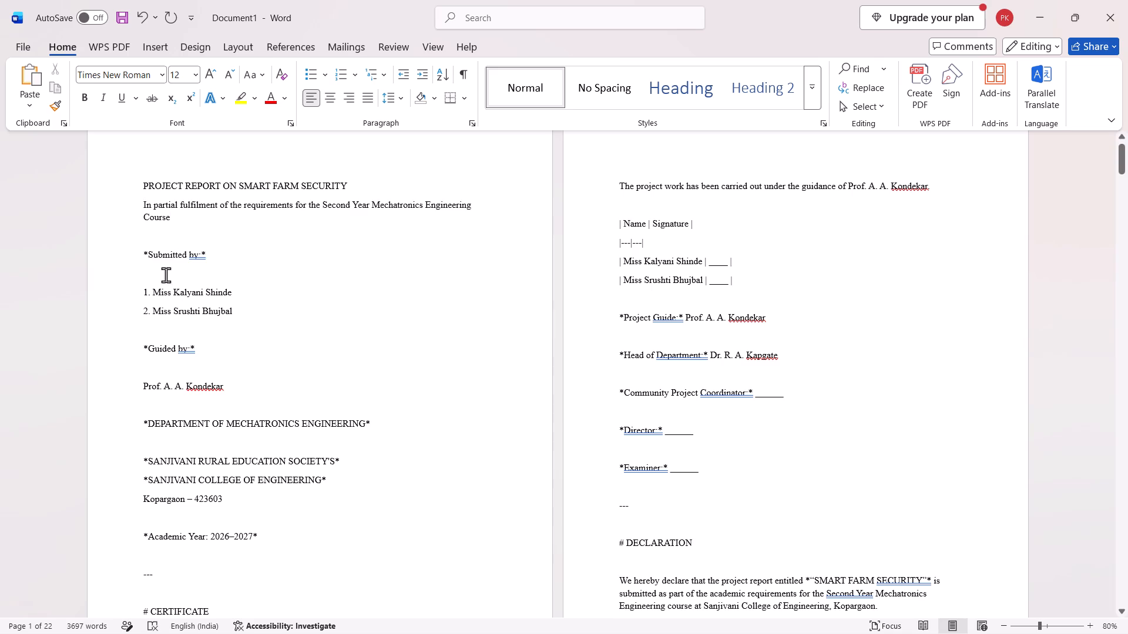
Delete the asterisk after "Submitted by:" and the blank line between it and the first student's name.
left_click(223, 258)
key("BackSpace")
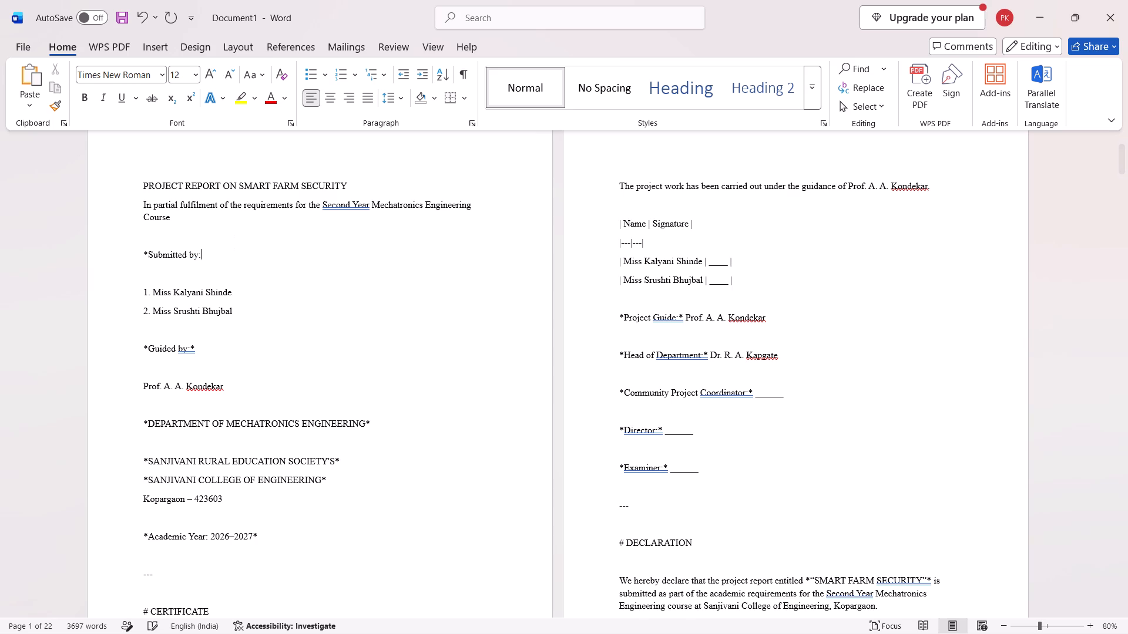
left_click(140, 291)
key("BackSpace")
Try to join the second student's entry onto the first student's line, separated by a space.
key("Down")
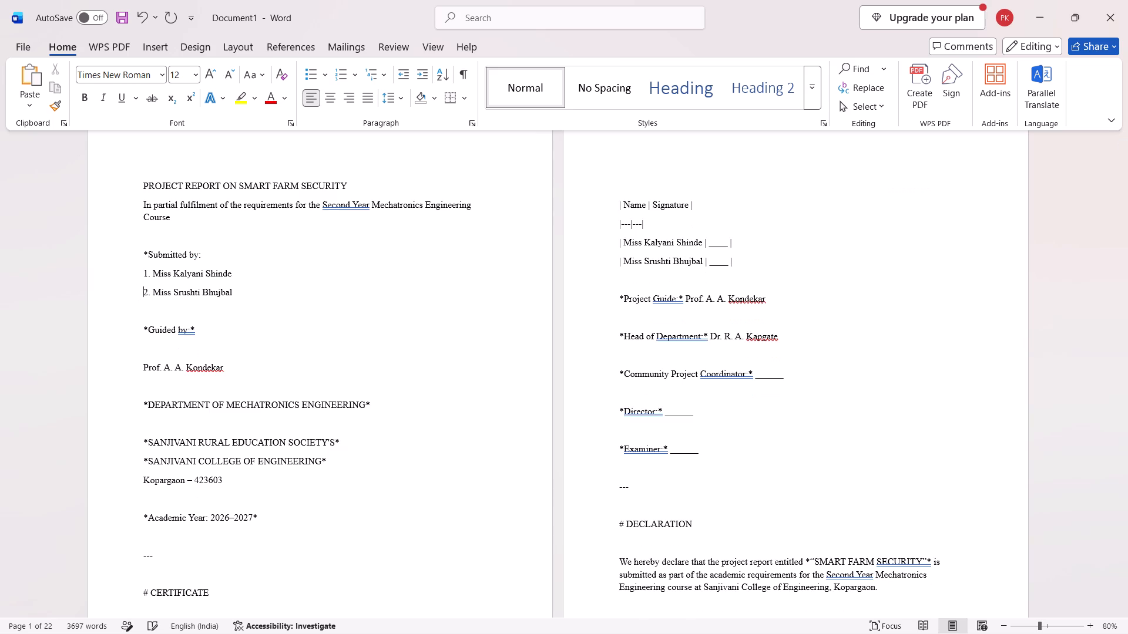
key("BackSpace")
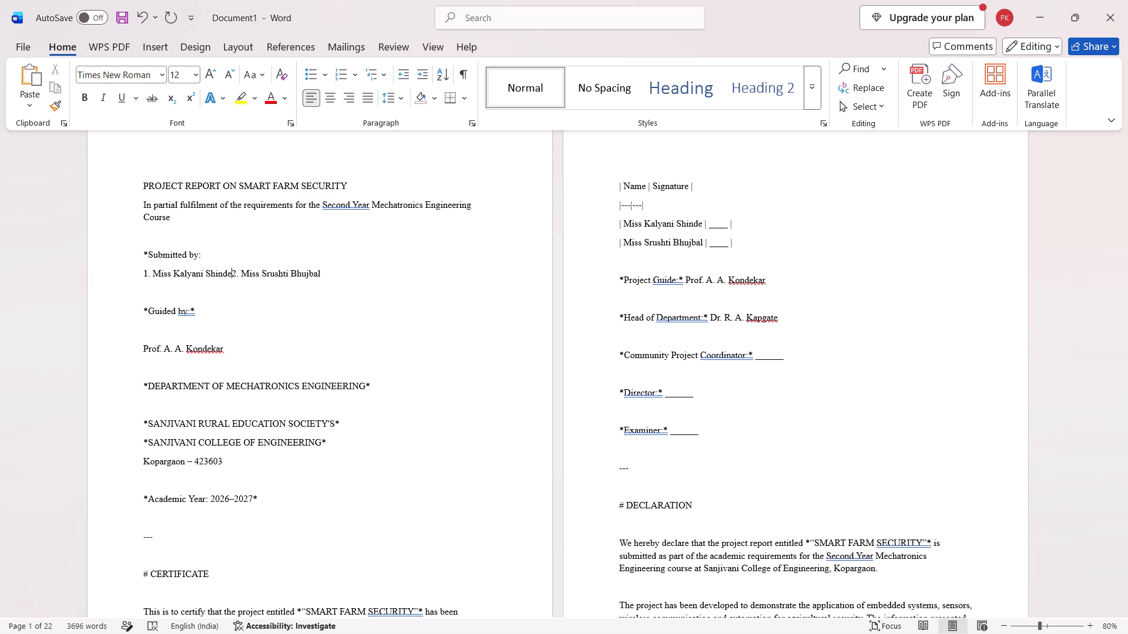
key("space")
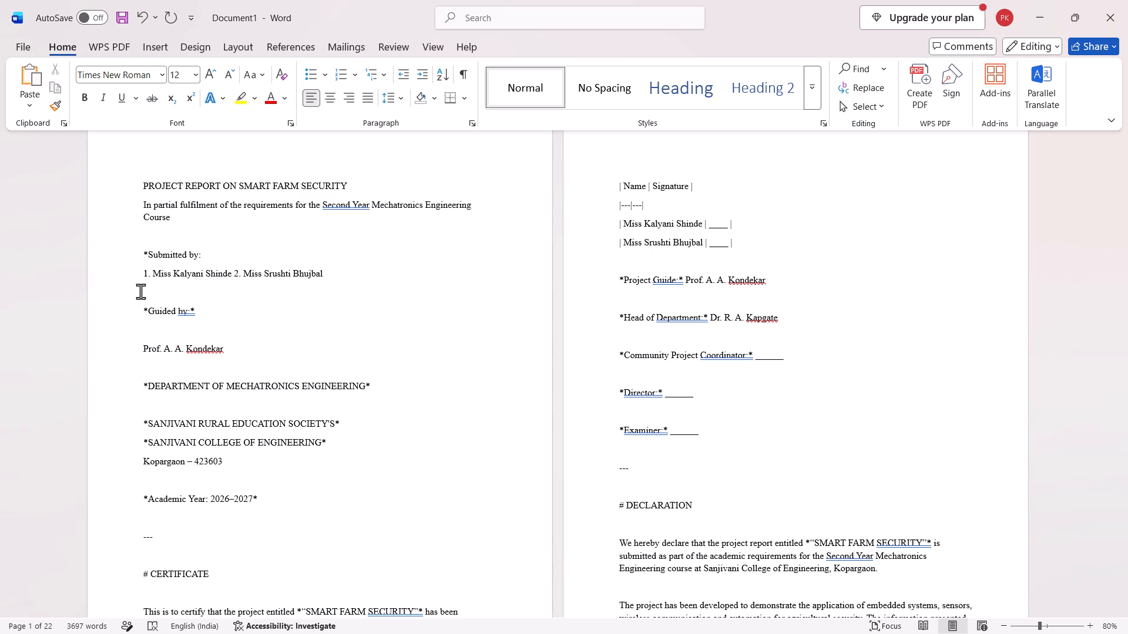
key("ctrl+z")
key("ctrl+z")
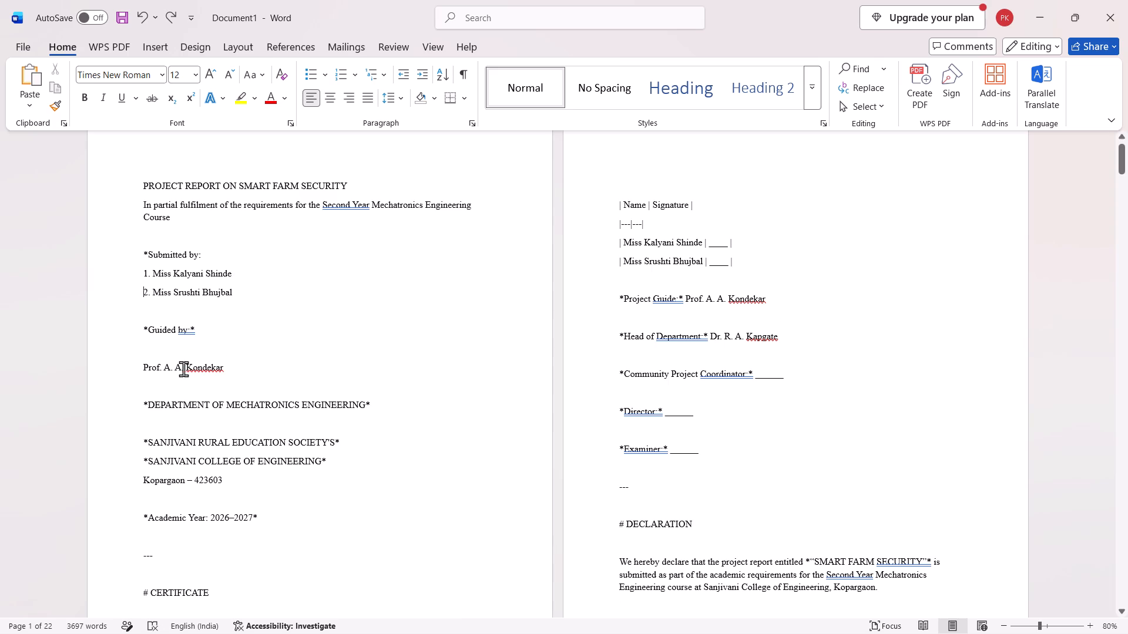
Delete the blank line between "Guided by:" and the project guide's name on the first page.
left_click(139, 369)
key("BackSpace")
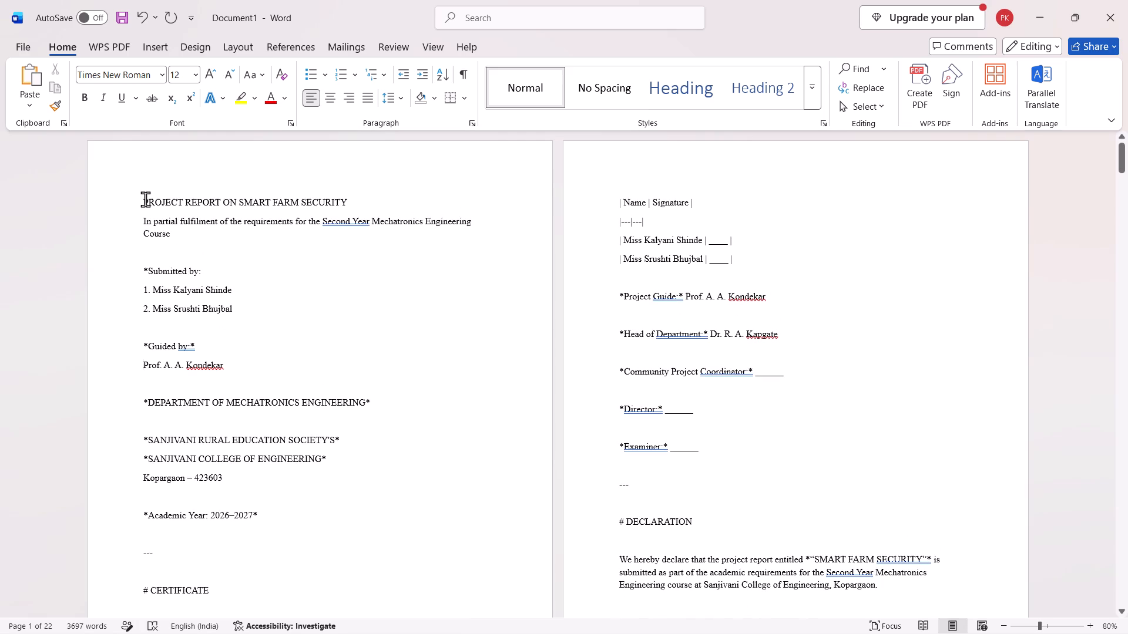
Centre-align the report title line and the "In partial fulfilment" paragraph below it.
left_click_drag(145, 199, 367, 188)
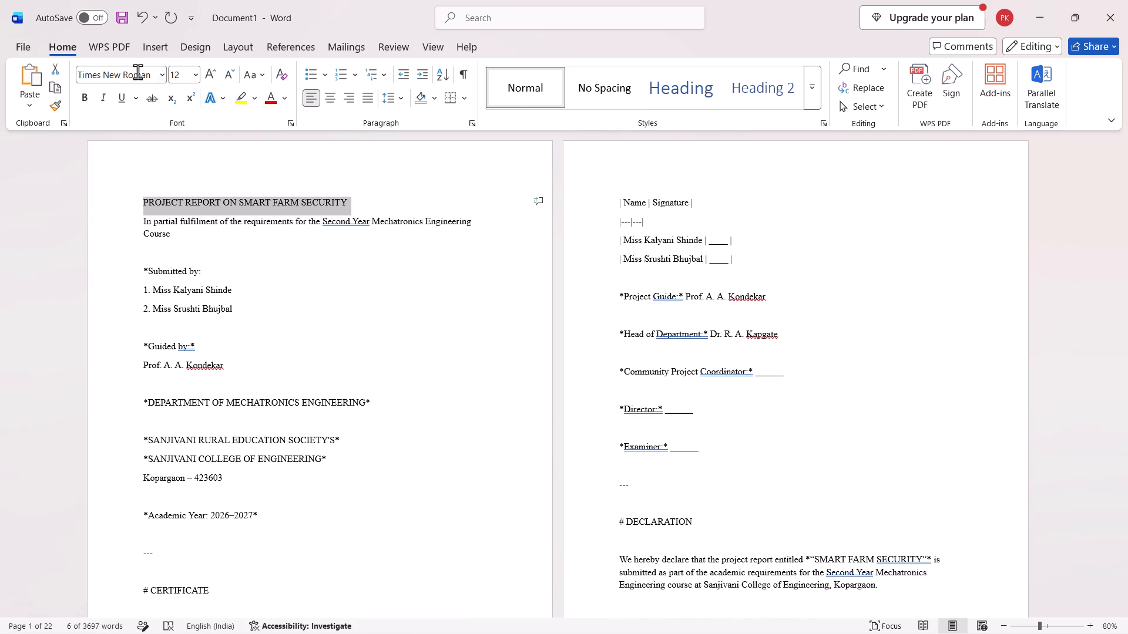
left_click(332, 103)
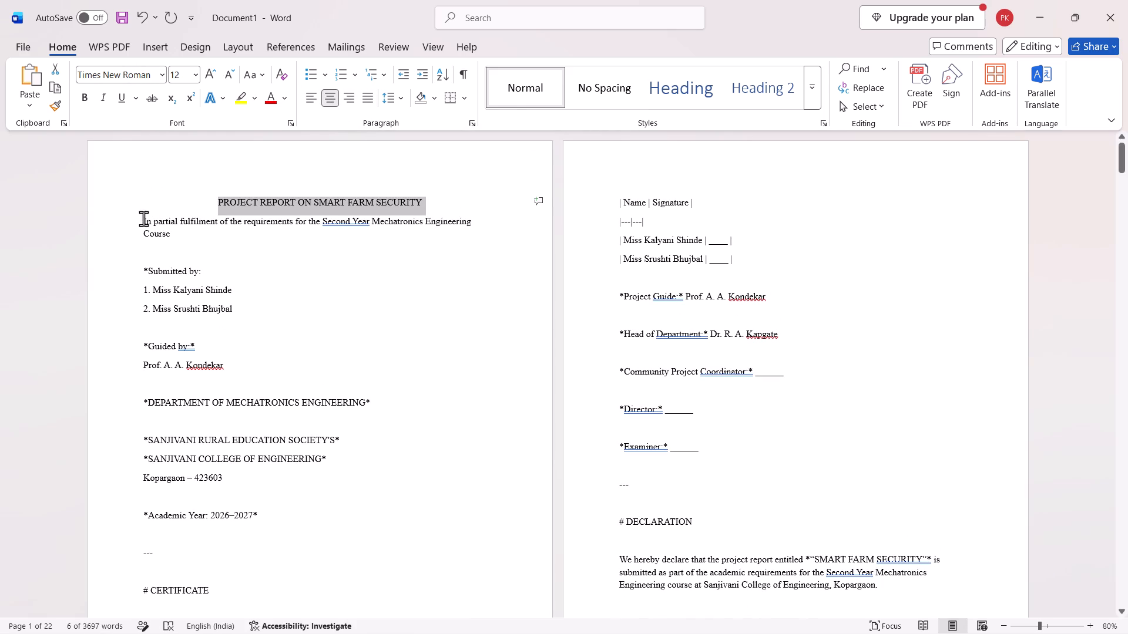
left_click_drag(143, 218, 180, 230)
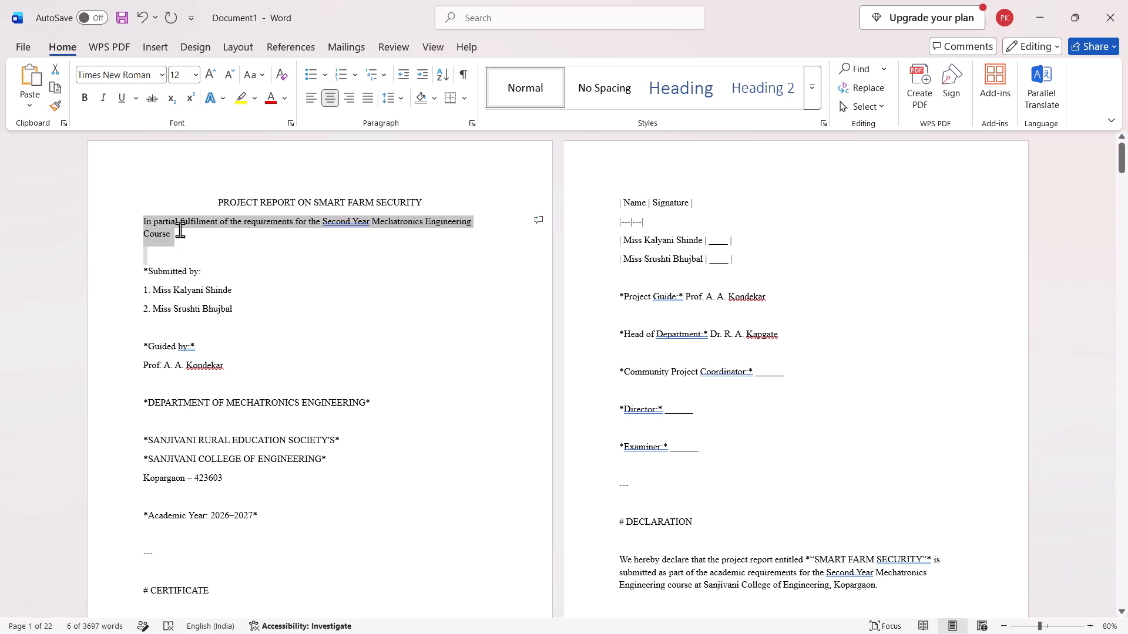
left_click_drag(180, 230, 178, 228)
left_click(331, 92)
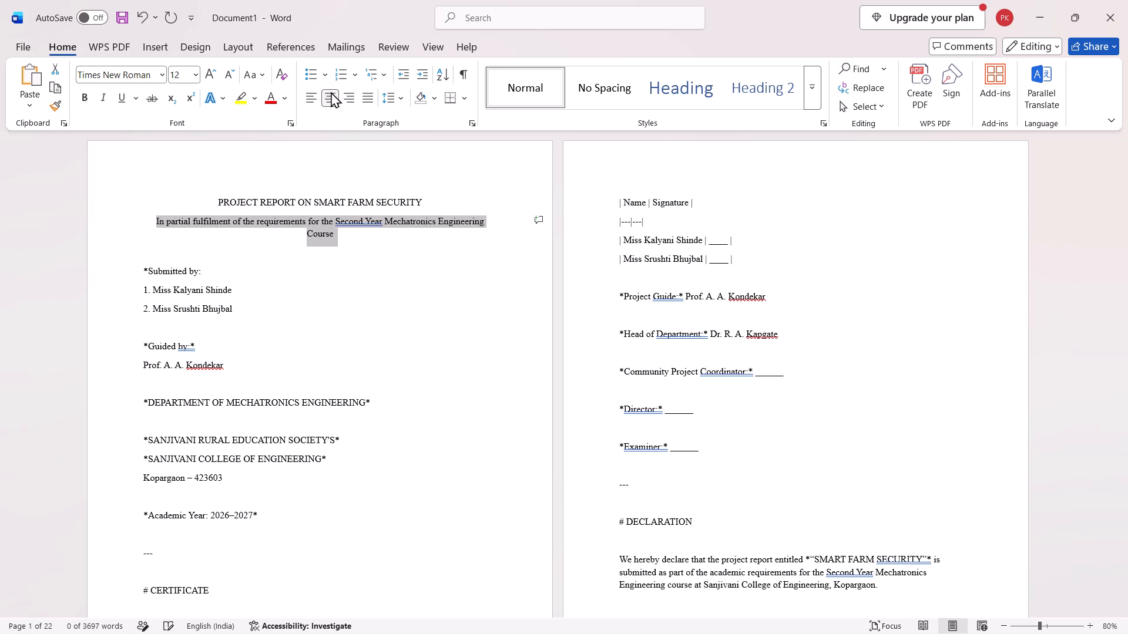
left_click(441, 359)
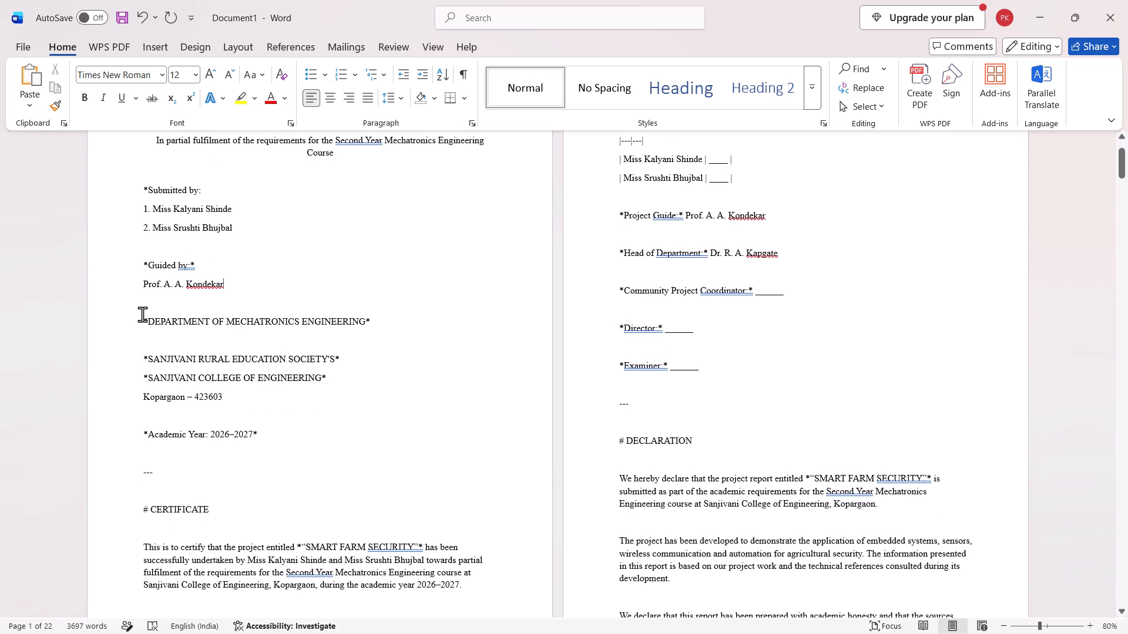
Centre-align the title-page lines from "DEPARTMENT OF MECHATRONICS ENGINEERING" through "Academic Year: 2026–2027".
left_click_drag(144, 320, 301, 454)
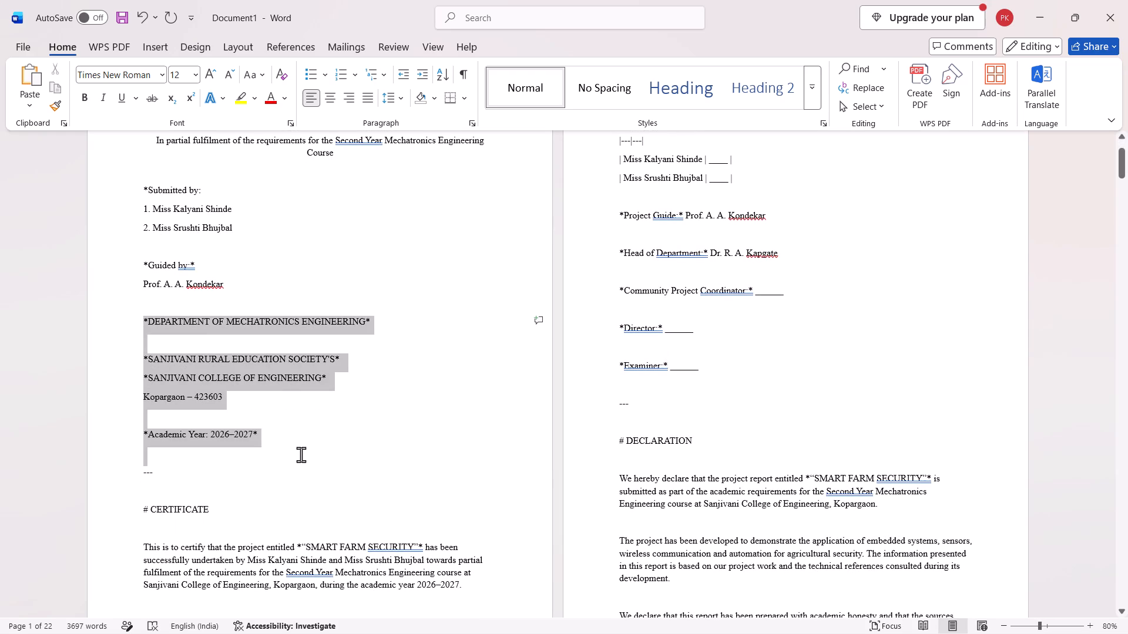
Centre-align the title-page lines from "DEPARTMENT OF MECHATRONICS ENGINEERING" through "Academic Year: 2026–2027".
left_click_drag(301, 454, 298, 437)
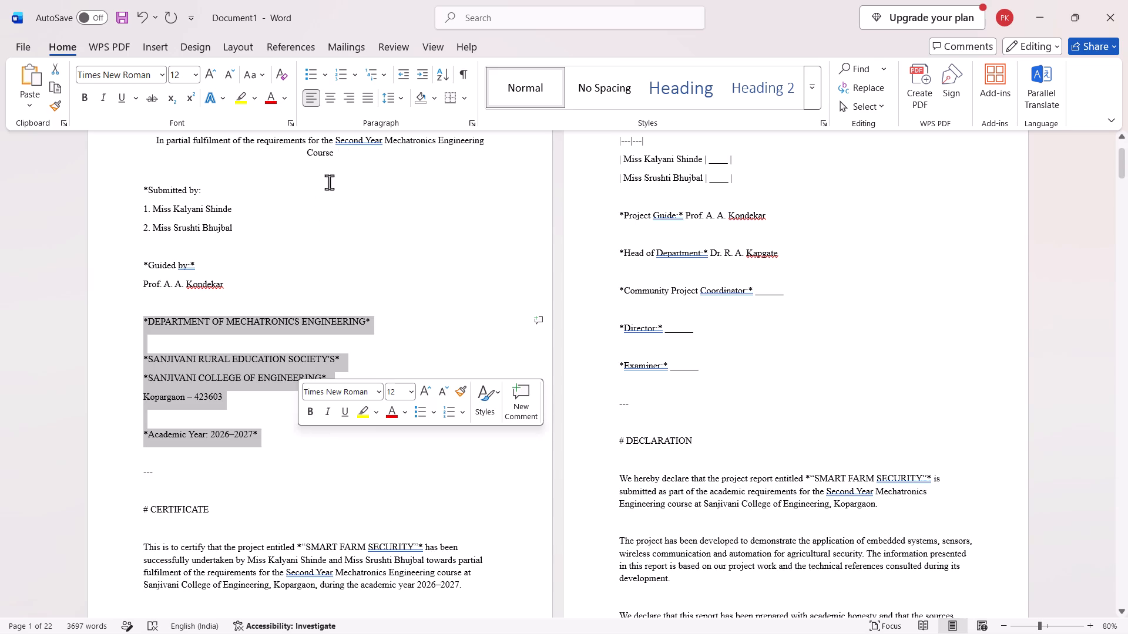
left_click(336, 107)
left_click(330, 93)
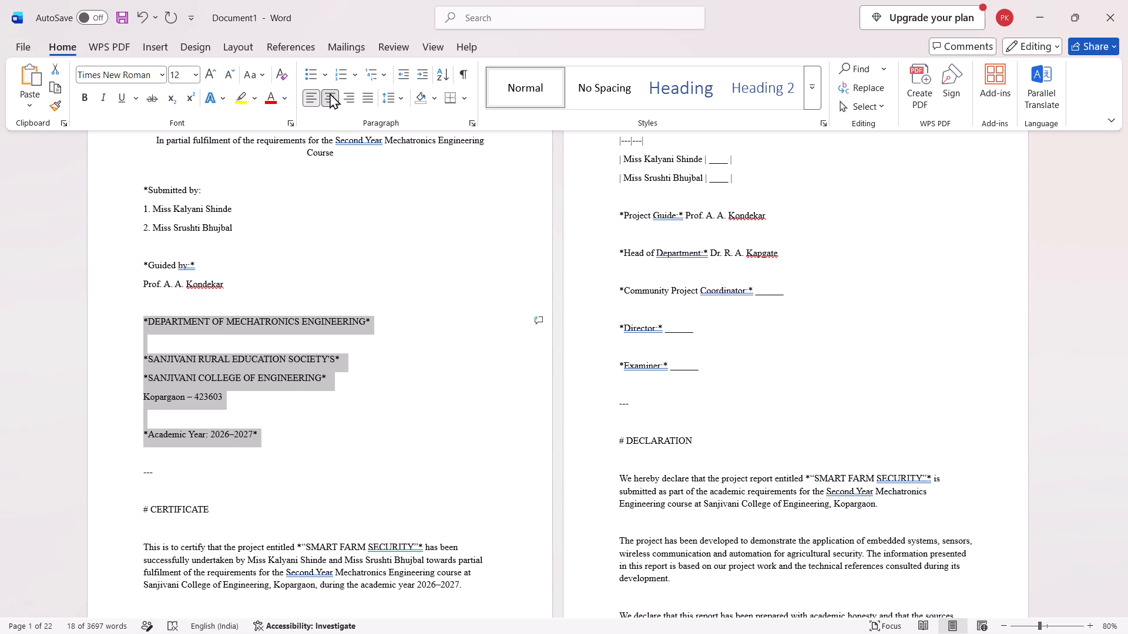
left_click(458, 434)
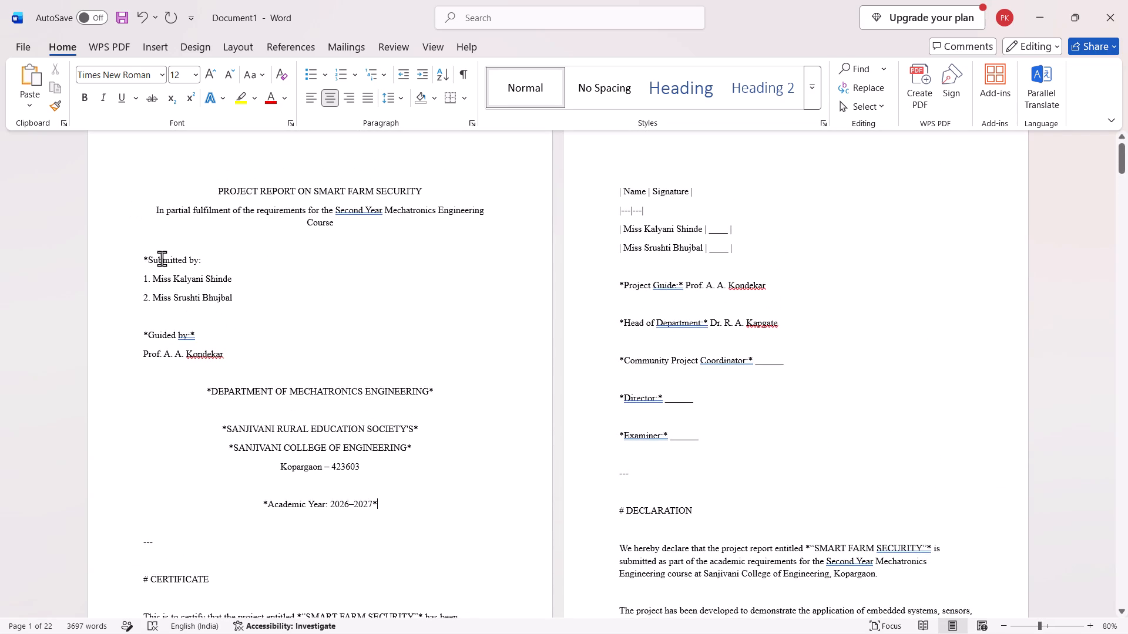
Copy the "Submitted by" and "Guided by" block, then remove it from the title page, leaving one centred blank line below the "In partial fulfilment" paragraph.
left_click_drag(142, 260, 233, 360)
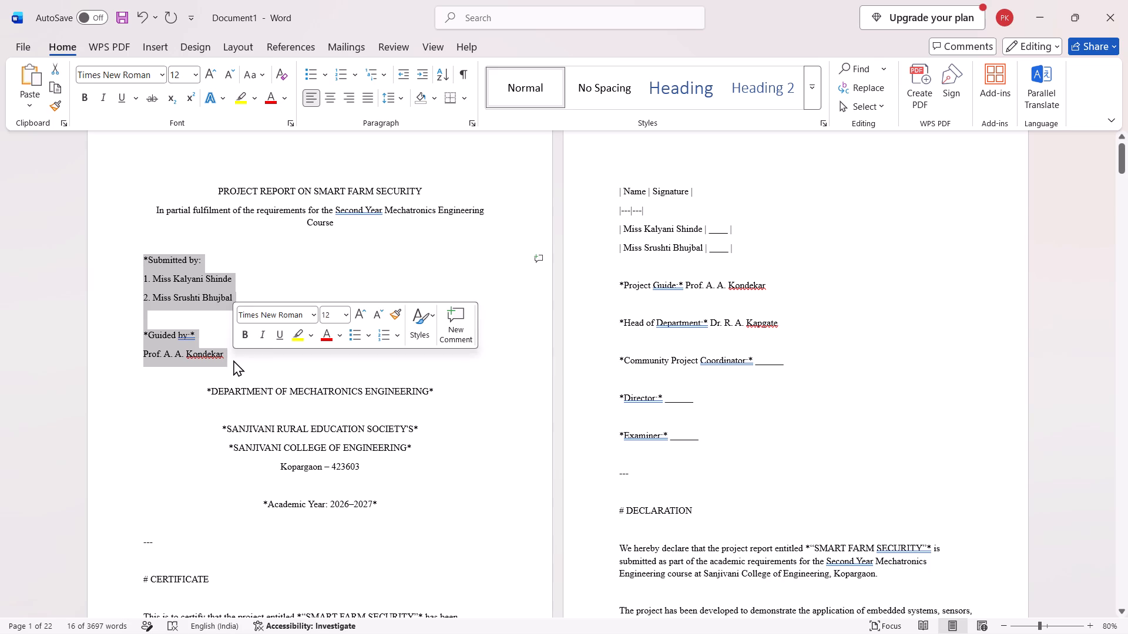
key("ctrl+c")
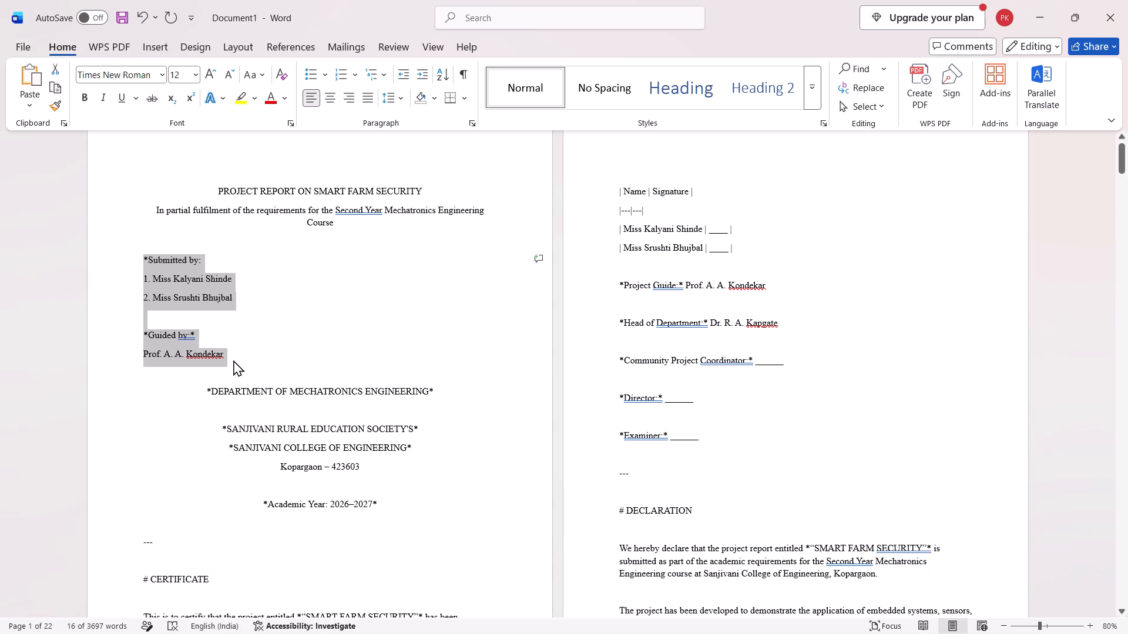
key("BackSpace")
key("BackSpace")
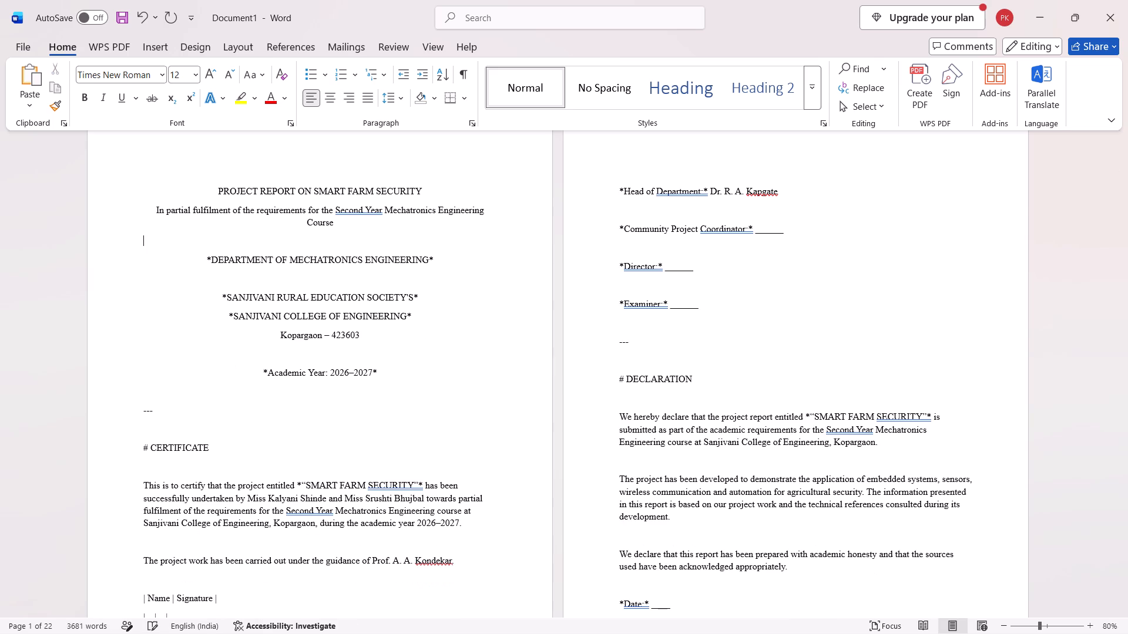
key("BackSpace")
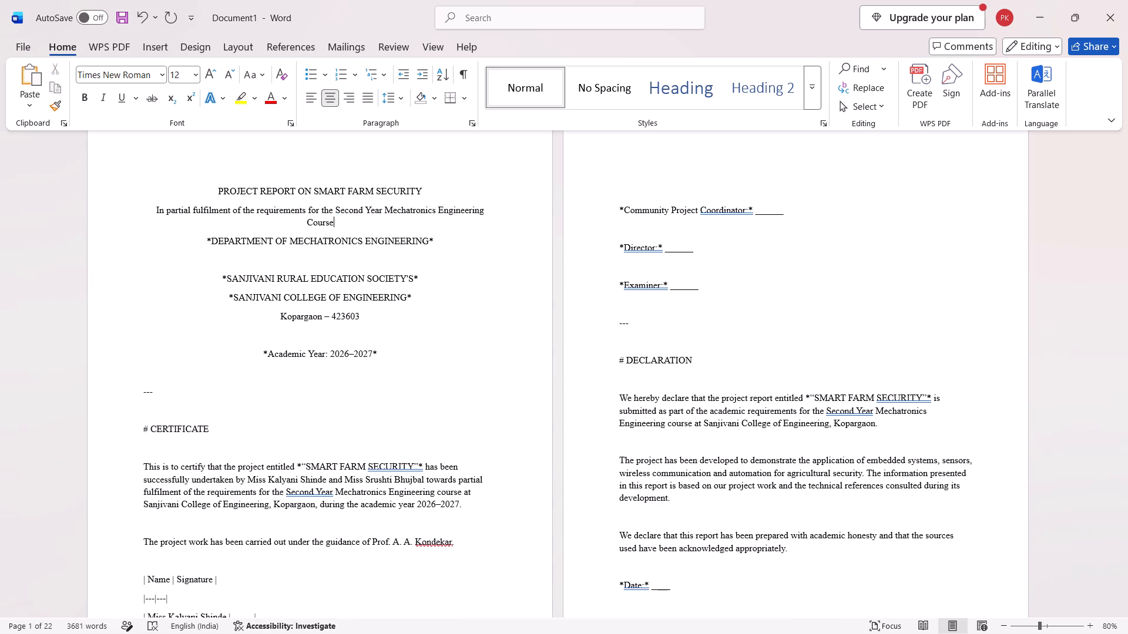
key("Return")
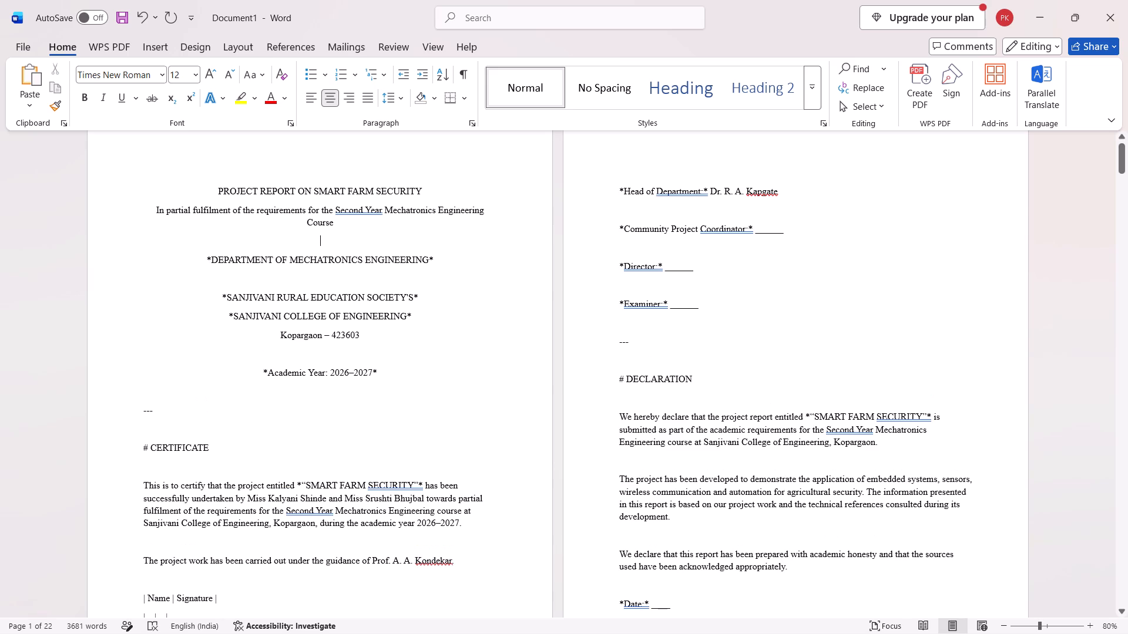
Delete the asterisk before "Academic Year: 2026–2027" and the blank line above it.
left_click(263, 370)
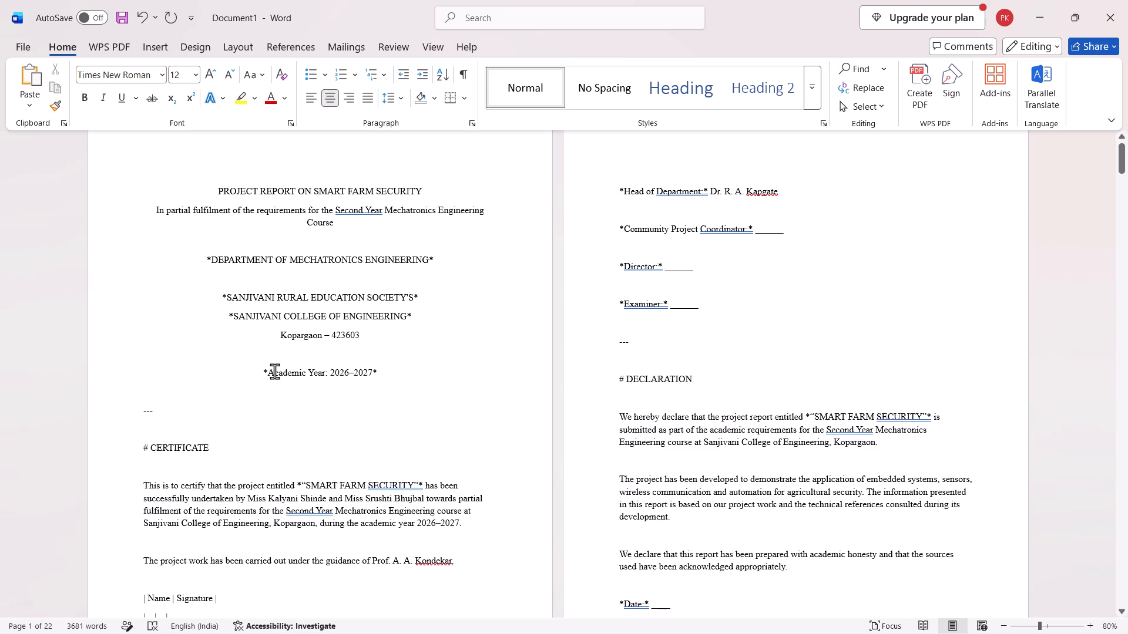
left_click(264, 371)
key("Delete")
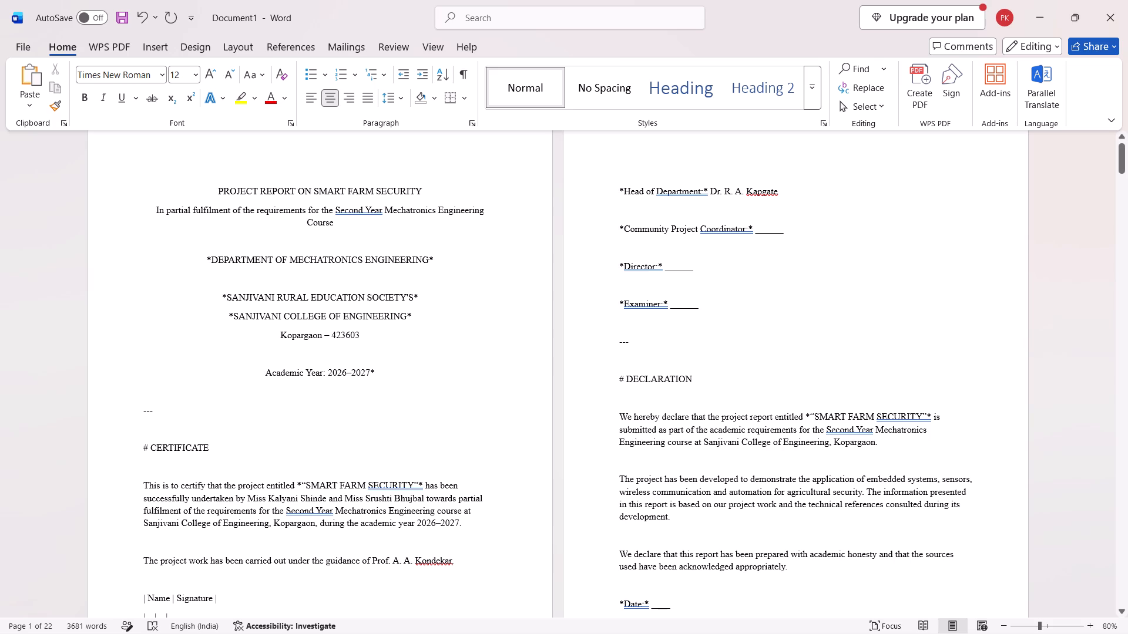
key("BackSpace")
key("BackSpace")
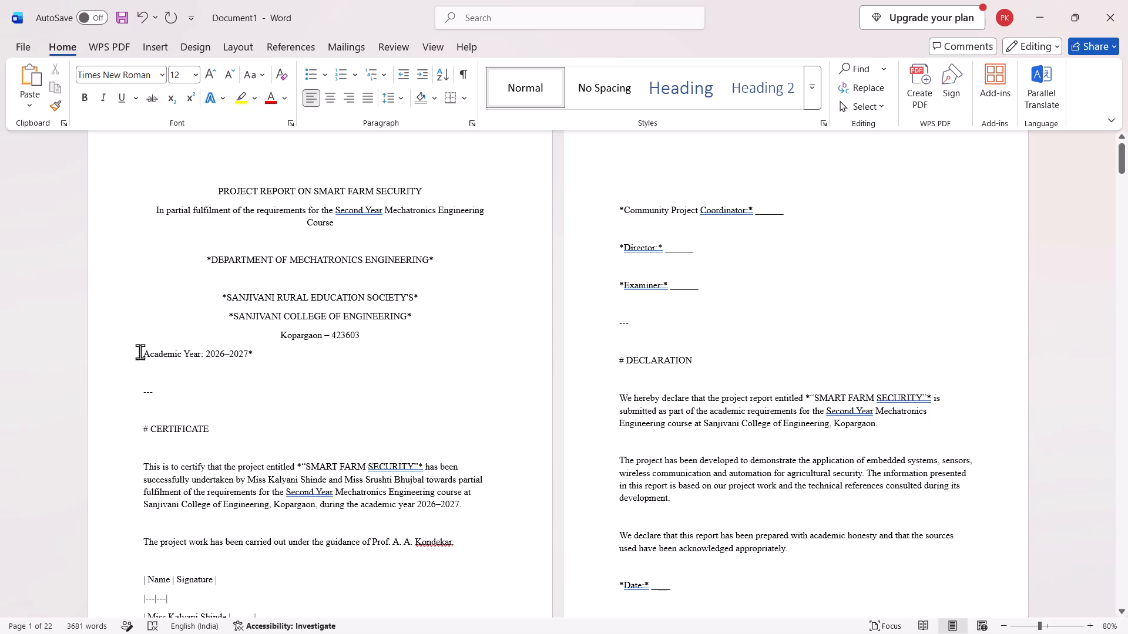
Centre-align the "Academic Year: 2026–2027" line and delete its trailing asterisk.
left_click_drag(141, 351, 263, 353)
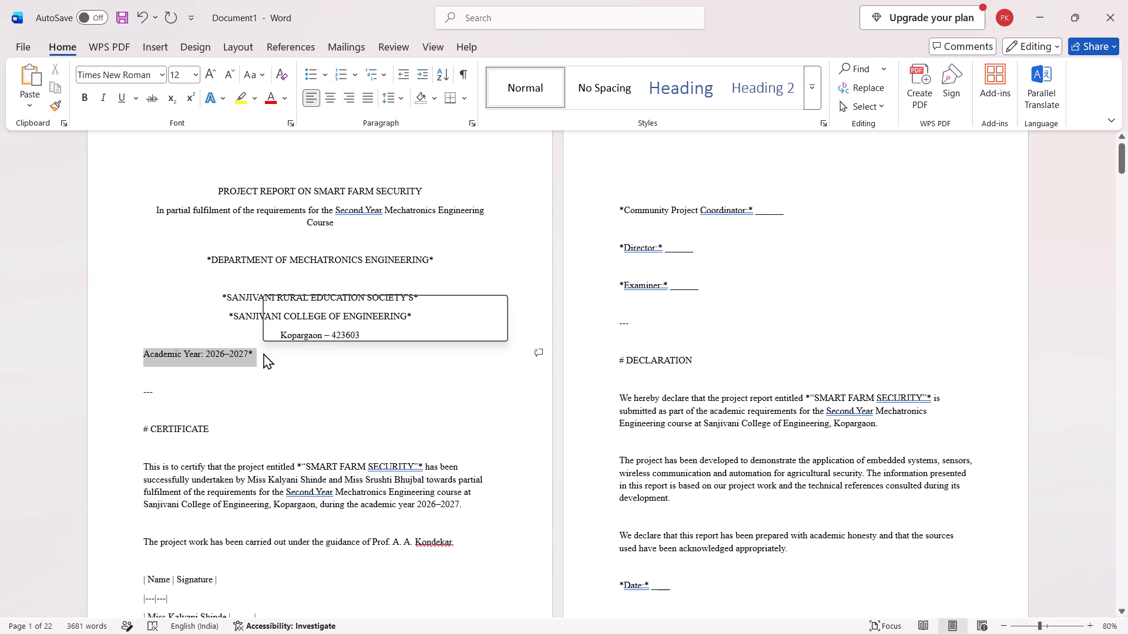
left_click(327, 95)
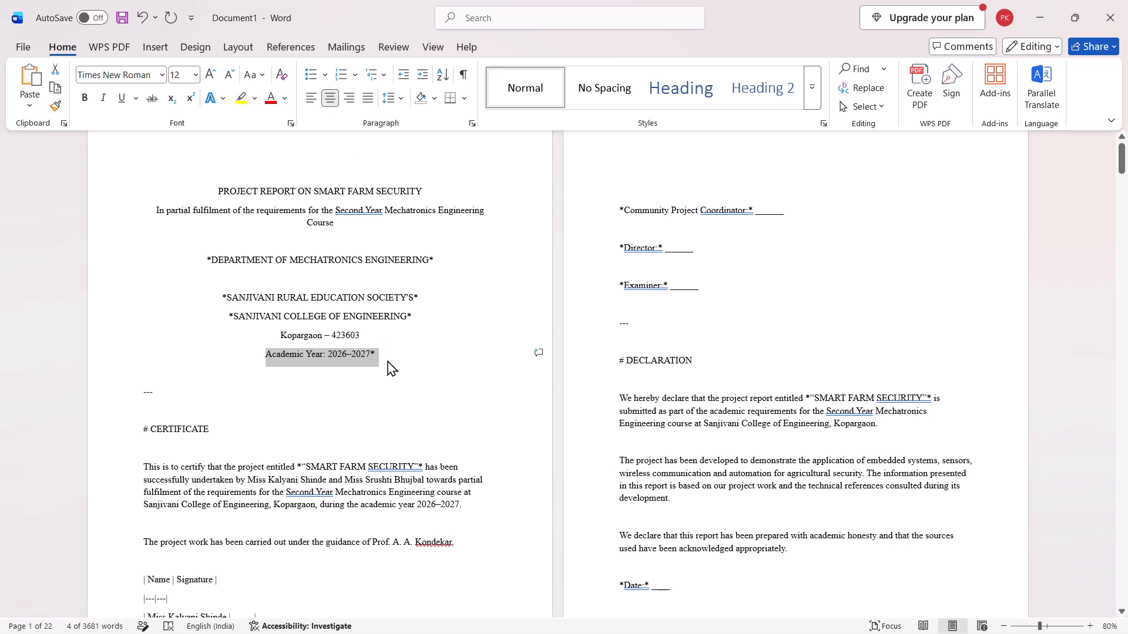
left_click(387, 361)
key("BackSpace")
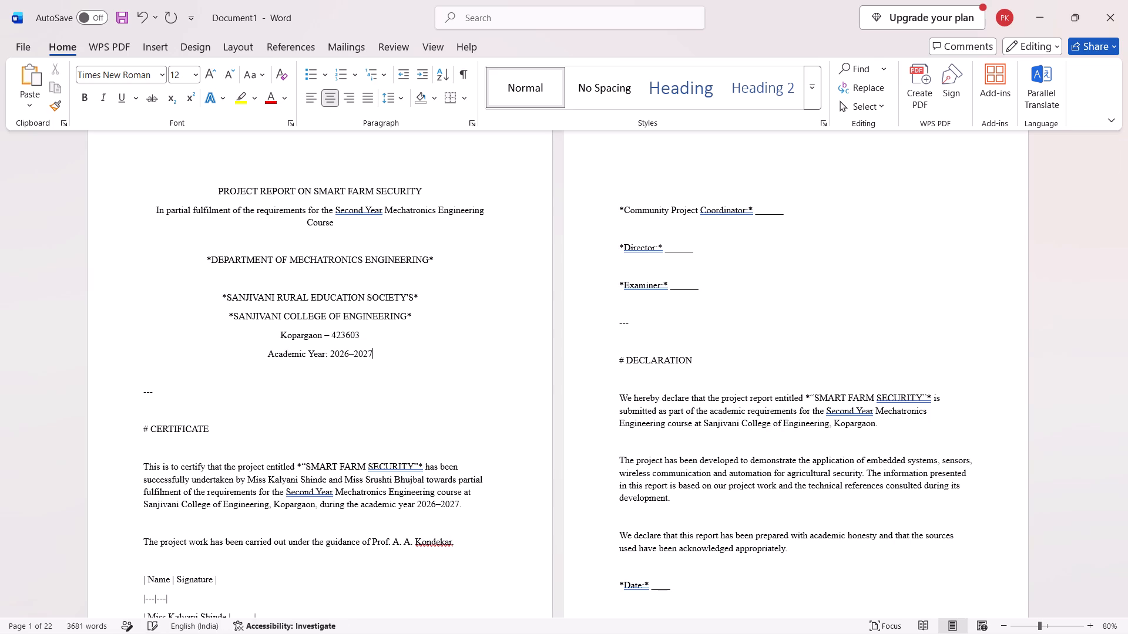
Paste the "Submitted by" and "Guided by" block on a new line below the academic year and centre-align it.
key("Return")
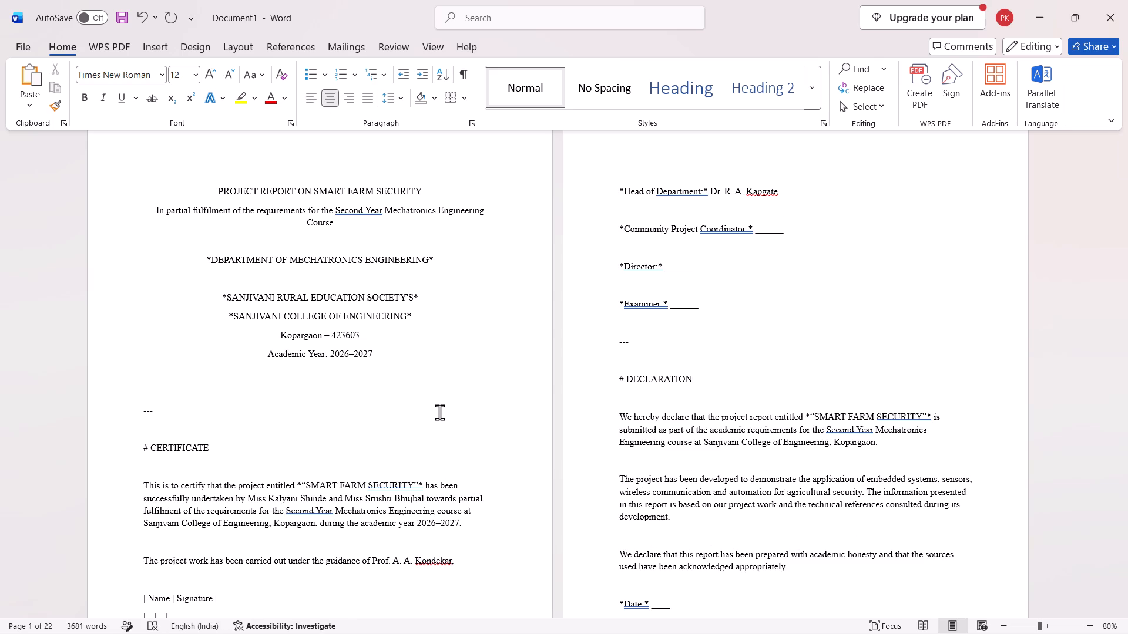
key("ctrl+v")
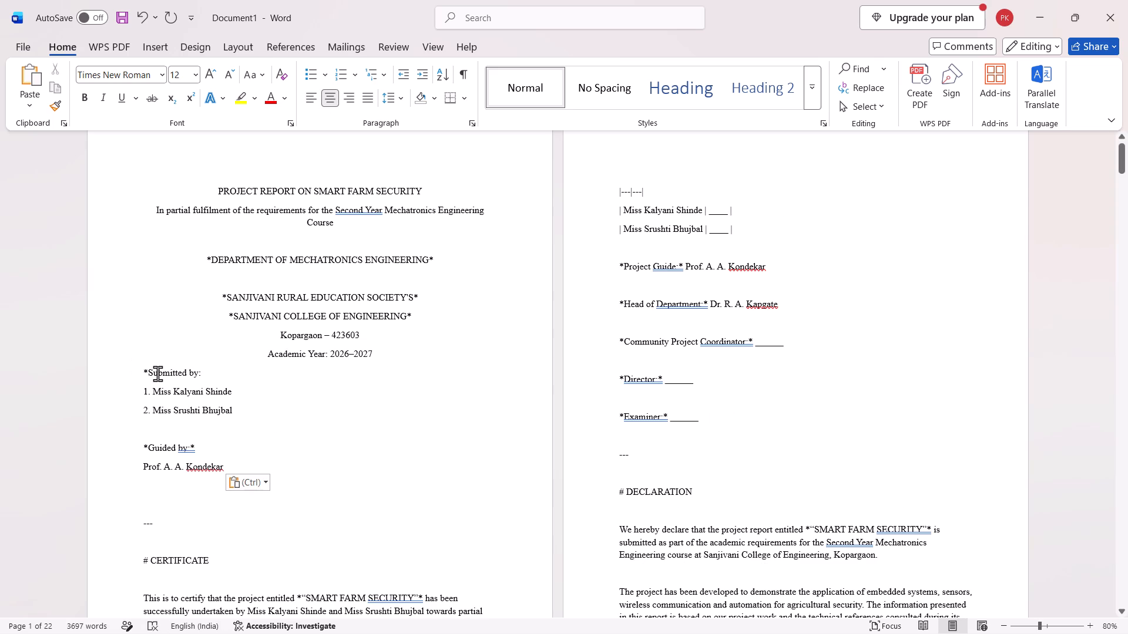
left_click_drag(132, 370, 263, 474)
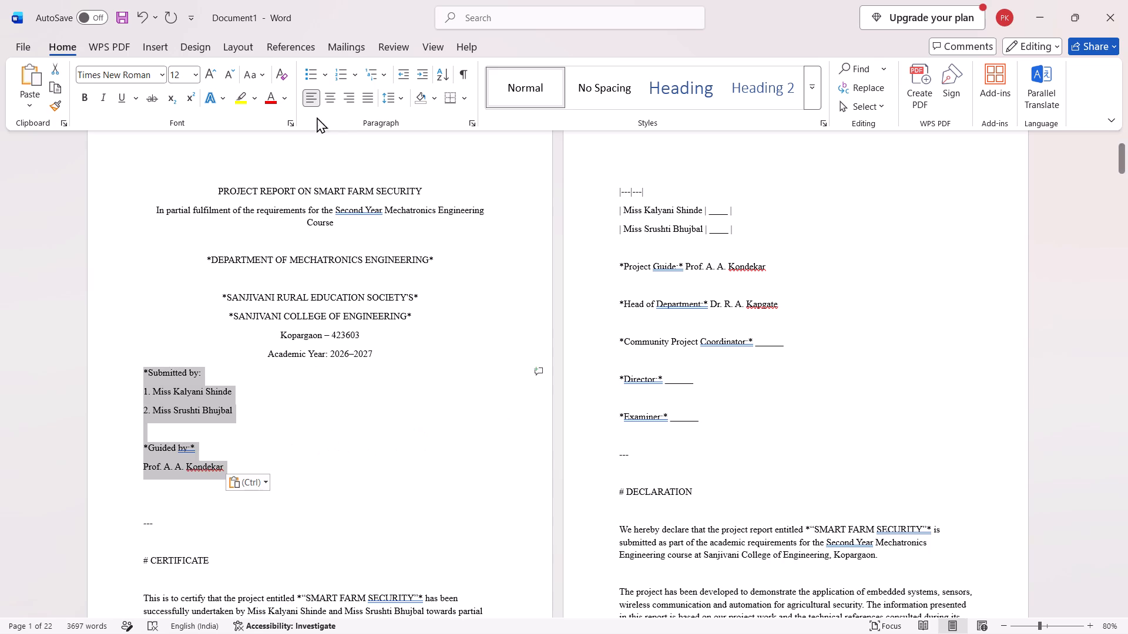
left_click(331, 97)
left_click(474, 349)
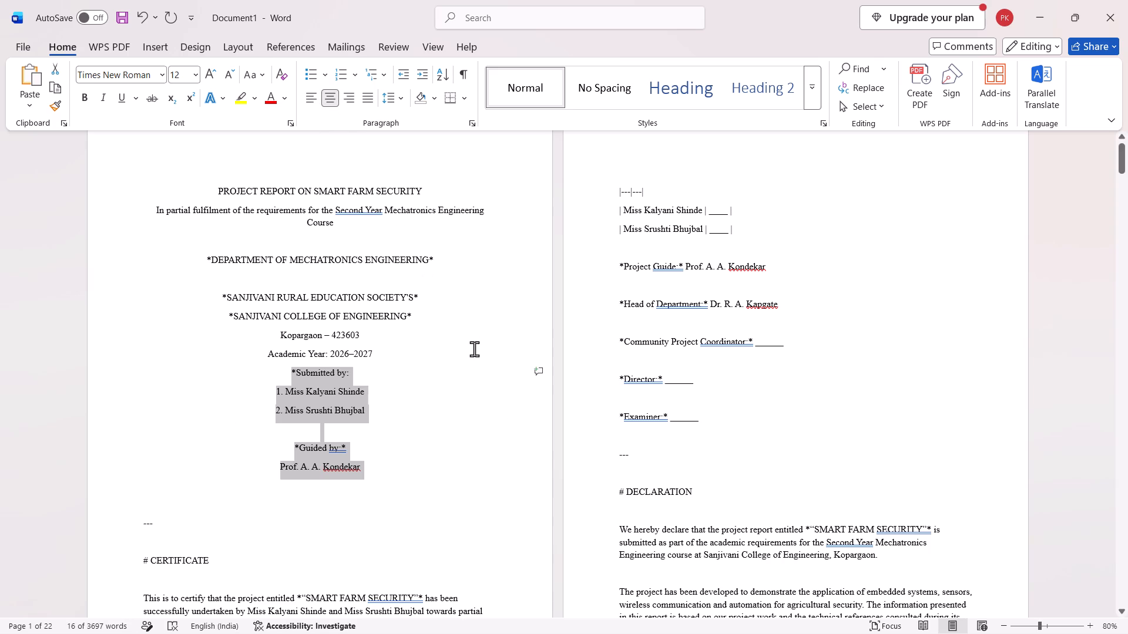
Insert a blank line between the academic year line and "Submitted by:".
left_click(293, 370)
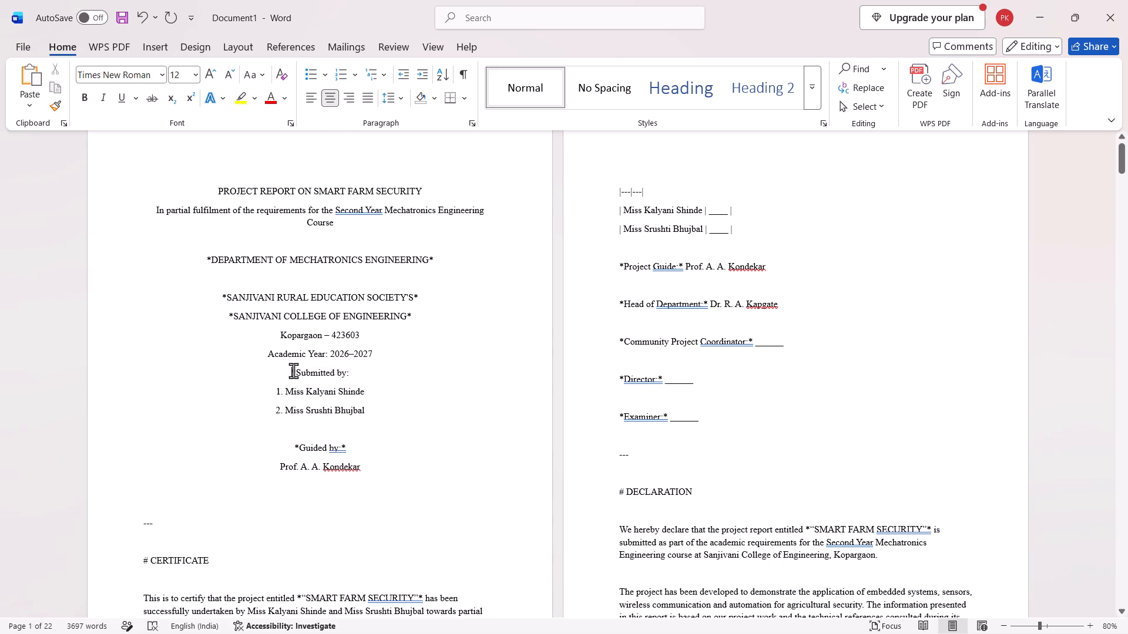
key("Return")
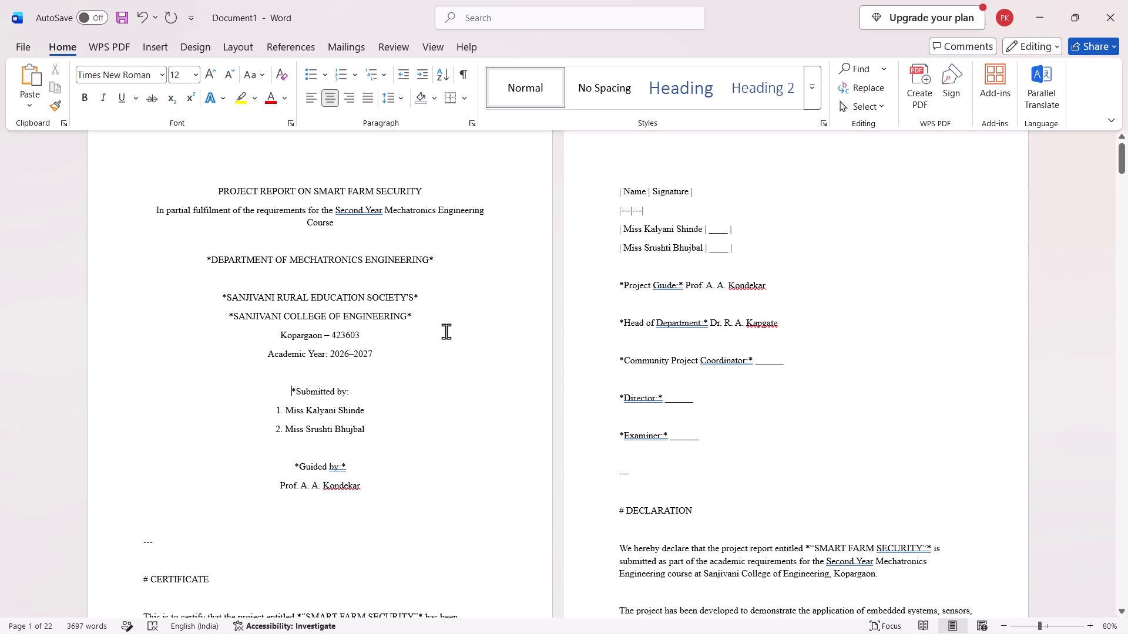
Delete the asterisks before and after "DEPARTMENT OF MECHATRONICS ENGINEERING" on the title page.
left_click(210, 256)
key("BackSpace")
left_click(471, 252)
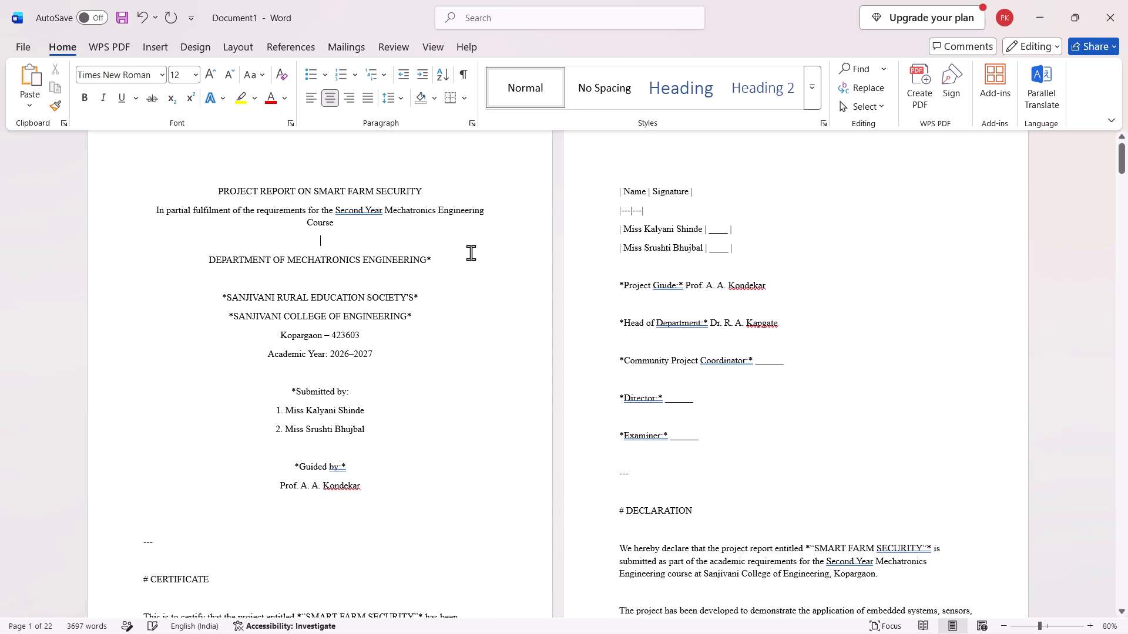
left_click(471, 252)
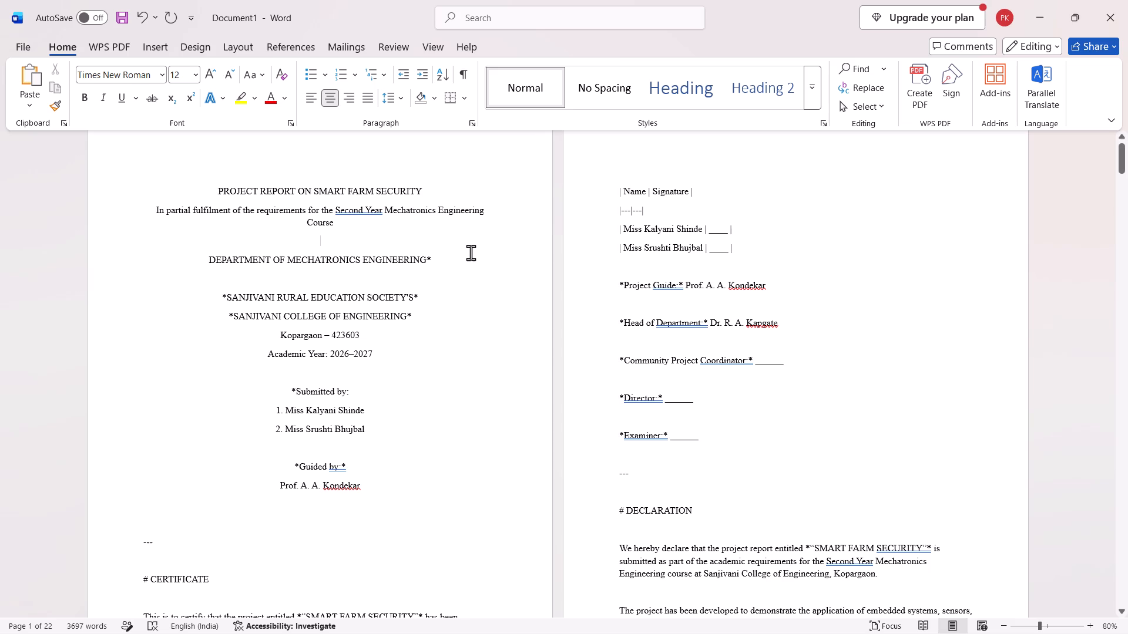
left_click(462, 260)
key("BackSpace")
Delete the trailing asterisks from the "SANJIVANI RURAL EDUCATION SOCIETY'S" and "SANJIVANI COLLEGE OF ENGINEERING" lines.
key("Down")
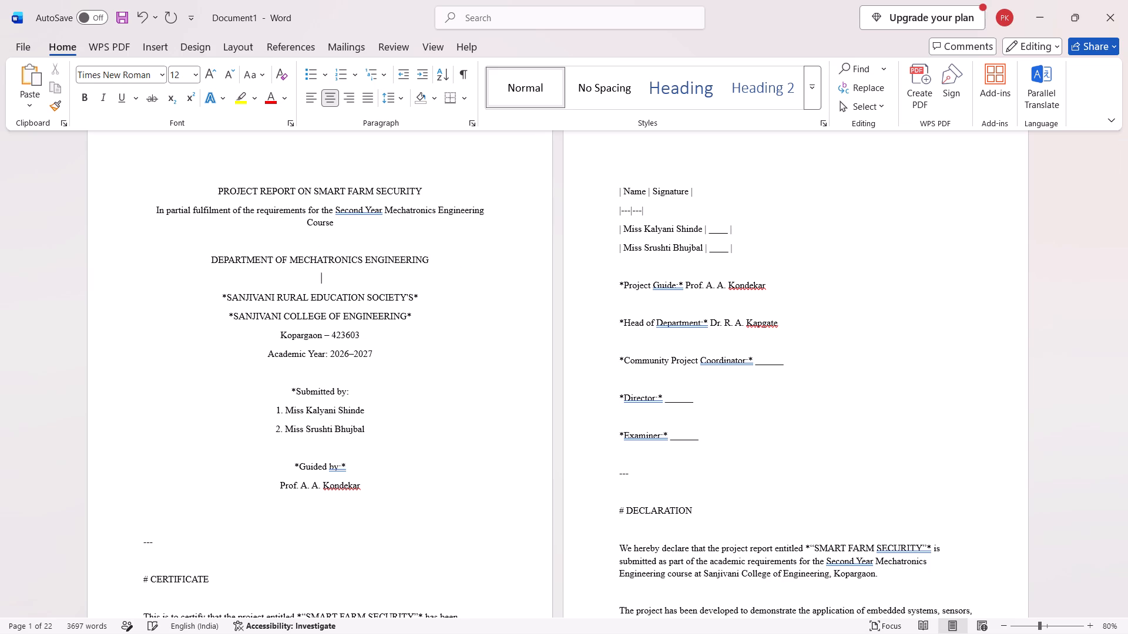
key("Down")
key("BackSpace")
key("Down")
key("Down")
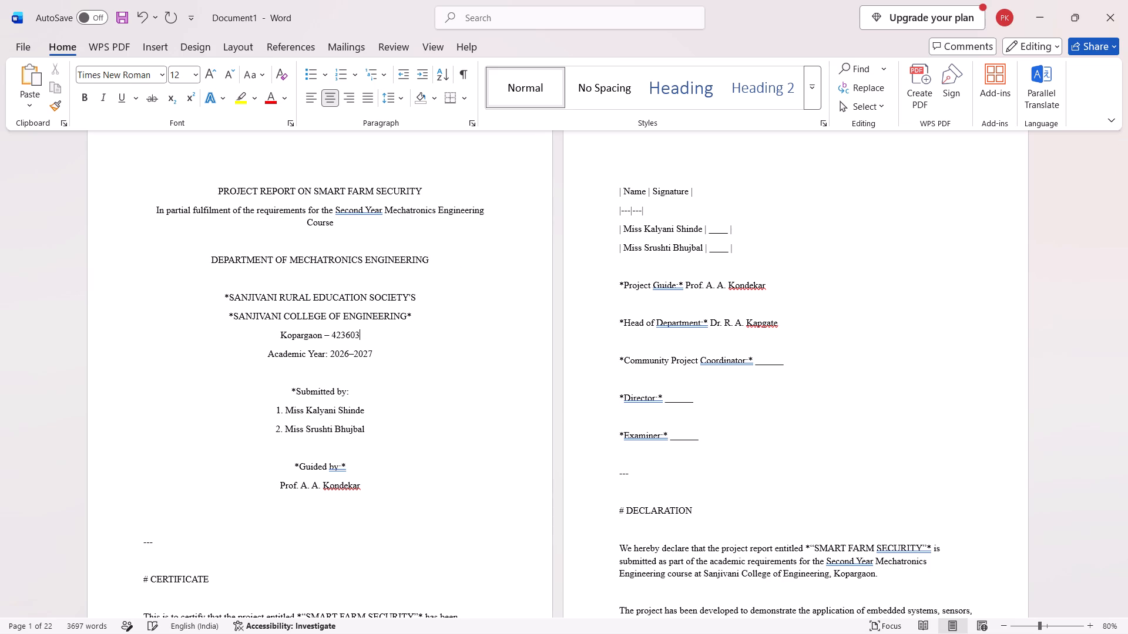
key("Up")
key("BackSpace")
Delete the leading asterisk from the "SANJIVANI COLLEGE OF ENGINEERING" line.
key("Left")
key("Left")
key("Left")
key("Left")
key("Left")
key("Left")
key("Left")
key("Left")
key("Left")
key("Left")
key("Left")
key("Left")
key("Left")
key("Left")
key("Left")
key("Left")
key("Left")
key("Left")
key("Left")
key("Left")
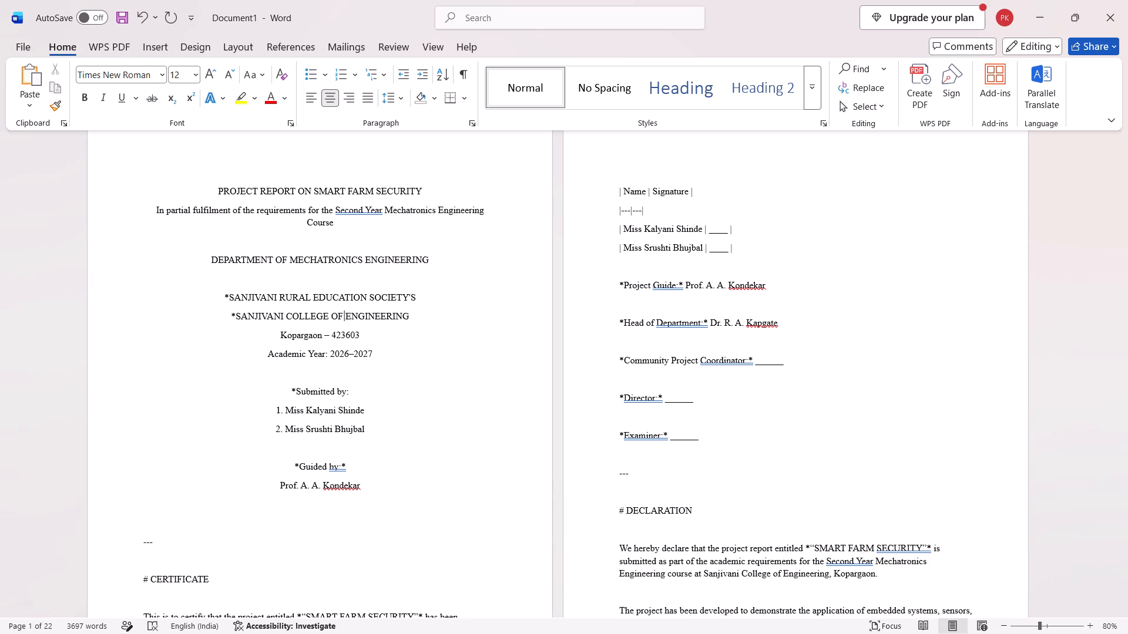
key("Left")
key("Left")
key("BackSpace")
Delete the leading asterisk from the "SANJIVANI RURAL EDUCATION SOCIETY'S" line.
key("Left")
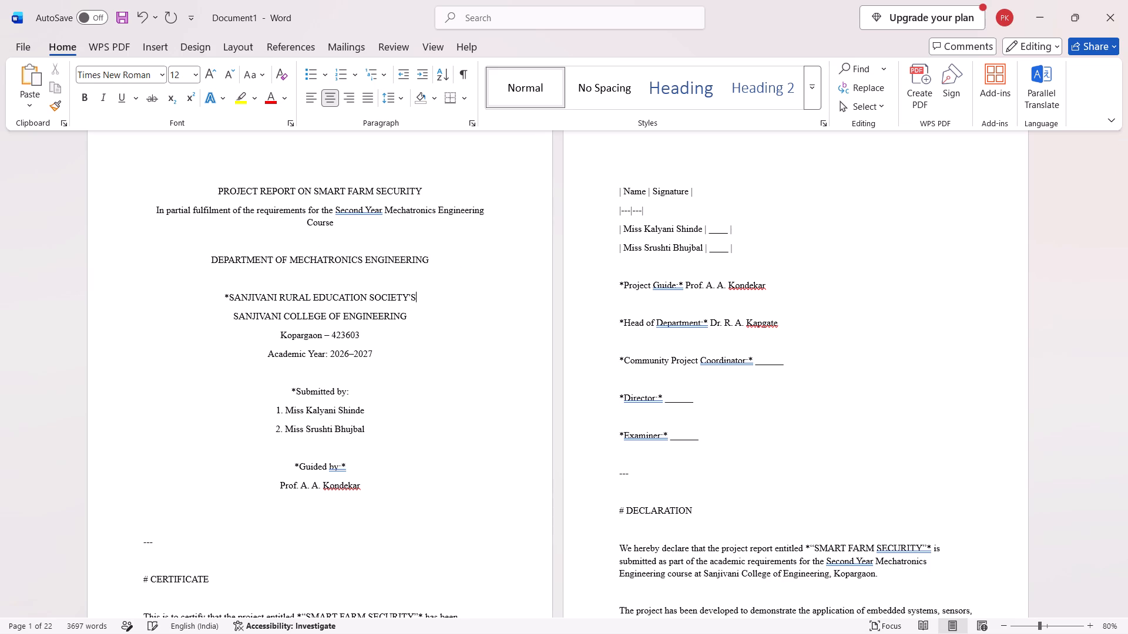
key("Down")
key("Up")
key("Left")
key("Left")
key("Left")
key("Left")
key("Left")
key("Left")
key("Left")
key("Left")
key("Left")
key("Left")
key("Left")
key("Left")
key("Left")
key("Left")
key("Left")
key("Left")
key("Left")
key("Left")
key("Left")
key("Left")
key("Left")
key("Left")
key("Left")
key("Left")
key("BackSpace")
Delete the asterisk before "Submitted by:" on the title page.
key("Down")
key("Down")
key("Down")
key("Down")
key("Down")
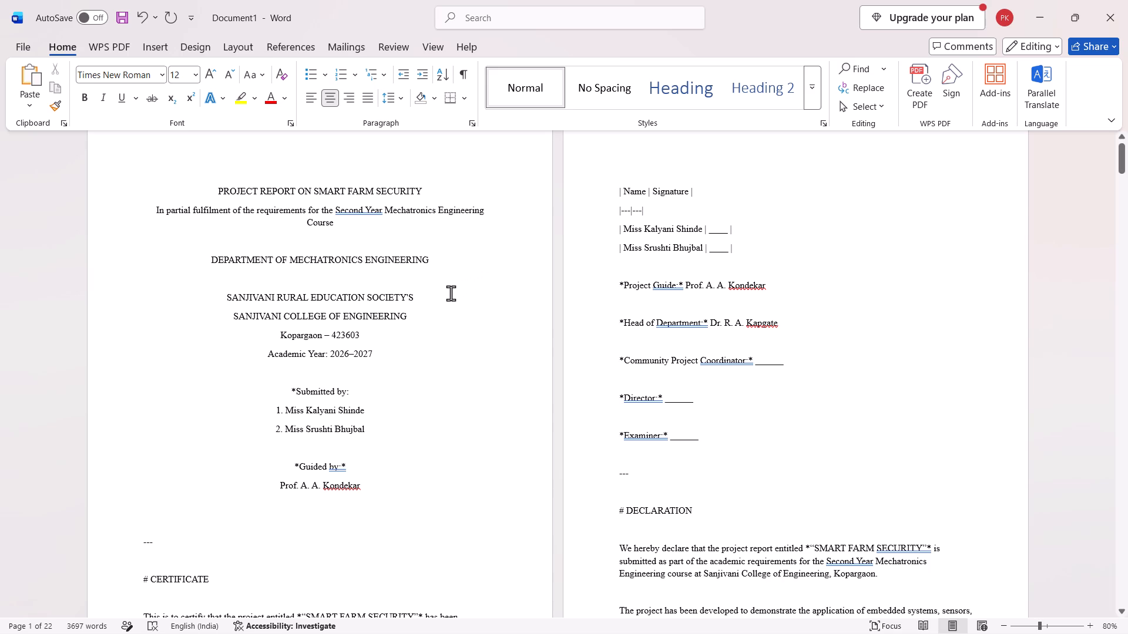
key("Delete")
Delete the asterisks before and after "Guided by:" on the title page.
key("Down")
key("Down")
key("Down")
key("Down")
key("Delete")
key("Right")
key("Right")
key("Right")
key("Right")
key("Right")
key("Right")
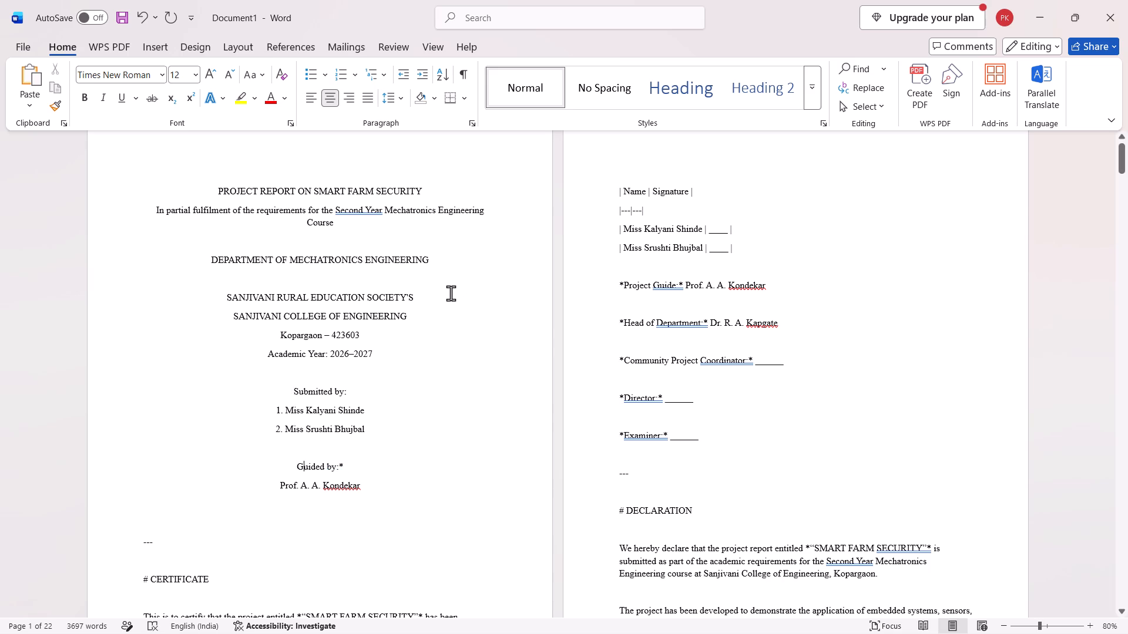
key("Right")
key("Right")
key("Right")
key("Right")
key("Right")
key("BackSpace")
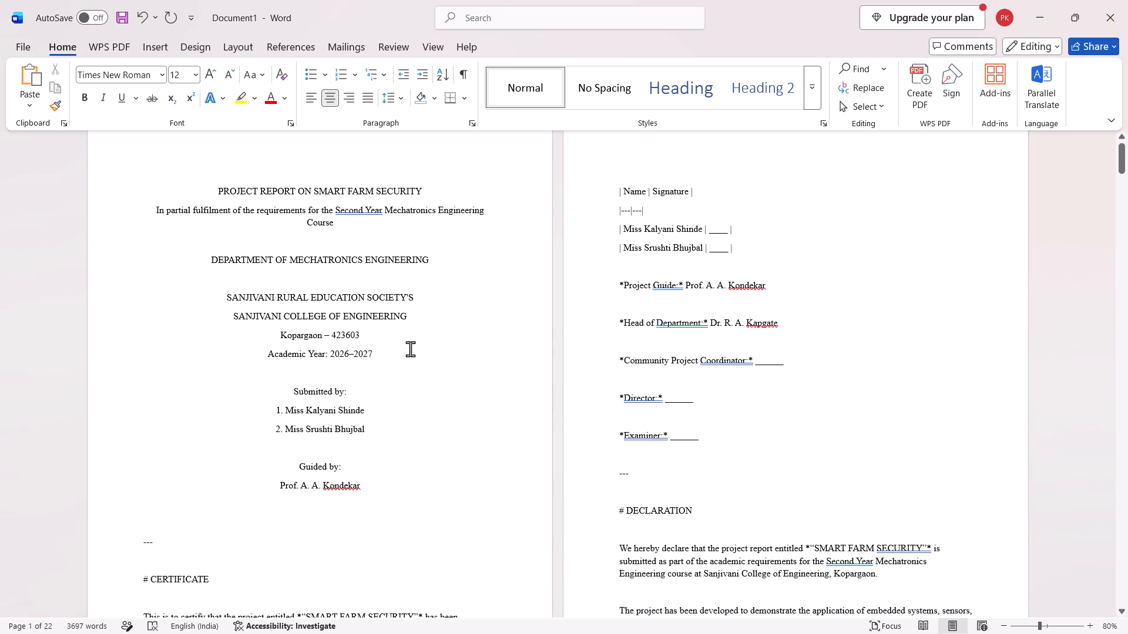
Delete the "---" separator above the "# CERTIFICATE" heading along with one of the blank lines there.
scroll(458, 400, "down", 1)
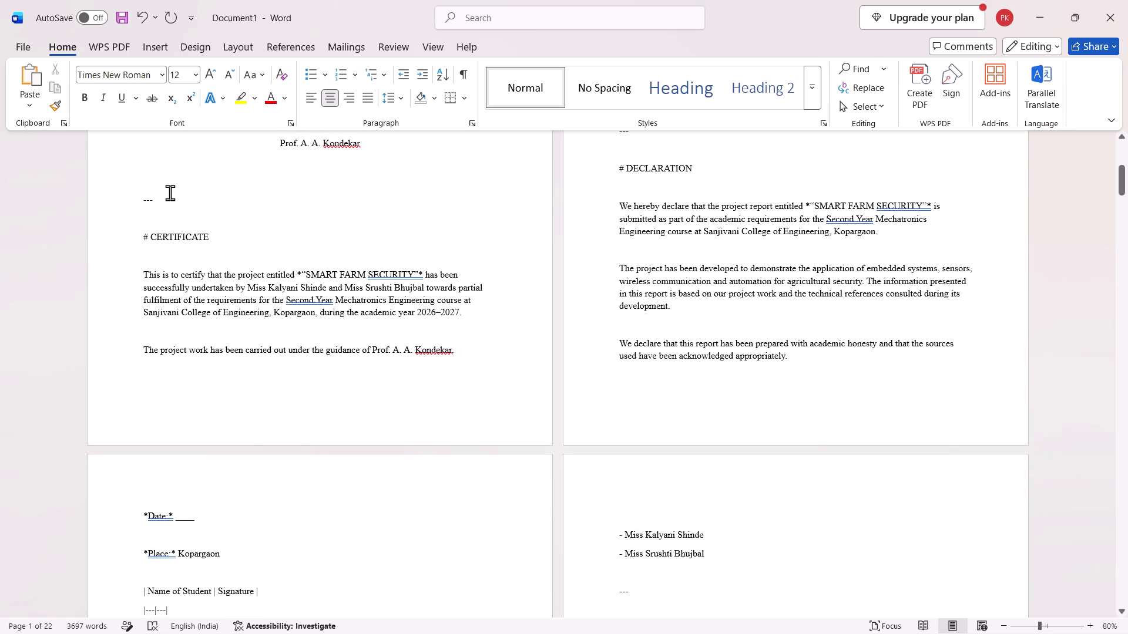
left_click(170, 193)
left_click(172, 203)
key("BackSpace")
key("BackSpace")
key("BackSpace")
key("BackSpace")
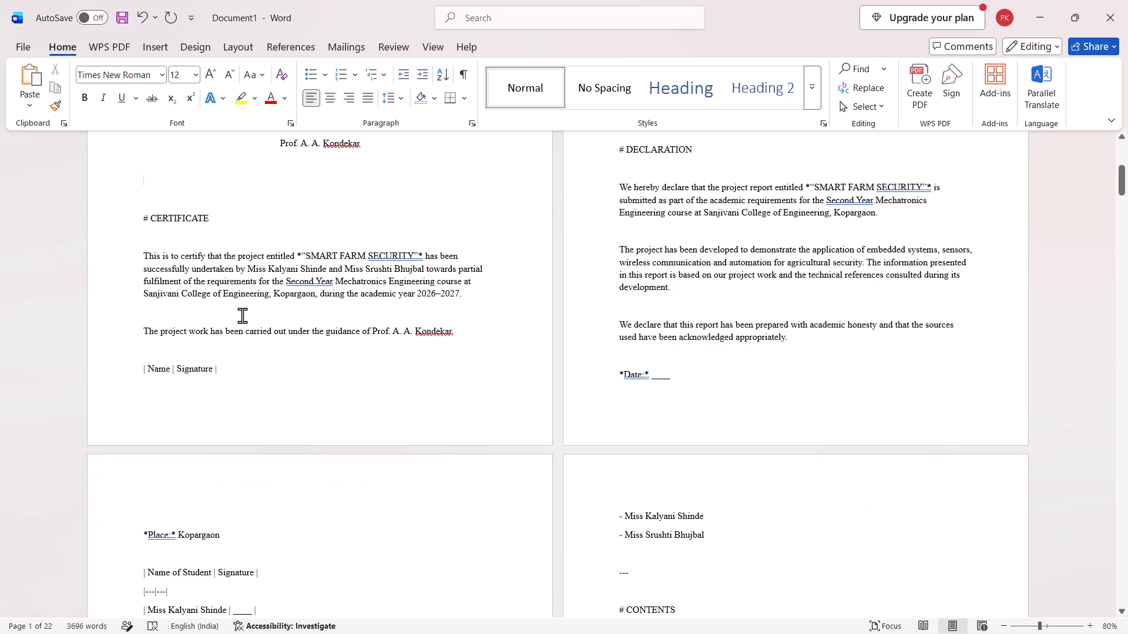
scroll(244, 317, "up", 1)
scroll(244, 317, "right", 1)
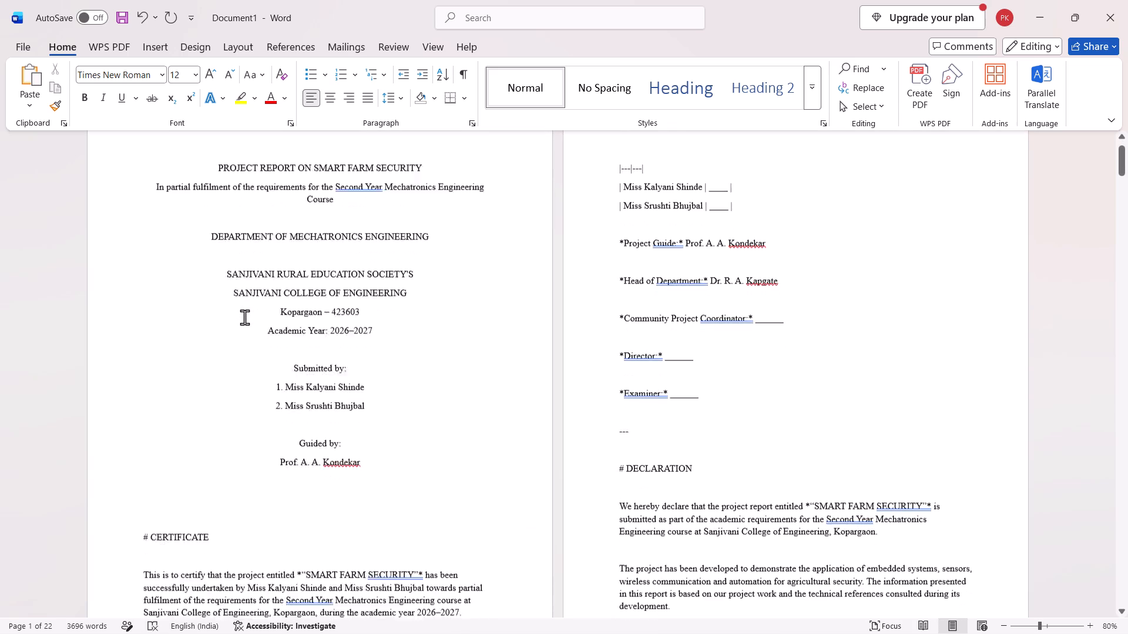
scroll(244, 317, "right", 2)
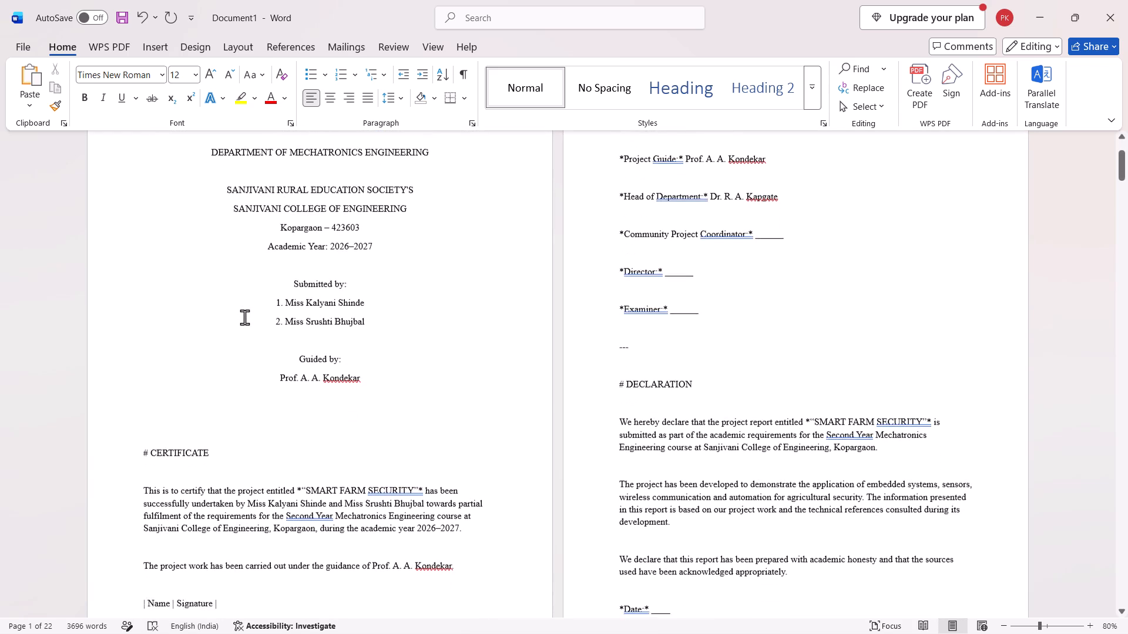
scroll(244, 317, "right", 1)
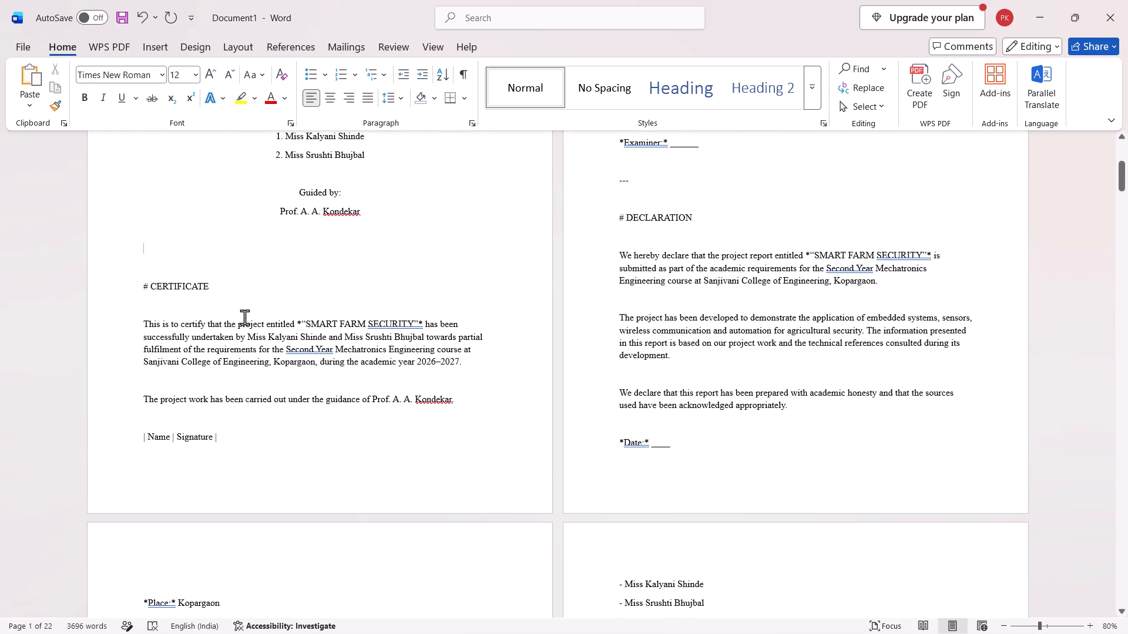
Insert blank lines above the "# CERTIFICATE" heading so that it starts at the top of page 2.
scroll(244, 317, "right", 1)
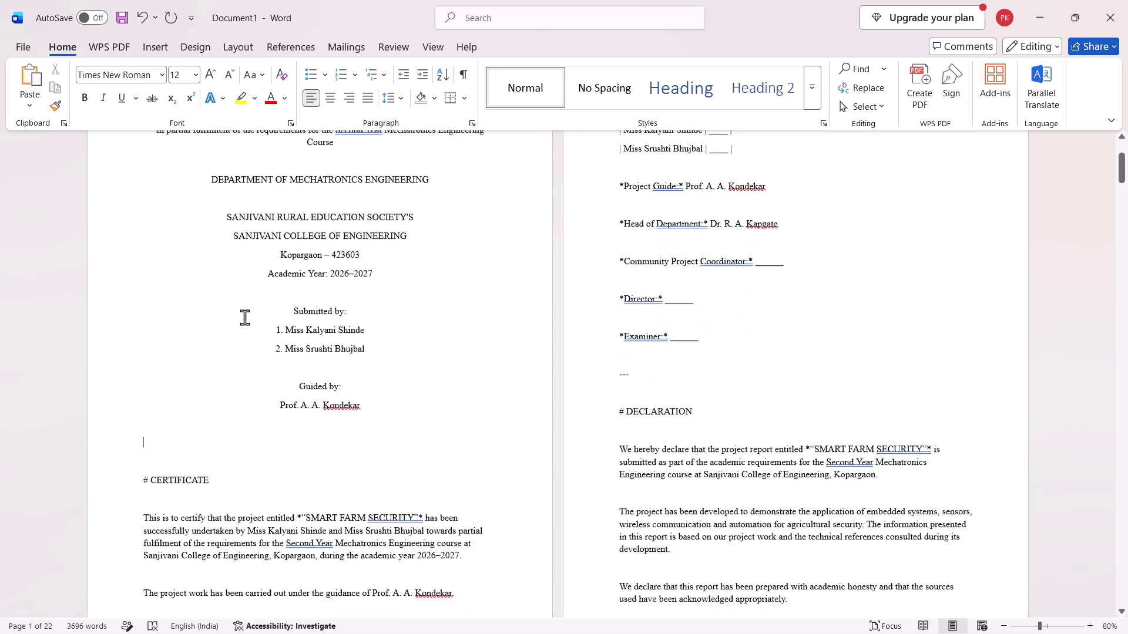
scroll(244, 317, "right", 2)
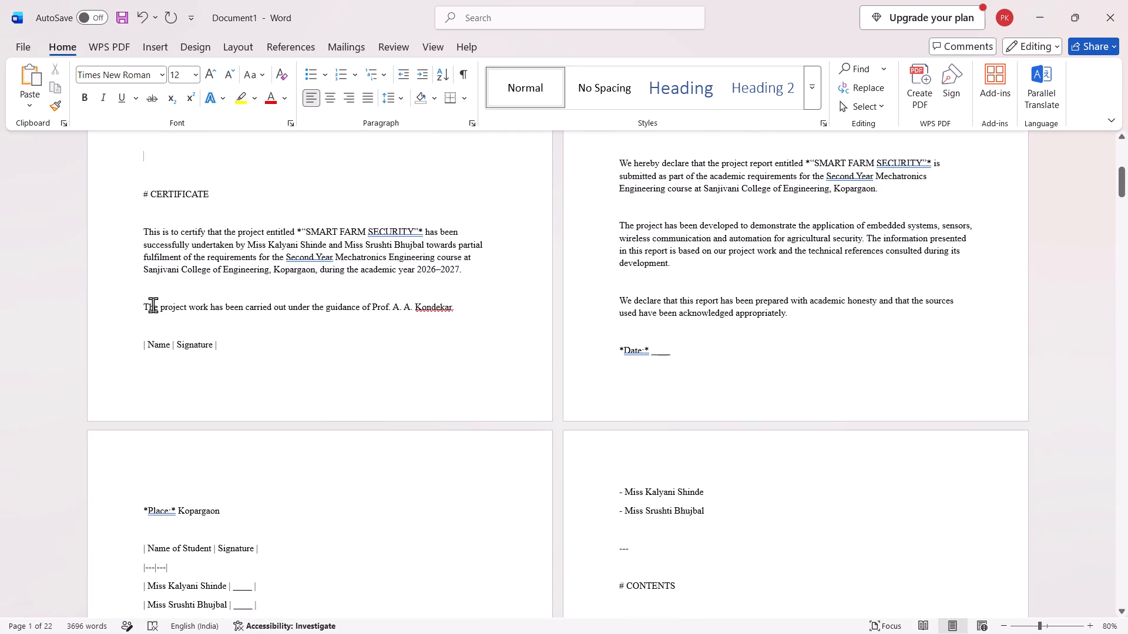
left_click(142, 191)
key("Return")
key("Return")
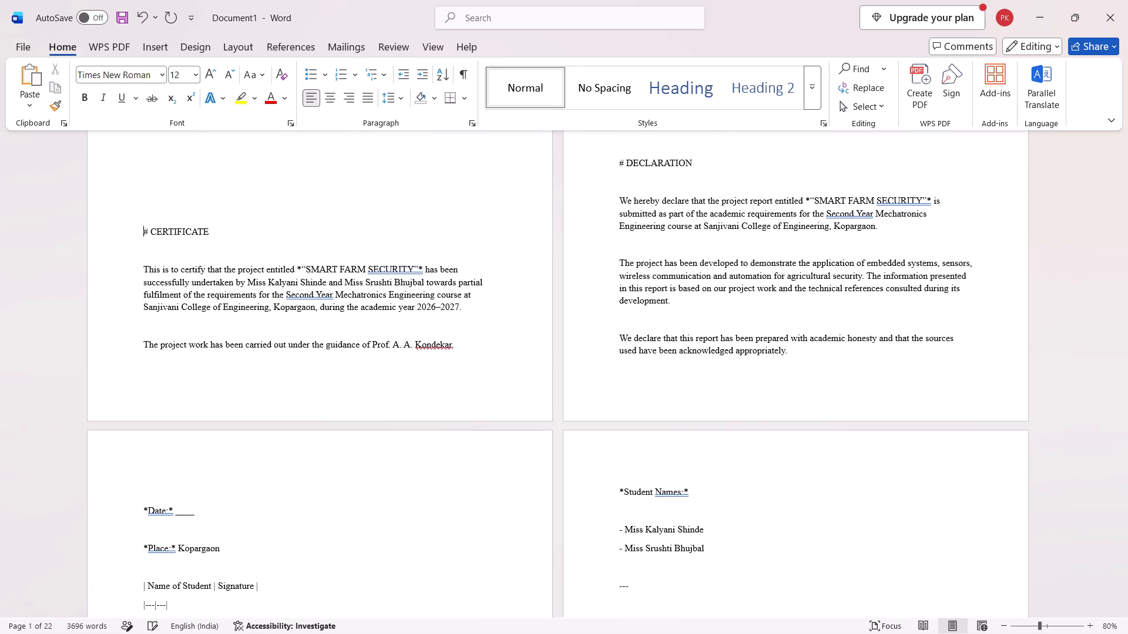
key("Return")
key("Return")
key("Return")
key("Return")
key("Return")
key("Return")
key("Return")
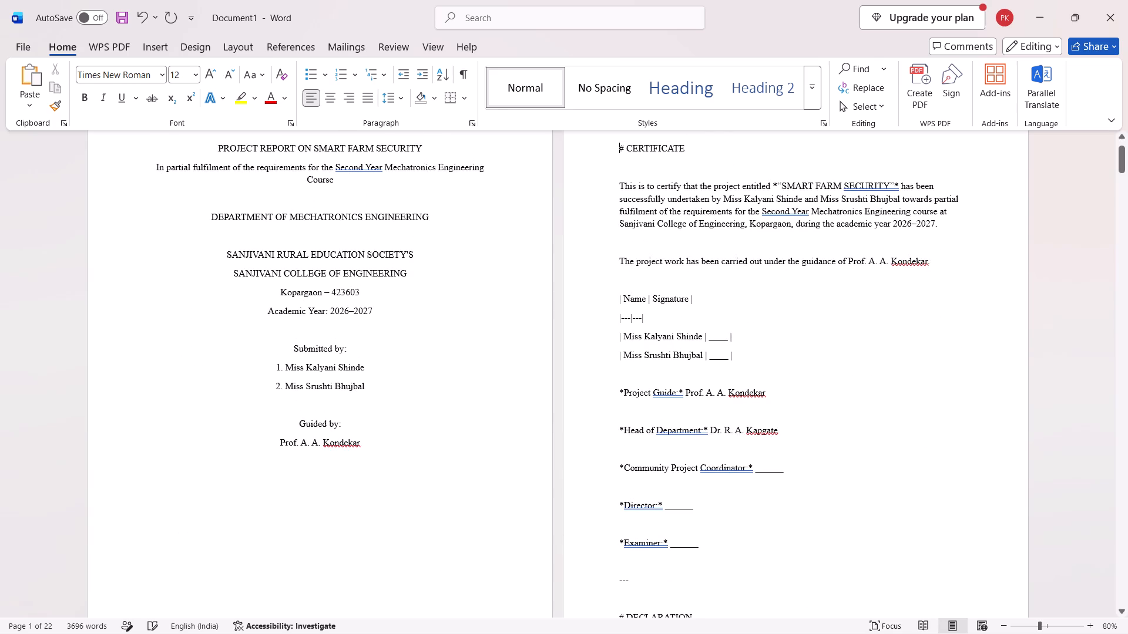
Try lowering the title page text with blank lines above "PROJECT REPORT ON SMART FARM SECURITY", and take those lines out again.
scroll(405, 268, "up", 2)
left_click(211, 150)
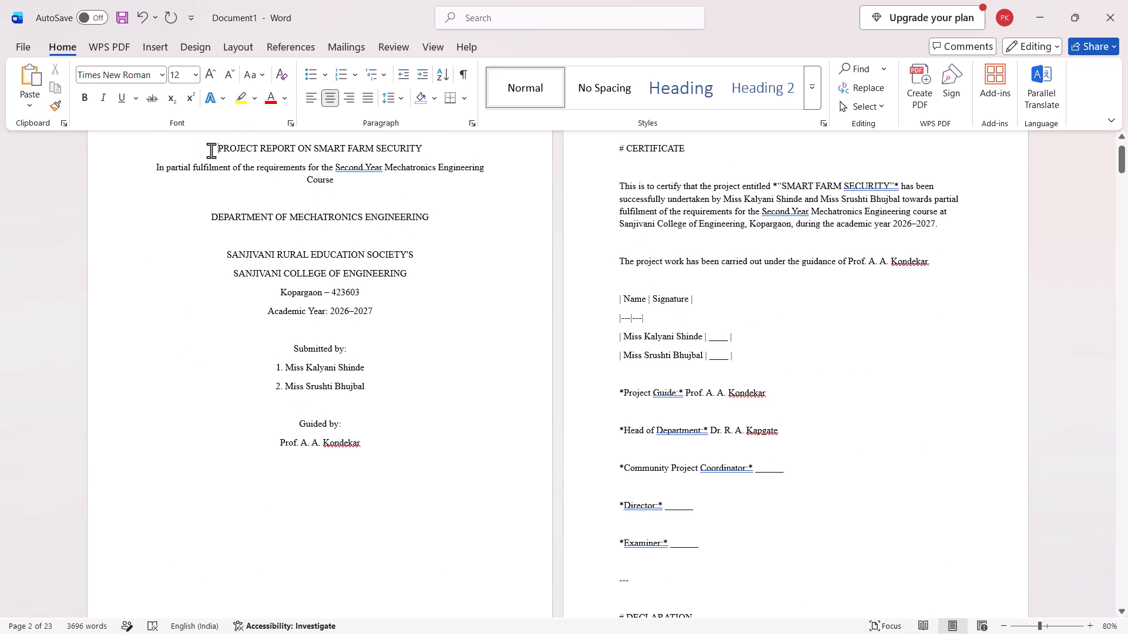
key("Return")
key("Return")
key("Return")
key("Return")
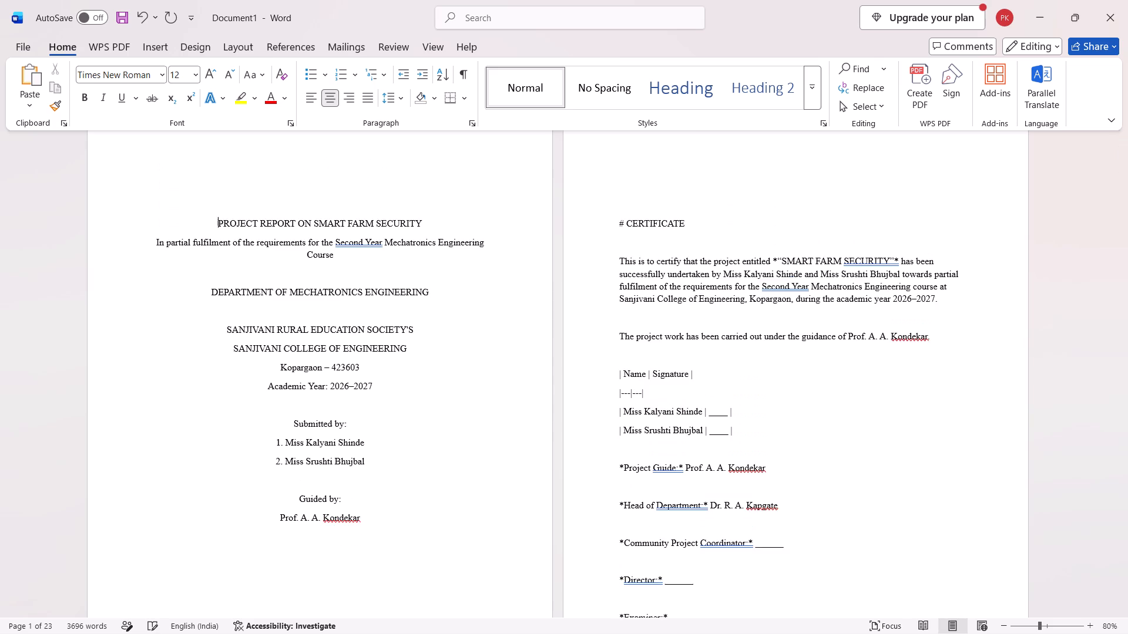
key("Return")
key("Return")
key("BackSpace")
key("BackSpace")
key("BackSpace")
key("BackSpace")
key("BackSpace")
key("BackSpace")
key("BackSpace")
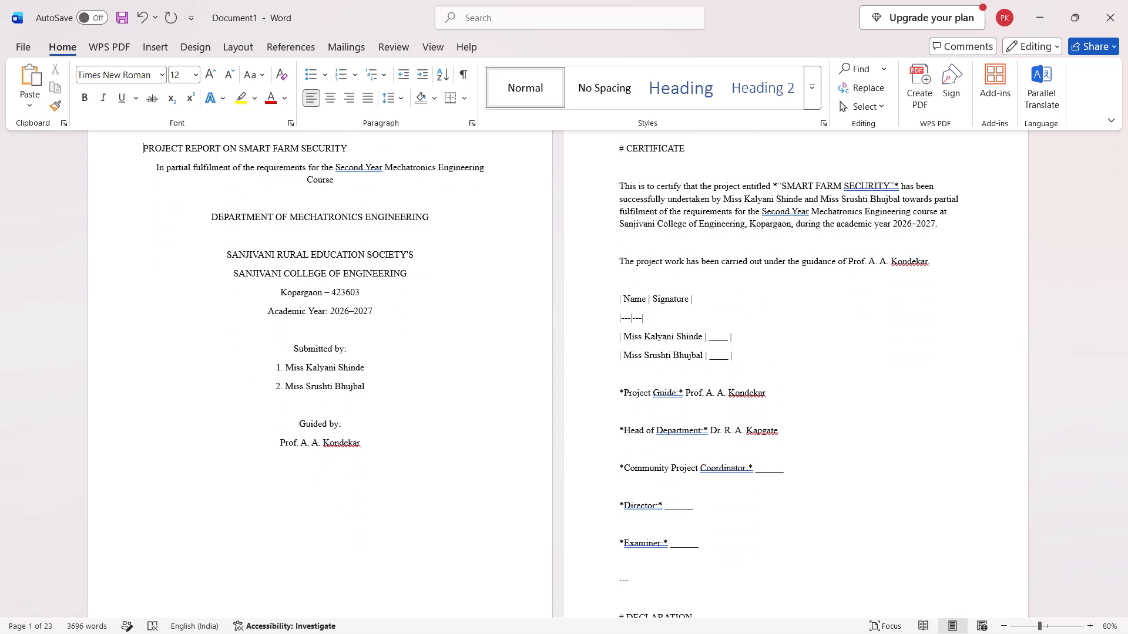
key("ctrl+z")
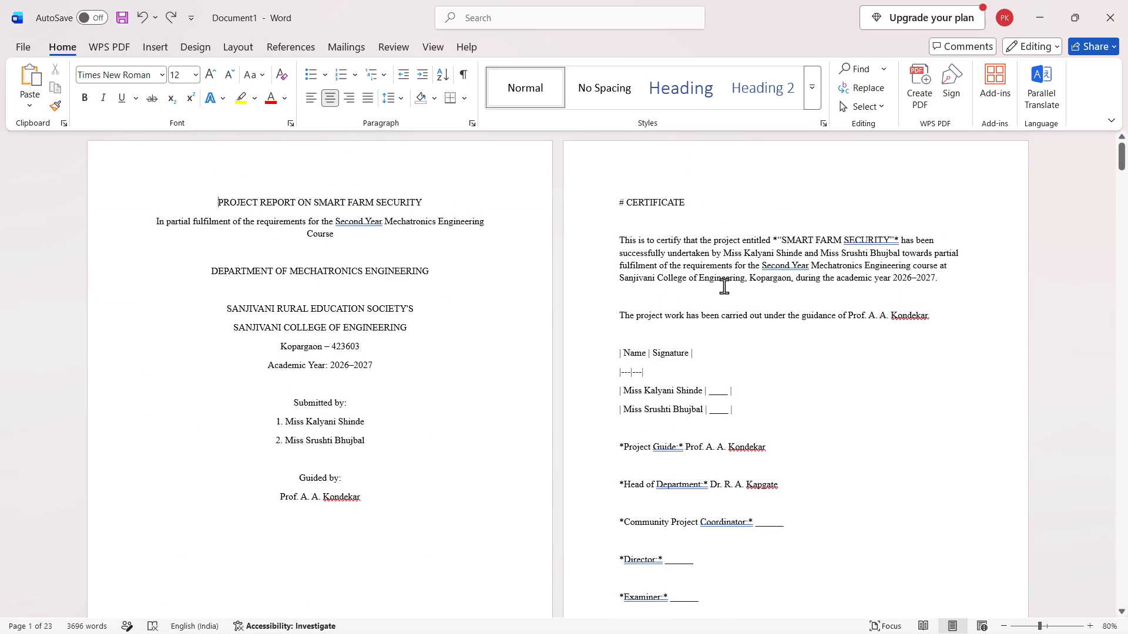
Delete the asterisks before and after “SMART FARM SECURITY” in the certificate paragraph.
left_click(777, 238)
key("BackSpace")
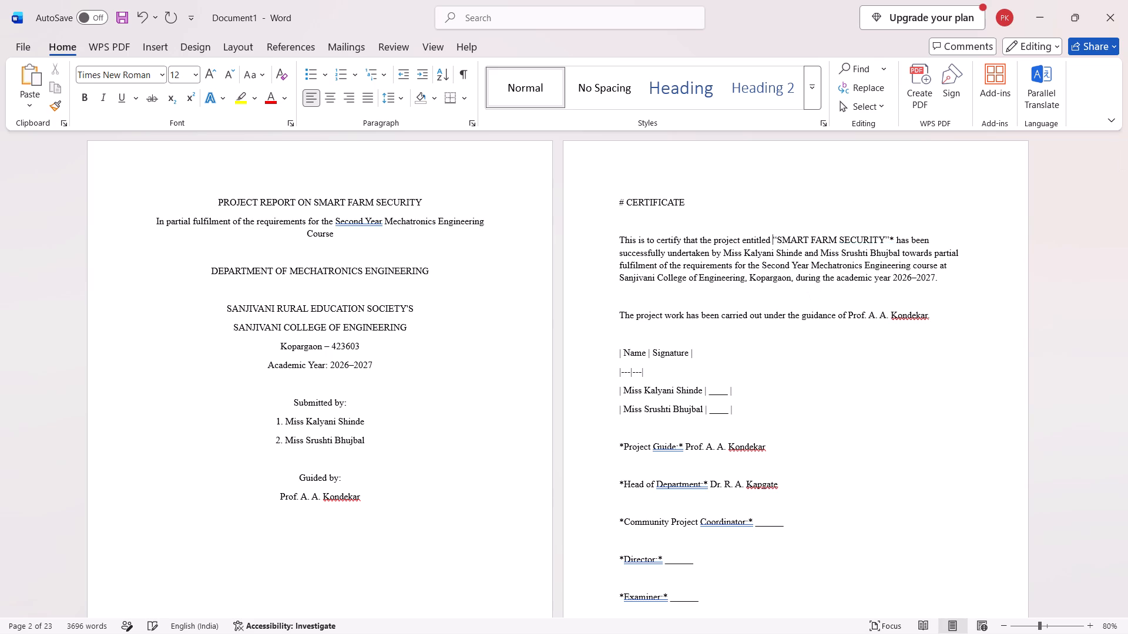
key("Right")
key("Right")
key("Right")
key("Right")
key("Right")
key("Right")
key("Right")
key("Right")
key("Right")
key("Right")
key("Right")
key("Right")
key("Right")
key("Right")
key("Right")
key("Right")
key("Right")
key("Right")
key("Right")
key("Right")
key("Left")
key("Left")
key("BackSpace")
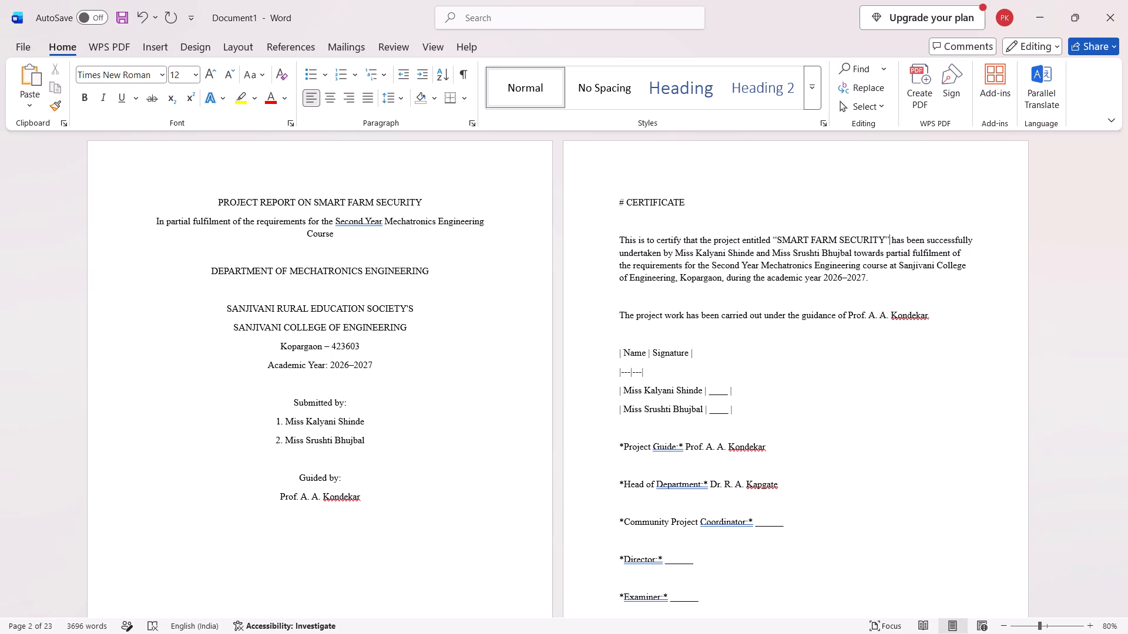
Join the "The project work has been carried out" sentence onto the end of the certificate paragraph above it.
key("Down")
key("Down")
key("Down")
key("Down")
key("Down")
key("Left")
key("Left")
key("Left")
key("Left")
key("Left")
key("Left")
key("Left")
key("Left")
key("Left")
key("Left")
key("Left")
key("Left")
key("Left")
key("Left")
key("Left")
key("Left")
key("Left")
key("Left")
key("Left")
key("Left")
key("Left")
key("Left")
key("Left")
key("BackSpace")
key("BackSpace")
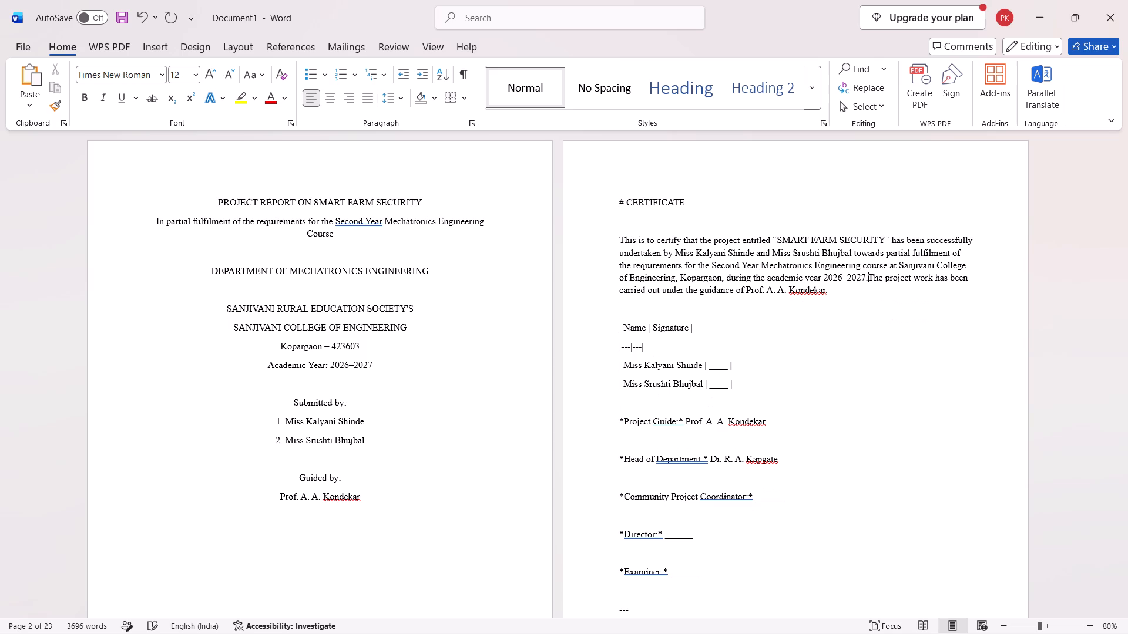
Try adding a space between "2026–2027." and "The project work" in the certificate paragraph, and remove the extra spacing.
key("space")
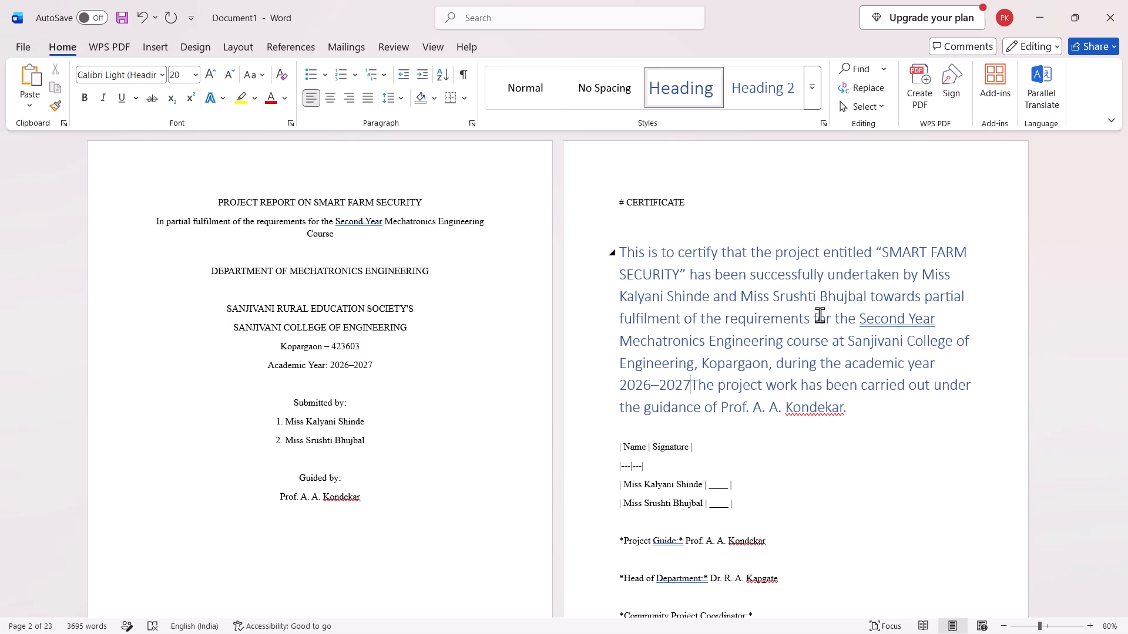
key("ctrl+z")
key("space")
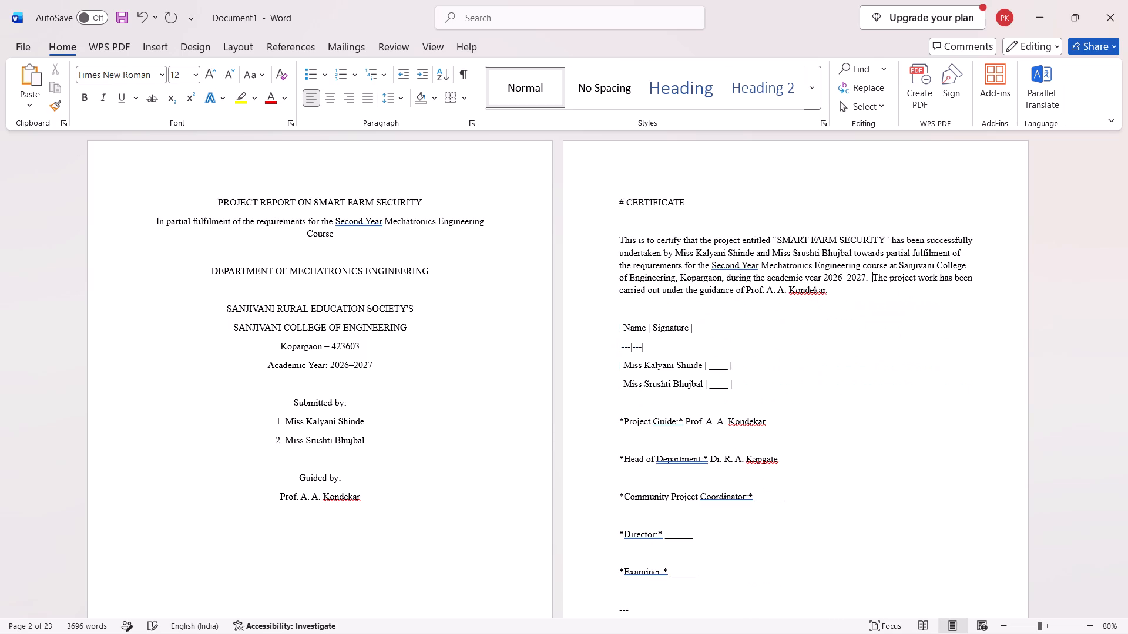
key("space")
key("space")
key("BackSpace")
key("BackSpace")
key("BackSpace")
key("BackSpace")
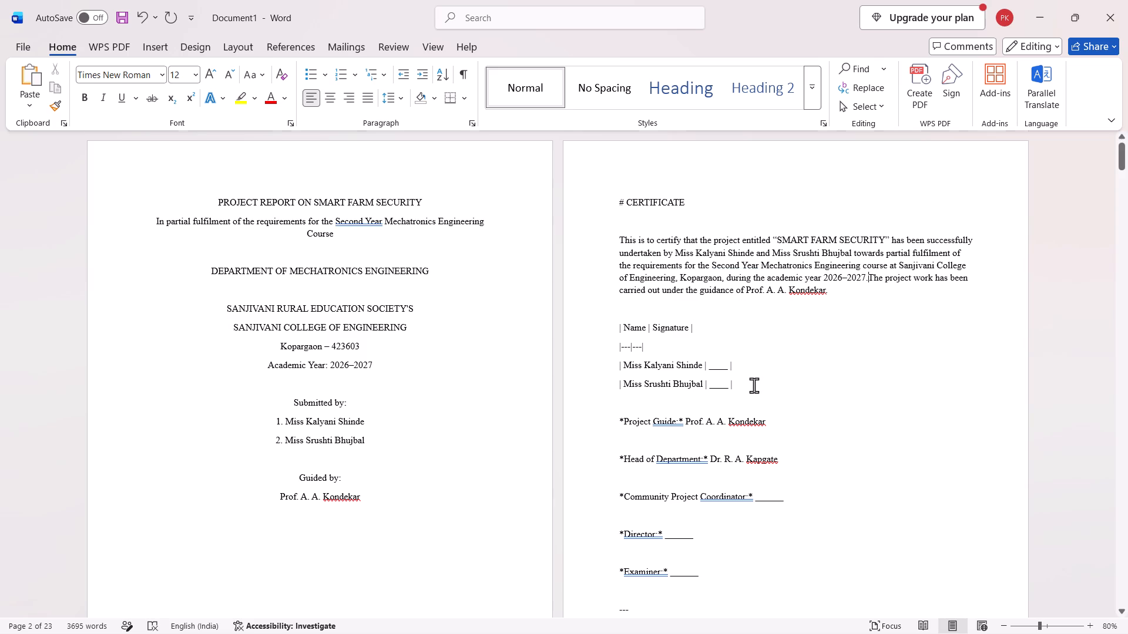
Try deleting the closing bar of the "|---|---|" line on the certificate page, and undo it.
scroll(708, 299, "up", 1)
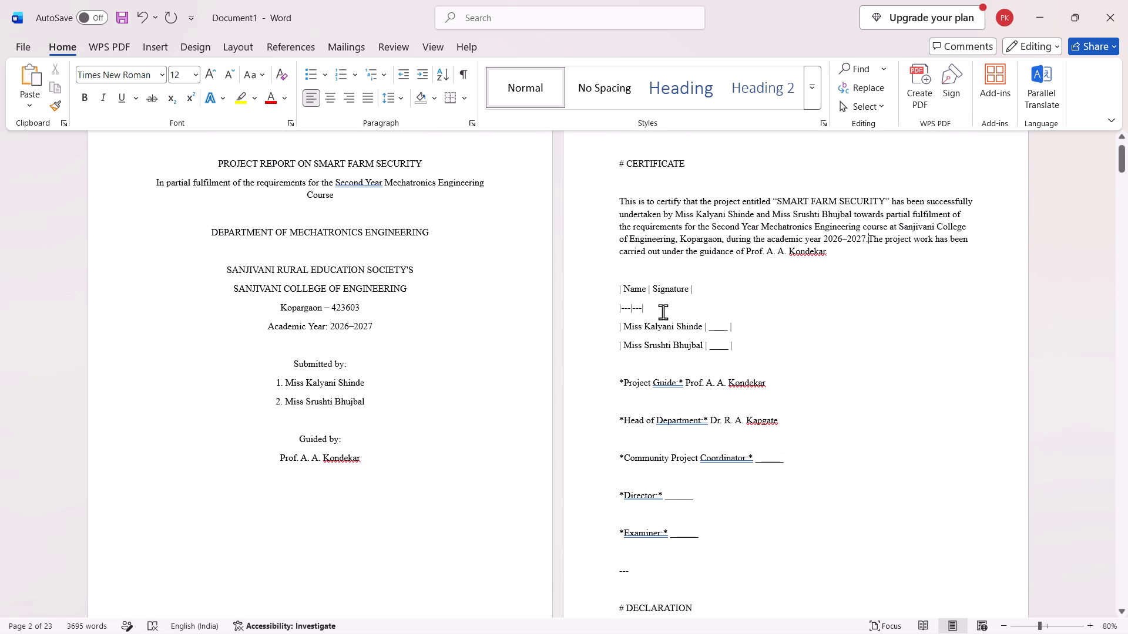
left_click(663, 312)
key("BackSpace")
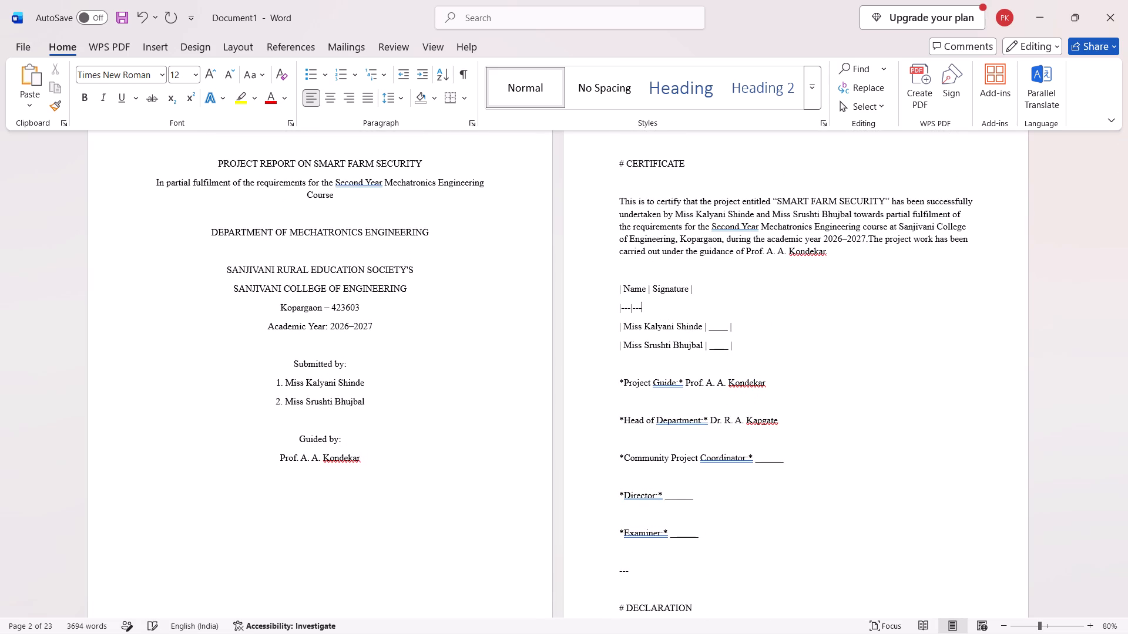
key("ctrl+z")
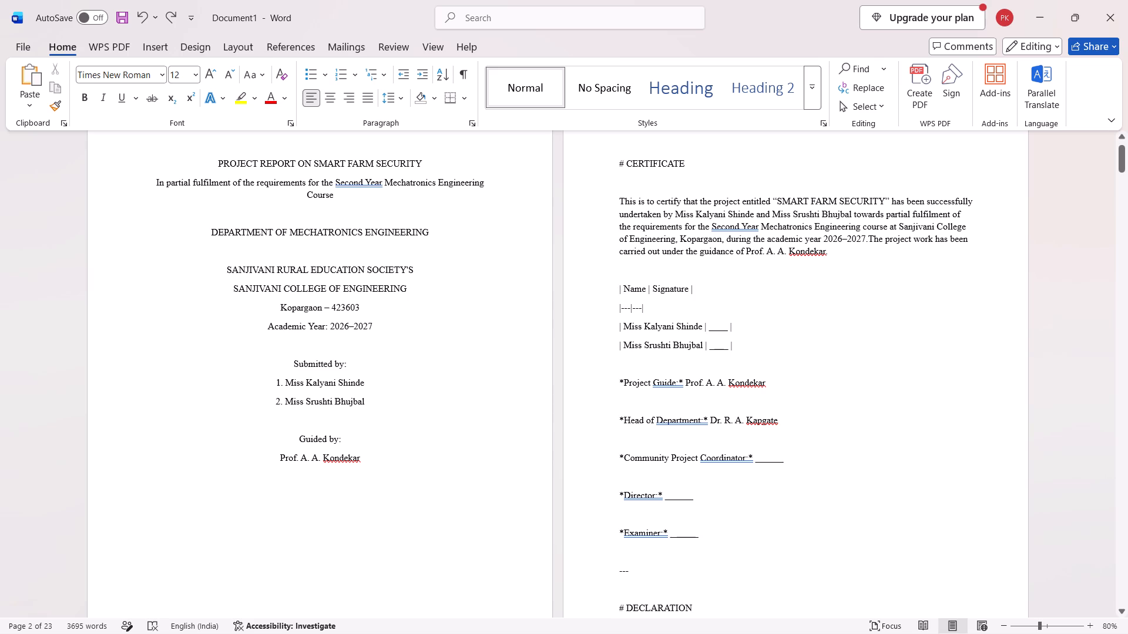
Insert a table with two columns and three rows directly below the "| Name | Signature |" text block on the certificate page.
left_click_drag(618, 287, 680, 312)
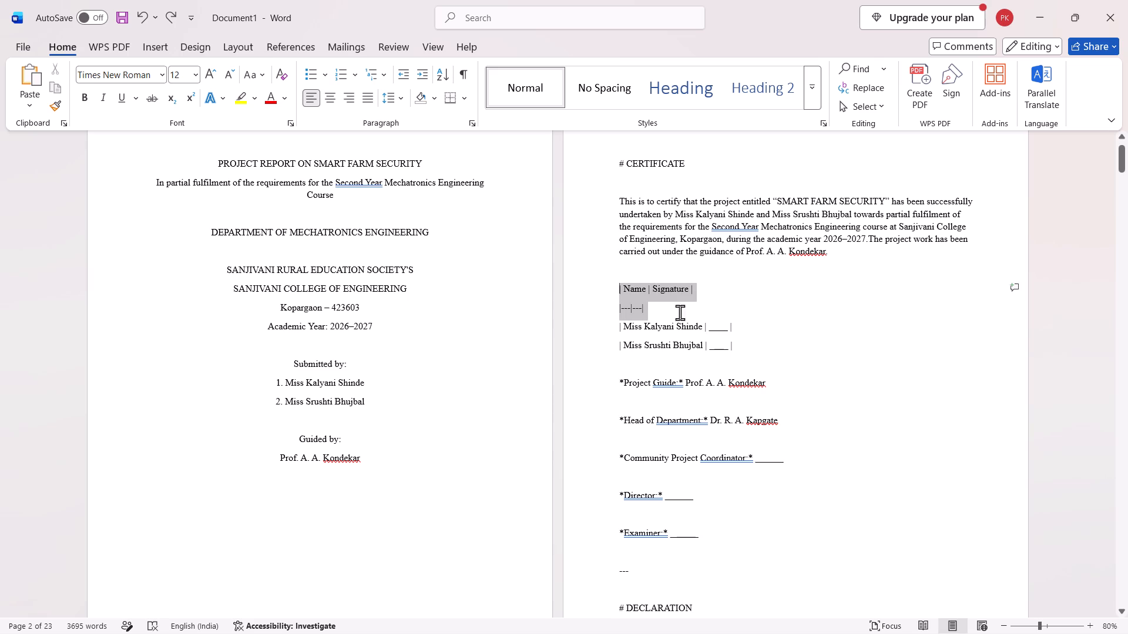
left_click_drag(680, 312, 746, 348)
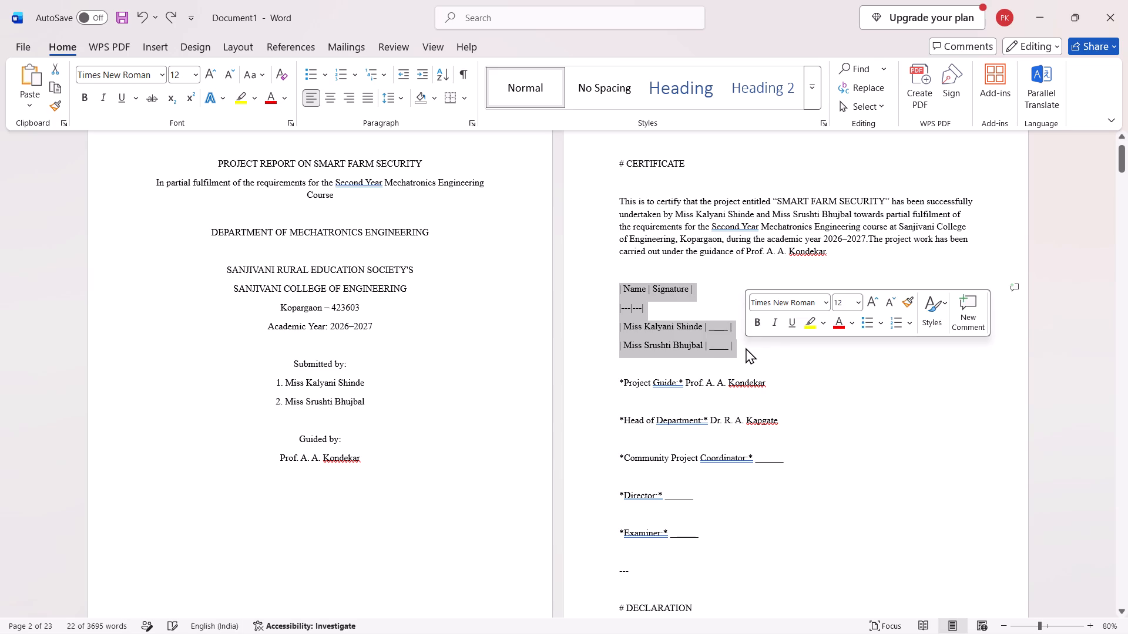
left_click(794, 357)
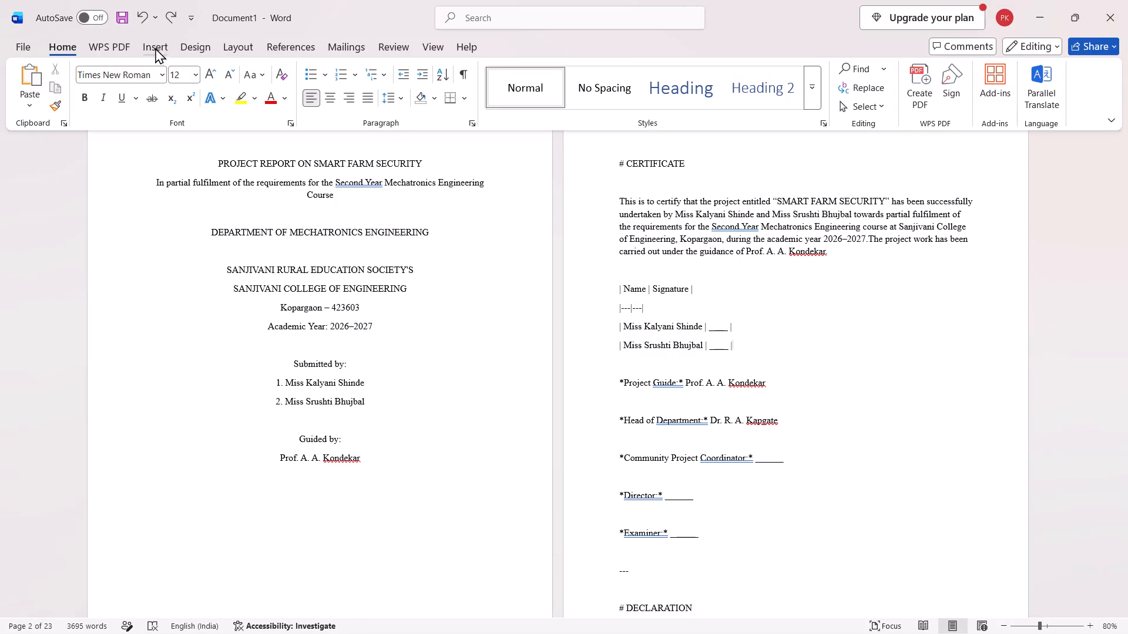
left_click(172, 49)
left_click(117, 70)
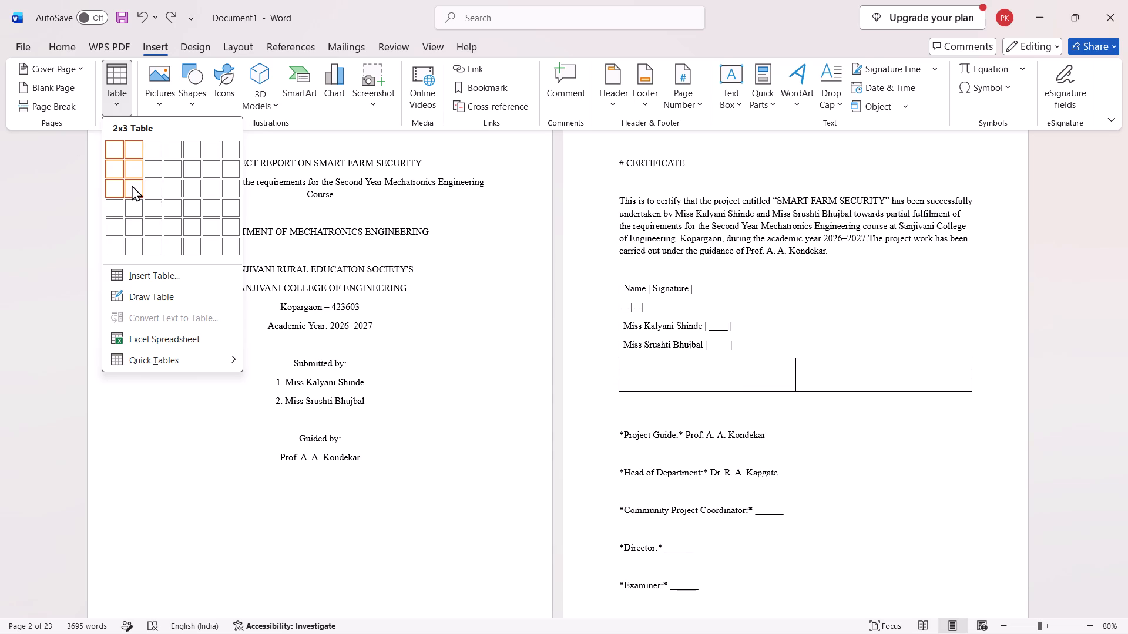
left_click(132, 185)
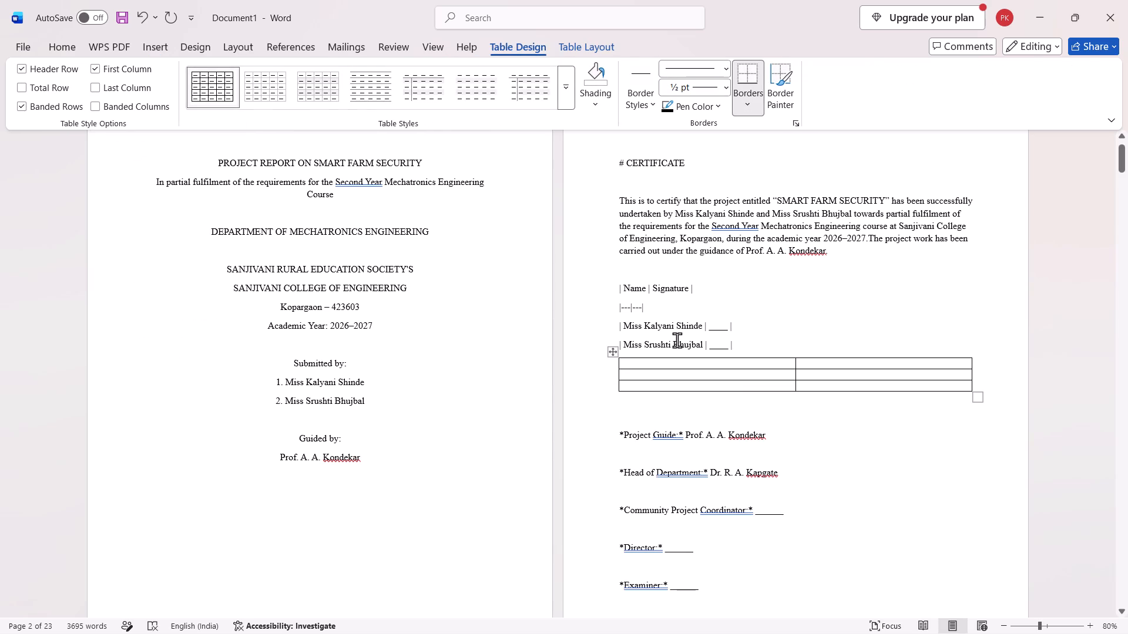
Enter "NAME" in capitals as the first column's header in the new certificate table.
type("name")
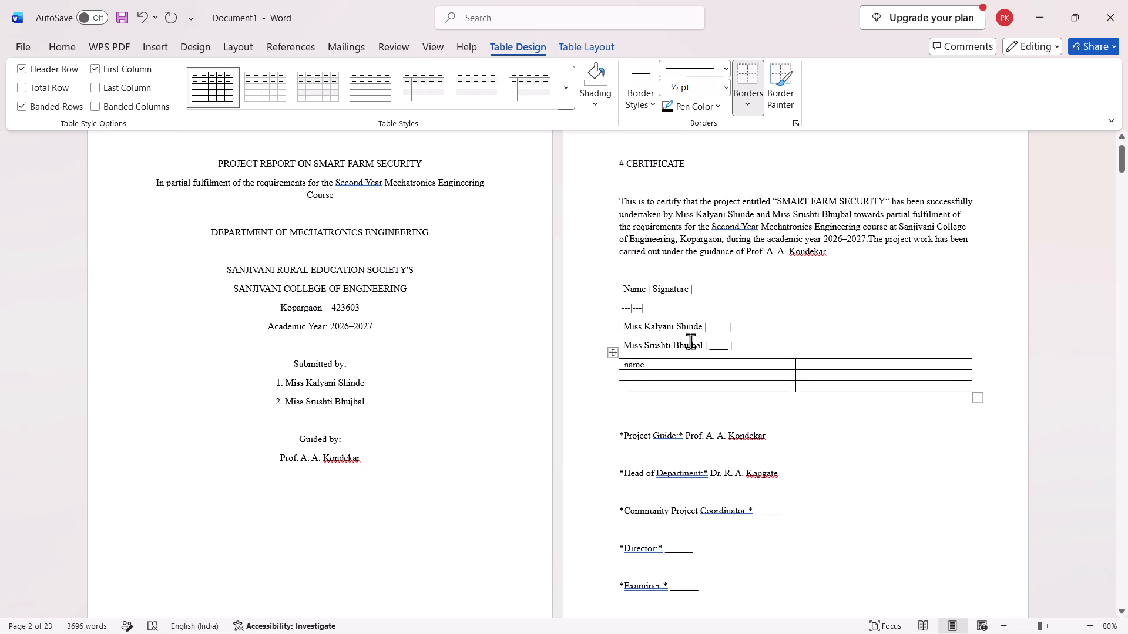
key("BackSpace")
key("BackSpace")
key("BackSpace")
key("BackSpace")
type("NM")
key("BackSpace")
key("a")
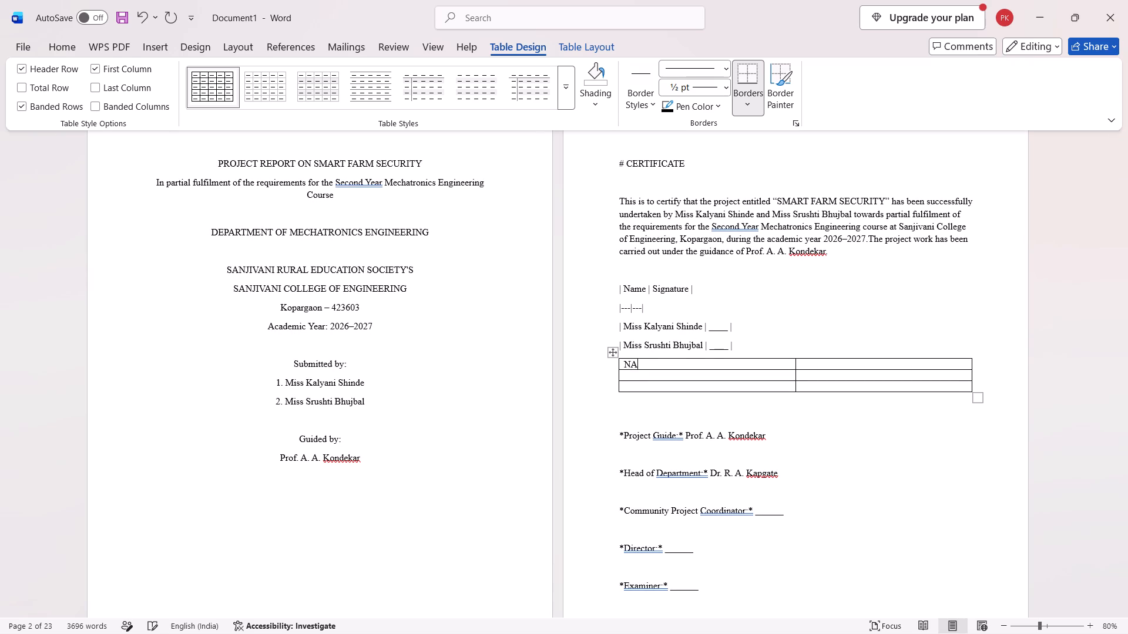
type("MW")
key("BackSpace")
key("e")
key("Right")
Enter "SIGN" in capitals as the second column's header in the certificate table.
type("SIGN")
Enter the first student's full name, prefixed with "Miss", in the name column's second row.
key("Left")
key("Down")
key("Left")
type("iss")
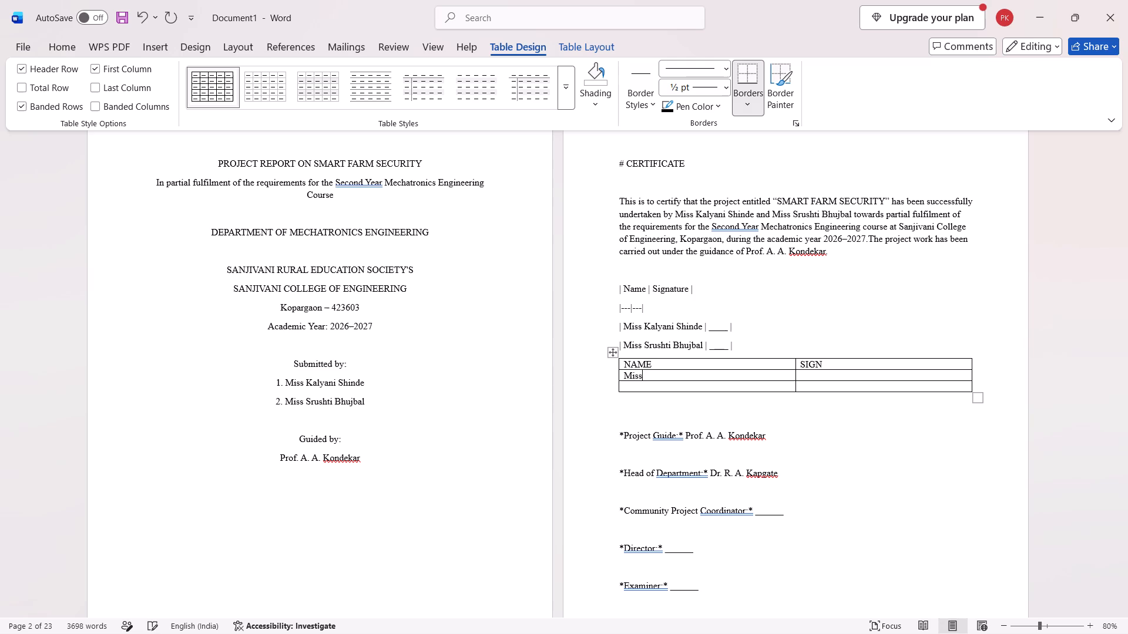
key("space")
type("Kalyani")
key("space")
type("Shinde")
Enter the second student's full name, prefixed with "Miss", in the name column's third row, spelled as in the text list.
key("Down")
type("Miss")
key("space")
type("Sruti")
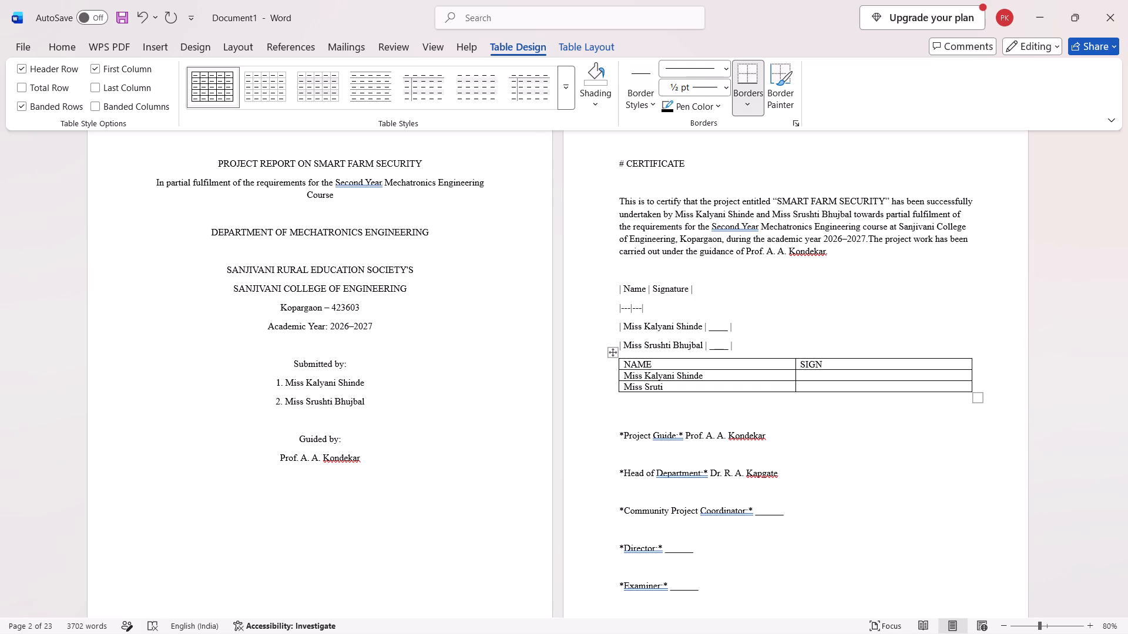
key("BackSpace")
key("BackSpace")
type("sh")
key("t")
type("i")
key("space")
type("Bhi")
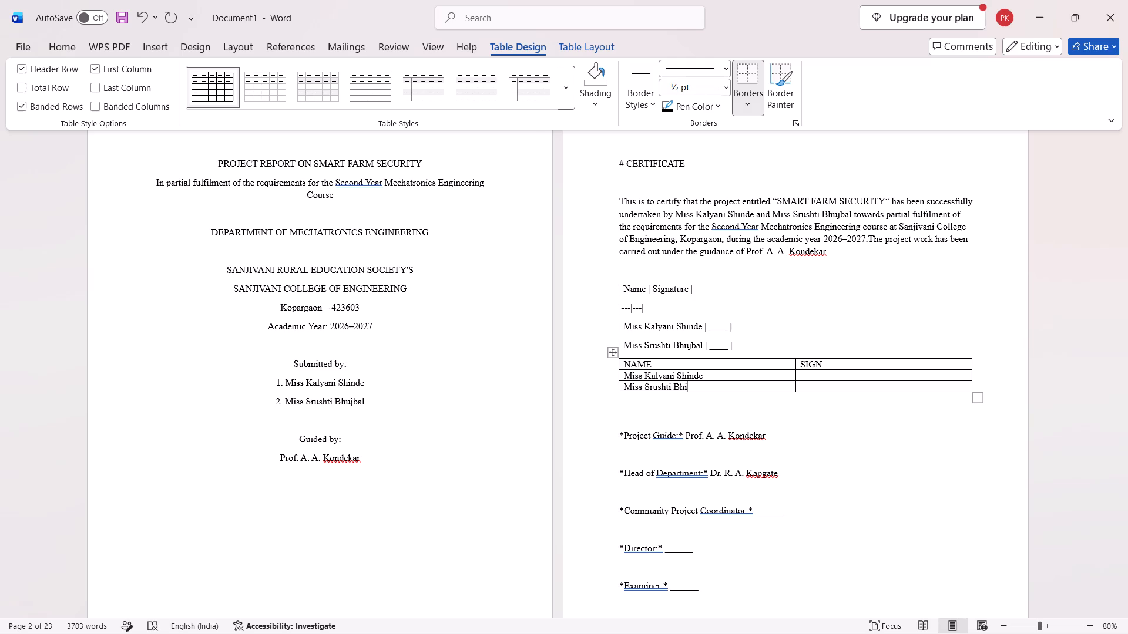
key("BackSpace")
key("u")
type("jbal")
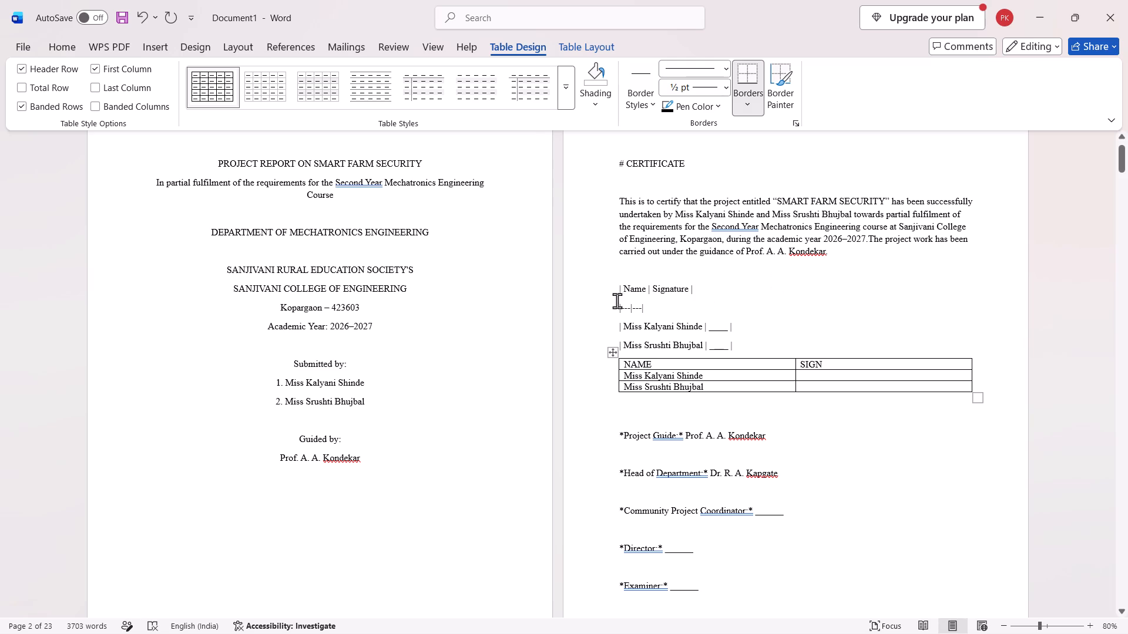
Delete the old "| Name | Signature |" text block above the certificate table, leaving one blank line before the table.
left_click_drag(619, 278, 763, 346)
key("BackSpace")
key("BackSpace")
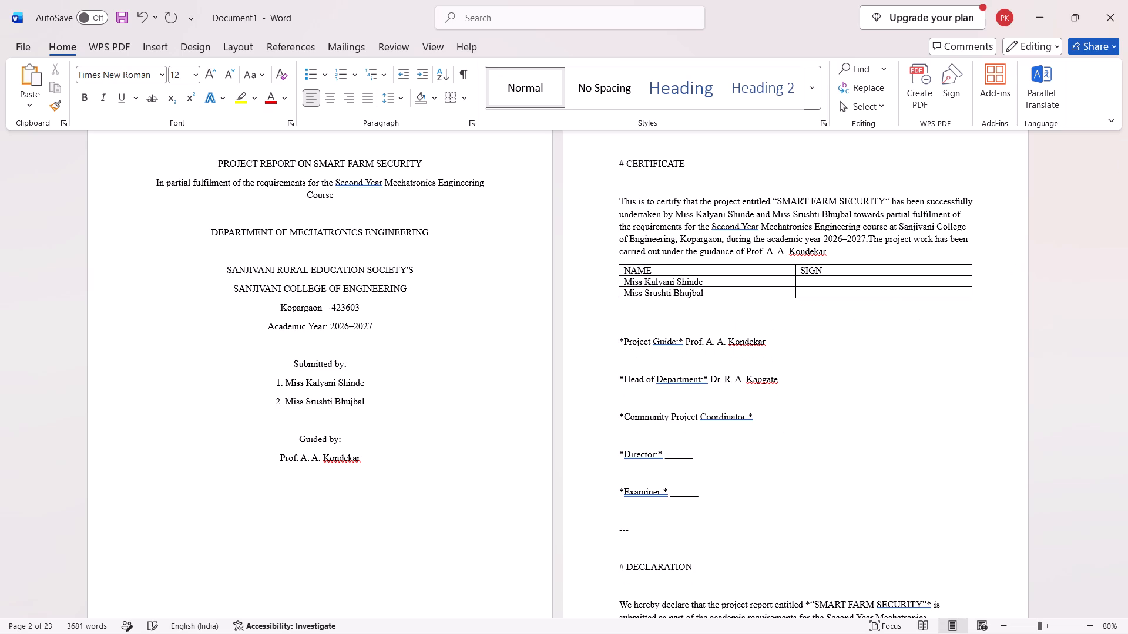
key("Return")
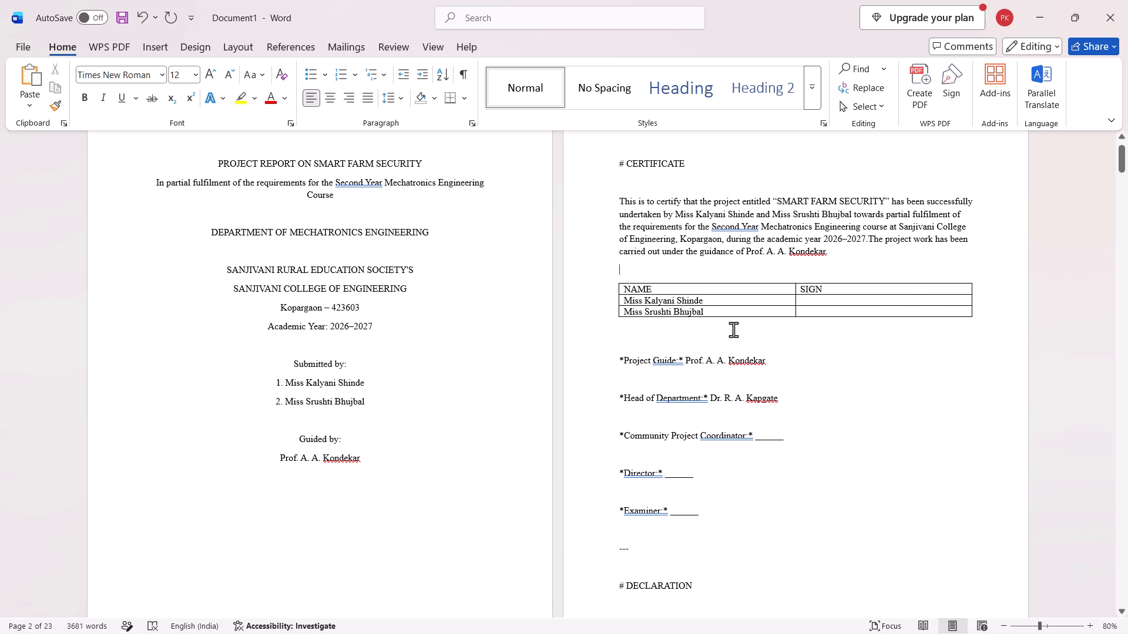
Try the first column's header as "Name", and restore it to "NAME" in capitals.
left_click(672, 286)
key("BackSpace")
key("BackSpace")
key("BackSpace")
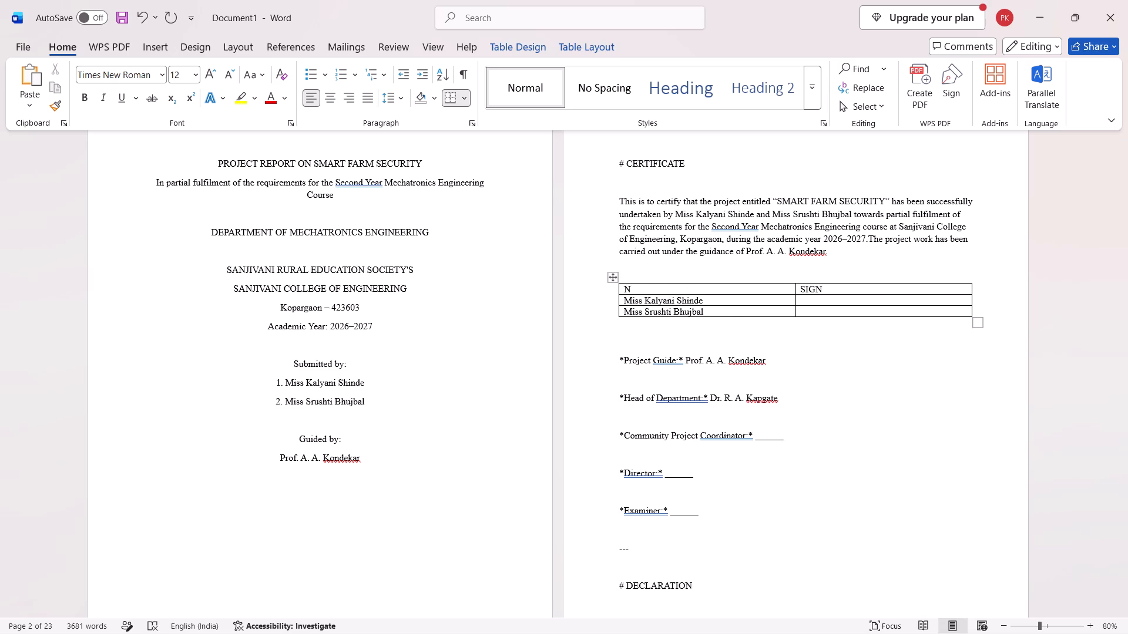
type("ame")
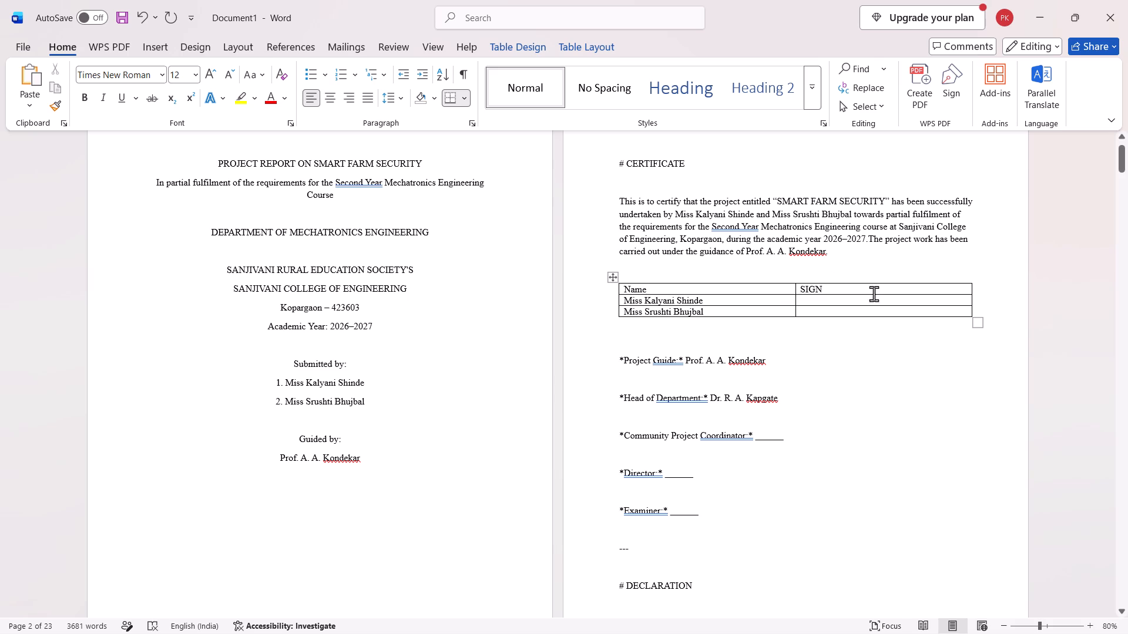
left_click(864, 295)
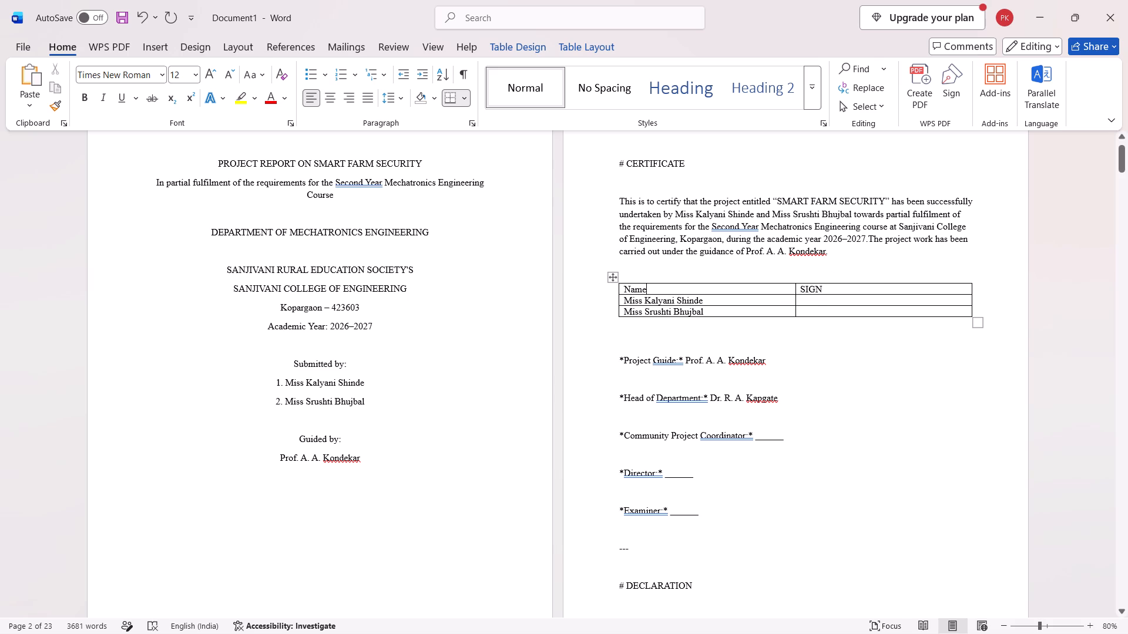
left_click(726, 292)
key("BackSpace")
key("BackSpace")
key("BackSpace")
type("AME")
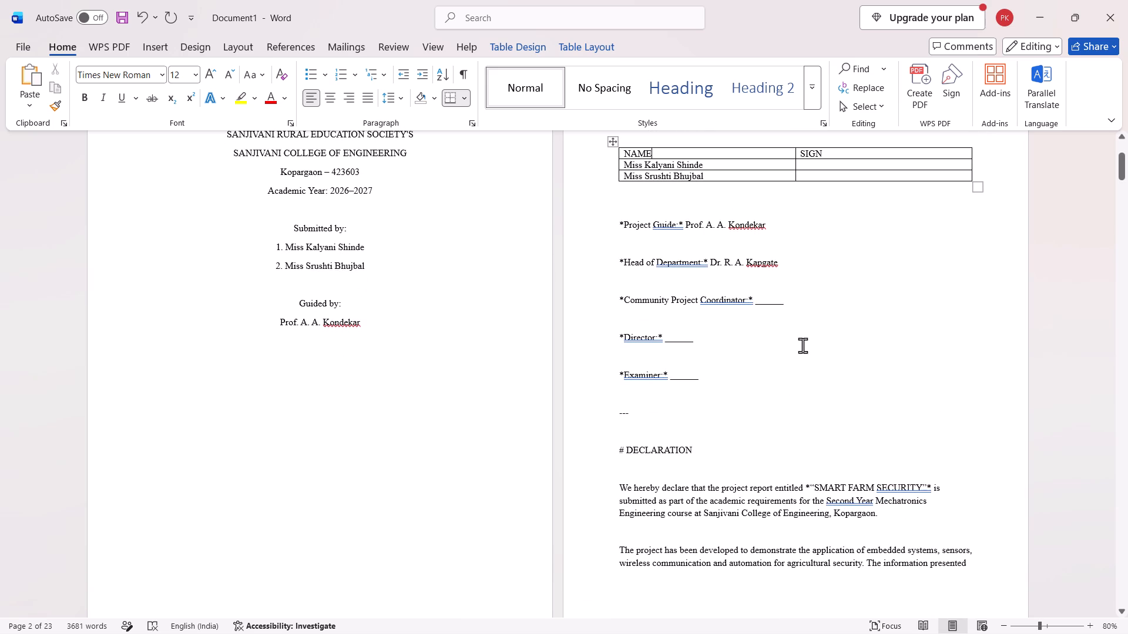
Remove the leading asterisks from the Project Guide, Head of Department and Community Project Coordinator lines.
left_click(621, 222)
key("Delete")
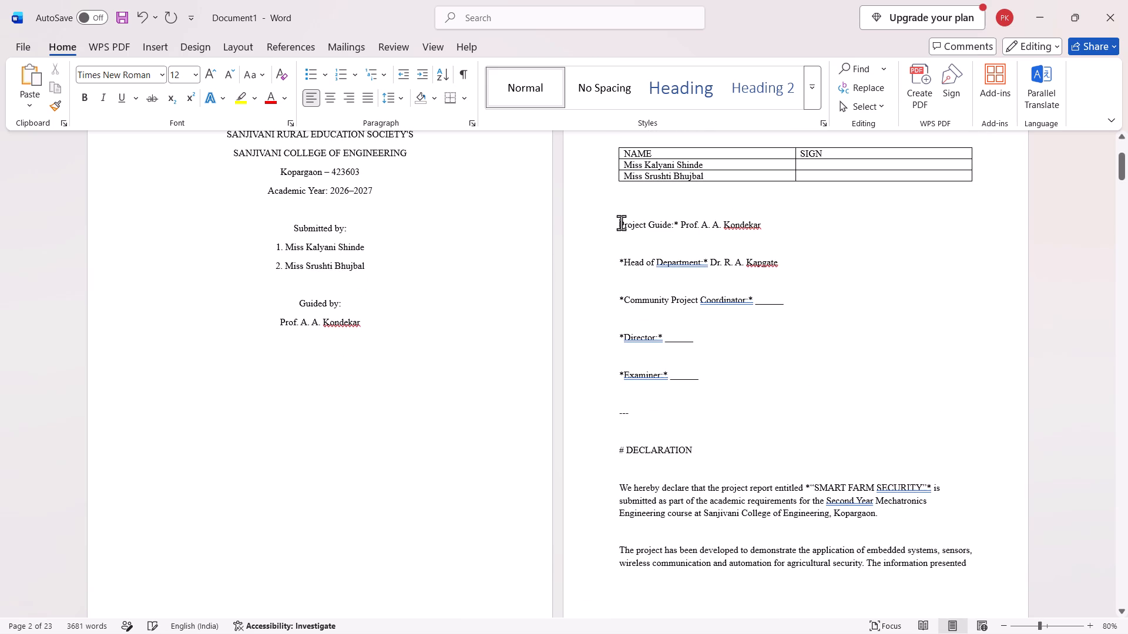
key("Down")
key("Down")
key("Delete")
key("Down")
key("Down")
key("Delete")
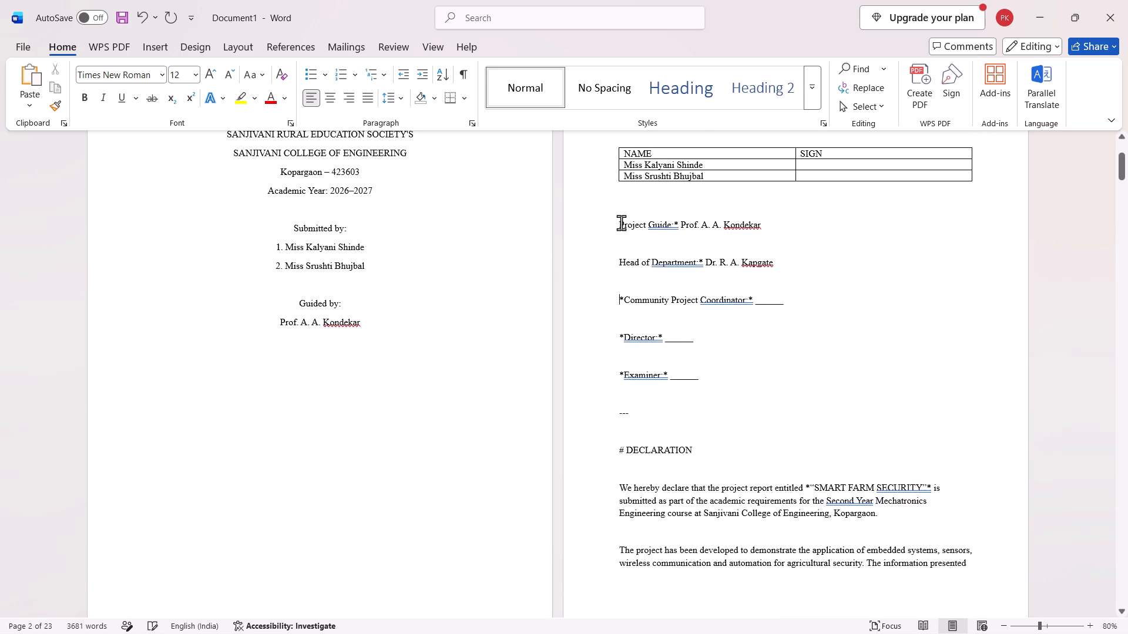
Remove the leading asterisks from the Director and Examiner lines on the certificate page.
key("Down")
key("Down")
key("Down")
key("Down")
key("Up")
key("Up")
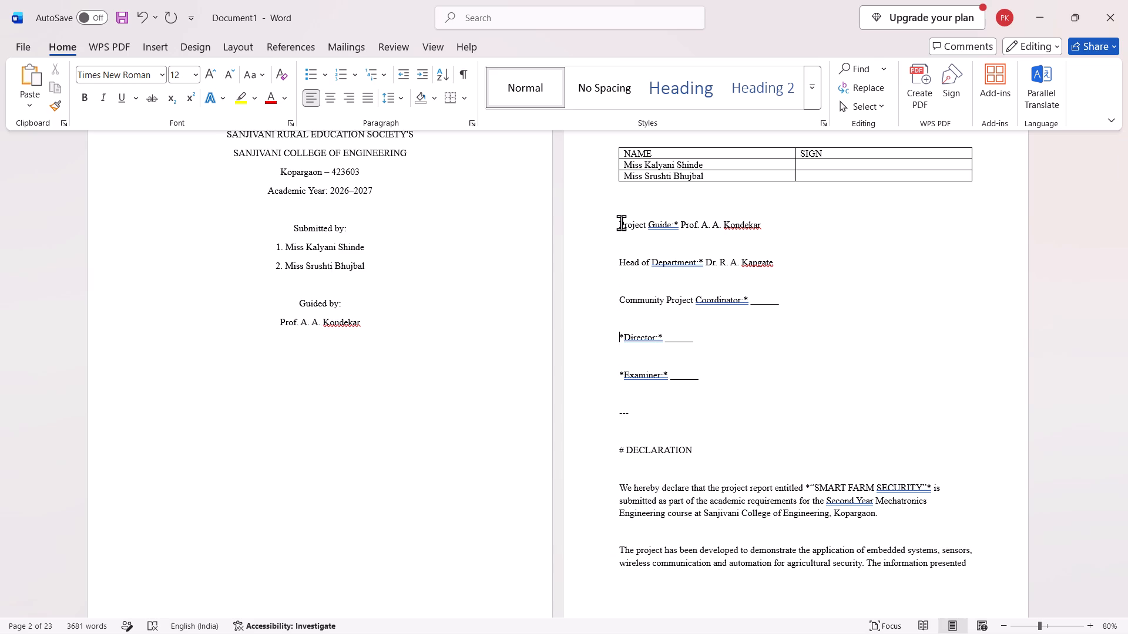
key("Delete")
key("Down")
key("Down")
key("Delete")
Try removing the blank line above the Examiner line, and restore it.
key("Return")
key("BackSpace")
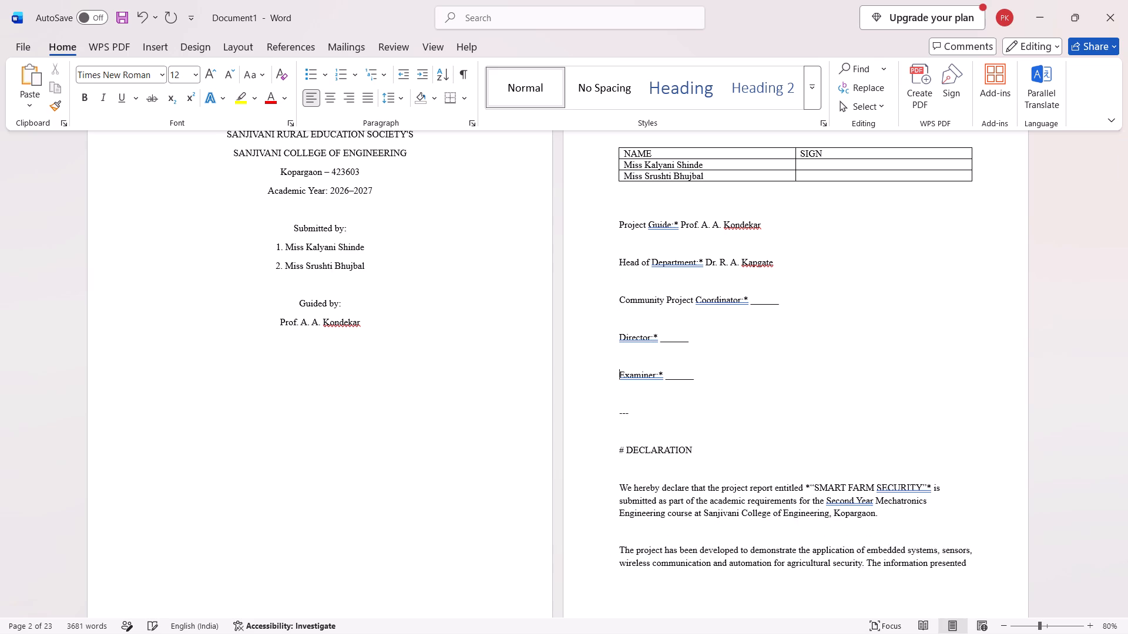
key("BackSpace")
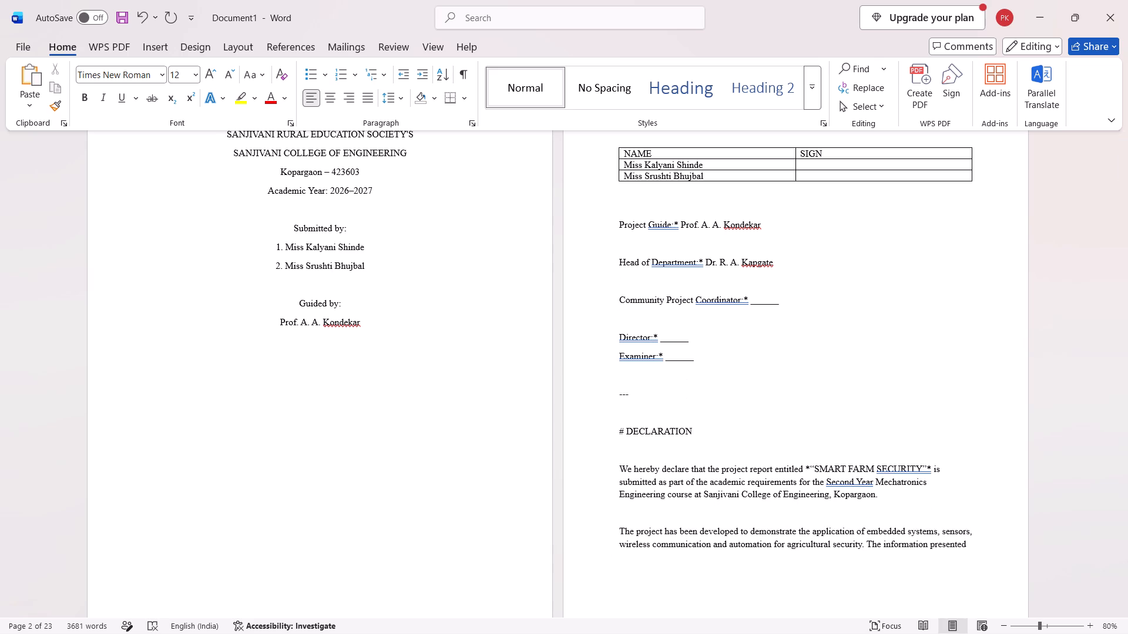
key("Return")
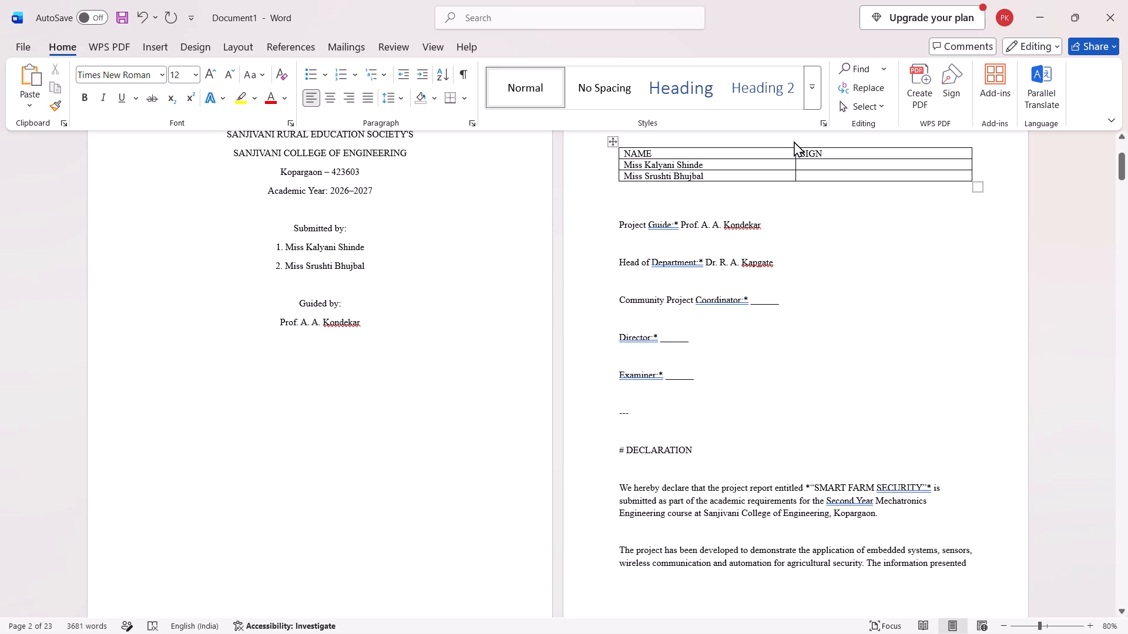
Remove the asterisk after "Project Guide:", keeping a single space before the guide's name.
left_click(680, 228)
key("BackSpace")
key("BackSpace")
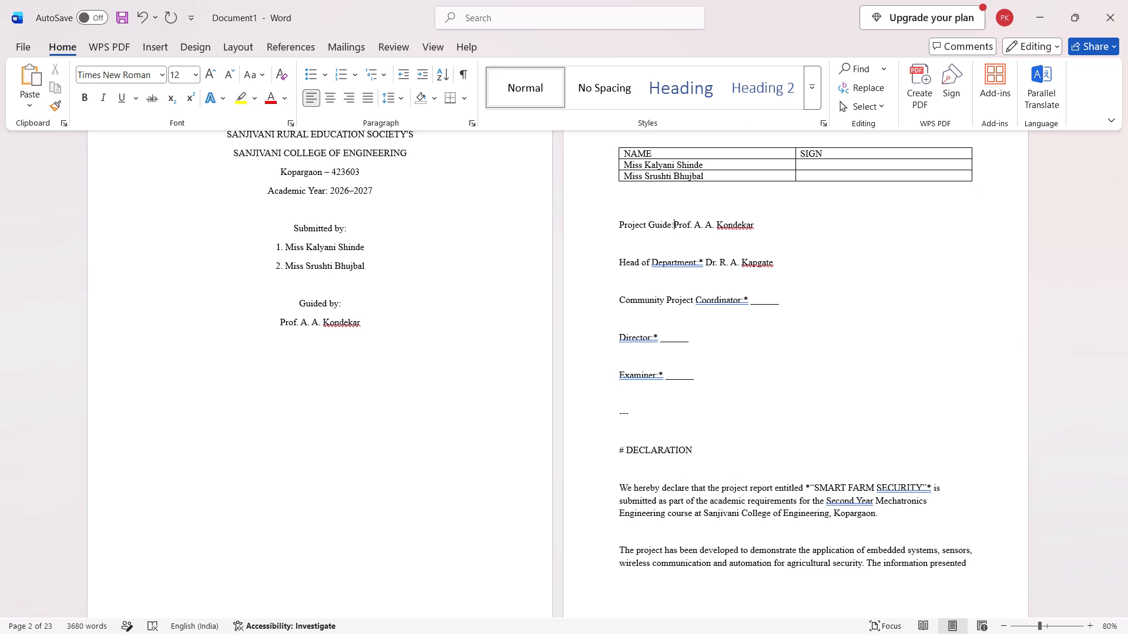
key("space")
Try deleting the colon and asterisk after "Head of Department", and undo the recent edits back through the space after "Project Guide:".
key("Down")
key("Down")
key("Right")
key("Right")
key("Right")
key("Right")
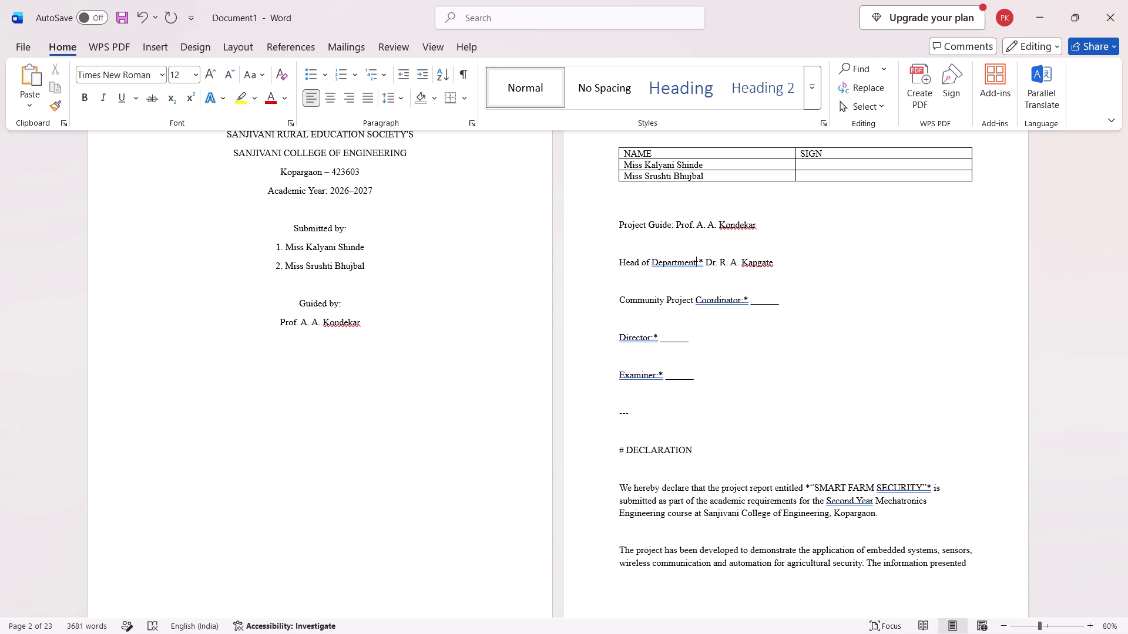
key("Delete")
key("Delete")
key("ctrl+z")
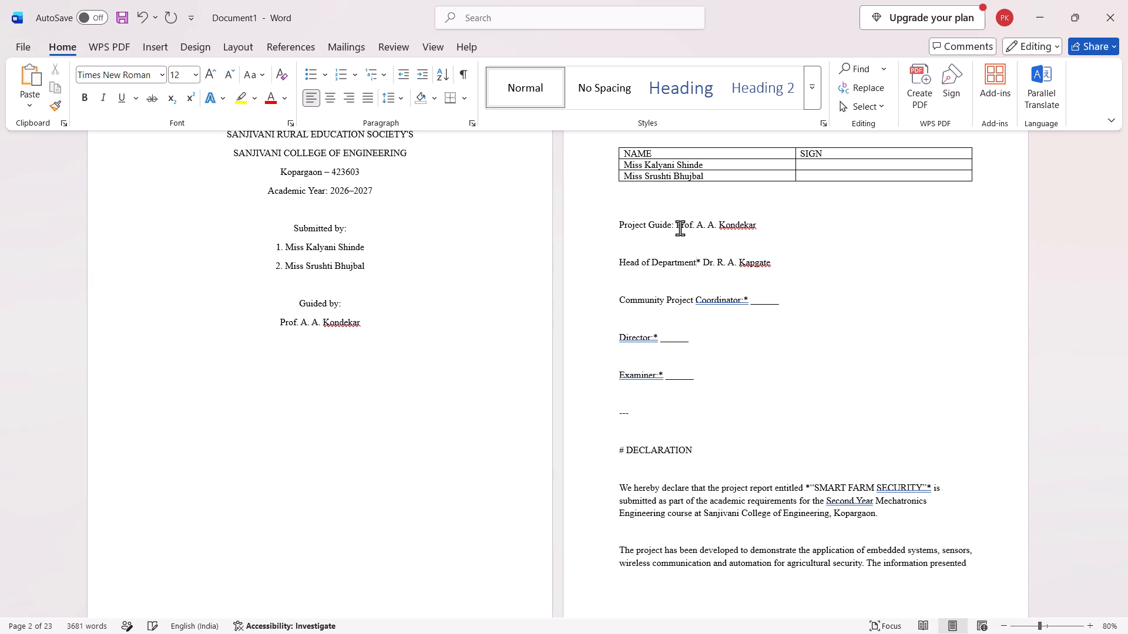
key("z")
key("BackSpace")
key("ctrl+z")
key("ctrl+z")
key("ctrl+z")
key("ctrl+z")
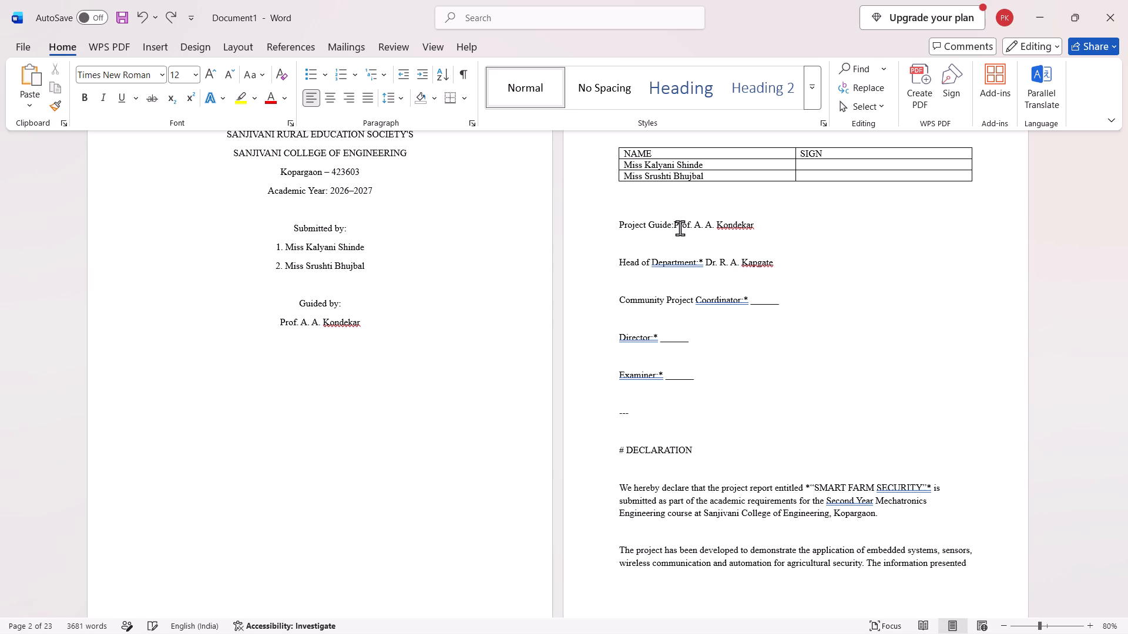
Remove the asterisk after "Head of Department:" on the certificate page, keeping a single space before the name.
key("Down")
key("Down")
key("Down")
key("Right")
key("Right")
key("Right")
key("Up")
key("Up")
key("Right")
key("Right")
key("Right")
key("Right")
key("Right")
key("Right")
key("Right")
key("Right")
key("Right")
key("Right")
key("Right")
key("Right")
key("Right")
key("Right")
key("Right")
key("Right")
key("Right")
key("Right")
key("Right")
key("BackSpace")
key("BackSpace")
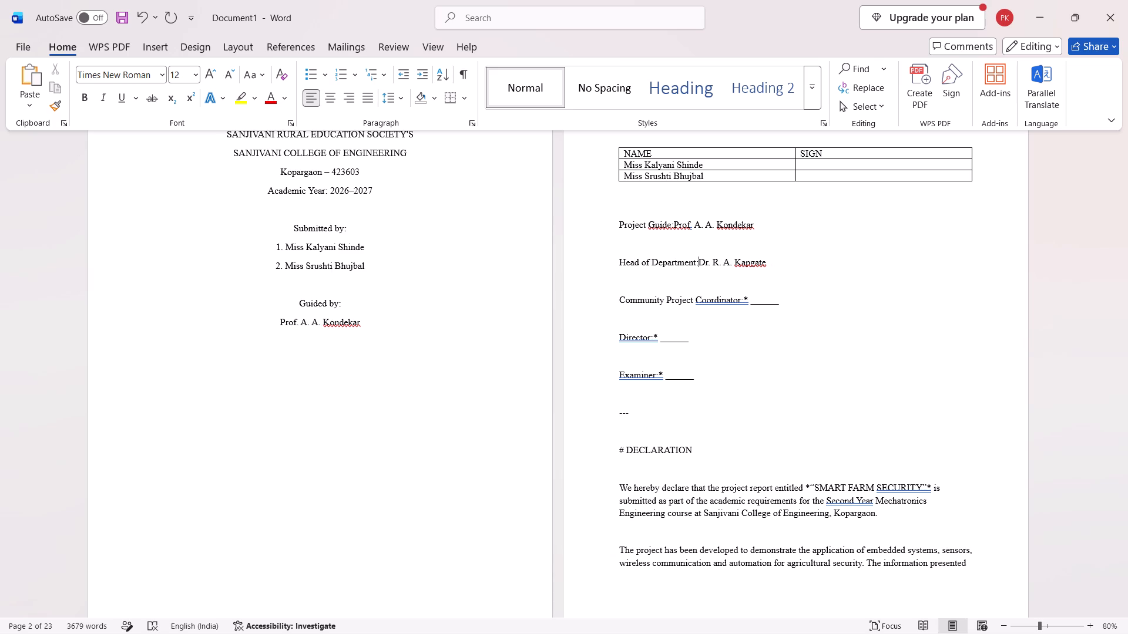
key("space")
Insert a space between "Project Guide:" and the guide's name.
key("Up")
key("Up")
key("Right")
key("Down")
key("Up")
key("Left")
key("Left")
key("Left")
key("Left")
key("Left")
key("Left")
key("Left")
key("Left")
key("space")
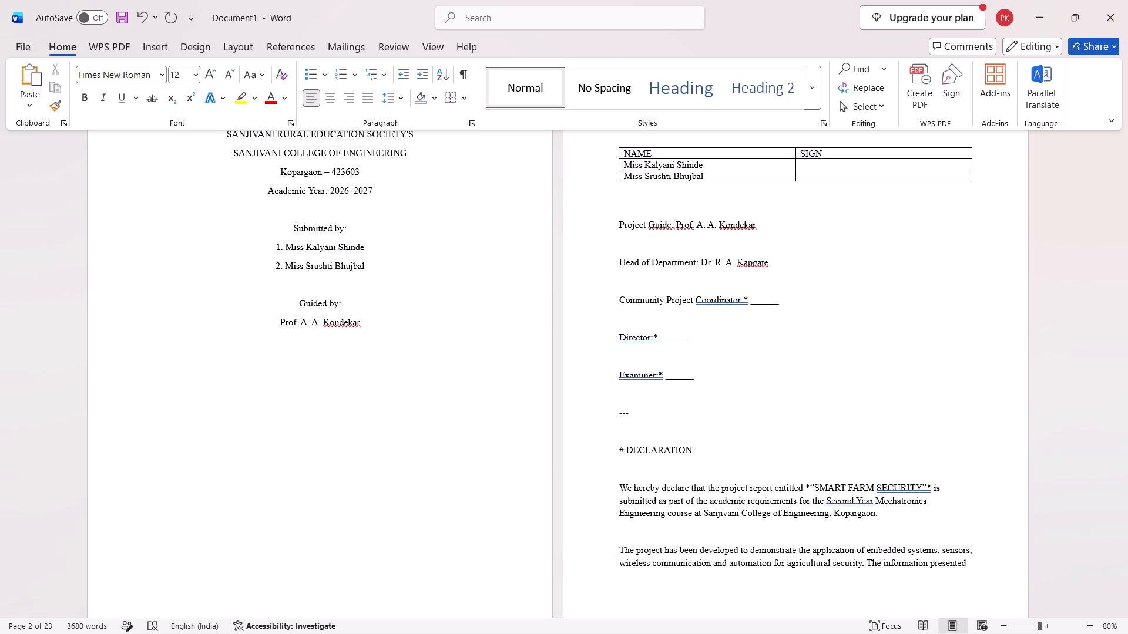
Remove the asterisk after "Community Project Coordinator:" on the certificate page, keeping the space before the signature line.
key("Down")
key("Down")
key("Down")
key("Down")
key("Down")
key("Up")
key("Right")
key("Right")
key("Right")
key("Right")
key("Right")
key("Right")
key("Right")
key("Right")
key("Right")
key("Right")
key("Right")
key("Right")
key("Right")
key("Right")
key("Right")
key("Right")
key("Right")
key("Right")
key("Right")
key("BackSpace")
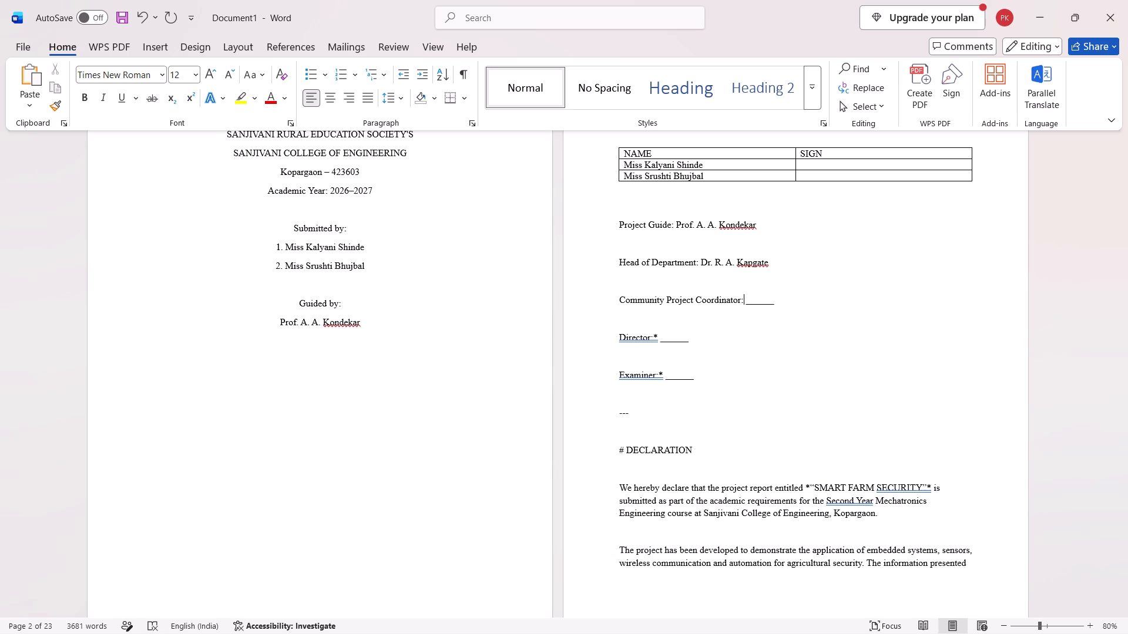
Remove the asterisk after "Director:" on the certificate page, keeping the space before the signature line.
key("Down")
key("Down")
key("Left")
key("Left")
key("Left")
key("Left")
key("Left")
key("Left")
key("Left")
key("Left")
key("Delete")
Remove the asterisk after "Examiner:" on the certificate page, keeping the space before the signature line.
key("Down")
key("Down")
key("Down")
key("Right")
key("Up")
key("Up")
key("Right")
key("Right")
key("Right")
key("Right")
key("Right")
key("Right")
key("Right")
key("Right")
key("Right")
key("Delete")
Delete the "---" divider between the Examiner line and the DECLARATION heading, along with the empty line it occupied.
key("Down")
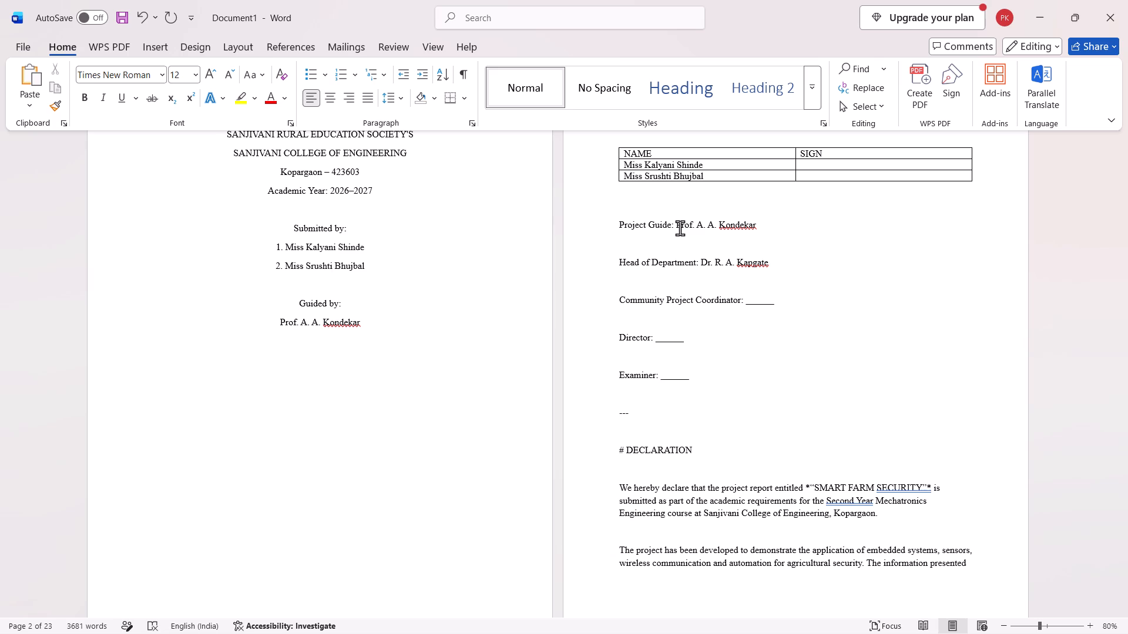
key("Down")
key("Down")
key("Up")
key("BackSpace")
key("BackSpace")
key("BackSpace")
key("BackSpace")
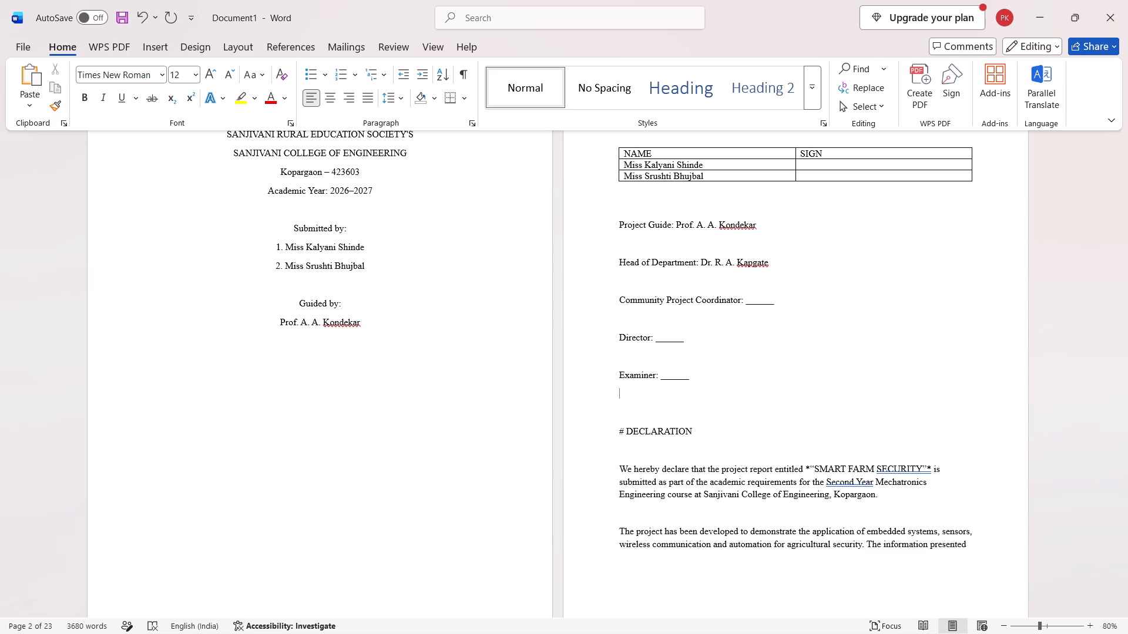
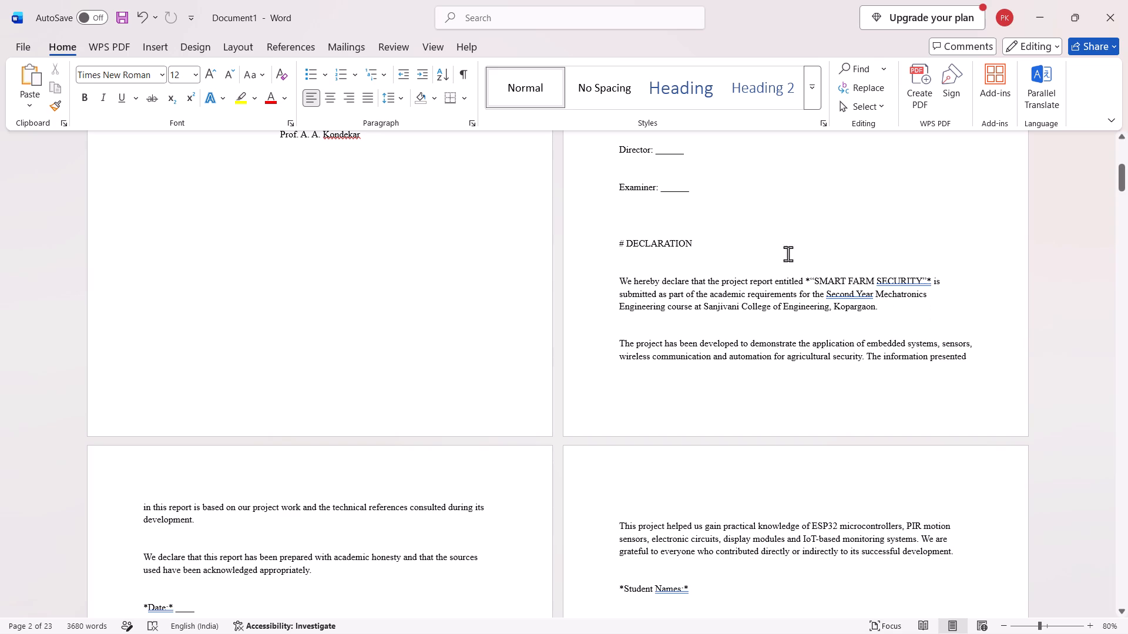
Remove the asterisk before the opening quotation mark of "SMART FARM SECURITY" in the first declaration paragraph.
left_click(808, 280)
key("BackSpace")
Remove the asterisk after the closing quotation mark of "SMART FARM SECURITY" in the first declaration paragraph, keeping the space before "is".
key("Right")
key("Right")
key("Right")
key("Right")
key("Right")
key("Right")
key("Right")
key("Right")
key("Right")
key("Right")
key("Right")
key("Right")
key("Right")
key("Right")
key("Right")
key("Right")
key("Right")
key("Right")
key("Right")
key("Right")
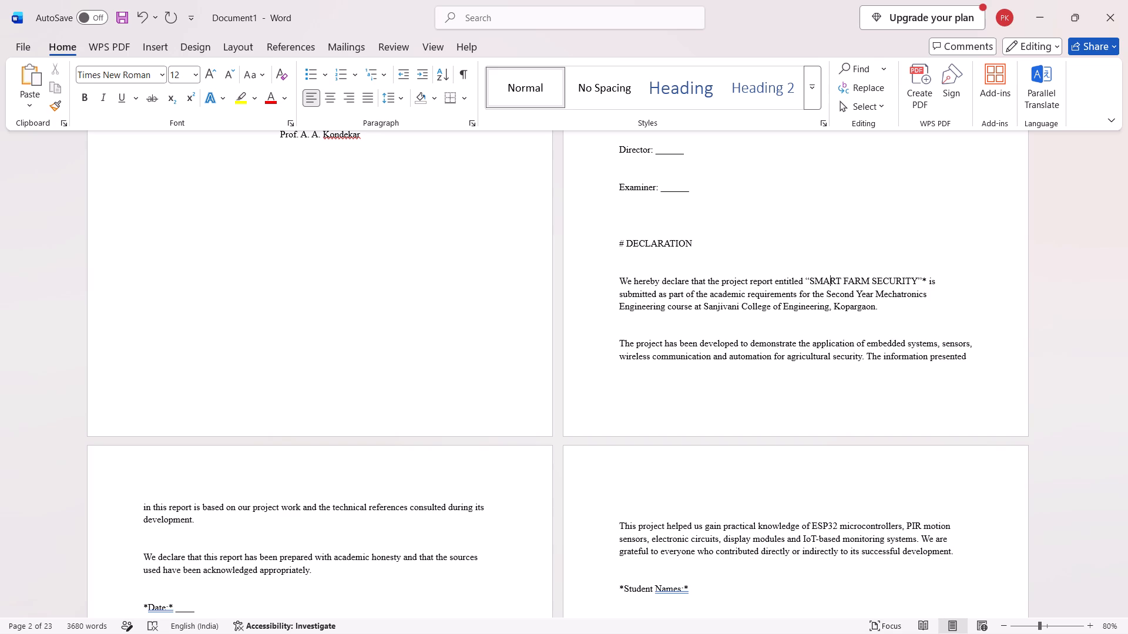
key("Left")
key("Left")
key("Left")
key("Left")
key("Left")
Remove the asterisk after the closing quotation mark of "SMART FARM SECURITY" in the first declaration paragraph.
key("BackSpace")
Look over the declaration, acknowledgement and contents pages, returning to the certificate text, to check for leftover Markdown symbols.
key("Down")
key("Down")
key("Down")
key("Down")
key("Down")
key("Down")
key("Down")
key("Down")
key("Down")
key("Down")
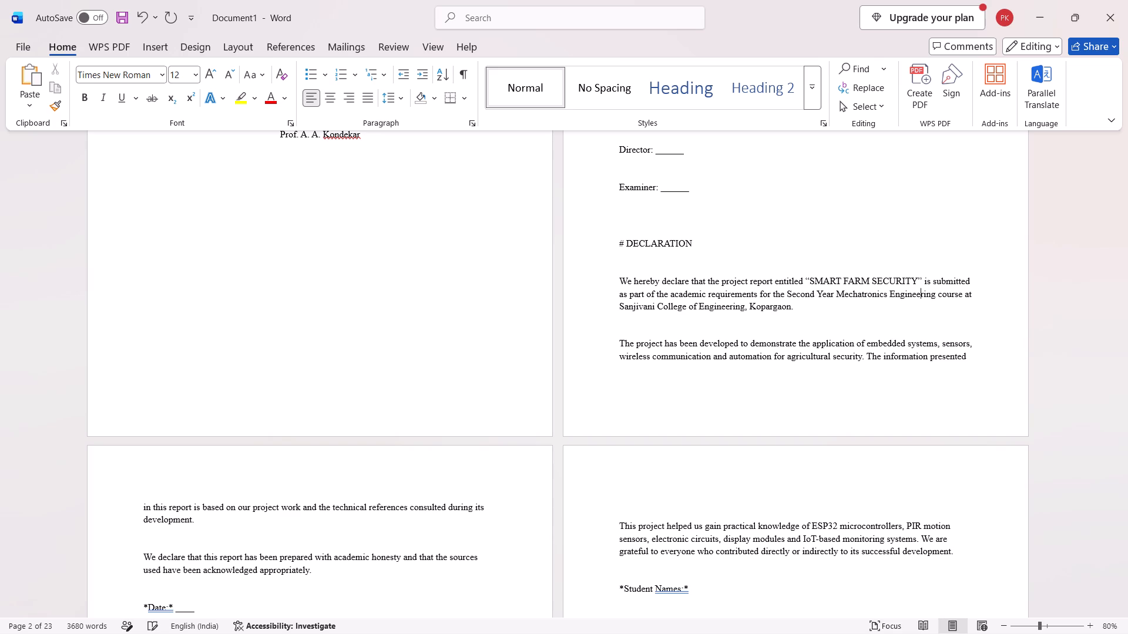
key("Down")
key("Down")
key("Down")
key("Down")
key("Down")
key("Down")
key("Down")
key("Down")
key("Down")
key("Down")
key("Down")
key("Down")
key("Down")
key("Down")
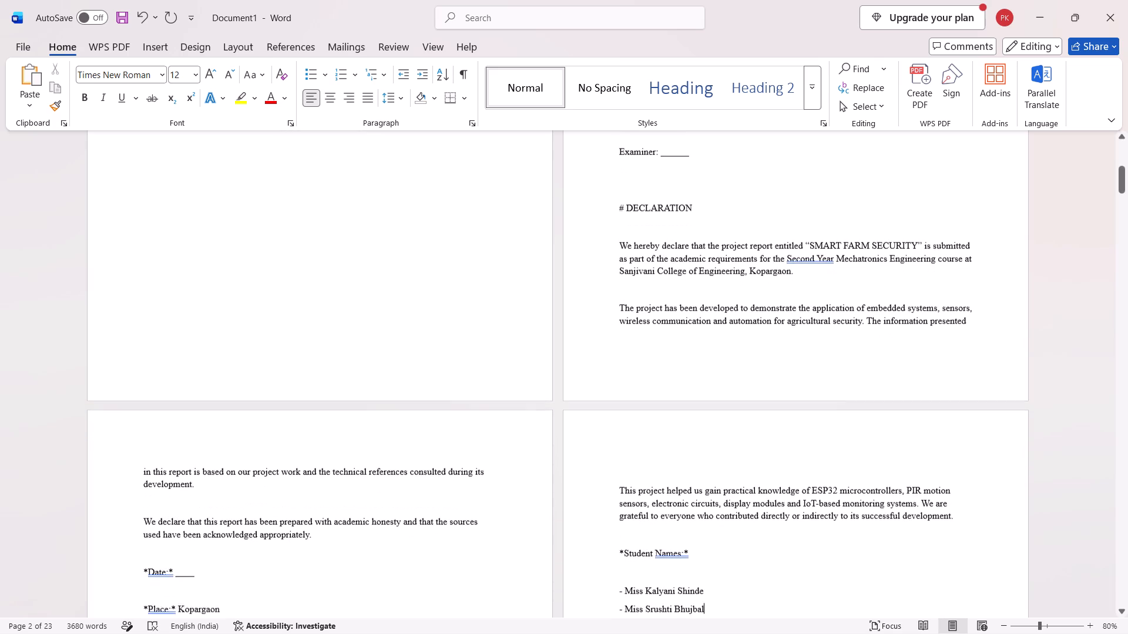
key("Up")
key("Up")
key("Up")
key("Up")
key("Up")
key("Up")
key("Up")
key("Up")
key("Up")
key("Up")
key("Up")
key("Up")
key("Up")
key("Up")
key("Up")
key("Up")
key("Up")
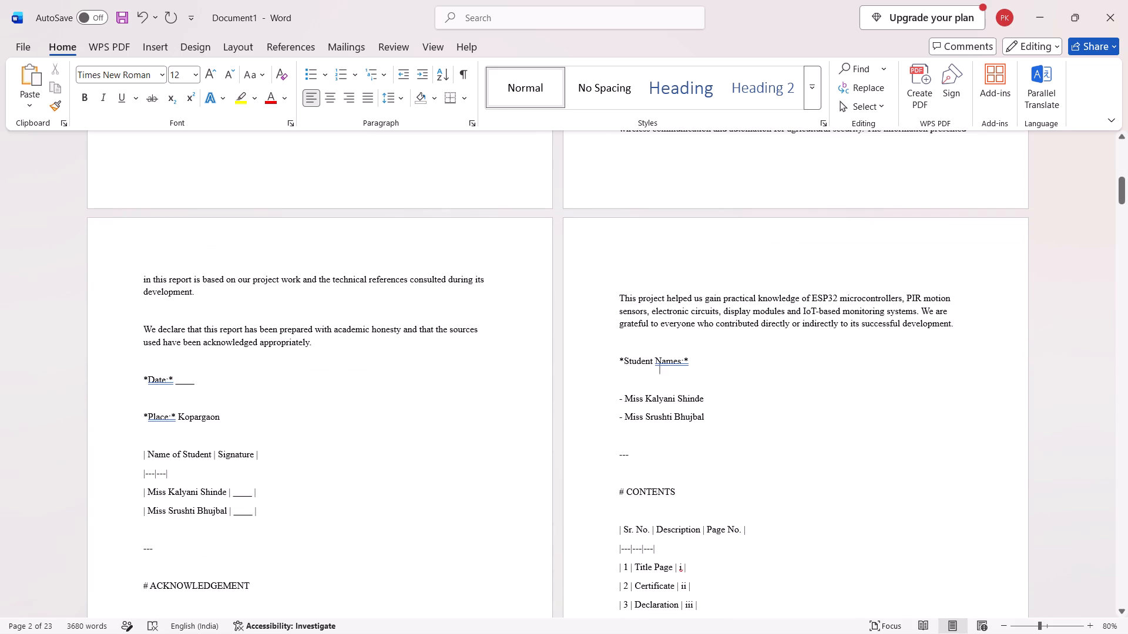
key("Up")
key("Up")
key("Up")
key("Up")
key("Up")
key("Up")
key("Up")
key("Up")
key("Up")
key("Up")
key("Up")
key("Up")
key("Up")
key("Up")
key("Up")
key("Up")
key("Up")
key("Up")
key("Up")
key("Up")
key("Up")
key("Up")
key("Up")
key("Up")
key("Up")
key("Up")
key("Up")
key("Up")
key("Up")
key("Up")
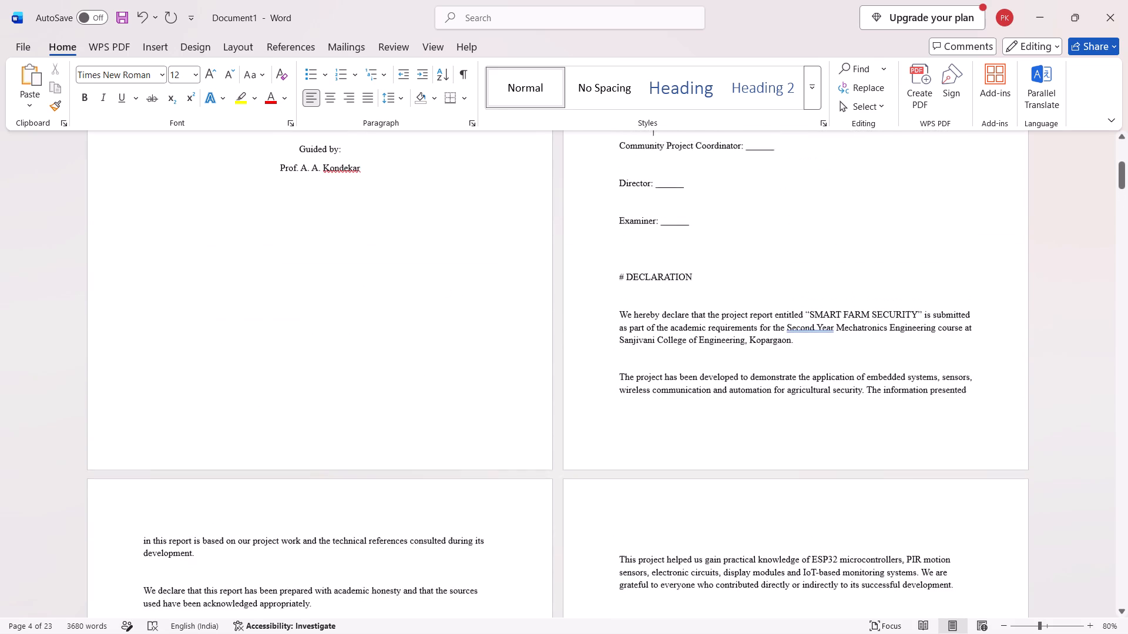
key("Up")
key("Down")
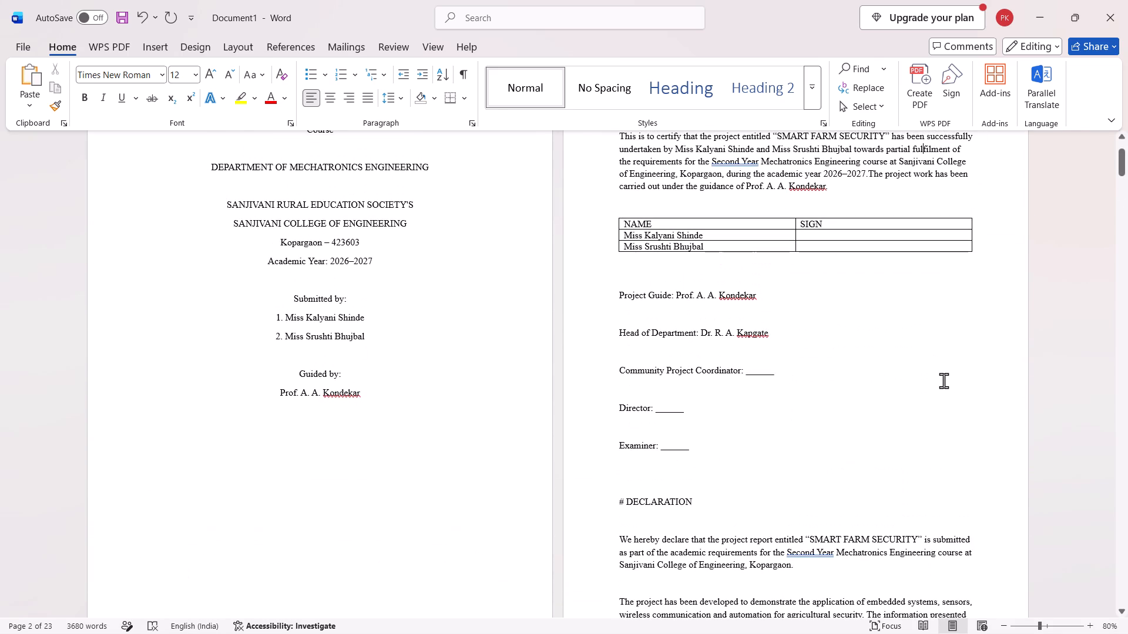
key("Down")
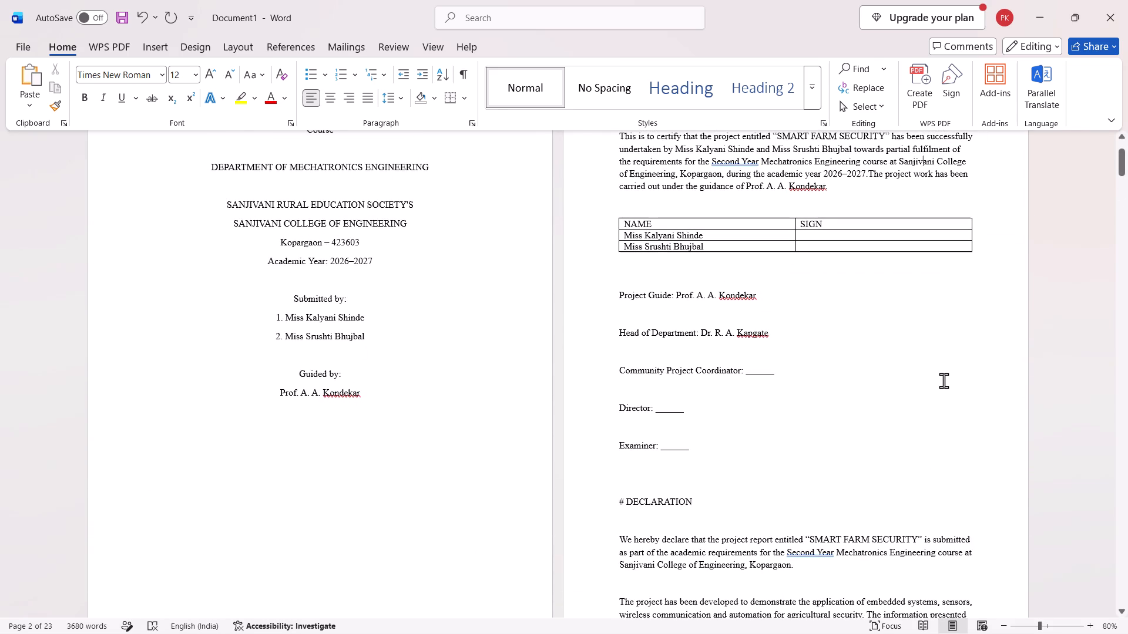
Look through the report from the certificate page to the Chapter 1 and Chapter 2 sections to examine the remaining unformatted text.
key("Down")
key("Down")
key("Down")
key("Down")
key("Down")
key("Down")
key("Down")
key("Down")
key("Down")
key("Down")
key("Down")
key("Down")
key("Down")
key("Down")
key("Down")
key("Down")
key("Down")
key("Down")
key("Down")
key("Down")
key("Down")
key("Down")
key("Down")
key("Down")
key("Down")
key("Down")
key("Down")
key("Down")
key("Down")
key("Down")
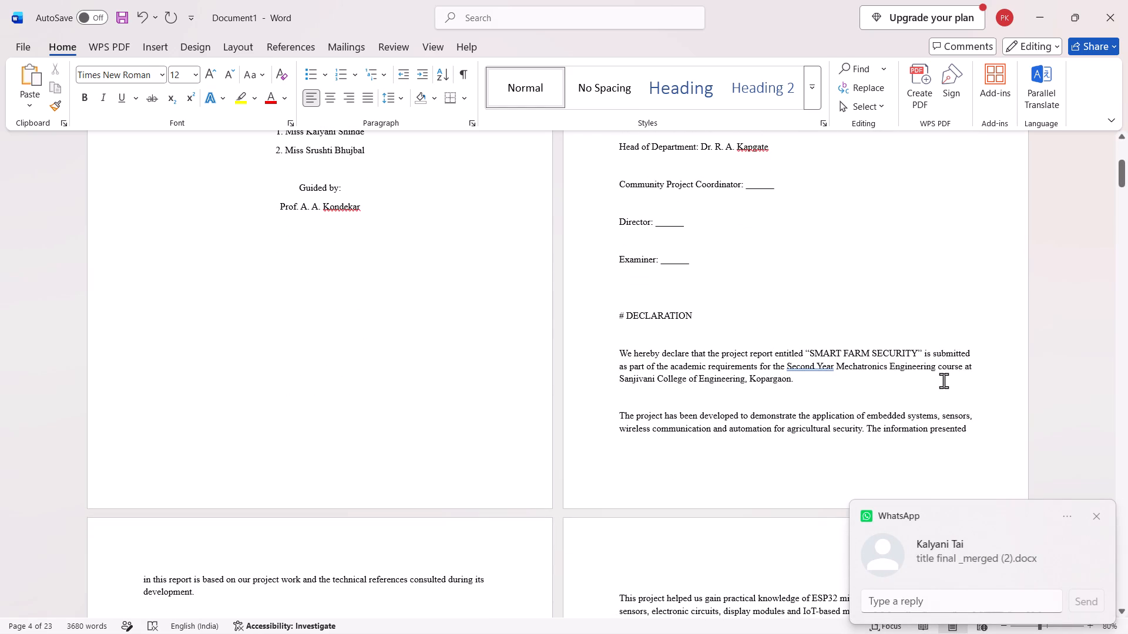
scroll(944, 380, "down", 1)
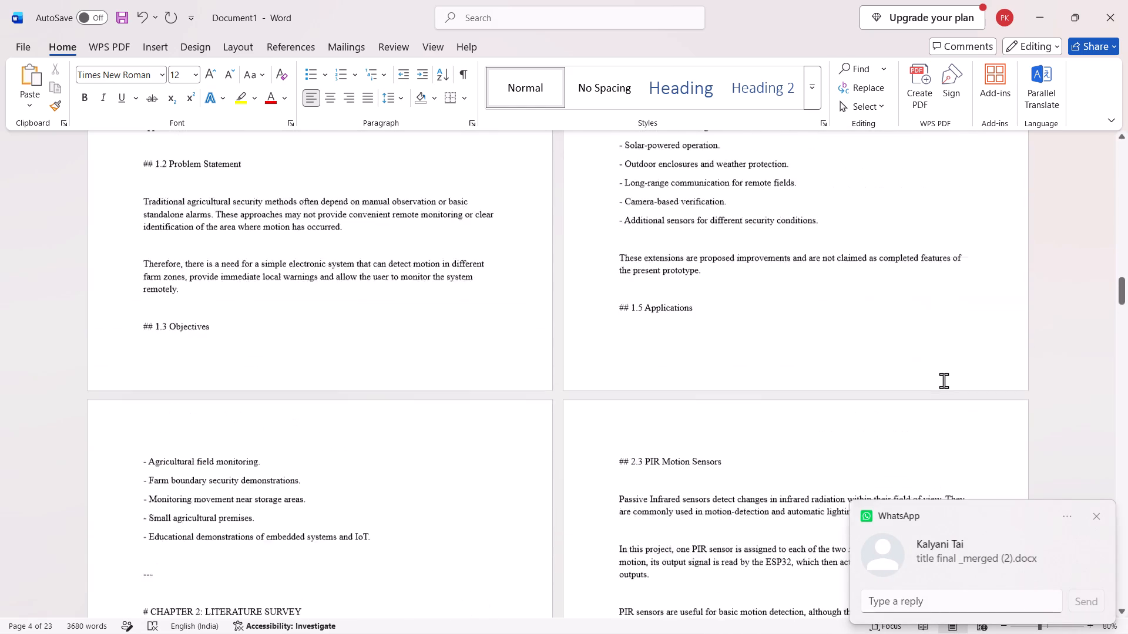
scroll(944, 380, "down", 1)
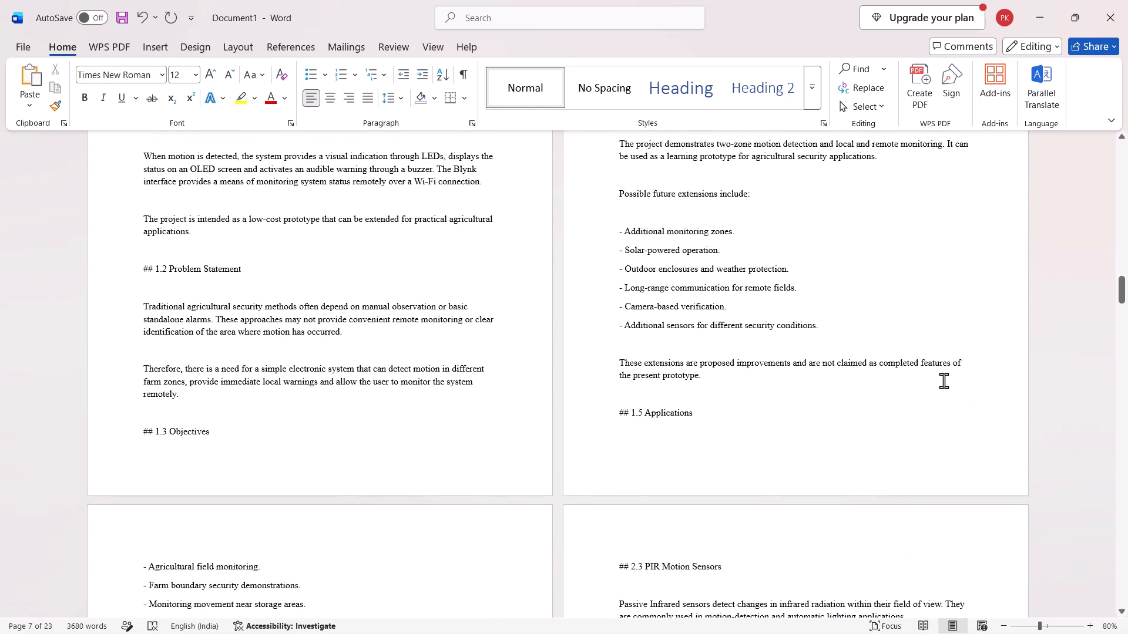
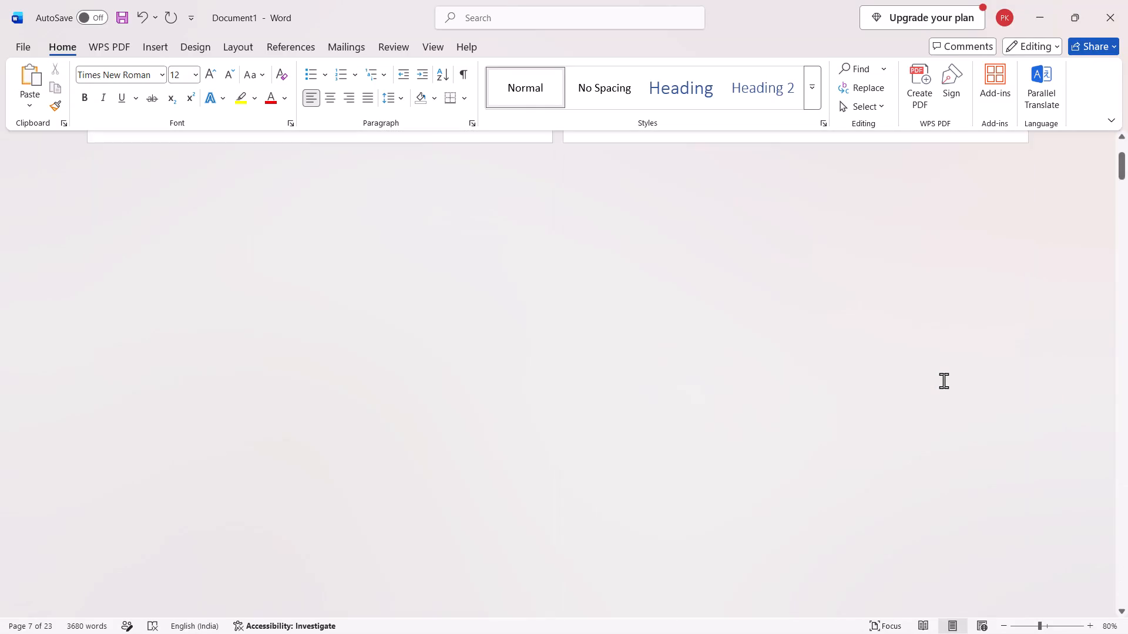
Review the report from the title page through the chapters to the text-based diagram under section 3.2 Block Diagram.
scroll(944, 380, "up", 5)
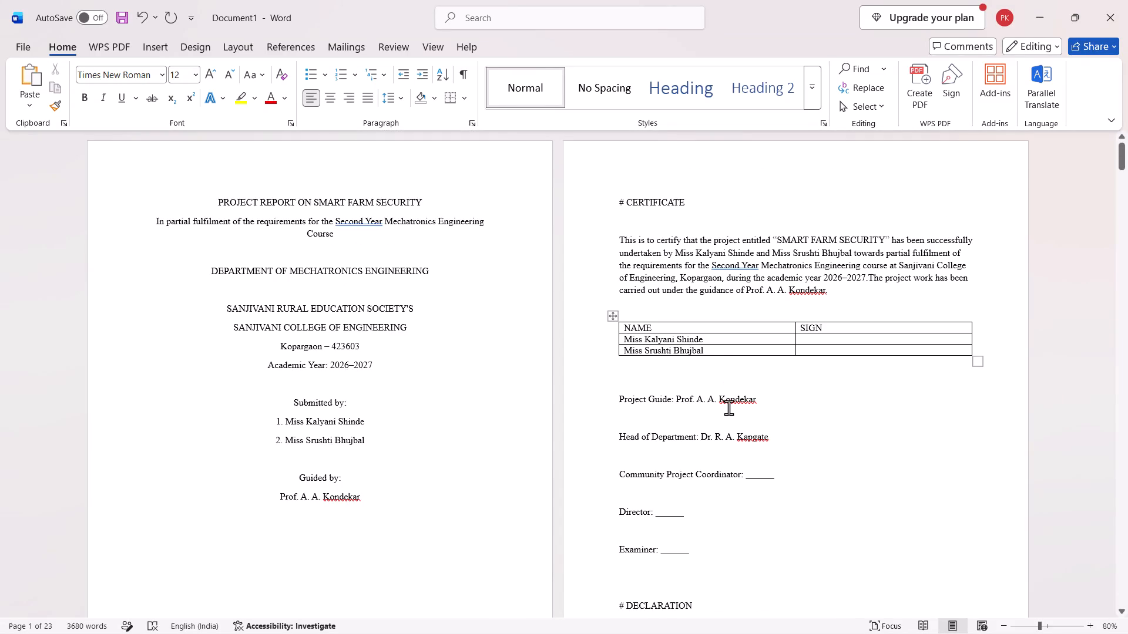
scroll(731, 410, "right", 2)
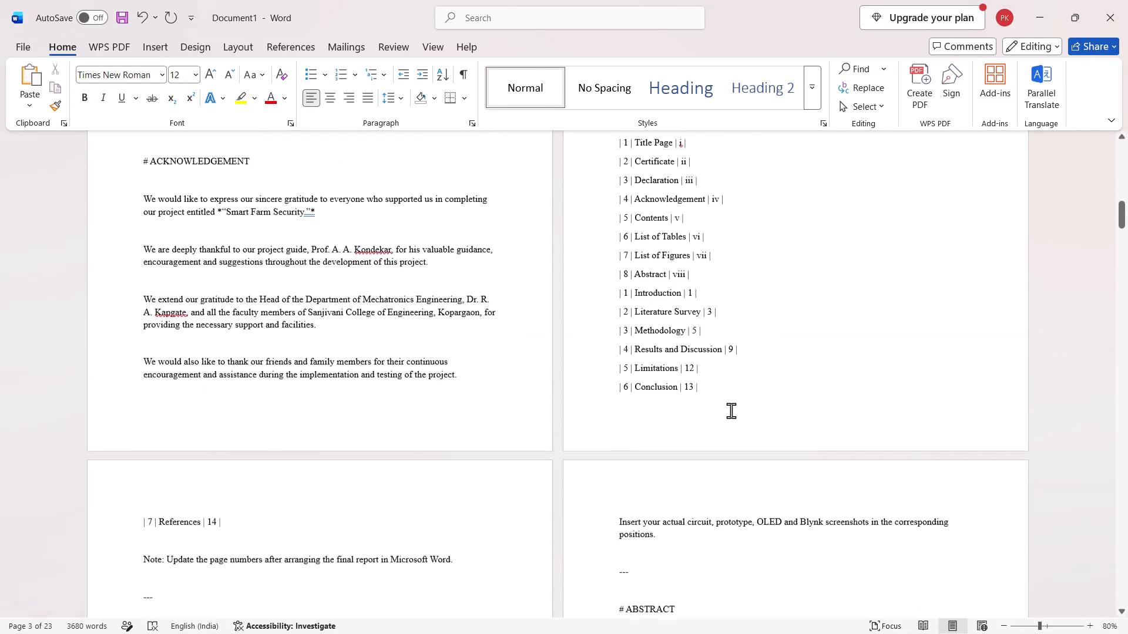
scroll(731, 410, "right", 2)
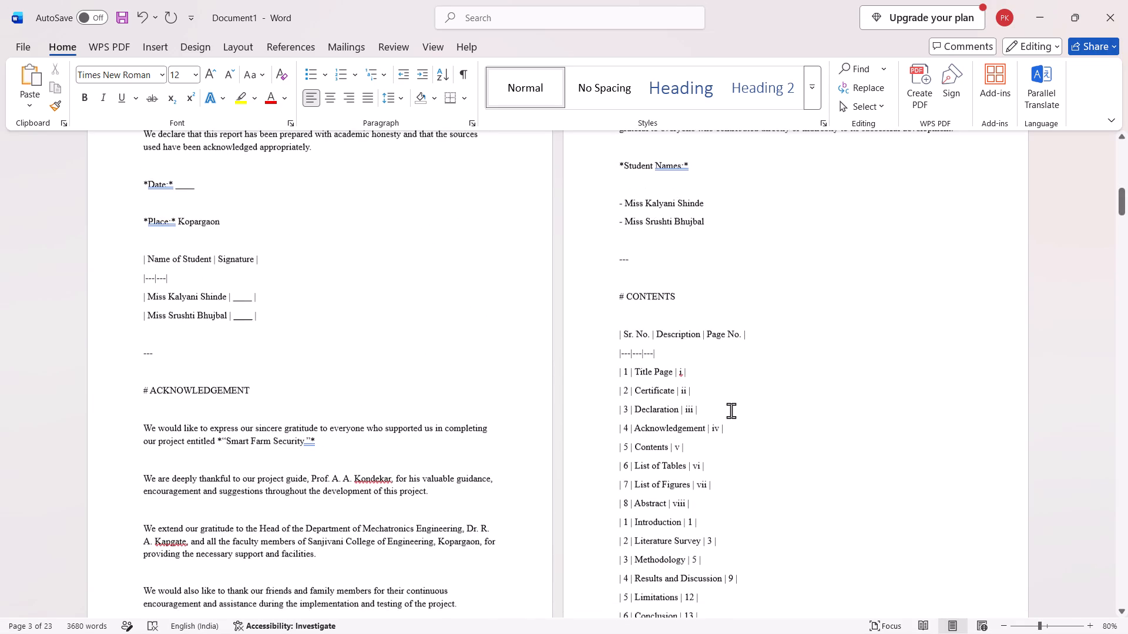
scroll(731, 410, "right", 2)
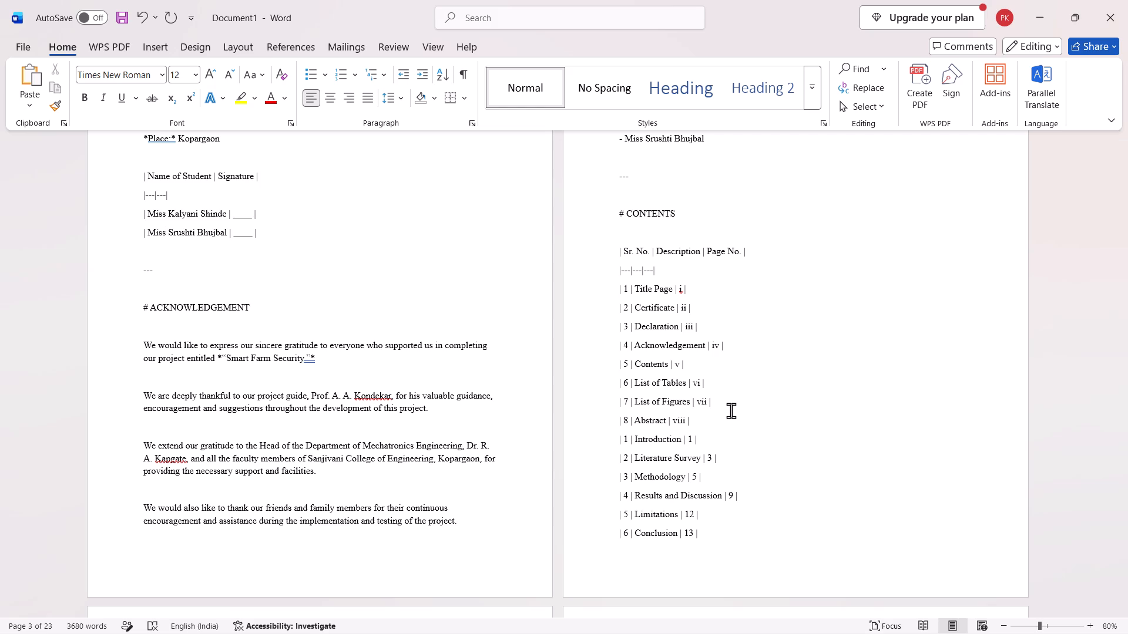
scroll(731, 410, "down", 1)
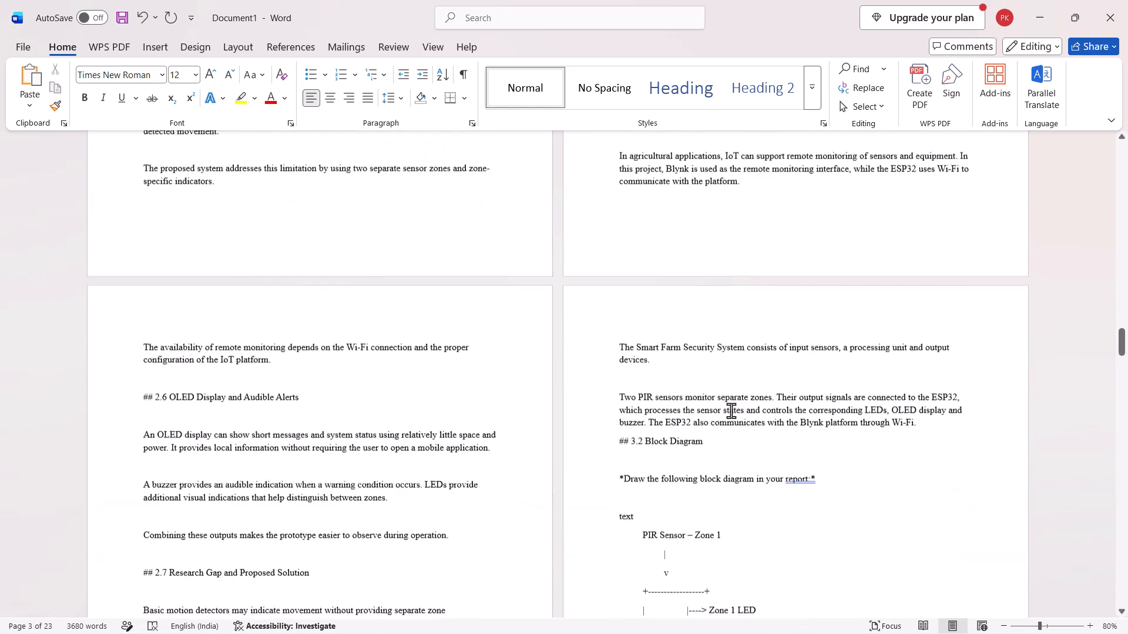
scroll(731, 410, "down", 1)
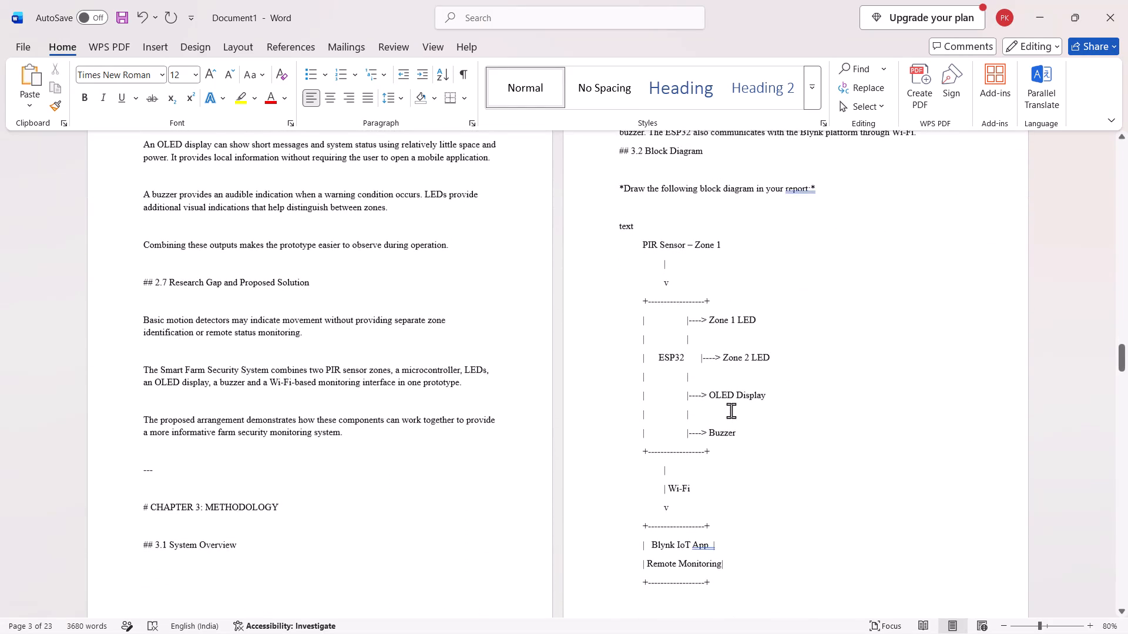
scroll(731, 410, "down", 4)
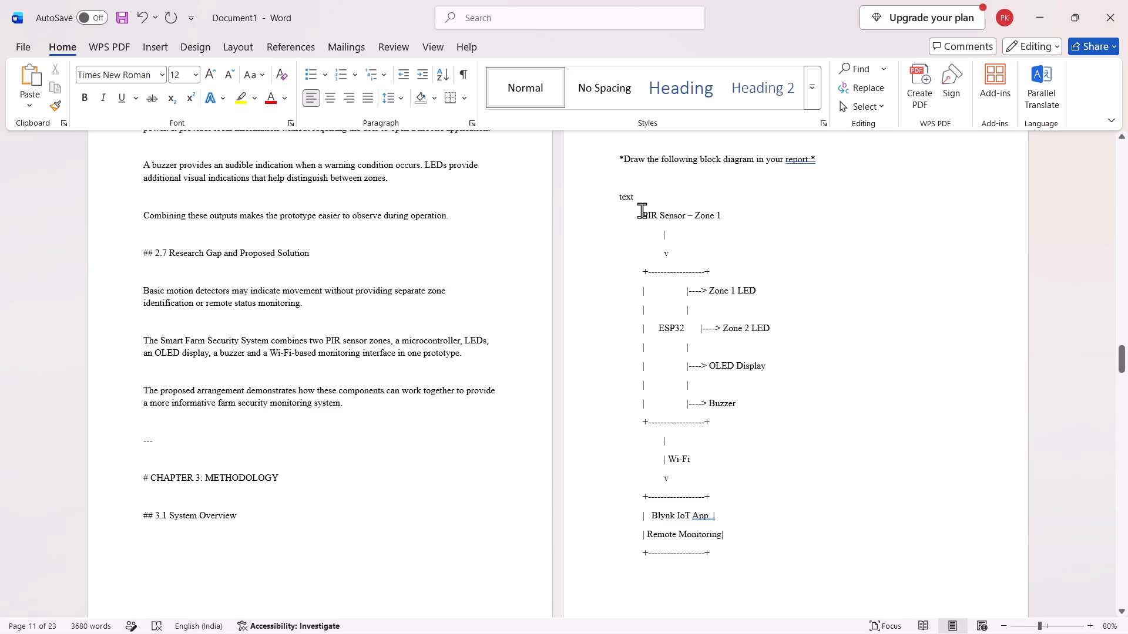
scroll(642, 210, "down", 4)
scroll(642, 210, "up", 5)
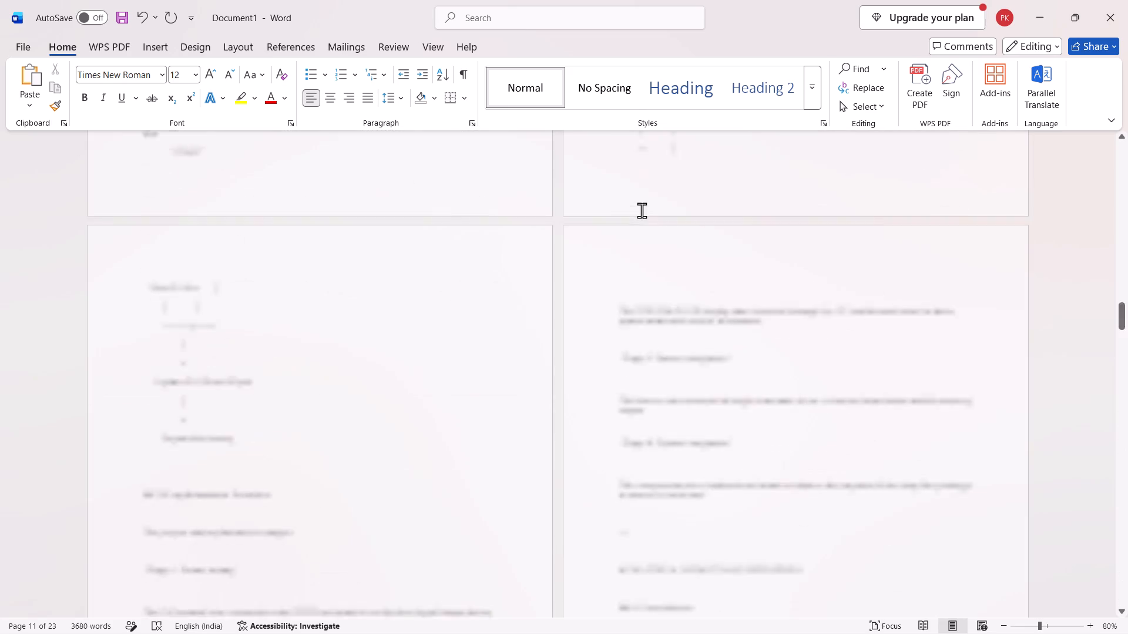
scroll(642, 210, "down", 2)
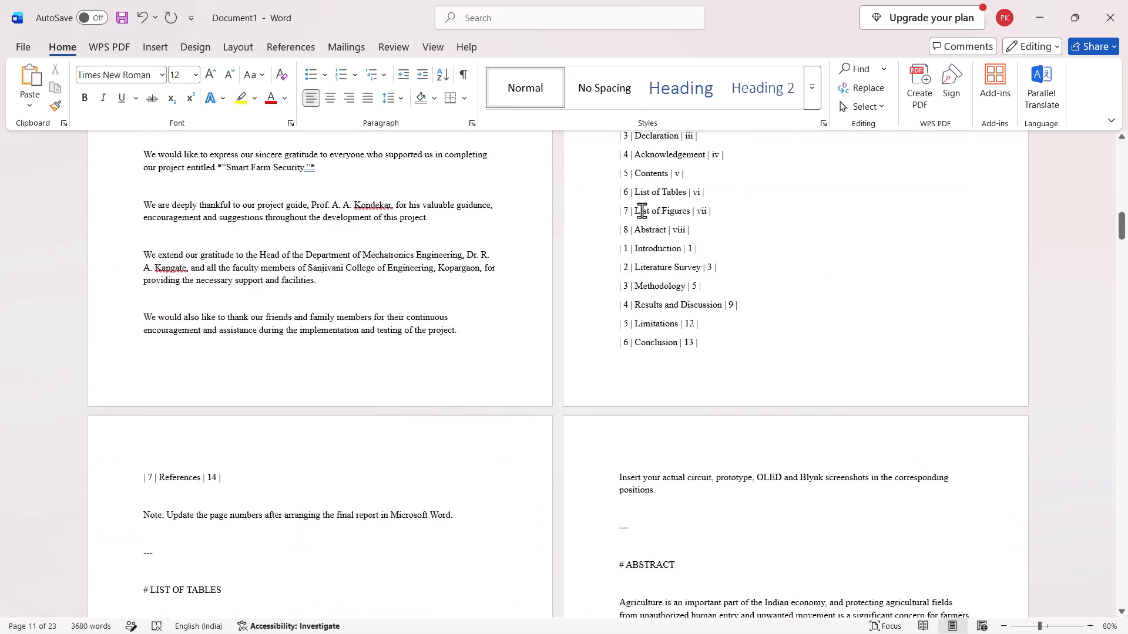
scroll(642, 210, "down", 2)
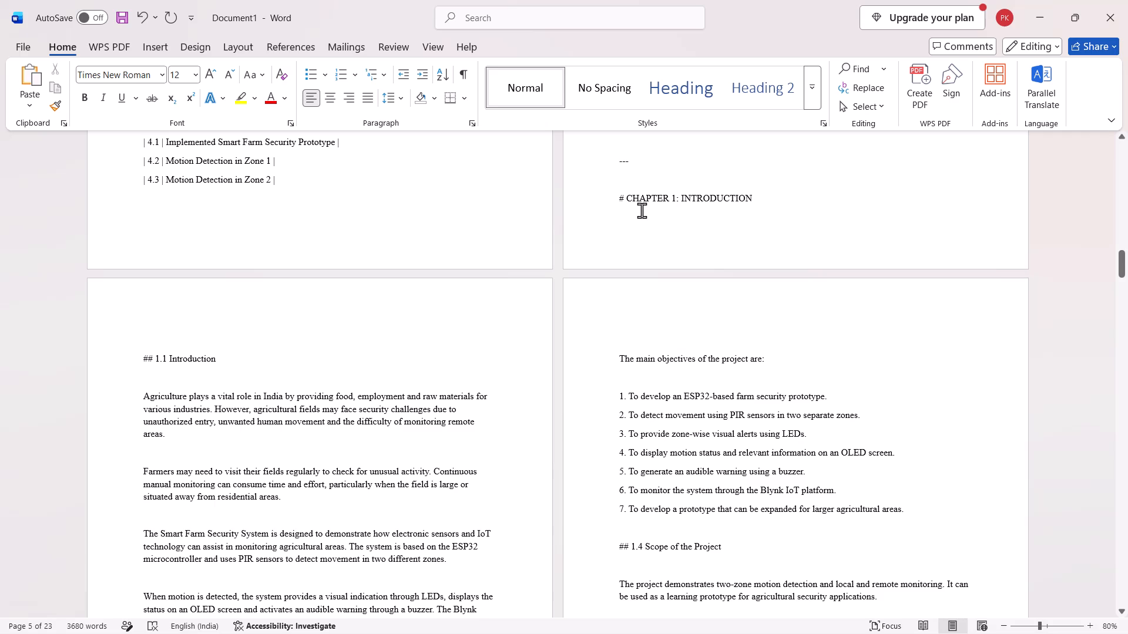
scroll(642, 210, "down", 2)
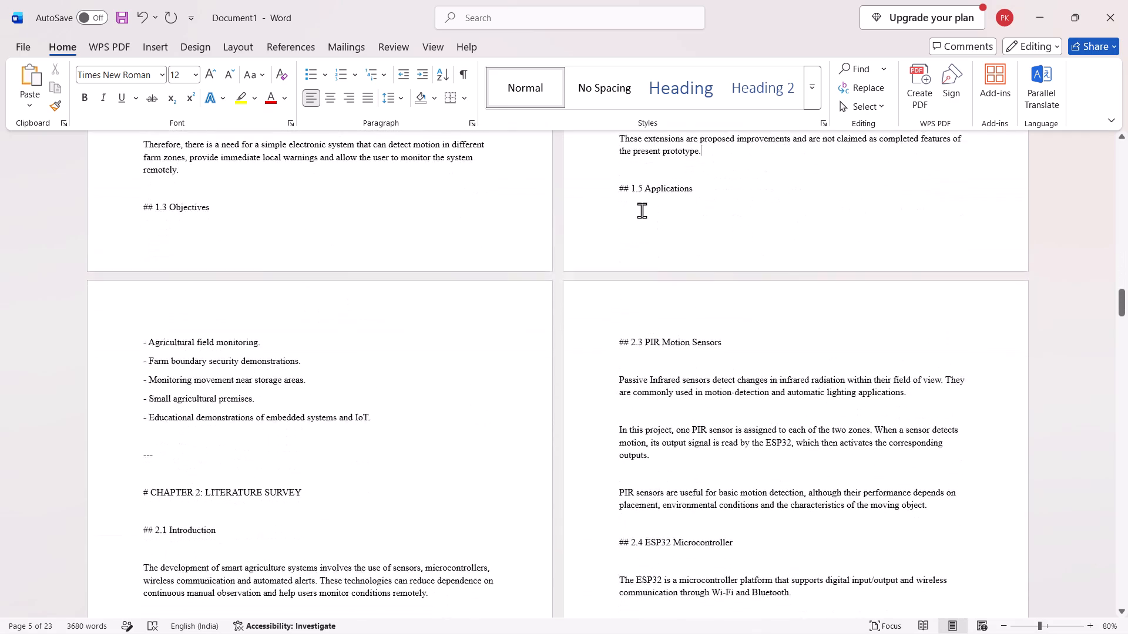
scroll(642, 210, "down", 2)
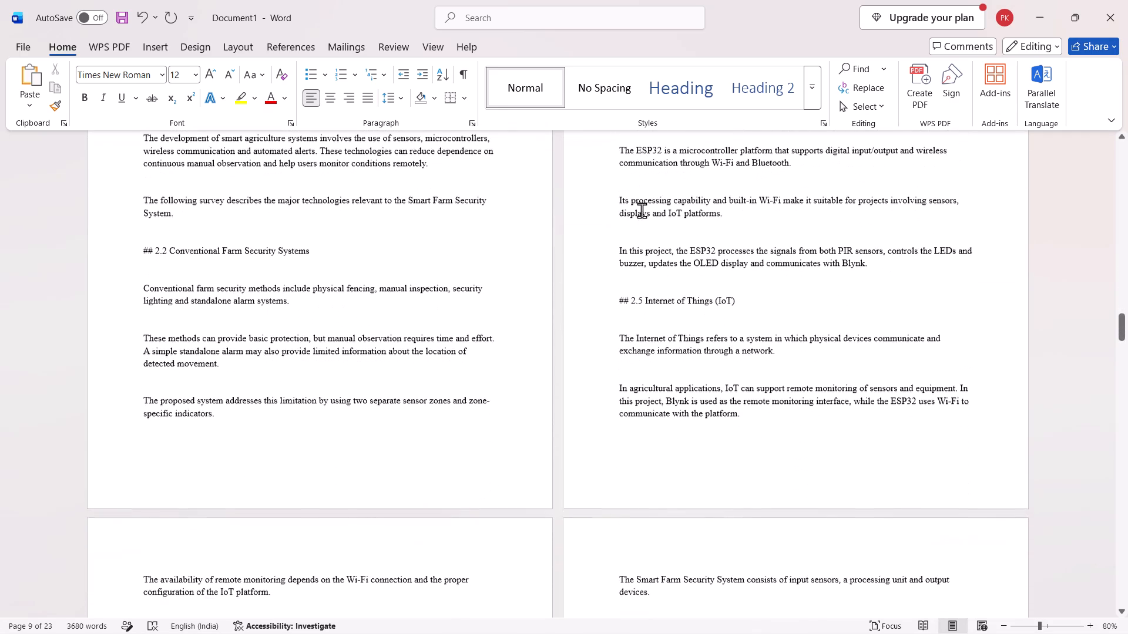
scroll(642, 210, "down", 1)
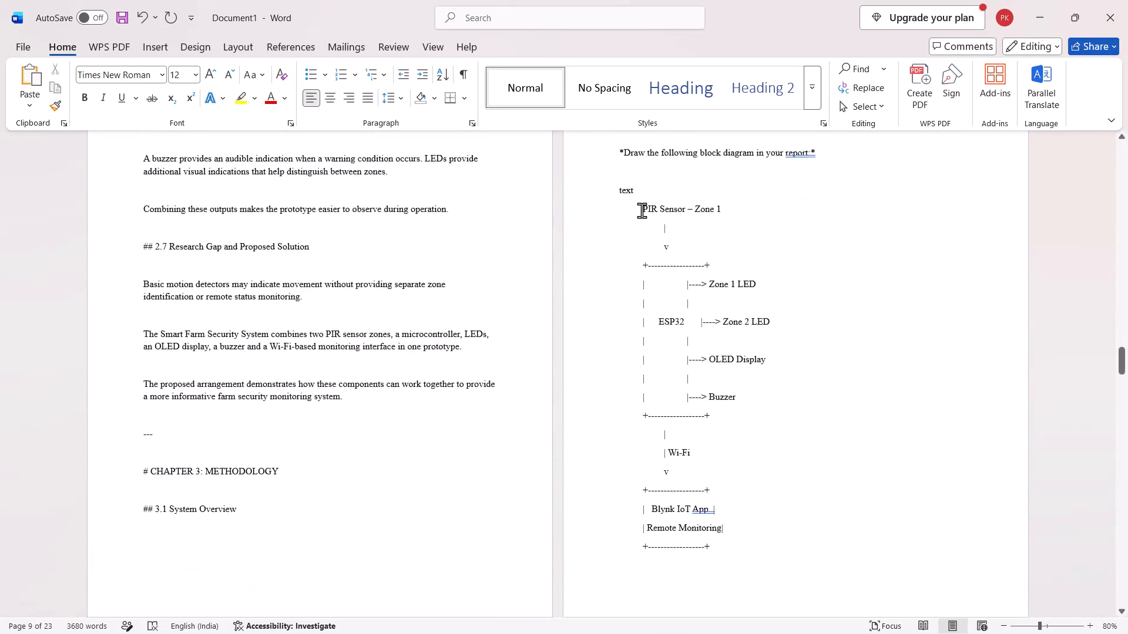
scroll(642, 210, "down", 1)
scroll(620, 170, "up", 1)
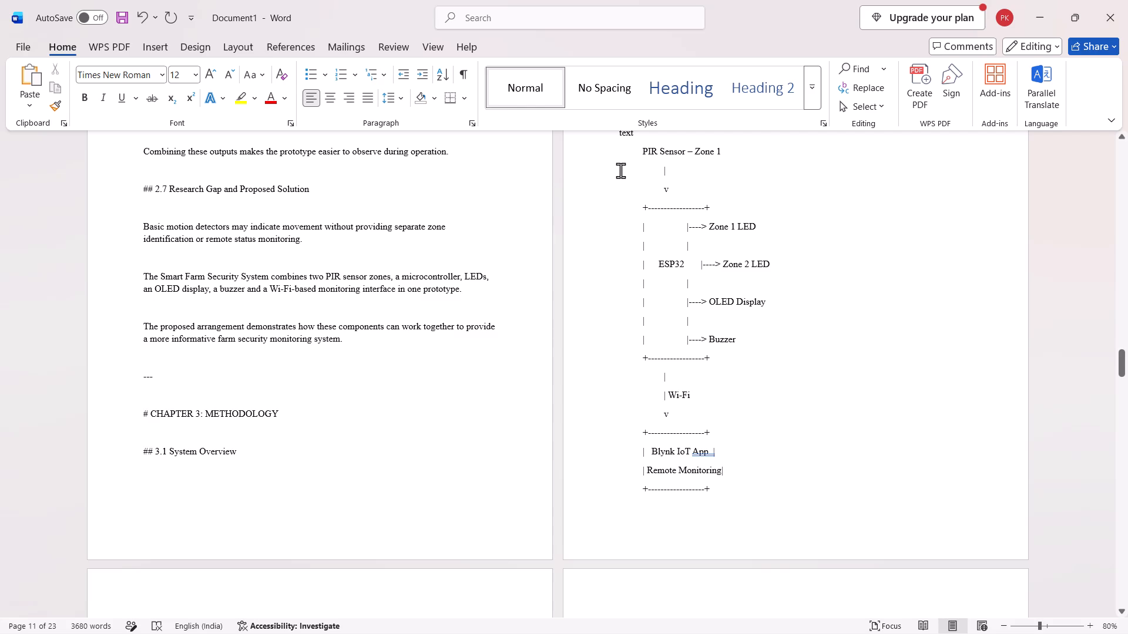
scroll(620, 170, "up", 2)
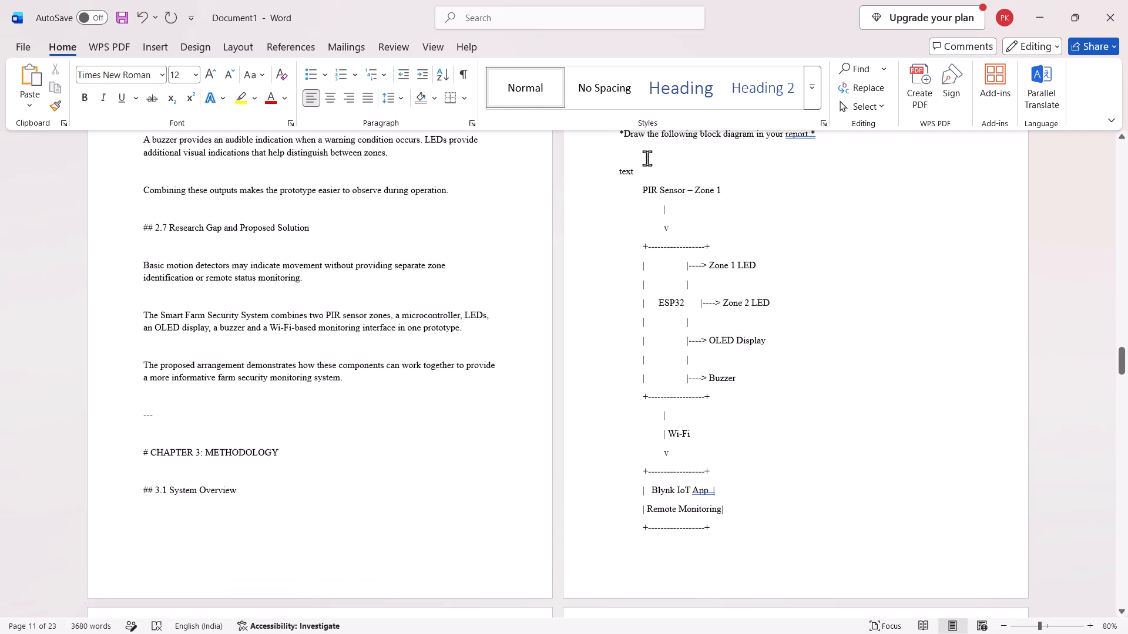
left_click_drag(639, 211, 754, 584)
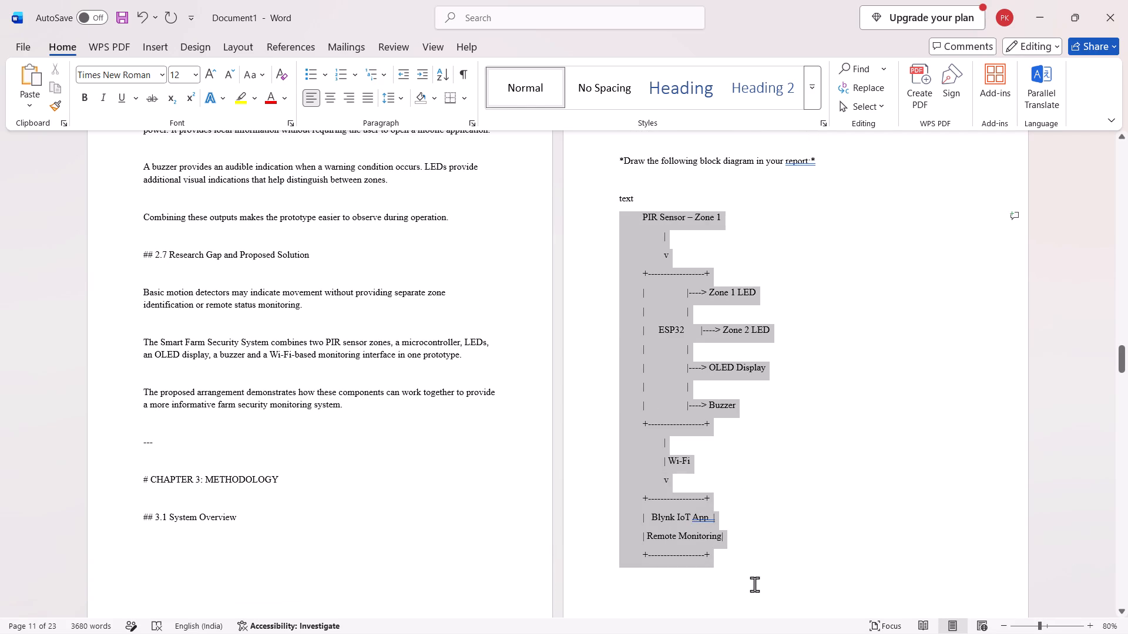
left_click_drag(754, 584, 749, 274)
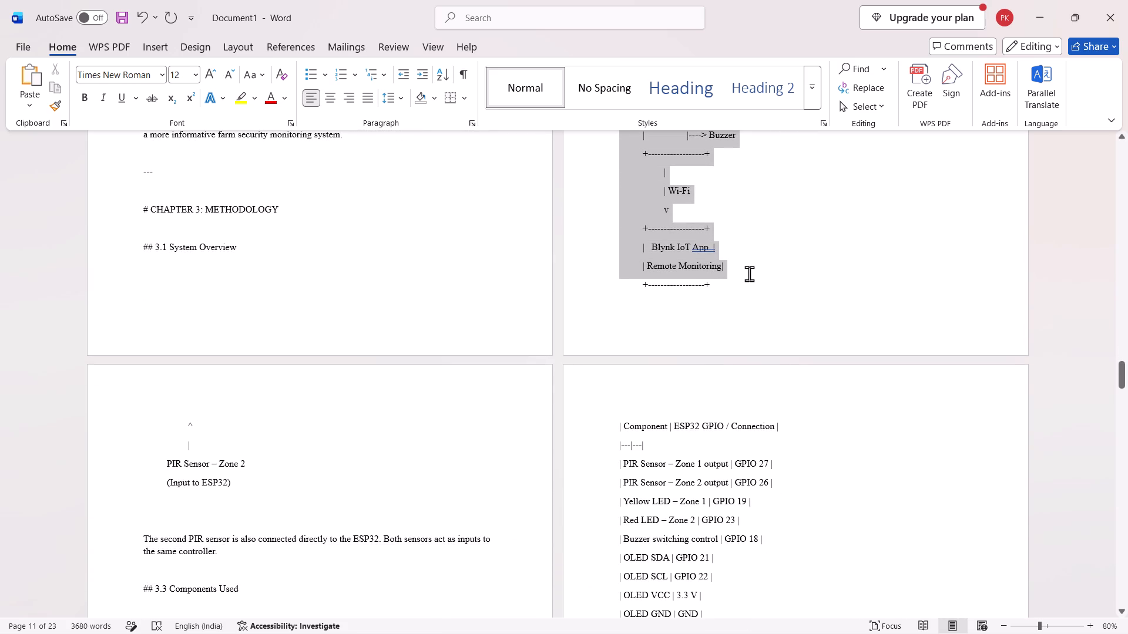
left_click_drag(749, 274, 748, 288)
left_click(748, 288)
Return to the report's title page and snap the document window to the left half of the screen.
scroll(748, 288, "up", 9)
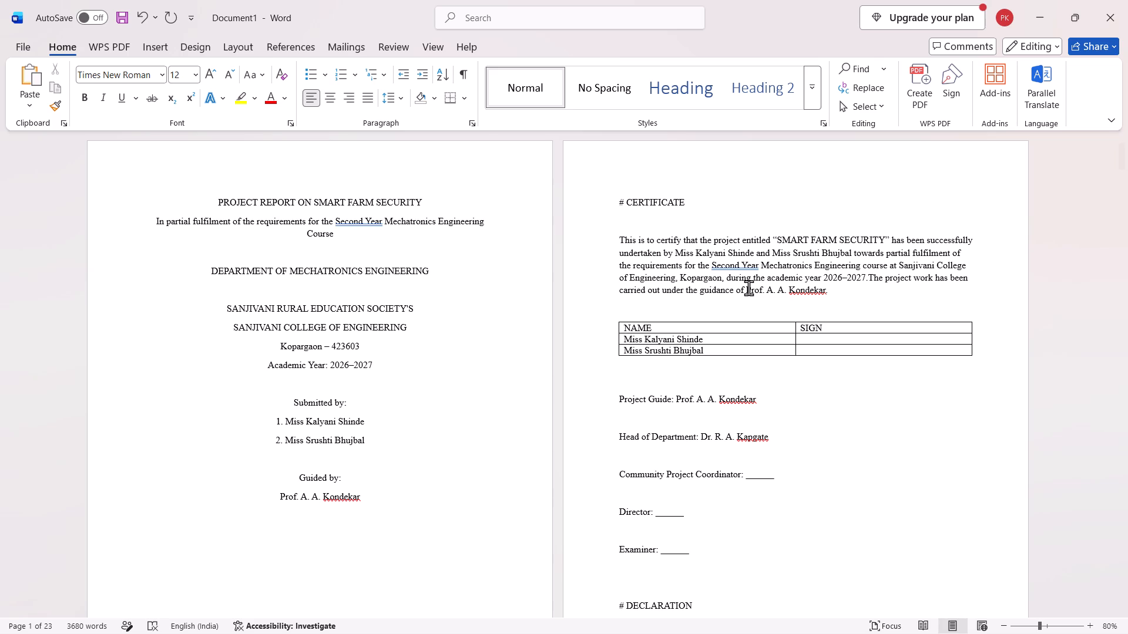
key("super+Left")
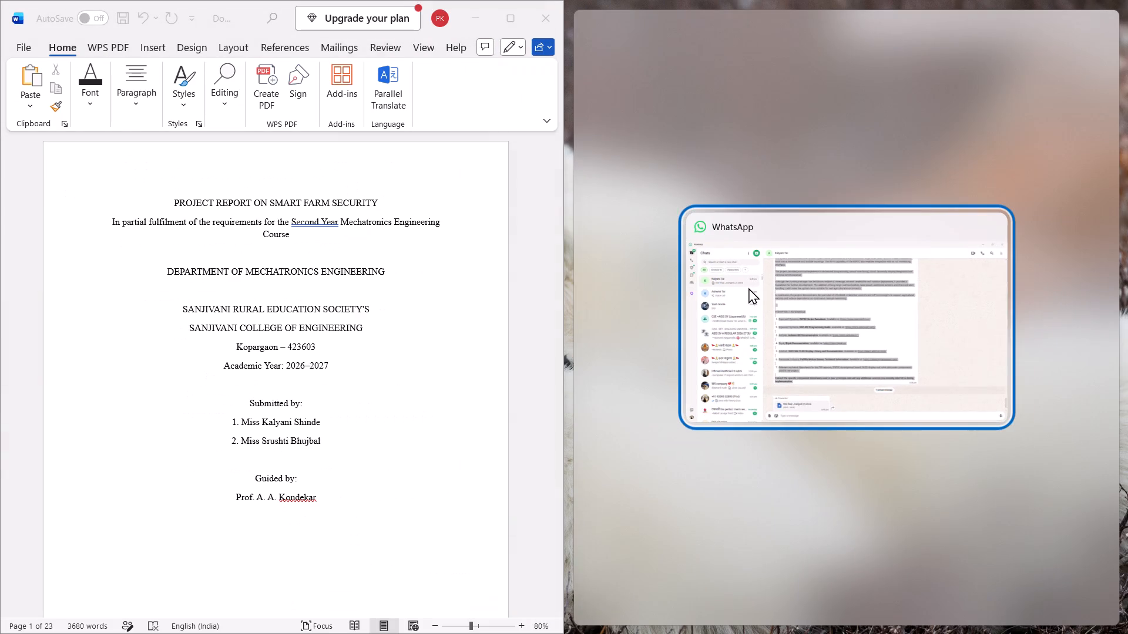
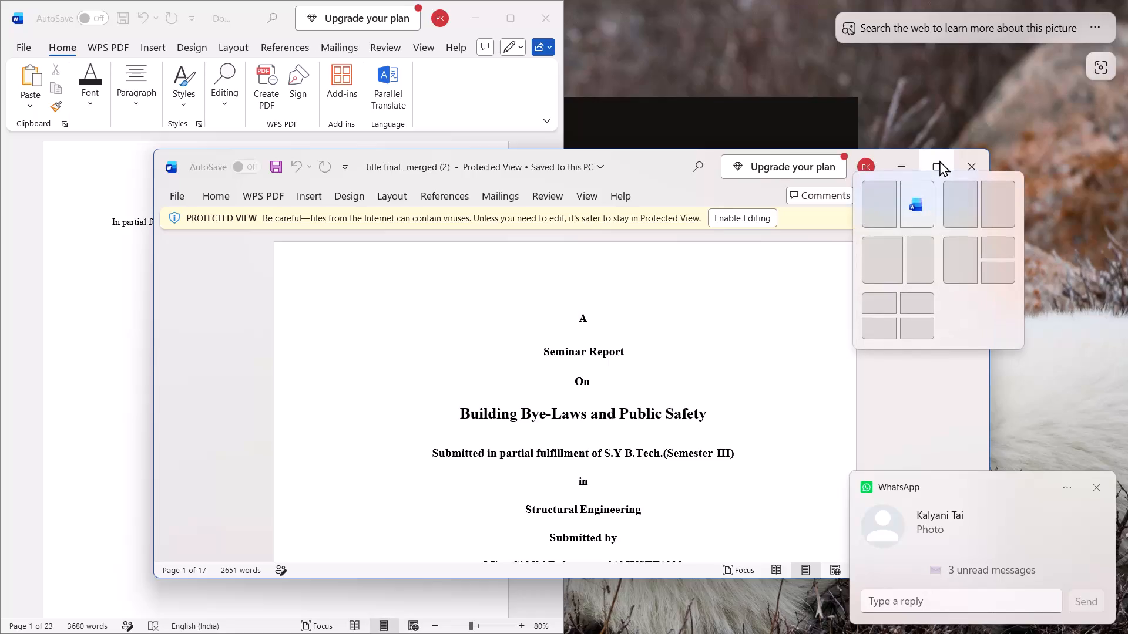
Arrange the "title final _merged (2)" seminar report side by side with the Smart Farm Security report and dismiss the WhatsApp notification.
left_click(939, 160)
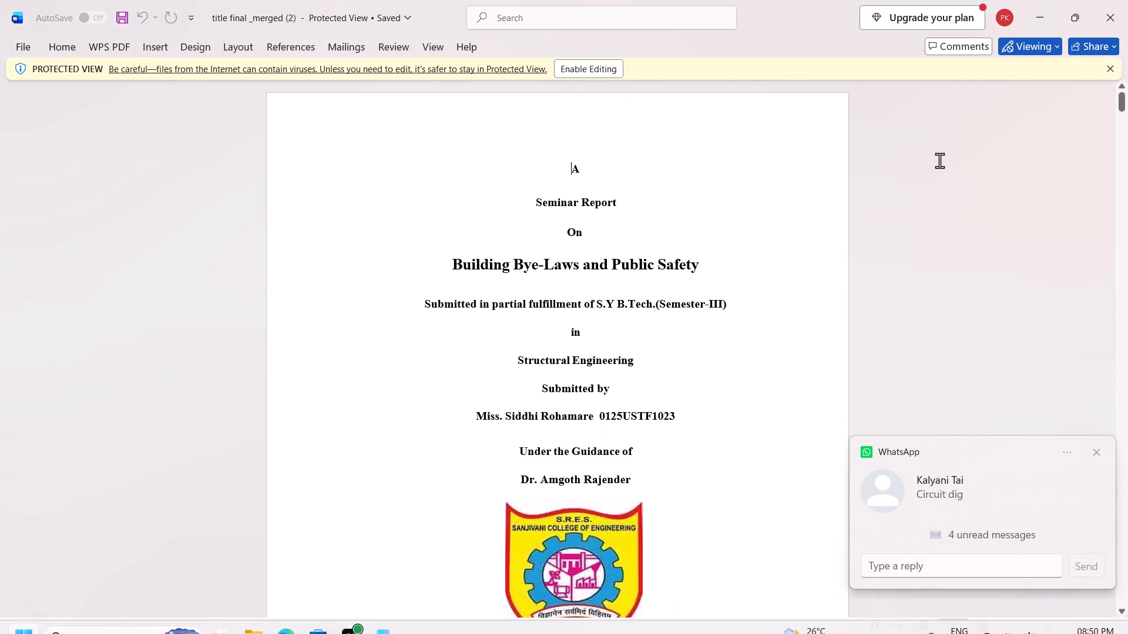
key("super+Right")
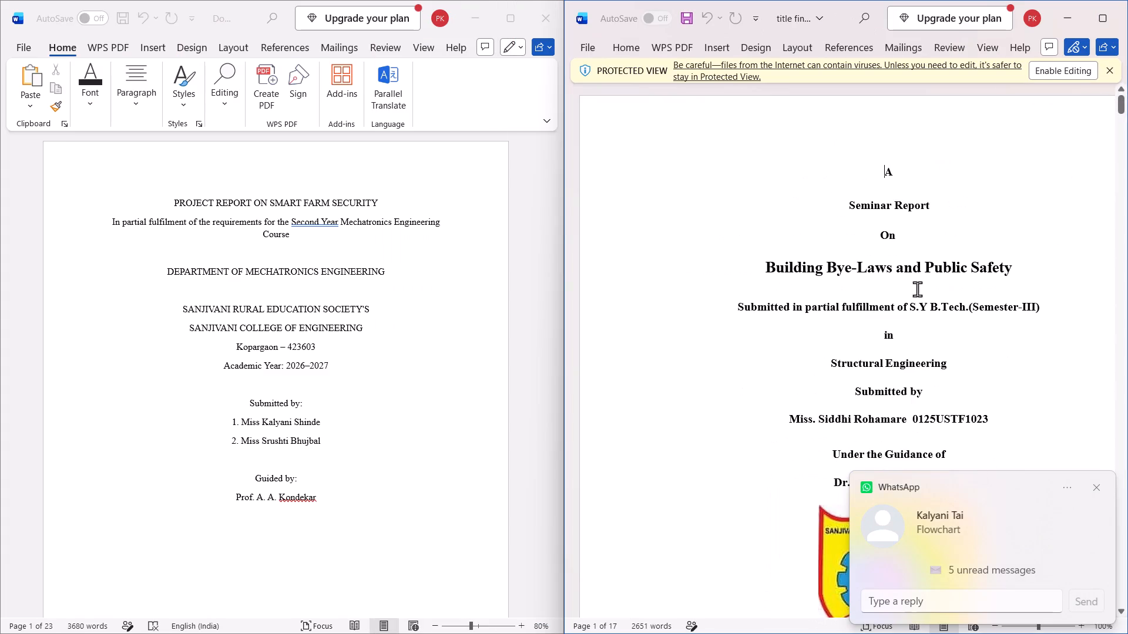
left_click(1097, 491)
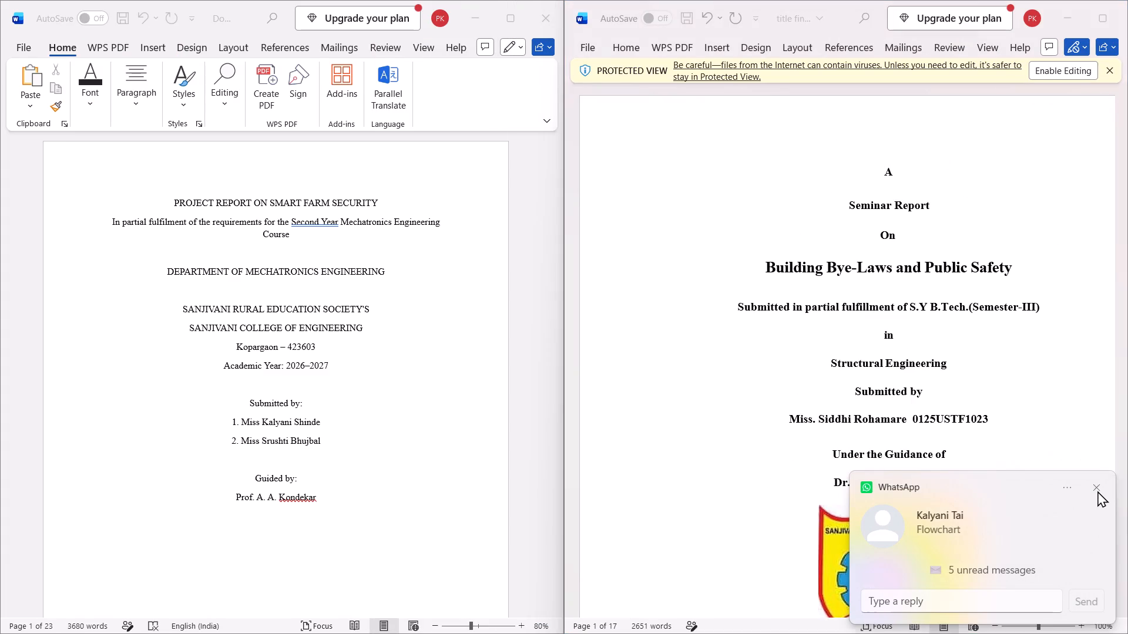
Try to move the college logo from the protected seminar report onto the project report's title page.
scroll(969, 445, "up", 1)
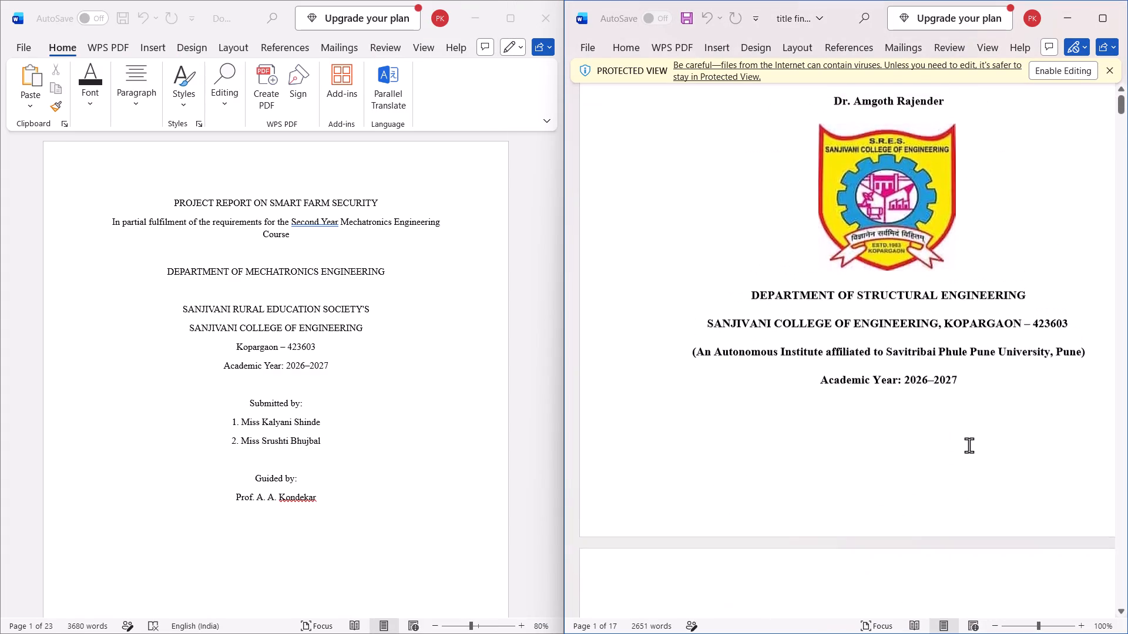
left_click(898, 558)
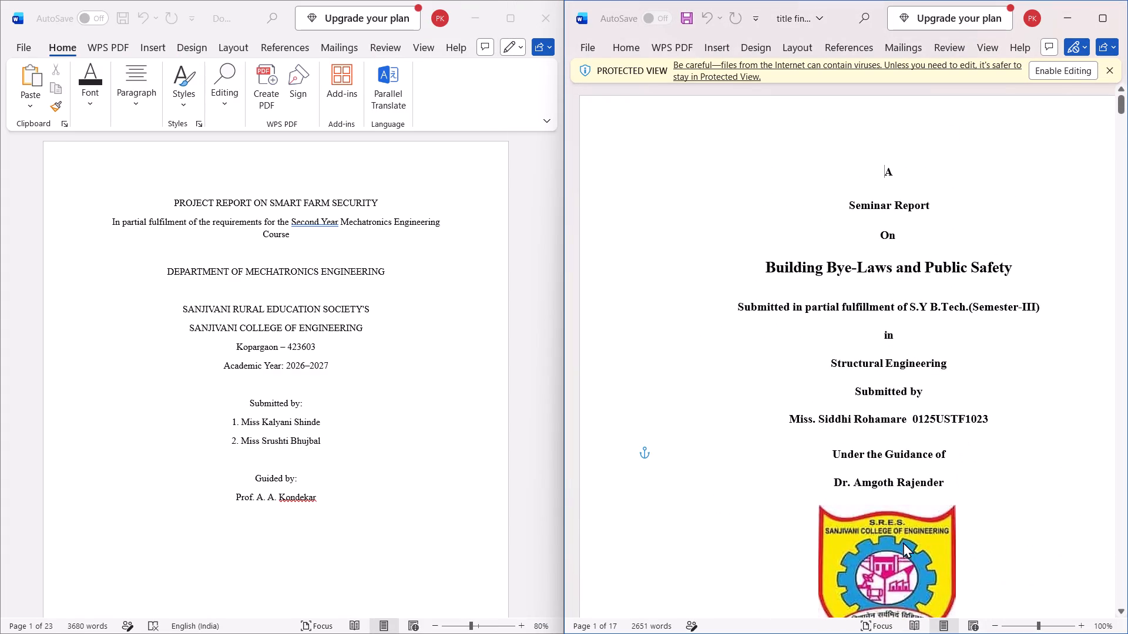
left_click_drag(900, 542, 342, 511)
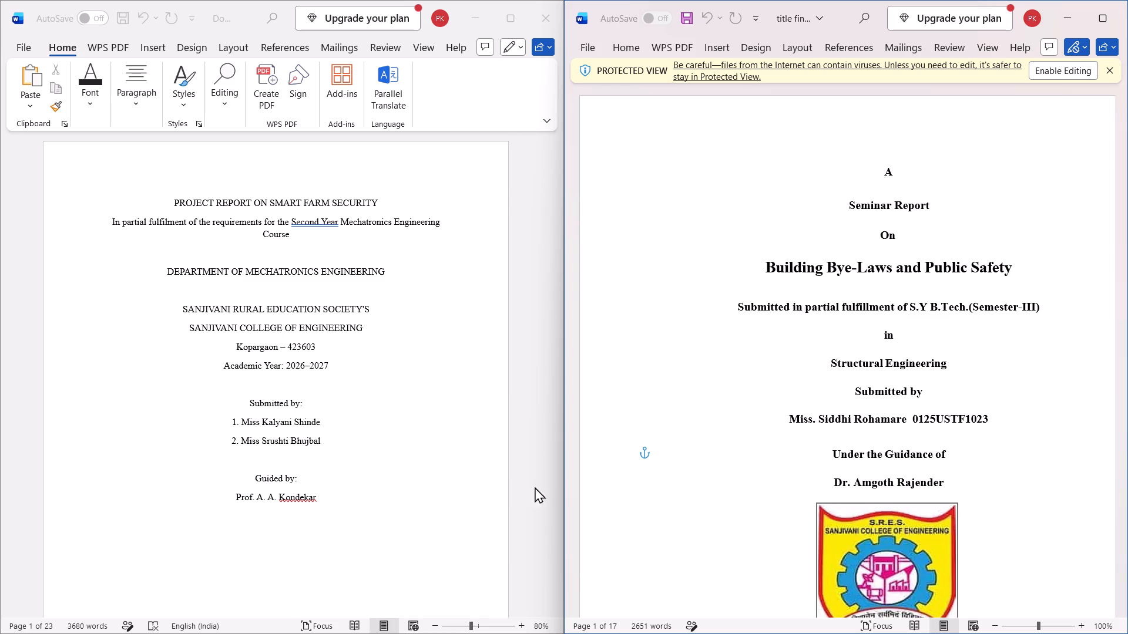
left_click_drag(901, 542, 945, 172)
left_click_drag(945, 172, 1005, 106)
Enable editing for the seminar report and place its window beside the Smart Farm Security report.
left_click(1052, 75)
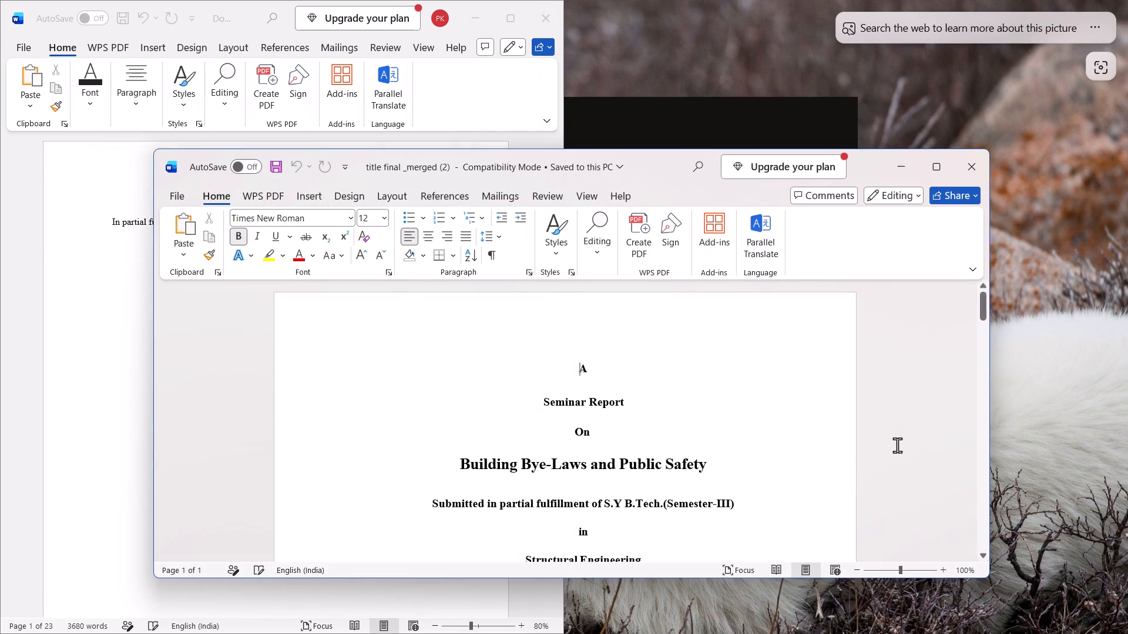
left_click(933, 170)
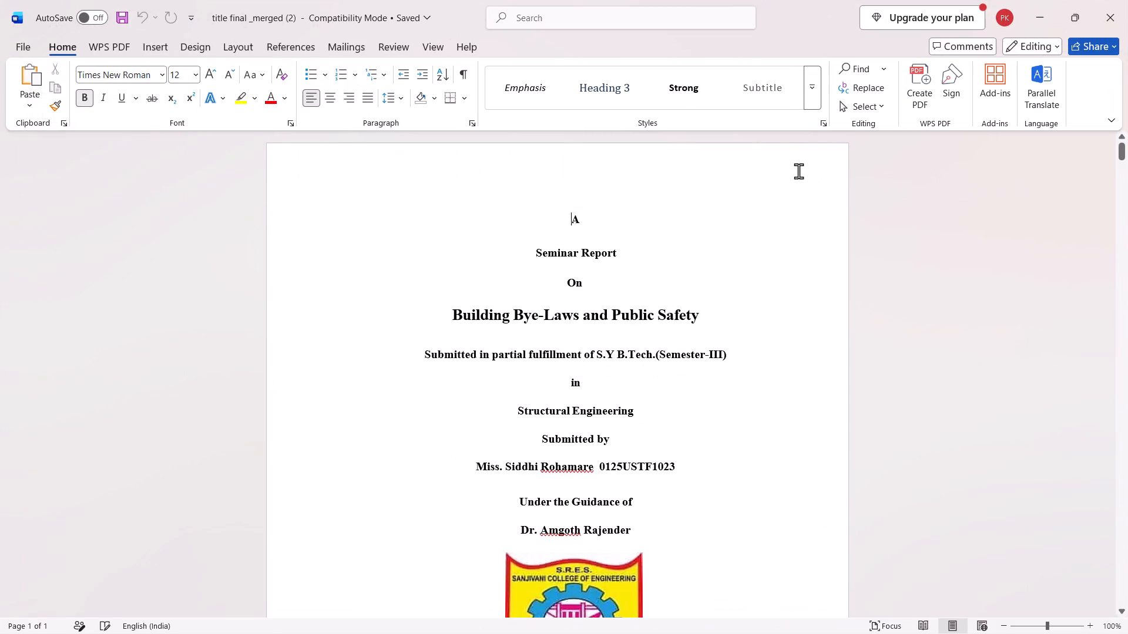
key("super+Right")
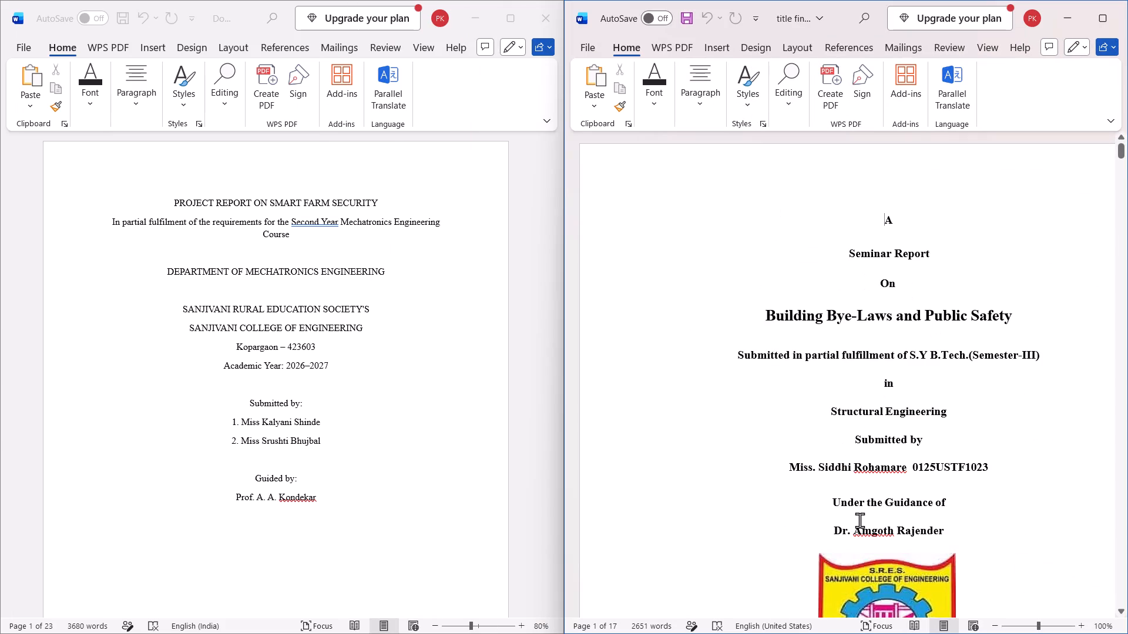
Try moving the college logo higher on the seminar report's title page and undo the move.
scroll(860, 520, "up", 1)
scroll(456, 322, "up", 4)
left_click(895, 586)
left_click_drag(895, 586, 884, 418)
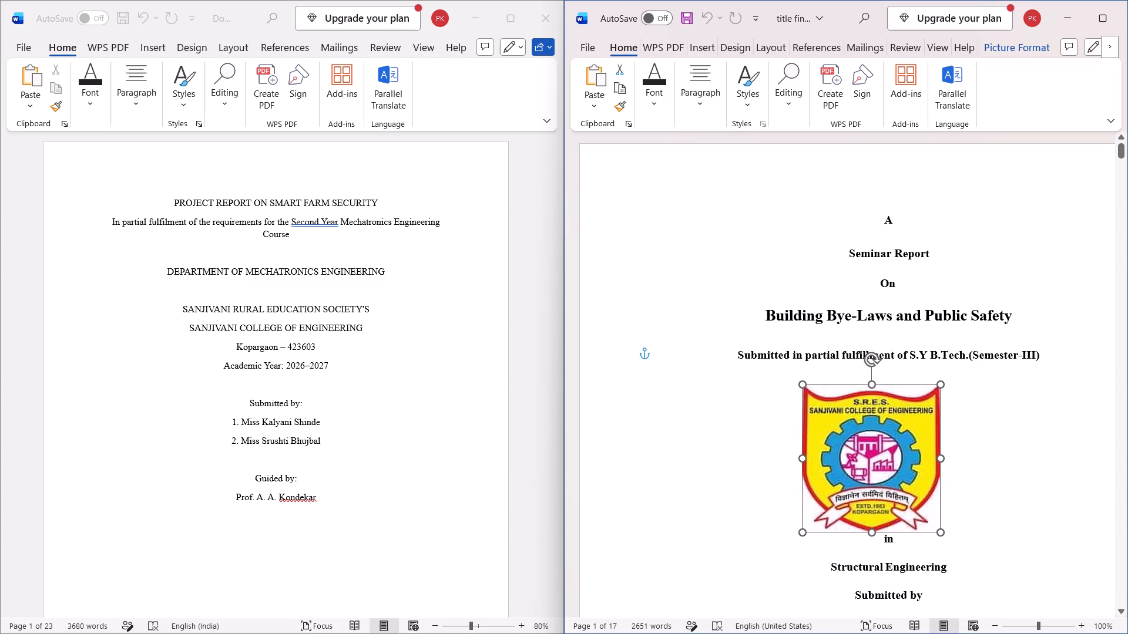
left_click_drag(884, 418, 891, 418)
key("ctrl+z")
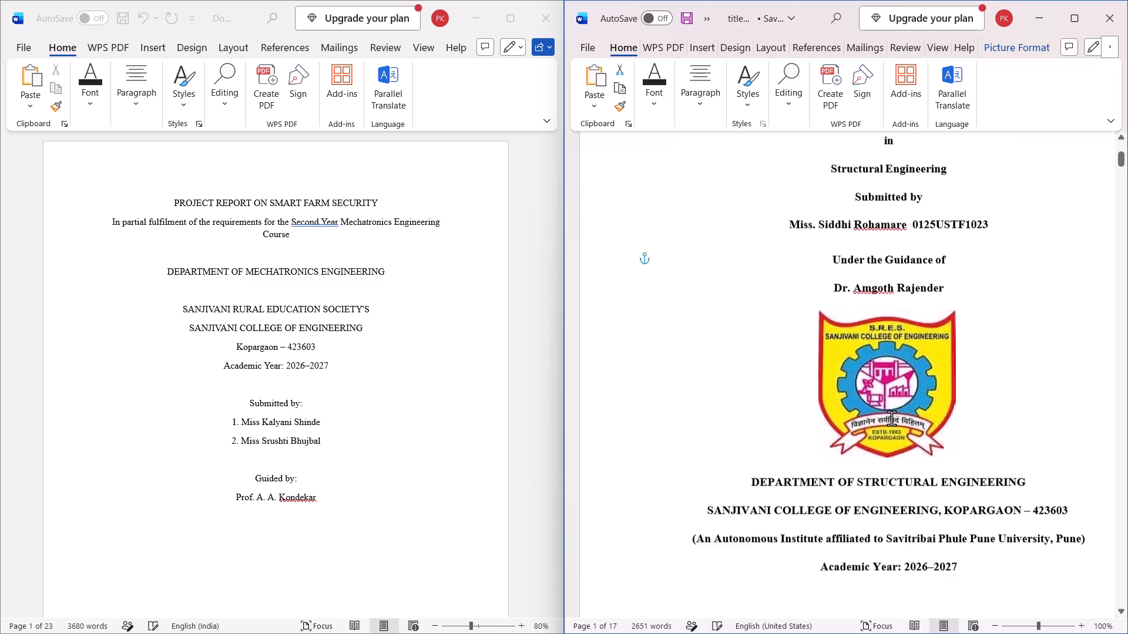
Examine the layout of the seminar report's title, certificate and declaration pages as a formatting reference.
left_click(694, 367)
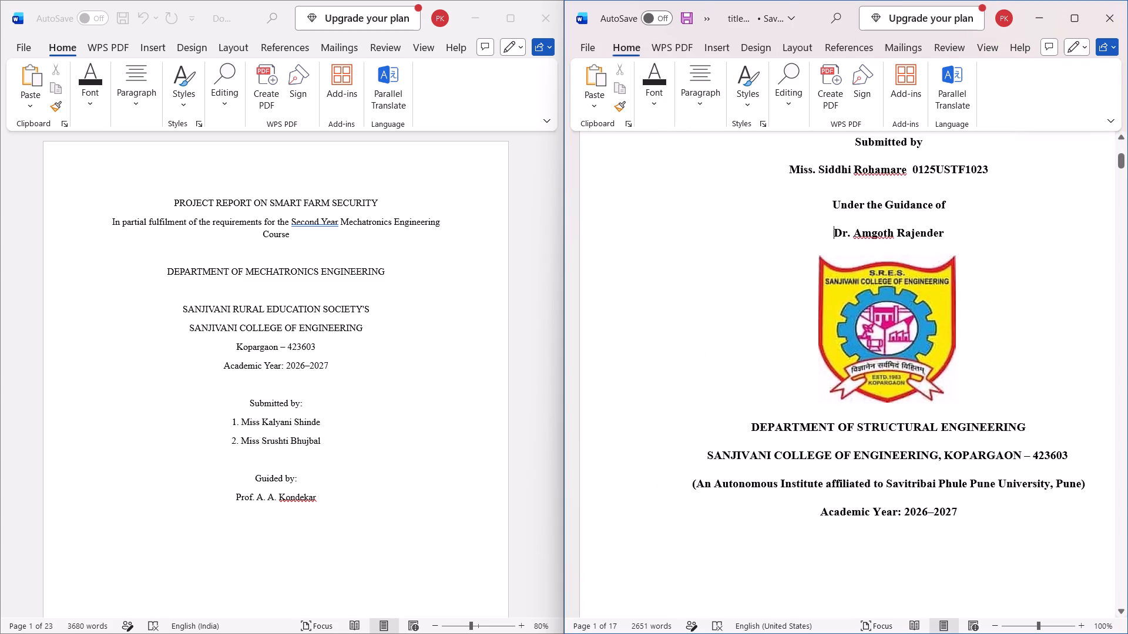
scroll(694, 367, "right", 1)
left_click(763, 347)
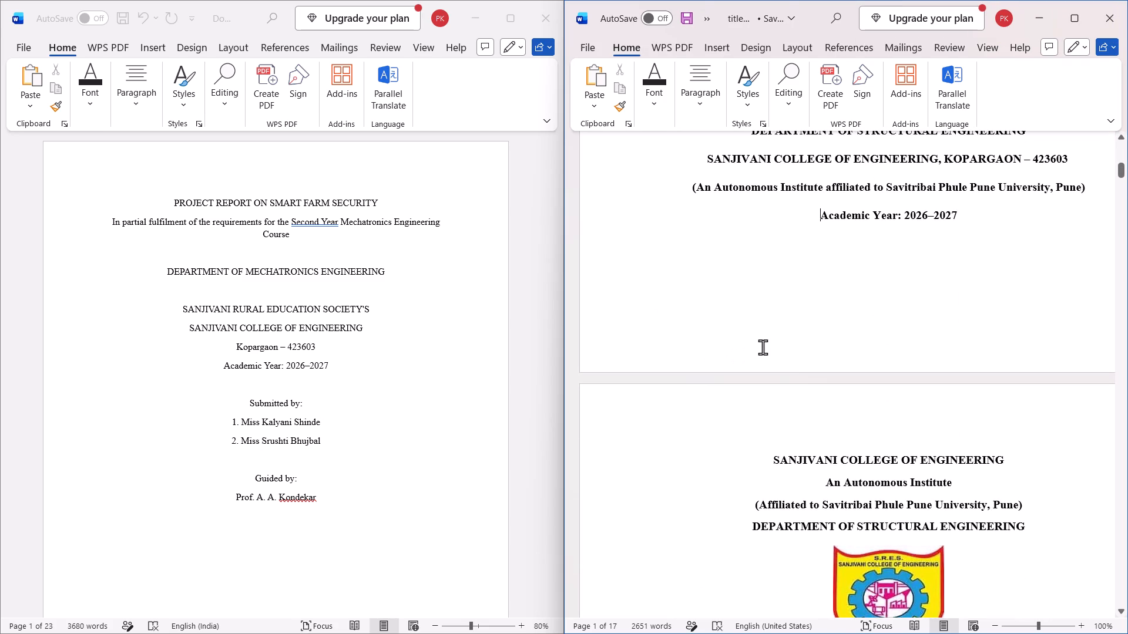
scroll(763, 347, "right", 1)
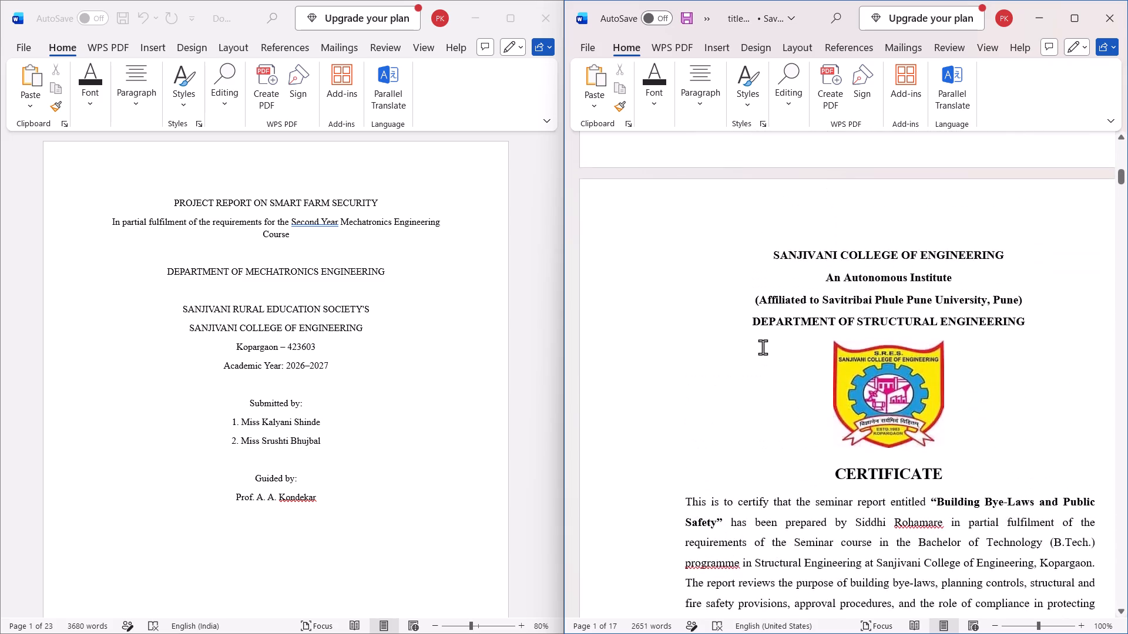
scroll(763, 347, "right", 3)
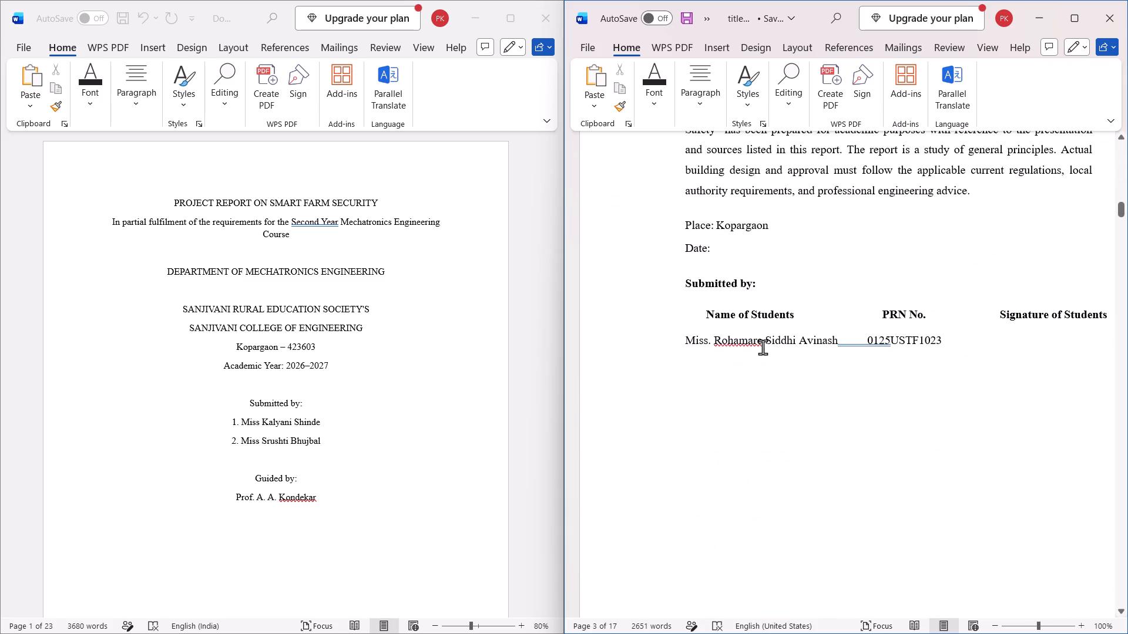
scroll(763, 347, "right", 2)
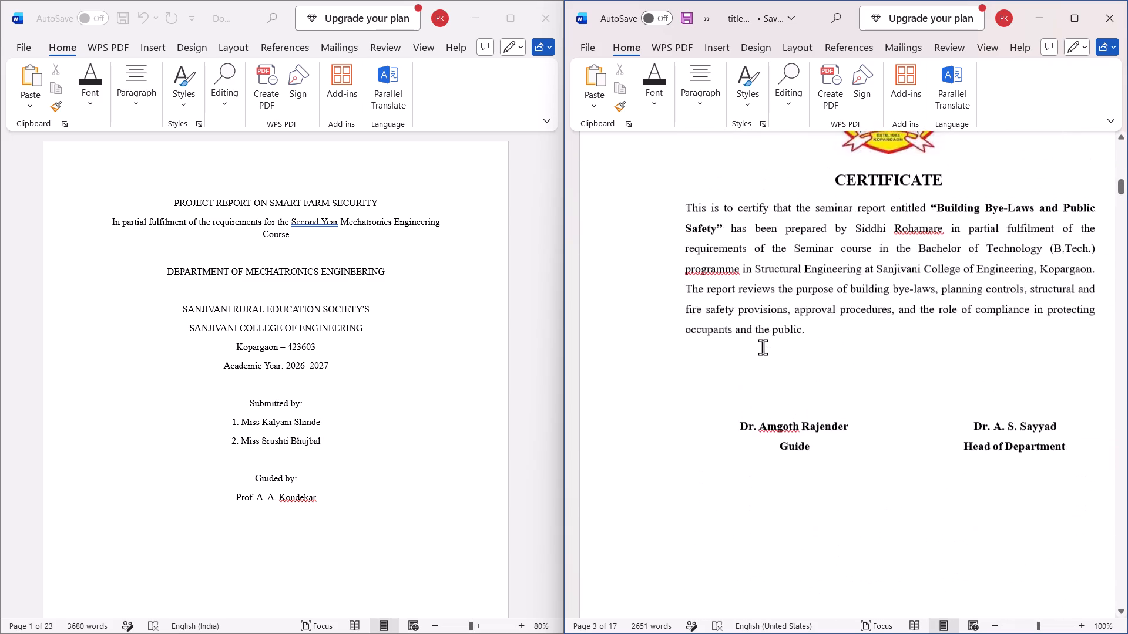
scroll(763, 347, "right", 1)
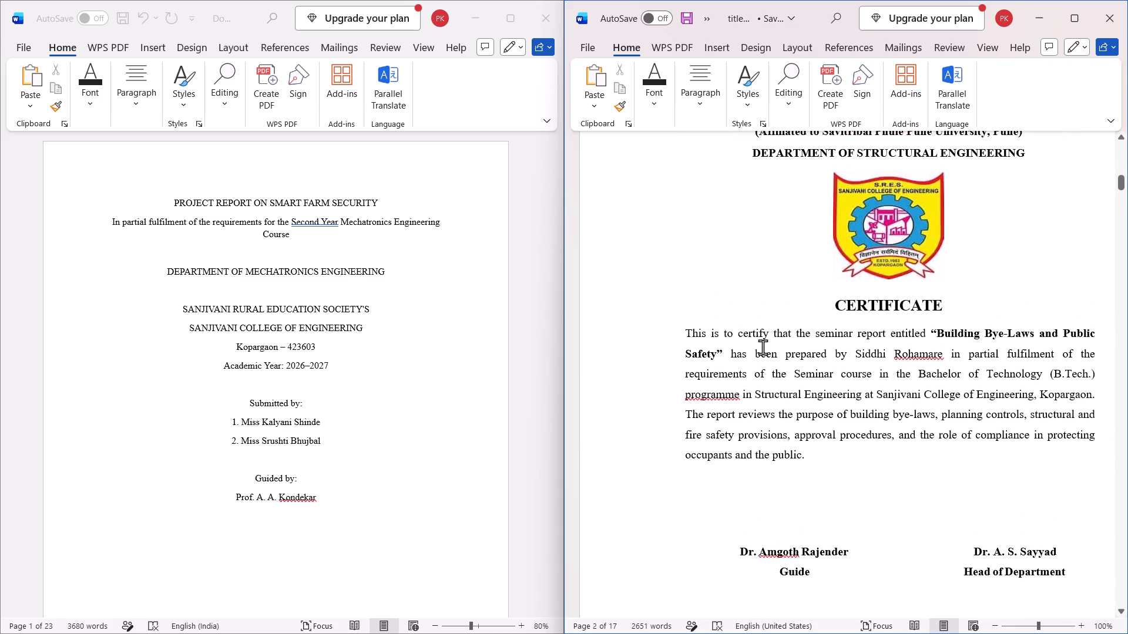
scroll(763, 347, "up", 7)
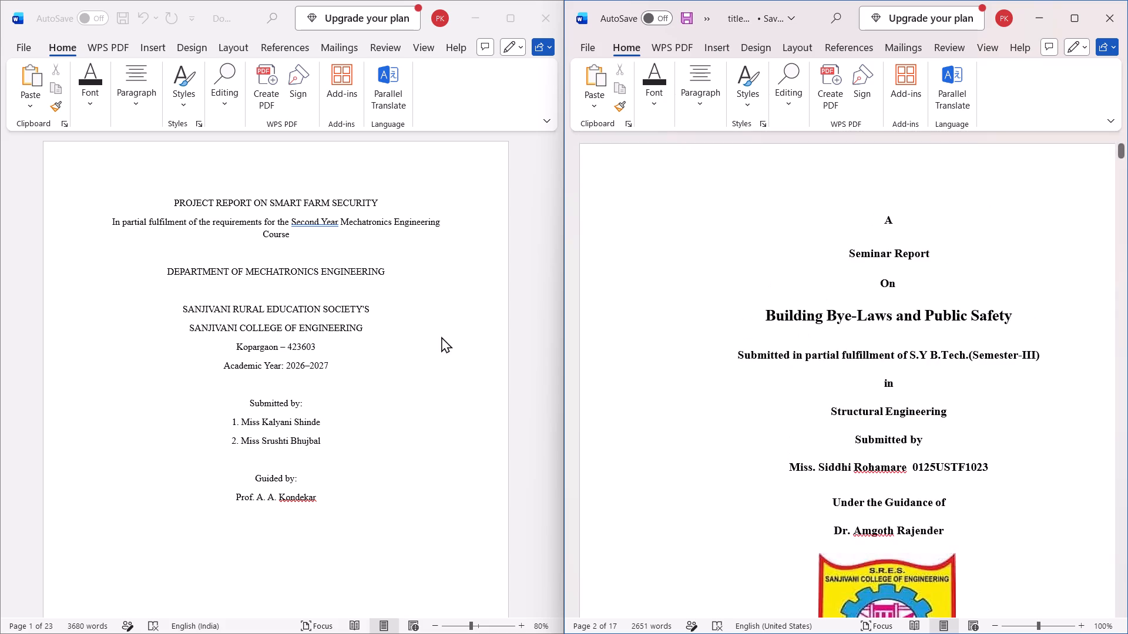
Compare the Smart Farm Security report's title and certificate pages with the seminar report's title page layout.
scroll(401, 321, "up", 11)
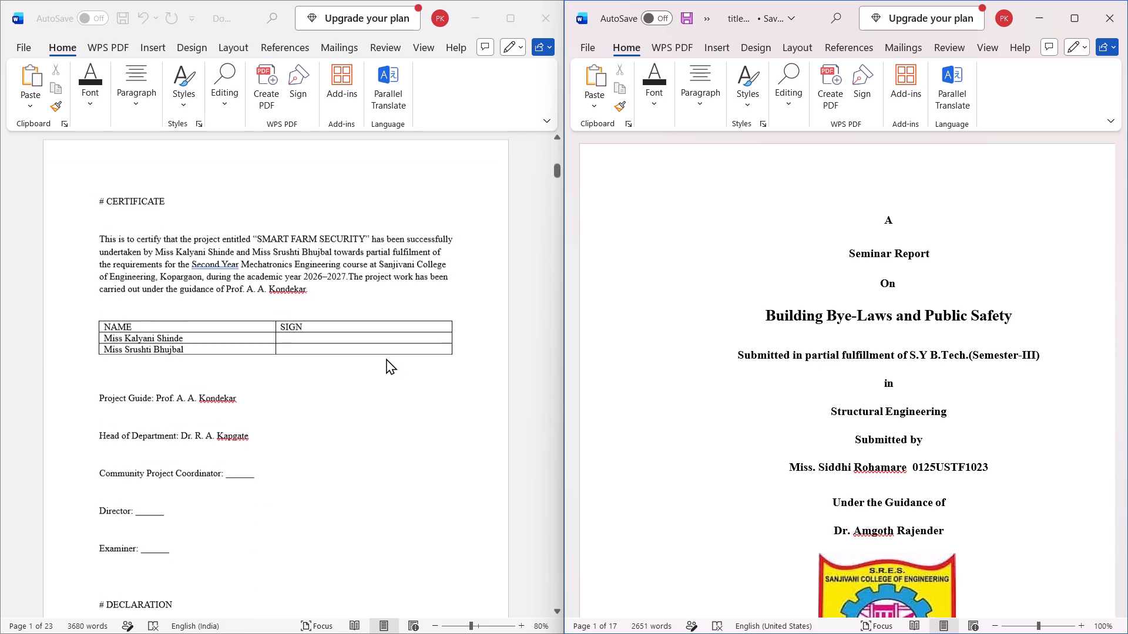
scroll(386, 358, "up", 1)
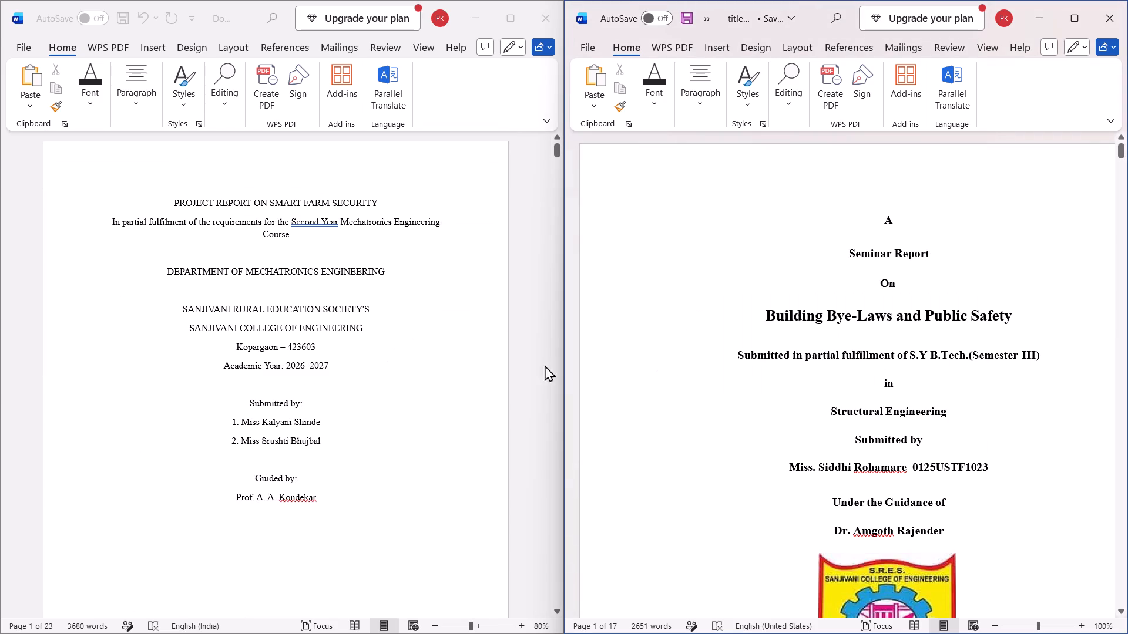
scroll(440, 404, "up", 1)
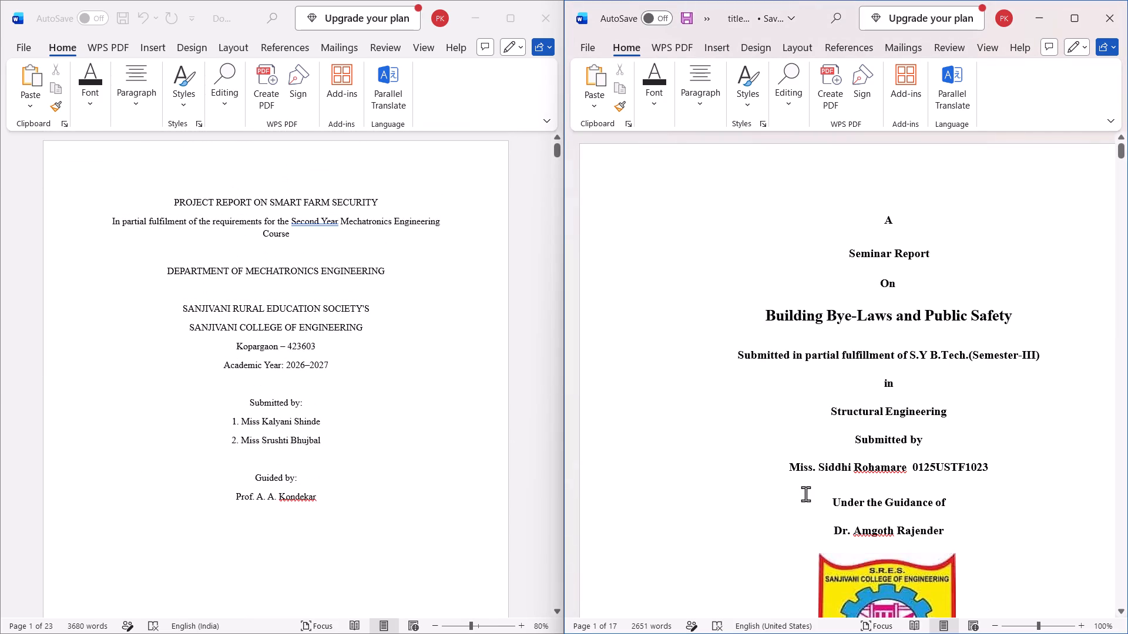
scroll(808, 494, "up", 2)
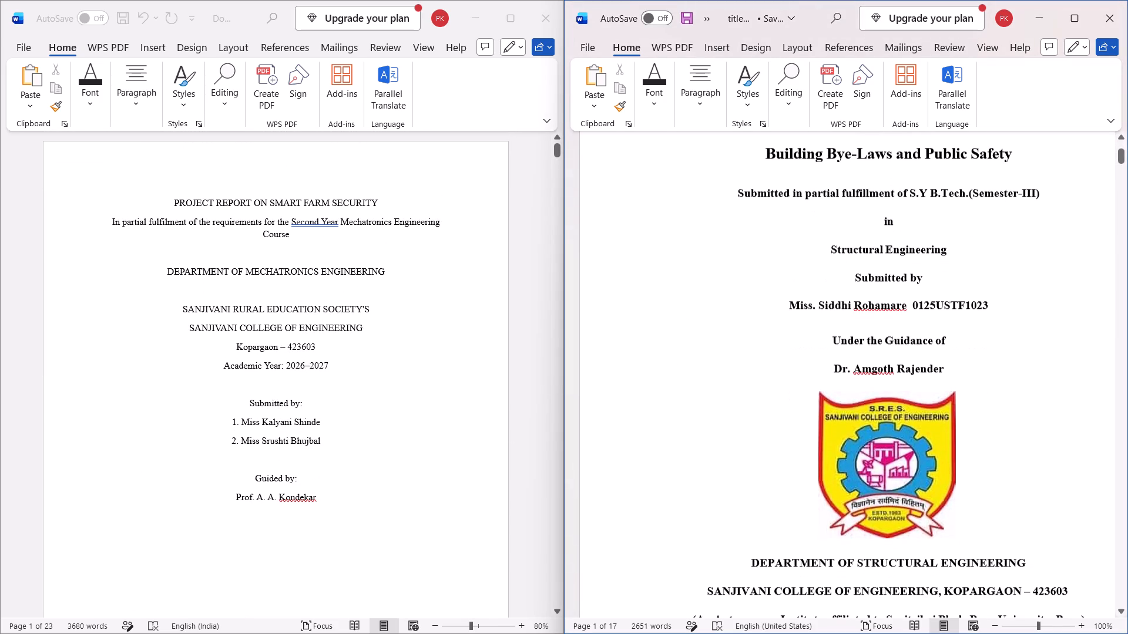
scroll(808, 494, "up", 5)
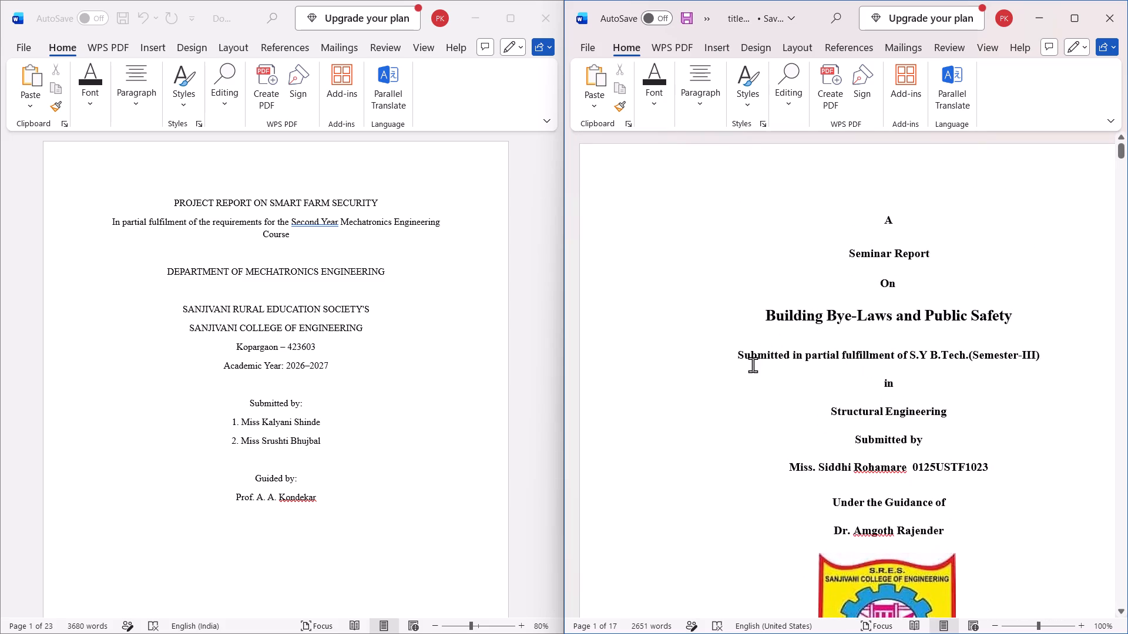
scroll(753, 365, "up", 1)
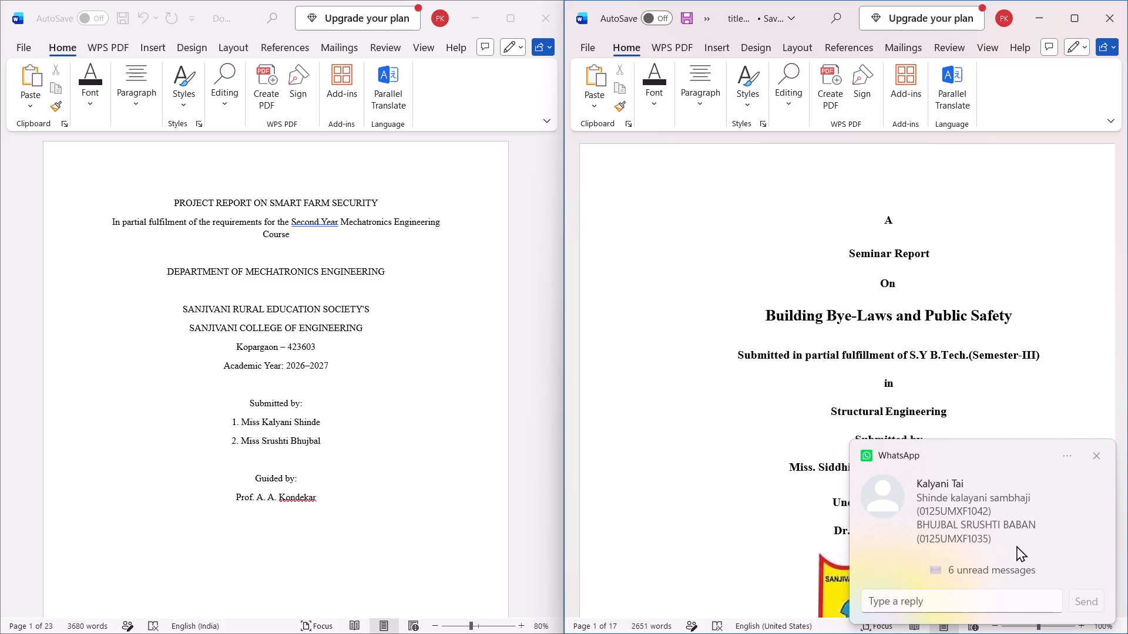
Dismiss the WhatsApp message notification covering the seminar report.
left_click(1095, 456)
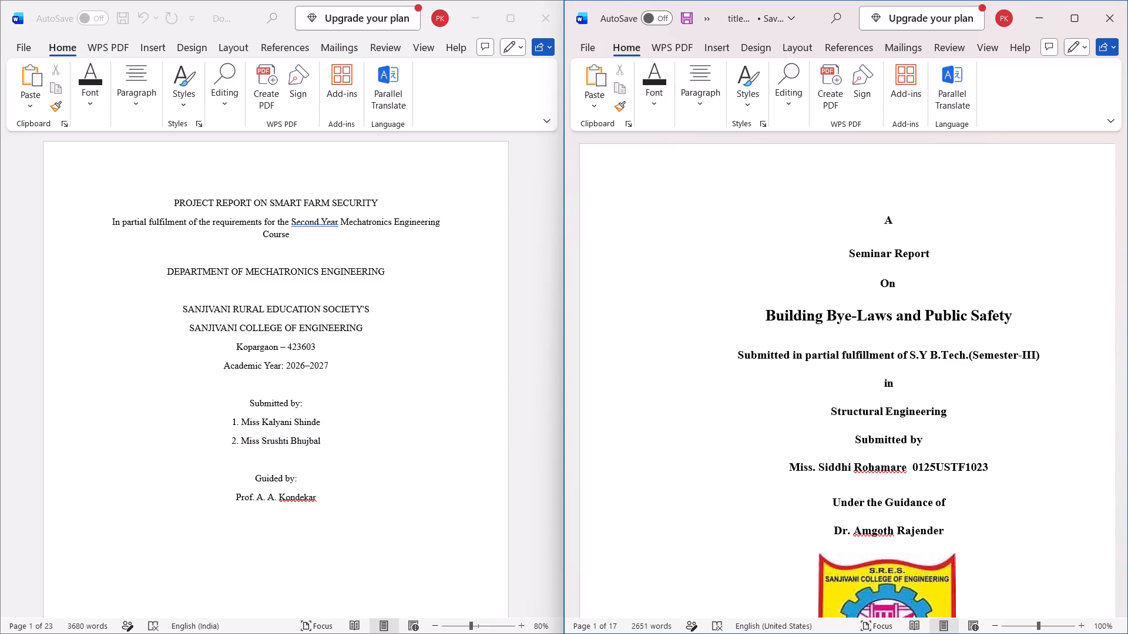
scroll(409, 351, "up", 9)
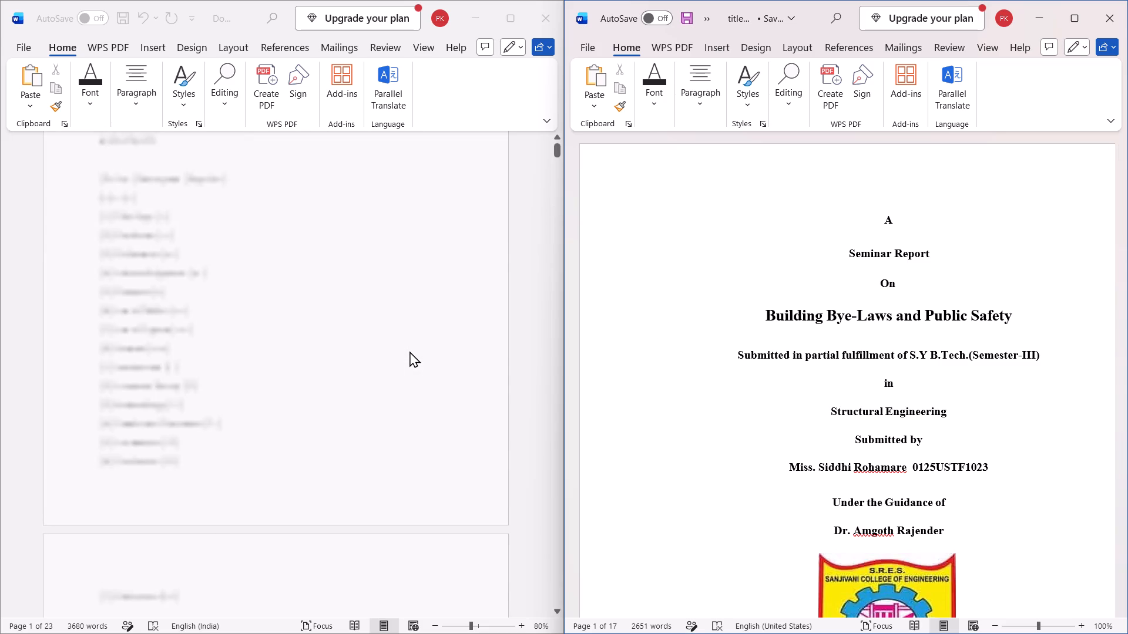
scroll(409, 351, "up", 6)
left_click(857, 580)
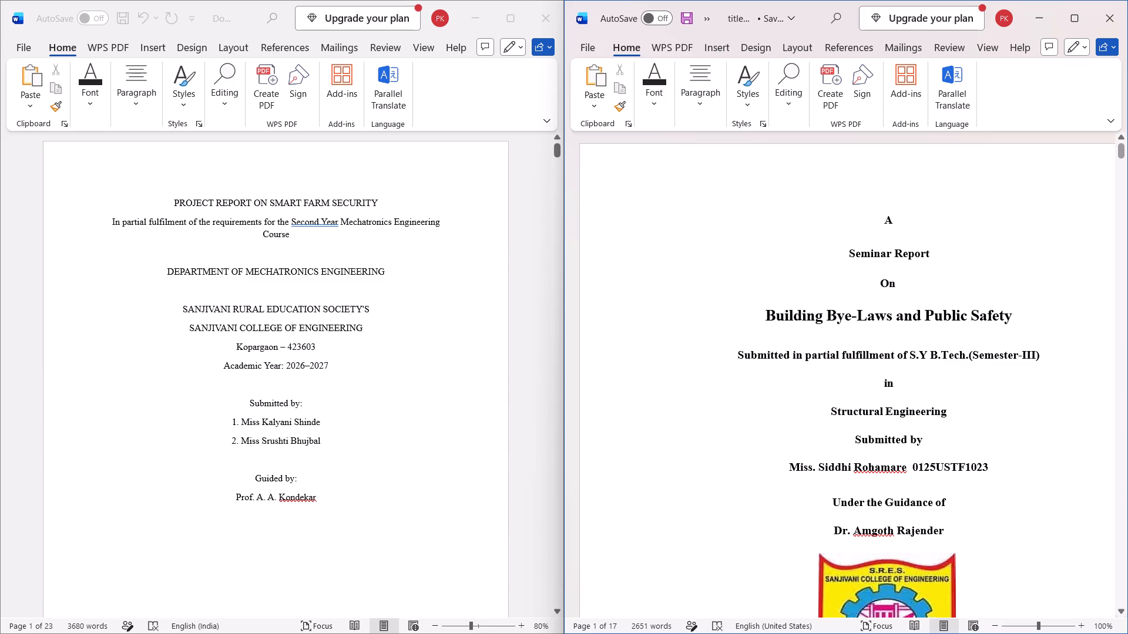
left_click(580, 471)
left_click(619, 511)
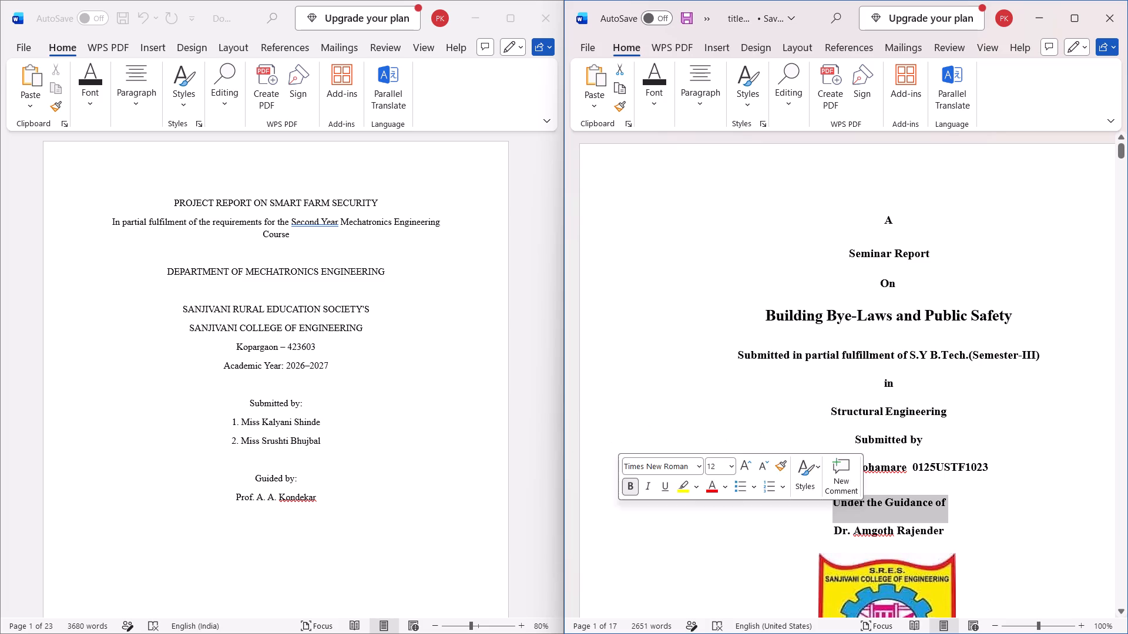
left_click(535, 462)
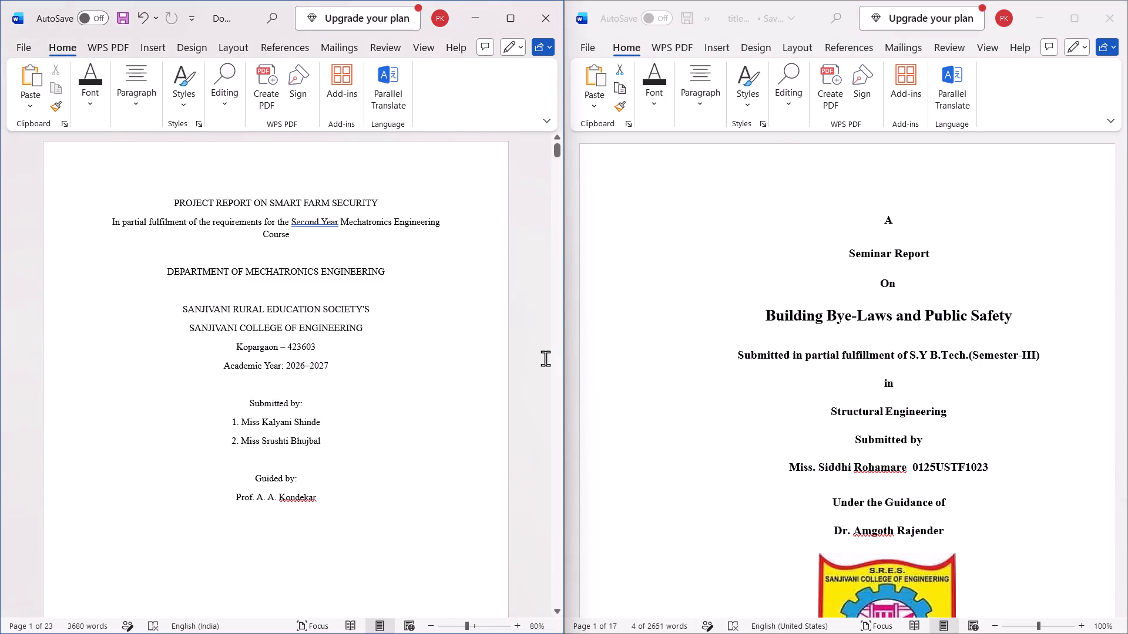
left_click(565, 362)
Copy the college logo from the seminar report's title page into the project report, centred between the Academic Year line and "Submitted by:".
left_click(886, 579)
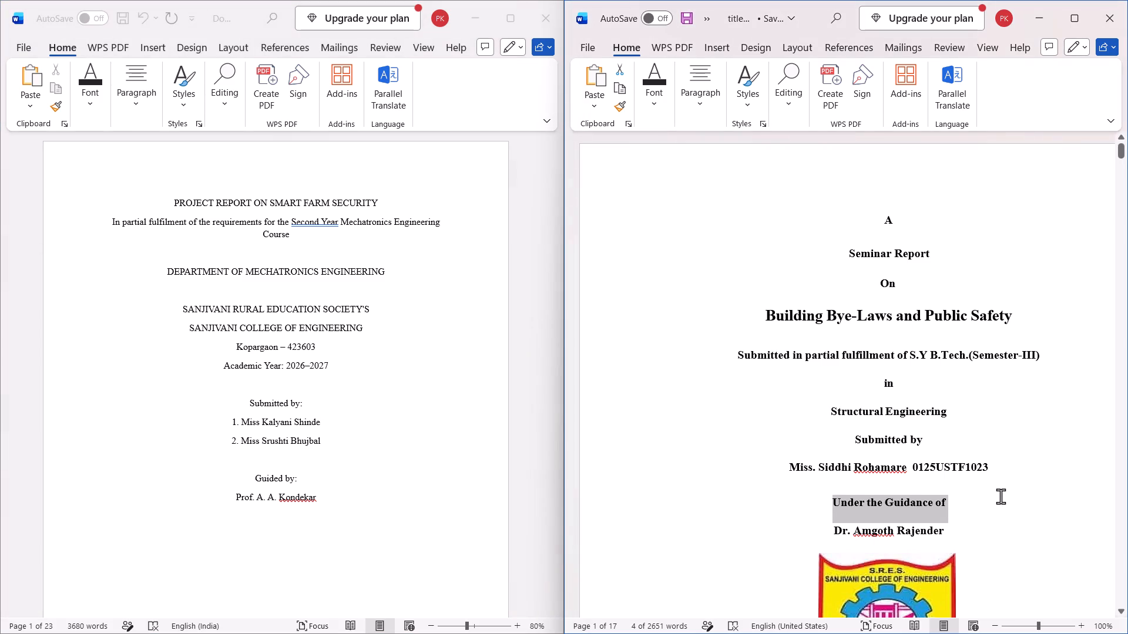
scroll(1001, 496, "down", 1)
left_click(891, 390)
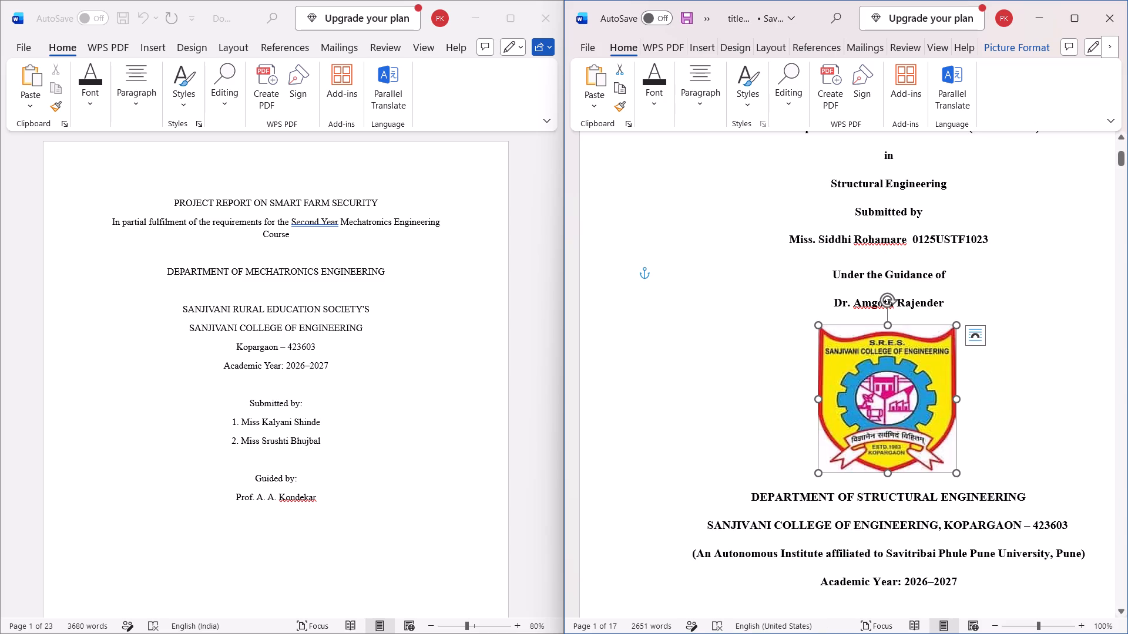
left_click(997, 374)
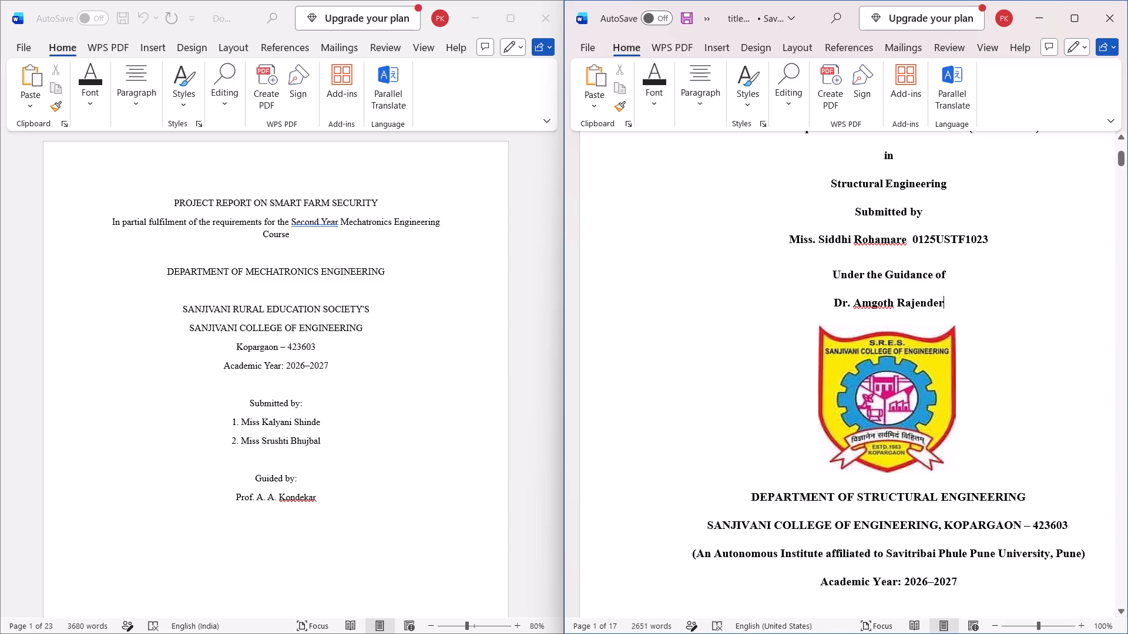
left_click(902, 376)
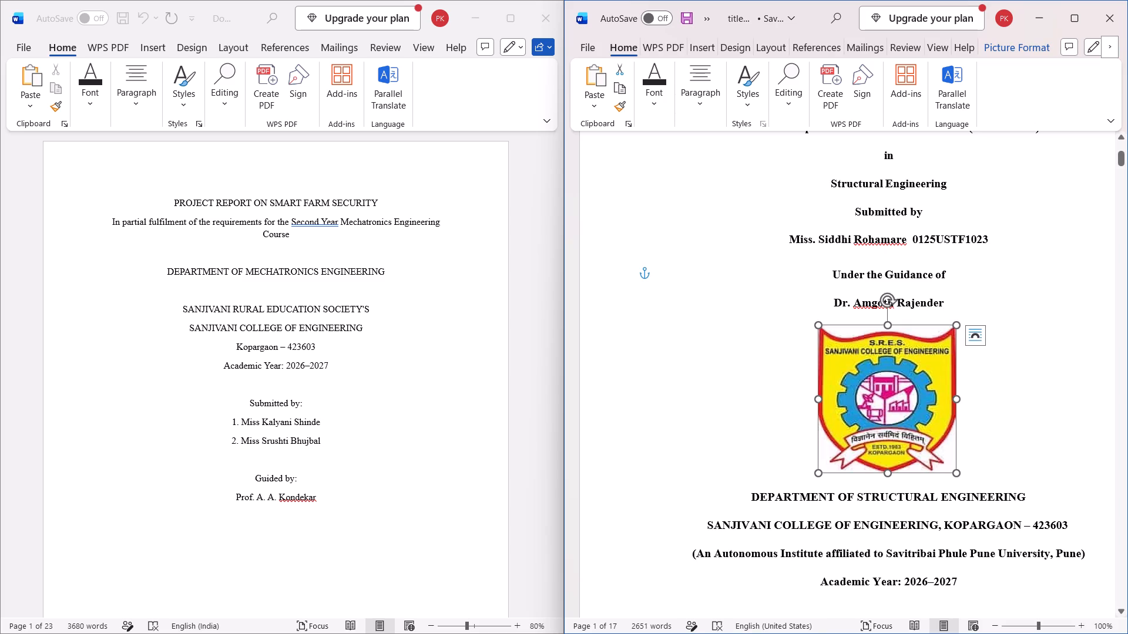
key("ctrl+c")
left_click(418, 389)
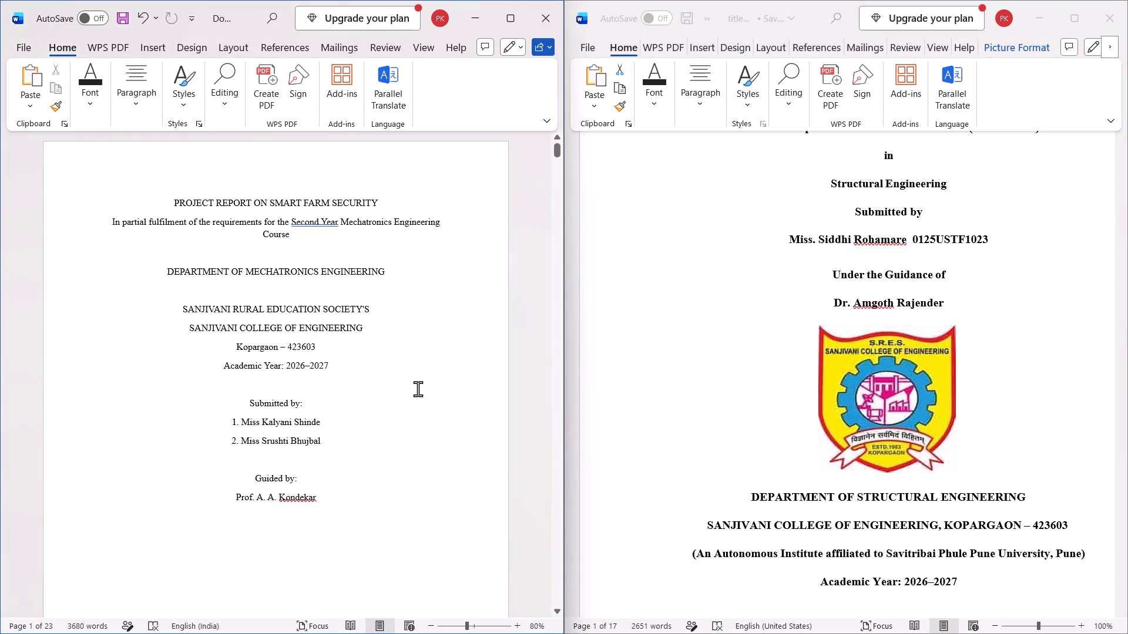
left_click(341, 370)
key("ctrl+v")
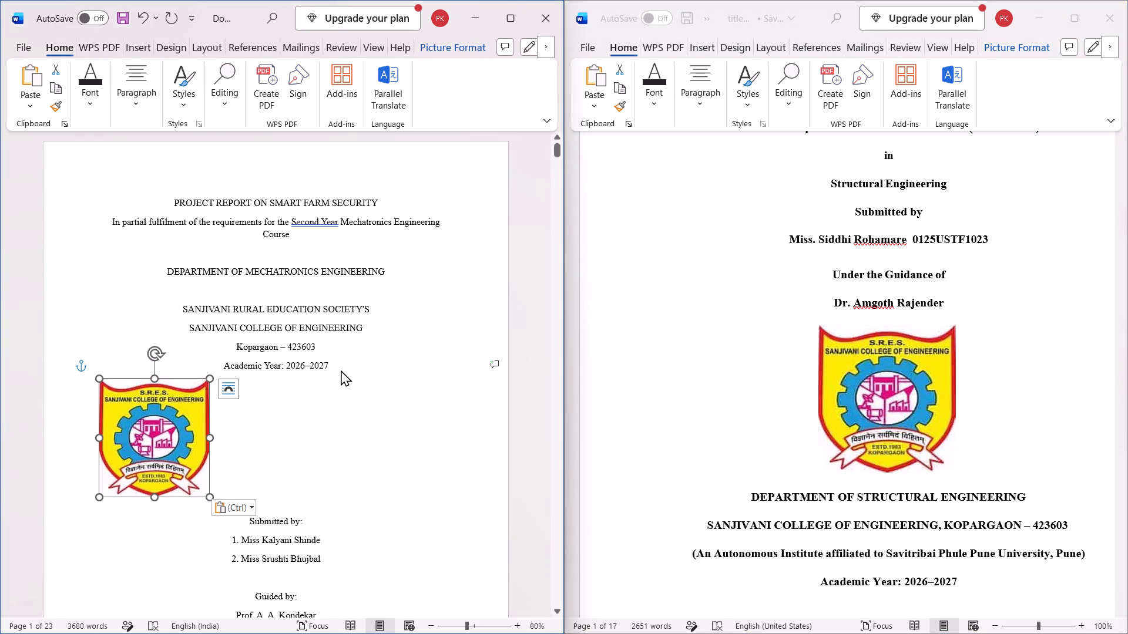
left_click_drag(154, 440, 277, 446)
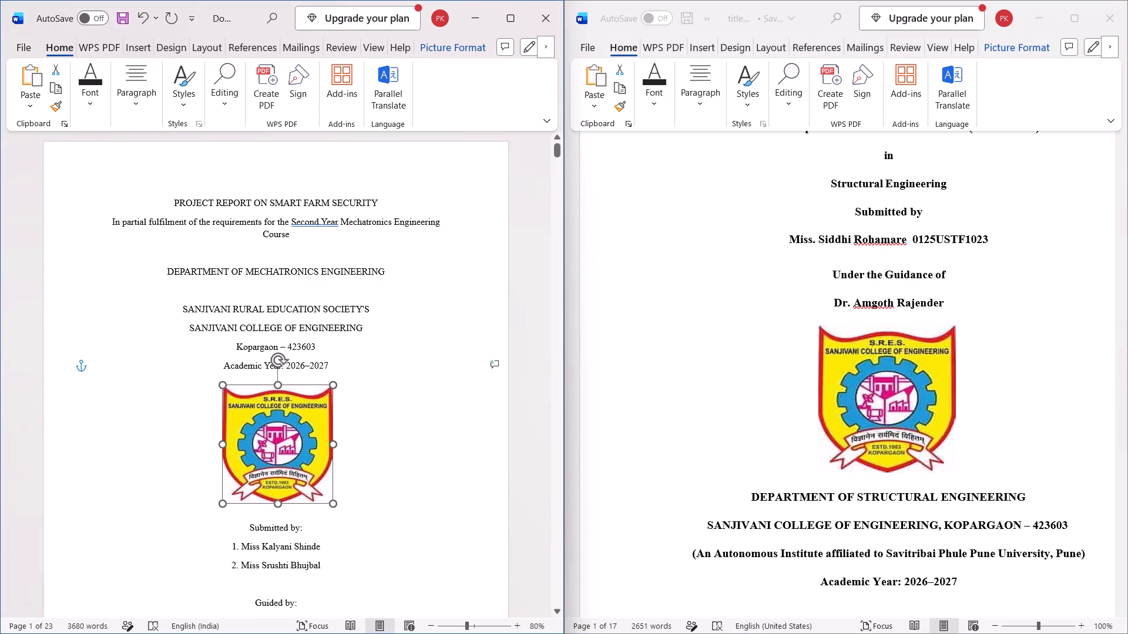
left_click_drag(277, 446, 271, 447)
left_click(406, 440)
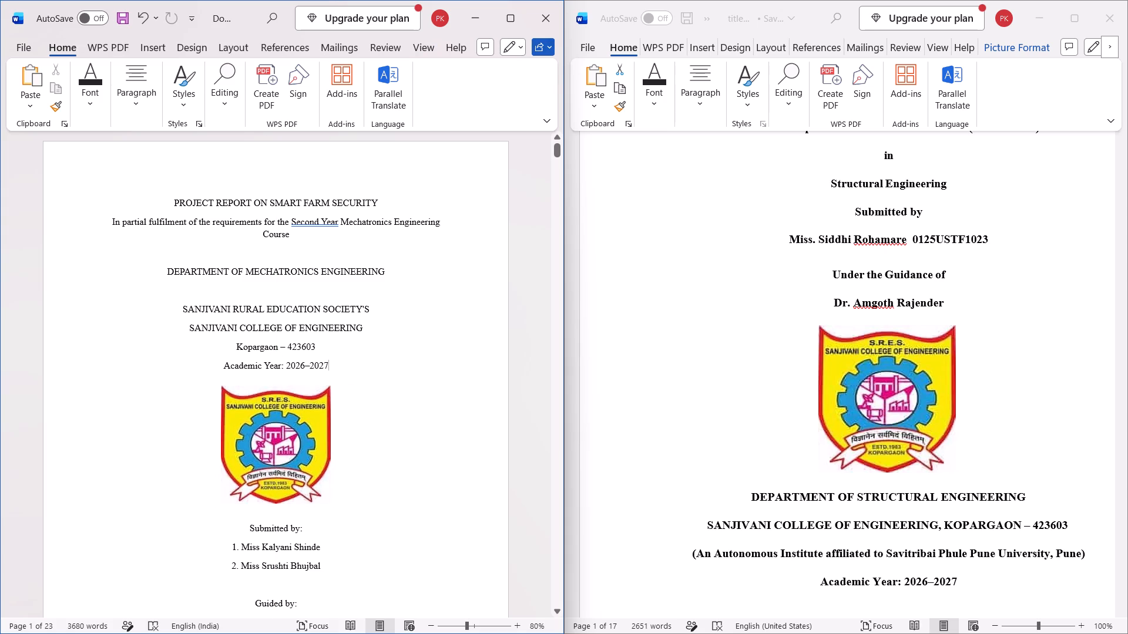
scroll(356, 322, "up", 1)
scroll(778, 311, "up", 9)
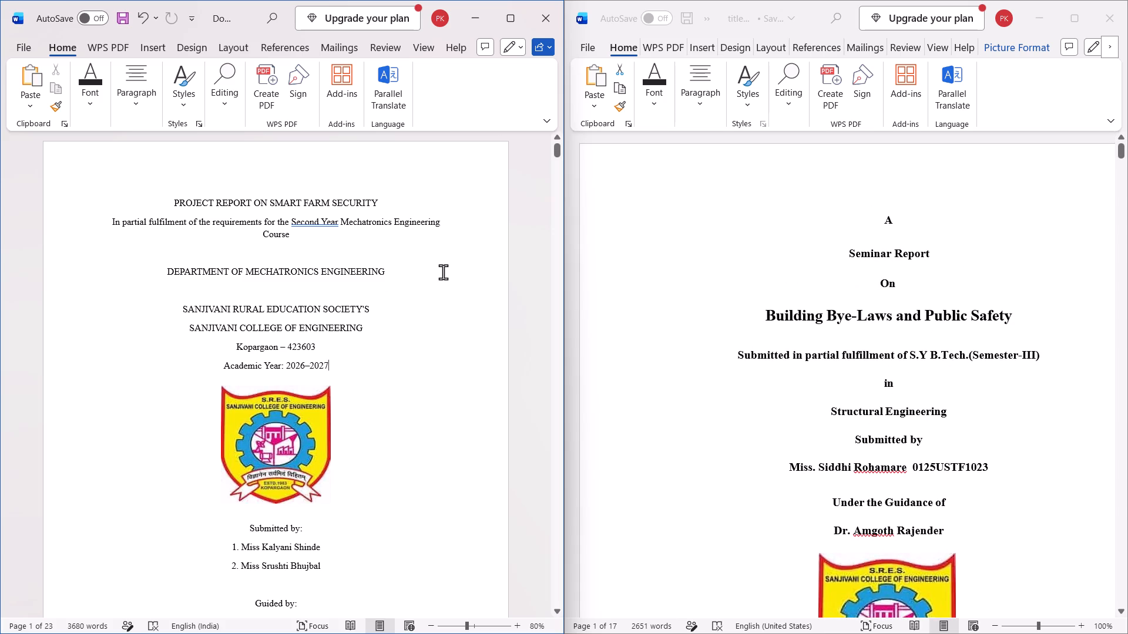
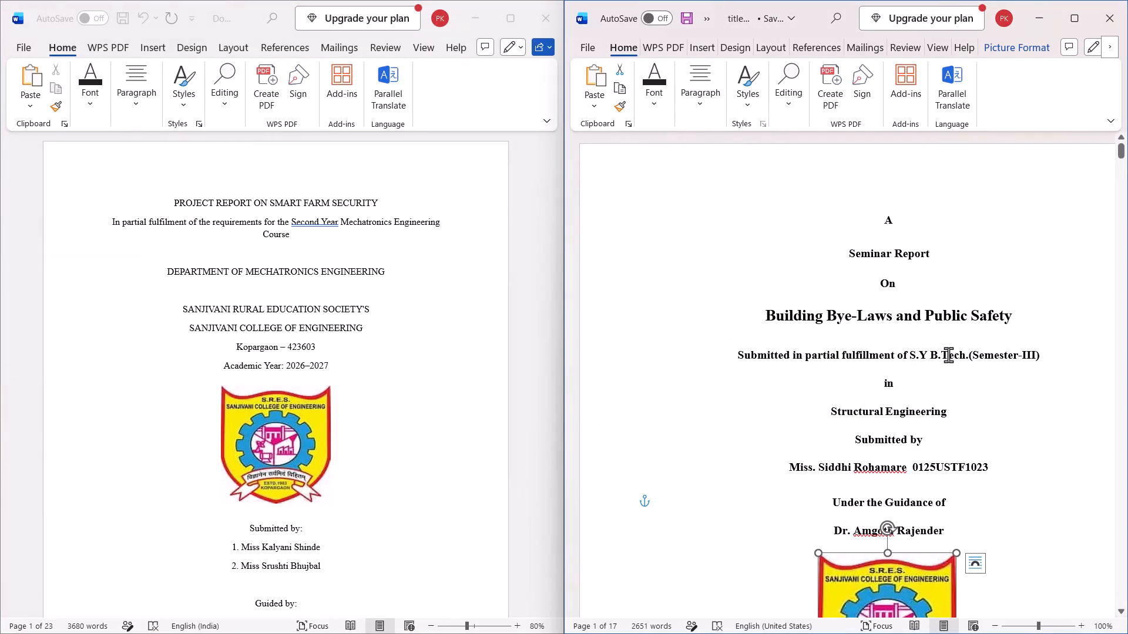
Compare the project report's title and certificate pages with the corresponding pages of the seminar report.
left_click(677, 330)
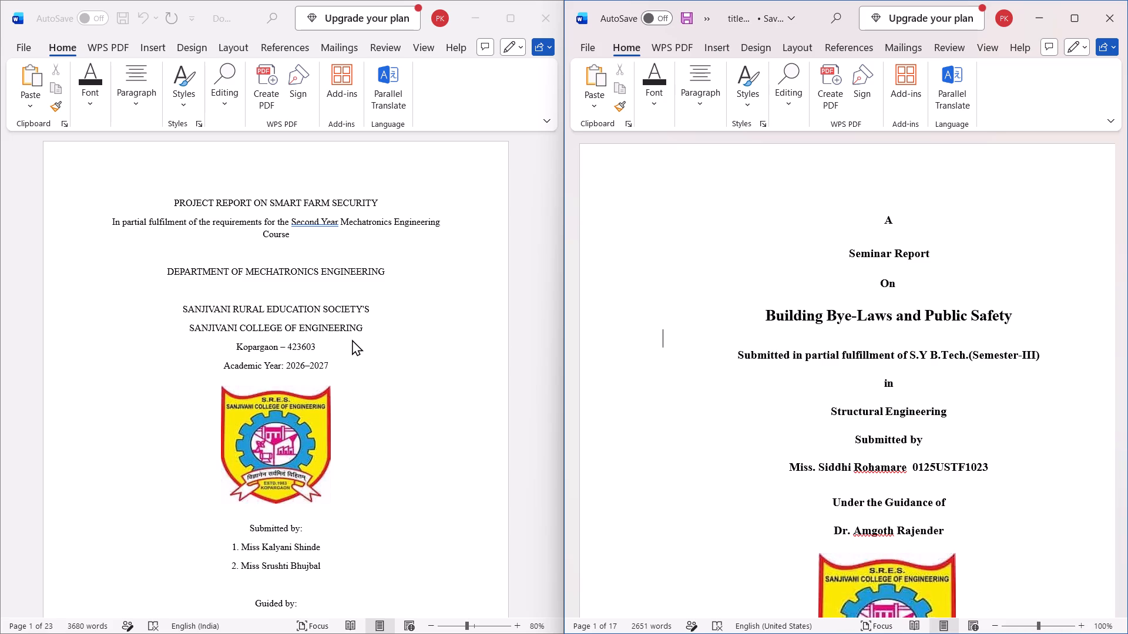
scroll(352, 339, "down", 2)
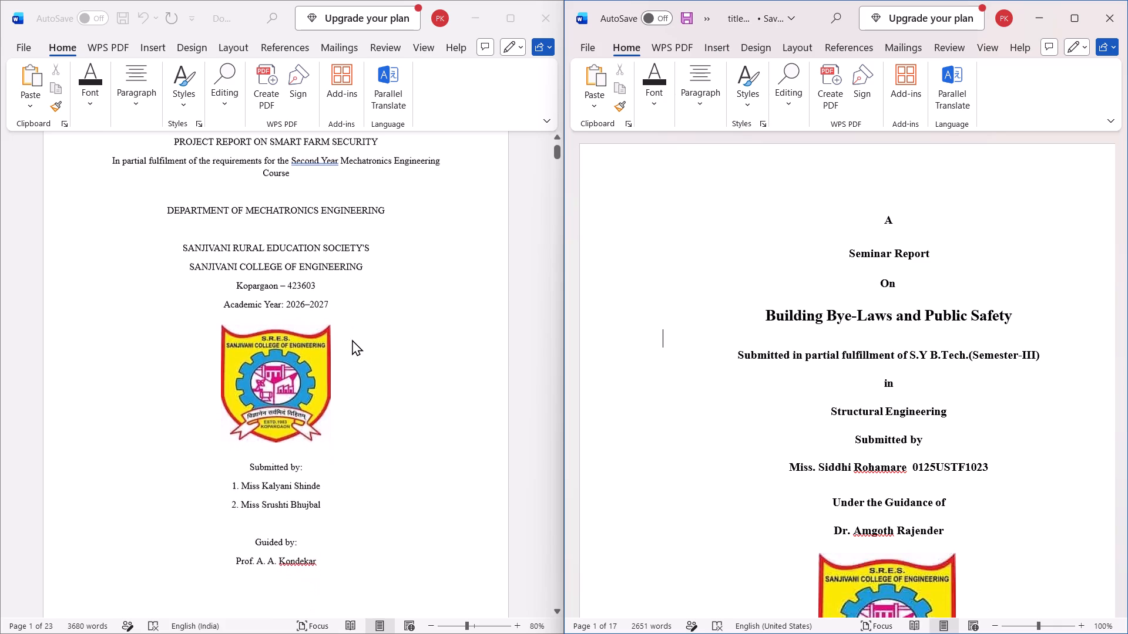
scroll(352, 339, "down", 1)
scroll(632, 435, "down", 1)
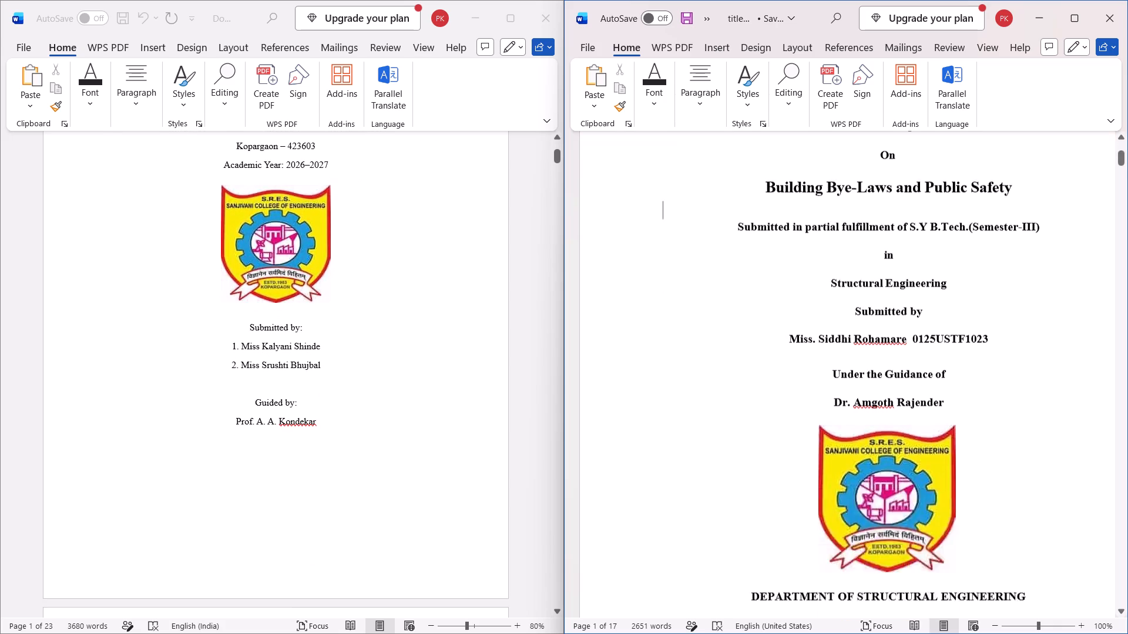
scroll(632, 435, "down", 2)
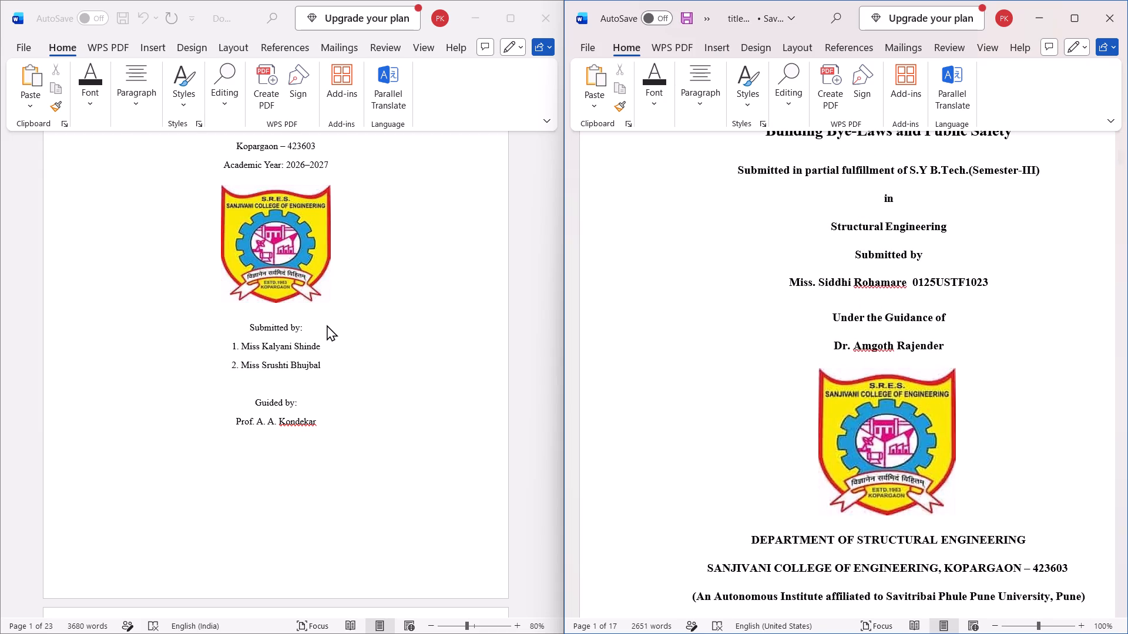
scroll(327, 325, "up", 2)
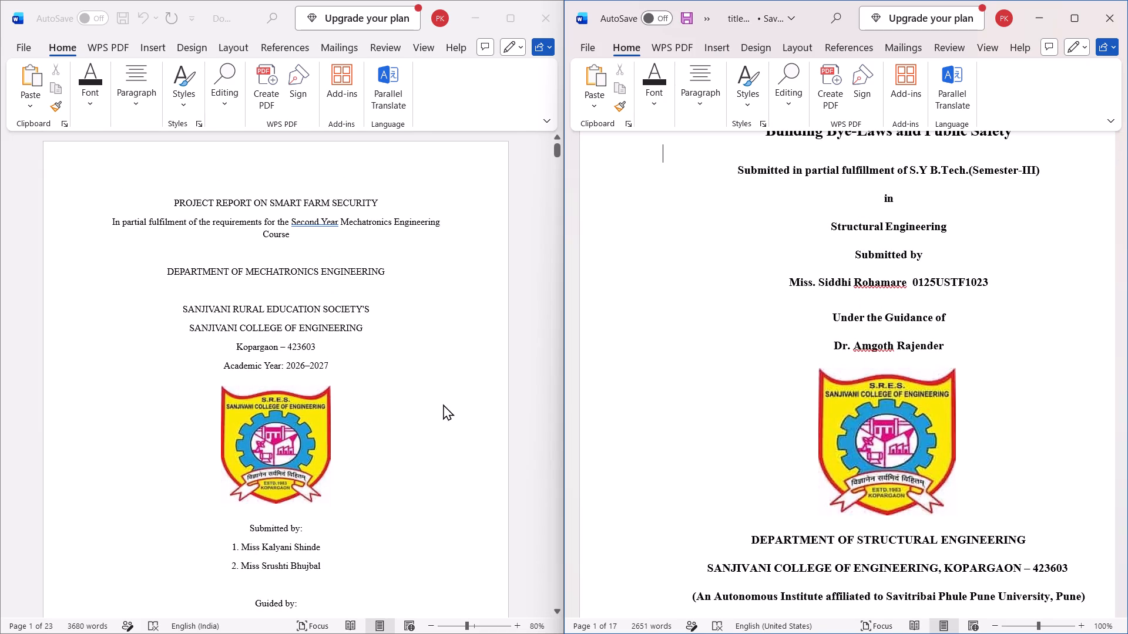
scroll(443, 404, "down", 1)
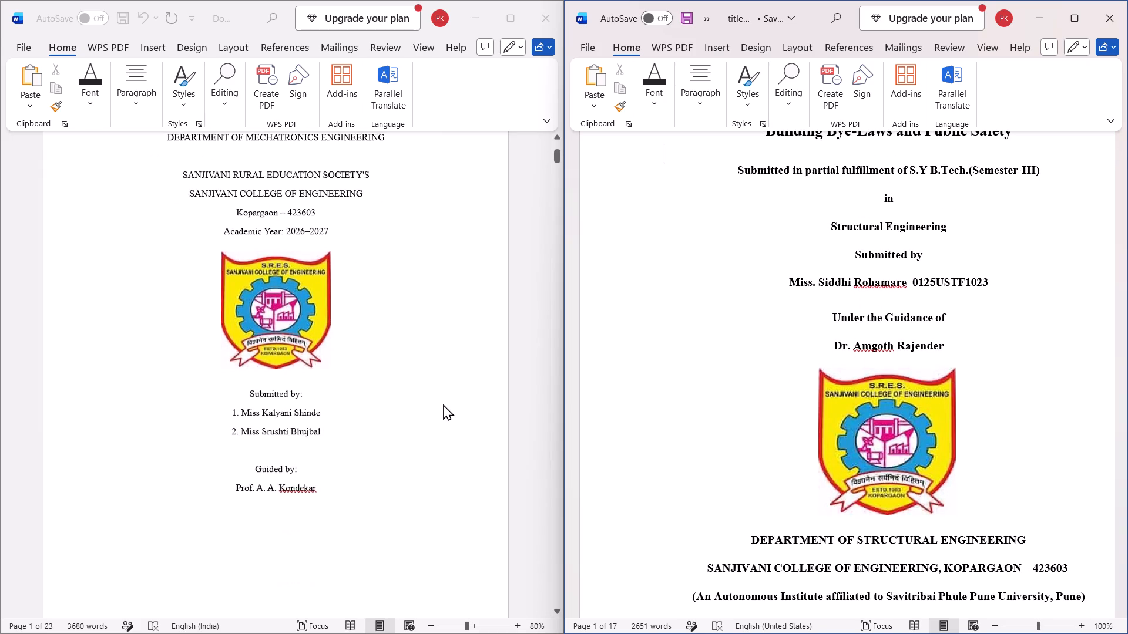
scroll(443, 404, "down", 1)
scroll(653, 434, "down", 1)
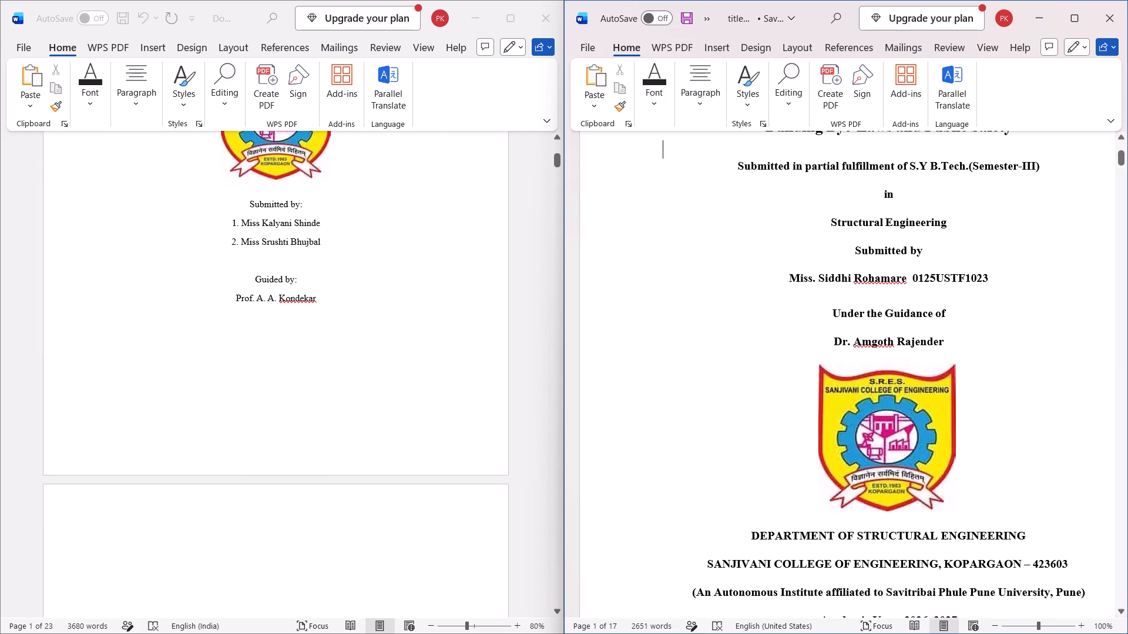
scroll(653, 434, "down", 1)
scroll(478, 460, "down", 1)
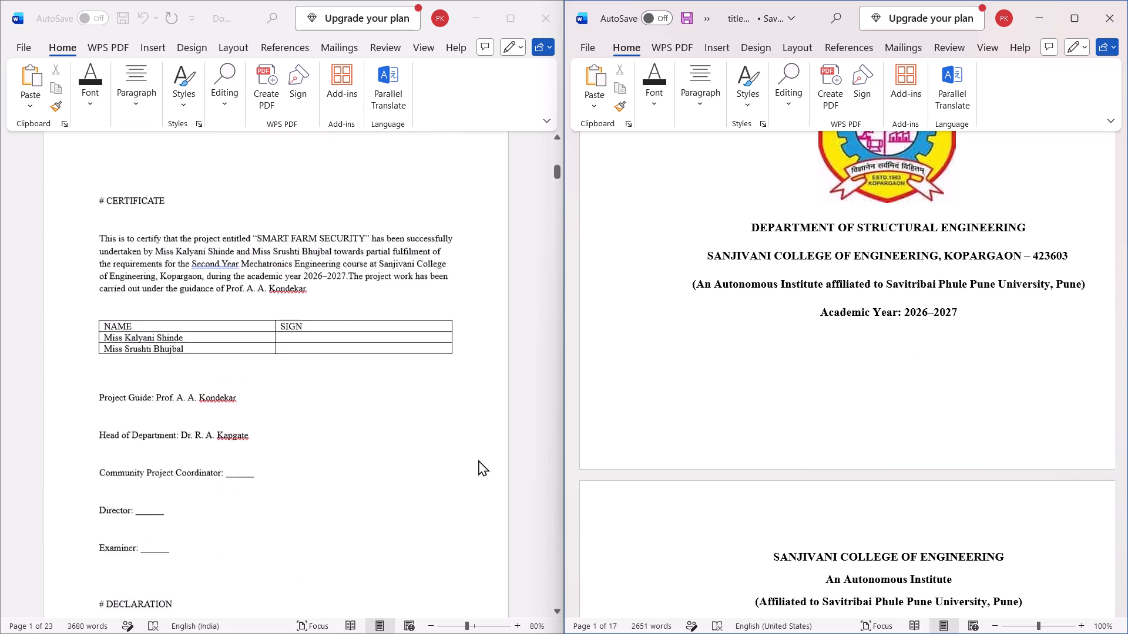
scroll(478, 460, "down", 1)
scroll(712, 507, "down", 2)
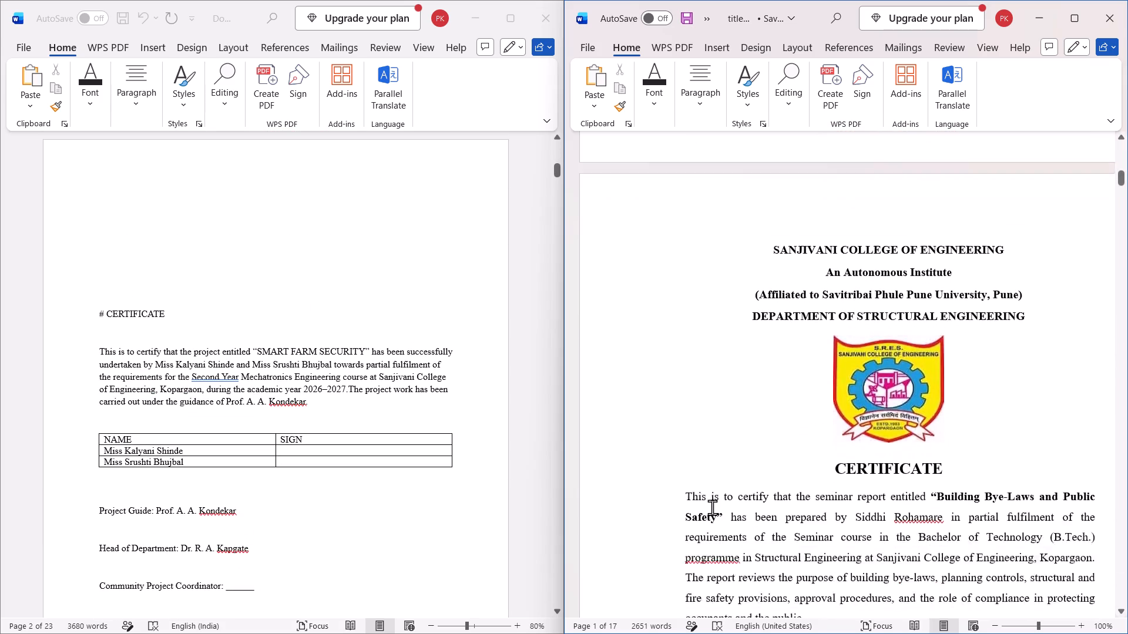
scroll(712, 507, "down", 2)
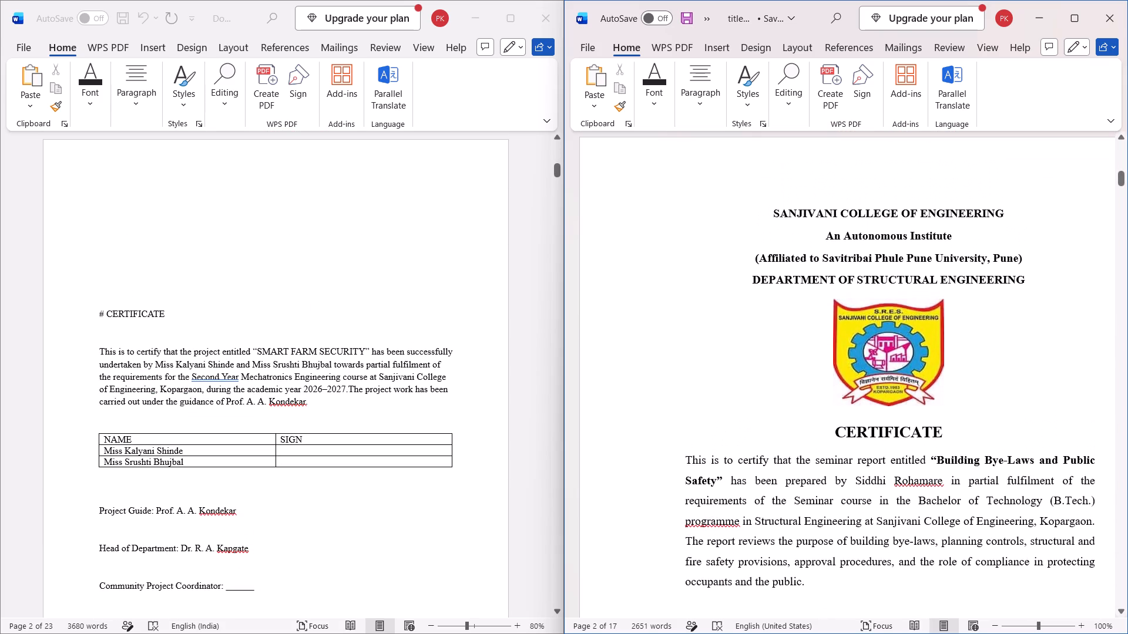
Copy the college heading lines and logo from the seminar report's certificate page to the top of the project report's certificate page.
left_click_drag(771, 209, 986, 281)
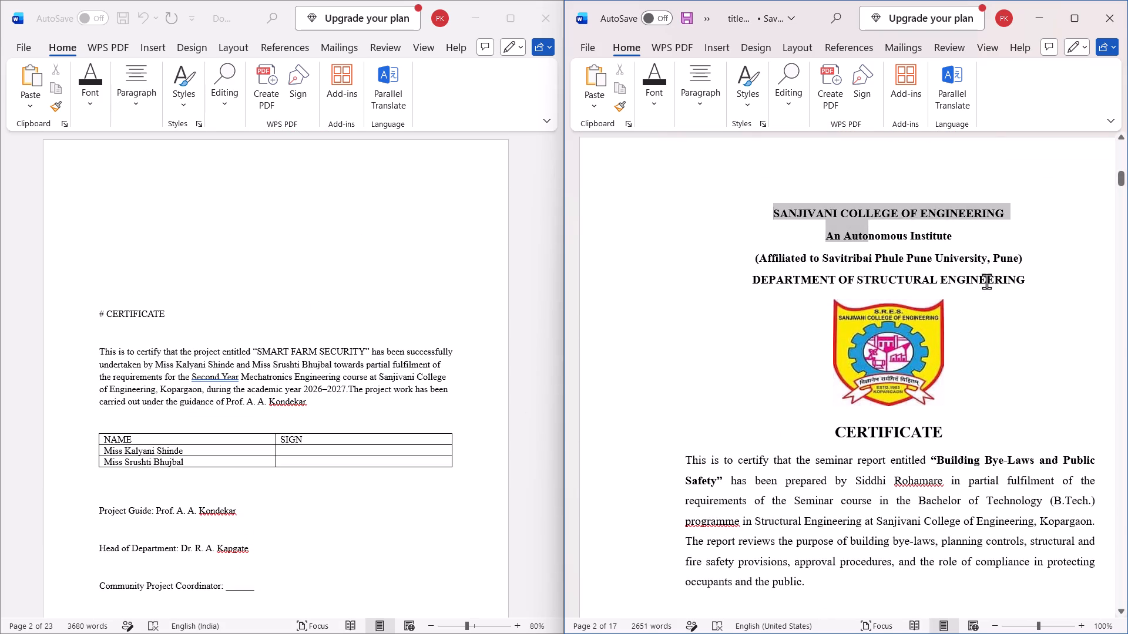
left_click_drag(986, 281, 1021, 332)
key("ctrl+c")
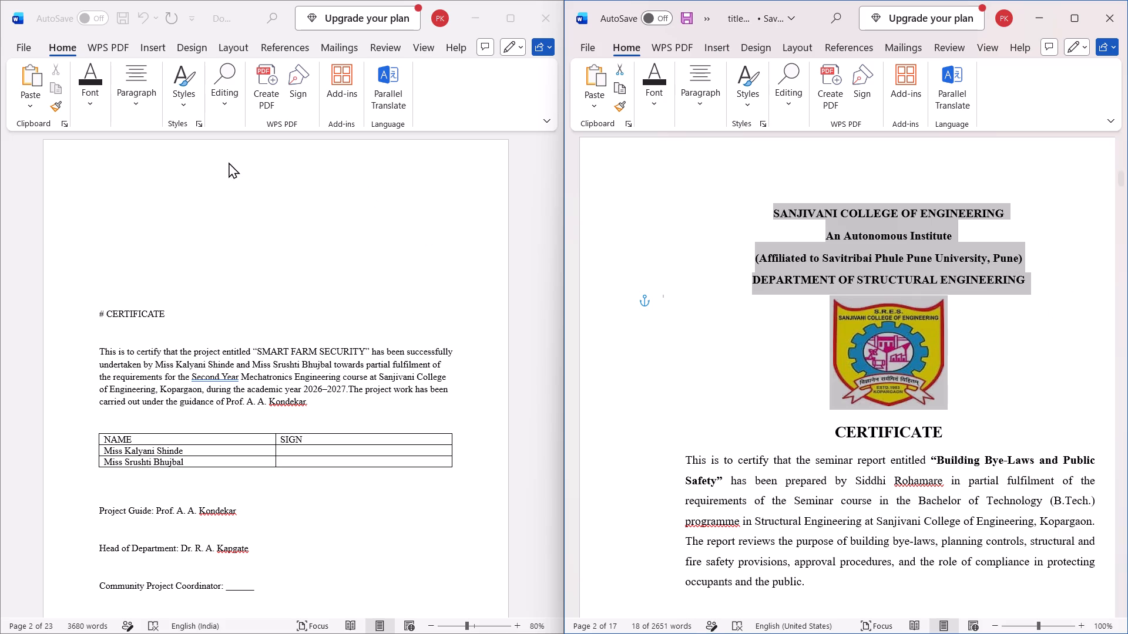
left_click(216, 164)
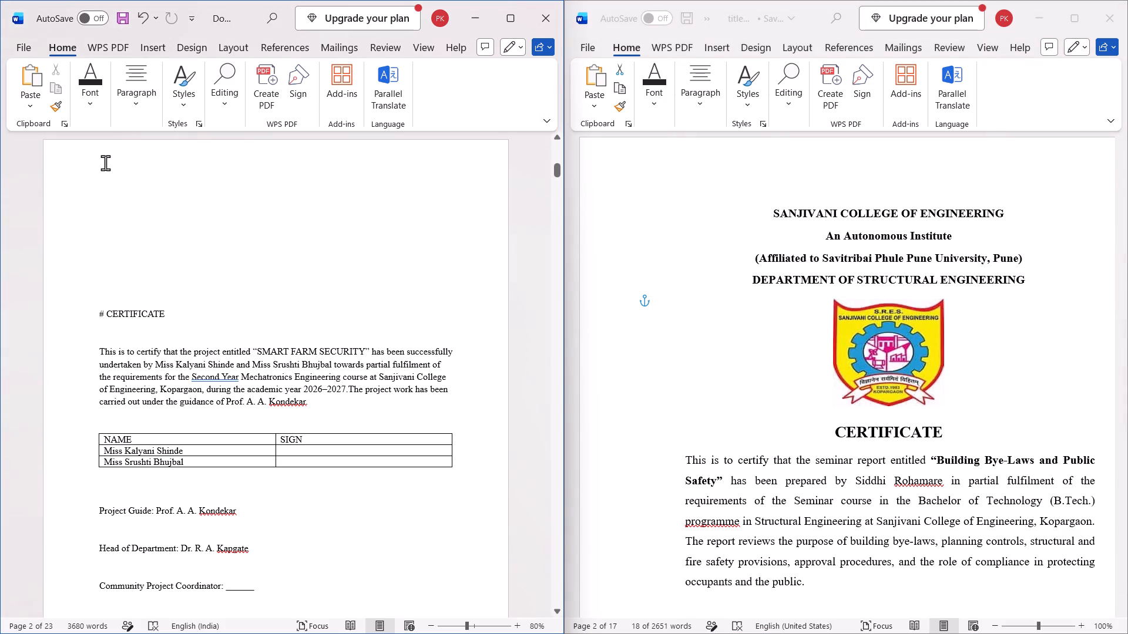
left_click(105, 163)
key("ctrl+v")
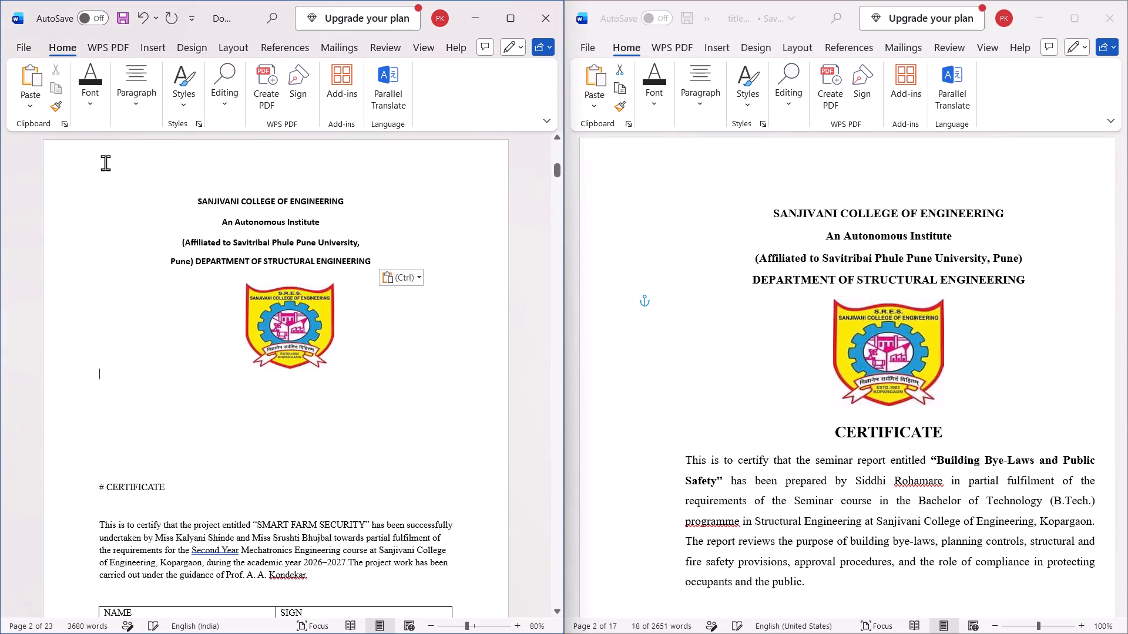
Move the pasted college logo so it is centred beneath the heading lines on the project report's certificate page.
left_click(299, 308)
left_click_drag(299, 308, 285, 309)
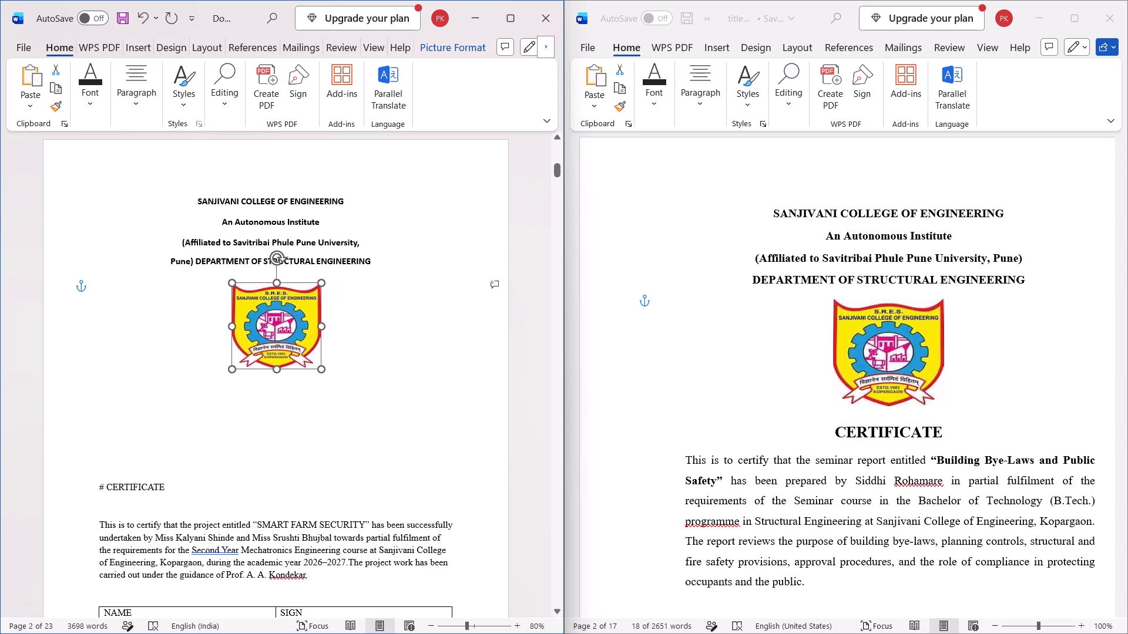
left_click_drag(285, 309, 277, 311)
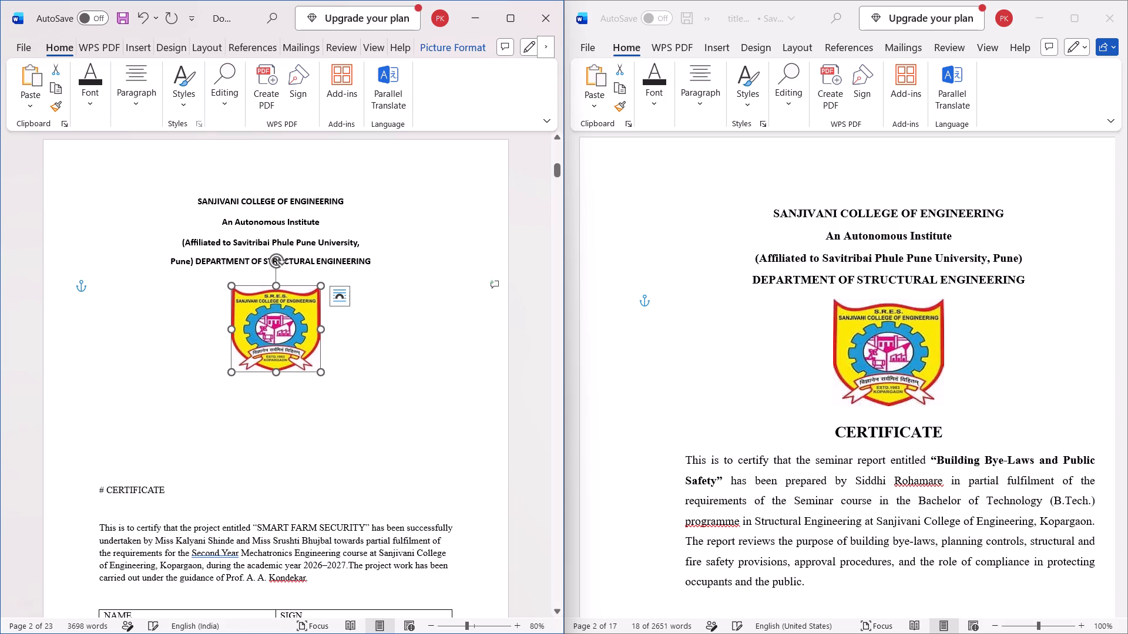
left_click(402, 336)
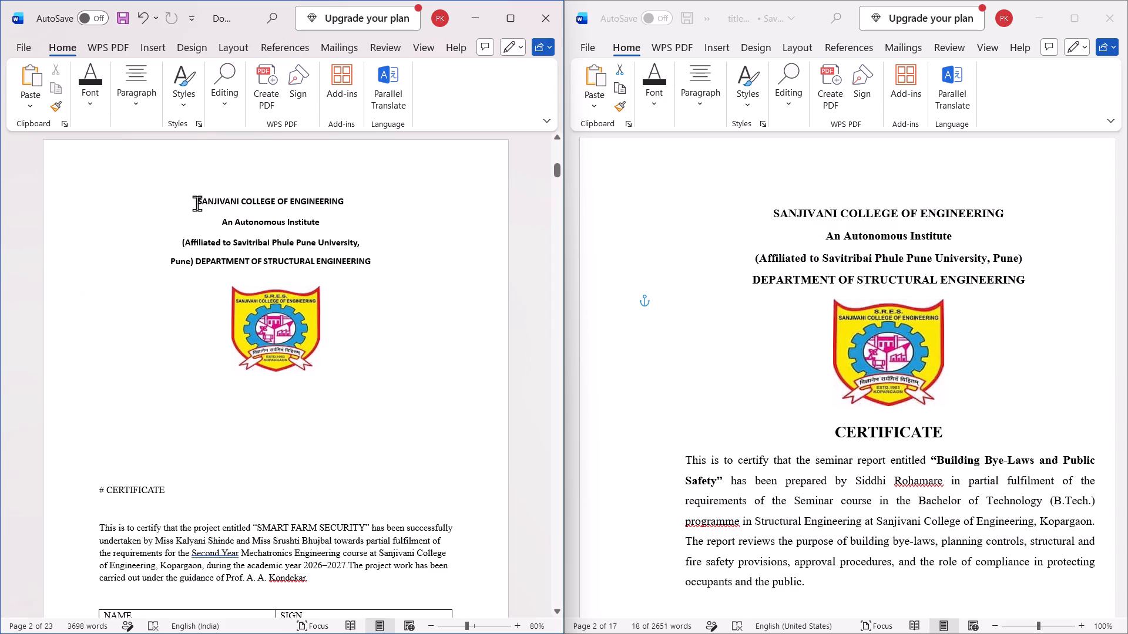
Set the pasted college heading lines on the project report's certificate page to Times New Roman.
left_click_drag(195, 200, 384, 274)
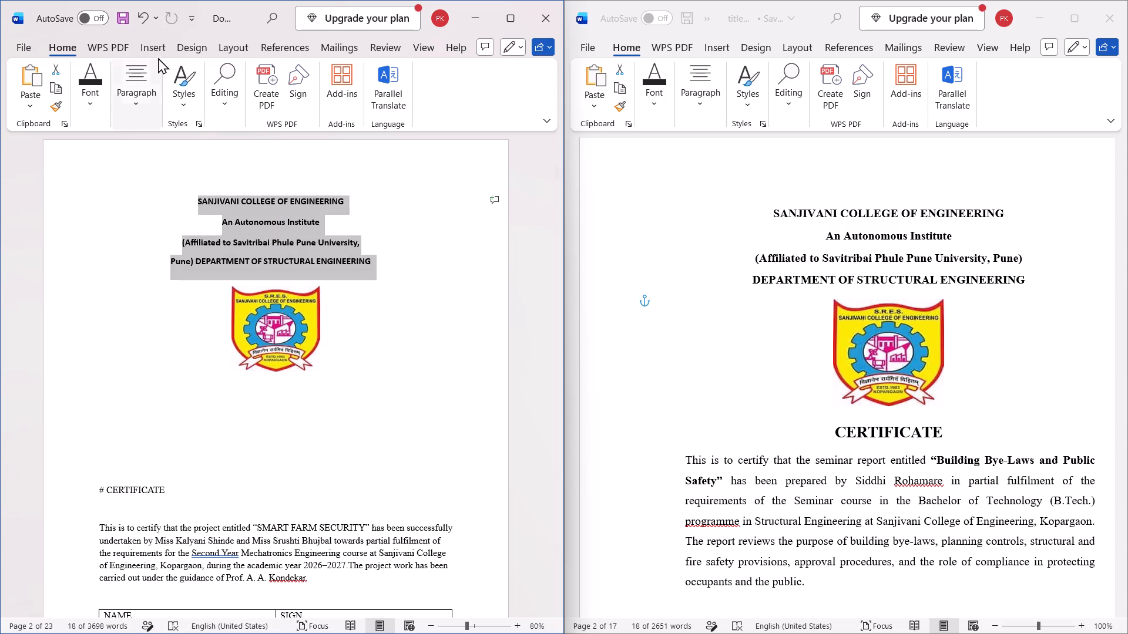
left_click(105, 93)
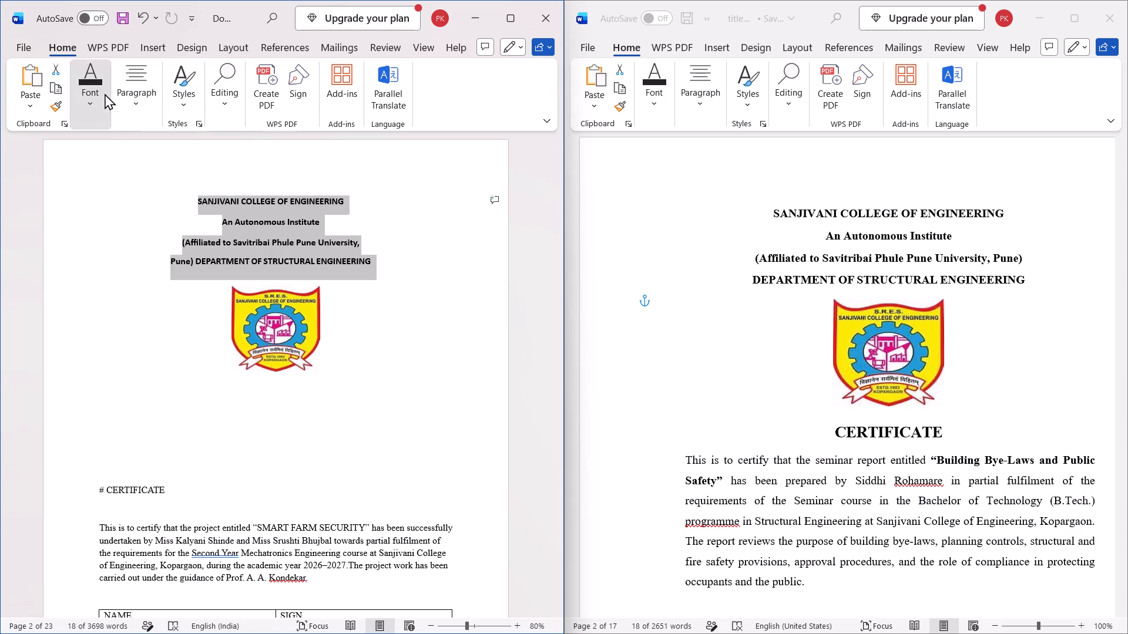
left_click(138, 143)
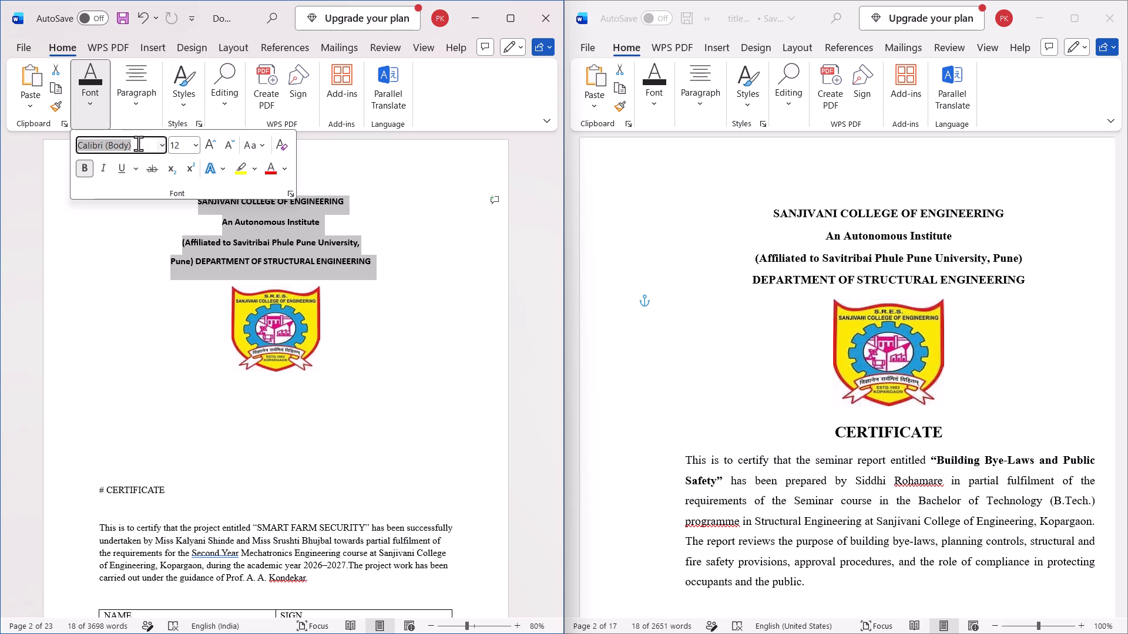
key("t")
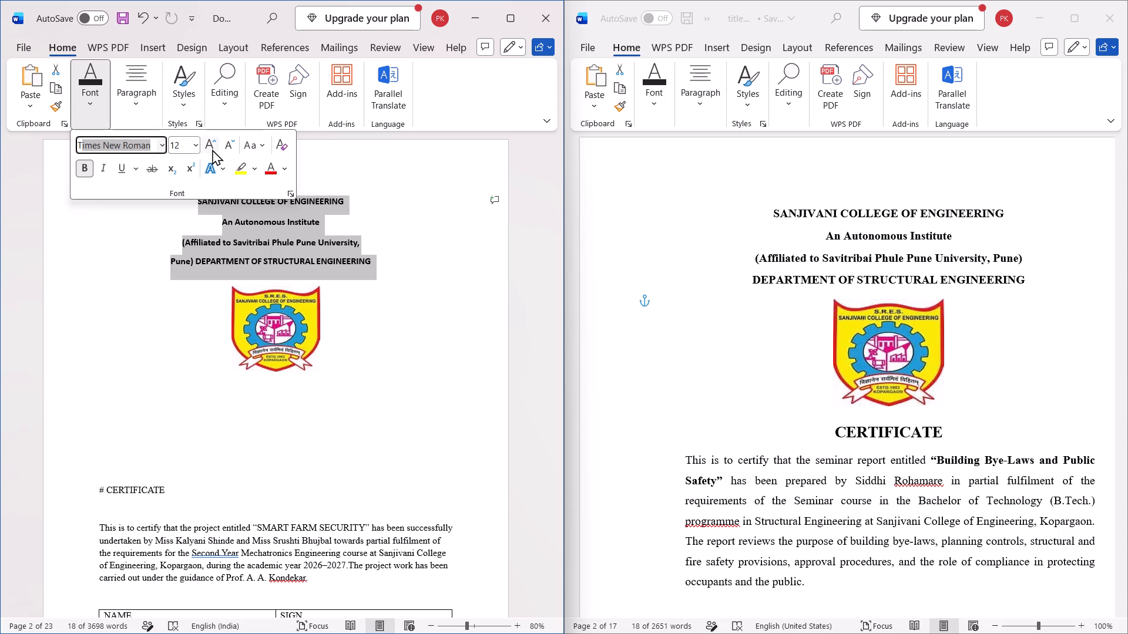
key("Return")
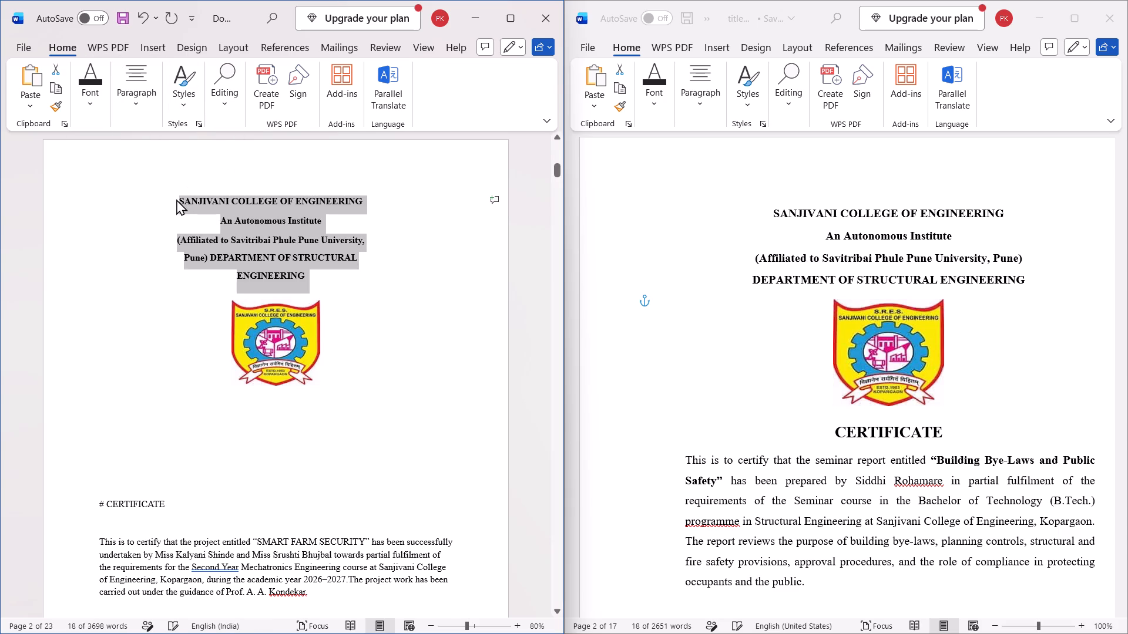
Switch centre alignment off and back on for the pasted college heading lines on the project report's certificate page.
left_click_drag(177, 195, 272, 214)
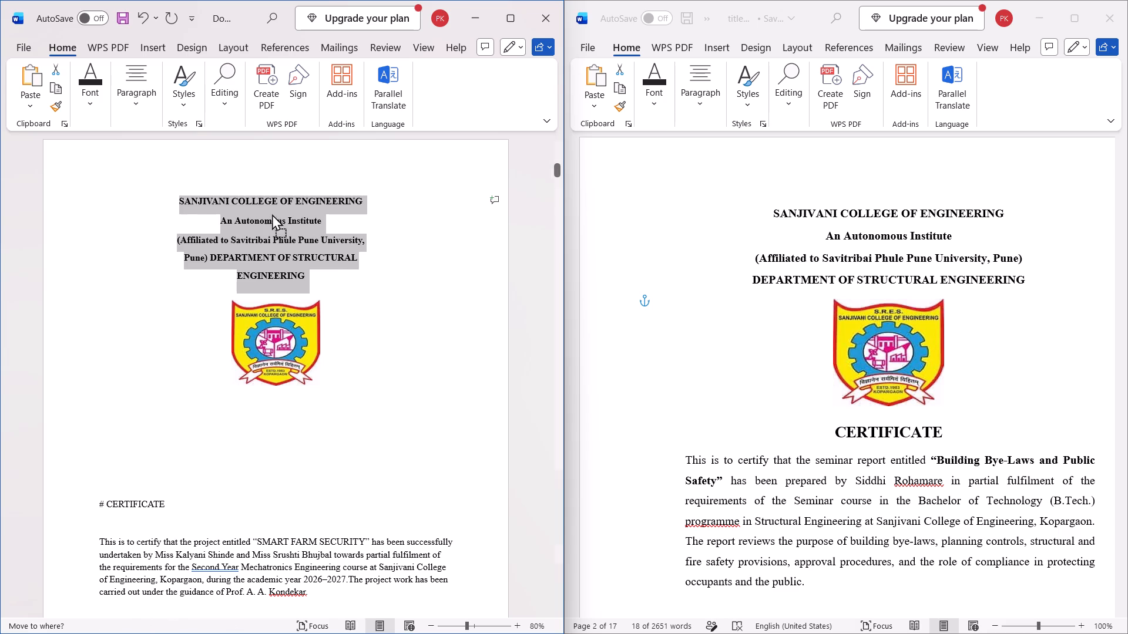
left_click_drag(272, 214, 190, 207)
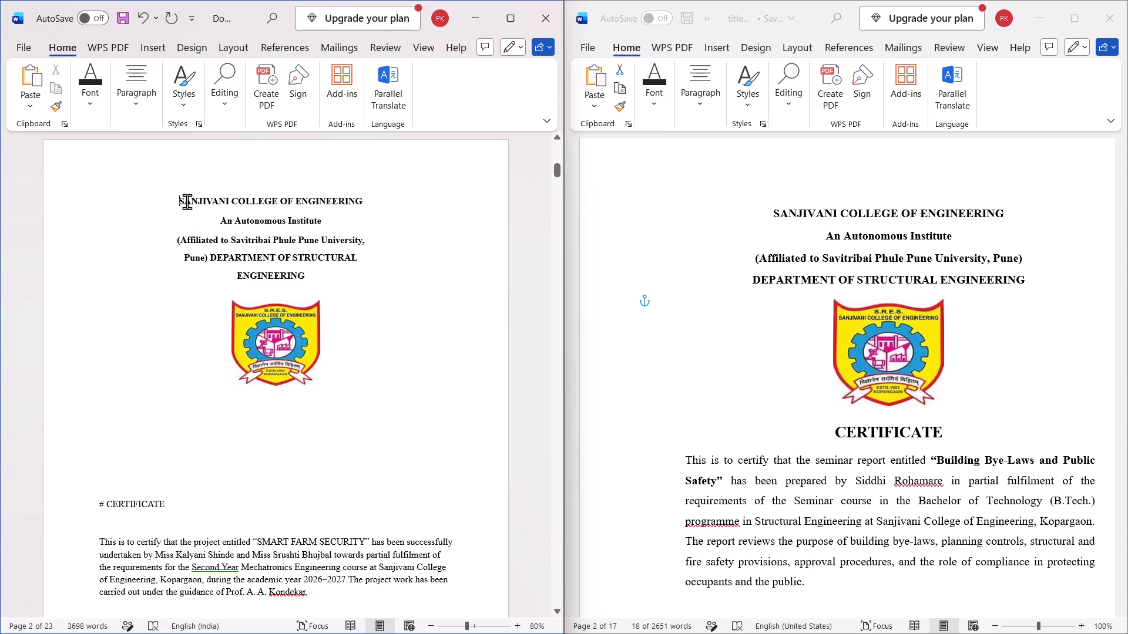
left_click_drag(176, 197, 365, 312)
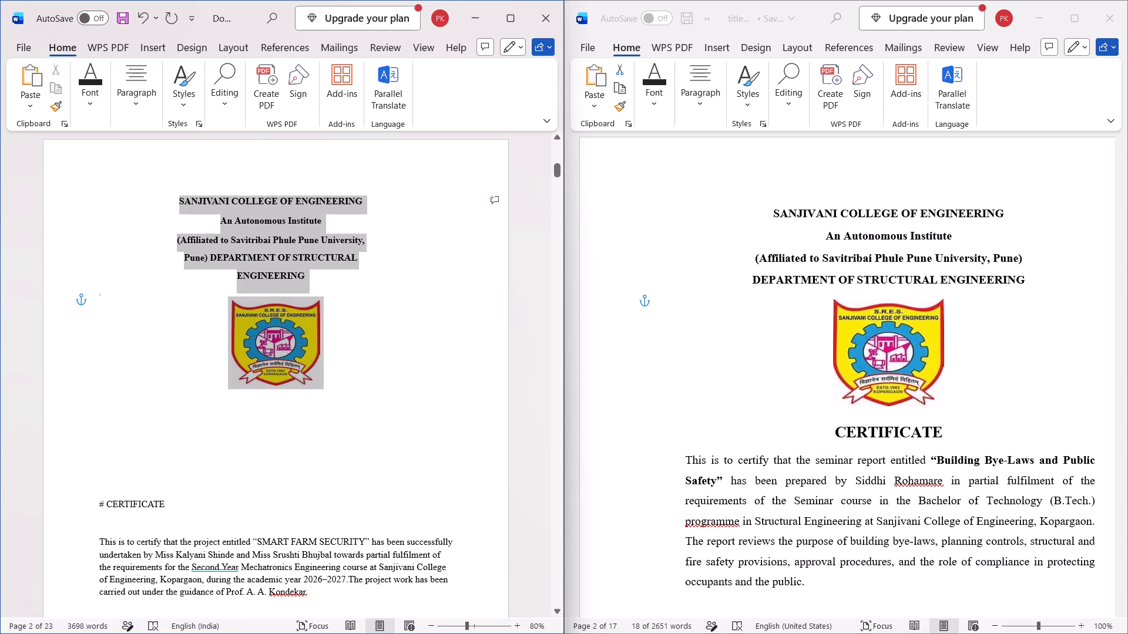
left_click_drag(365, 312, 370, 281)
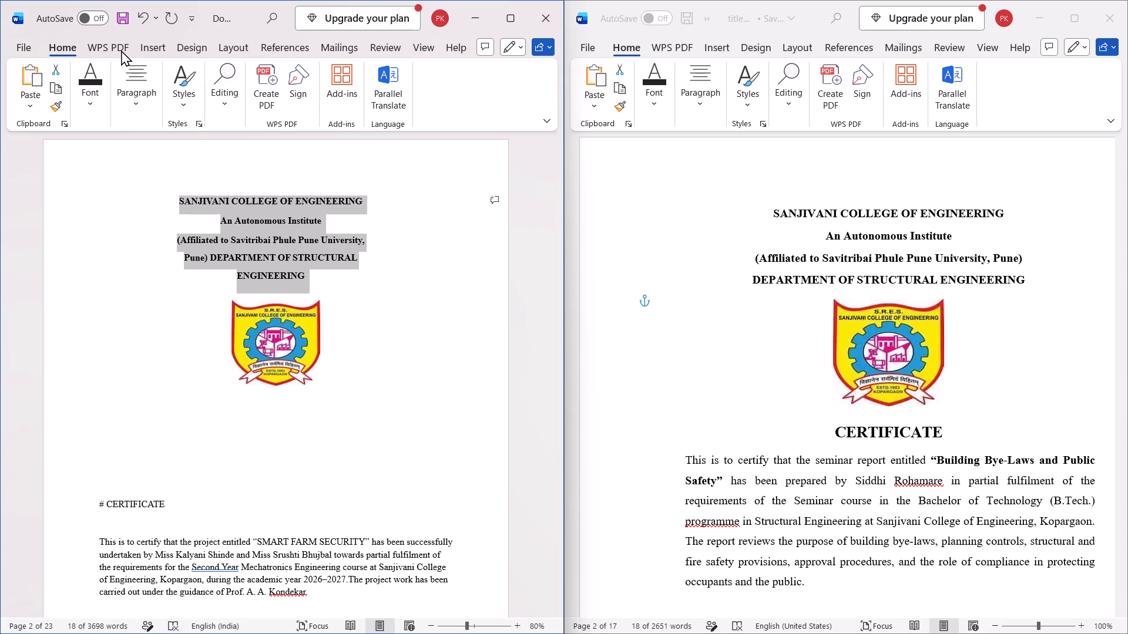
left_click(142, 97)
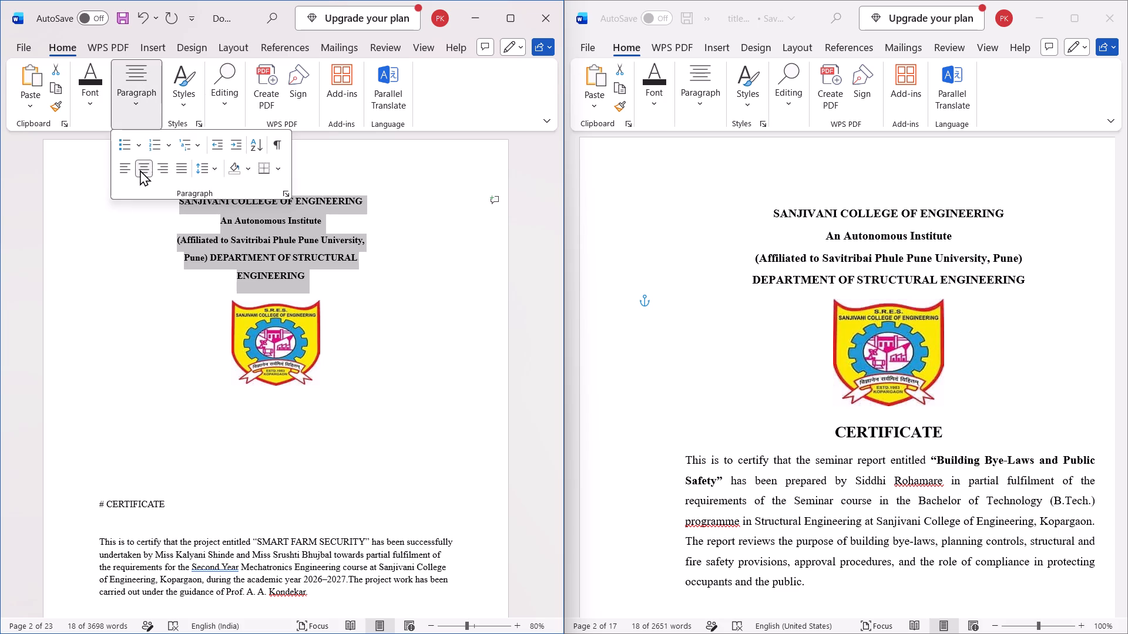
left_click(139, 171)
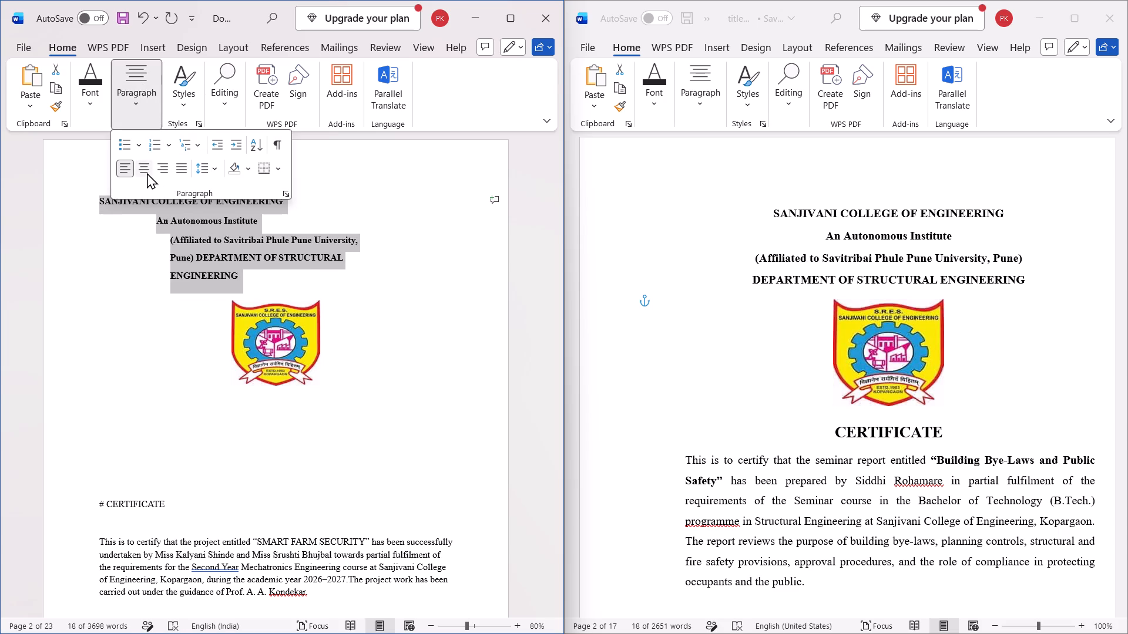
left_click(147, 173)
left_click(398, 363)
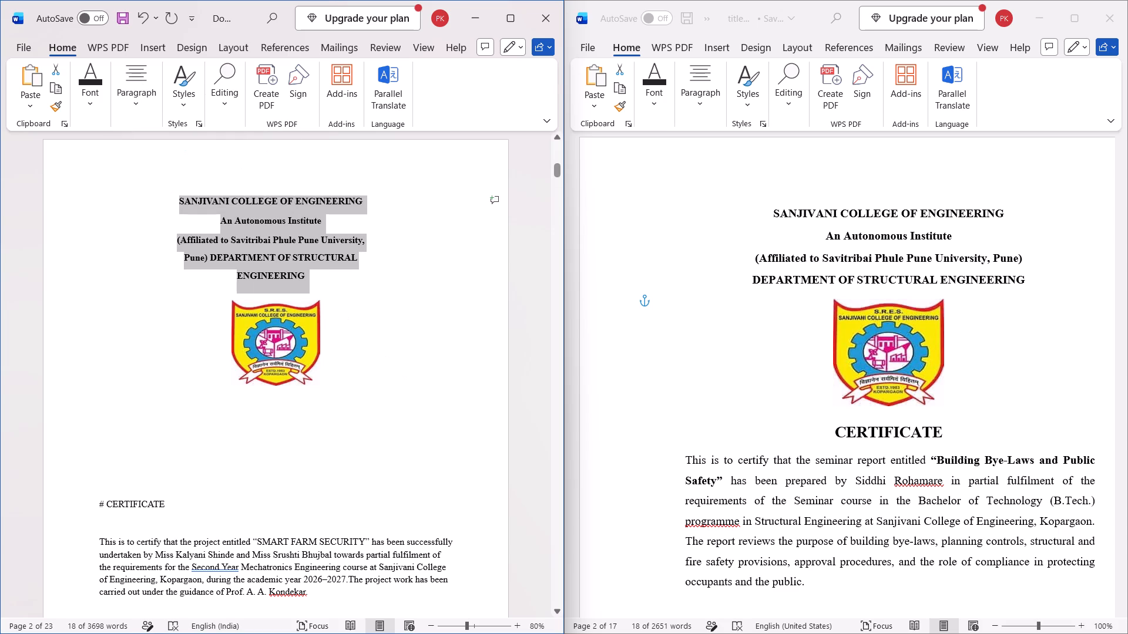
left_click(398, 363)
Widen the college logo slightly on the project report's certificate page and recentre it horizontally beneath the heading.
left_click(277, 340)
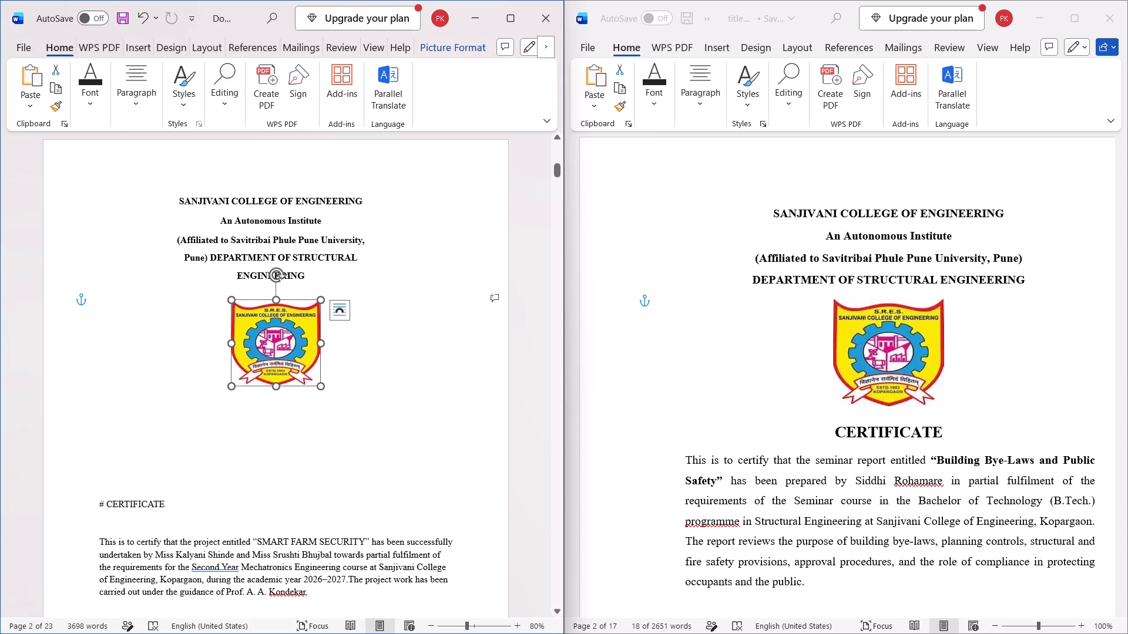
left_click(319, 385)
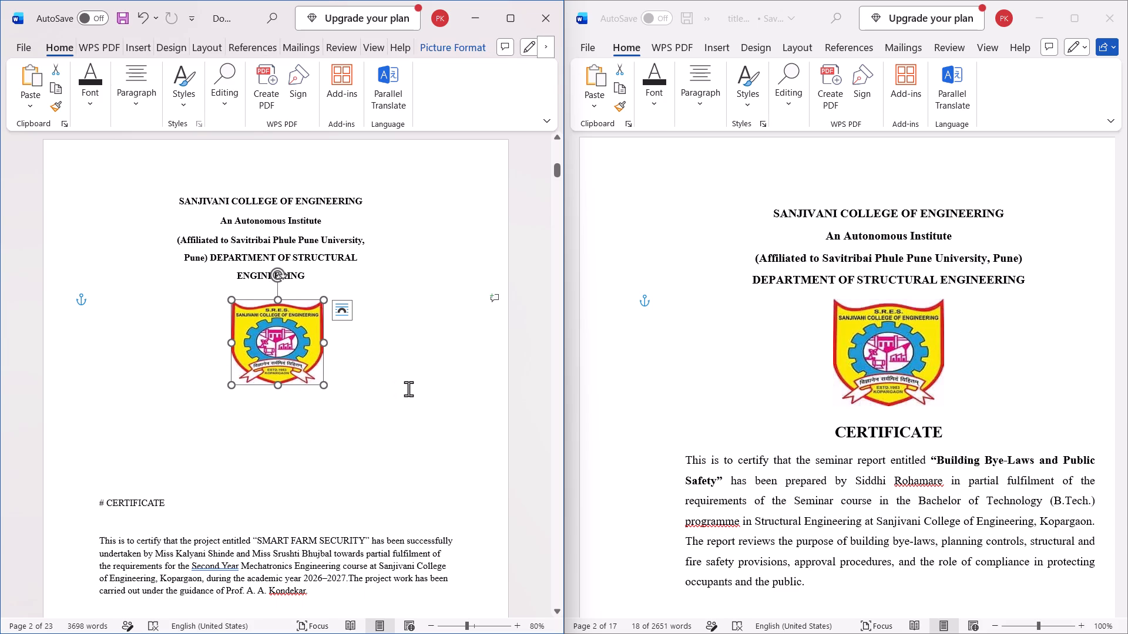
left_click(408, 389)
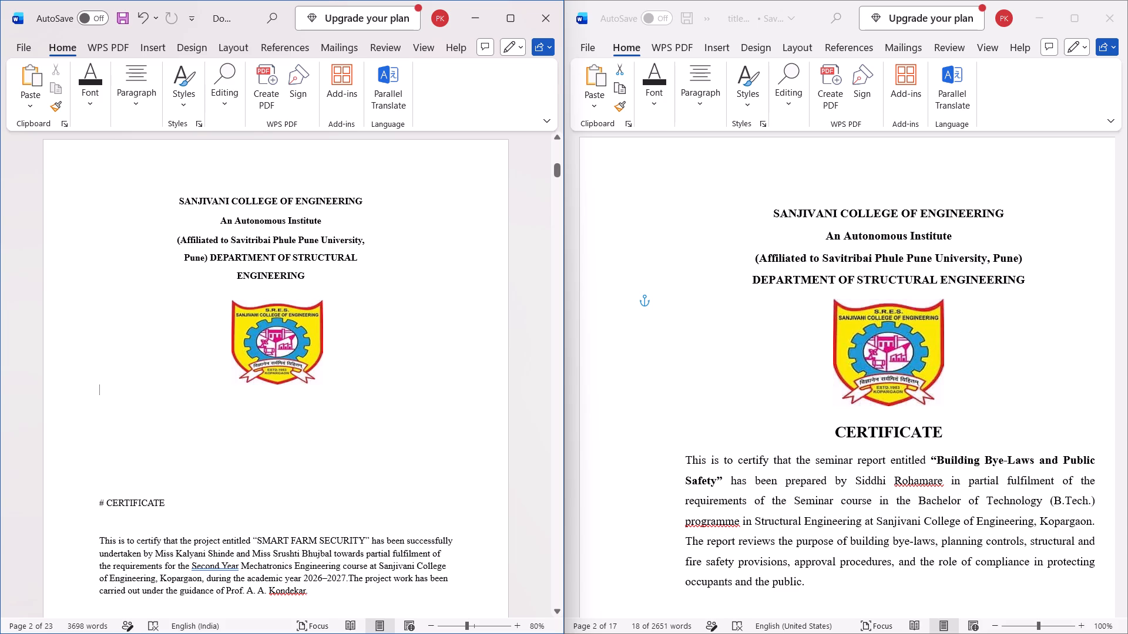
left_click(273, 340)
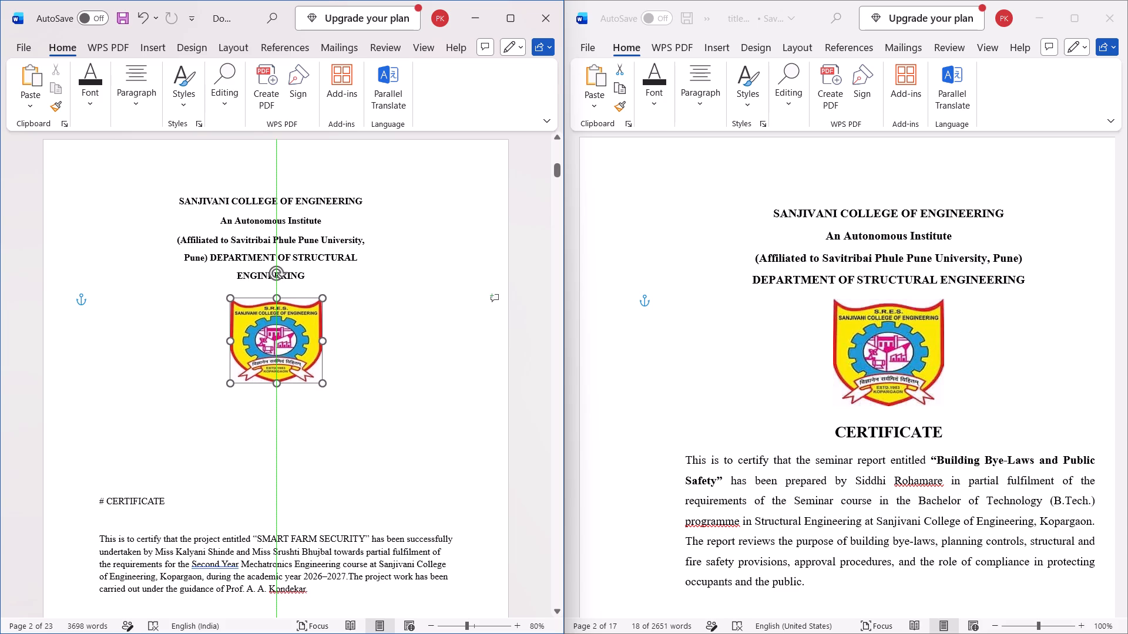
left_click(455, 369)
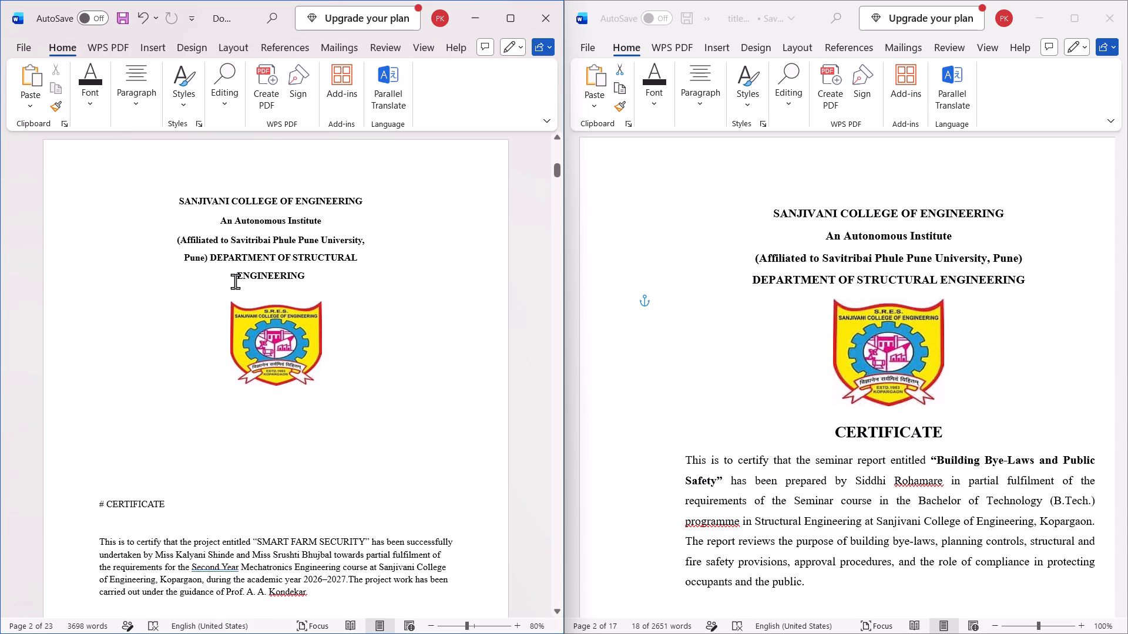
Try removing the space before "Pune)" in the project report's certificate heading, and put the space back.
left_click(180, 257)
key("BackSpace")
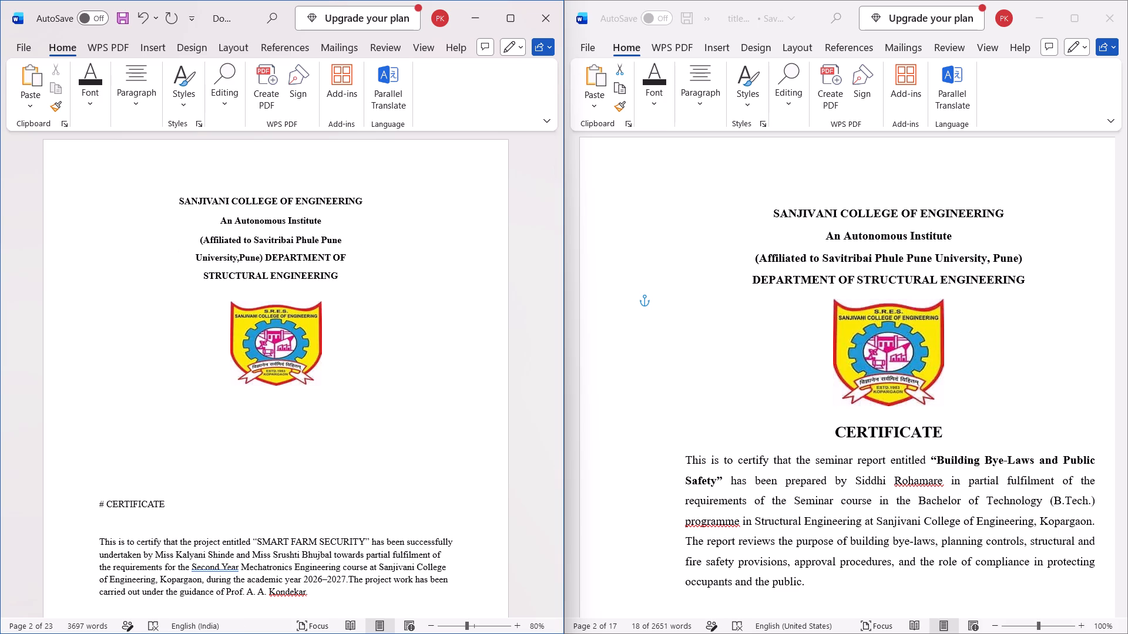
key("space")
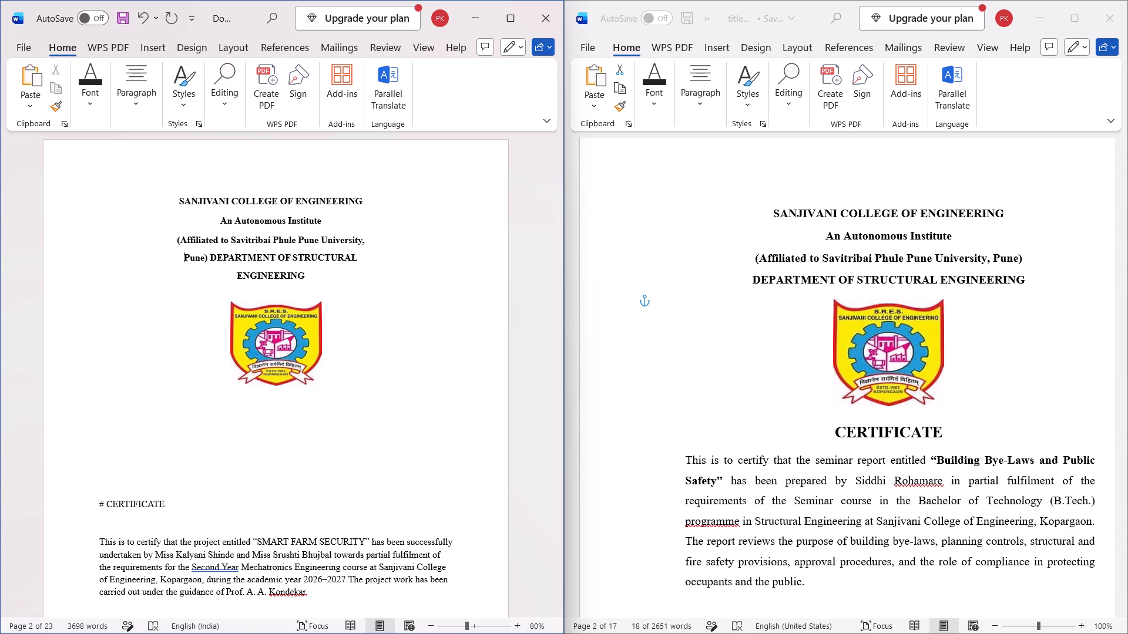
Check the font and size of the heading lines on the seminar report's certificate page.
left_click(934, 251)
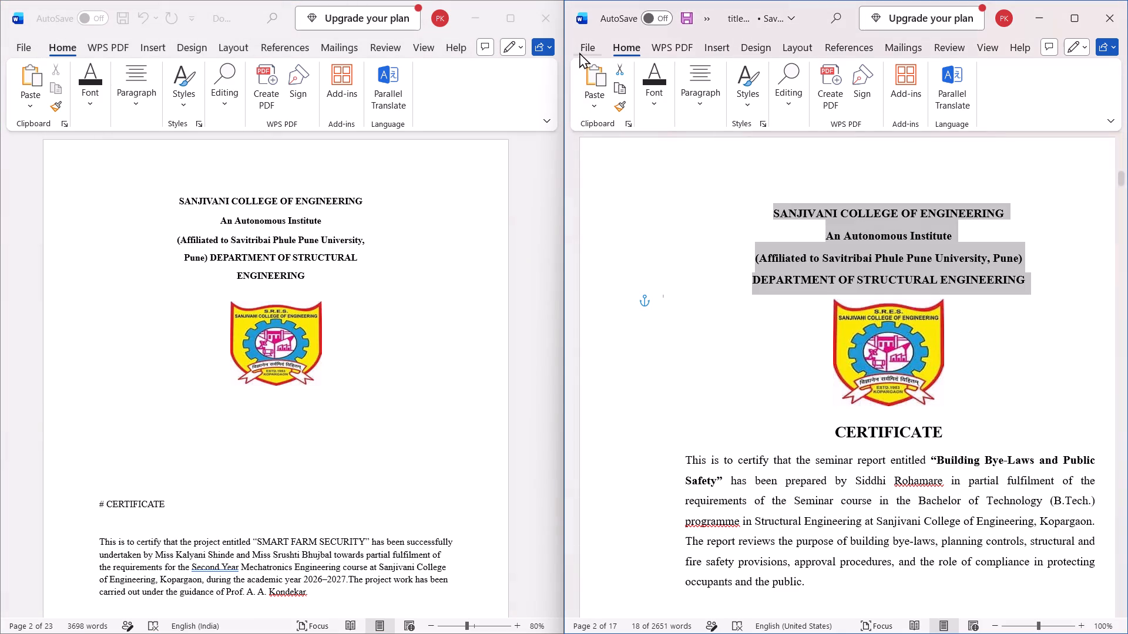
left_click(651, 89)
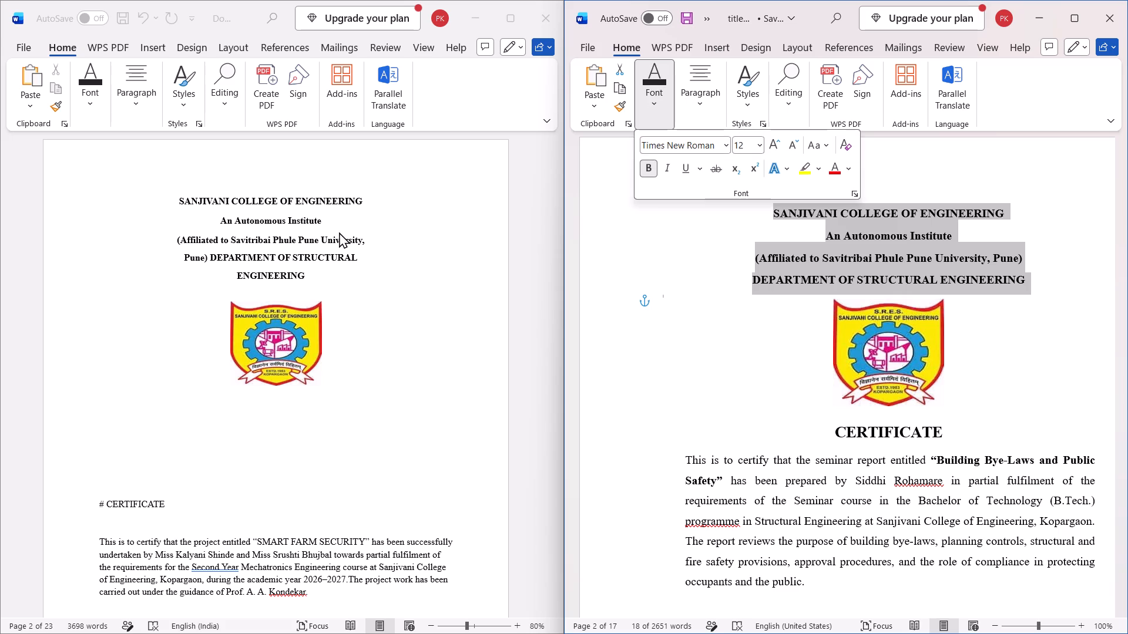
Reduce the four college heading lines on the project report's certificate page to font size 11.
left_click(339, 232)
left_click_drag(177, 189, 311, 242)
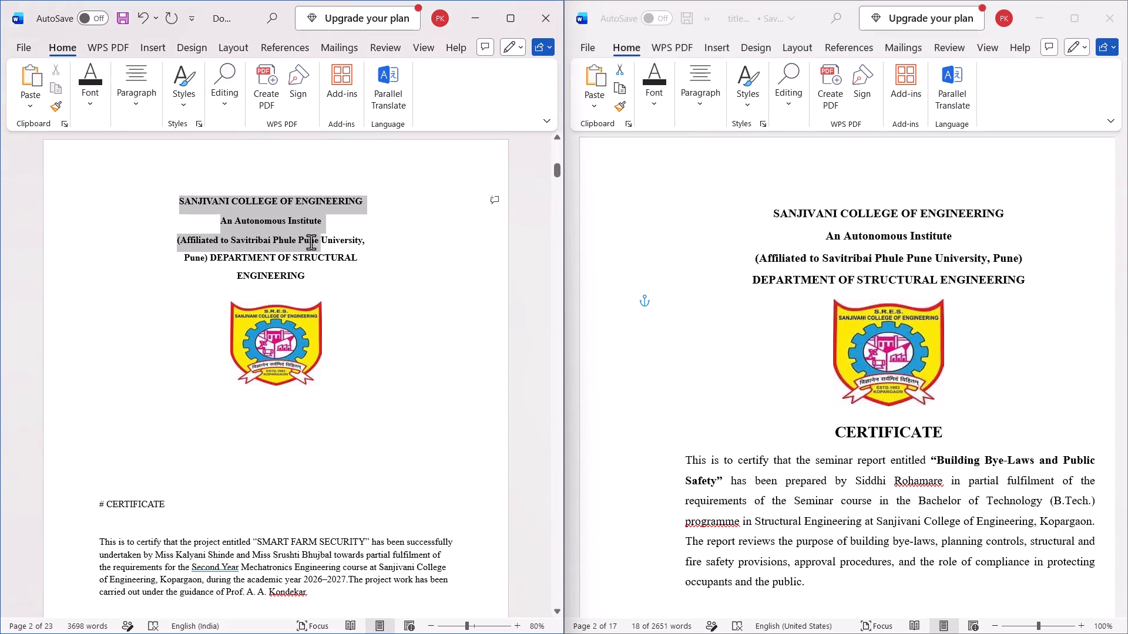
left_click_drag(311, 242, 341, 289)
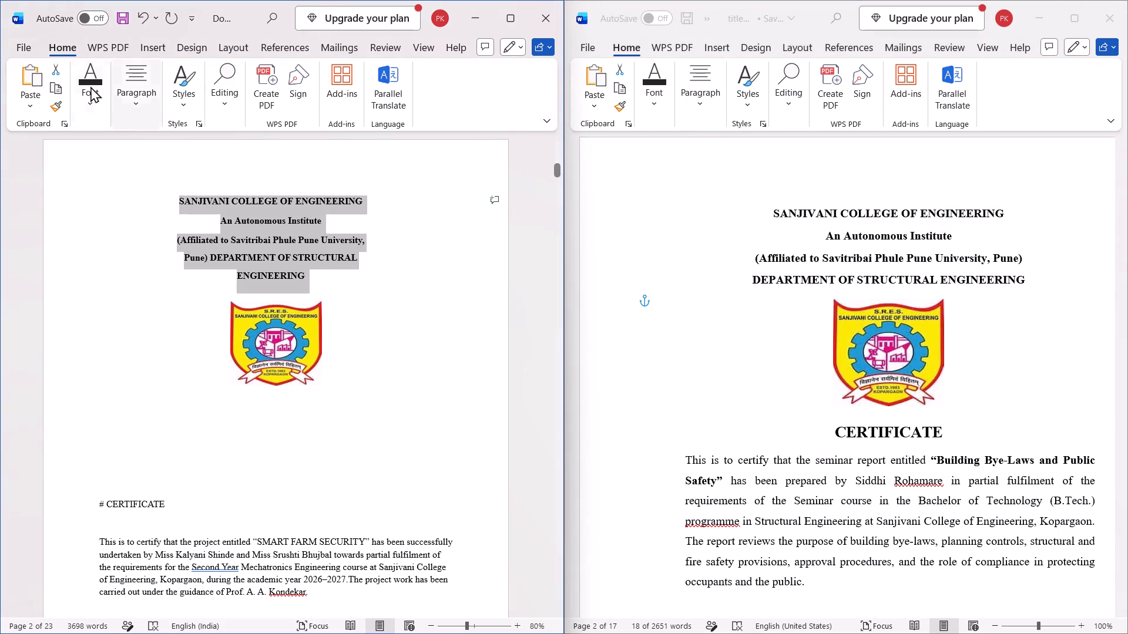
left_click(98, 107)
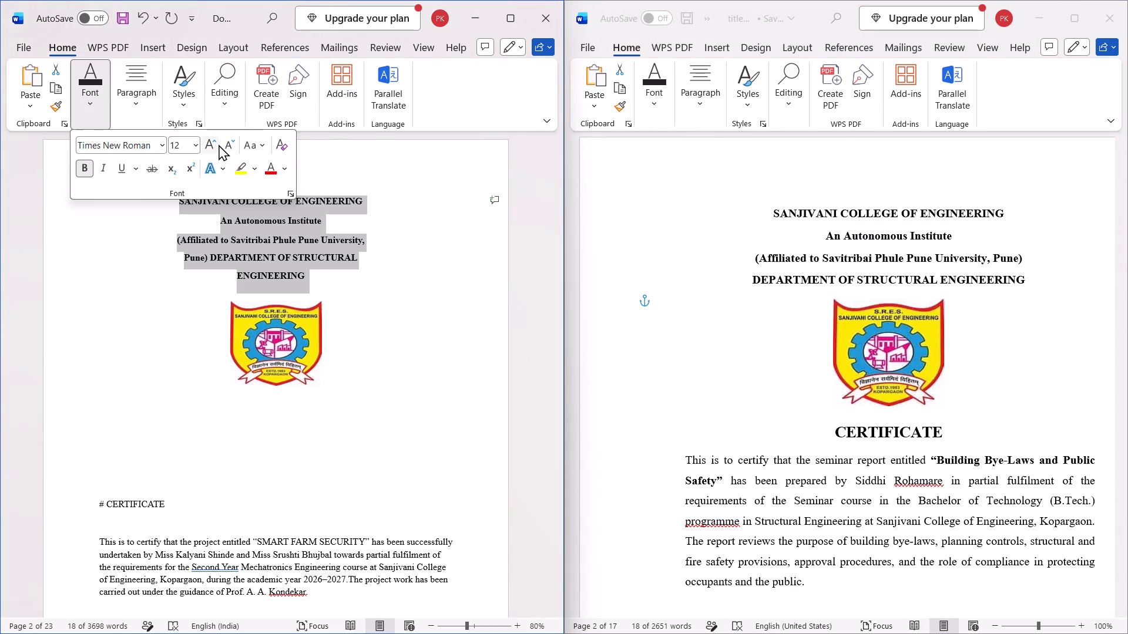
left_click(225, 146)
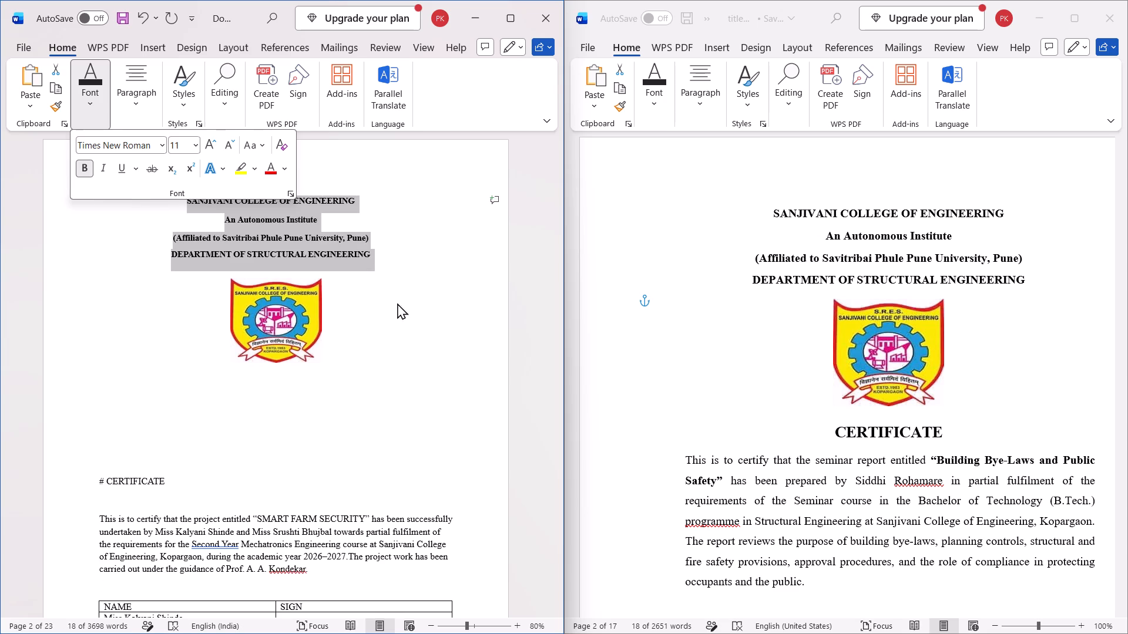
left_click(415, 335)
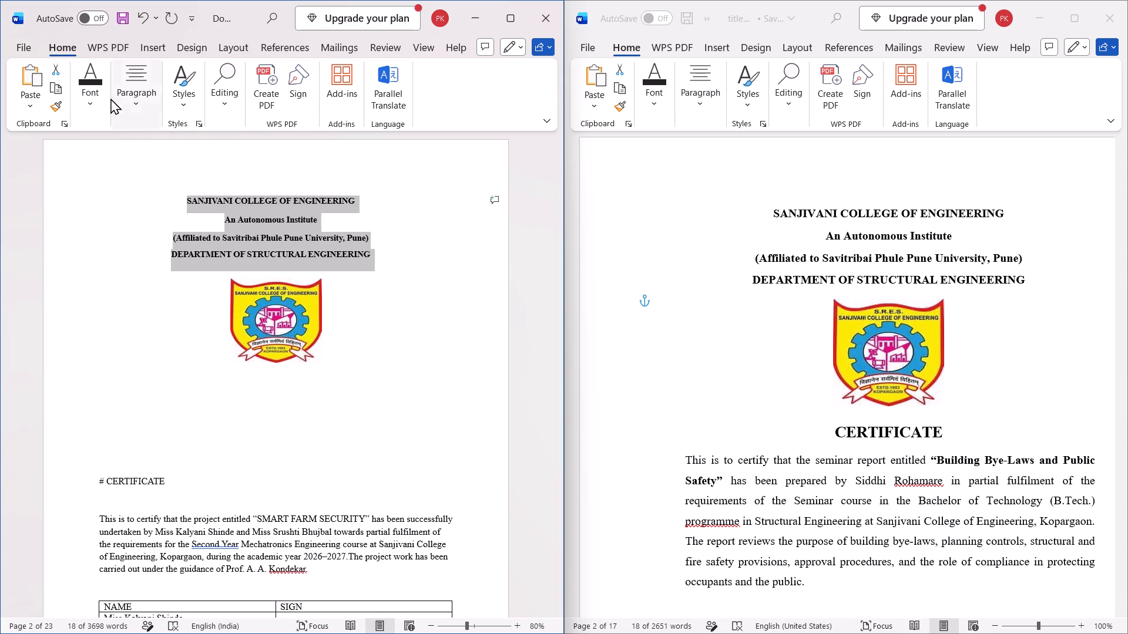
left_click(425, 340)
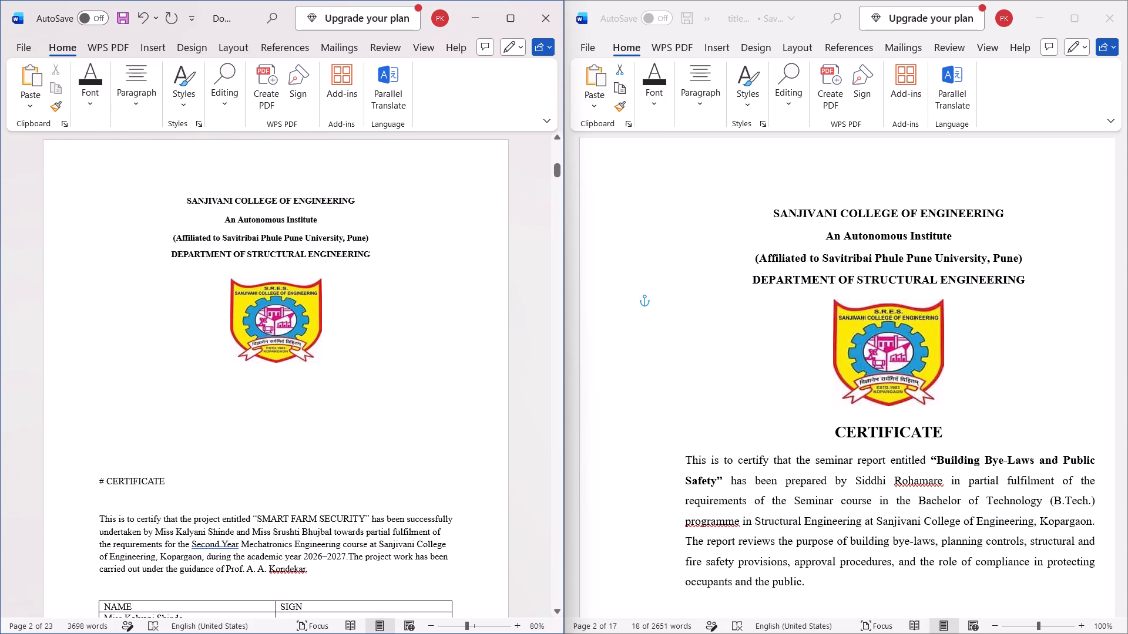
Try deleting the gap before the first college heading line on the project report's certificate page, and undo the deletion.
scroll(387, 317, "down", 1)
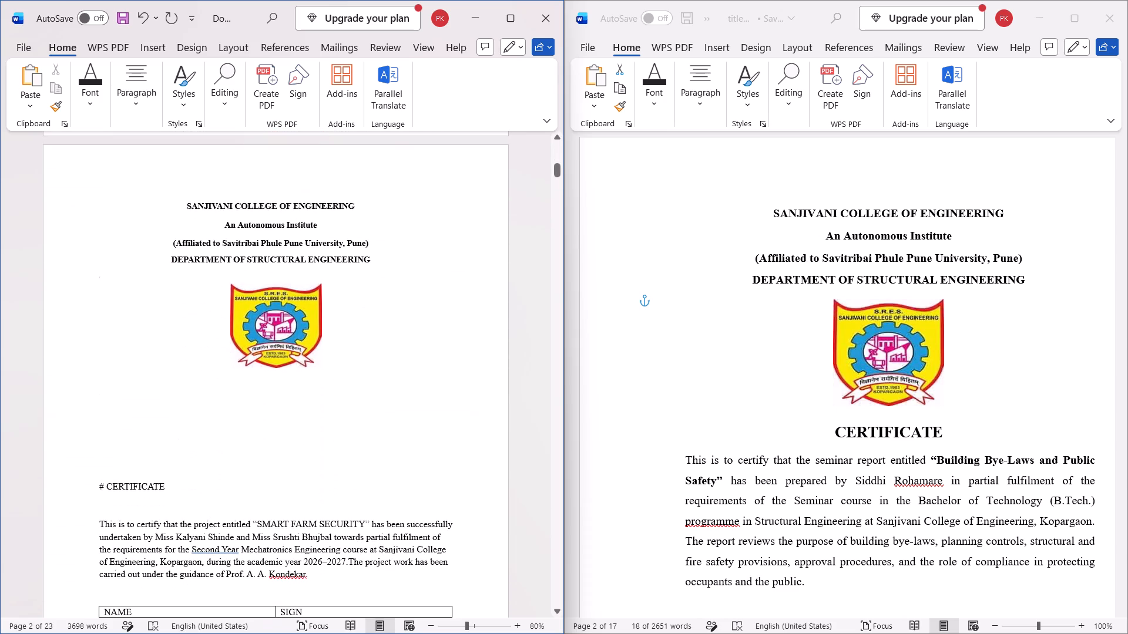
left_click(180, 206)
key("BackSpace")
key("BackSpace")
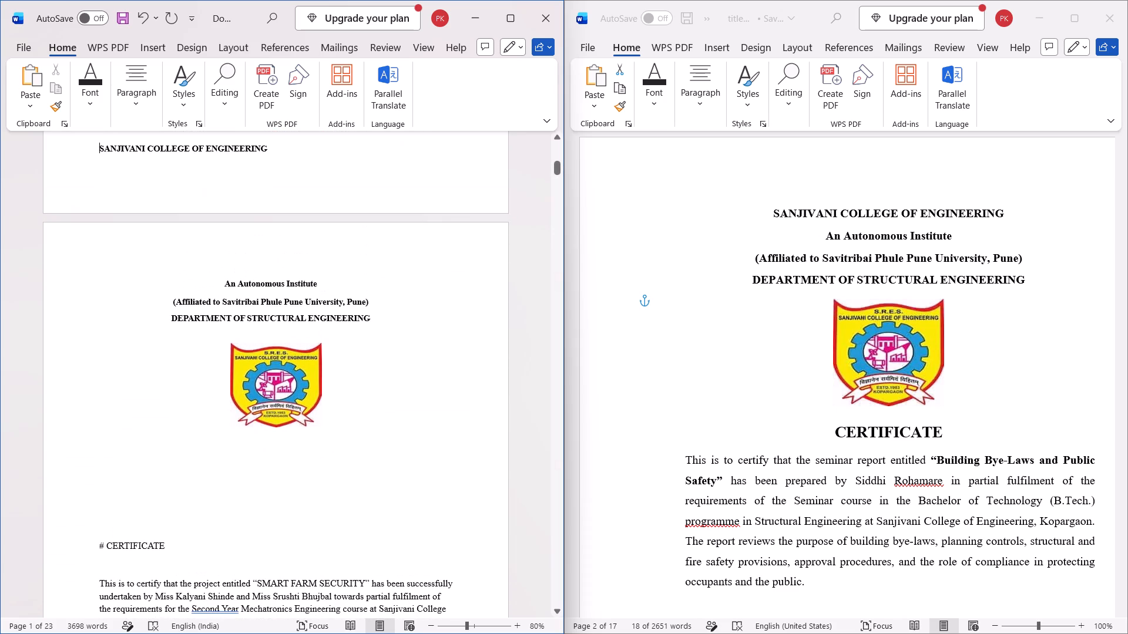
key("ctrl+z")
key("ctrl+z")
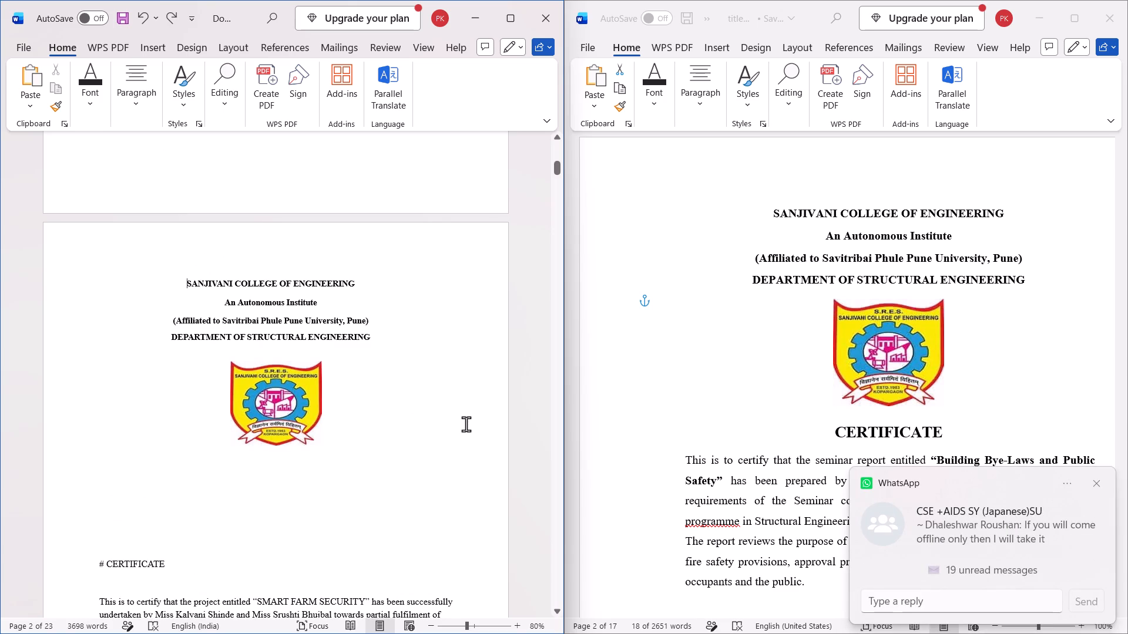
Remove the "#" symbol and its space from before the CERTIFICATE title in the project report.
scroll(466, 424, "down", 1)
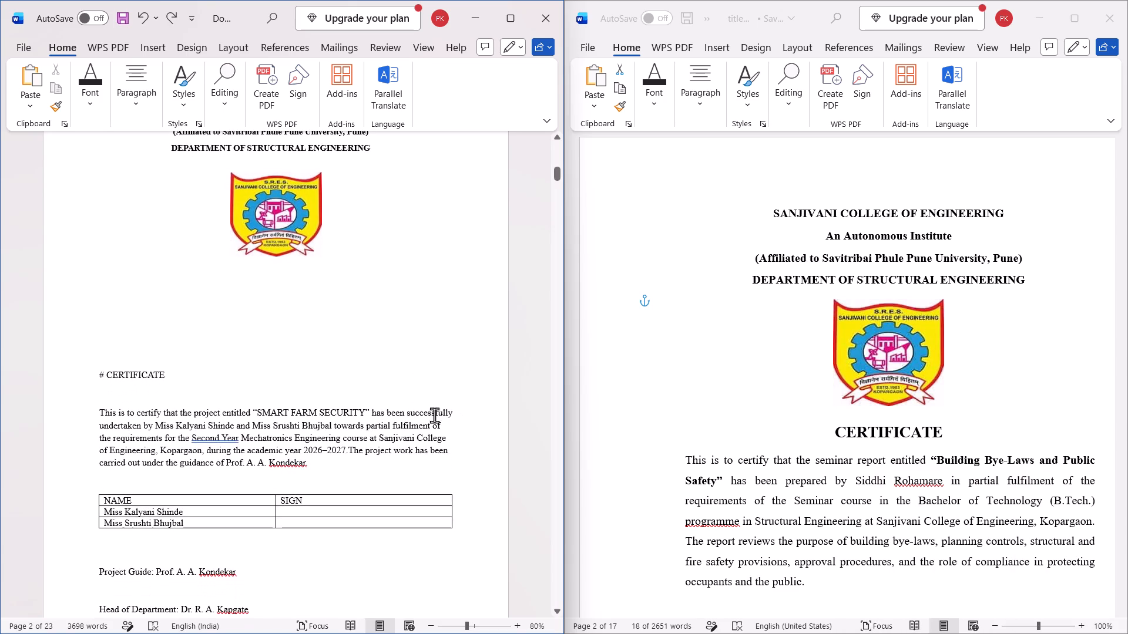
left_click(106, 374)
key("BackSpace")
key("BackSpace")
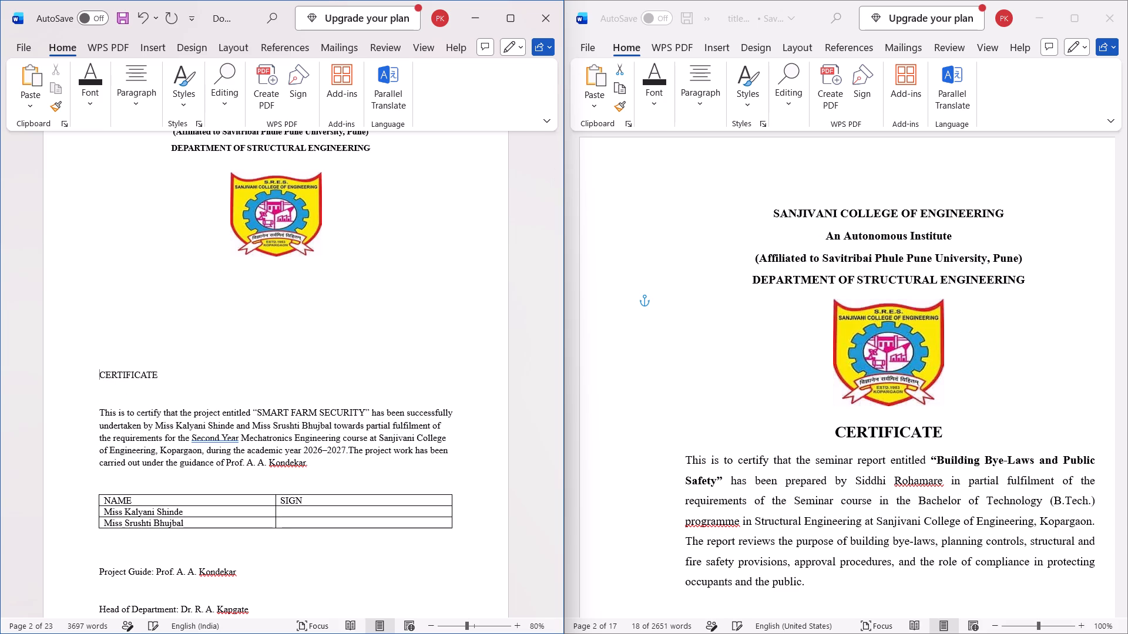
Delete the blank lines above the CERTIFICATE title in the project report to move it up beneath the college logo.
left_click(97, 374)
key("Return")
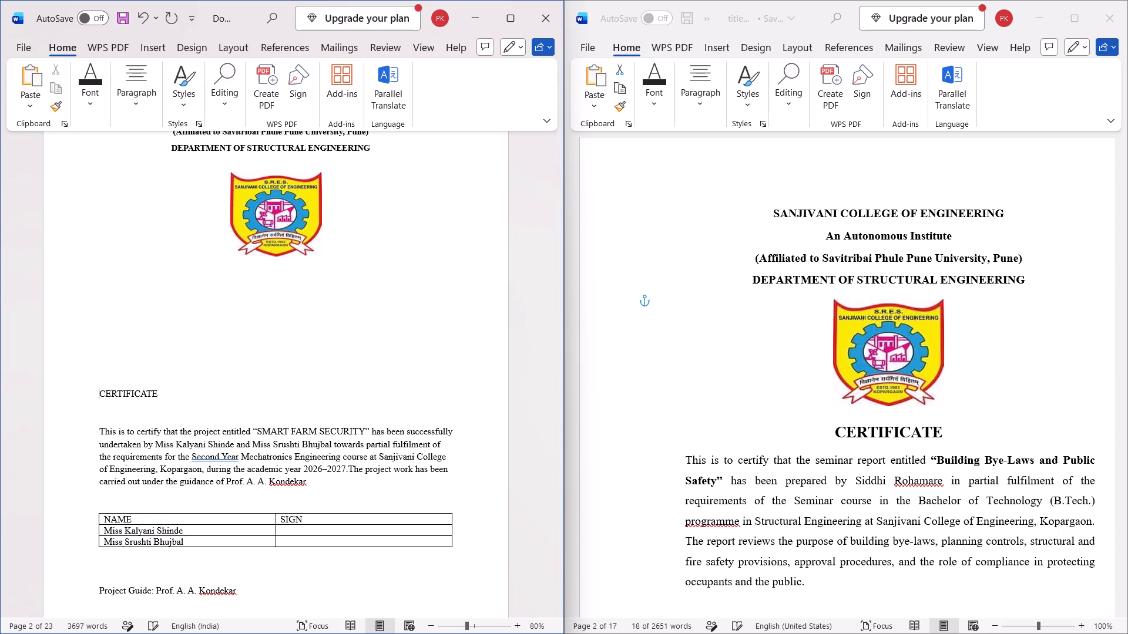
key("BackSpace")
key("BackSpace")
key("BackSpace")
key("BackSpace")
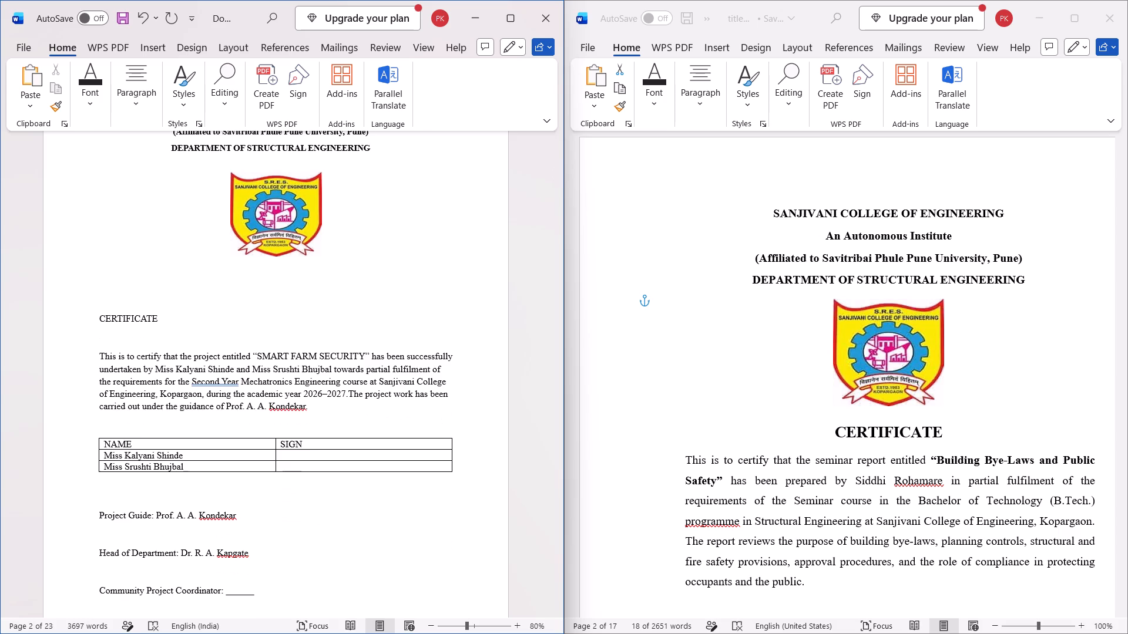
key("BackSpace")
key("BackSpace")
key("BackSpace")
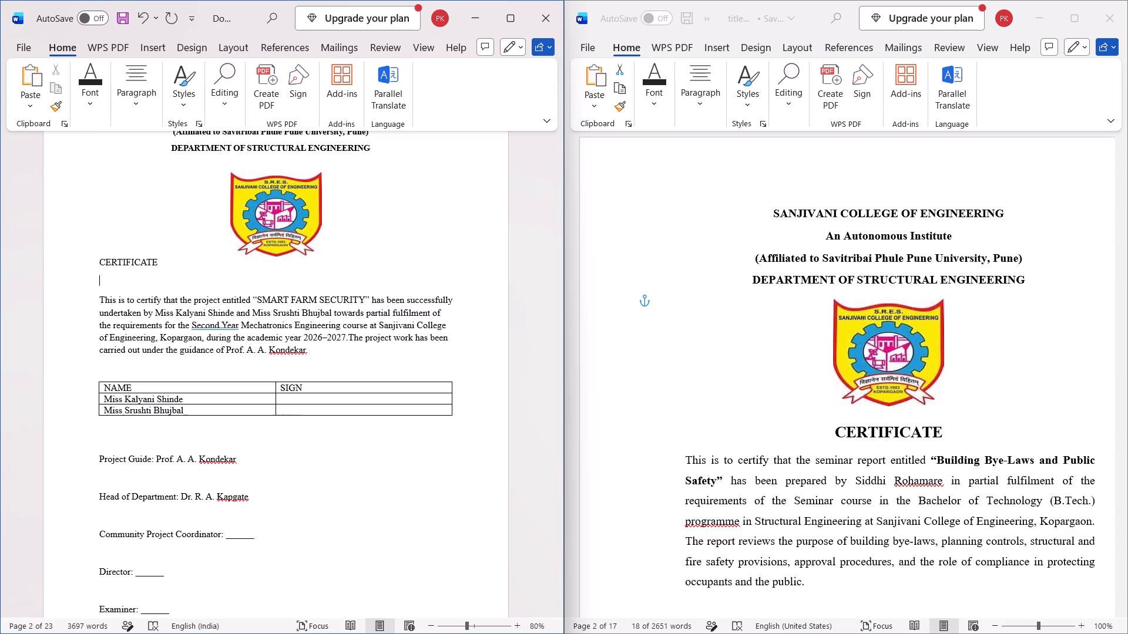
key("BackSpace")
key("BackSpace")
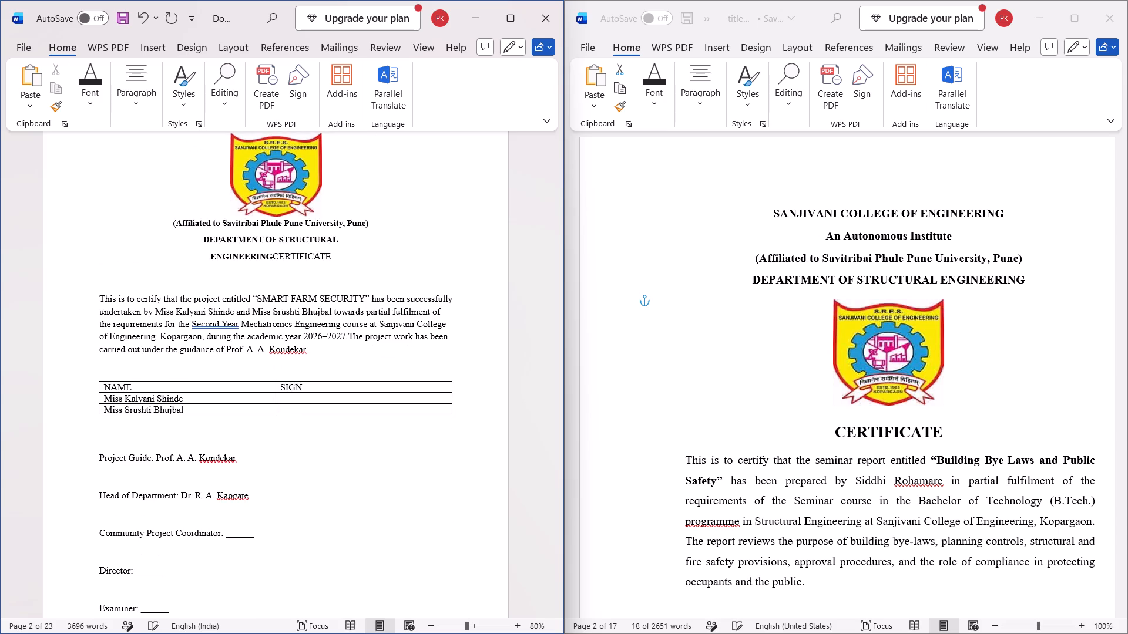
Undo the deletion that joined CERTIFICATE to the college heading, and insert blank lines between the logo and CERTIFICATE.
key("ctrl+z")
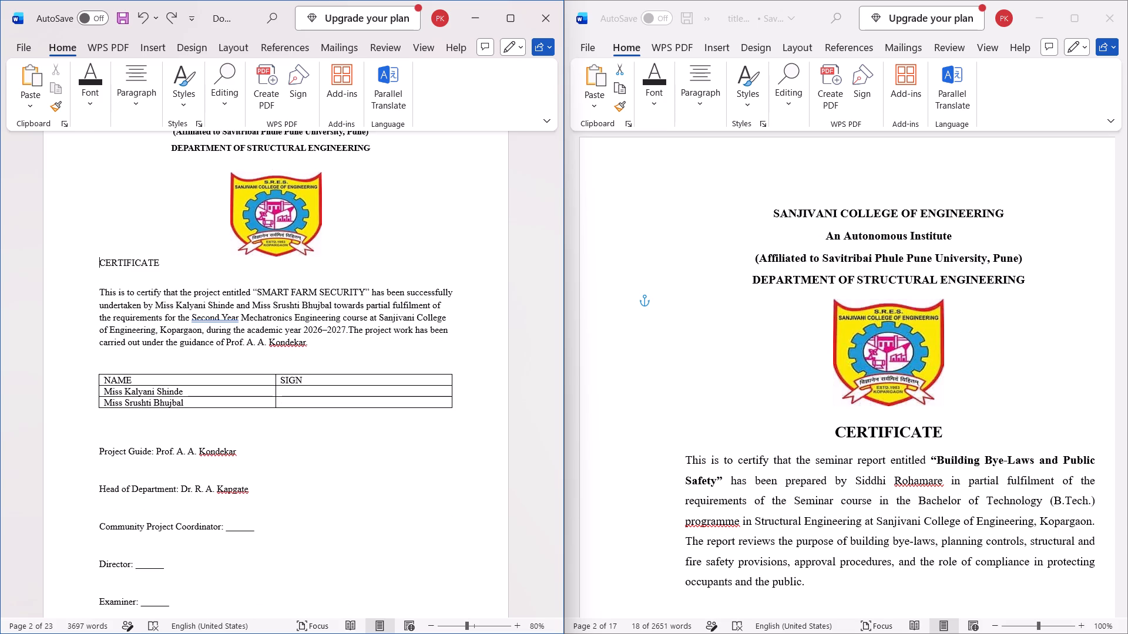
key("Return")
key("Return")
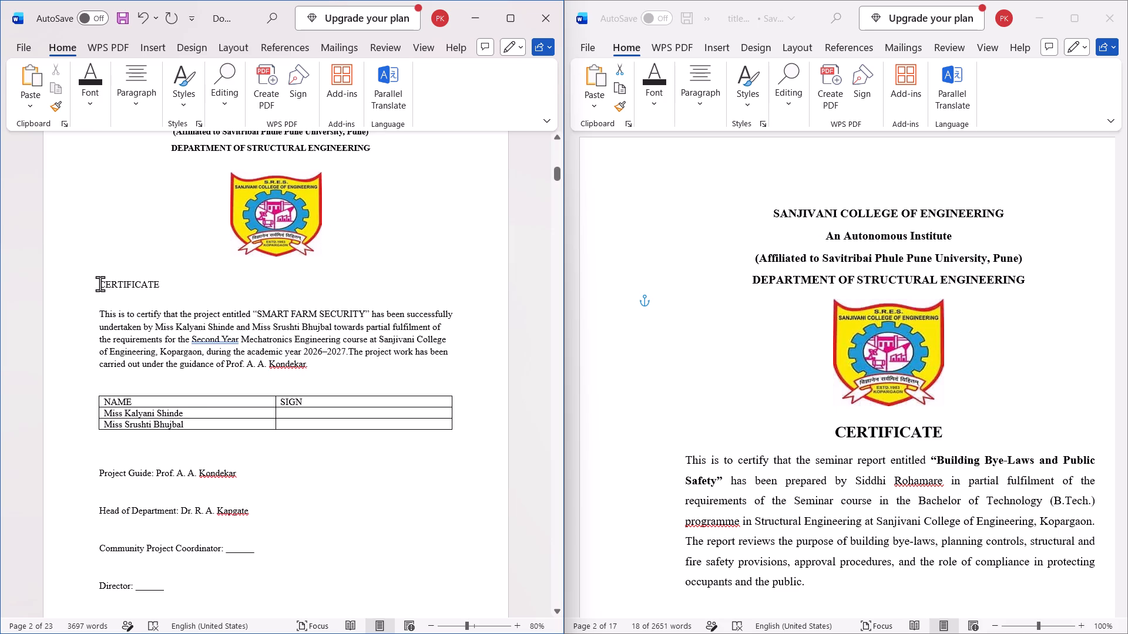
key("Return")
key("Return")
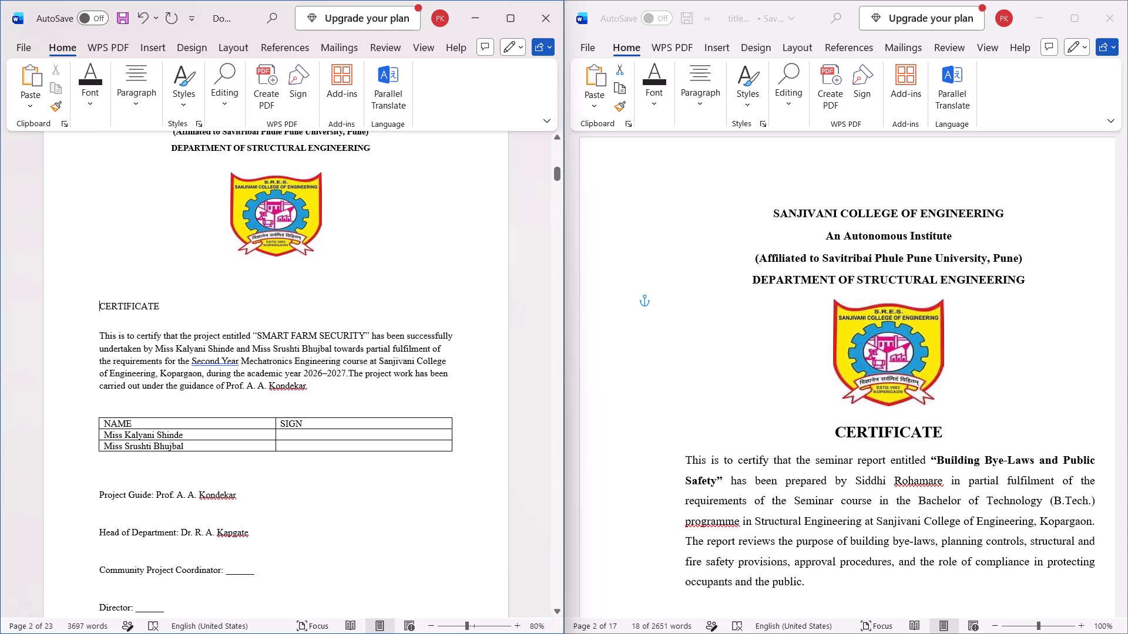
Format the project report's CERTIFICATE title as bold, size 14 and centred.
left_click(145, 306)
left_click_drag(134, 355, 209, 360)
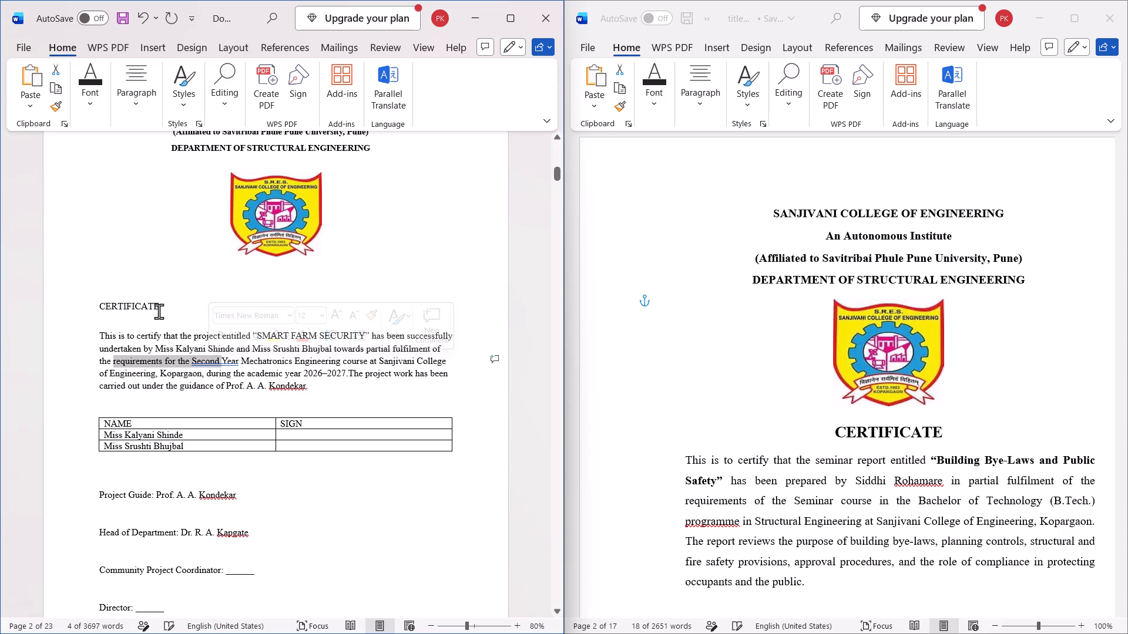
left_click(160, 309)
left_click_drag(160, 309, 85, 305)
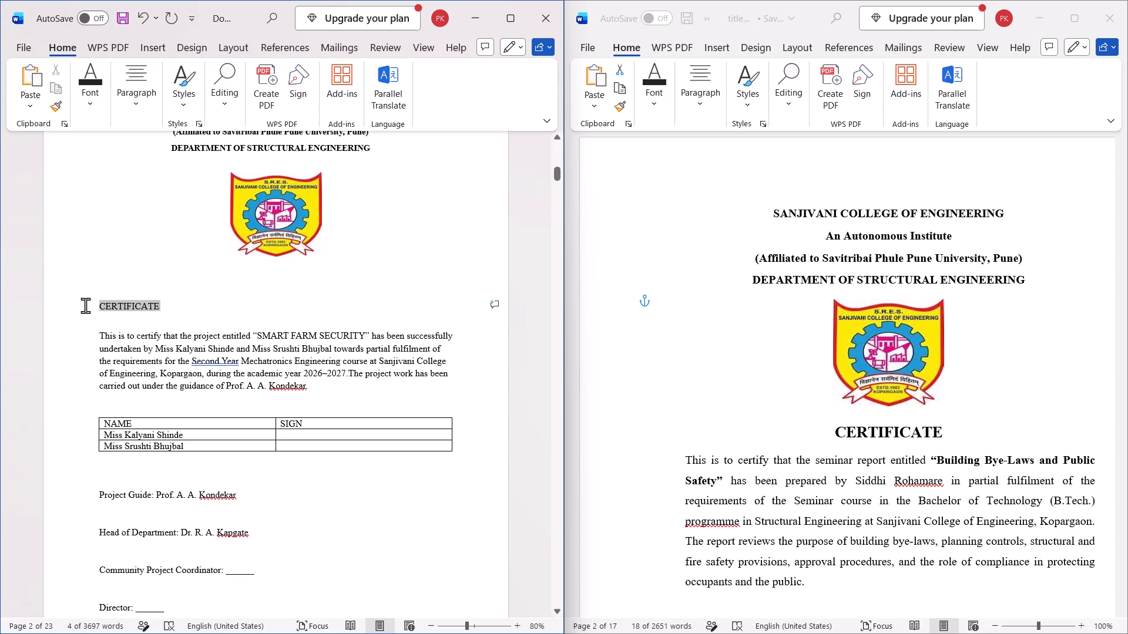
left_click_drag(85, 305, 86, 306)
left_click(161, 306)
left_click_drag(158, 307, 100, 306)
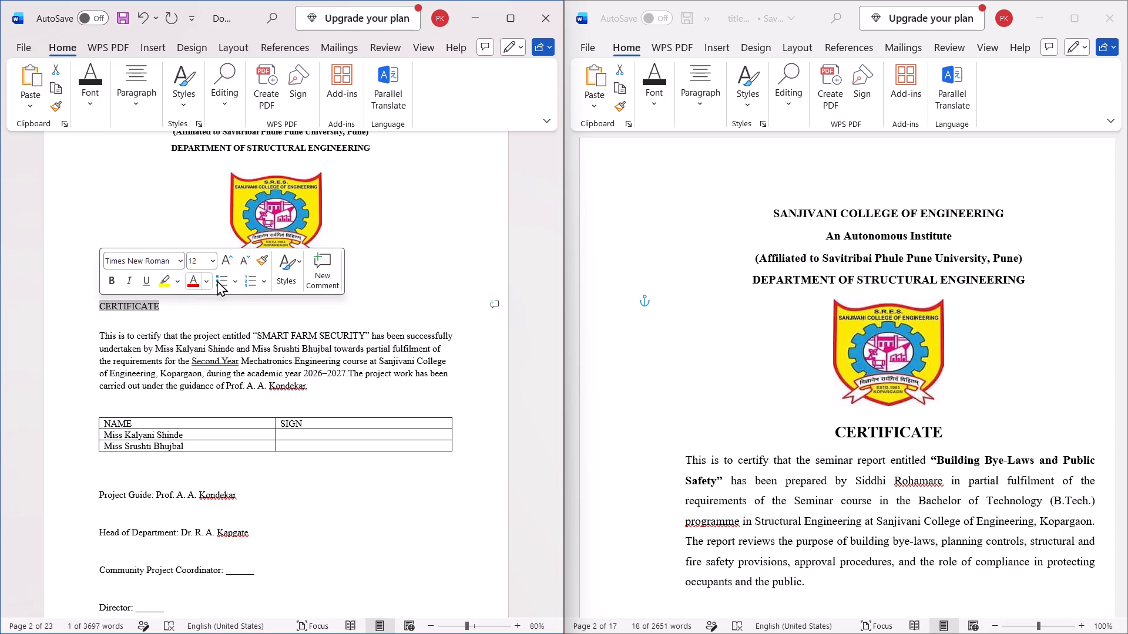
left_click(117, 283)
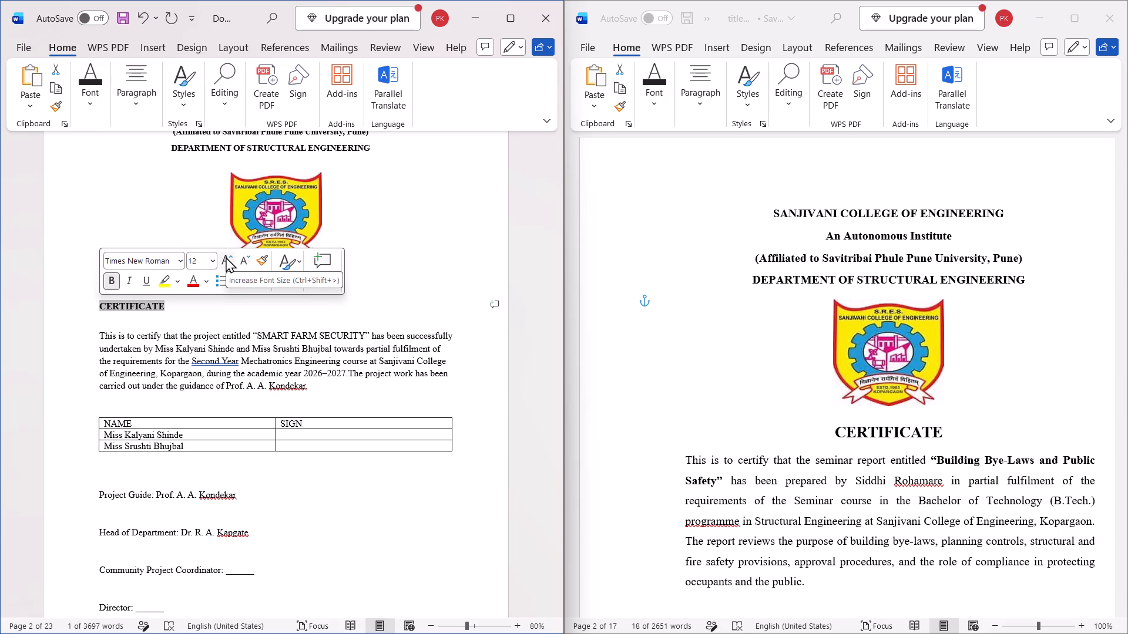
left_click(226, 257)
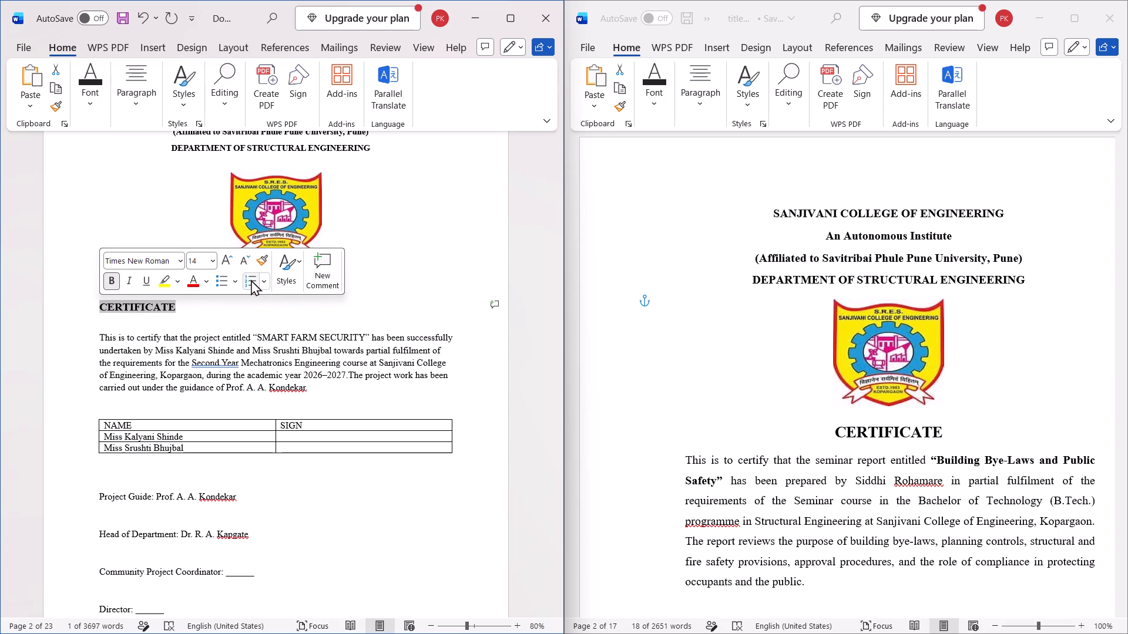
left_click(146, 110)
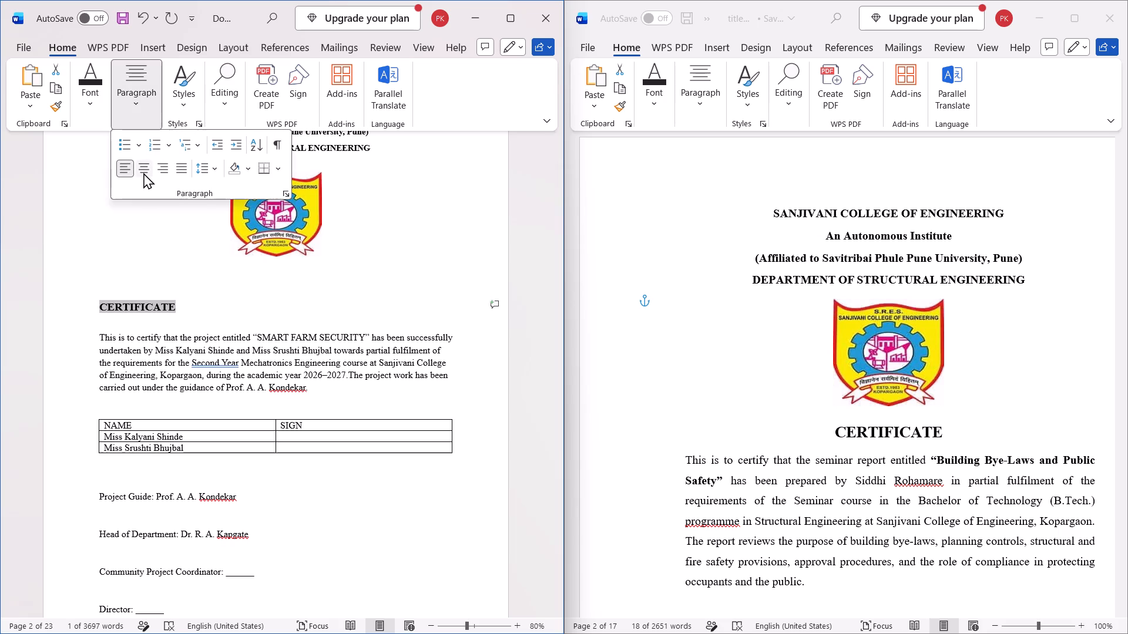
left_click(142, 173)
left_click(418, 227)
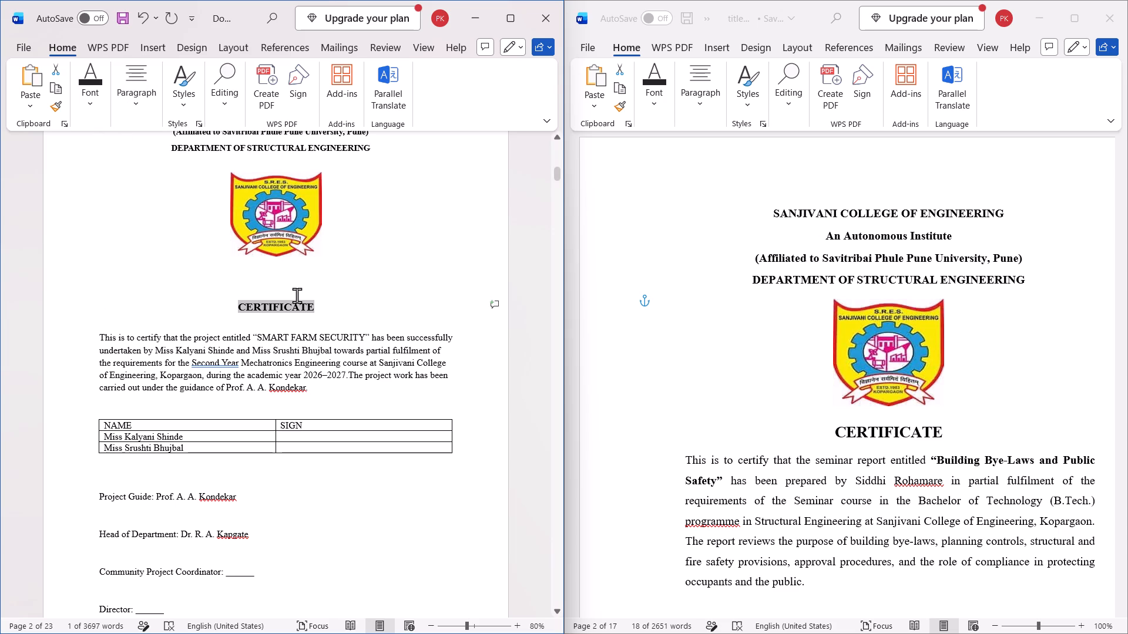
Check the font settings of the certificate body paragraph in the project report.
left_click_drag(96, 338, 314, 392)
left_click(96, 98)
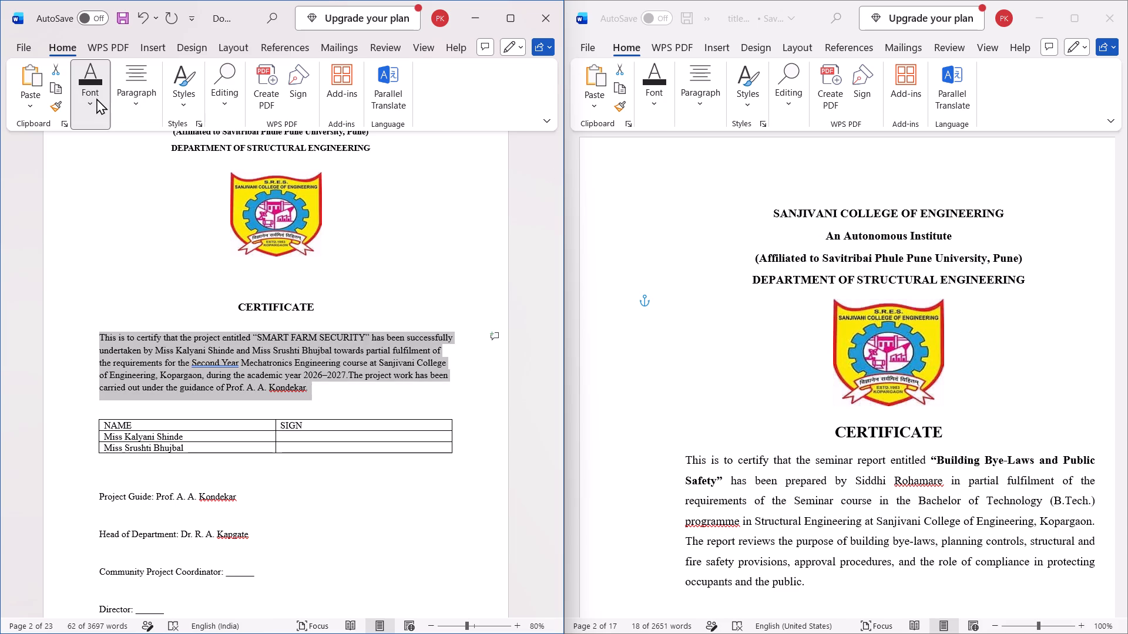
left_click(96, 98)
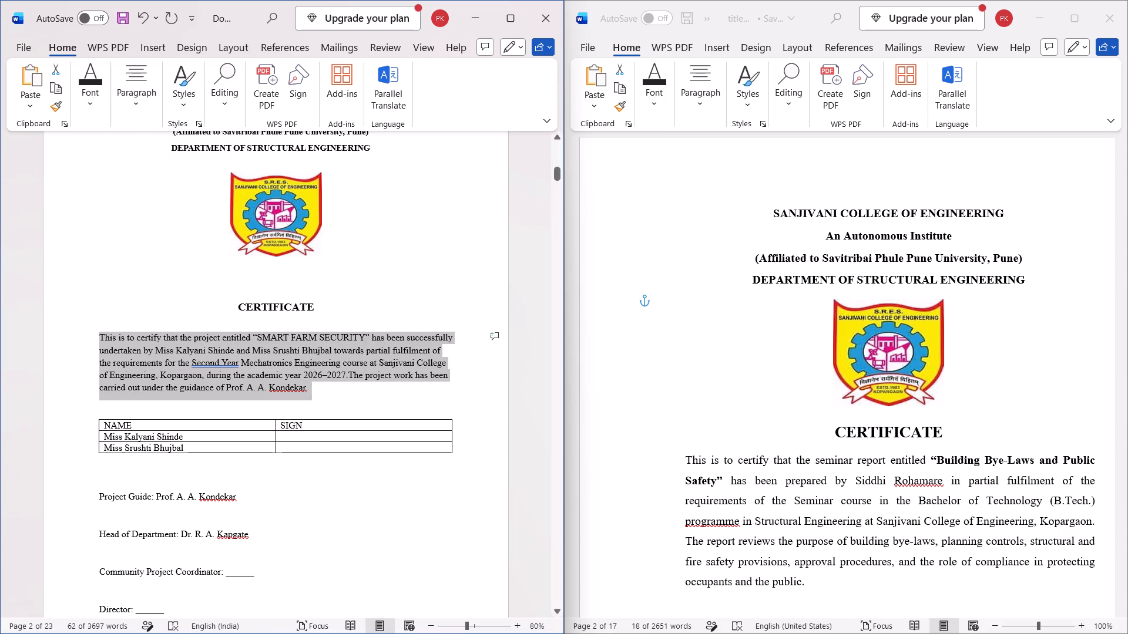
left_click(159, 230)
Review the project report's title and certificate pages, and examine the signature block layout on the seminar report's certificate page.
scroll(287, 323, "up", 1)
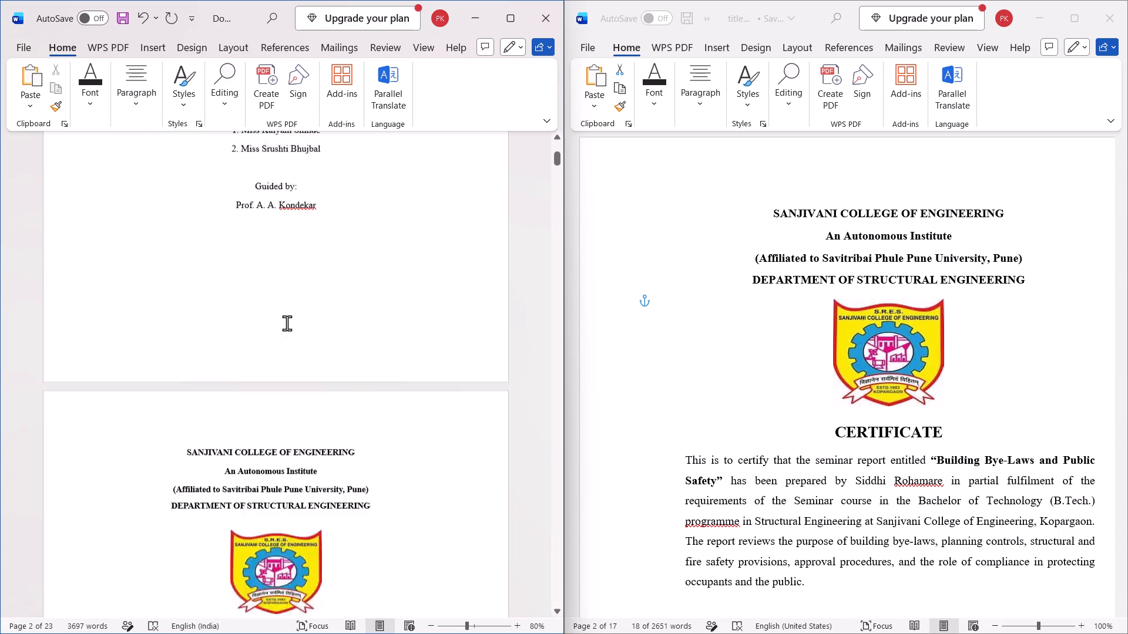
scroll(287, 323, "up", 1)
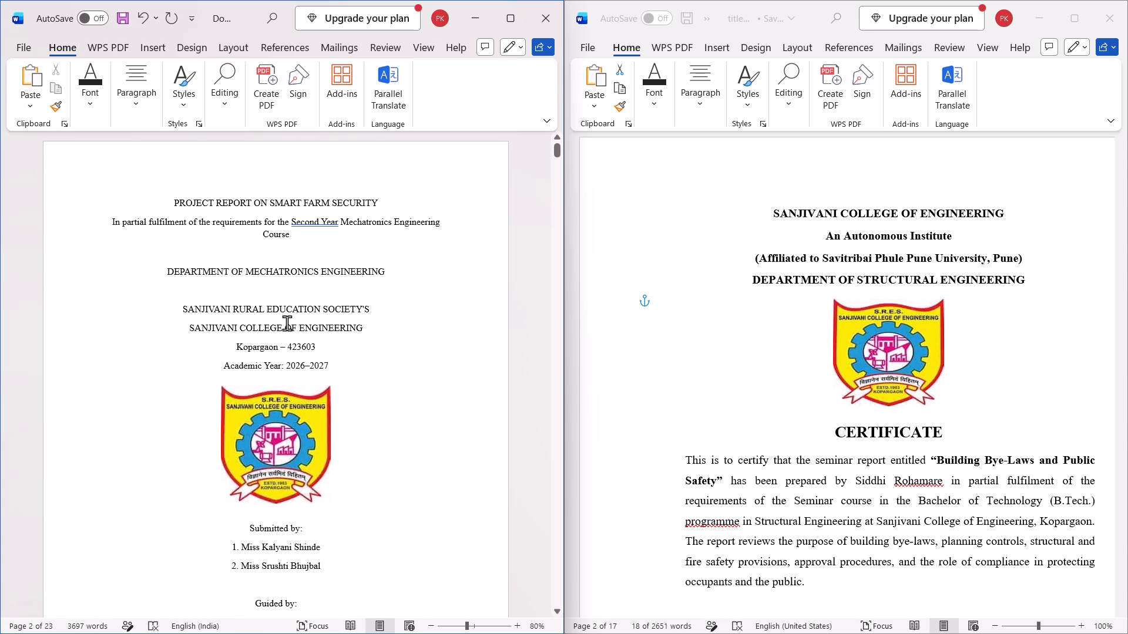
scroll(287, 323, "down", 2)
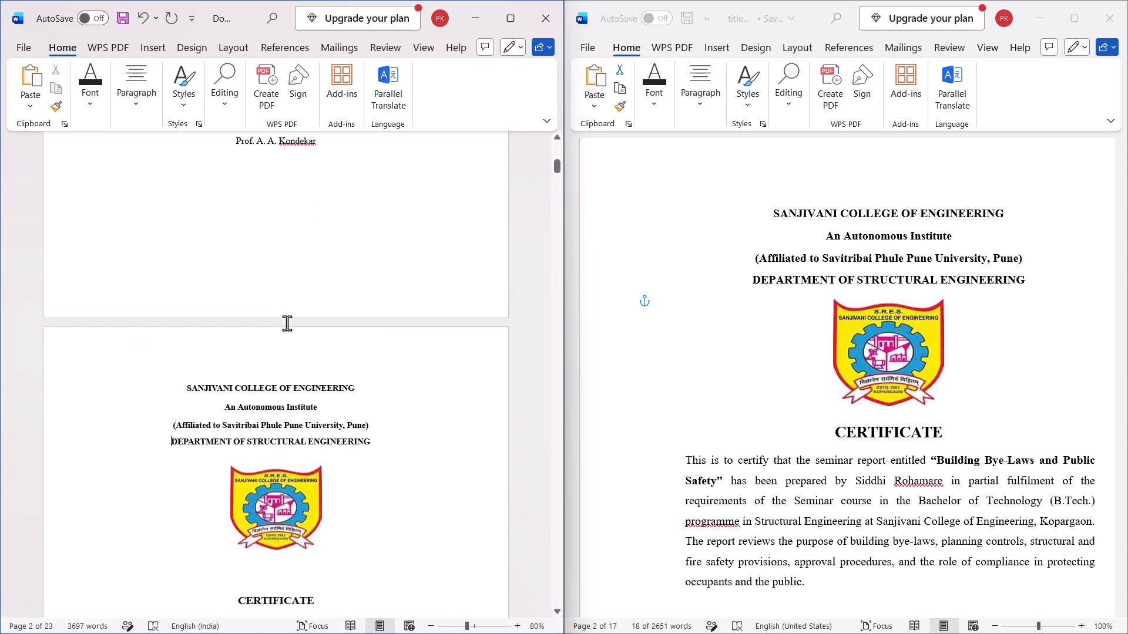
scroll(287, 323, "down", 1)
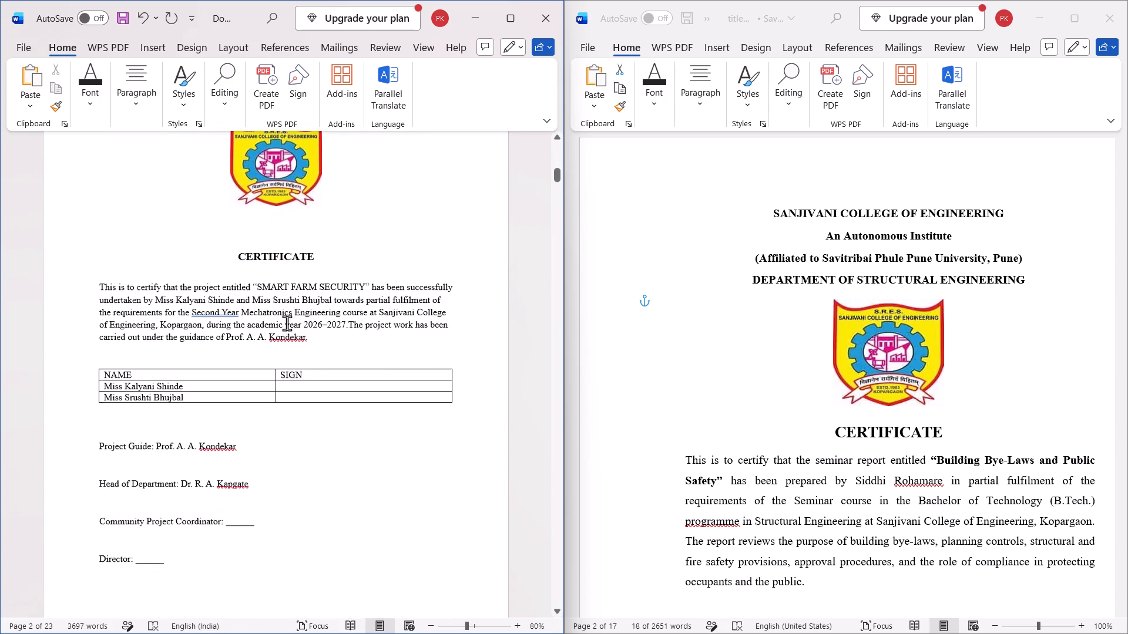
scroll(646, 405, "down", 1)
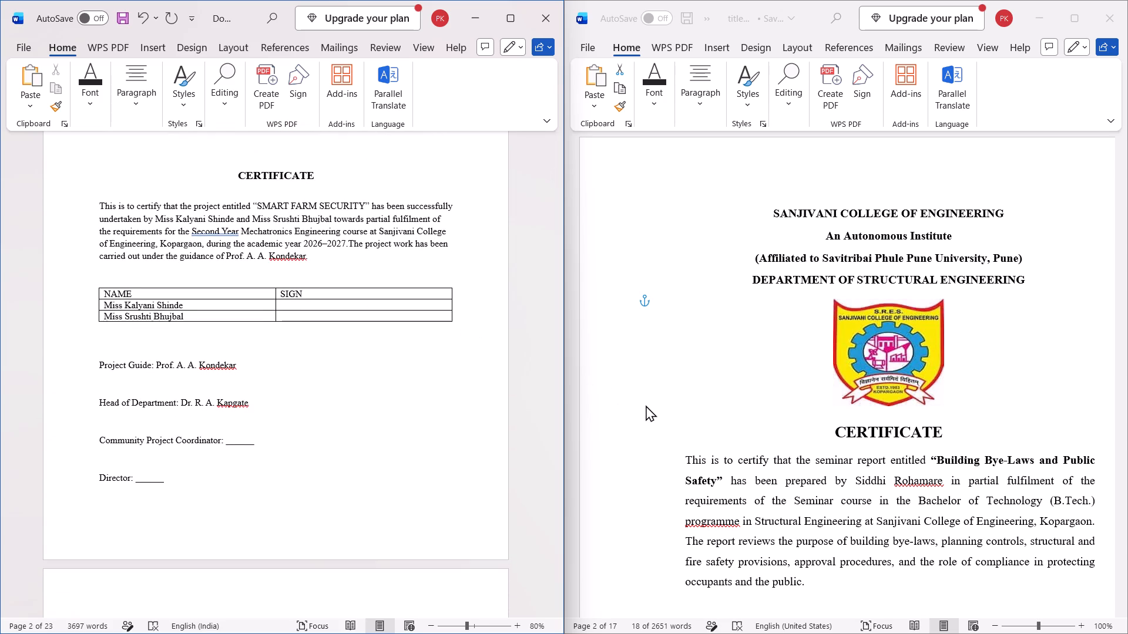
scroll(646, 405, "down", 1)
scroll(862, 440, "down", 1)
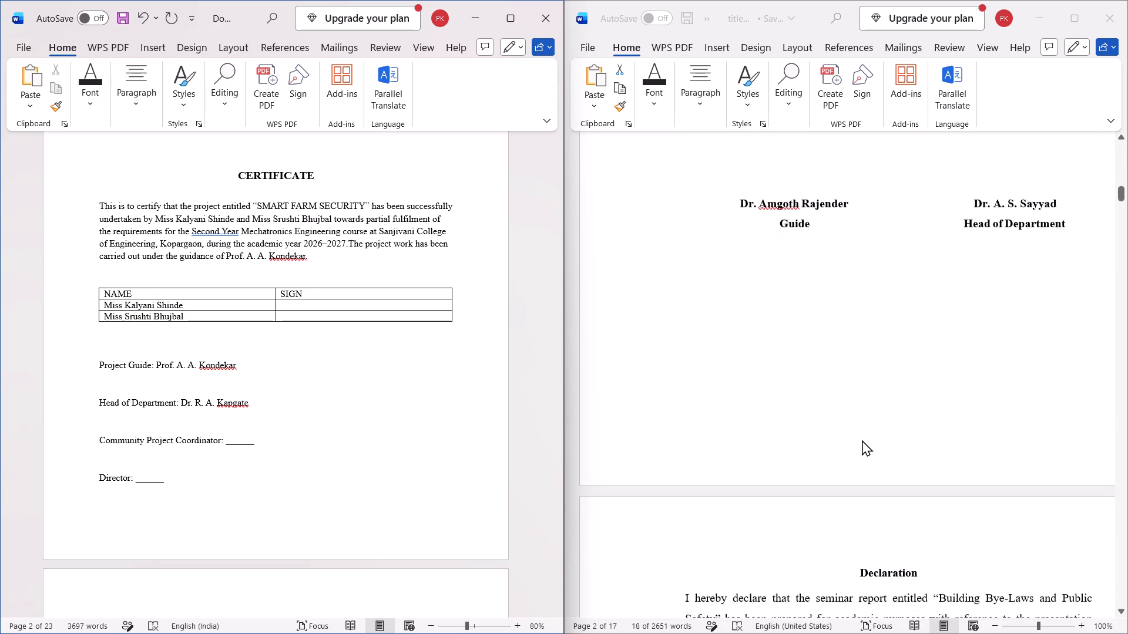
scroll(862, 440, "down", 1)
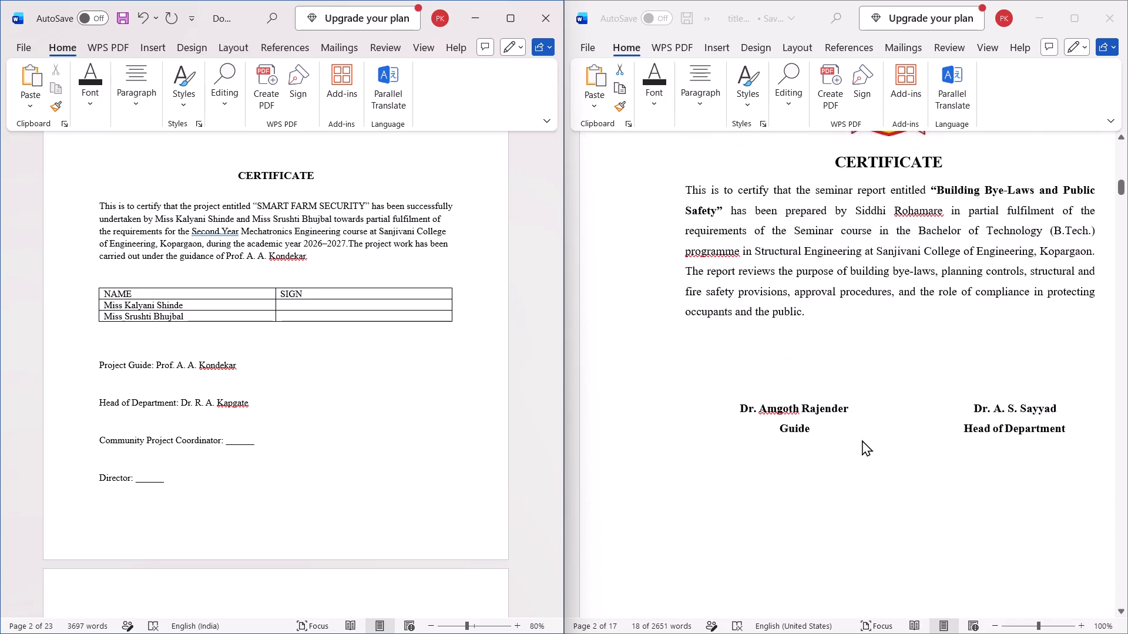
scroll(862, 440, "down", 3)
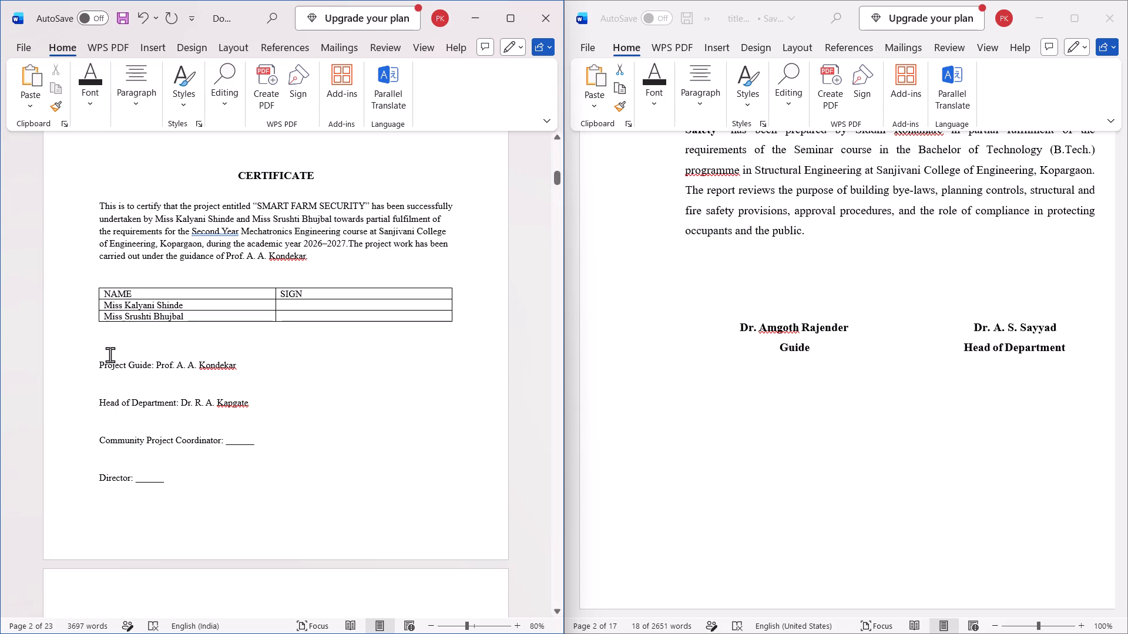
Copy and remove the "Project Guide:" label preceding the guide's name in the certificate signature block, keeping the blank line above.
left_click(150, 365)
left_click_drag(149, 365, 91, 362)
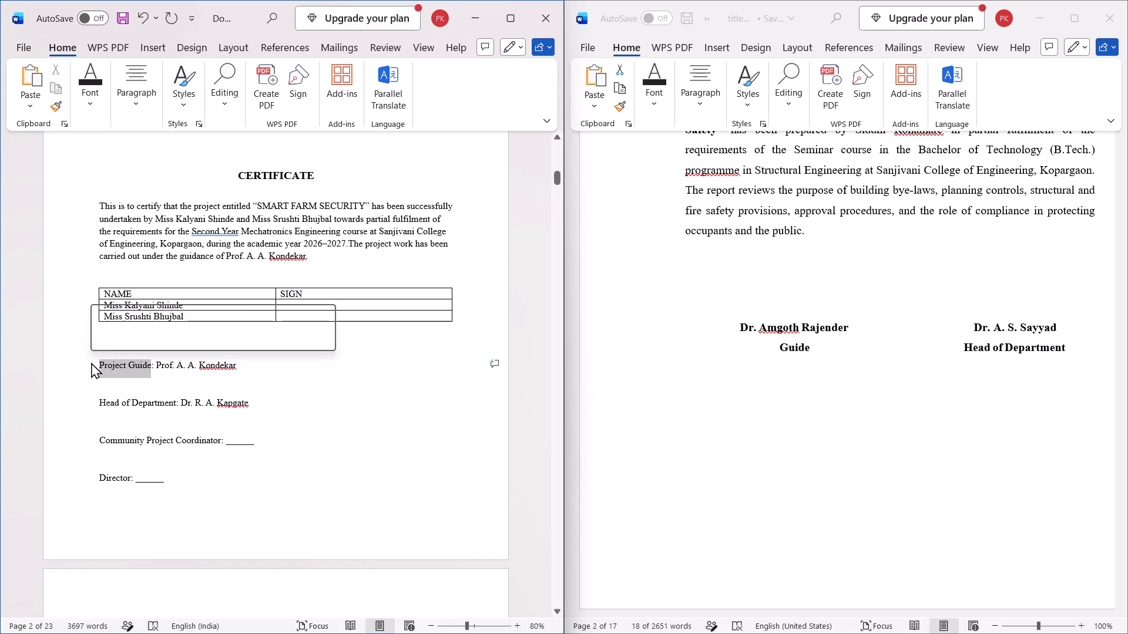
key("ctrl+c")
key("BackSpace")
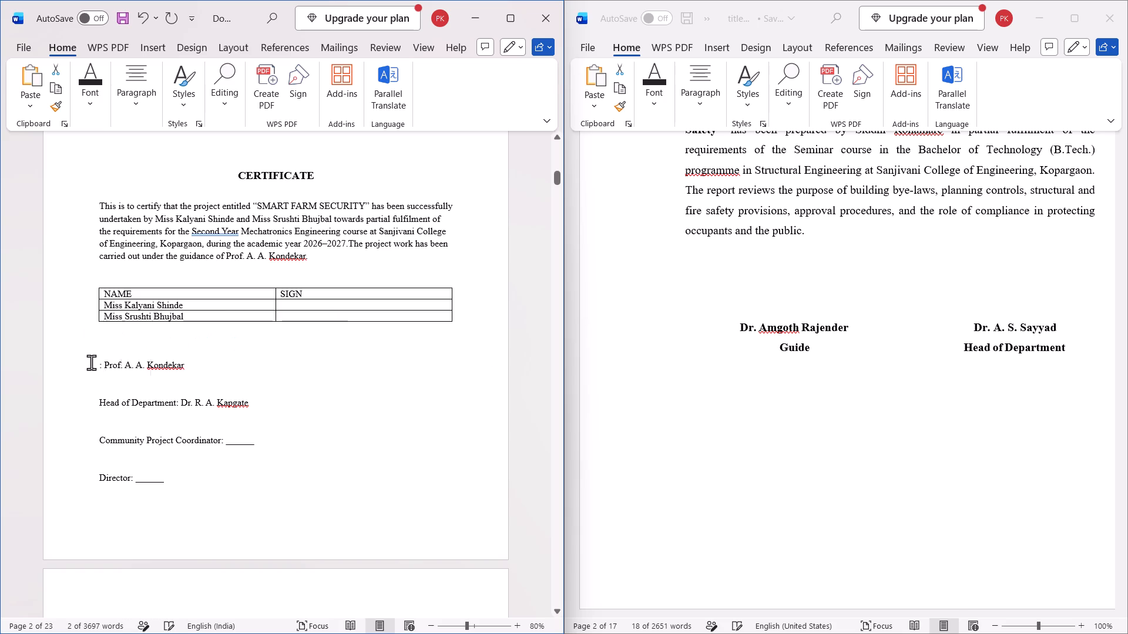
key("Delete")
key("Delete")
key("BackSpace")
key("BackSpace")
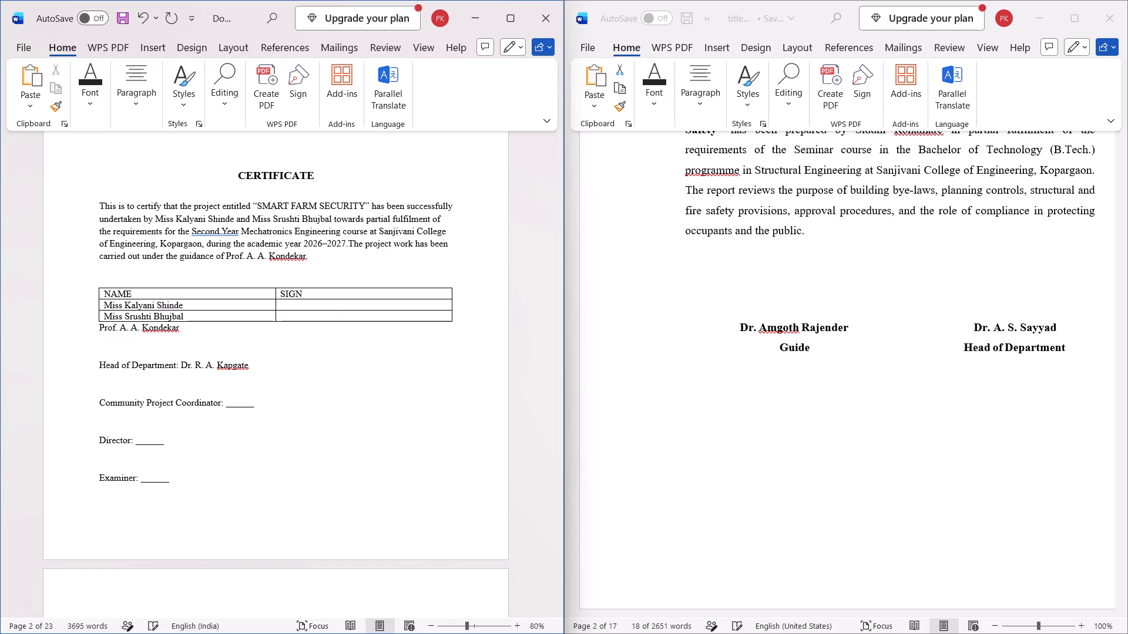
key("ctrl+z")
key("ctrl+z")
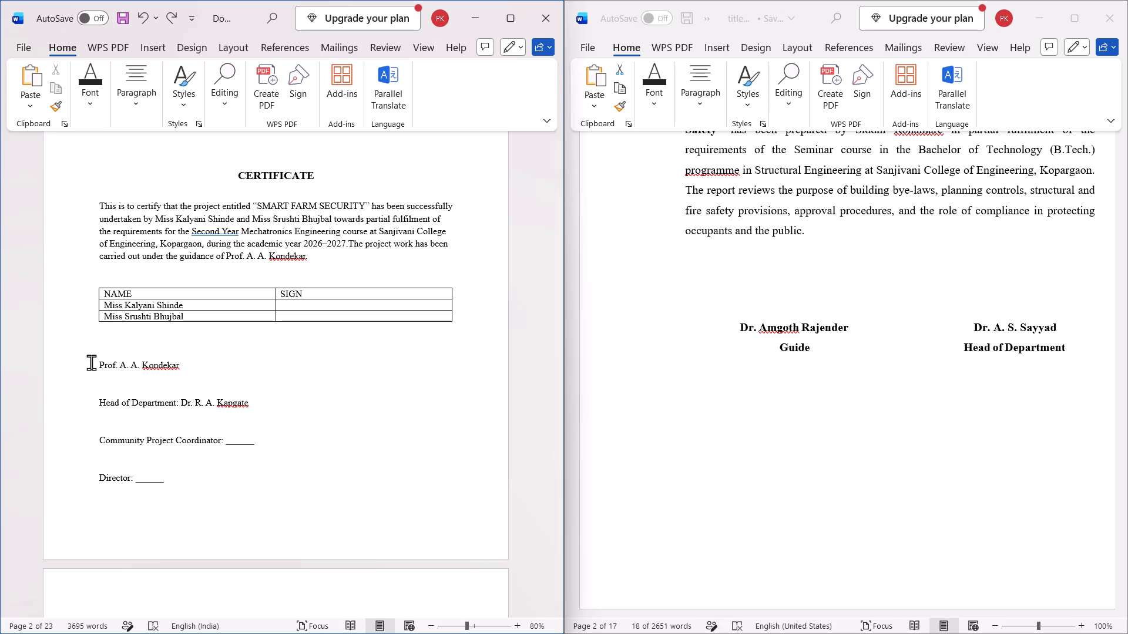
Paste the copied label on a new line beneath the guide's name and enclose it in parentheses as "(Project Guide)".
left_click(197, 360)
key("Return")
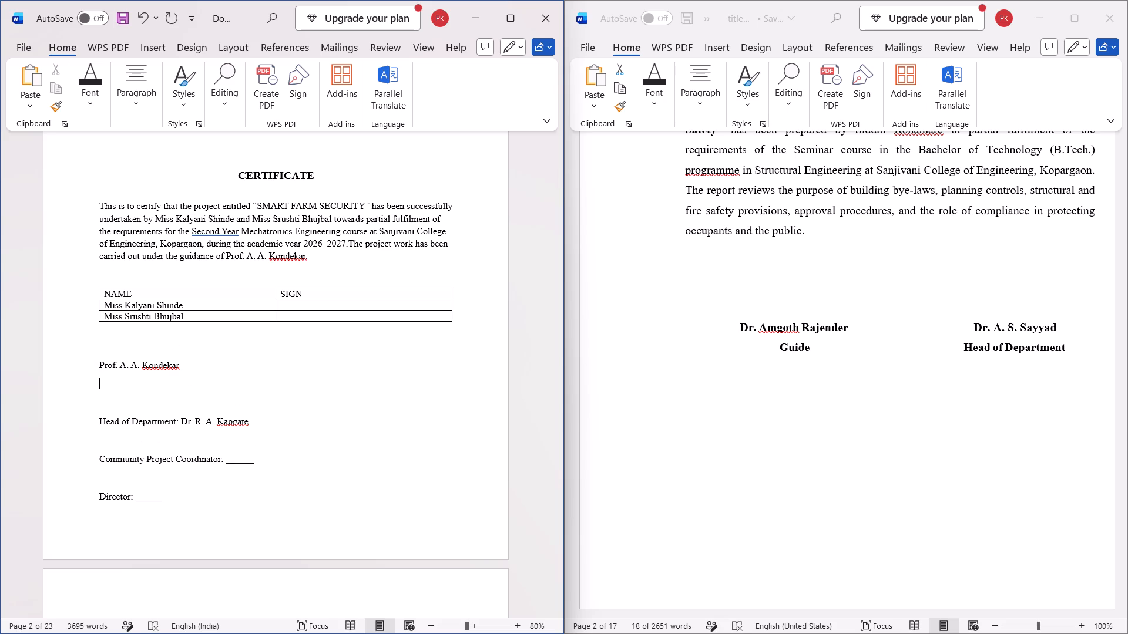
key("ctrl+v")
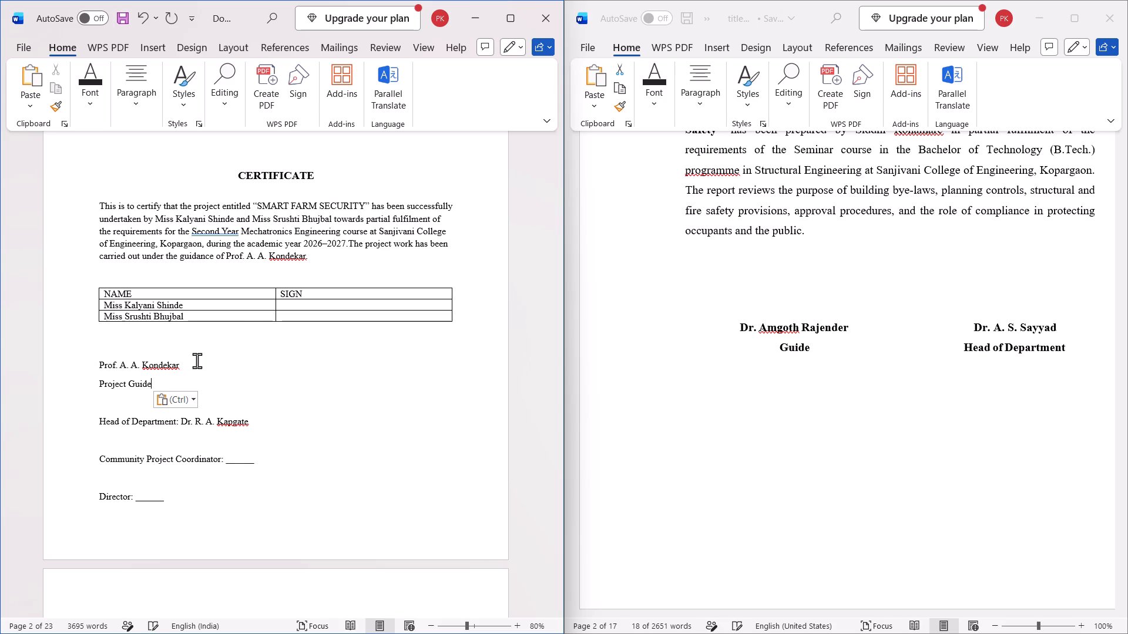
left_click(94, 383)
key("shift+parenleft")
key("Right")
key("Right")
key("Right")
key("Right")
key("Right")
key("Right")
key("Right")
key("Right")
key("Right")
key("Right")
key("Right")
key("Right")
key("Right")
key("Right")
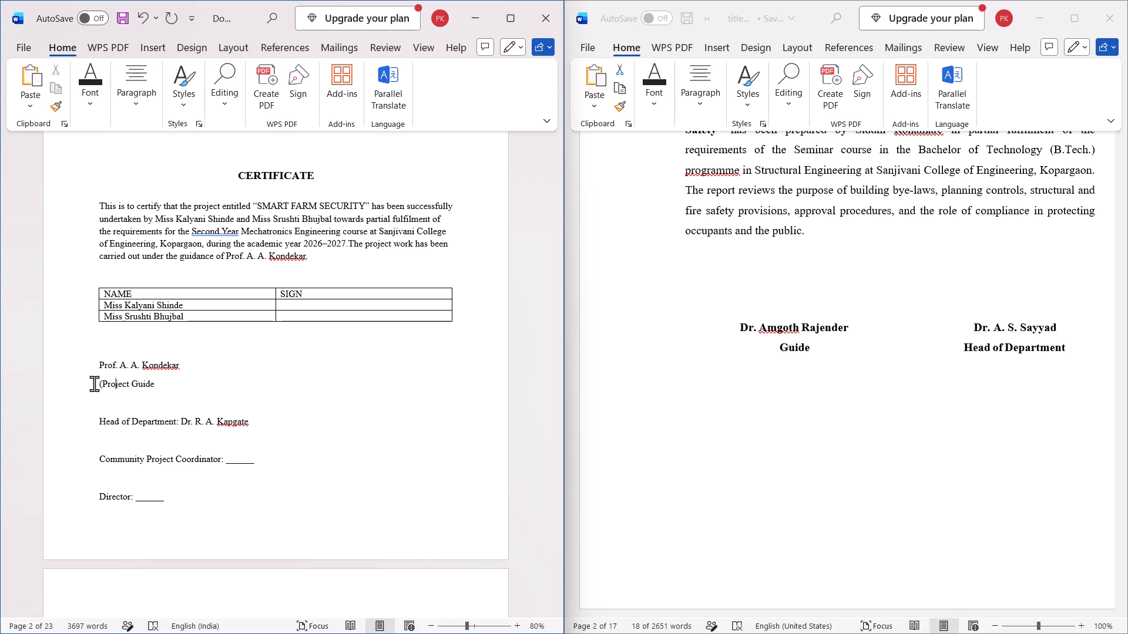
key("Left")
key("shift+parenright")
Copy the "Head of Department" label from the project report's signature block.
left_click_drag(175, 420, 82, 413)
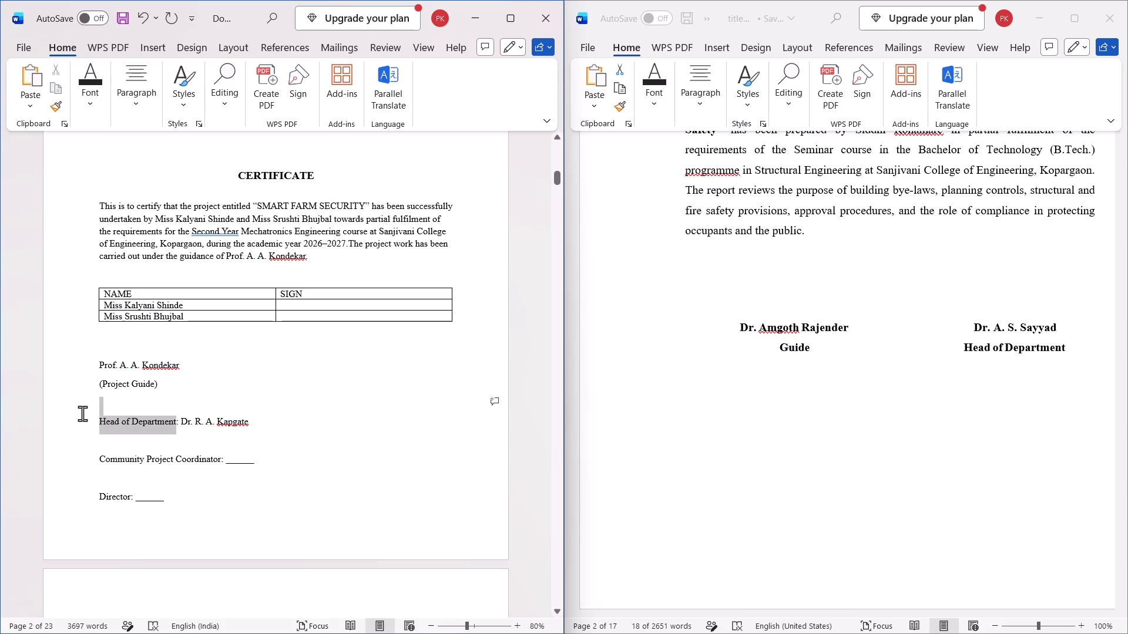
left_click_drag(82, 413, 88, 424)
key("ctrl+c")
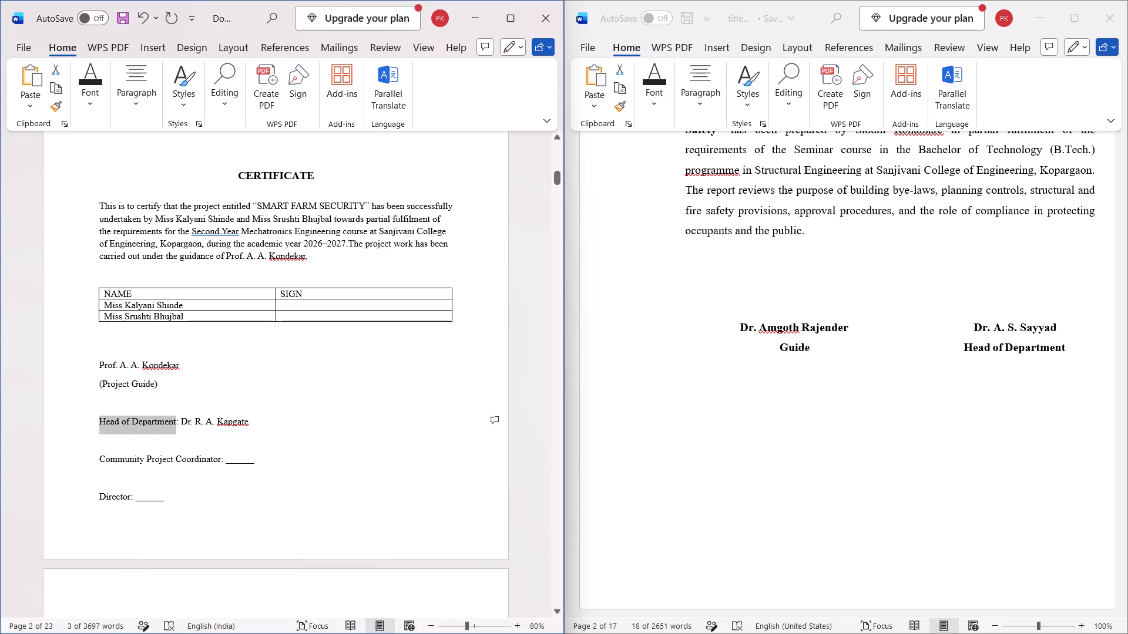
Remove the "Head of Department:" label before the department head's name and the blank line above it in the certificate signature block.
key("BackSpace")
key("Delete")
key("Delete")
key("BackSpace")
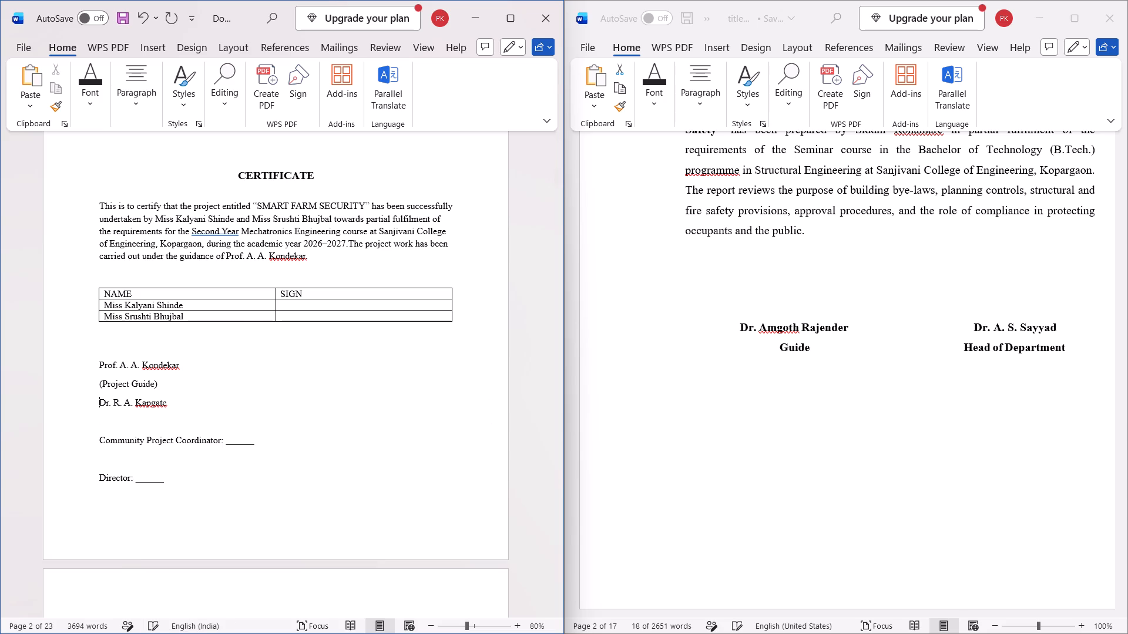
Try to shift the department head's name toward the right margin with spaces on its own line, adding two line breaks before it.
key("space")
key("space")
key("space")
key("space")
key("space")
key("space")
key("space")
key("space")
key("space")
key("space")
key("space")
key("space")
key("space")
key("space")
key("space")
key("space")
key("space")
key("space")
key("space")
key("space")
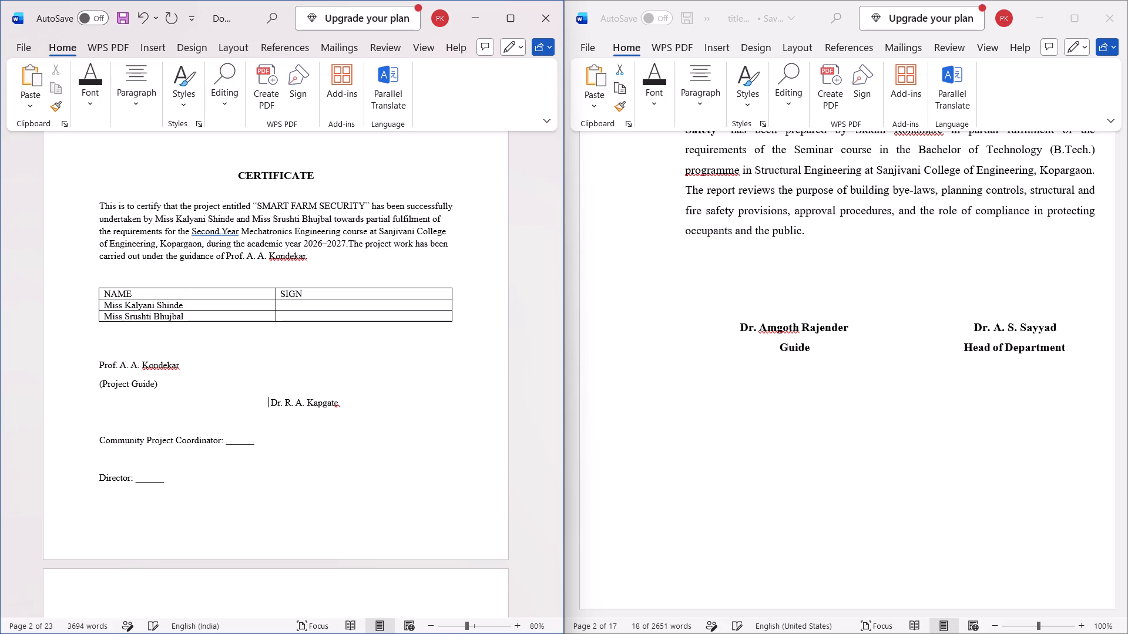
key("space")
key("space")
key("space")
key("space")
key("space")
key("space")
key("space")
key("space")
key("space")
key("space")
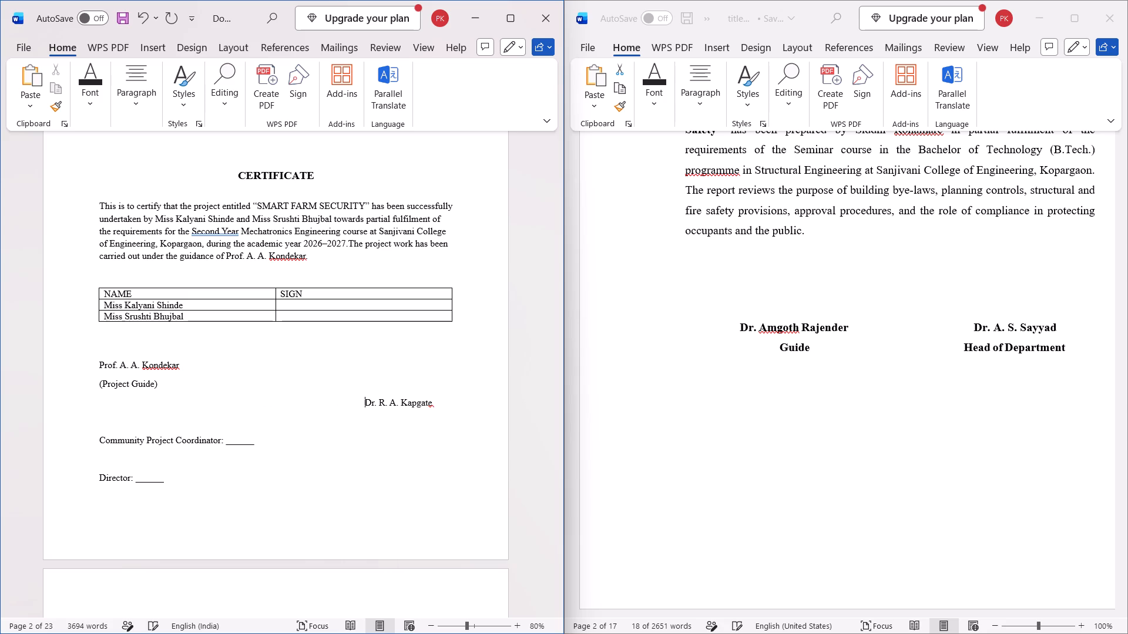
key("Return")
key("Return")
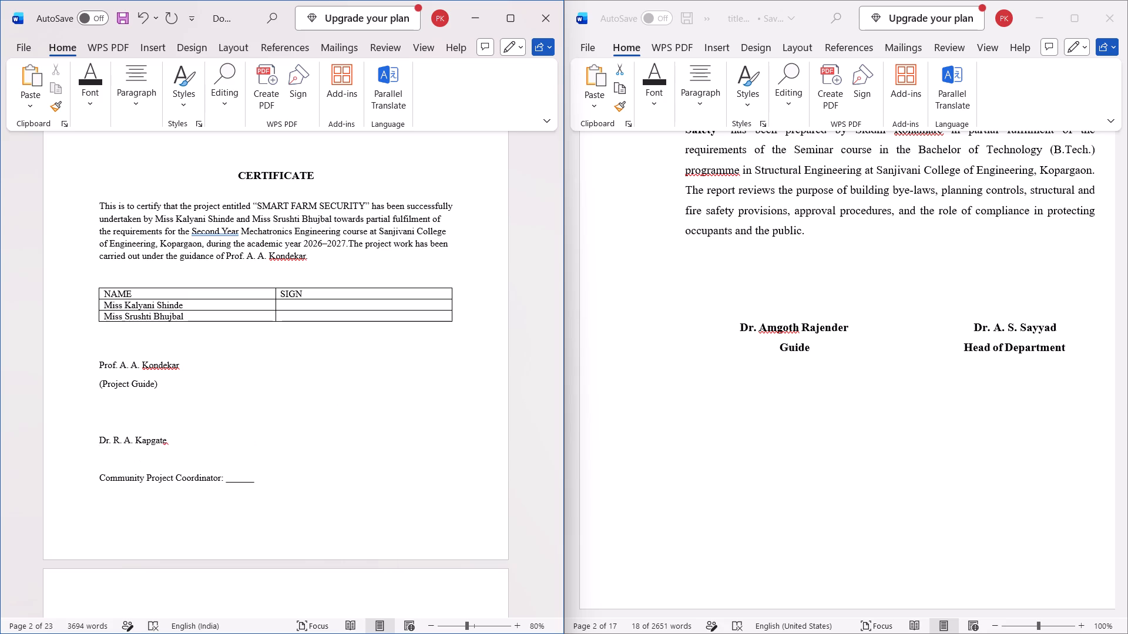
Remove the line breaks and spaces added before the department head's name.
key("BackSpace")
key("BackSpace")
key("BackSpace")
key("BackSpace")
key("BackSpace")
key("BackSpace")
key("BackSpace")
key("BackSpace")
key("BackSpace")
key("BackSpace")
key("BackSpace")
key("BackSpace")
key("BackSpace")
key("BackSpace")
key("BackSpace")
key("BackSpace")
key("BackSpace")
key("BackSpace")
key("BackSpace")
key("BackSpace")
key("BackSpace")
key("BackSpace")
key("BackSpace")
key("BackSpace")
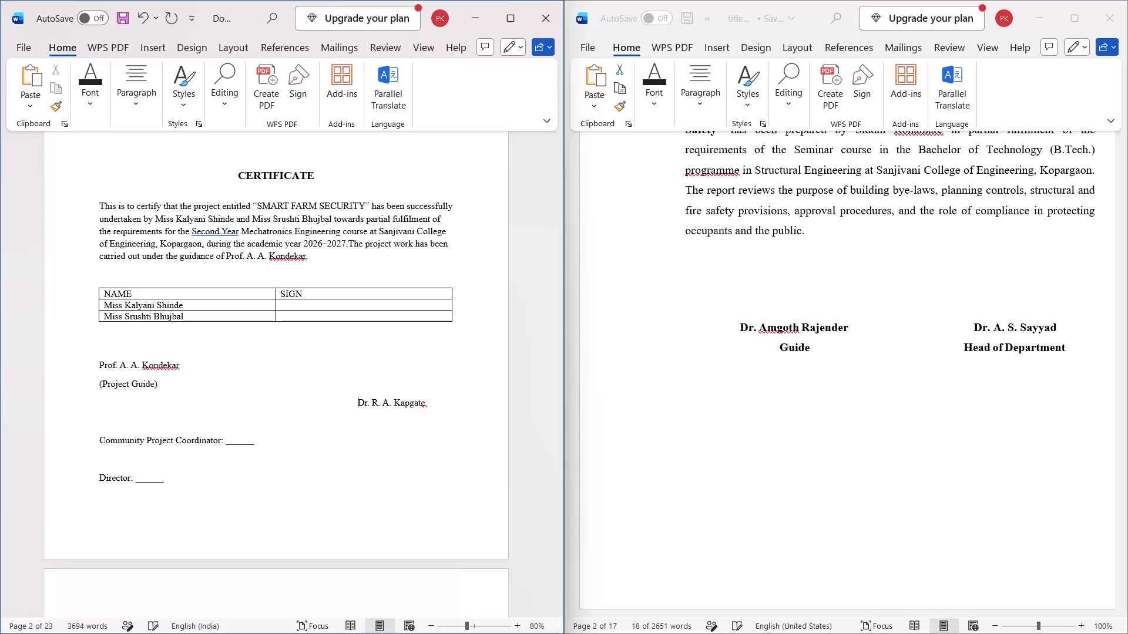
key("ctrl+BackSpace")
Delete the "(Project Guide)" line and join the department head's name onto the same line as the guide's name.
key("ctrl+BackSpace")
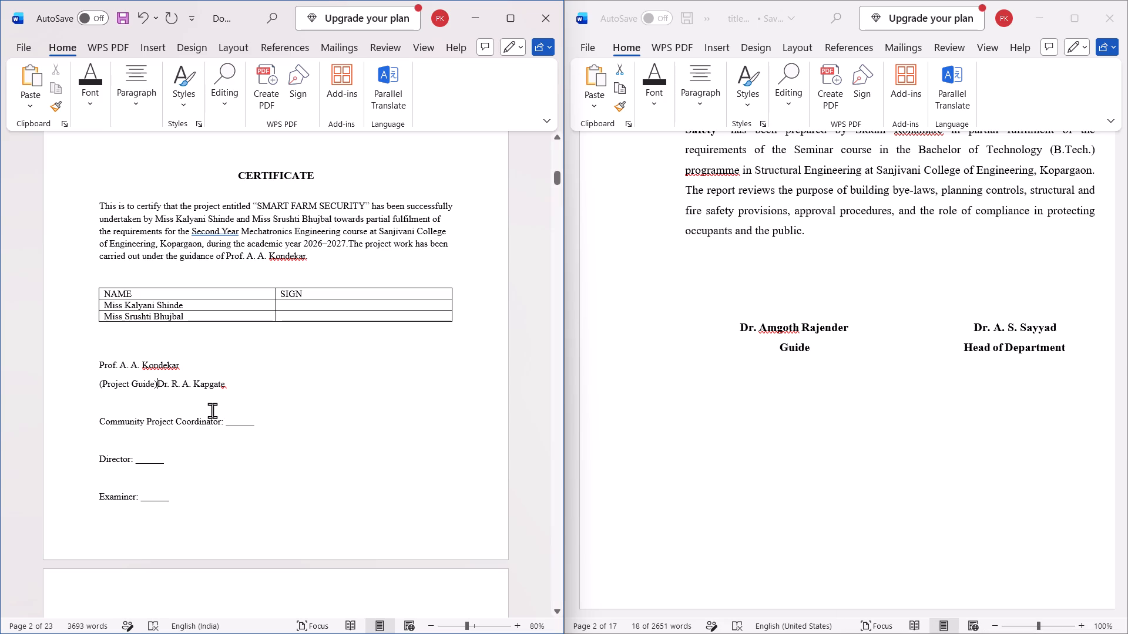
key("BackSpace")
key("BackSpace")
key("BackSpace")
key("BackSpace")
key("BackSpace")
key("BackSpace")
key("BackSpace")
key("BackSpace")
key("BackSpace")
key("BackSpace")
key("BackSpace")
key("BackSpace")
key("BackSpace")
key("BackSpace")
key("BackSpace")
key("BackSpace")
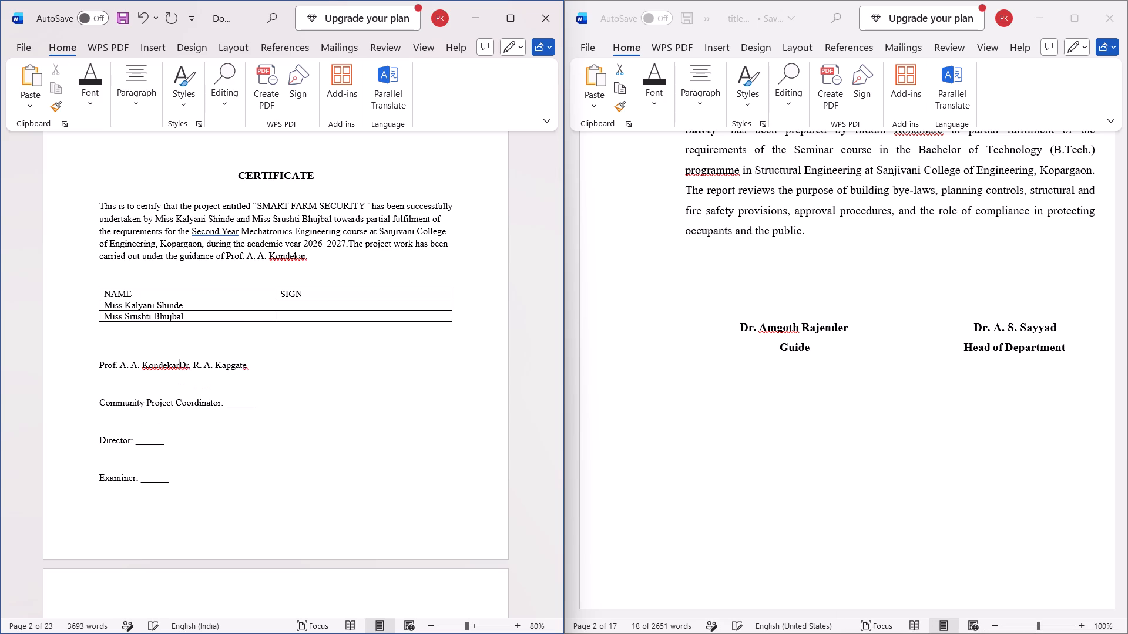
key("ctrl+z")
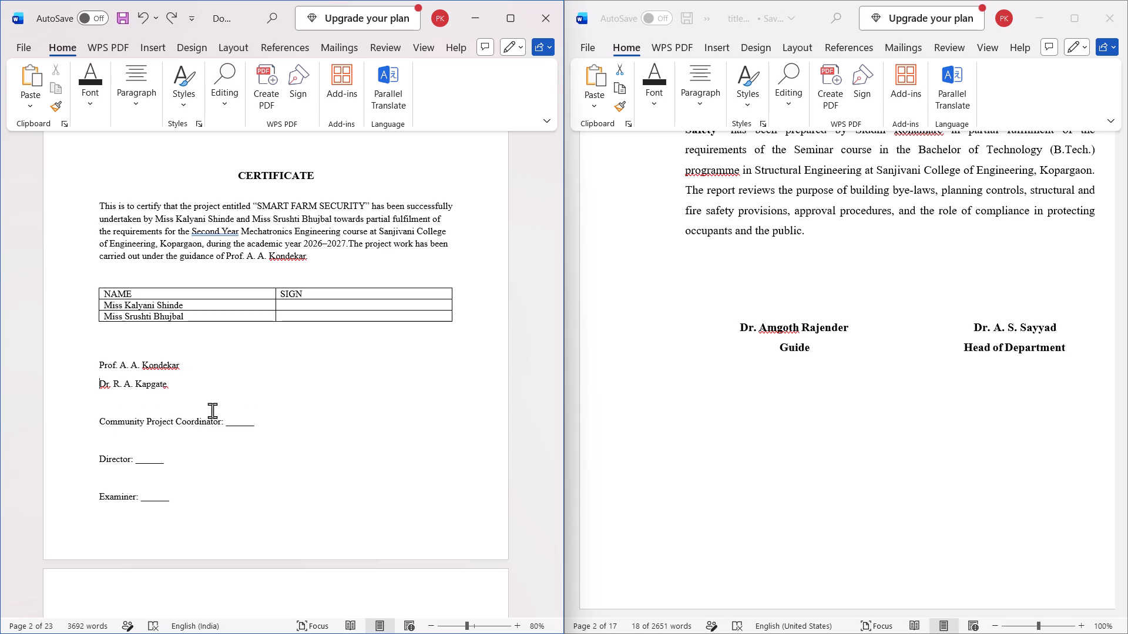
key("BackSpace")
Insert spaces between the guide's and department head's names so the latter ends at the right margin of the signature block.
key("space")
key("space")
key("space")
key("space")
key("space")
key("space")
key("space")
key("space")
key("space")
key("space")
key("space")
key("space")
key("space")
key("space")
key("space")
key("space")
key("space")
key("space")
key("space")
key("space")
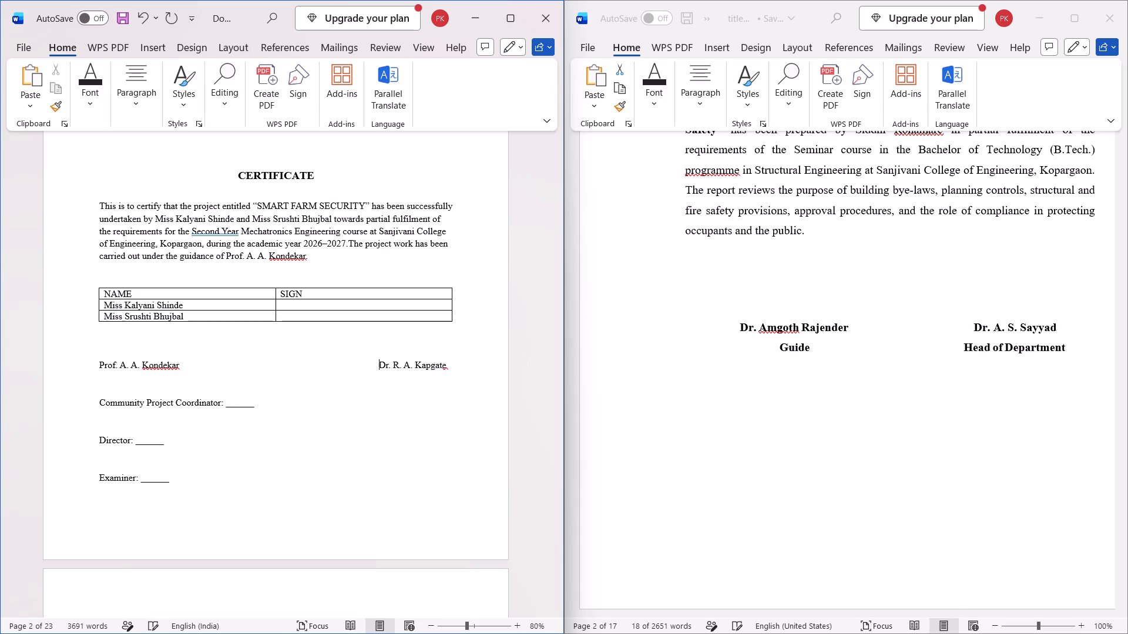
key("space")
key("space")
key("Down")
key("ctrl+9")
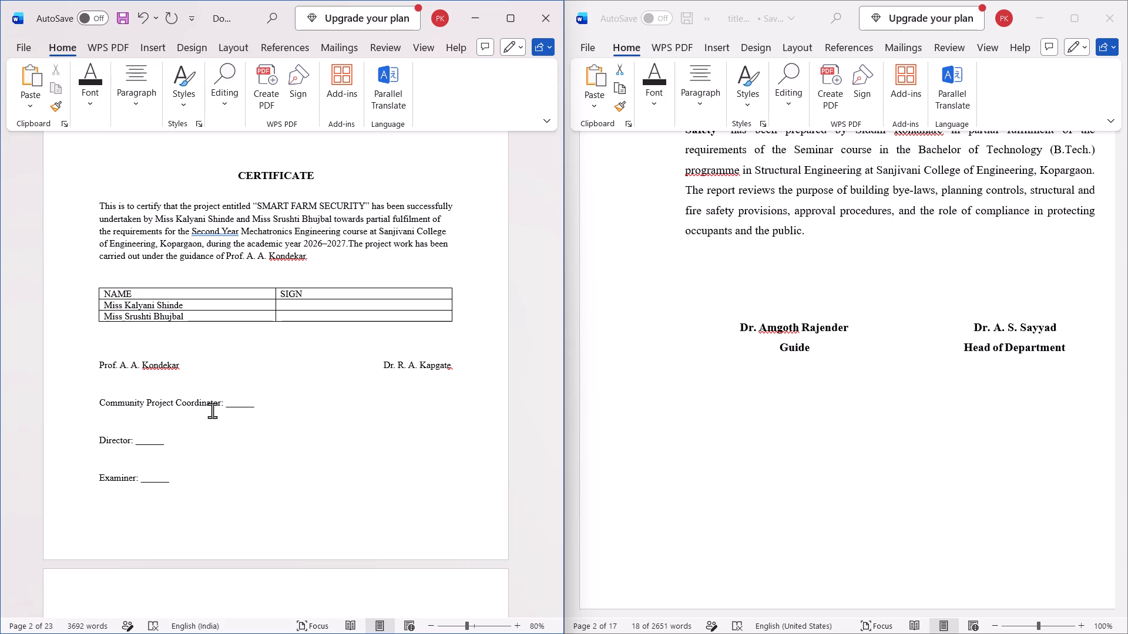
Enter "(Project Guide)" on the line beneath the guide's name in the signature block.
key("shift+parenleft")
type("Project")
key("space")
type("Gi")
key("BackSpace")
type("uide")
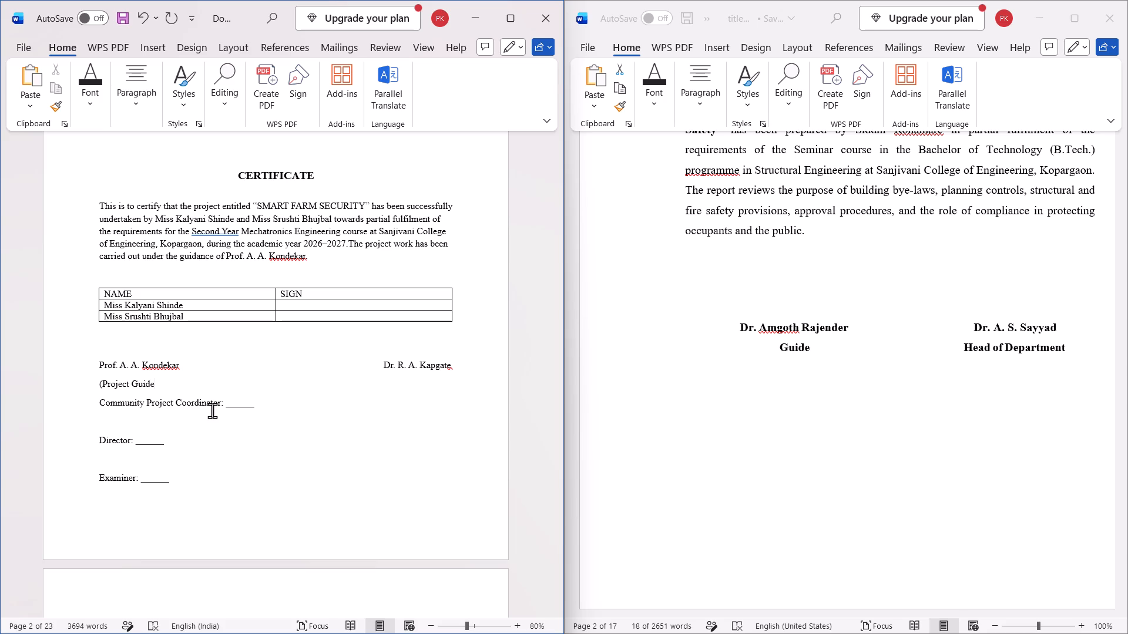
key("shift+parenright")
Add "(HOD)" on the same line as "(Project Guide)", spaced across to sit beneath the department head's name.
key("space")
key("space")
key("space")
key("space")
key("space")
key("space")
key("space")
key("space")
key("space")
key("space")
key("space")
key("space")
key("space")
key("space")
key("space")
key("space")
key("space")
key("space")
key("space")
key("space")
key("BackSpace")
key("BackSpace")
key("BackSpace")
key("BackSpace")
key("BackSpace")
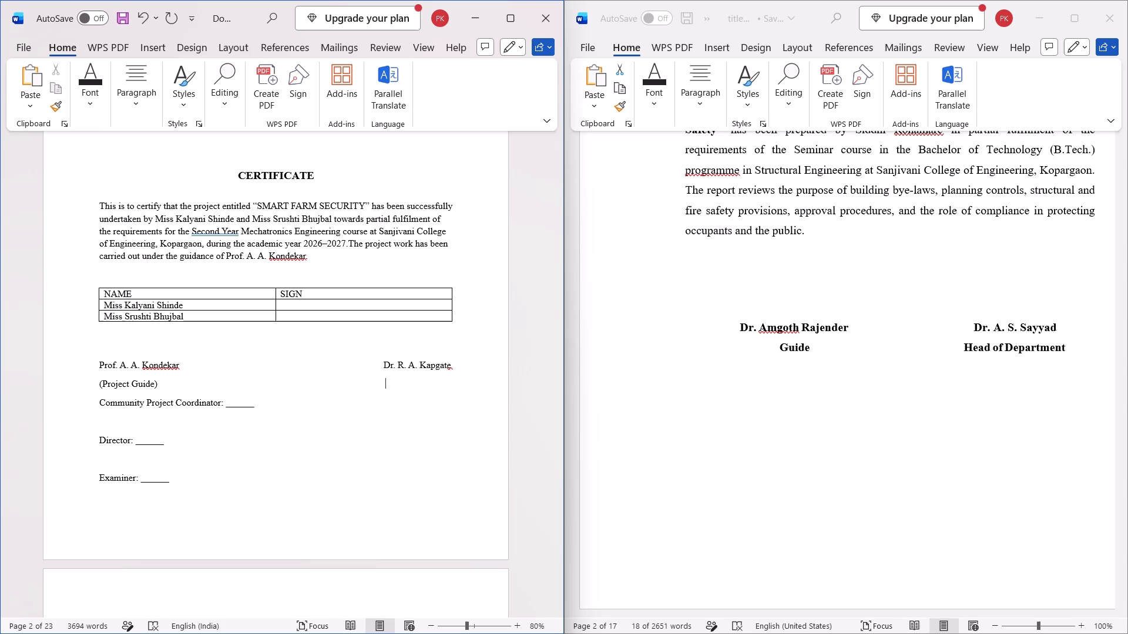
key("space")
key("BackSpace")
key("shift+parenleft")
key("h")
key("o")
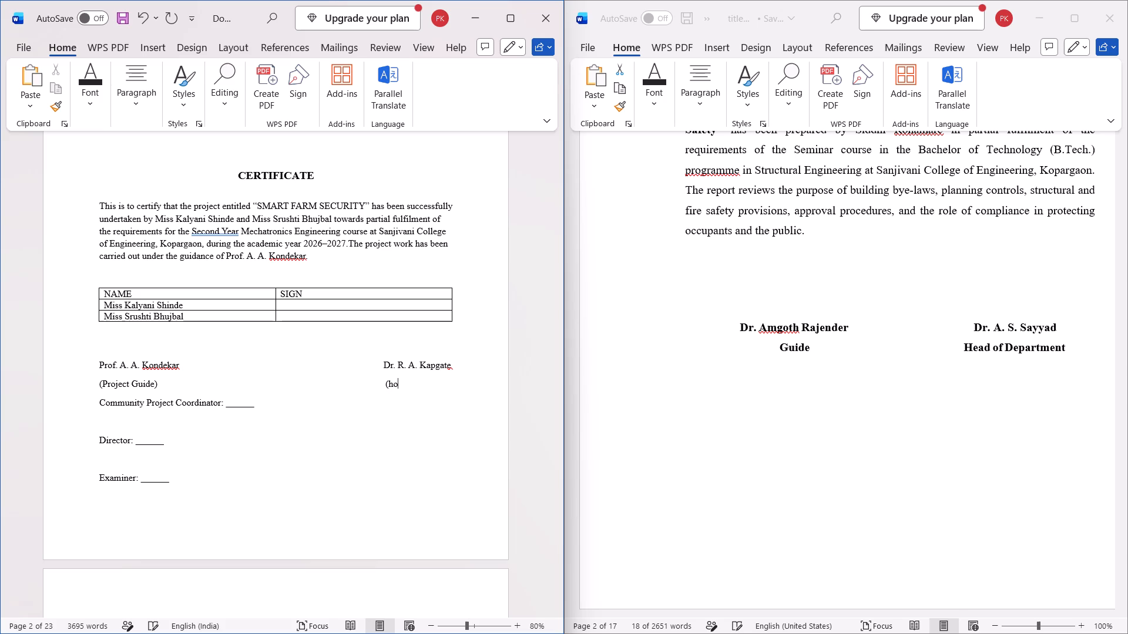
key("BackSpace")
key("BackSpace")
type("HO")
key("BackSpace")
key("d")
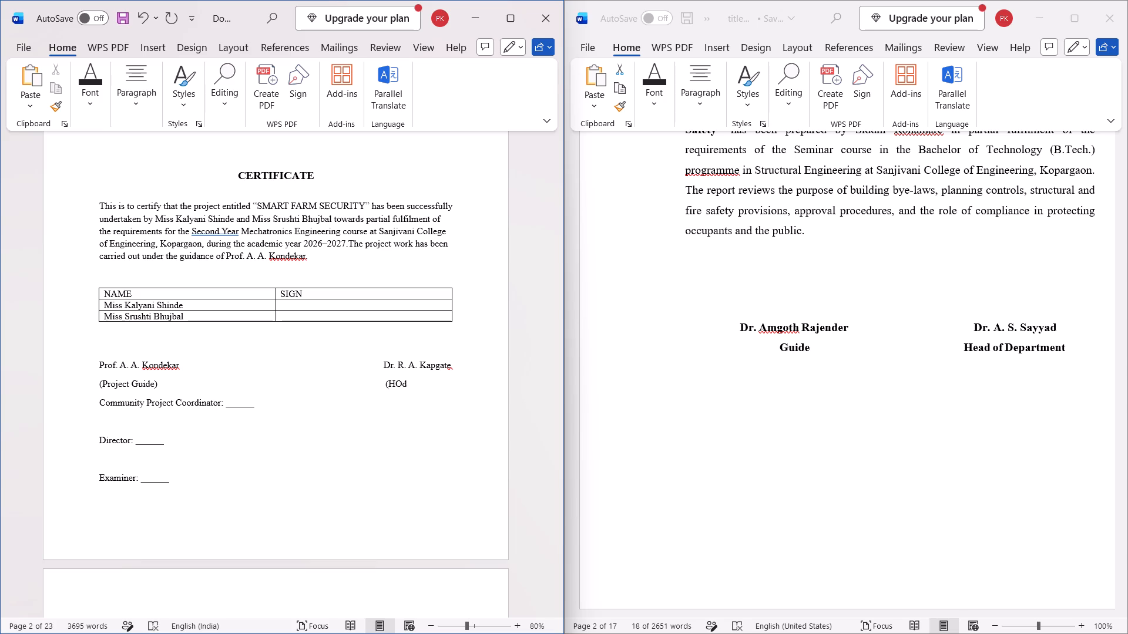
key("d")
key("shift+parenright")
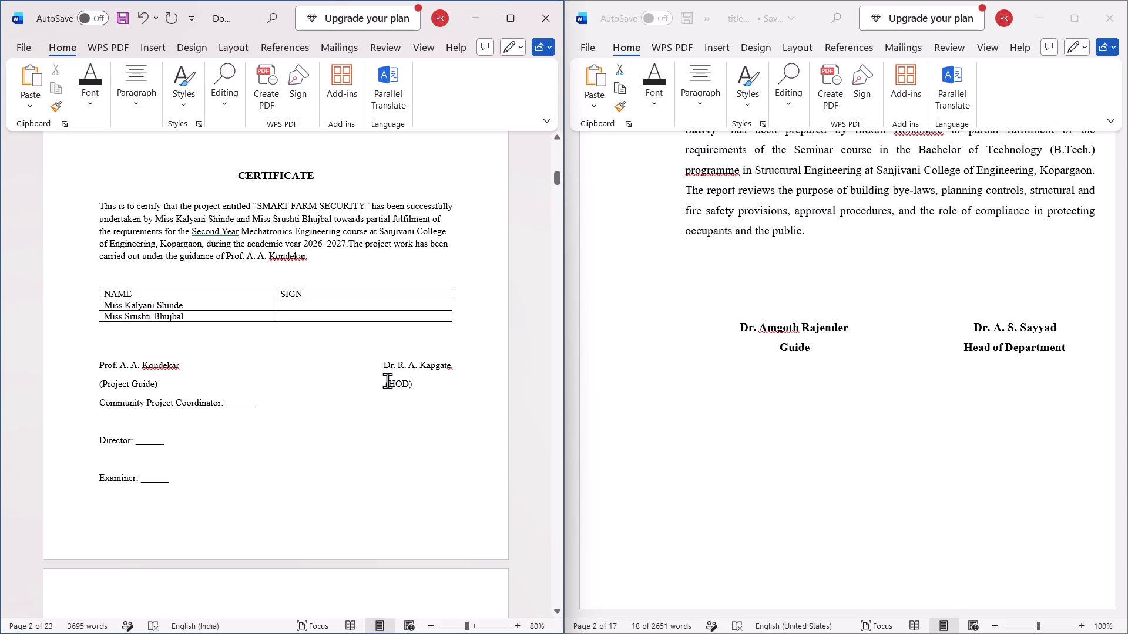
Adjust the spaces before "(HOD)" so it sits roughly centred beneath the department head's name.
left_click(387, 380)
left_click(384, 384)
key("space")
key("space")
key("space")
key("space")
key("space")
key("space")
key("space")
key("space")
key("space")
key("space")
key("BackSpace")
key("BackSpace")
key("BackSpace")
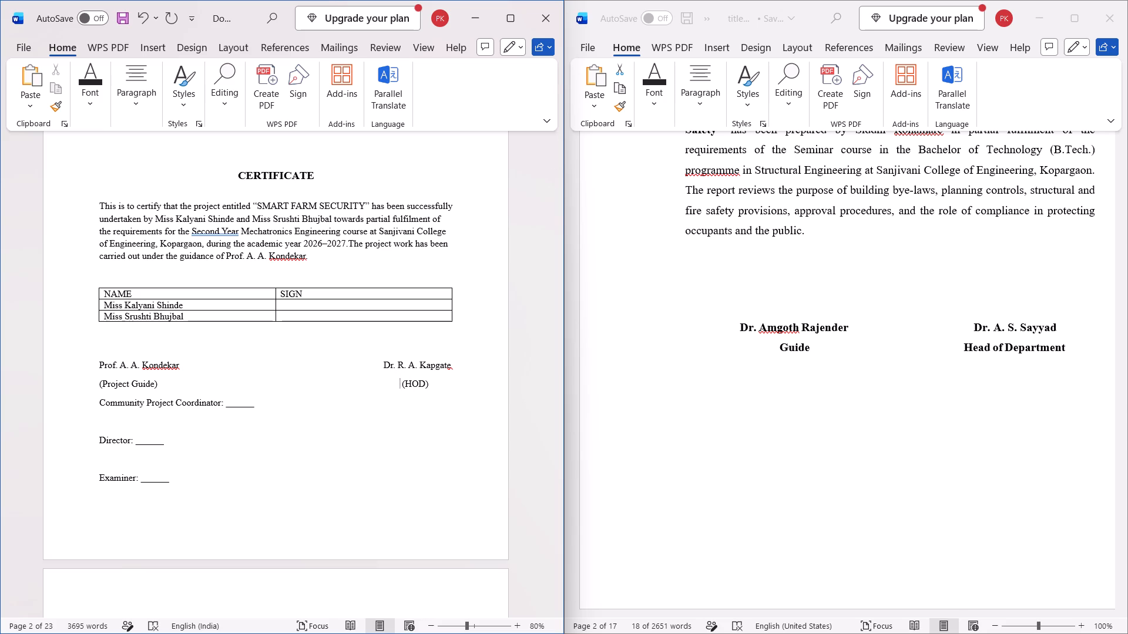
Indent "(Project Guide)" by three spaces so it sits centred beneath the guide's name.
left_click(95, 385)
key("space")
key("space")
key("space")
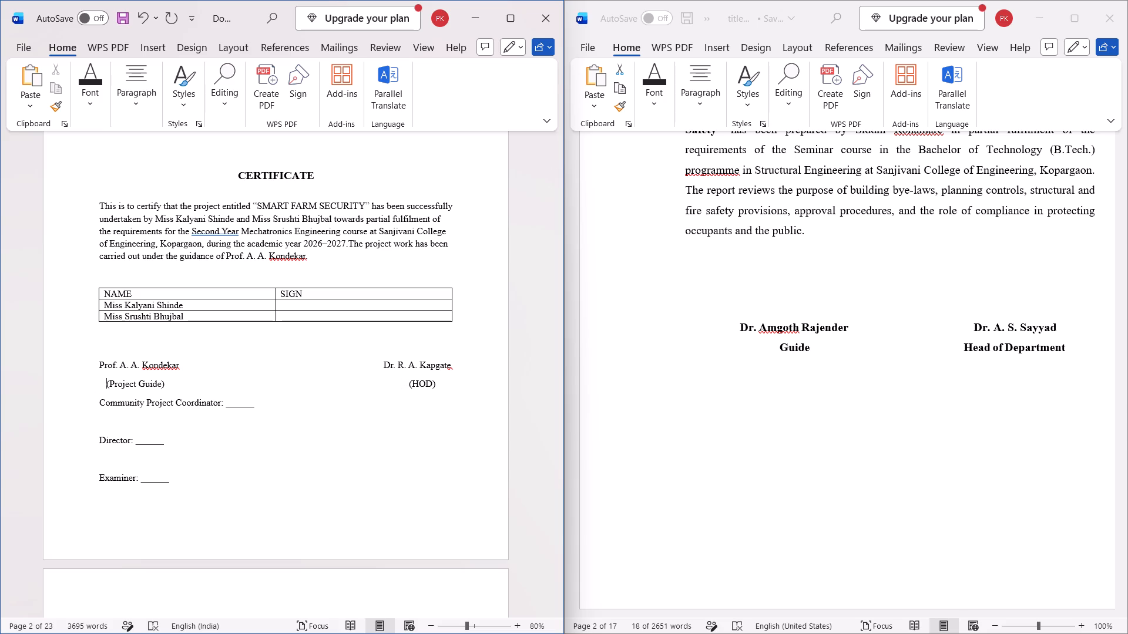
Insert a blank line between the "(Project Guide)" and "(HOD)" row and the Community Project Coordinator line.
left_click(94, 403)
key("Return")
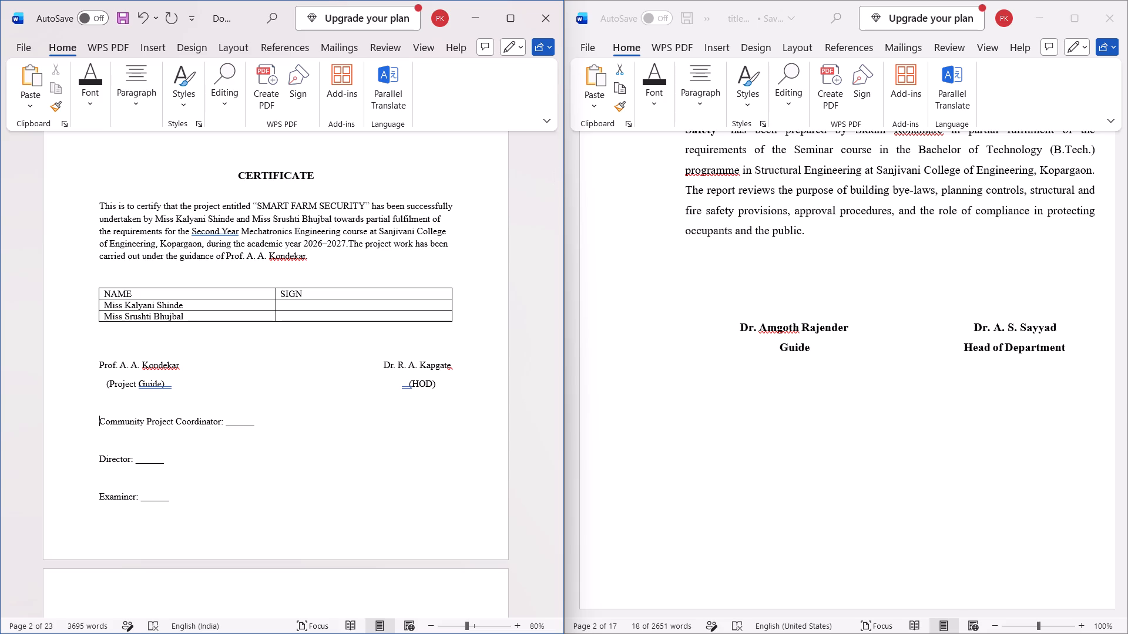
key("Down")
key("Down")
Remove the blank lines between the Community Project Coordinator, Director and Examiner lines on the certificate page.
key("Return")
key("BackSpace")
key("BackSpace")
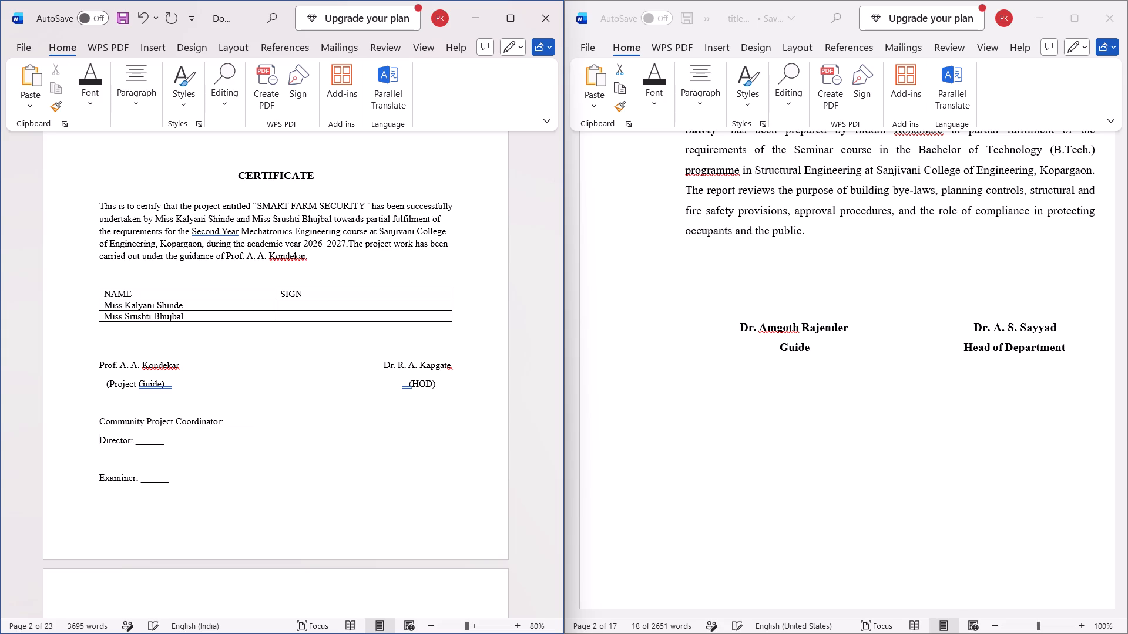
key("Down")
key("Down")
key("BackSpace")
Delete the "# " marker in front of the DECLARATION heading.
scroll(299, 423, "down", 1)
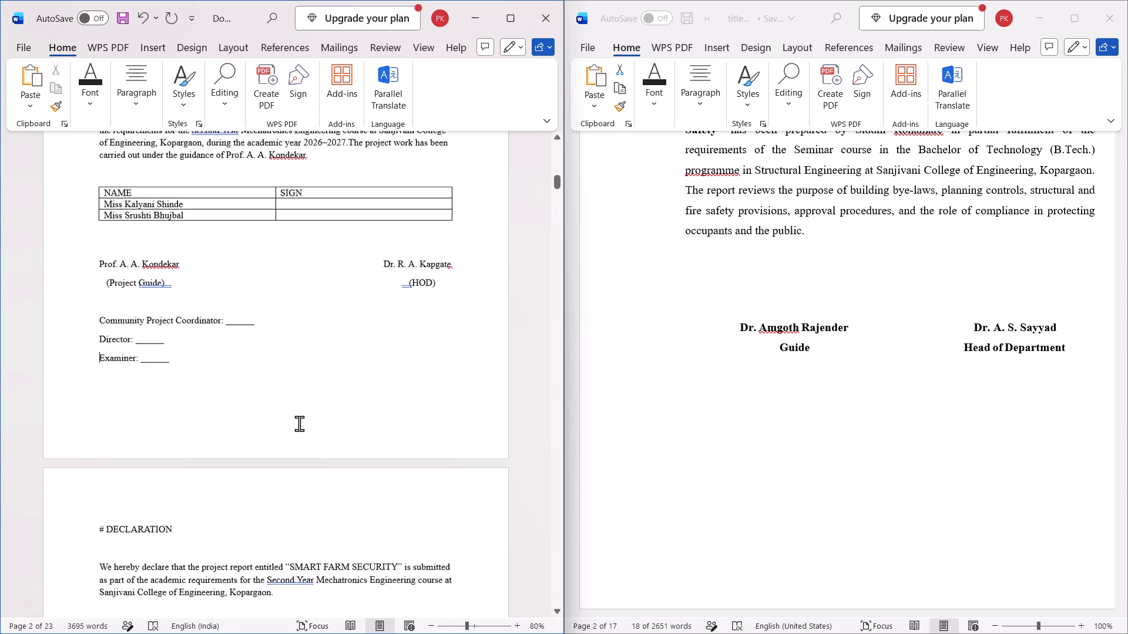
scroll(299, 423, "down", 1)
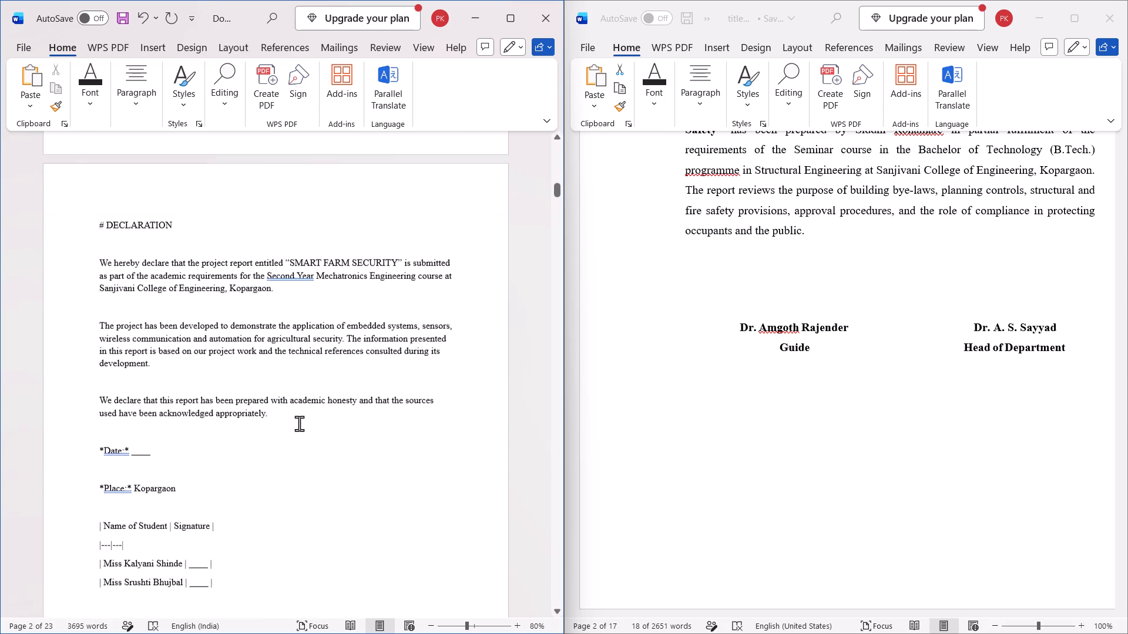
scroll(756, 446, "down", 1)
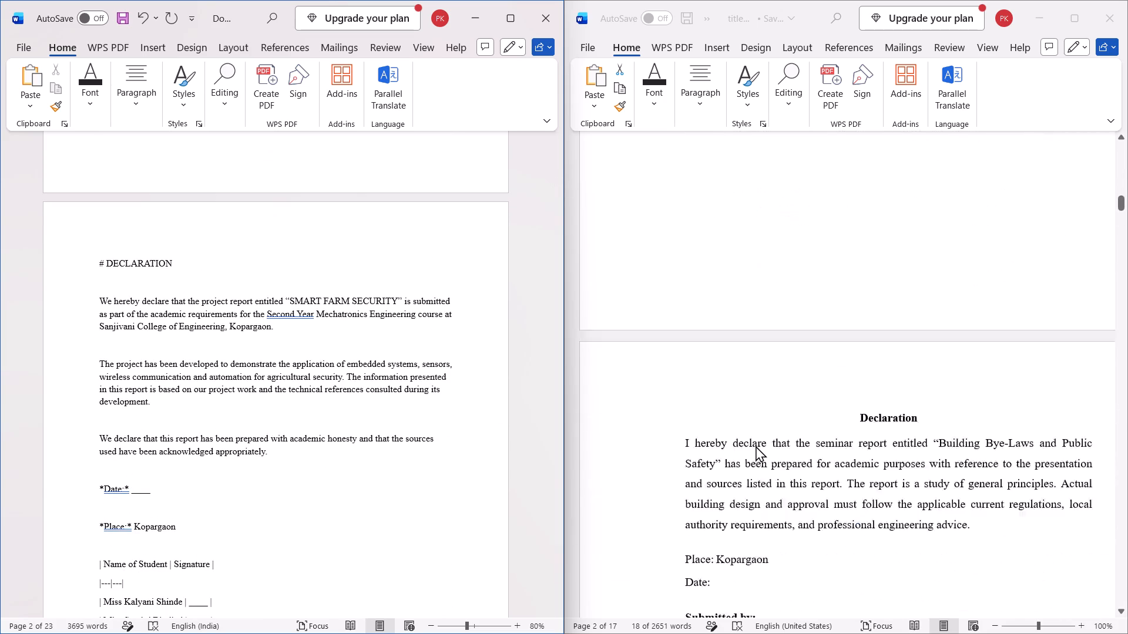
scroll(756, 446, "down", 1)
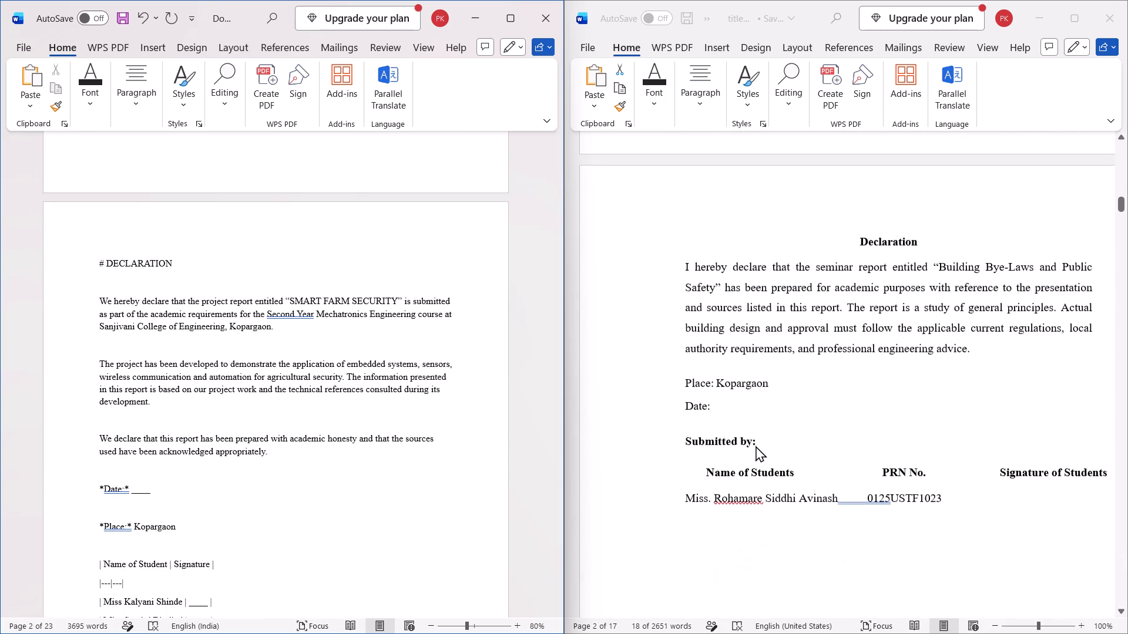
left_click(108, 261)
key("BackSpace")
key("BackSpace")
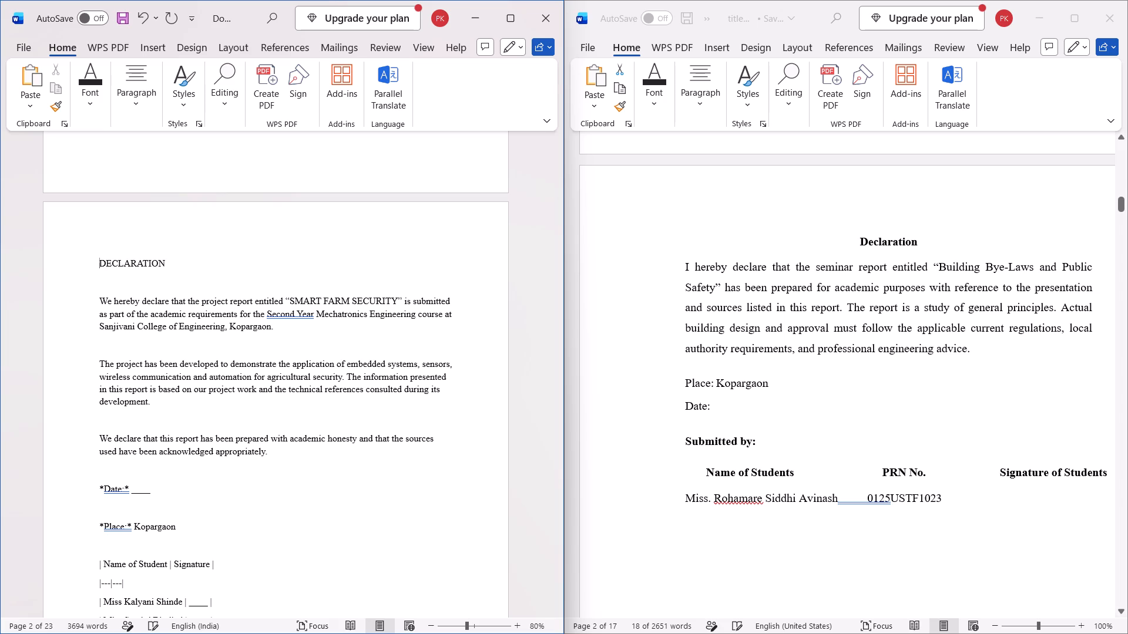
Format the DECLARATION heading as 14 pt, bold and centred.
left_click_drag(99, 262, 164, 259)
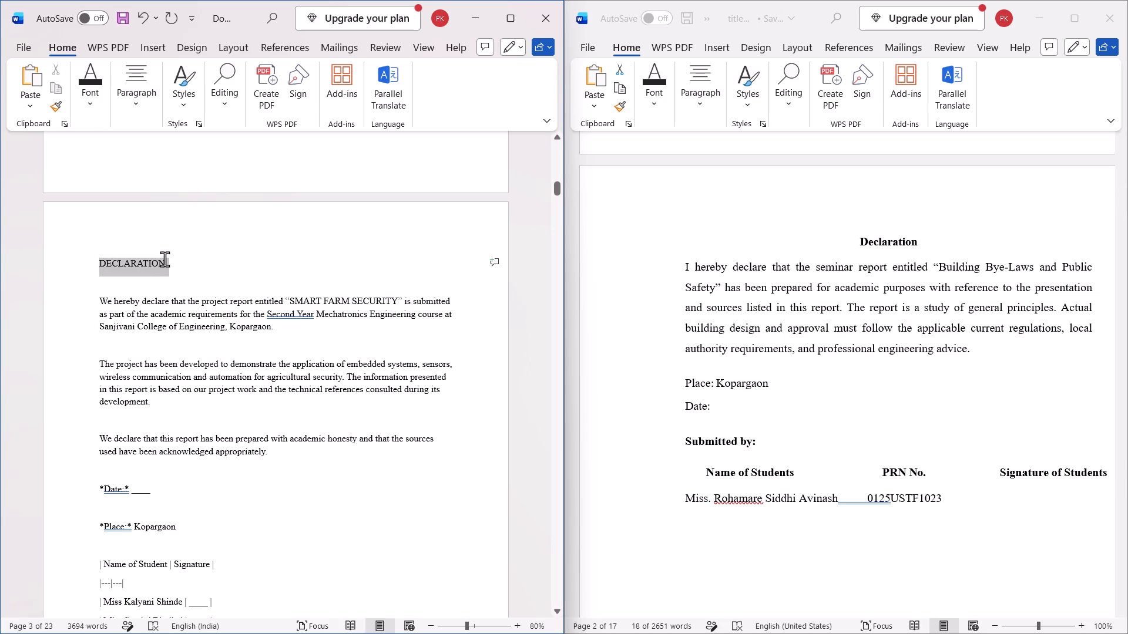
left_click_drag(164, 259, 164, 258)
left_click(93, 106)
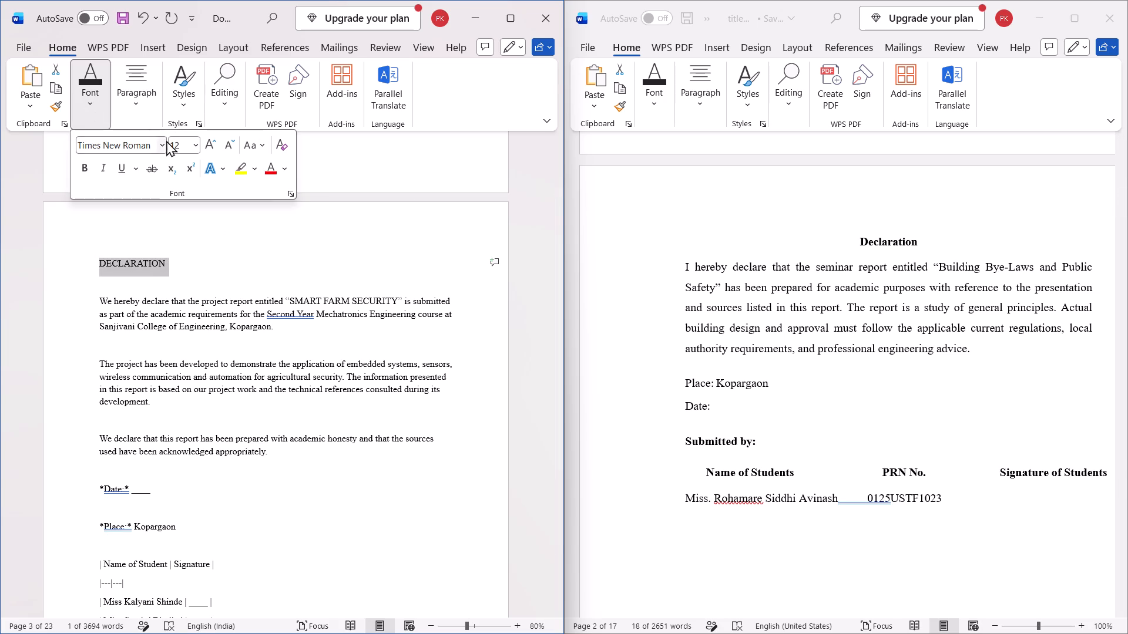
left_click(214, 143)
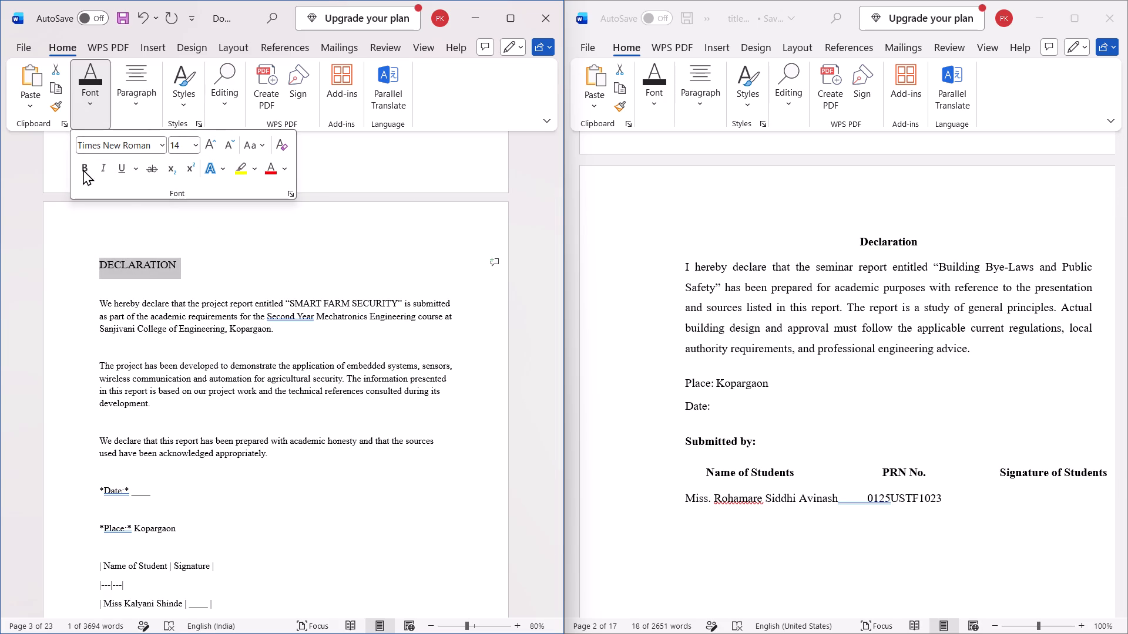
left_click(80, 168)
left_click(140, 90)
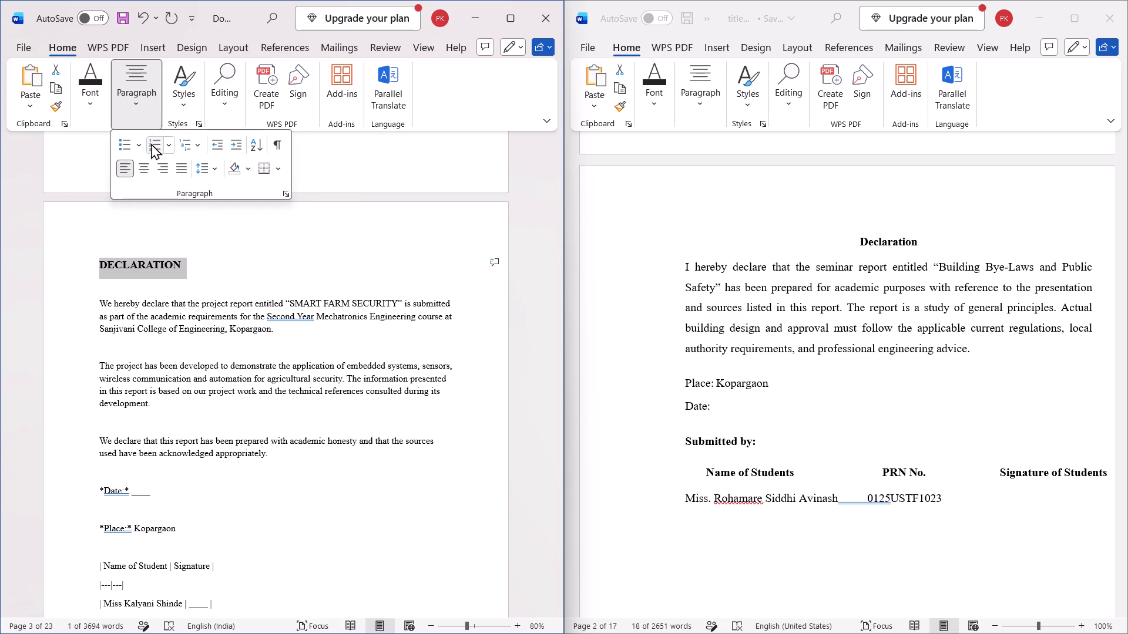
left_click(143, 166)
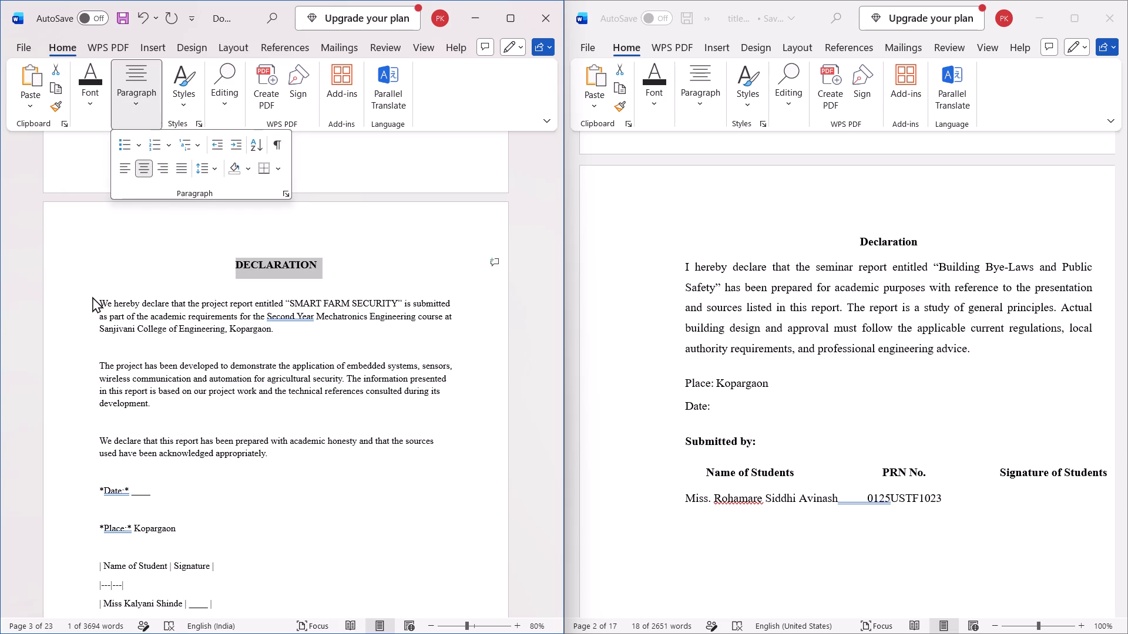
Remove the blank line between the first and second paragraphs of the declaration, keeping them as separate paragraphs.
left_click(93, 368)
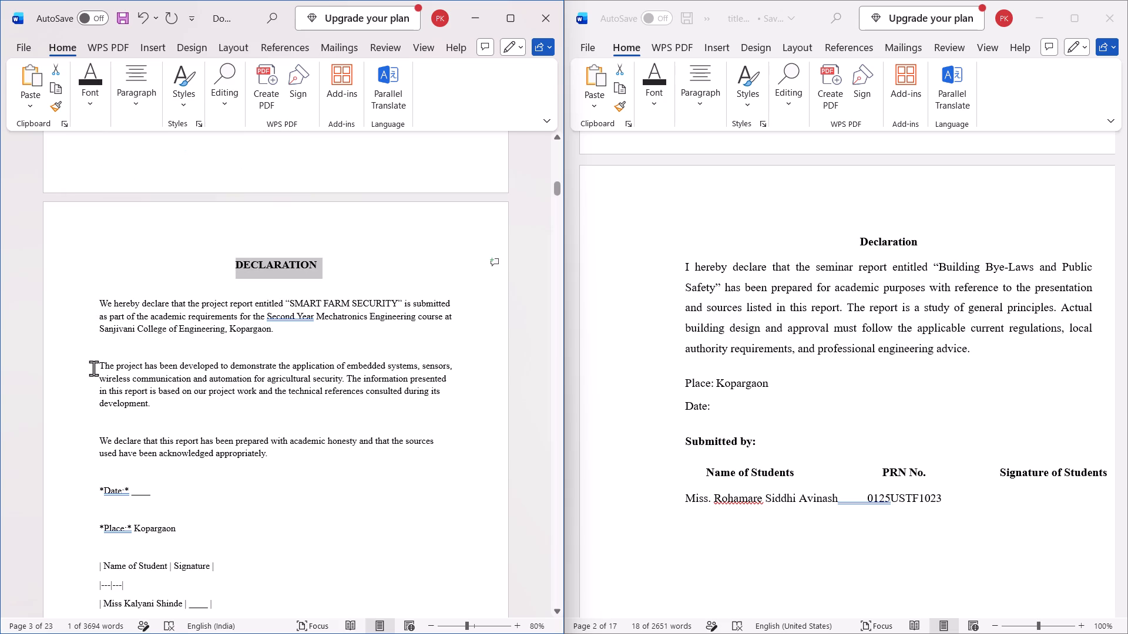
left_click(104, 366)
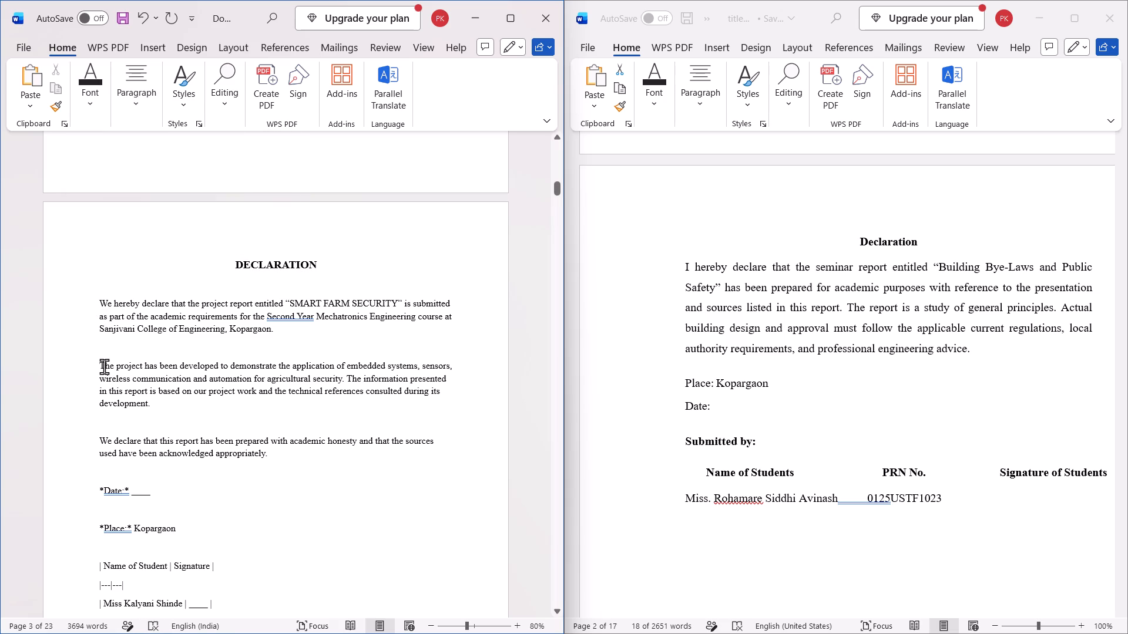
key("Left")
key("BackSpace")
key("BackSpace")
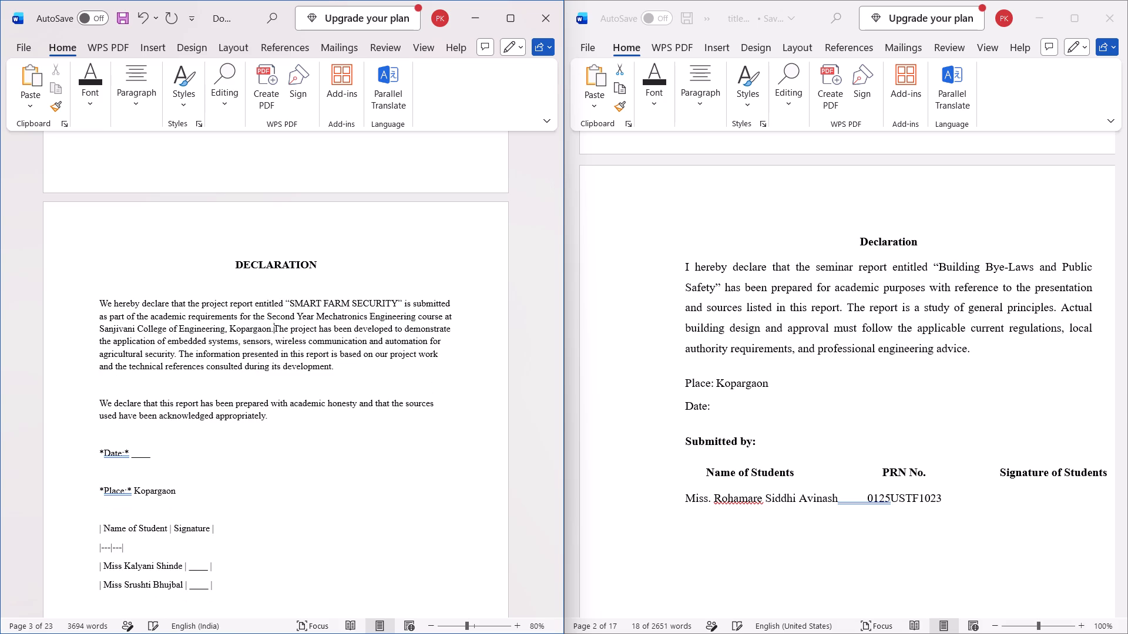
key("Return")
Remove the blank line between the second declaration paragraph and the one starting "We declare that this report".
key("Down")
key("Down")
key("Down")
key("Down")
key("Down")
key("Down")
key("Down")
key("Down")
key("Down")
key("Down")
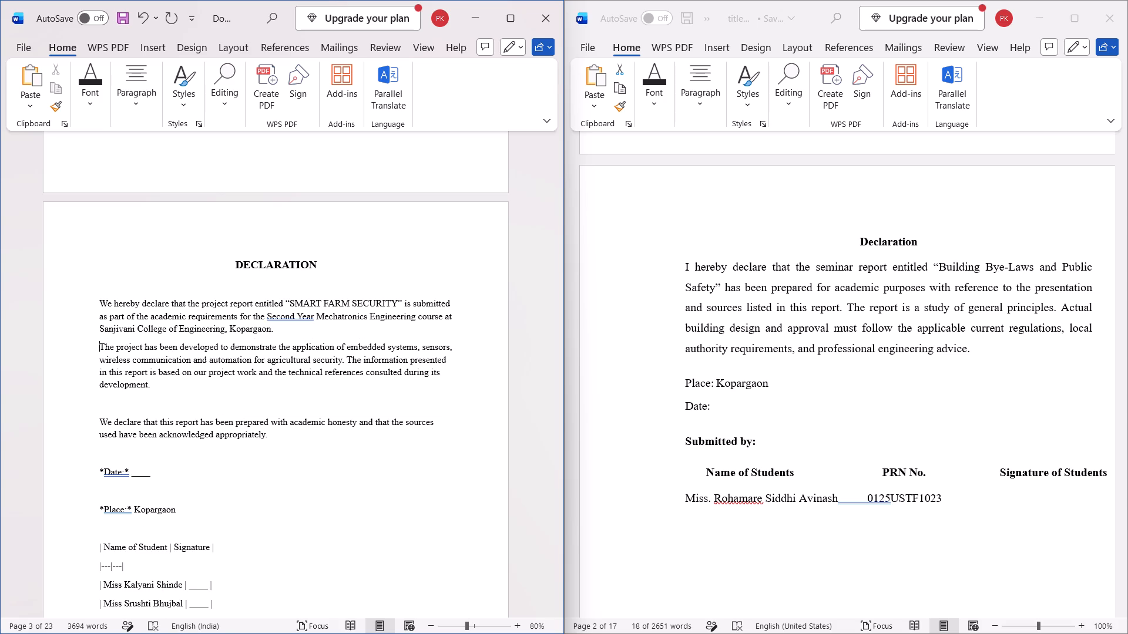
key("Up")
key("Up")
key("Up")
key("Up")
key("Up")
key("Return")
key("BackSpace")
key("BackSpace")
Delete the asterisks around "Date:" below the declaration text.
key("Down")
key("Down")
key("Down")
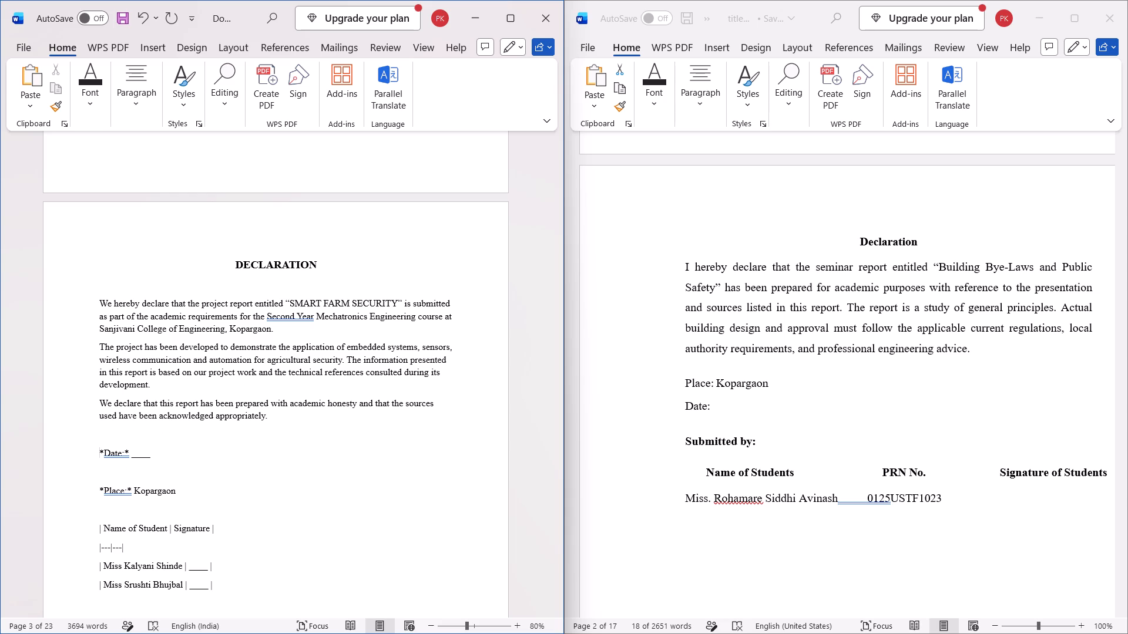
key("Delete")
key("Right")
key("Right")
key("Right")
key("Right")
key("Right")
key("Right")
key("BackSpace")
Delete the asterisks around "Place:" and the space before "Kopargaon".
key("Down")
key("Down")
key("Left")
key("Left")
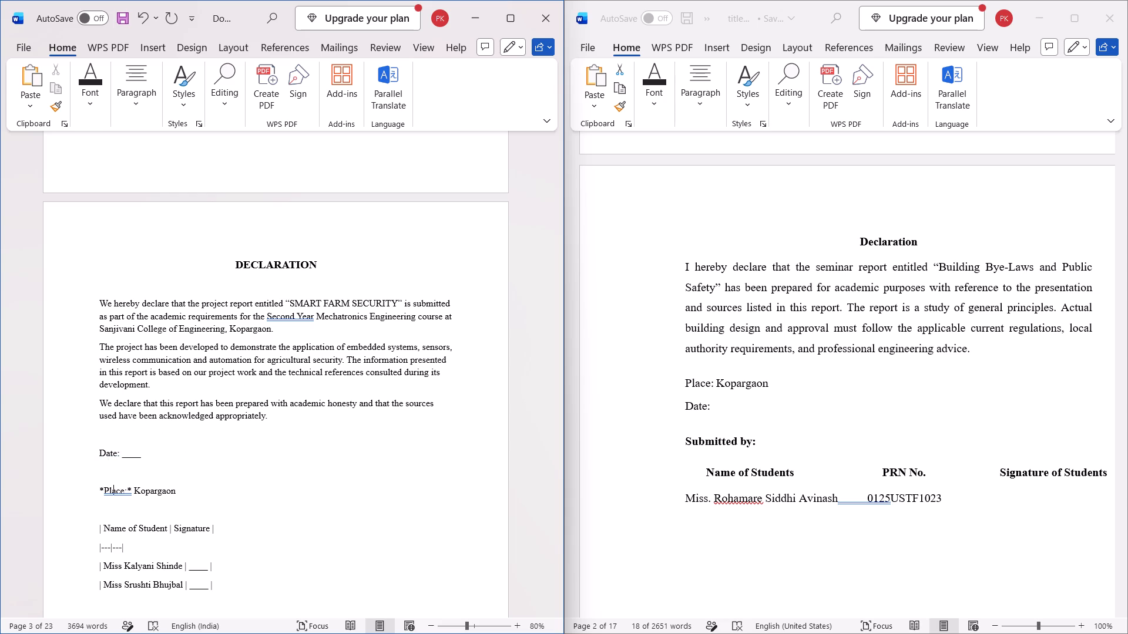
key("Left")
key("BackSpace")
key("ctrl+z")
key("Left")
key("BackSpace")
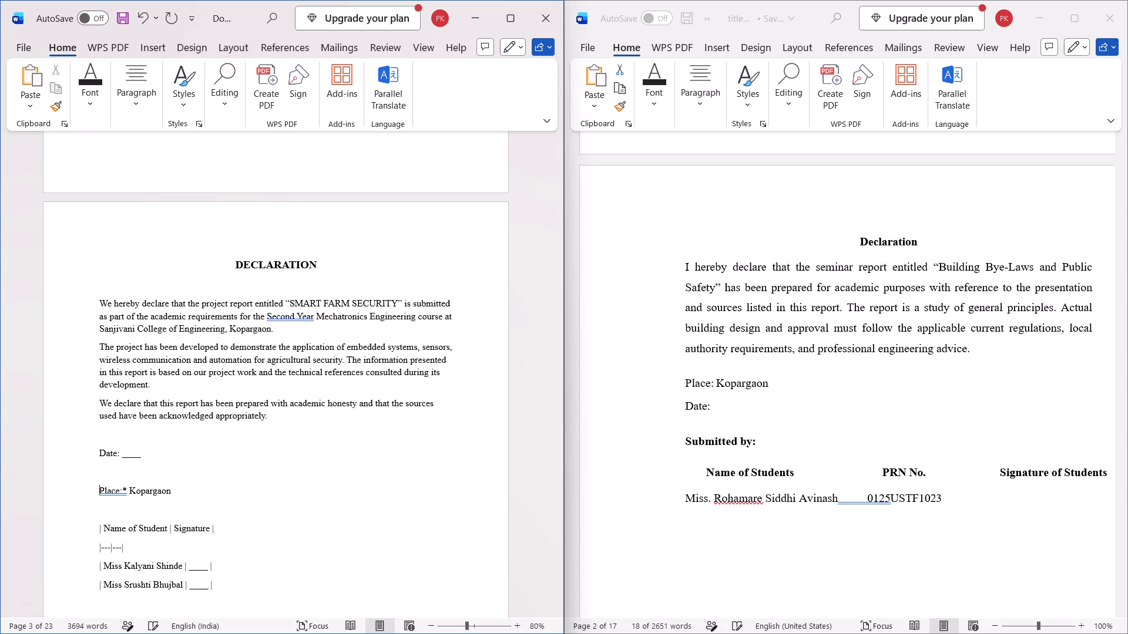
key("Right")
key("Right")
key("Right")
key("Right")
key("Right")
key("Right")
key("Right")
key("BackSpace")
key("Right")
key("BackSpace")
Remove the blank line between the Date and Place lines of the declaration.
key("Left")
key("Left")
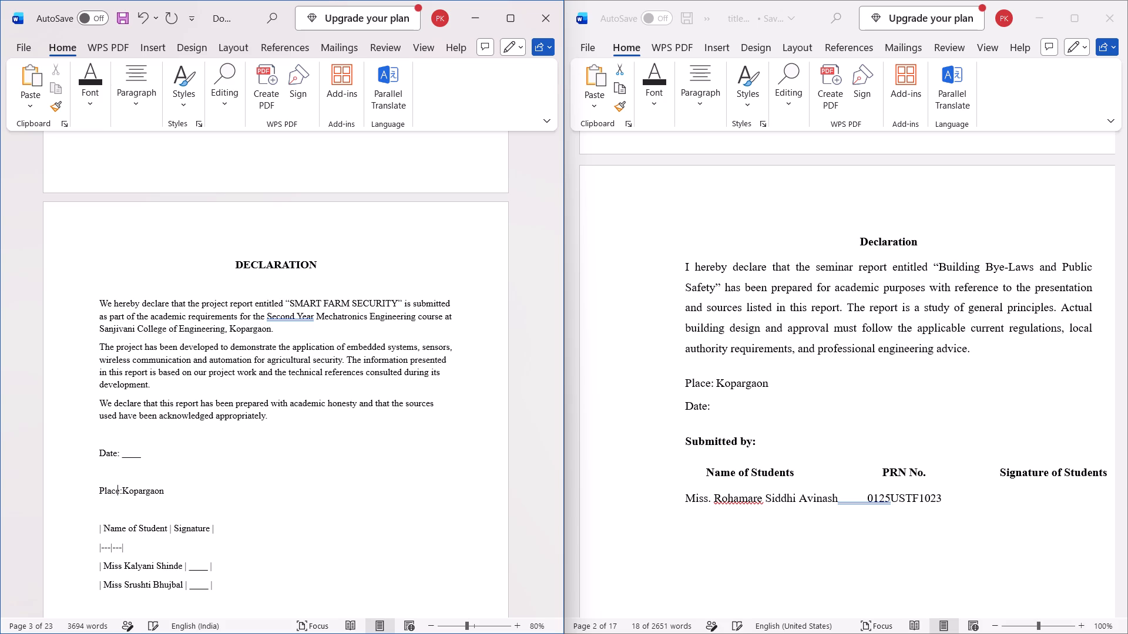
key("Left")
key("Left")
key("Left")
key("Left")
key("BackSpace")
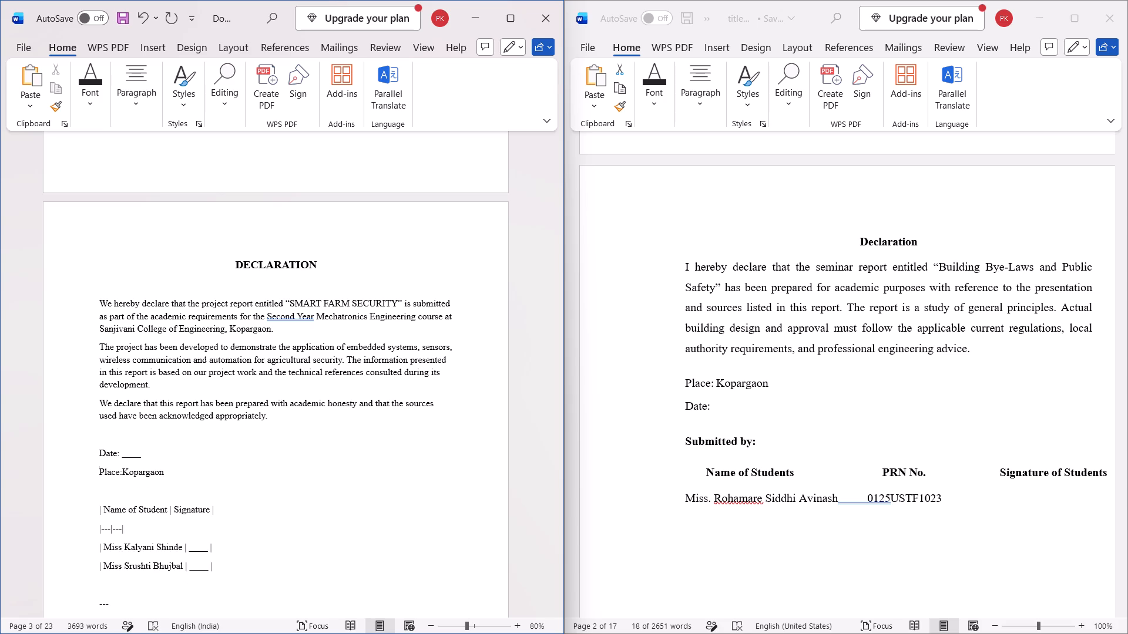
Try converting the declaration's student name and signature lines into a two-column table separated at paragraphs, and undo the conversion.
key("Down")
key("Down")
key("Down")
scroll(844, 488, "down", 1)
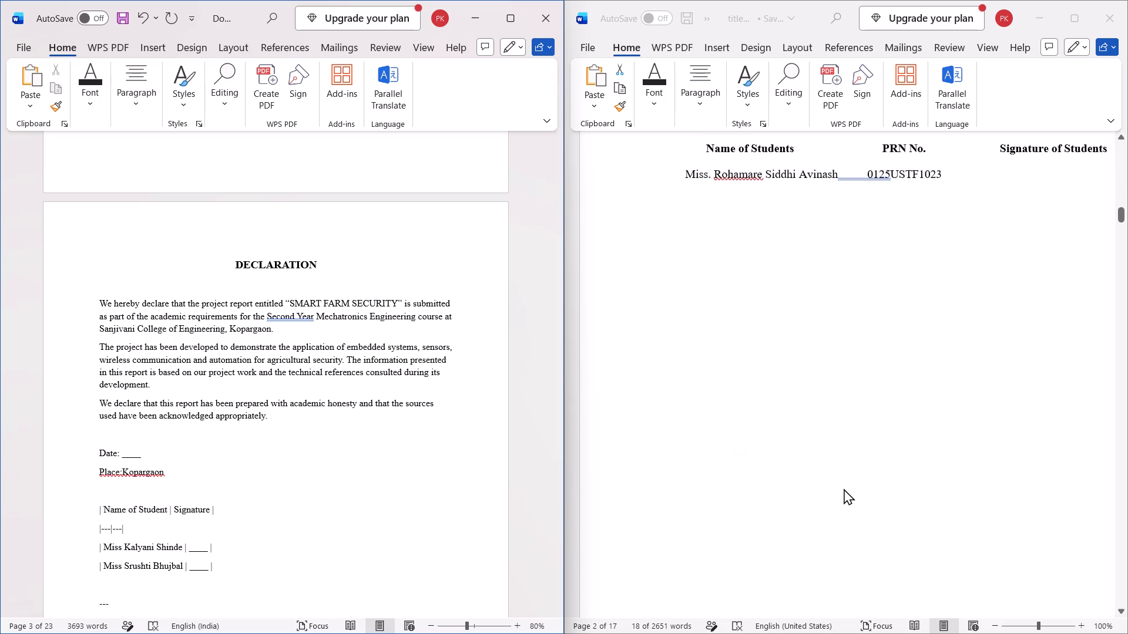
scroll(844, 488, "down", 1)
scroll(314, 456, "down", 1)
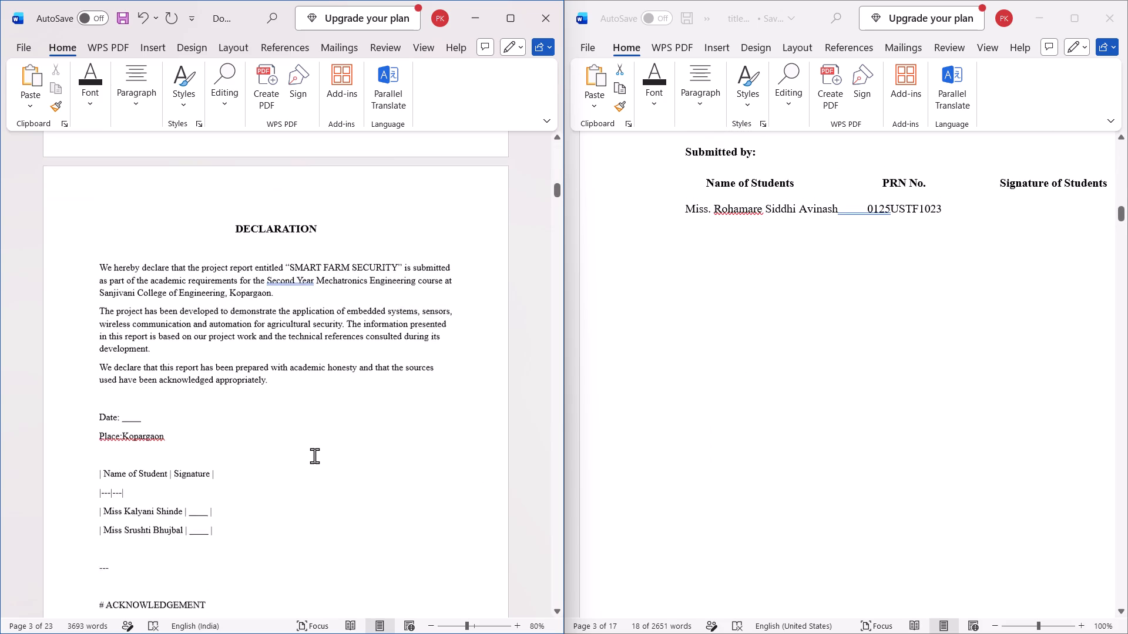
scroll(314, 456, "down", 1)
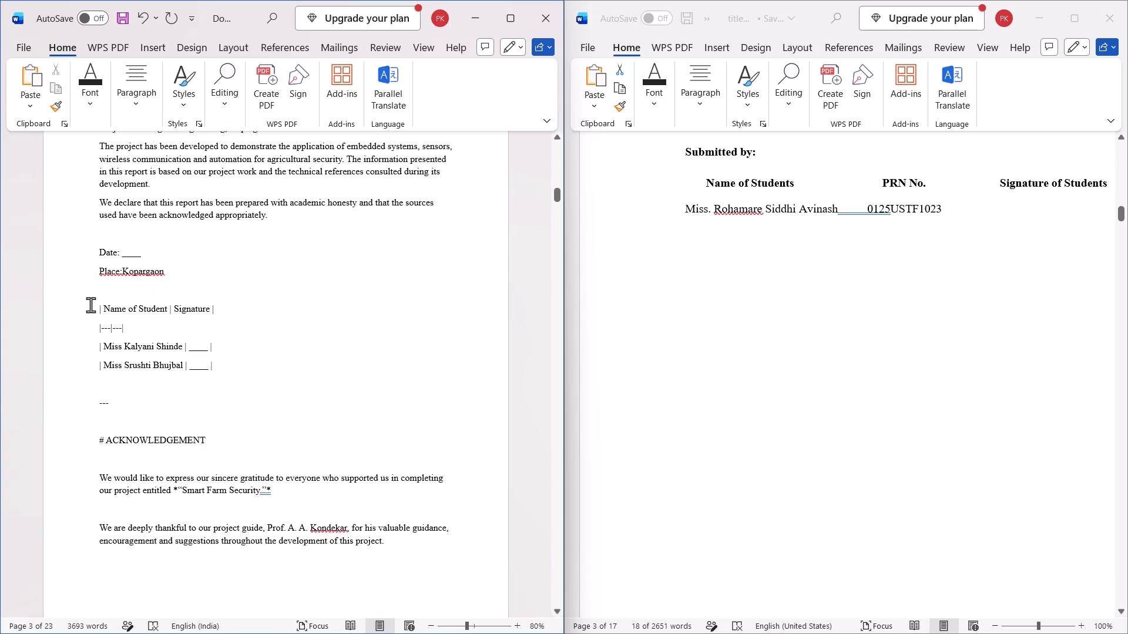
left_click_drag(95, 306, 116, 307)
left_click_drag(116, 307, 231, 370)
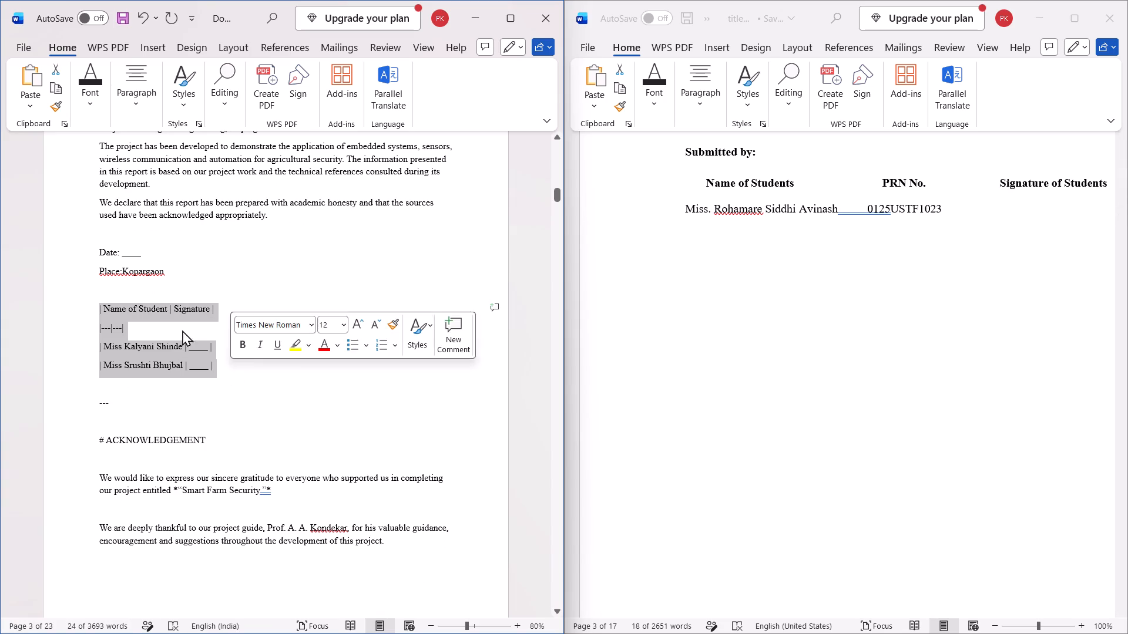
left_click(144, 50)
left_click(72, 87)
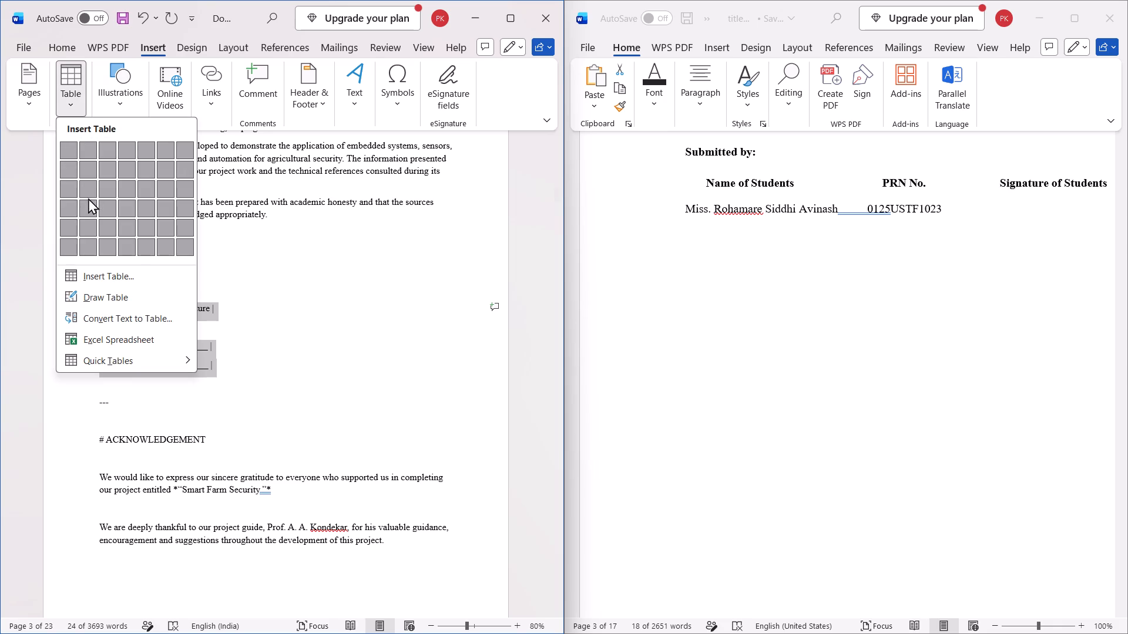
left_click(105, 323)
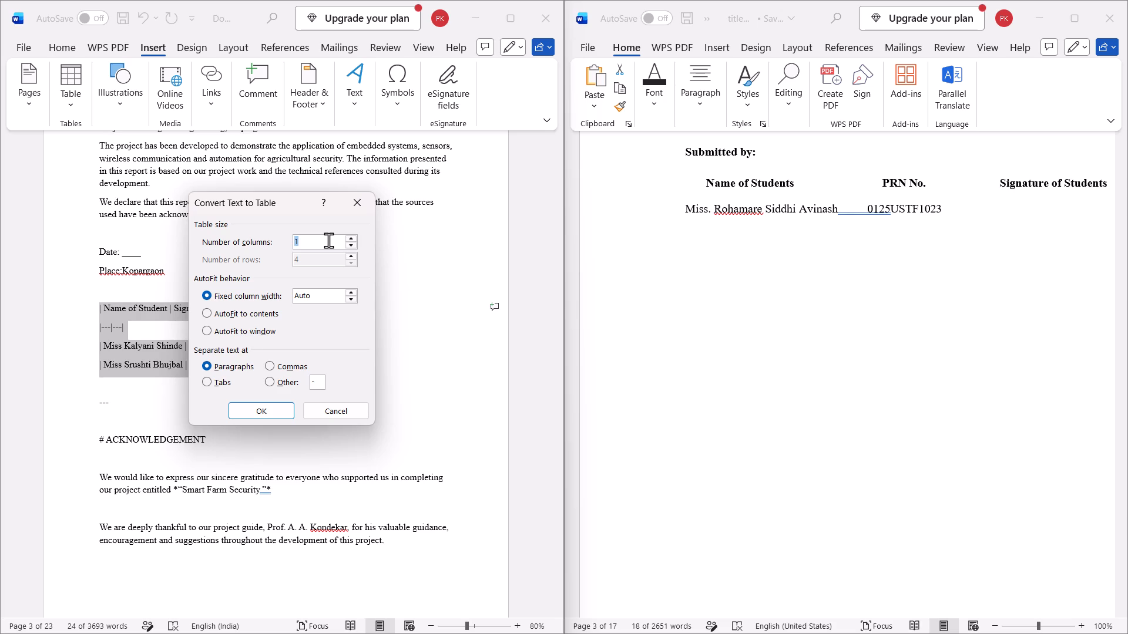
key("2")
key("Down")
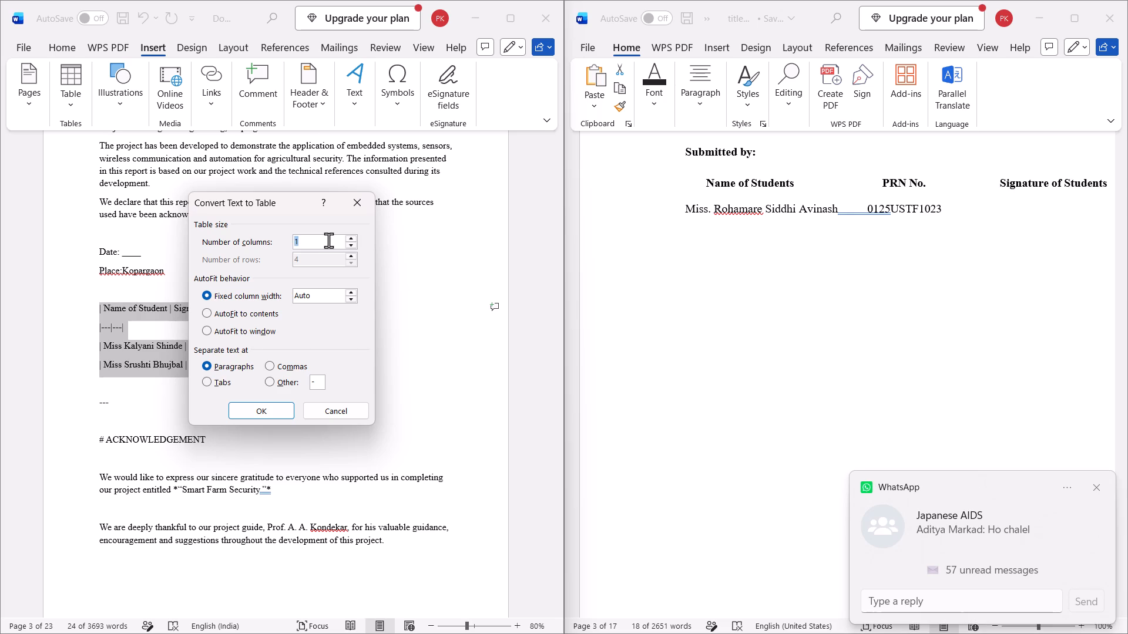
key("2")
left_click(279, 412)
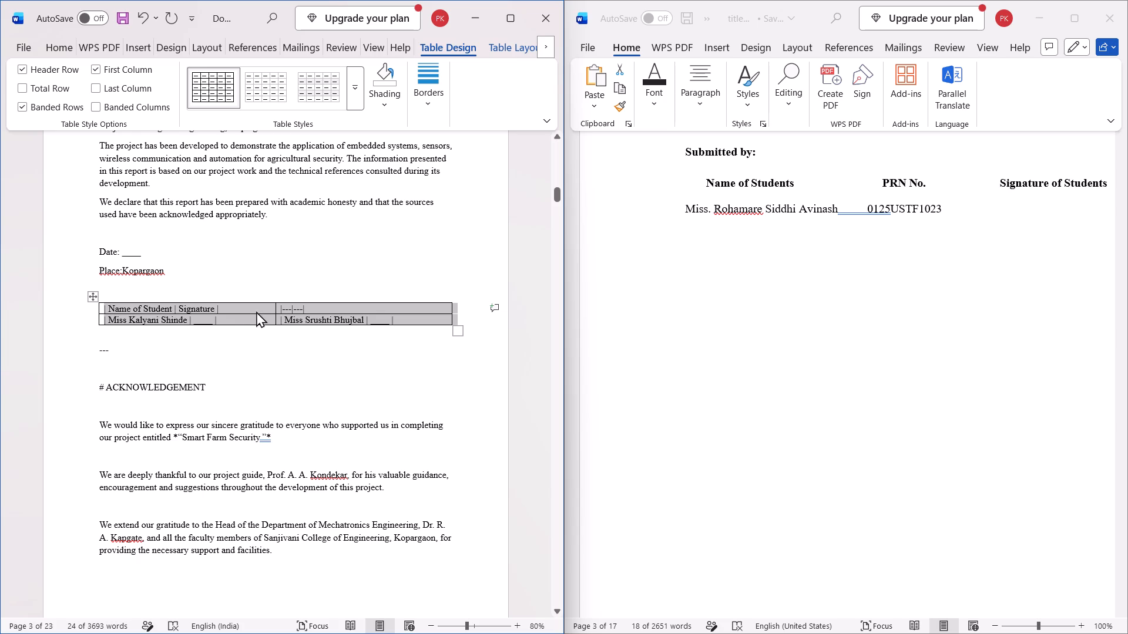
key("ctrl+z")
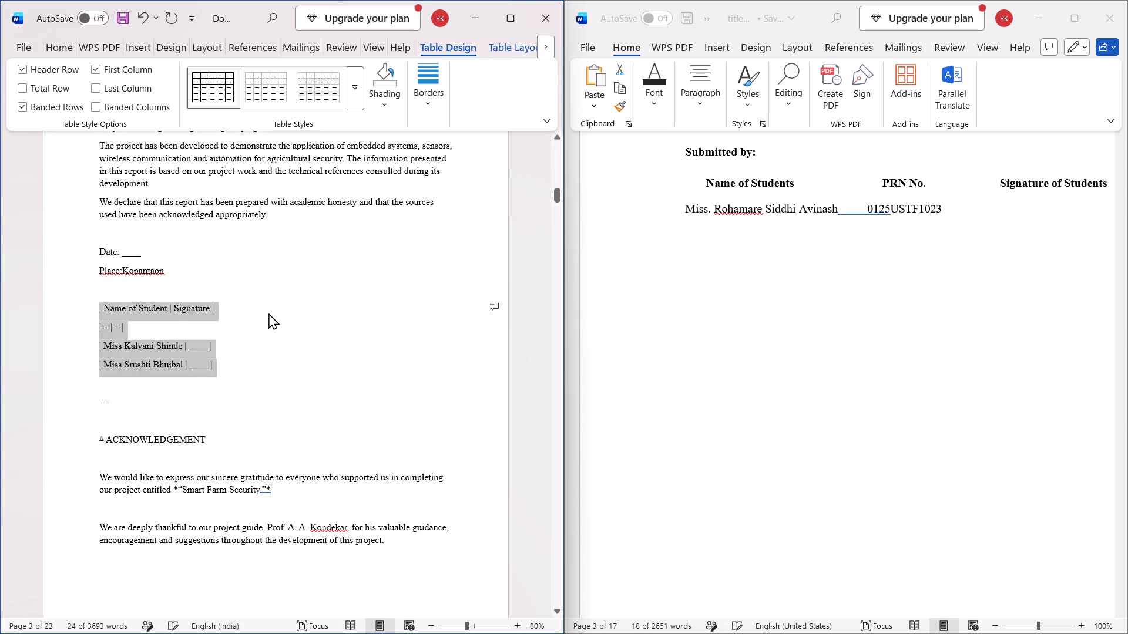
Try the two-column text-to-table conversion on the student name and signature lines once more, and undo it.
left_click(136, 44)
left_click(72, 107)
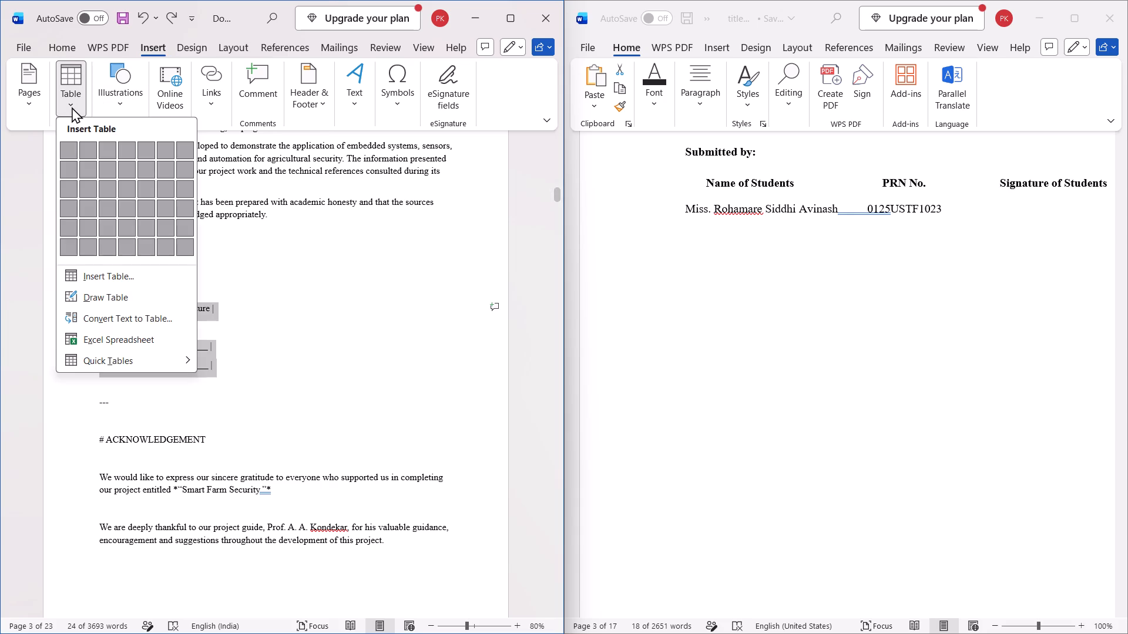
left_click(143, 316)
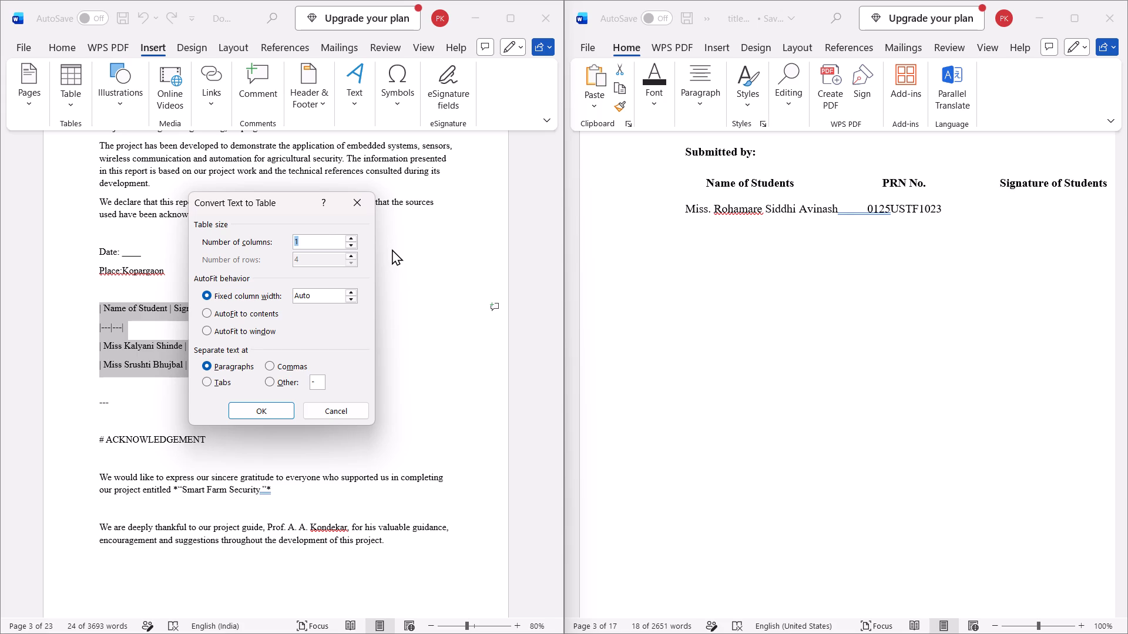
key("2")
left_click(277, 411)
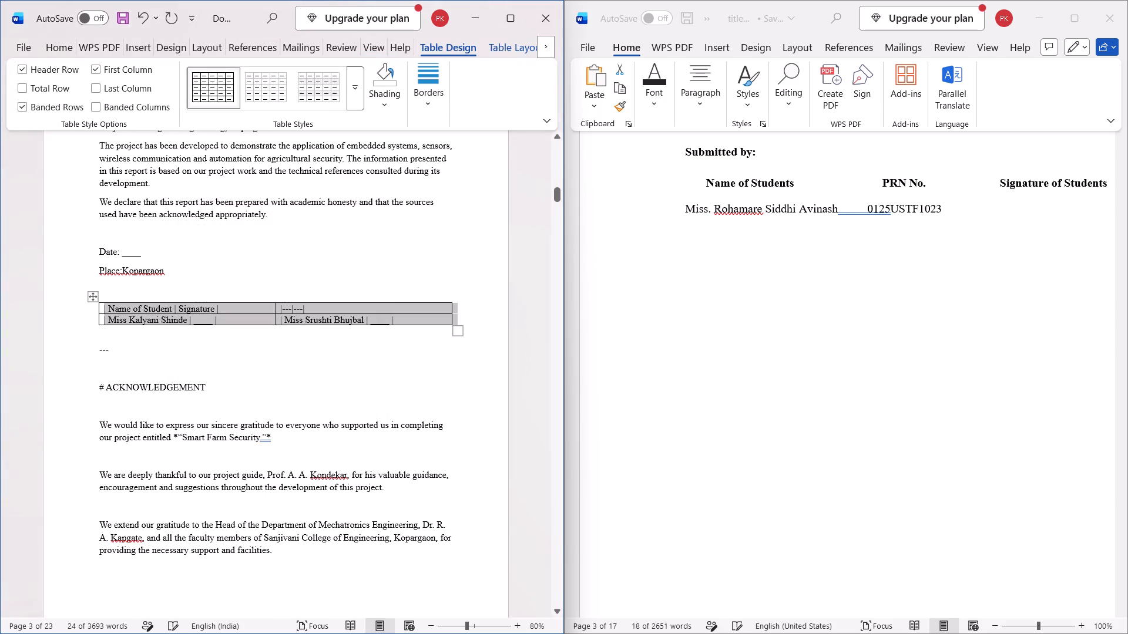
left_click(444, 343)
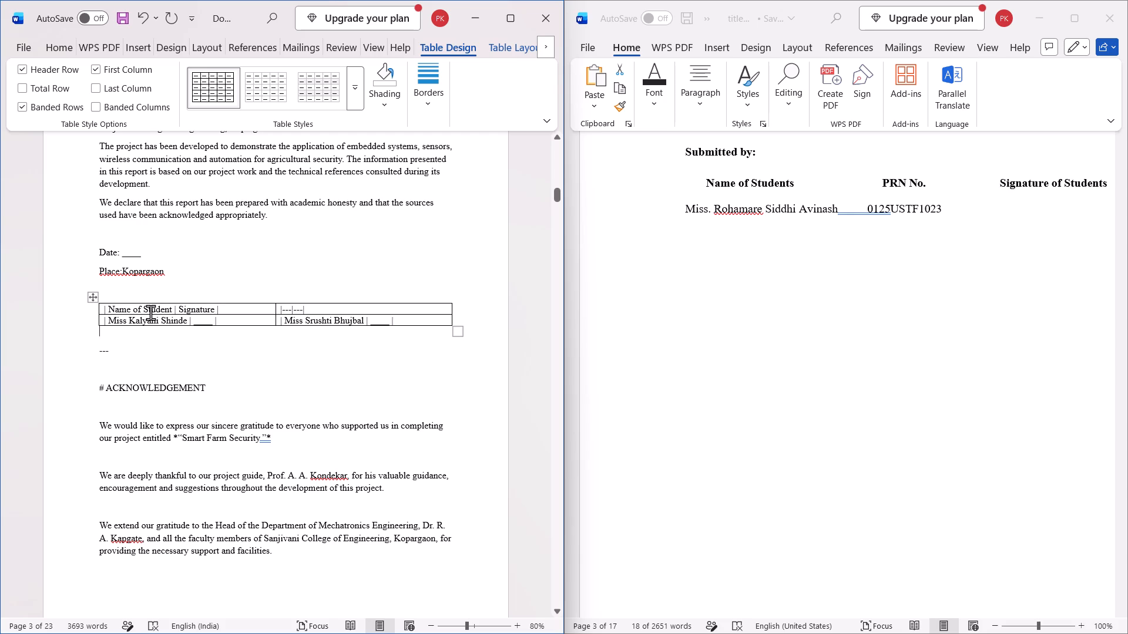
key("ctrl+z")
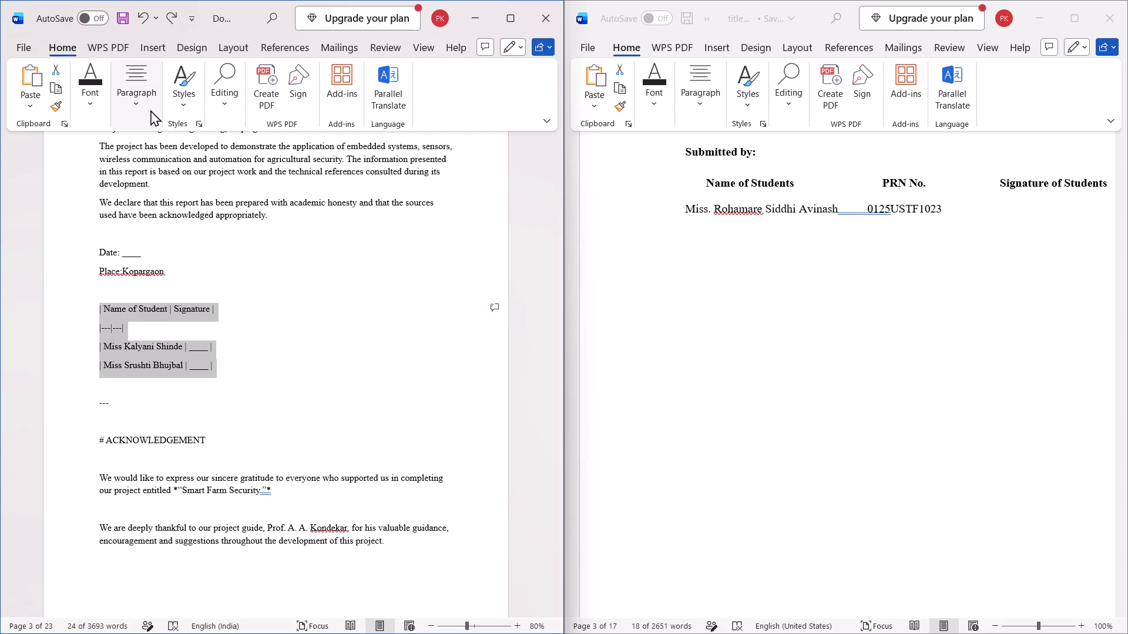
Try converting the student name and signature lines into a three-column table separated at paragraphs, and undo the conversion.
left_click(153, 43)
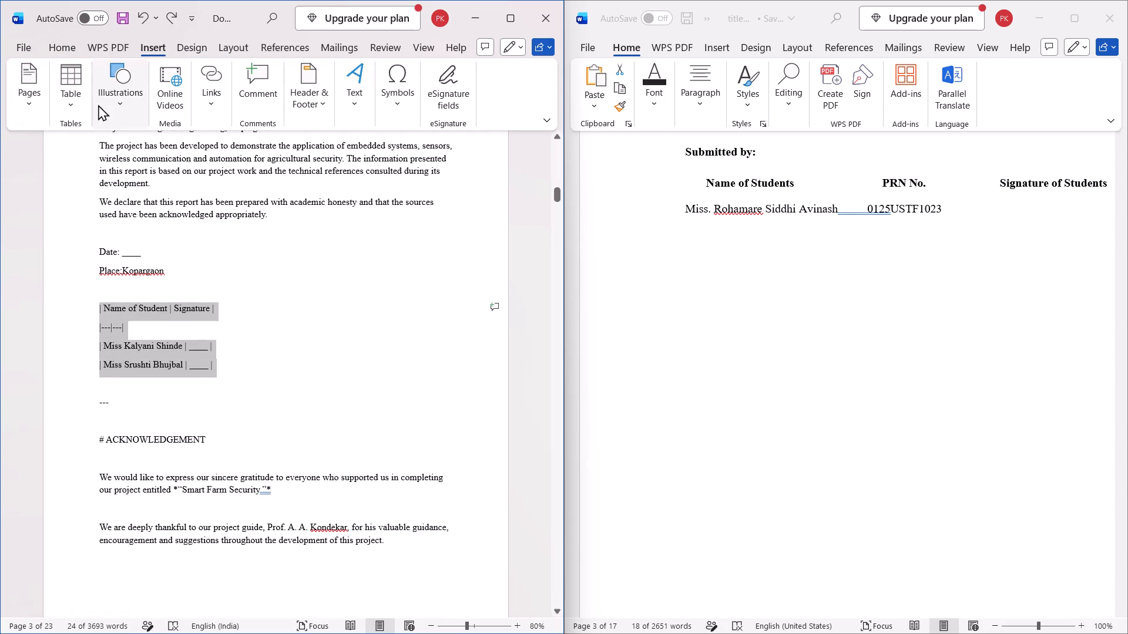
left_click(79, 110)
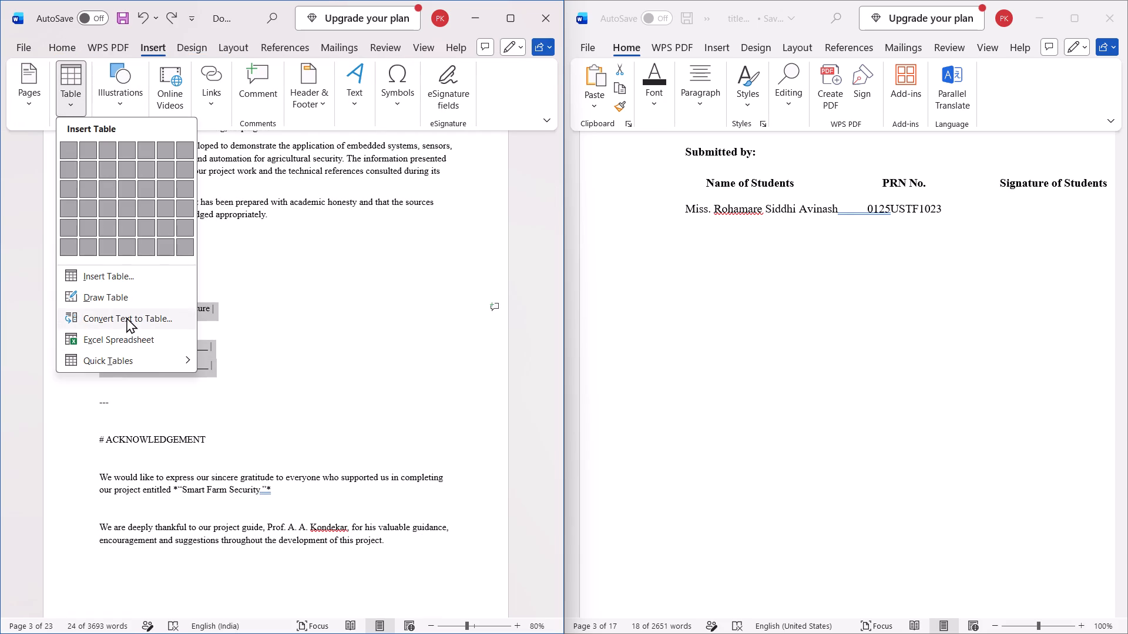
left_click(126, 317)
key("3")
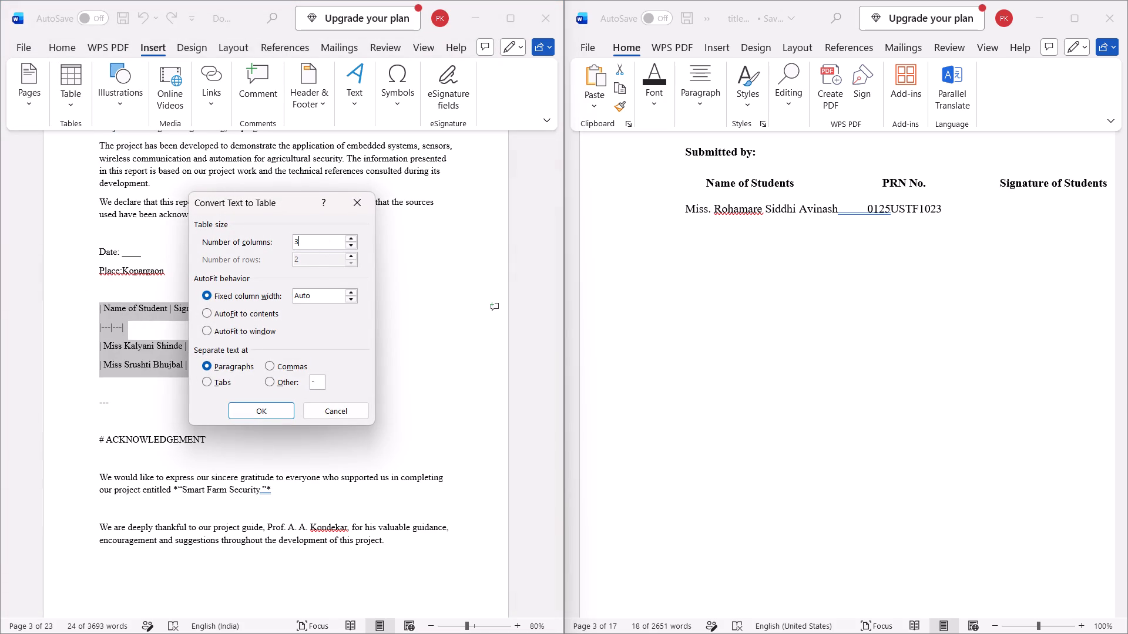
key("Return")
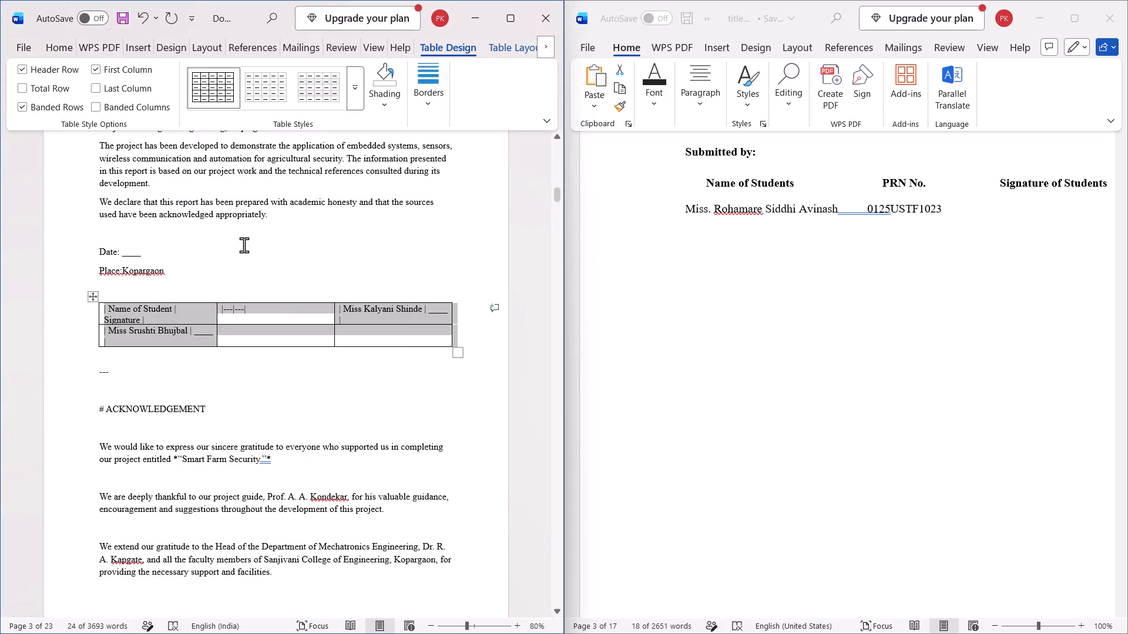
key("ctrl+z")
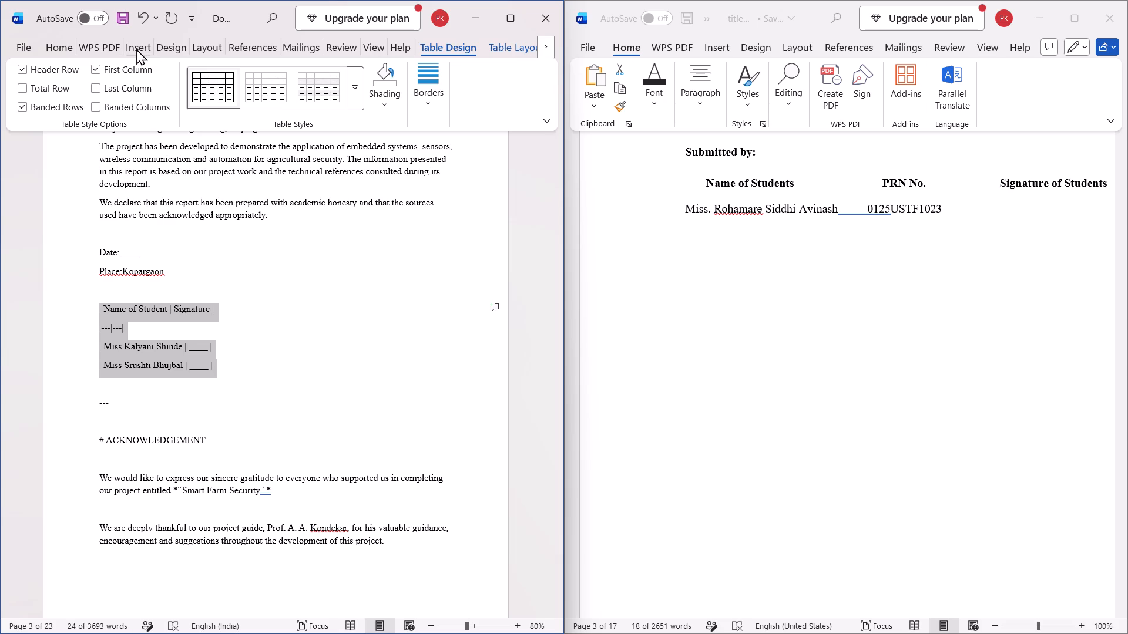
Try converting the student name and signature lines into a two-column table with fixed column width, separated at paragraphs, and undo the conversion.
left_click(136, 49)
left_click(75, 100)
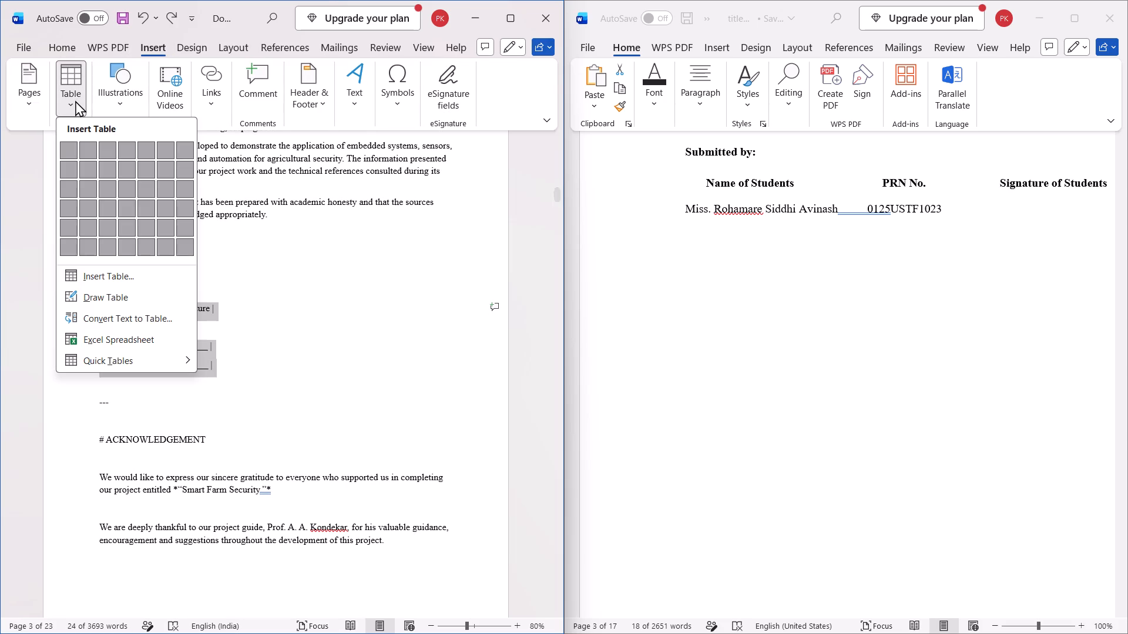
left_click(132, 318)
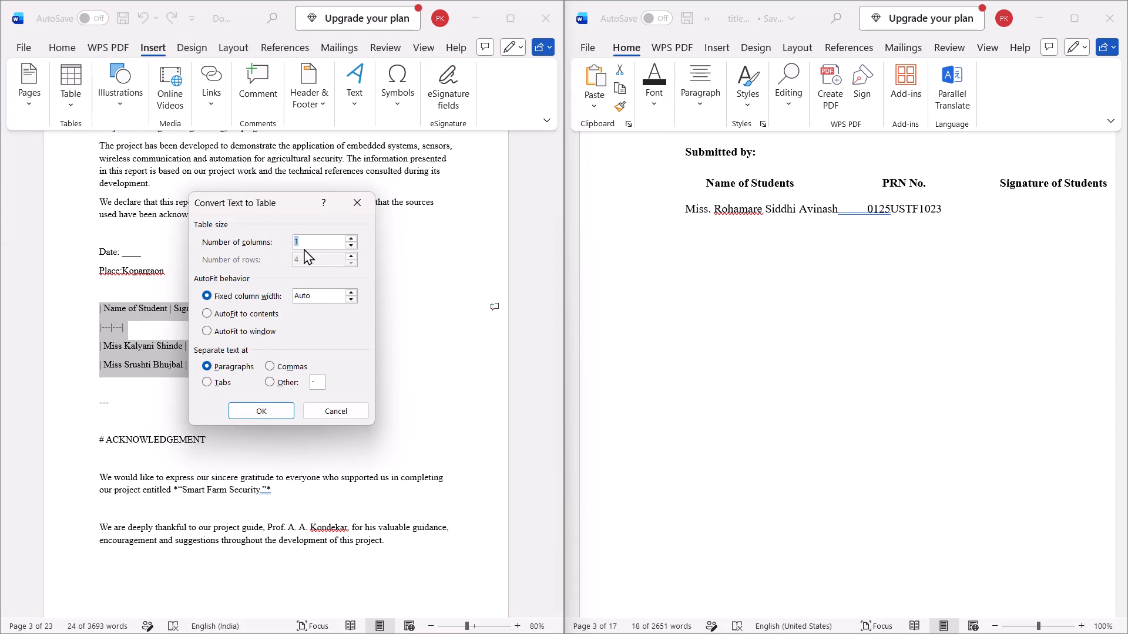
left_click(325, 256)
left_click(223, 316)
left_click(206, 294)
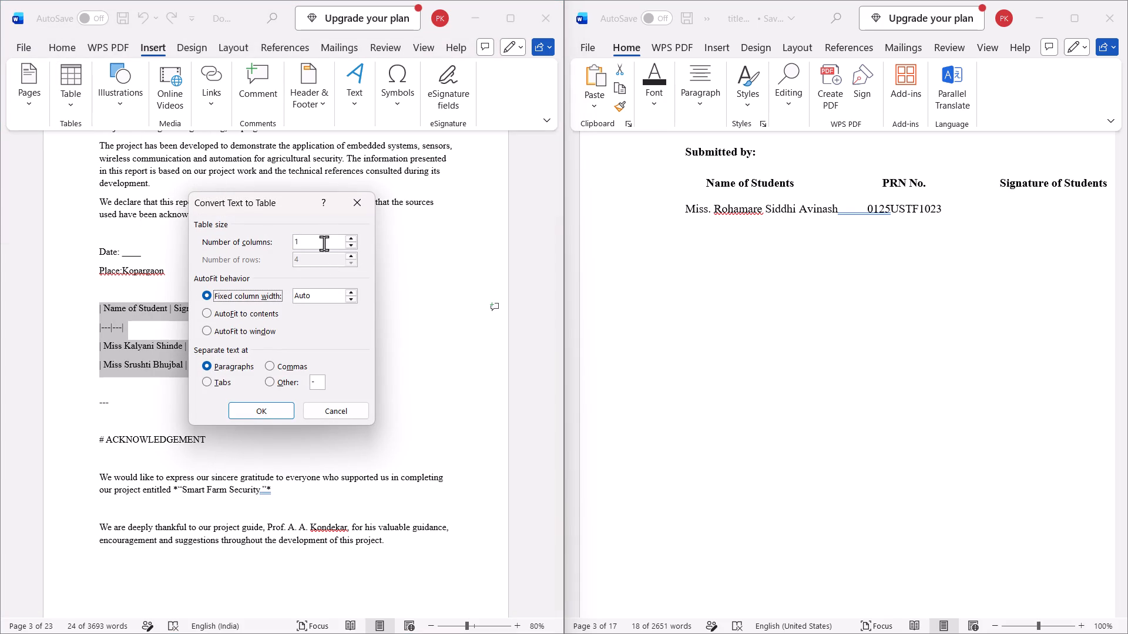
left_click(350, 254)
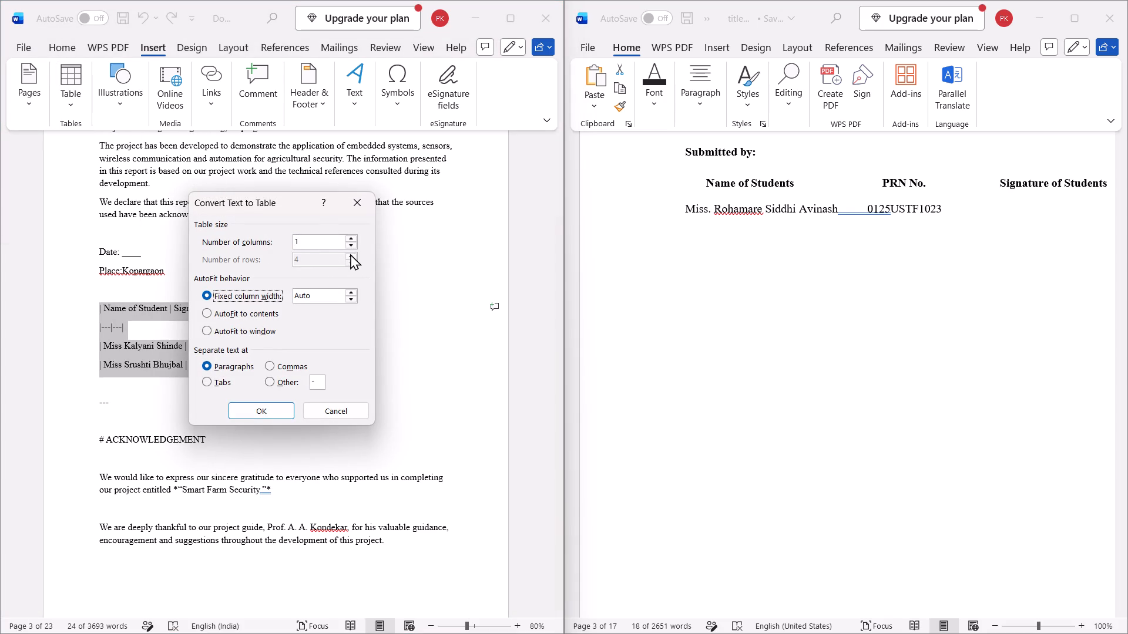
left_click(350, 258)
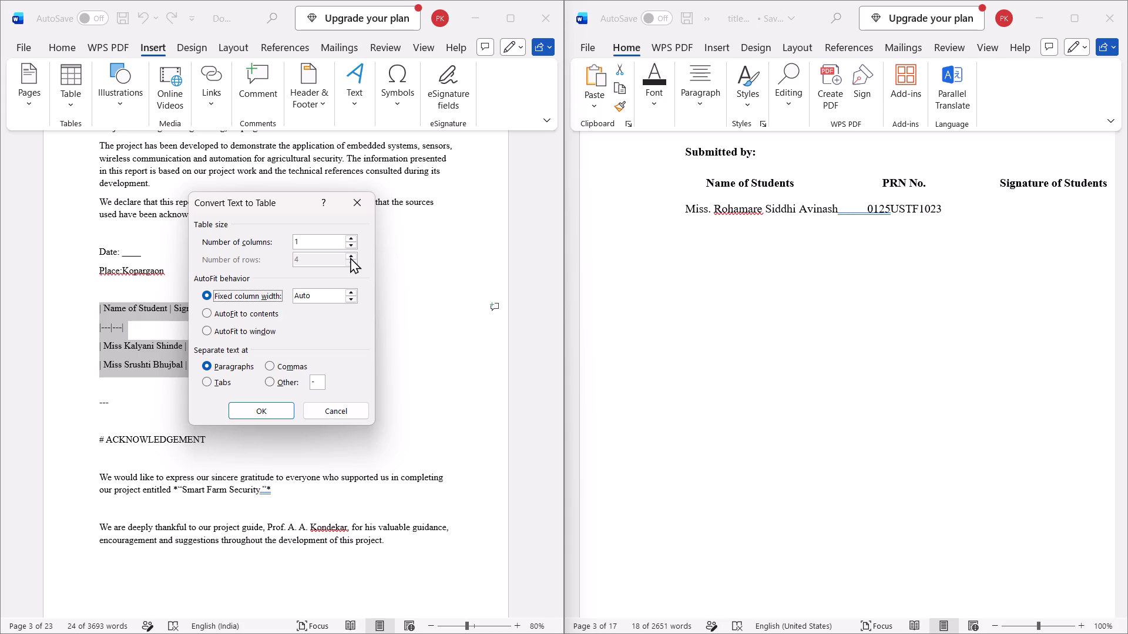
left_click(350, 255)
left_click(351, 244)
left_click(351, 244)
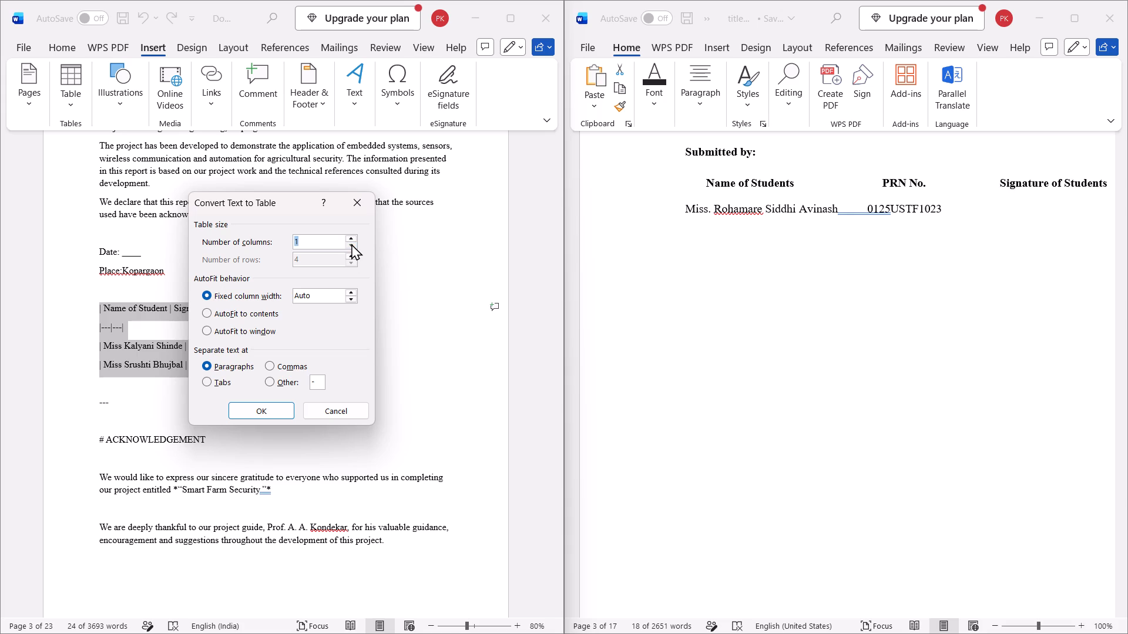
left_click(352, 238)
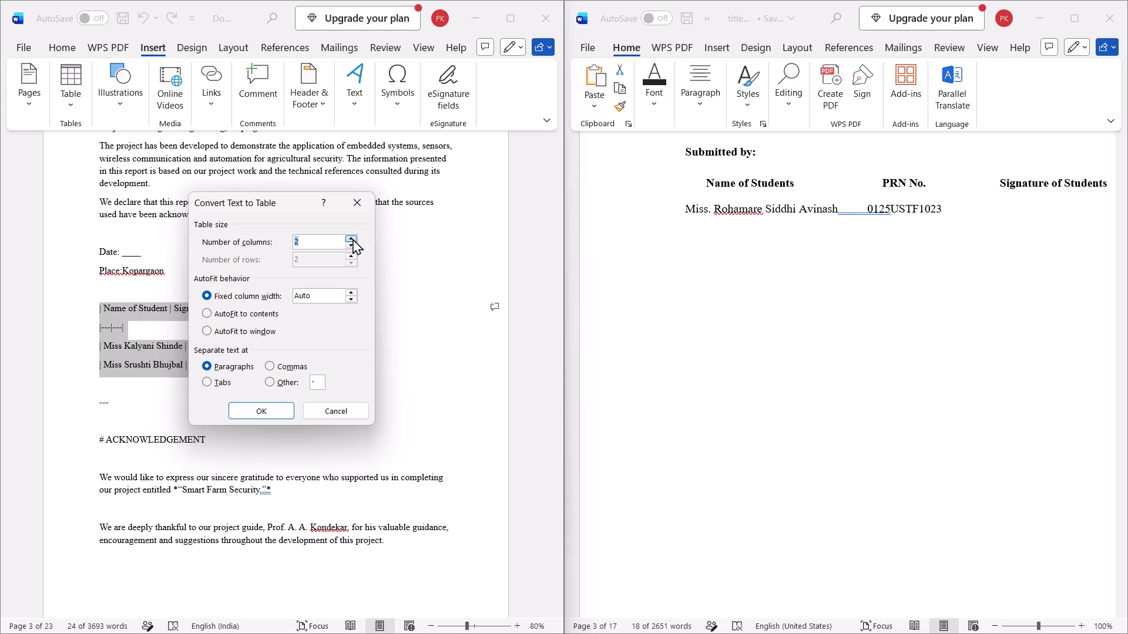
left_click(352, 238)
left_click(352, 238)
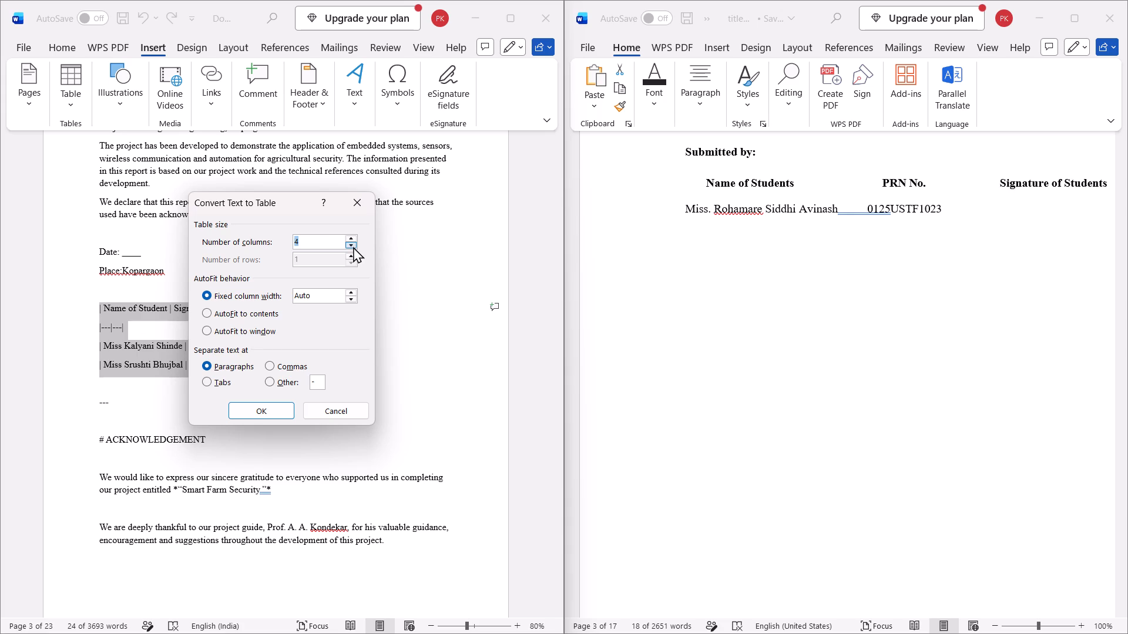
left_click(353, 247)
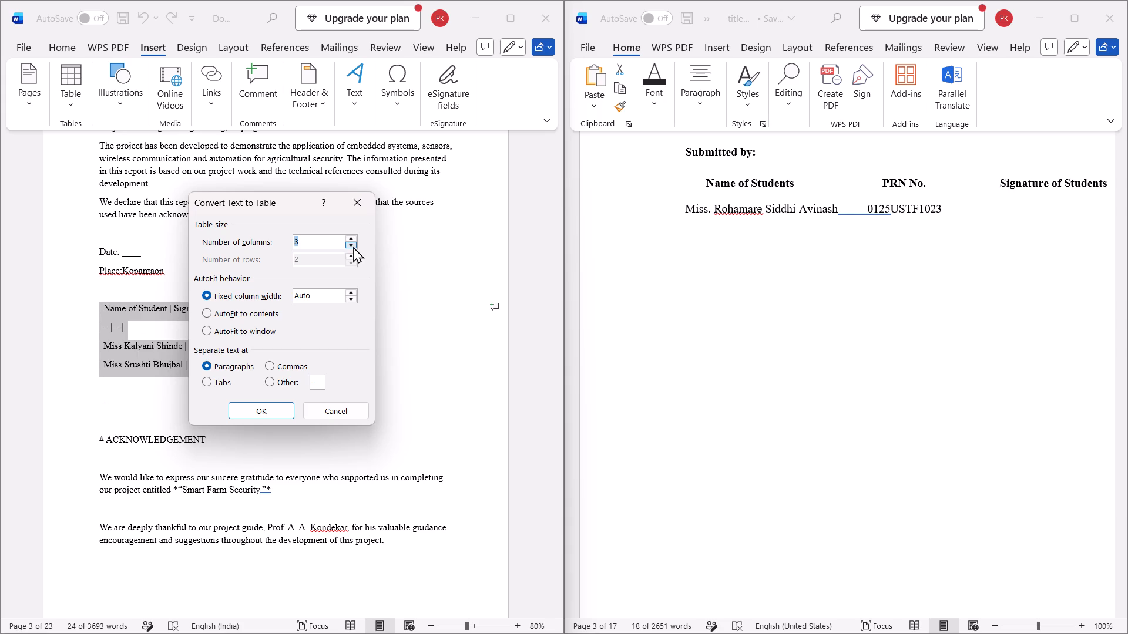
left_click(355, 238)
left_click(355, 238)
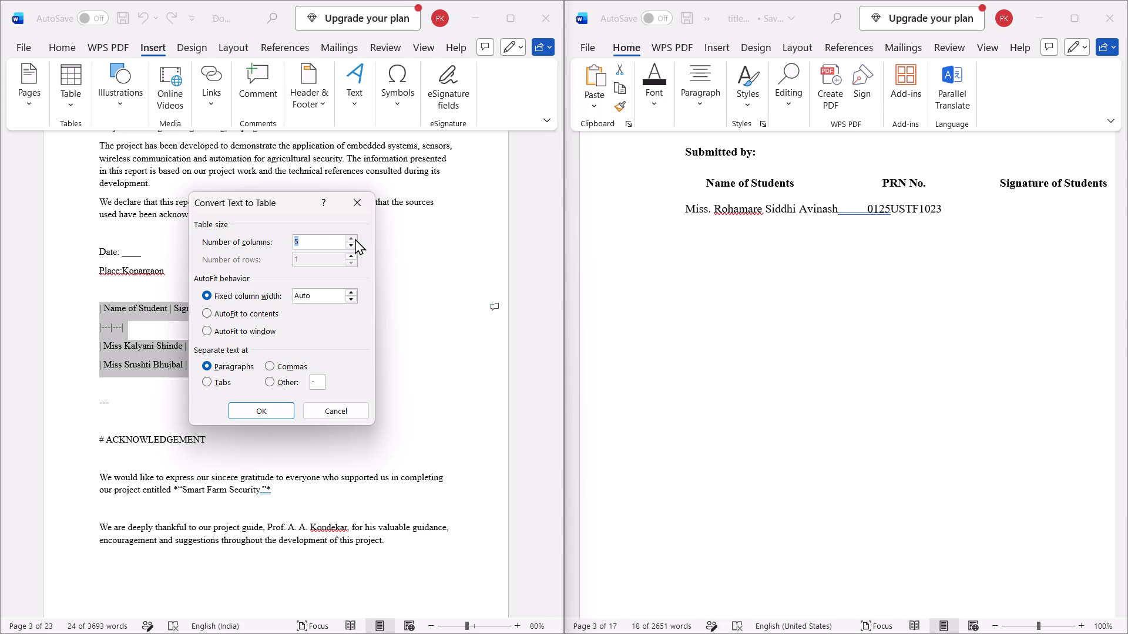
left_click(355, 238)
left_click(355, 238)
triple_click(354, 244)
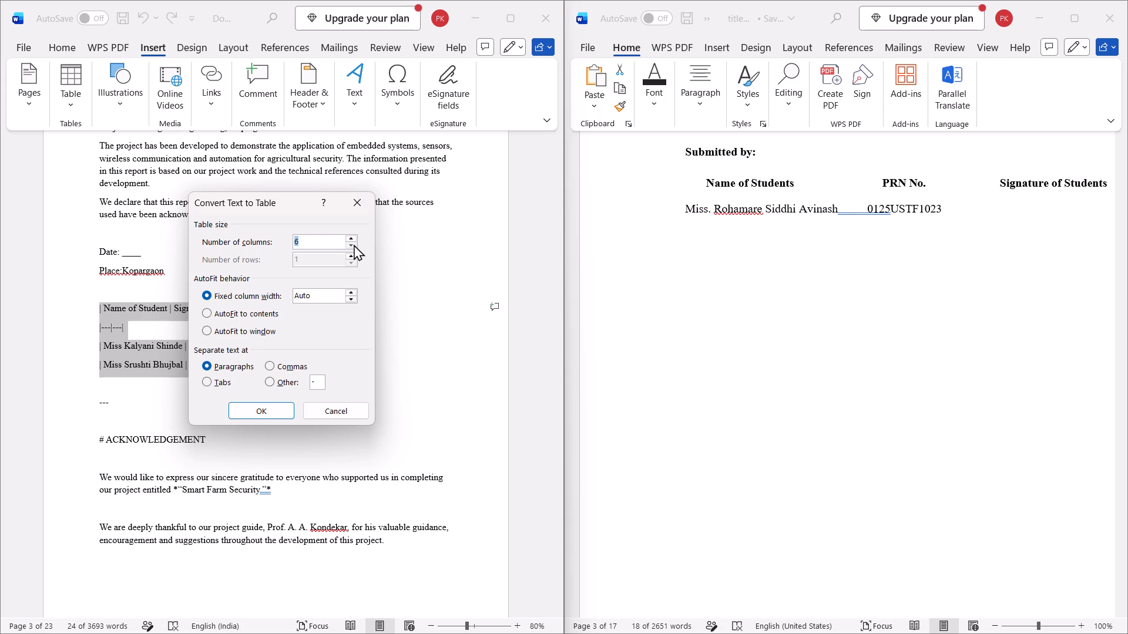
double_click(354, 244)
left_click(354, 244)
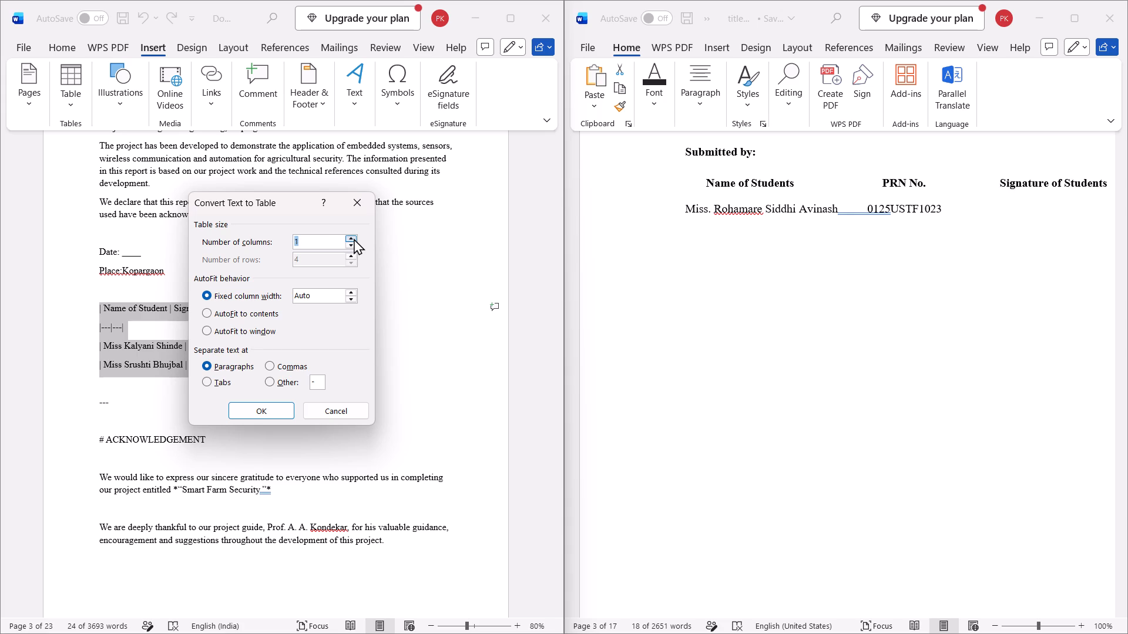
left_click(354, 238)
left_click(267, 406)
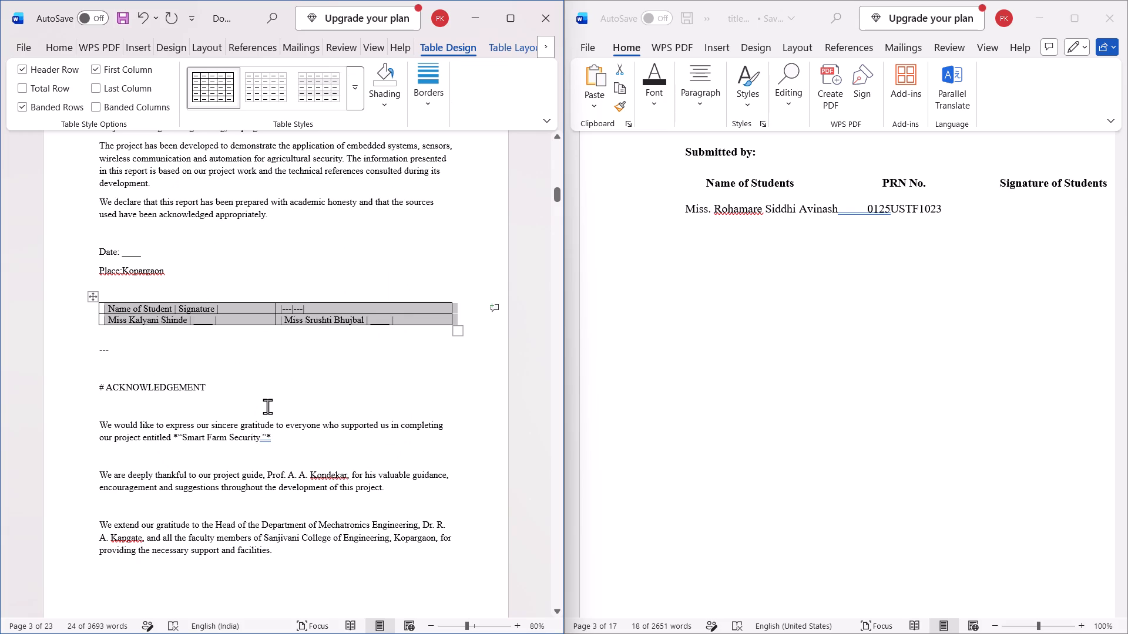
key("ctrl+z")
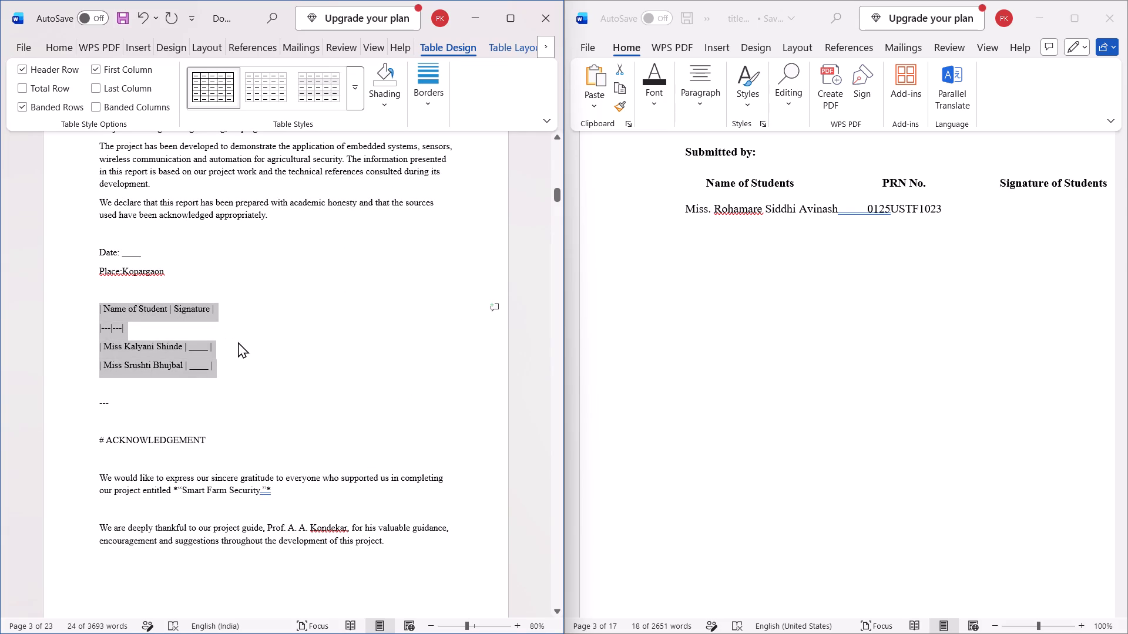
Insert an empty table of two columns and three rows directly below the first student's line in the declaration.
left_click(238, 342)
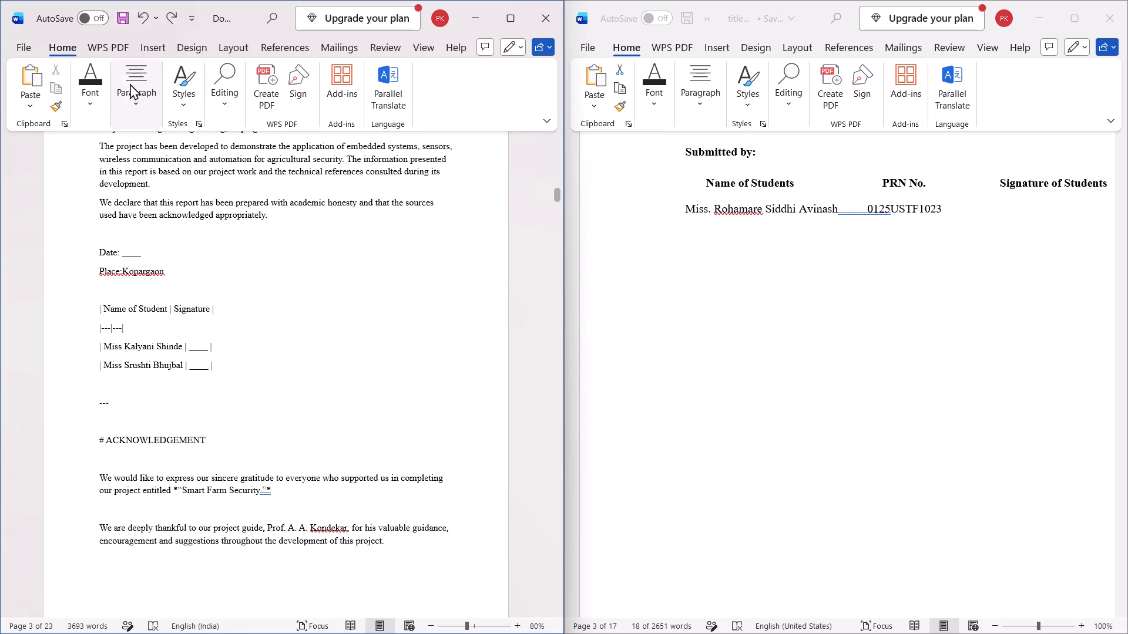
left_click(143, 46)
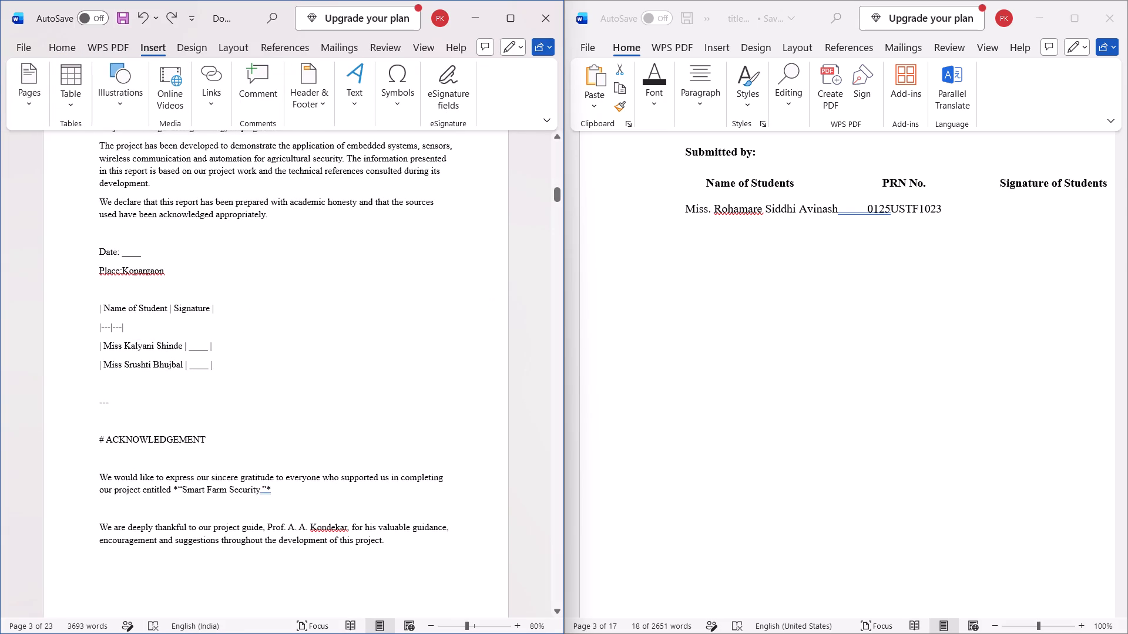
left_click(77, 79)
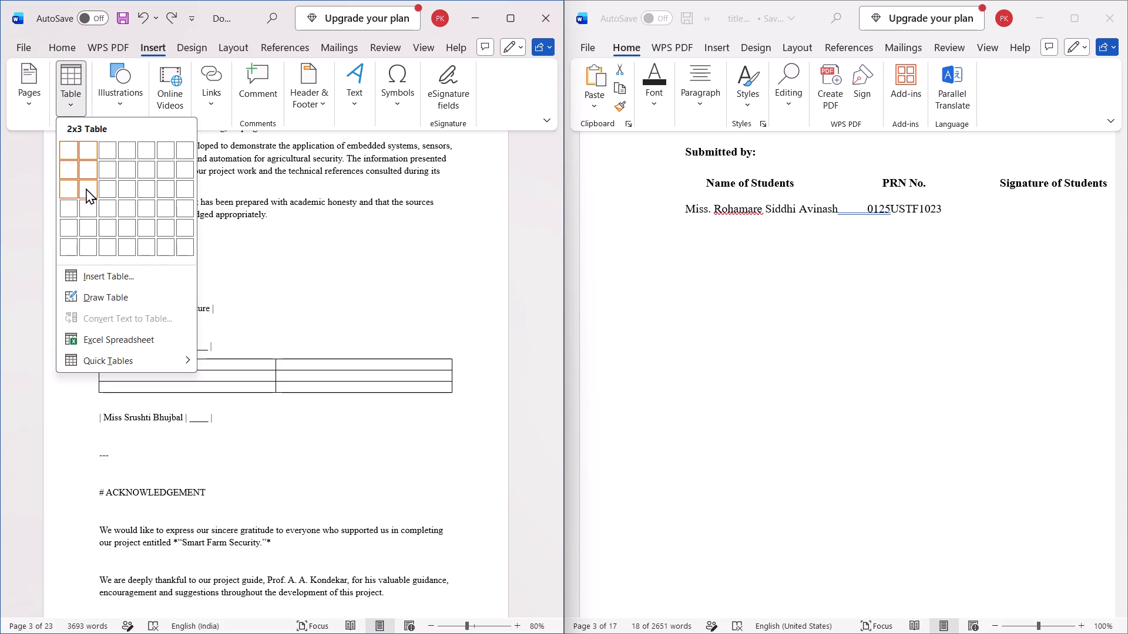
left_click(86, 188)
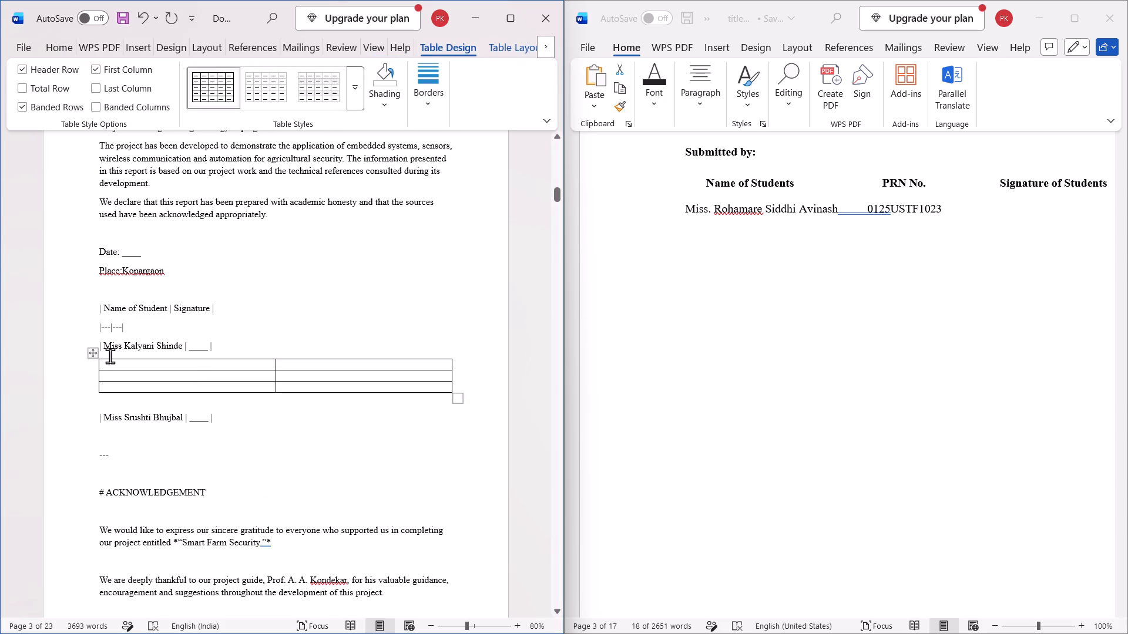
Fill the new table's header row with "Name of Student" and "Signature", copied from the plain-text heading line above it.
left_click_drag(105, 308, 166, 308)
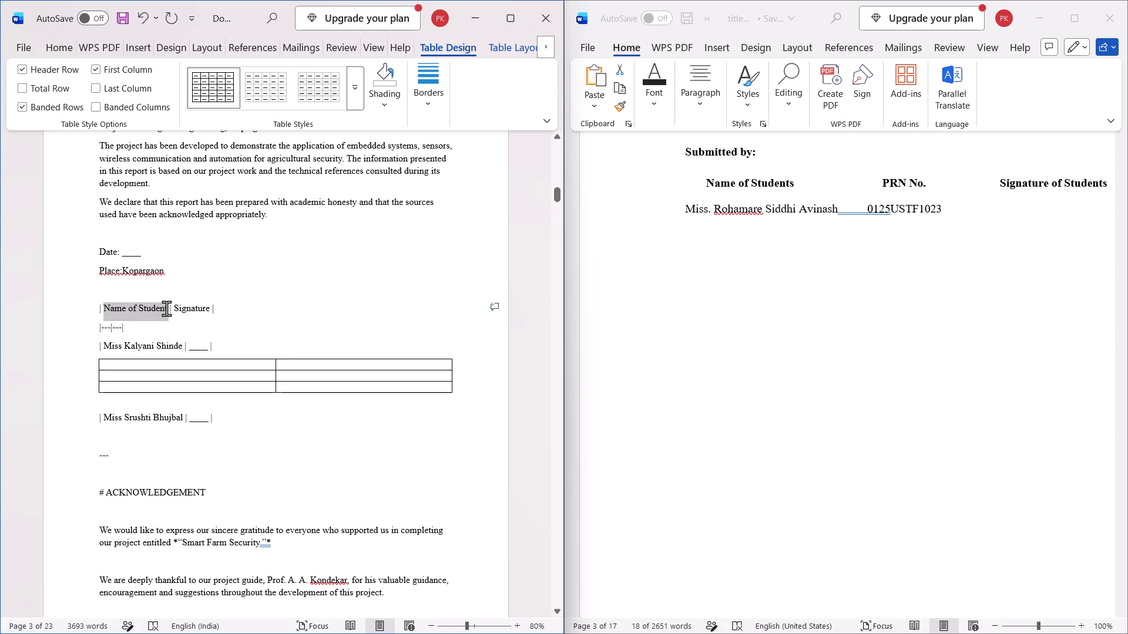
left_click_drag(166, 308, 167, 308)
left_click_drag(167, 308, 166, 308)
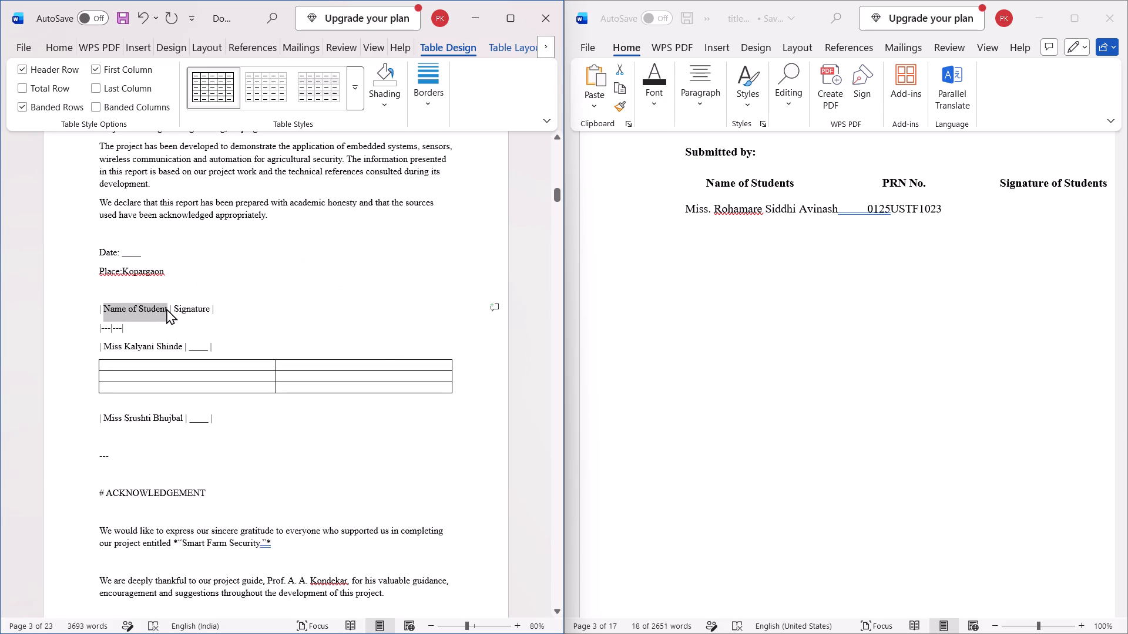
key("ctrl+c")
left_click(186, 359)
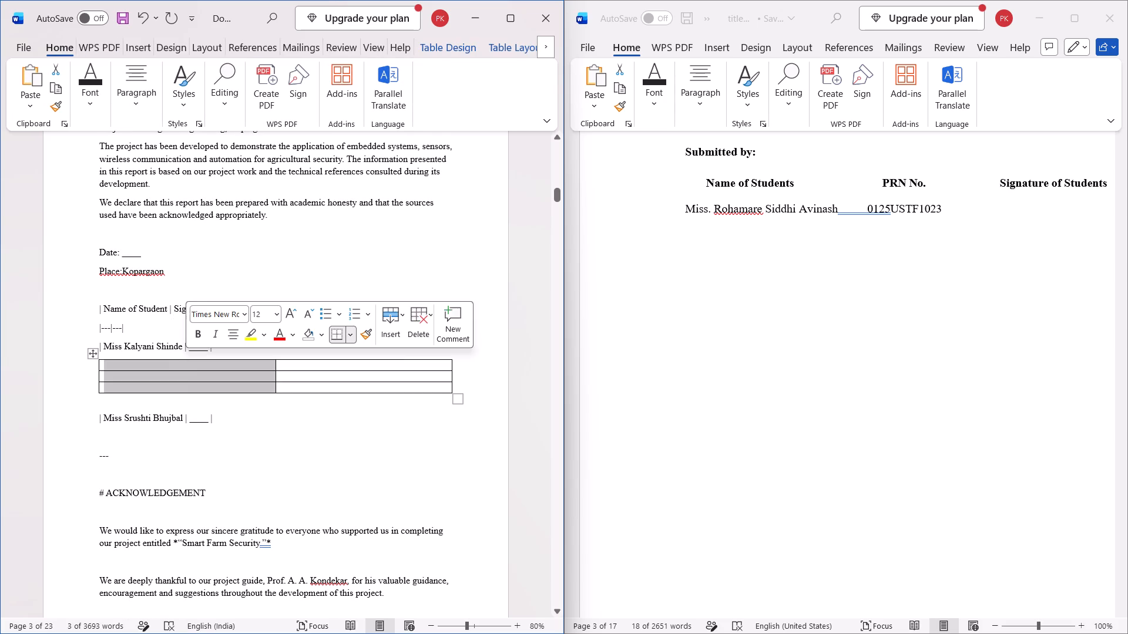
left_click(187, 366)
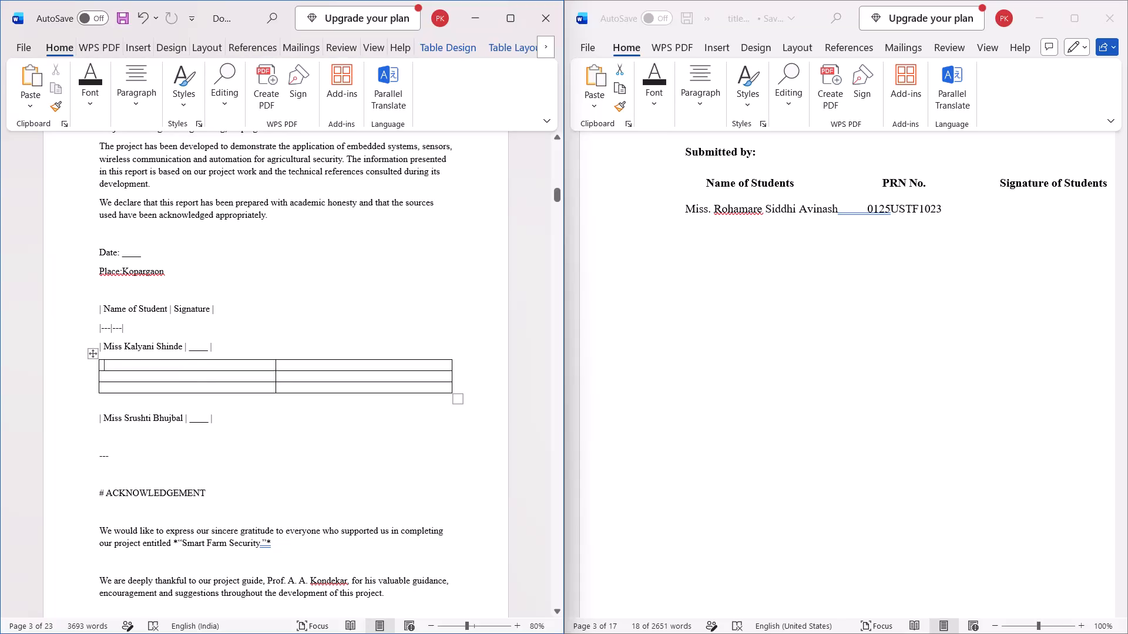
key("ctrl+v")
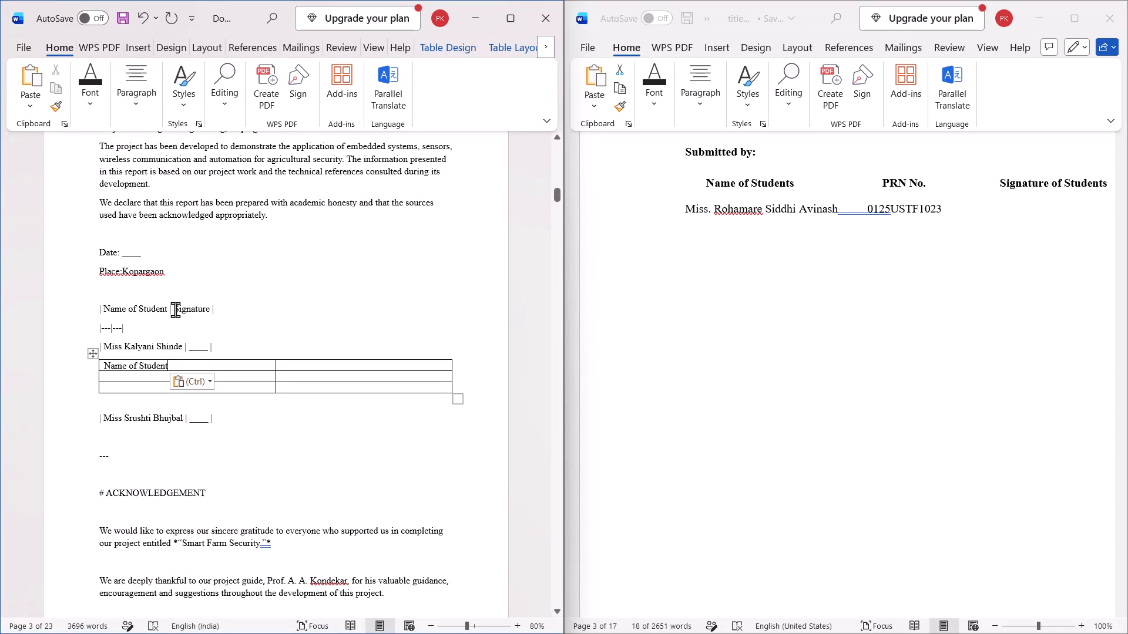
left_click_drag(176, 308, 209, 309)
key("ctrl+c")
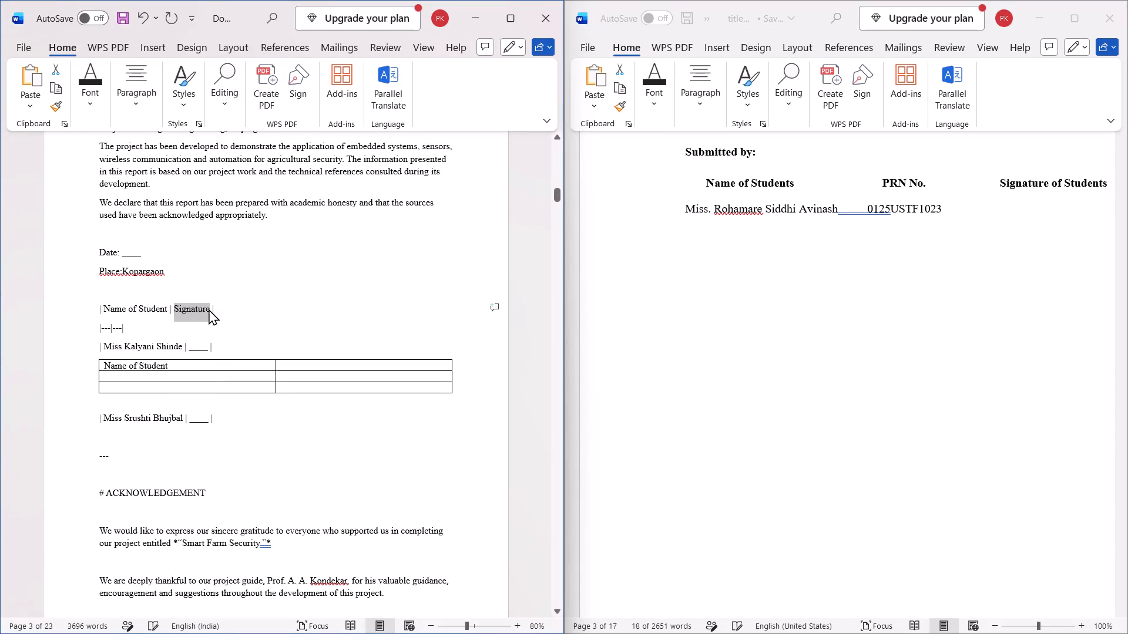
left_click(294, 362)
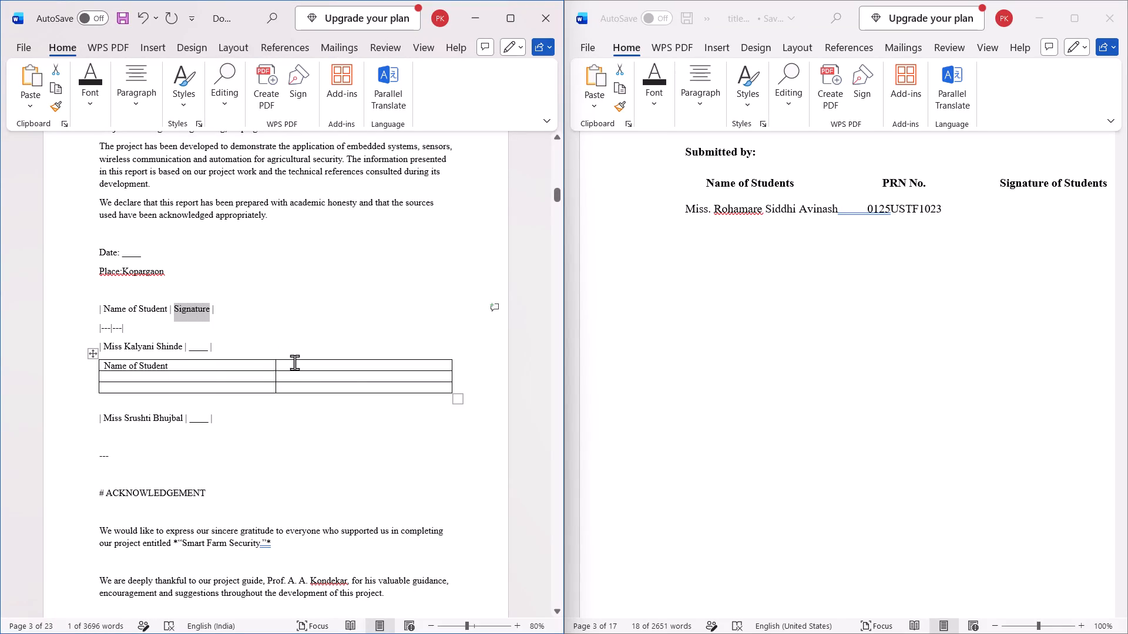
key("ctrl+v")
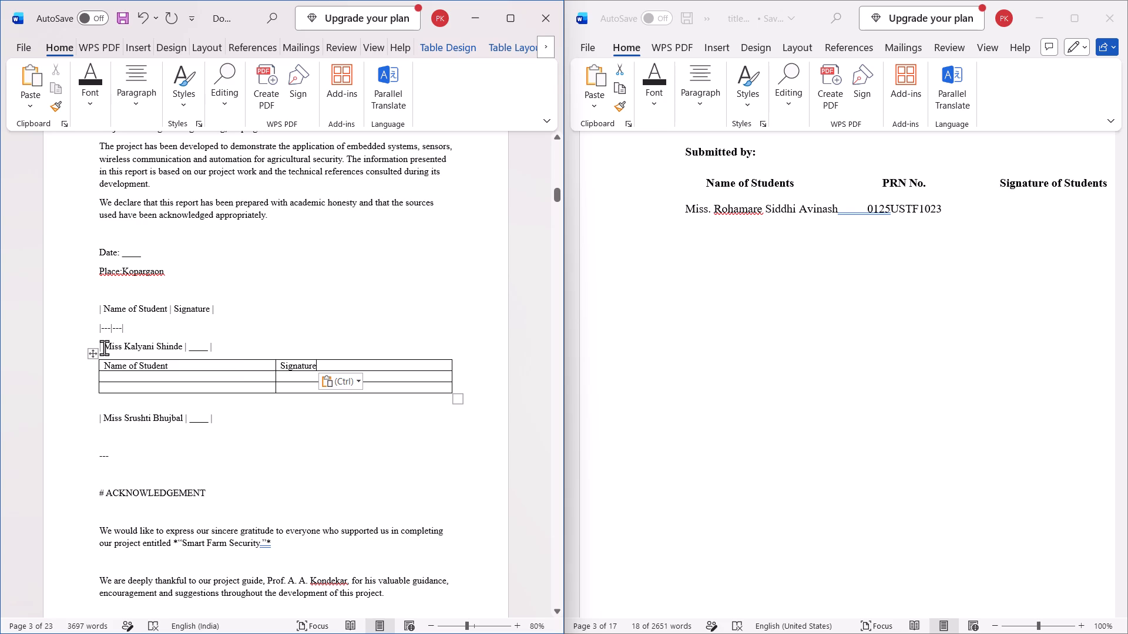
Copy the first student's name, including "Miss", from the plain-text line into the second row under "Name of Student".
left_click_drag(104, 347, 184, 348)
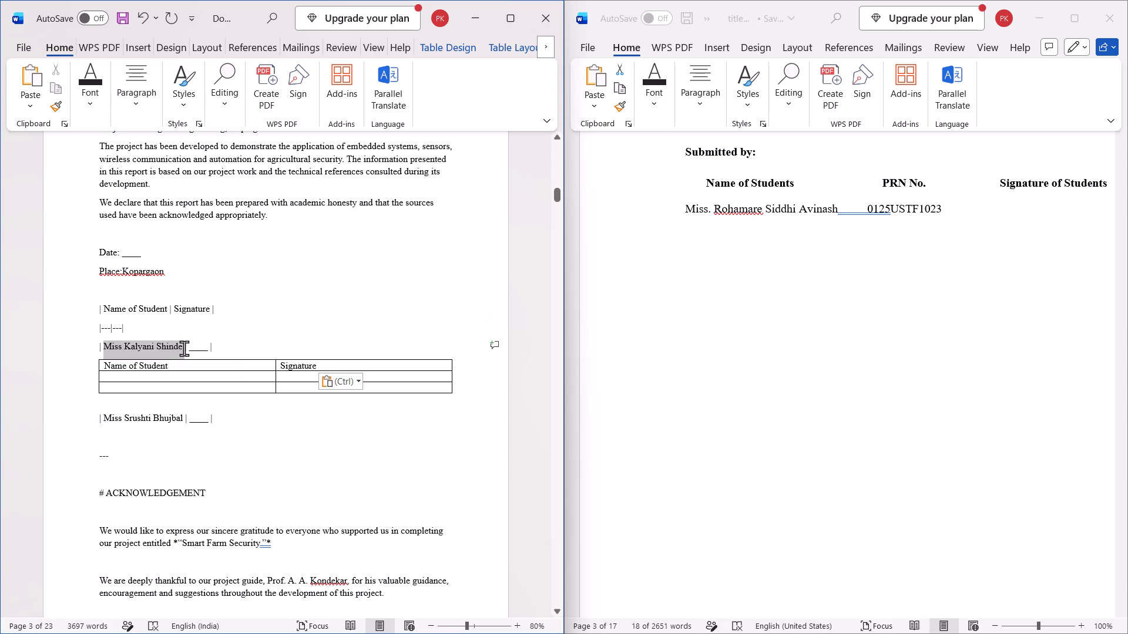
left_click_drag(184, 348, 182, 347)
key("ctrl+c")
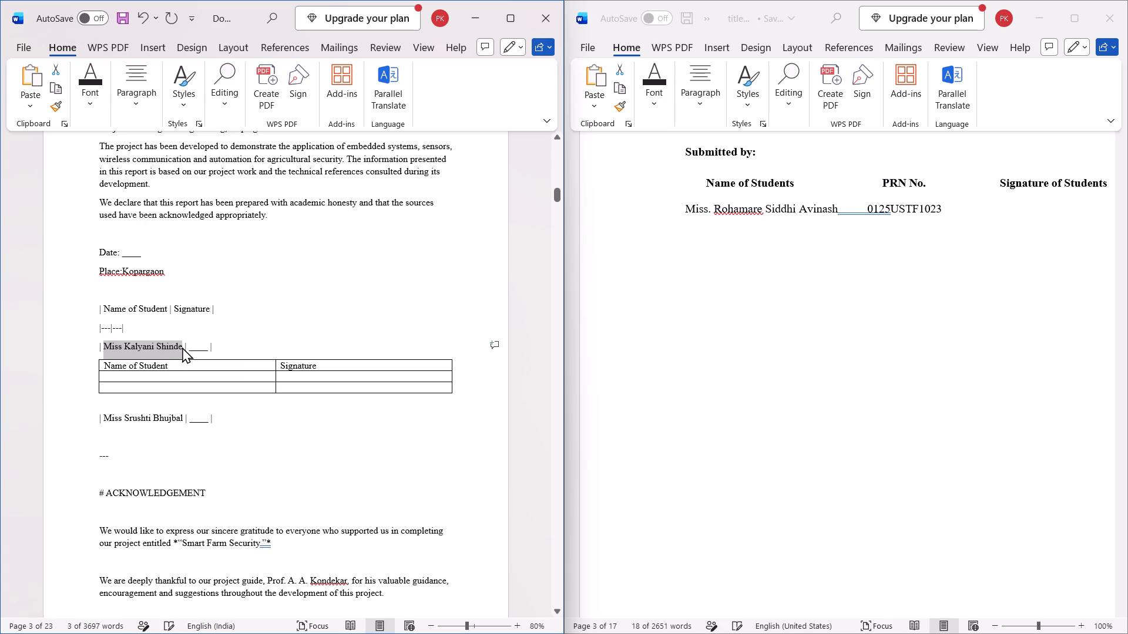
left_click(196, 375)
key("ctrl+v")
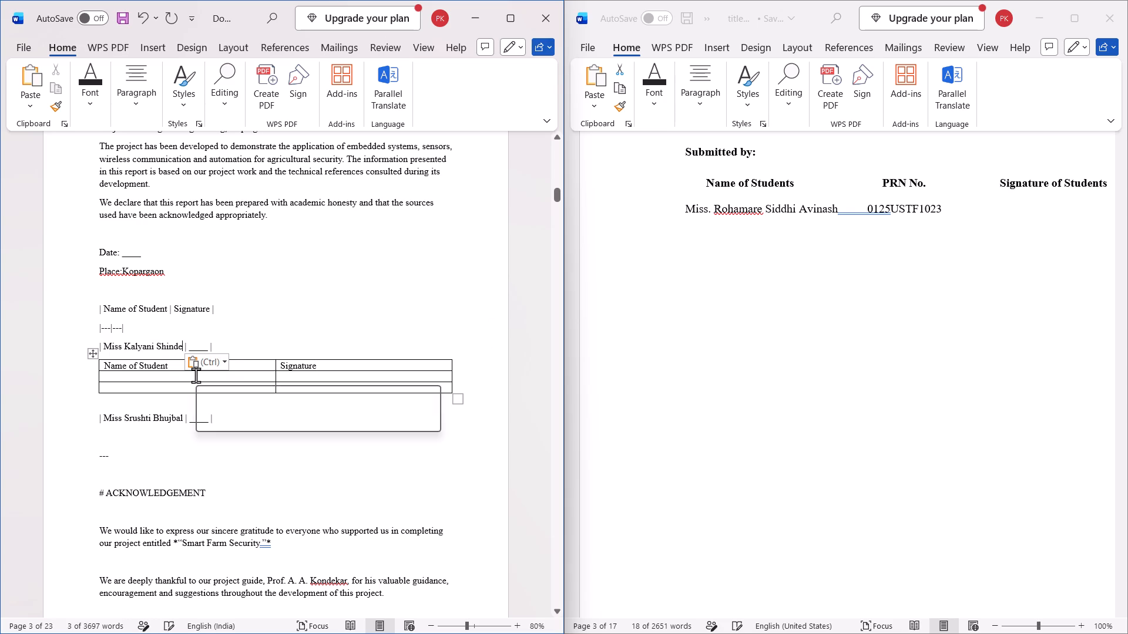
key("ctrl+z")
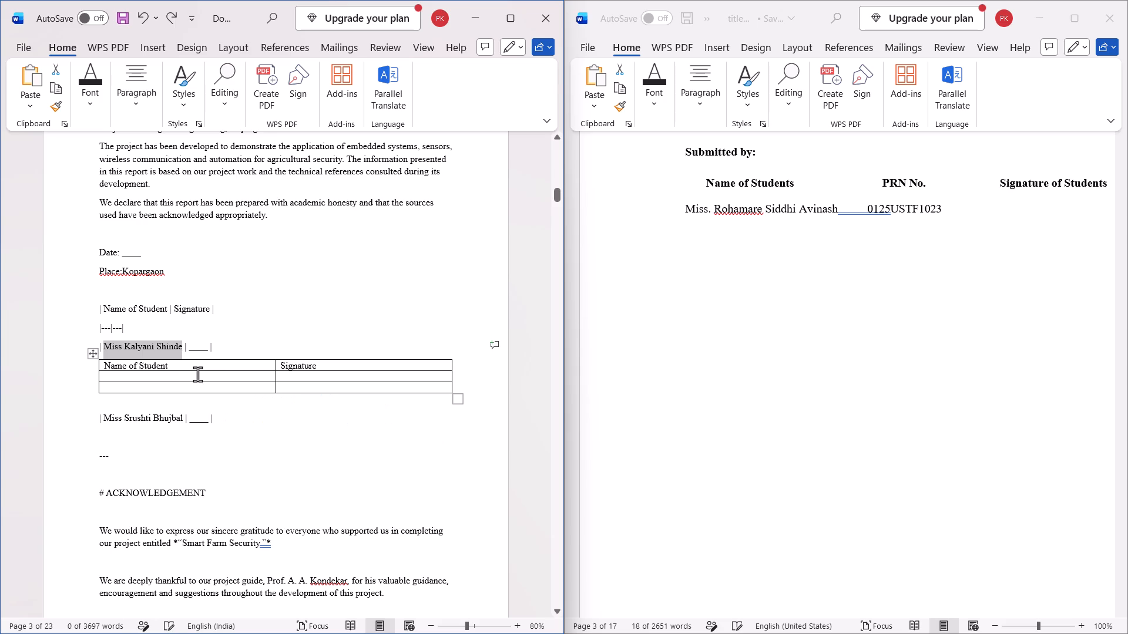
key("ctrl+c")
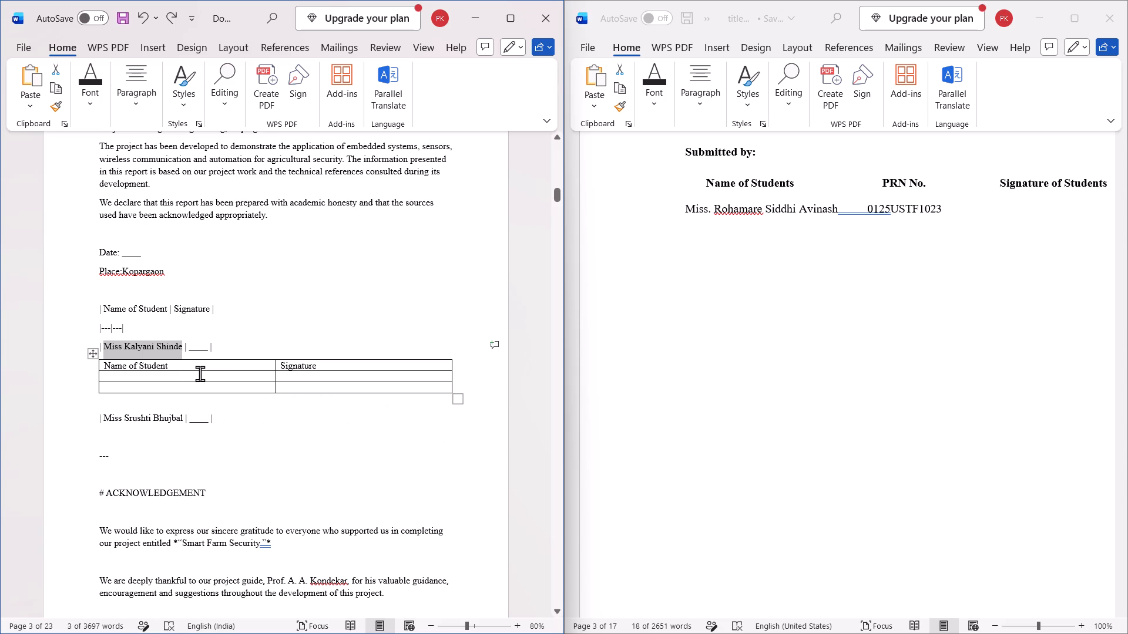
left_click(200, 373)
left_click(200, 373)
key("ctrl+v")
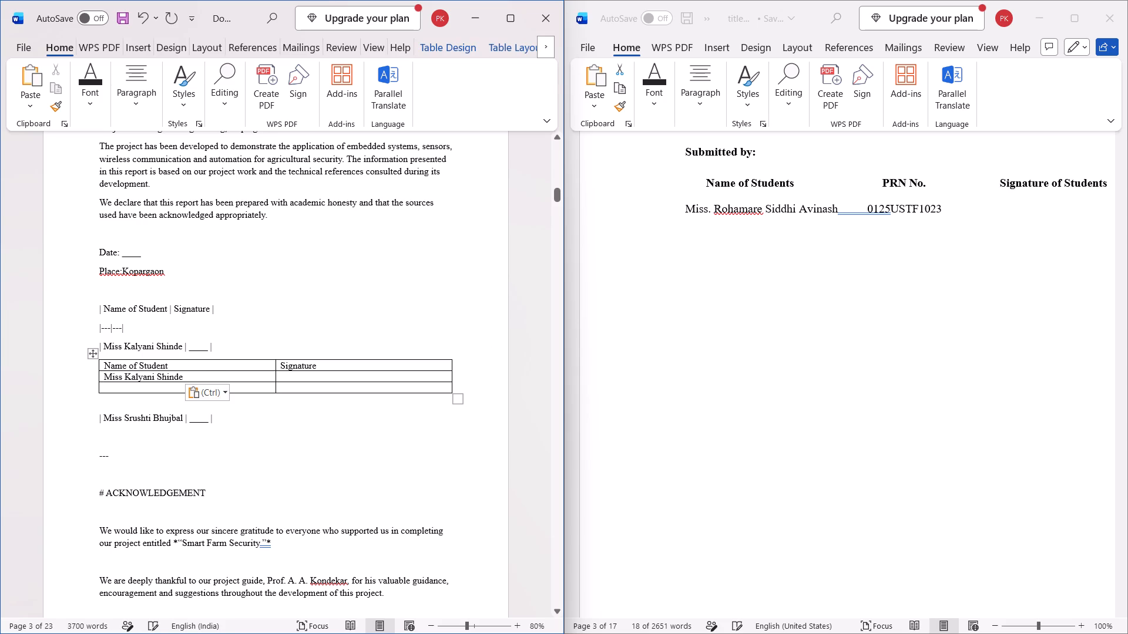
Copy the second student's name, including "Miss", from the plain-text line into the table's third row under "Name of Student".
left_click_drag(104, 416, 157, 420)
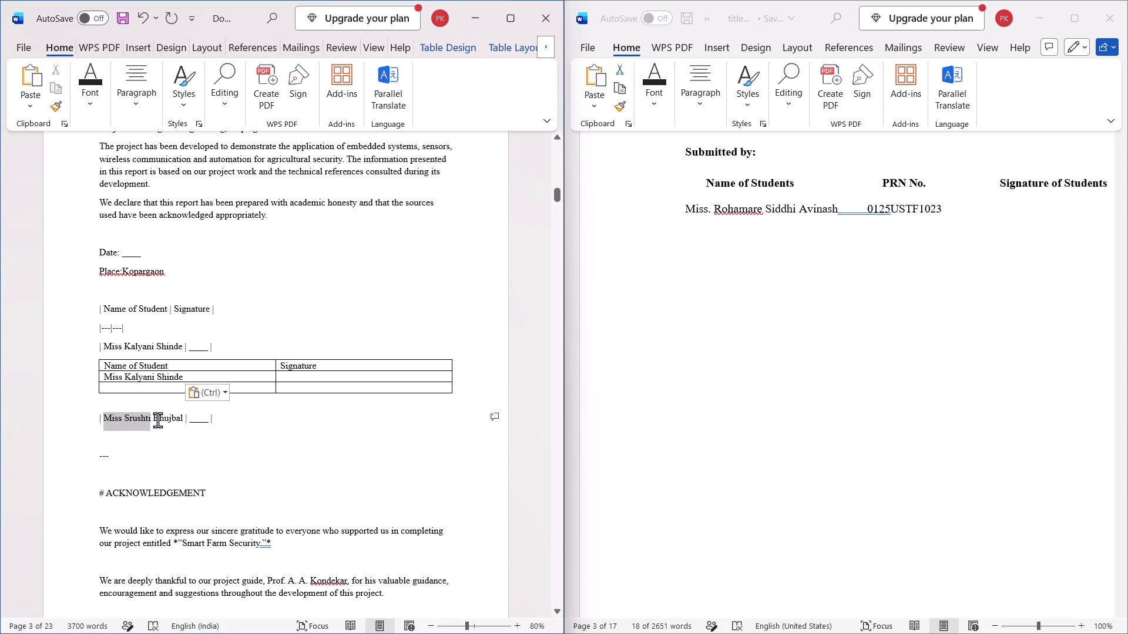
left_click_drag(157, 420, 175, 419)
key("ctrl+c")
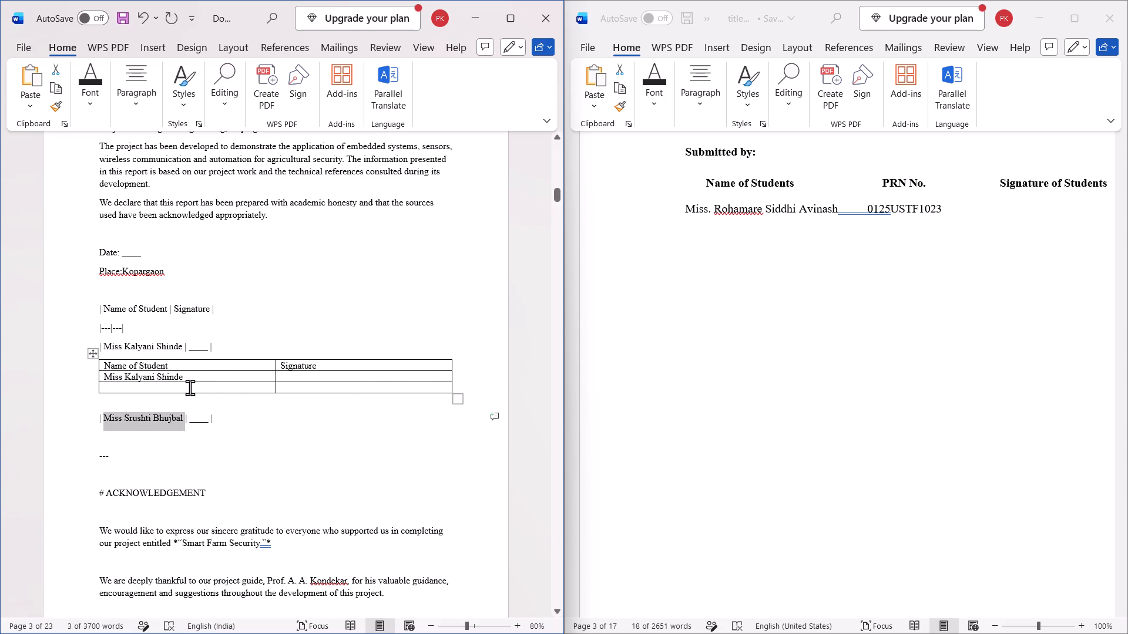
left_click(190, 387)
key("ctrl+v")
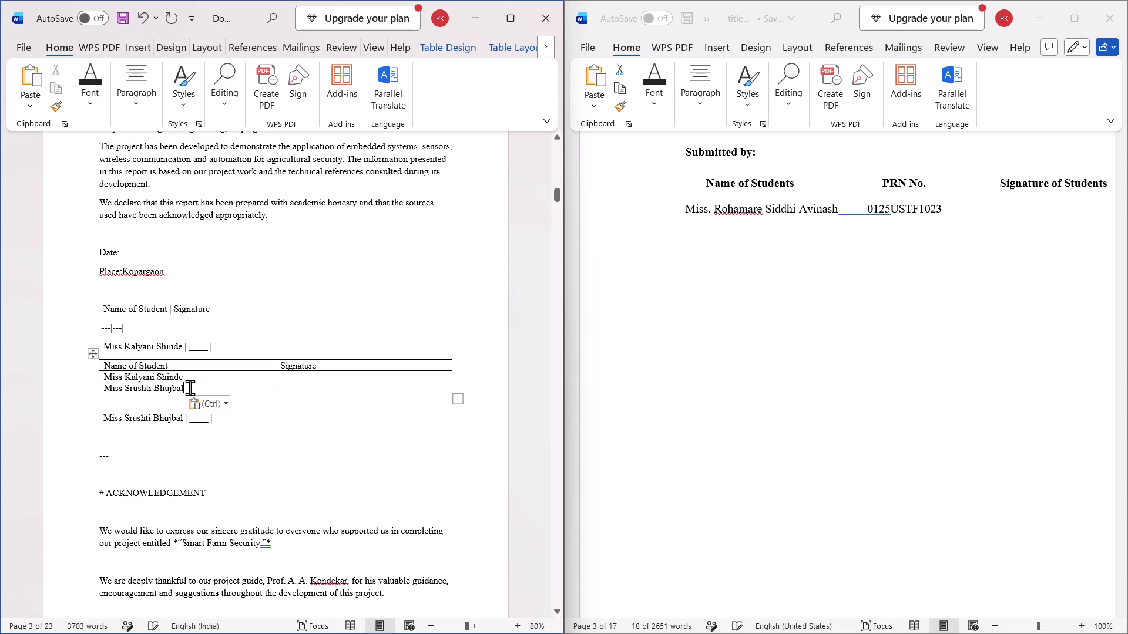
Delete the plain-text heading, separator and first student's lines above the signature table.
left_click_drag(98, 309, 224, 348)
key("BackSpace")
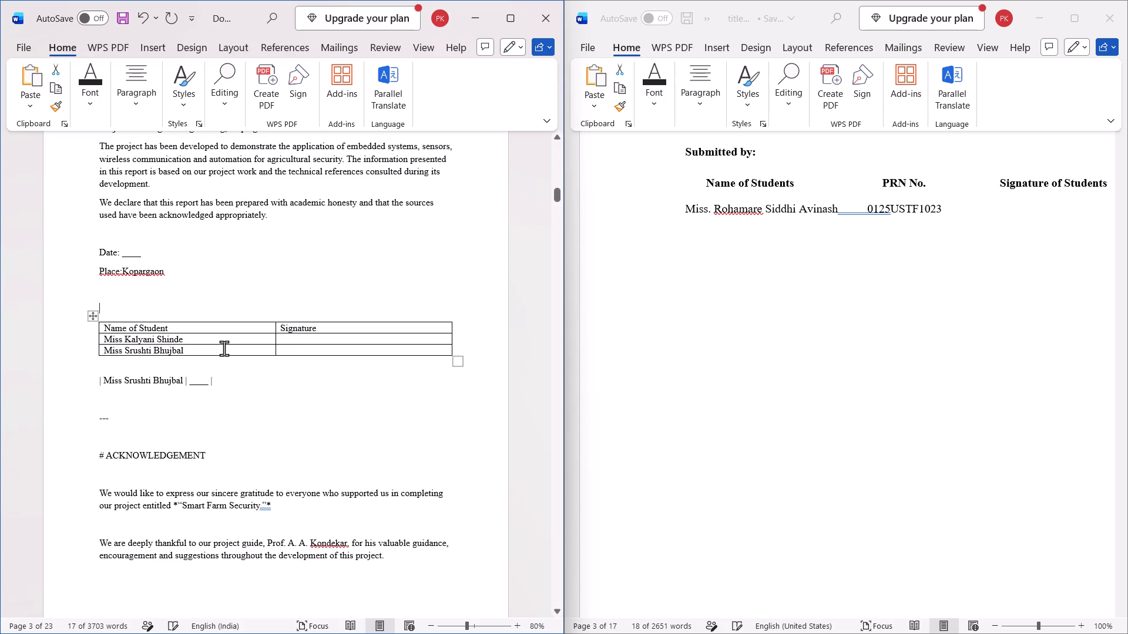
Delete the empty line above the signature table and the leftover plain-text second-student line and "---" separator below it.
key("BackSpace")
left_click_drag(99, 358, 142, 416)
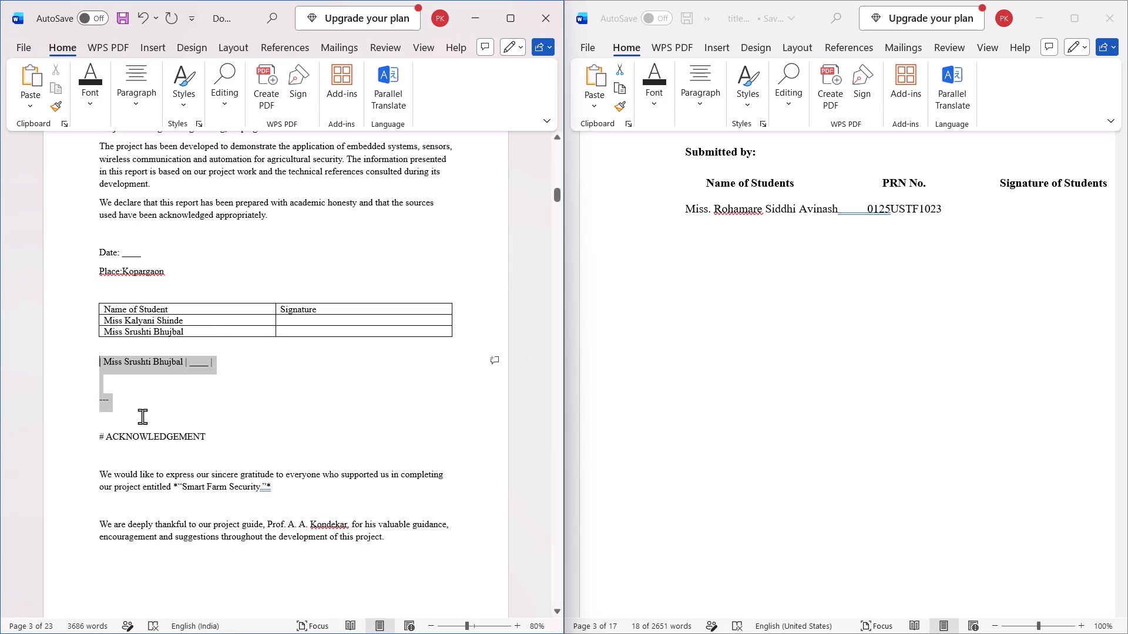
left_click_drag(142, 416, 147, 414)
key("BackSpace")
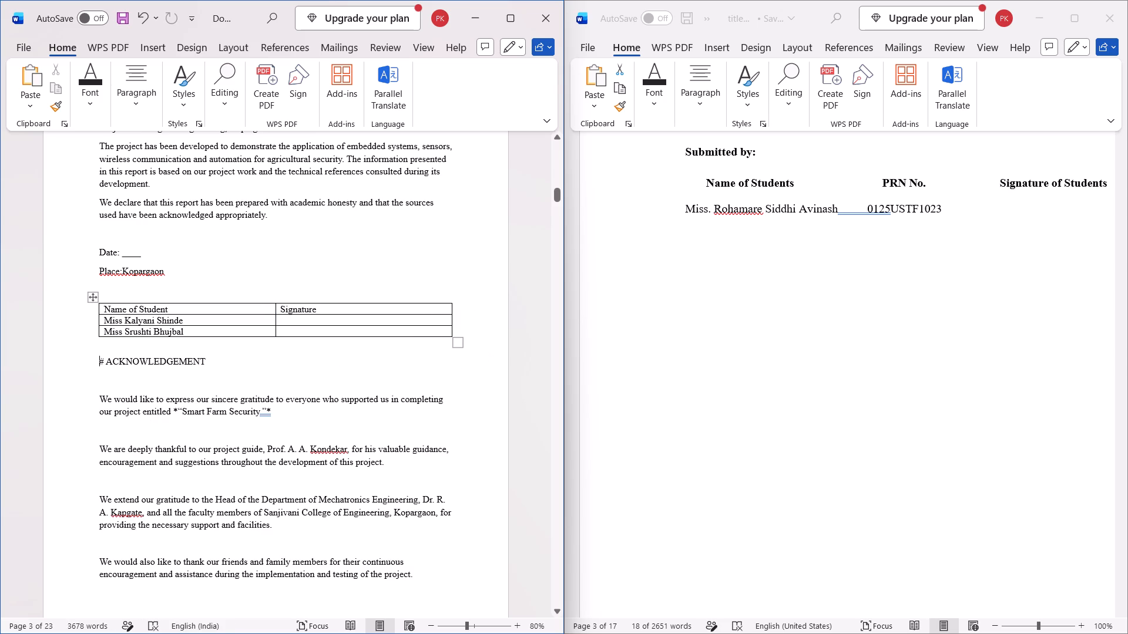
Narrow the signature table's "Signature" column by moving its outer border inward, to a little over half the name column's width.
left_click_drag(451, 319, 357, 332)
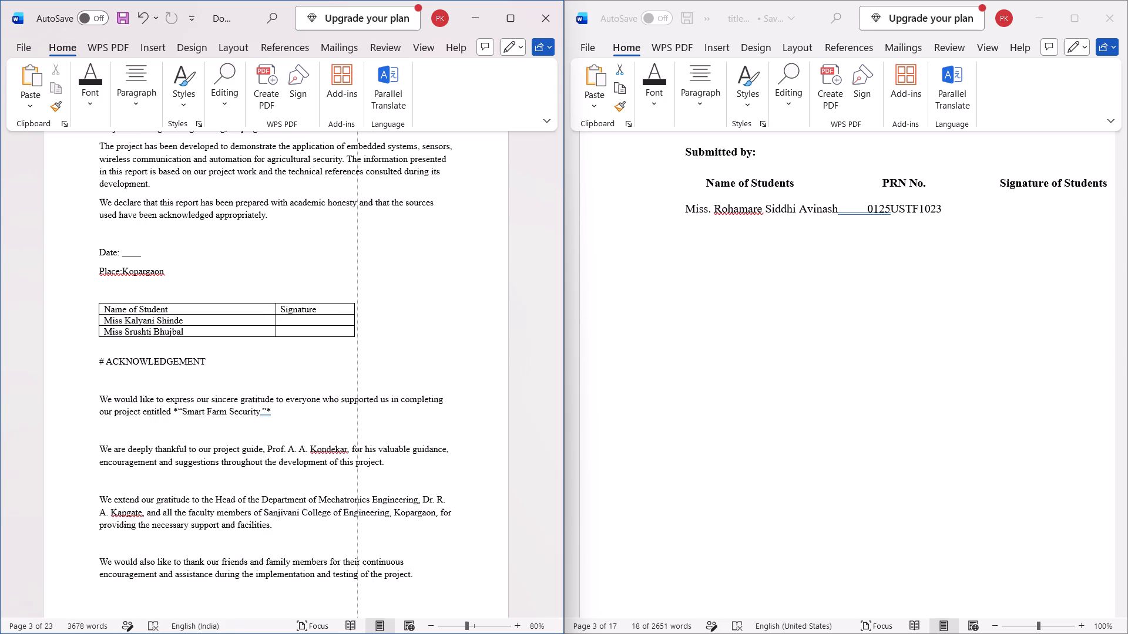
left_click_drag(357, 332, 378, 338)
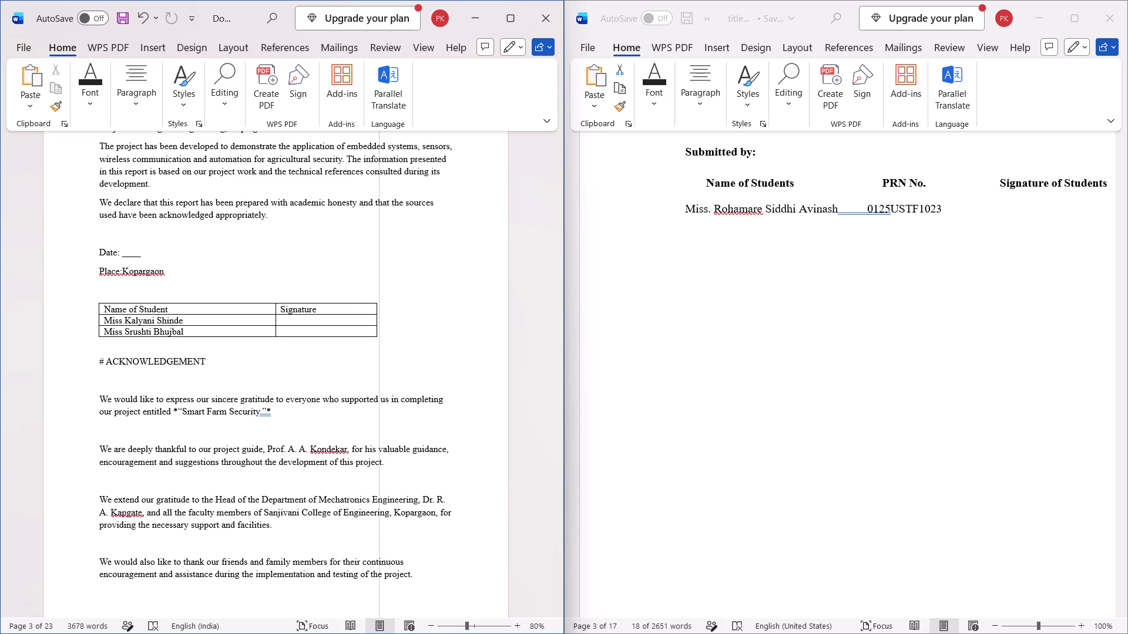
left_click_drag(378, 338, 377, 338)
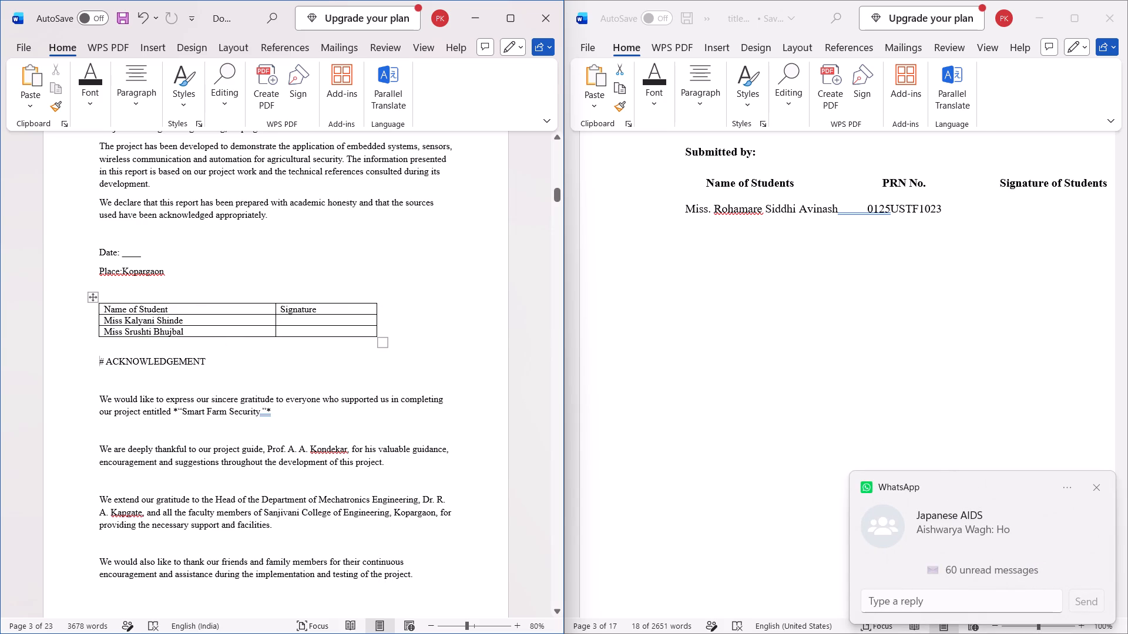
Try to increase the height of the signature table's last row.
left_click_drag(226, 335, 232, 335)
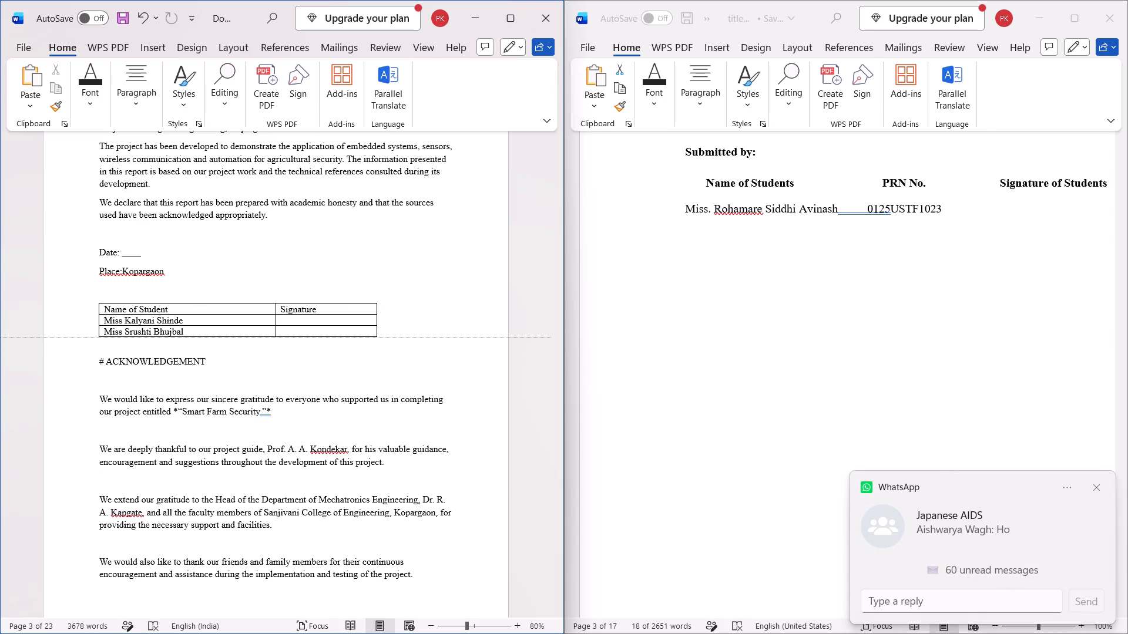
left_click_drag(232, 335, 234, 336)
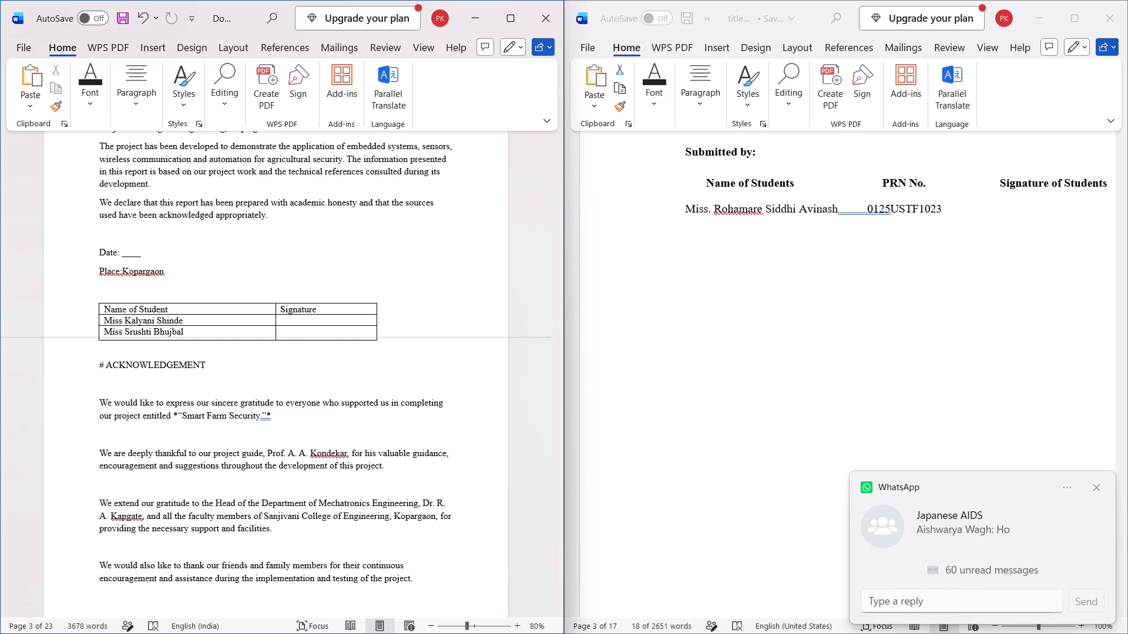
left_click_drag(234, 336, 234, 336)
Increase the height of the signature table's header row to nearly double that of the student rows.
left_click_drag(241, 315, 241, 317)
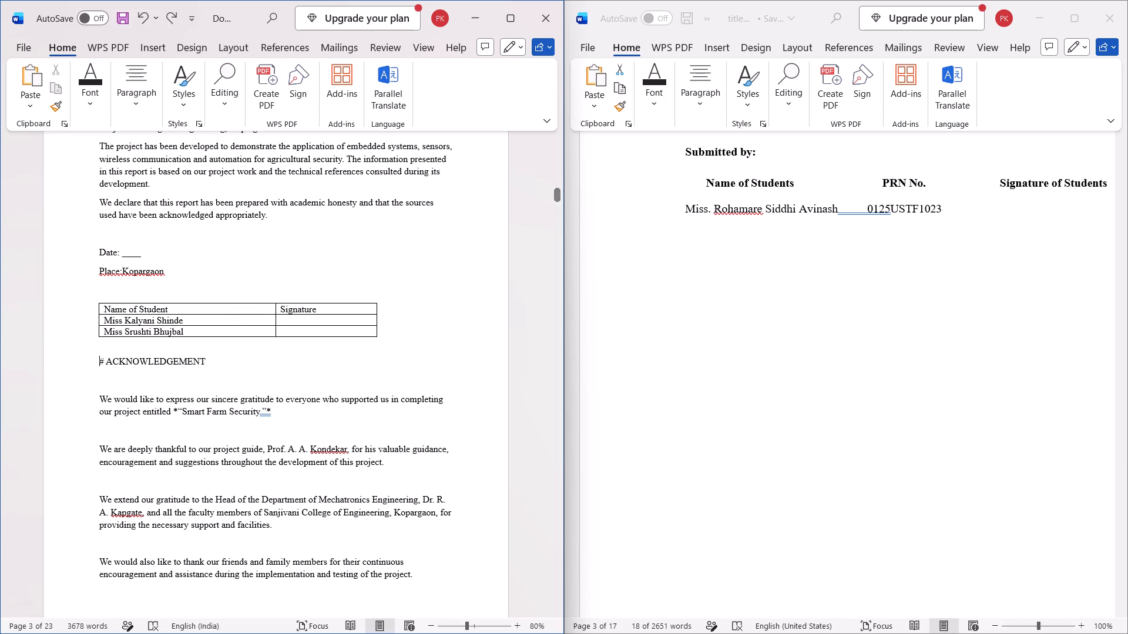
left_click_drag(241, 317, 243, 320)
left_click_drag(243, 320, 245, 320)
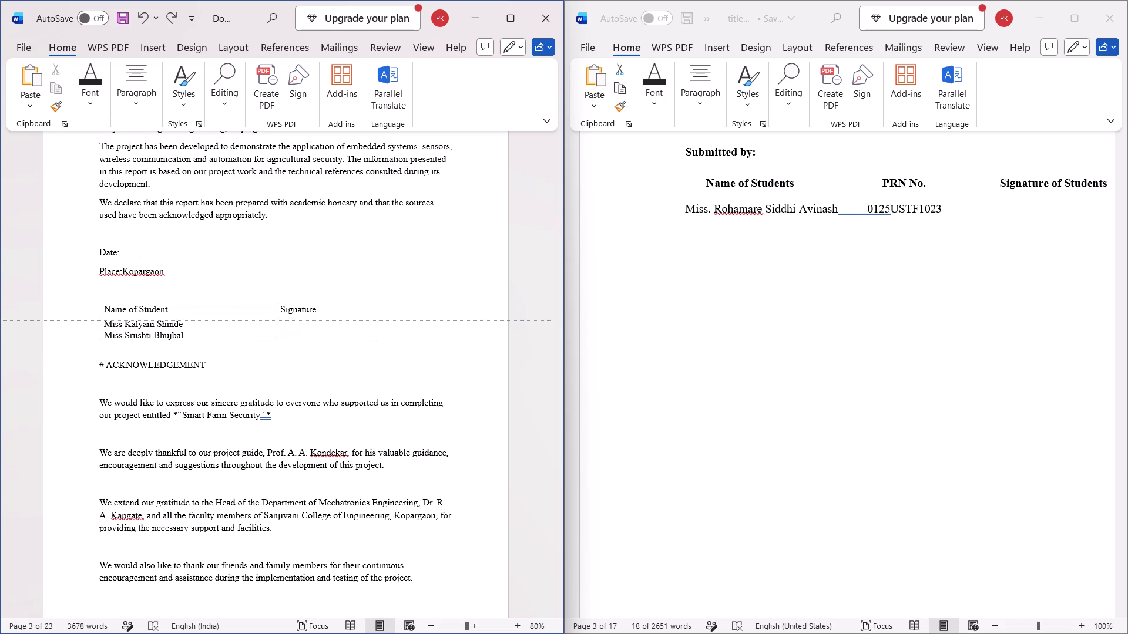
left_click_drag(245, 320, 245, 321)
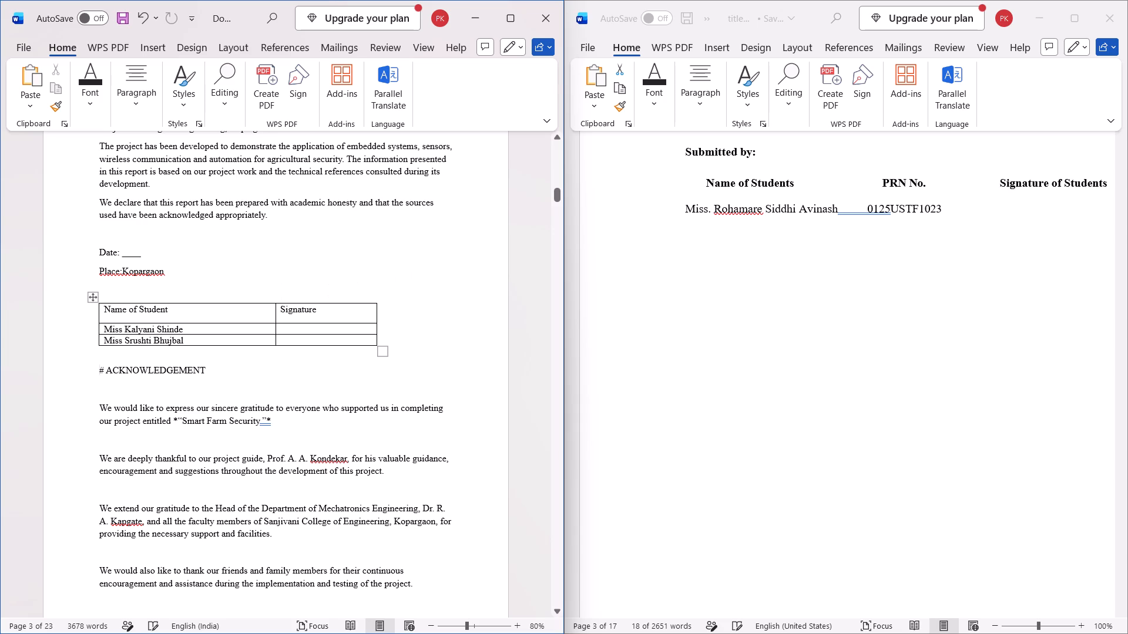
left_click(284, 259)
Move the signature table so that it sits roughly centred between the page margins, just below the Place line.
left_click_drag(93, 298, 170, 288)
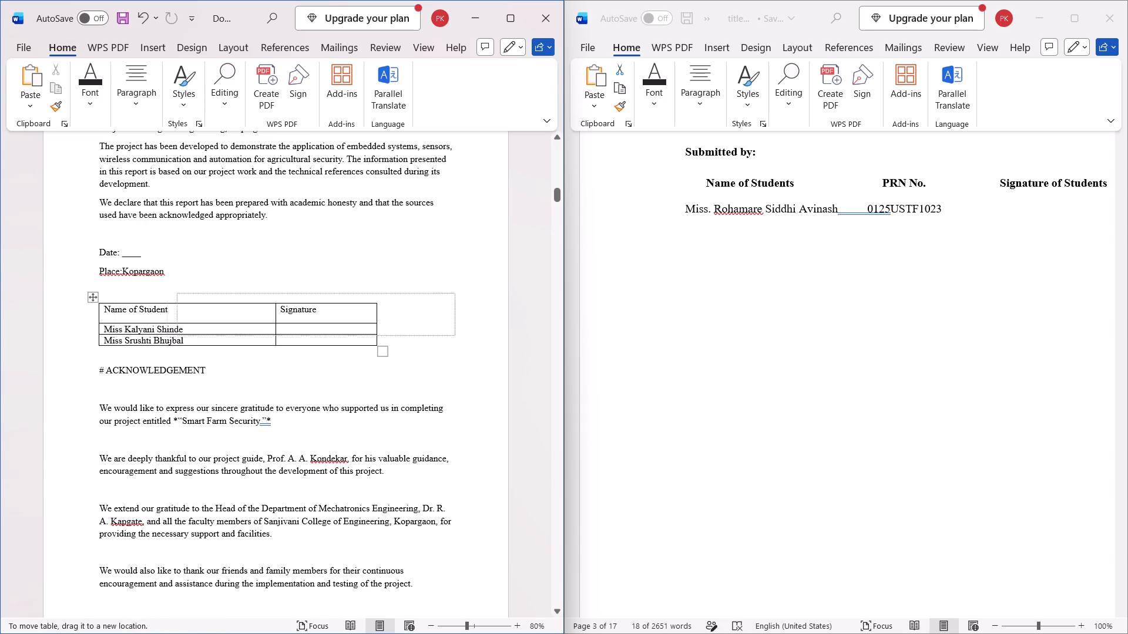
left_click_drag(170, 288, 86, 302)
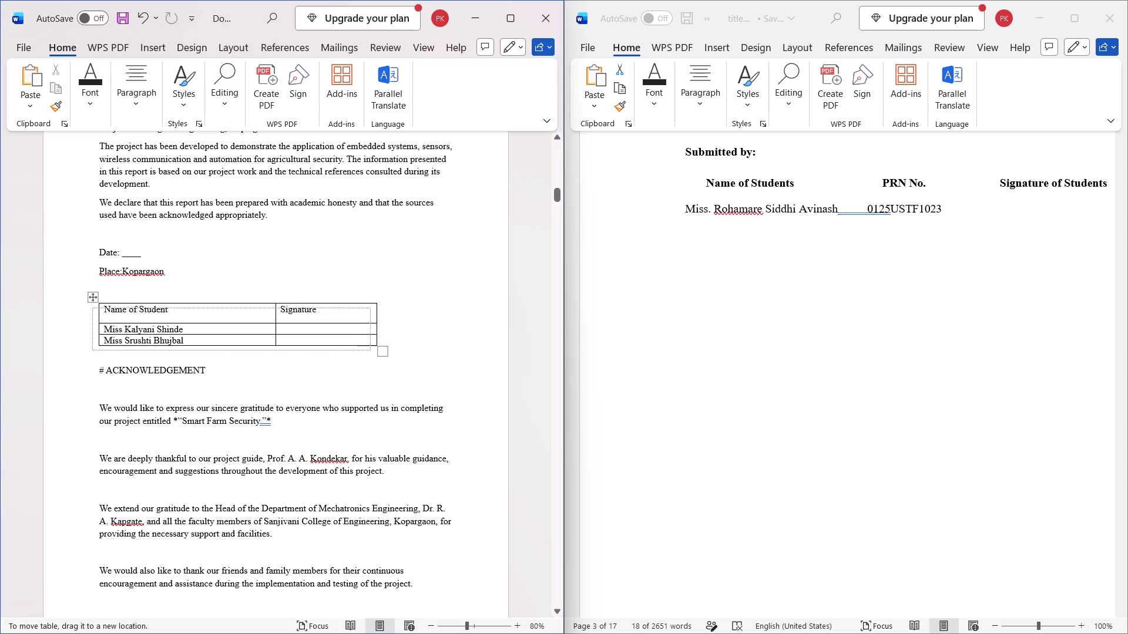
left_click_drag(86, 302, 90, 299)
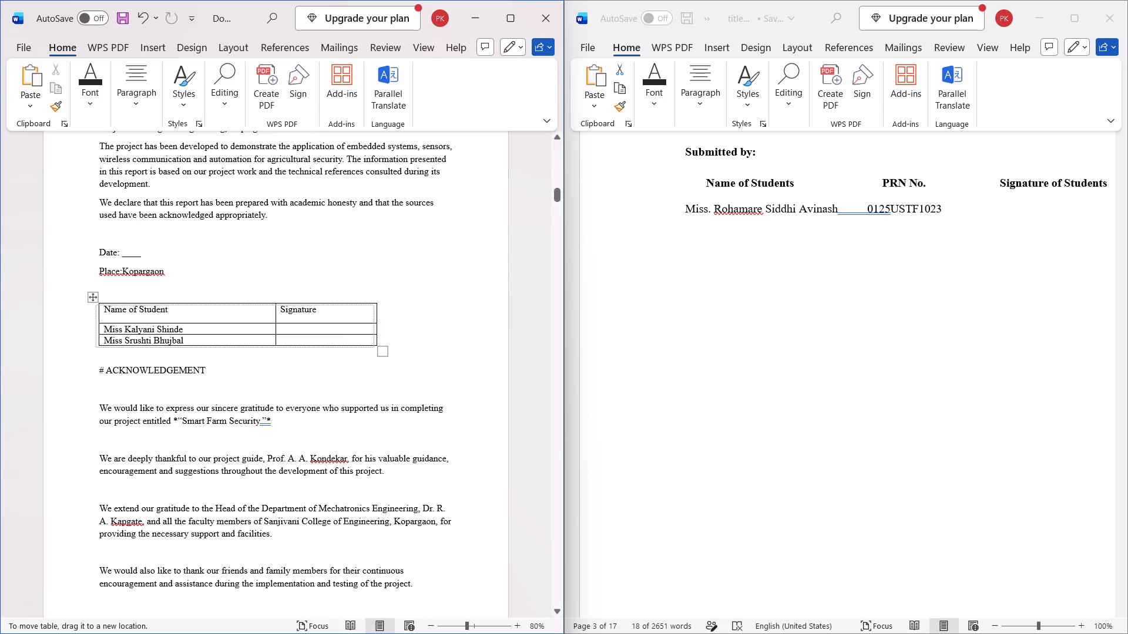
left_click_drag(90, 299, 134, 292)
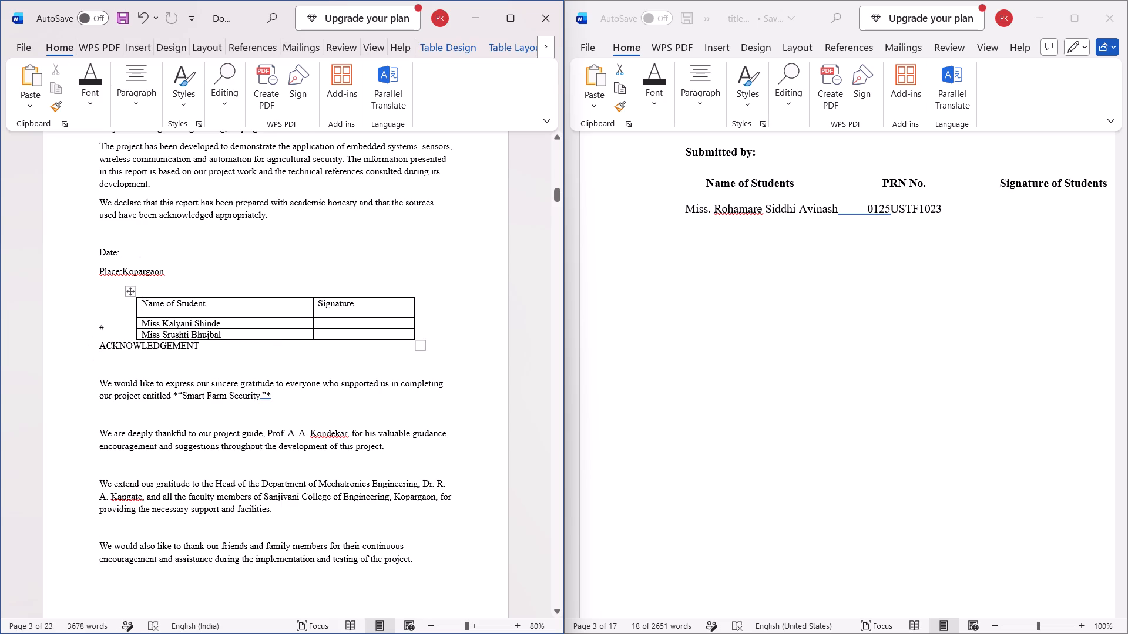
Remove the "#" before "ACKNOWLEDGEMENT" and insert three line breaks ahead of the heading to separate it from the table.
left_click(86, 355)
left_click(81, 351)
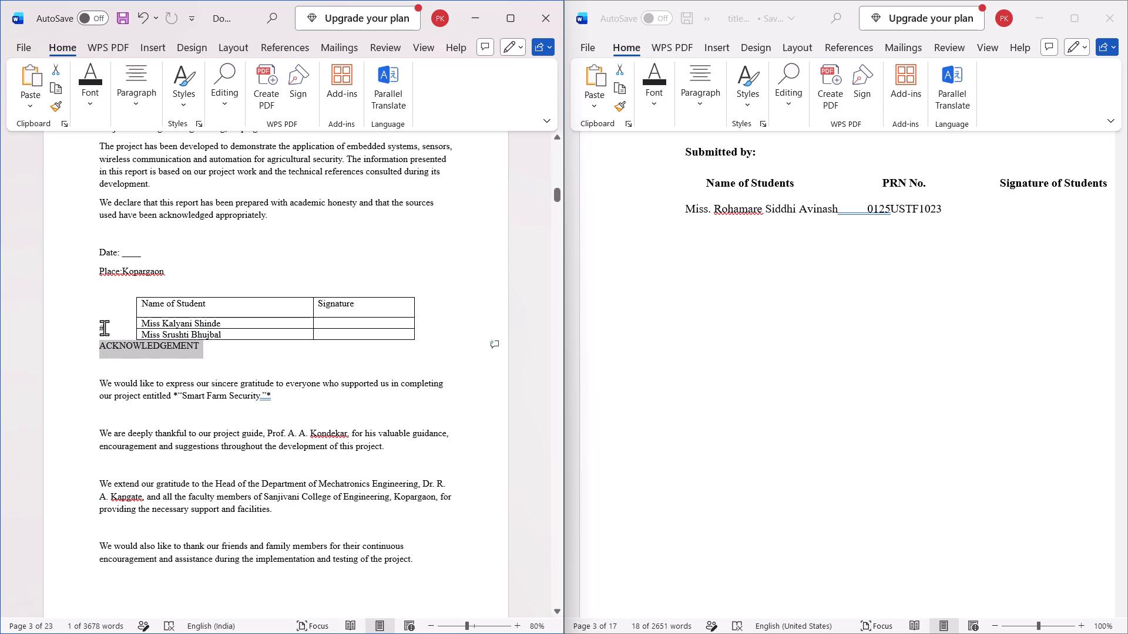
left_click(104, 328)
key("BackSpace")
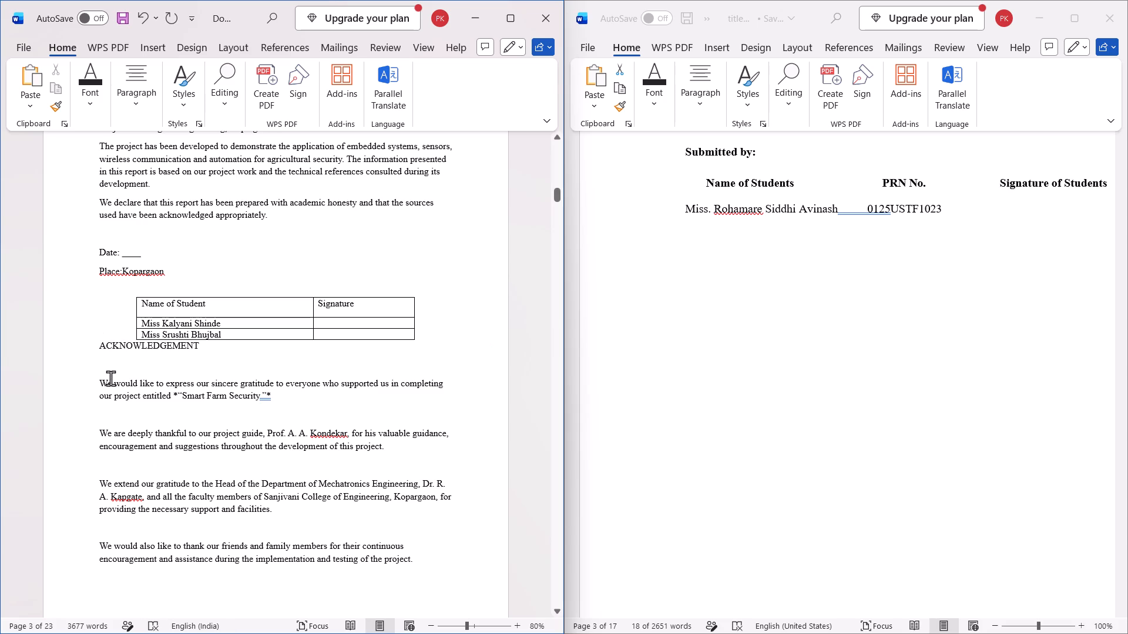
left_click(95, 349)
key("Return")
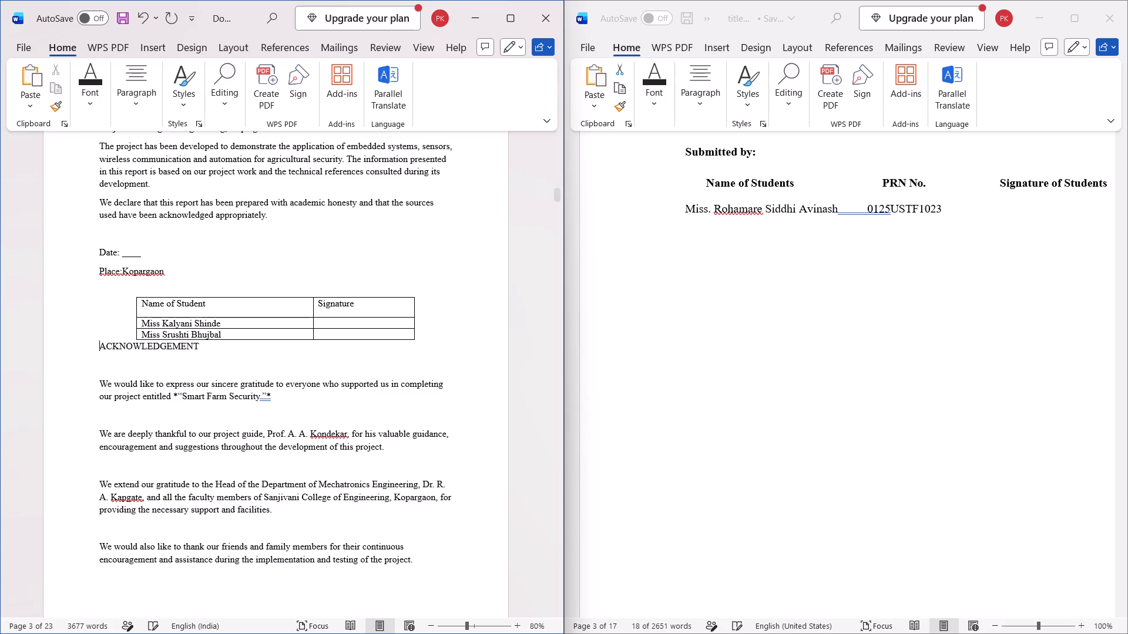
key("Return")
key("Return")
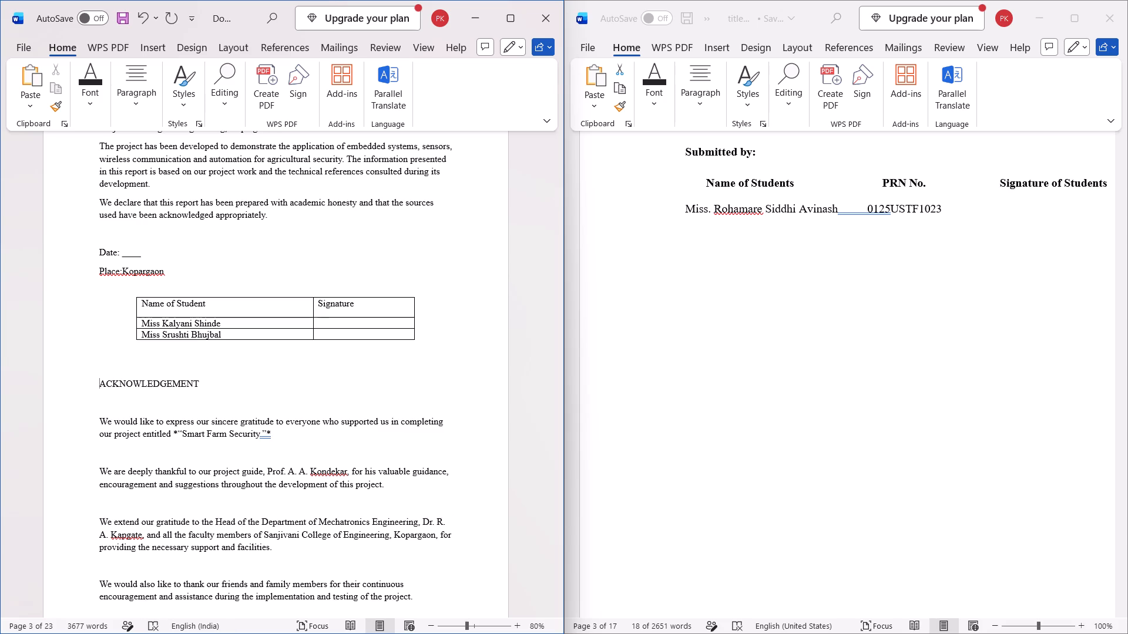
Format the "ACKNOWLEDGEMENT" heading as bold, 14 pt and centred.
left_click_drag(94, 379, 204, 376)
left_click_drag(204, 376, 200, 387)
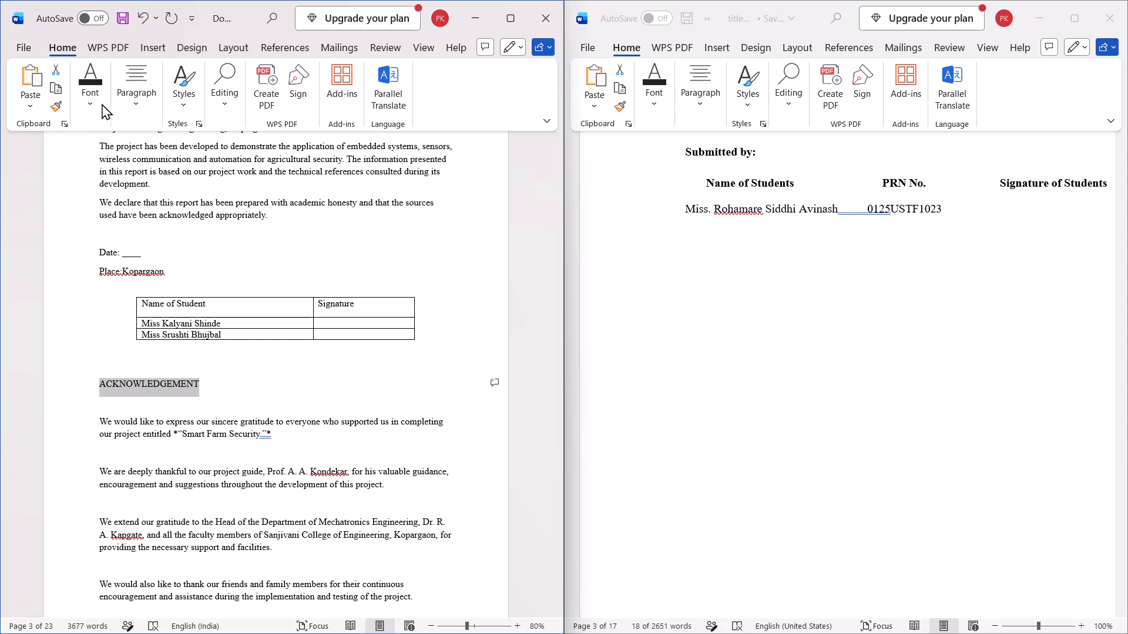
left_click(88, 113)
left_click(82, 166)
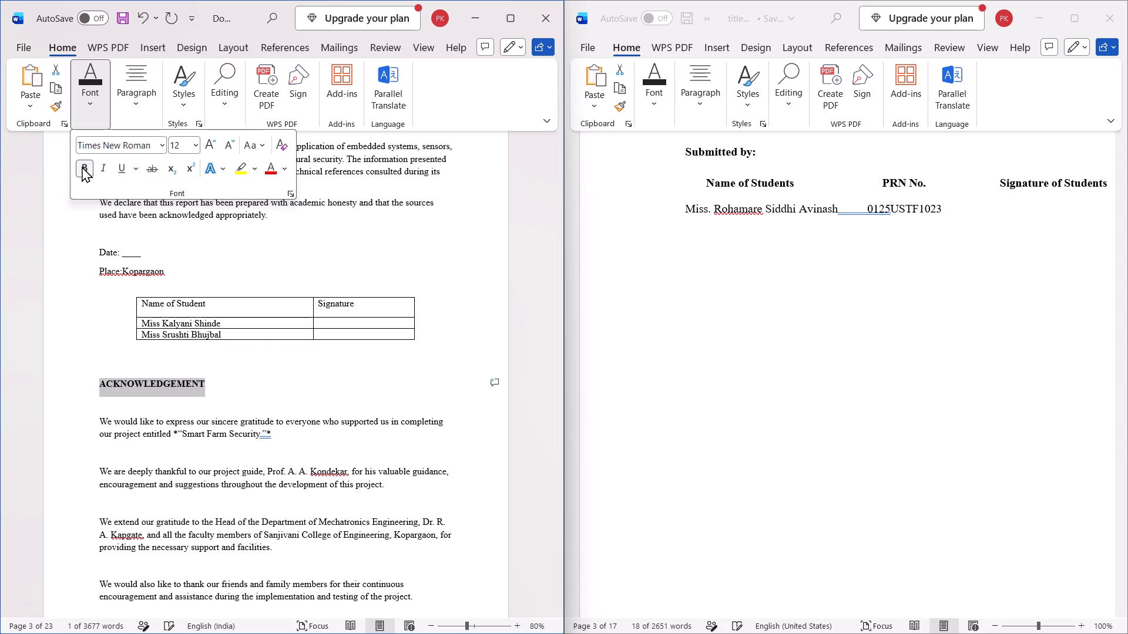
left_click(210, 142)
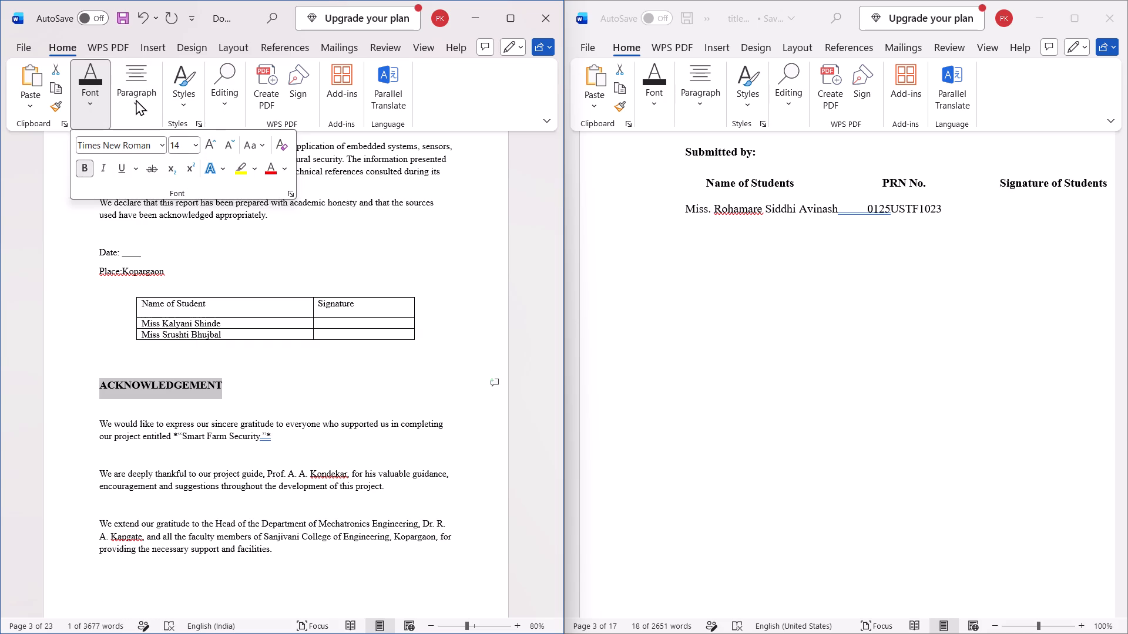
left_click(136, 99)
left_click(140, 164)
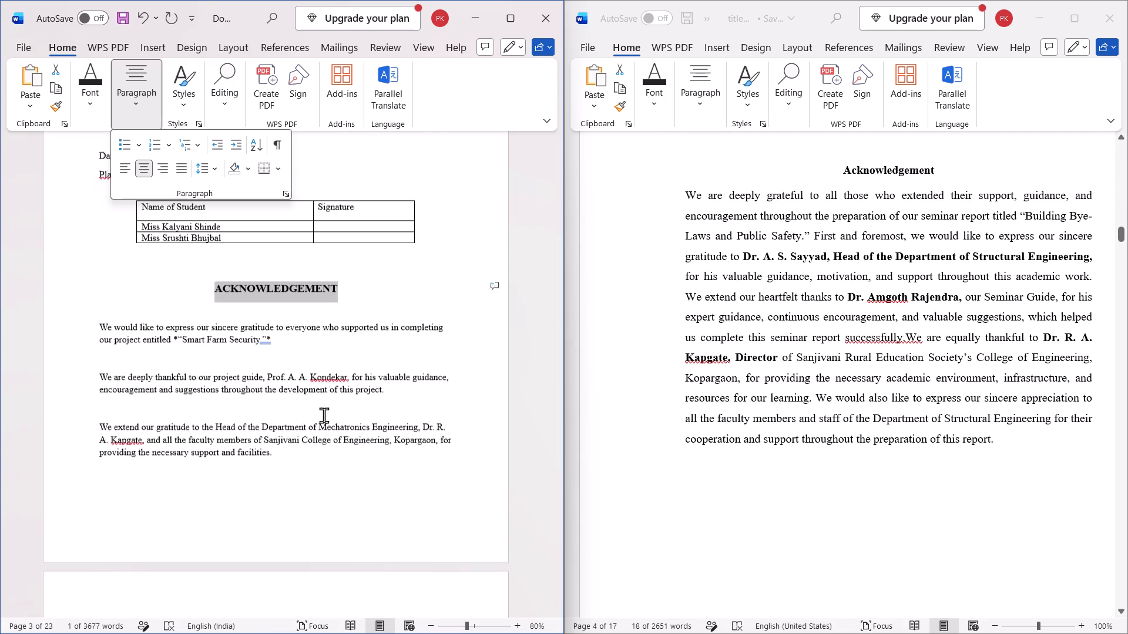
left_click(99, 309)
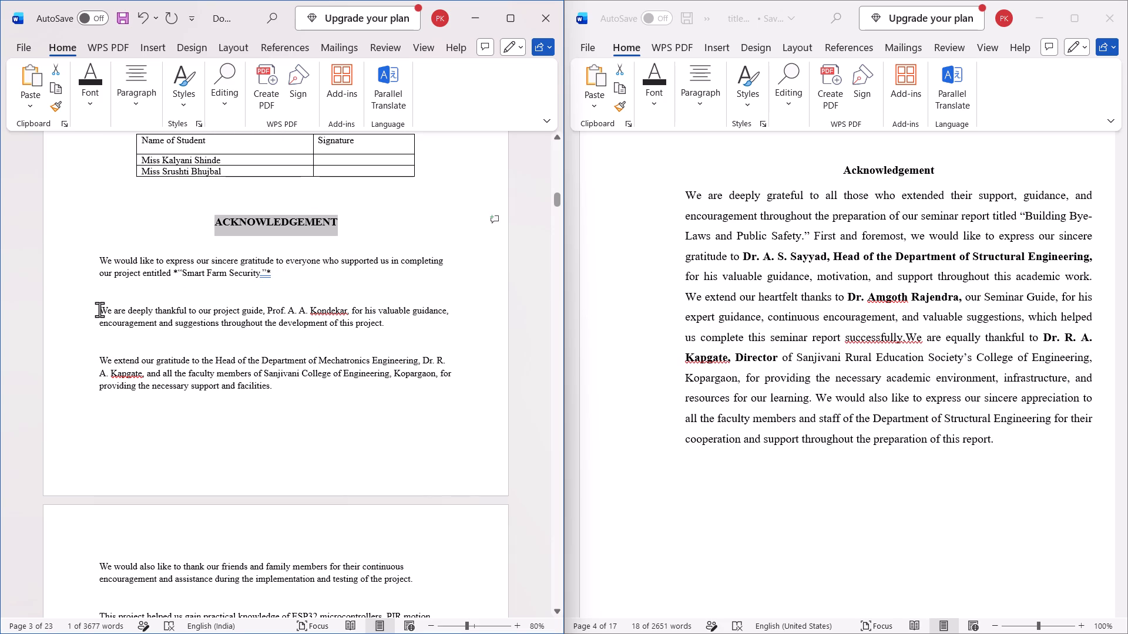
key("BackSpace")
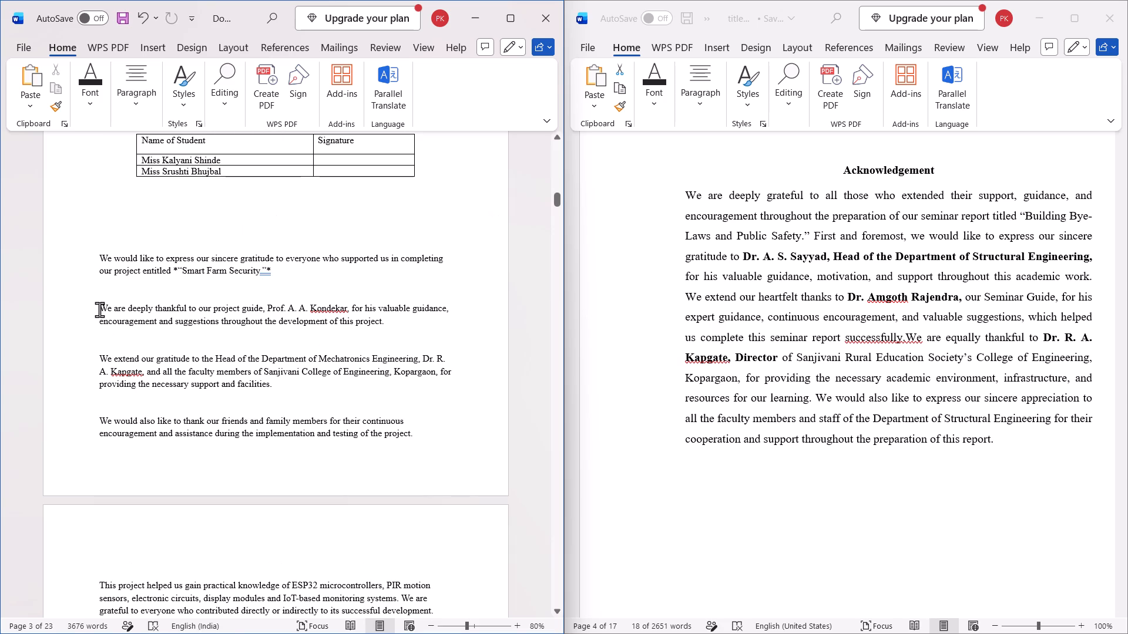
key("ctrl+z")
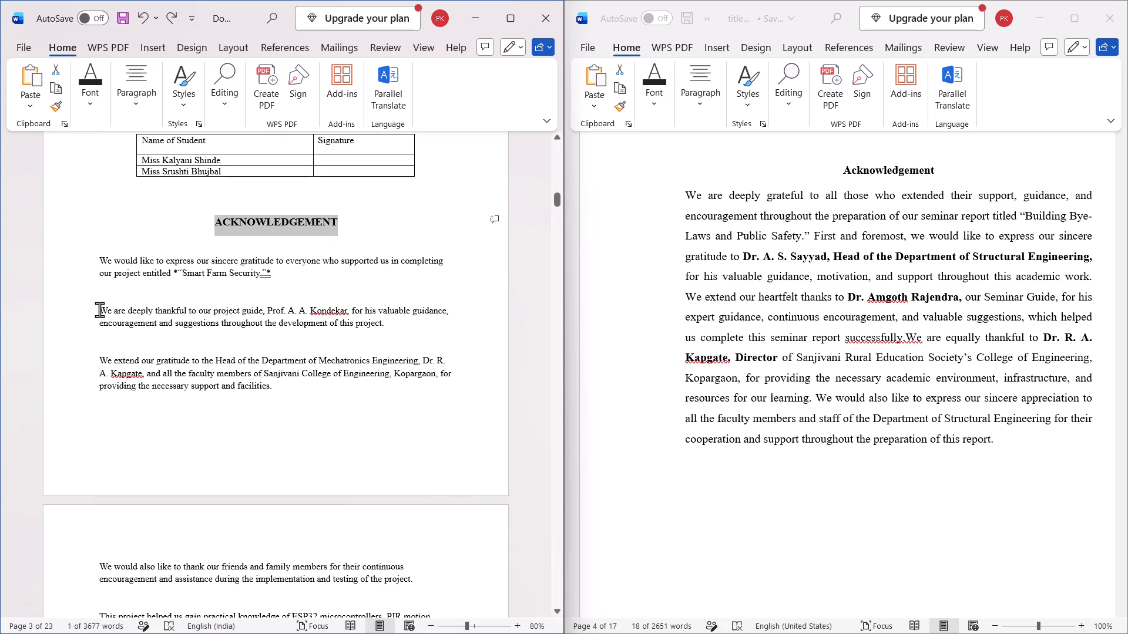
Join the "We are deeply thankful" paragraph to the first acknowledgement paragraph with a space, removing the asterisk after "Smart Farm Security.".
left_click(99, 309)
left_click(99, 309)
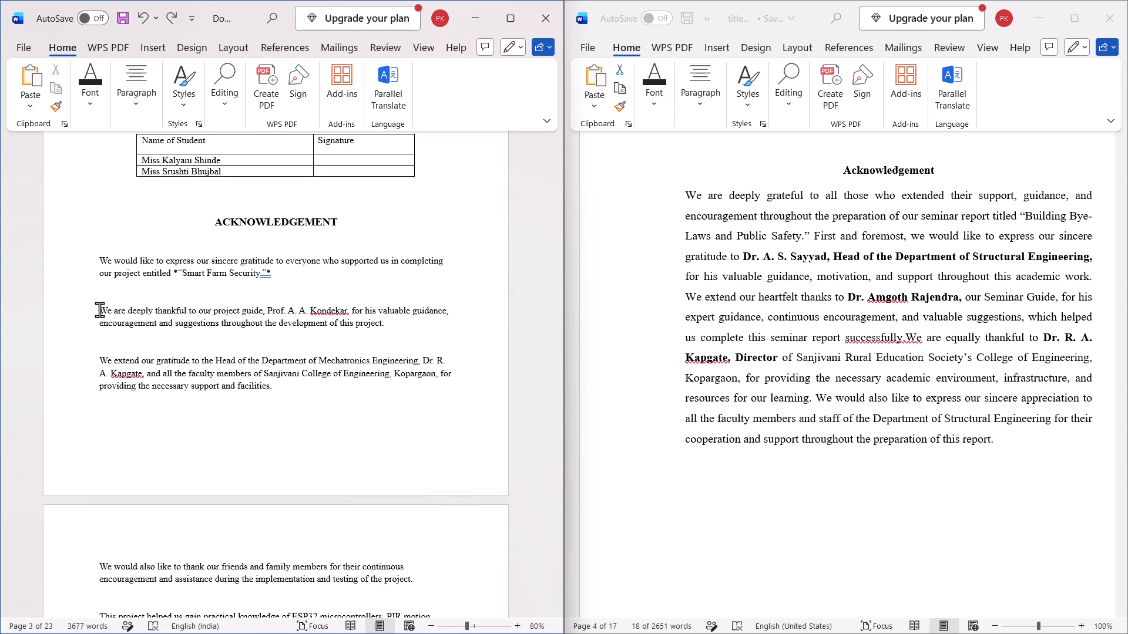
key("ctrl+BackSpace")
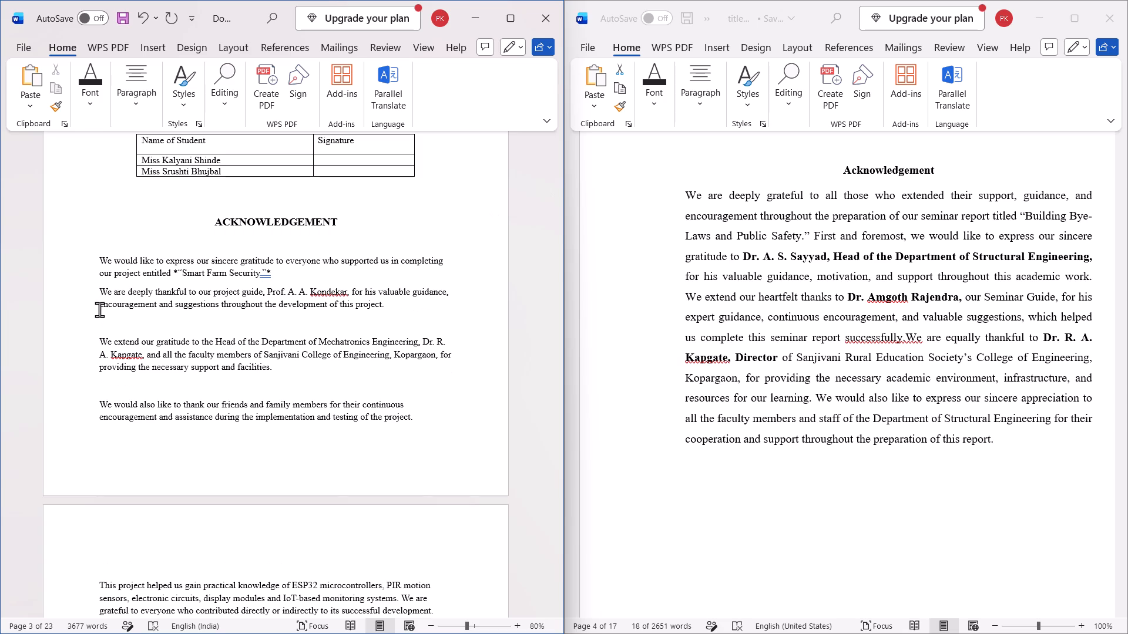
key("BackSpace")
key("BackSpace")
key("space")
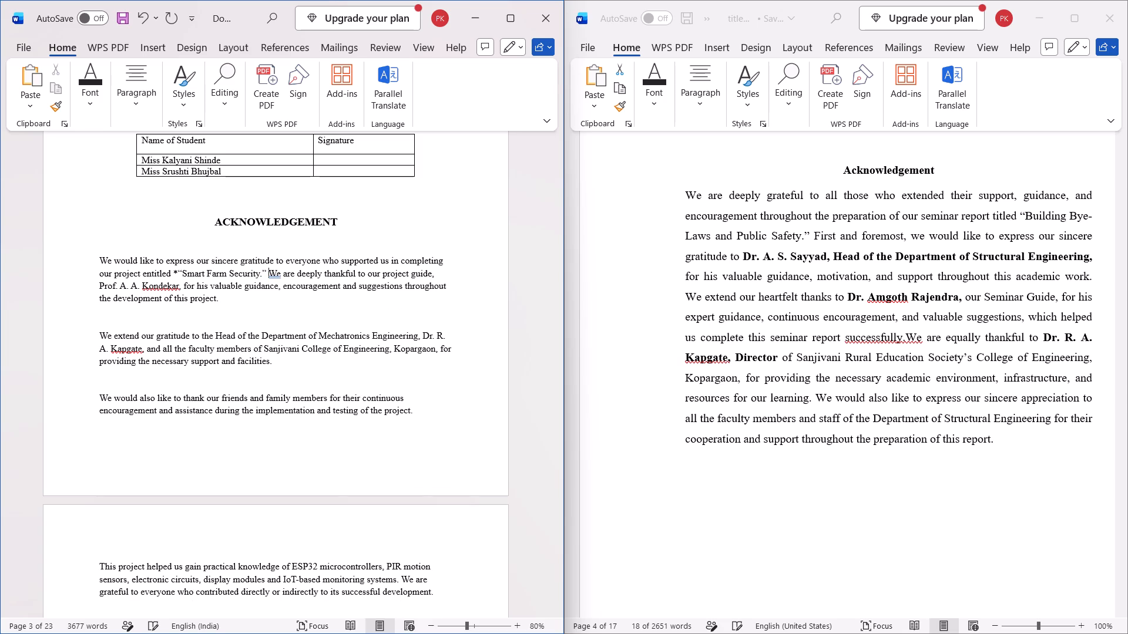
Delete the asterisk before the opening quotation mark of "Smart Farm Security" in the acknowledgement.
key("Left")
key("Left")
key("Left")
key("Left")
key("Left")
key("Left")
key("Left")
key("Left")
key("Left")
key("Left")
key("Left")
key("Left")
key("Left")
key("Left")
key("Left")
key("Left")
key("Left")
key("Left")
key("Left")
key("Left")
key("Right")
key("Right")
key("Right")
key("BackSpace")
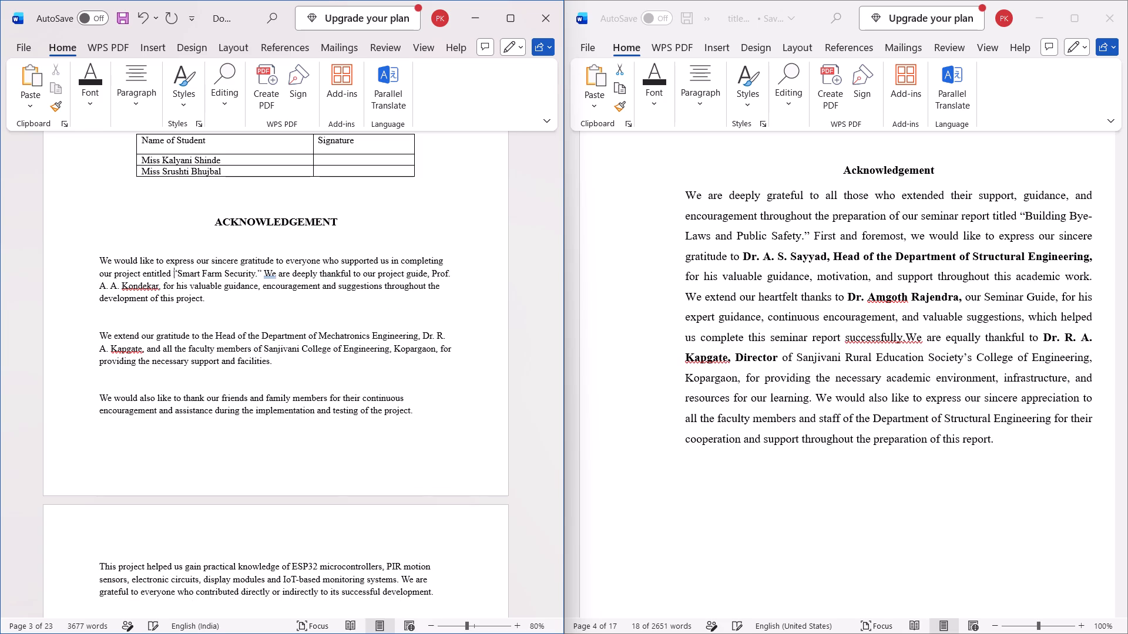
Join the "We extend our gratitude" paragraph directly to the end of the first acknowledgement paragraph.
key("Right")
key("Right")
key("Right")
key("Down")
key("Down")
key("Down")
key("Down")
key("Left")
key("Left")
key("Left")
key("Left")
key("Left")
key("Left")
key("Left")
key("Left")
key("Left")
key("Left")
key("Left")
key("Left")
key("Left")
key("Left")
key("Left")
key("Left")
key("Left")
key("Left")
key("Left")
key("Left")
key("BackSpace")
key("BackSpace")
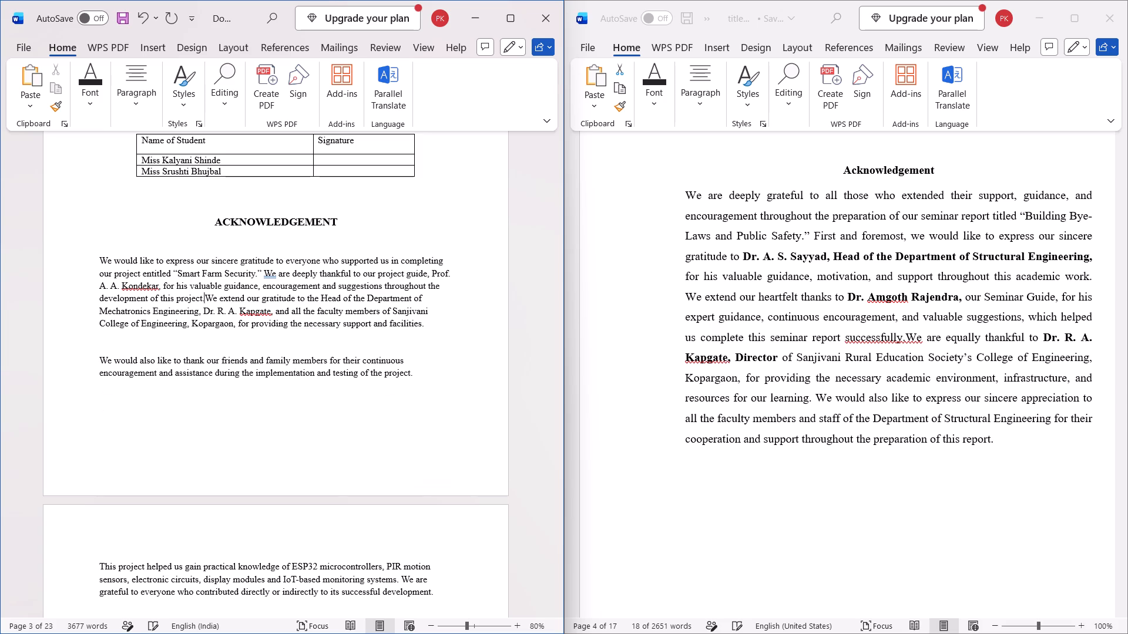
Remove the blank line above the "We would also like to thank" paragraph of the acknowledgement.
key("Down")
key("Down")
key("Down")
key("Down")
key("Down")
key("Left")
key("Left")
key("Left")
key("Left")
key("Left")
key("Left")
key("Left")
key("Left")
key("Left")
key("Left")
key("Left")
key("Left")
key("Left")
key("Left")
key("Left")
key("Left")
key("Left")
key("Left")
key("Left")
key("Left")
key("Up")
key("Left")
key("Left")
key("Left")
key("Left")
key("BackSpace")
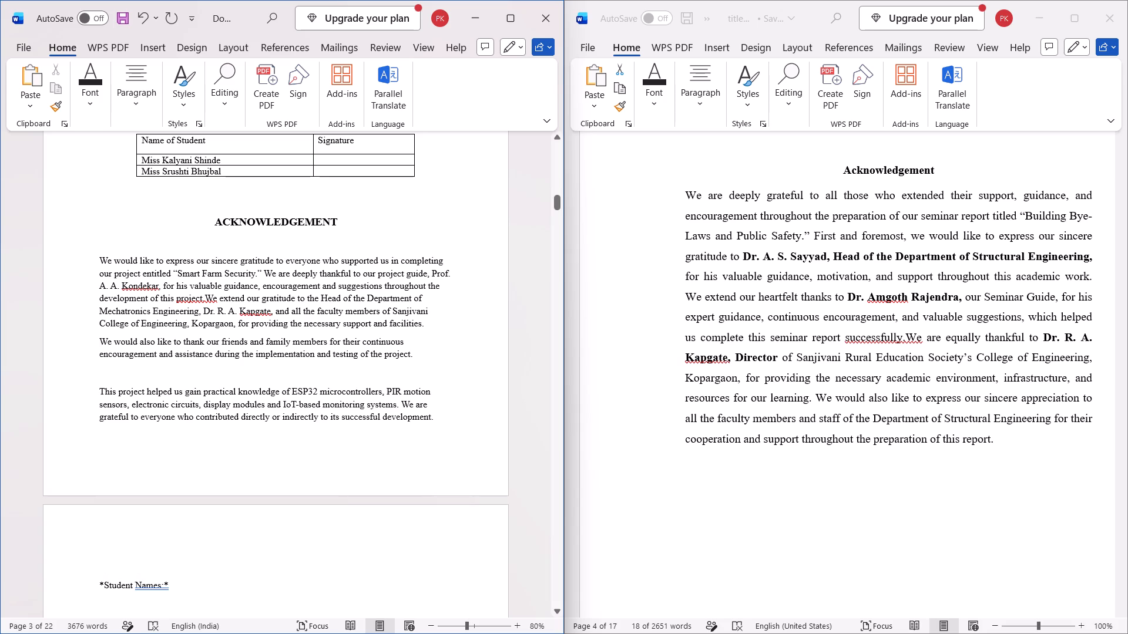
Join the "This project helped us" paragraph directly to the end of the "We would also like to thank" paragraph.
key("Down")
key("Down")
key("Down")
key("Down")
key("Up")
key("BackSpace")
key("BackSpace")
Delete the asterisks before and after "Student Names:" below the acknowledgement.
key("Down")
key("Down")
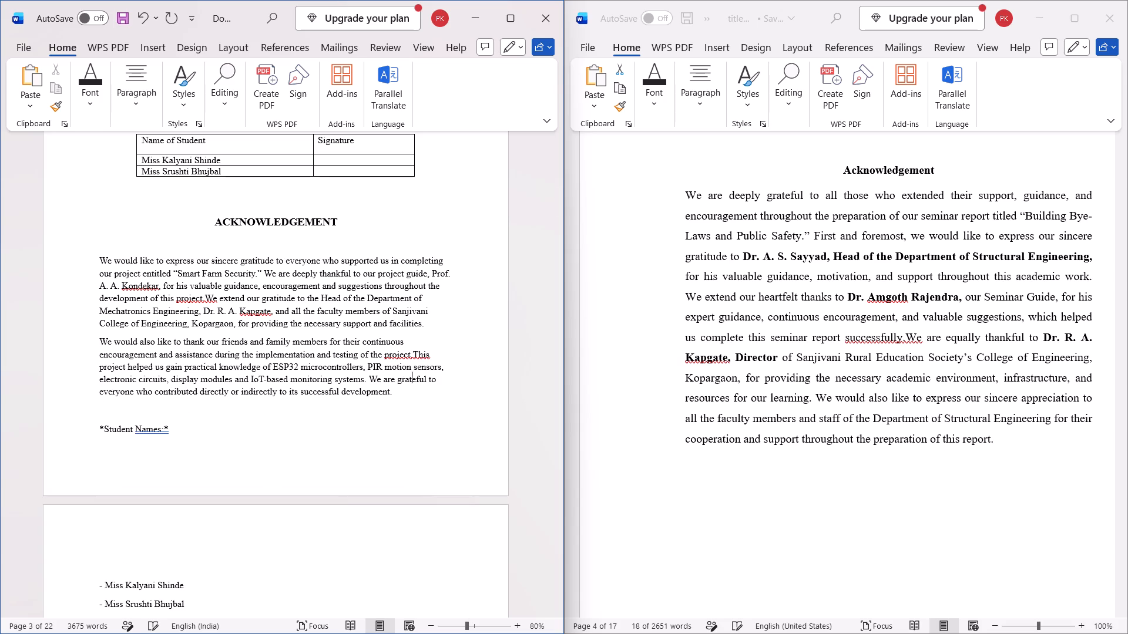
key("Down")
key("Down")
key("Down")
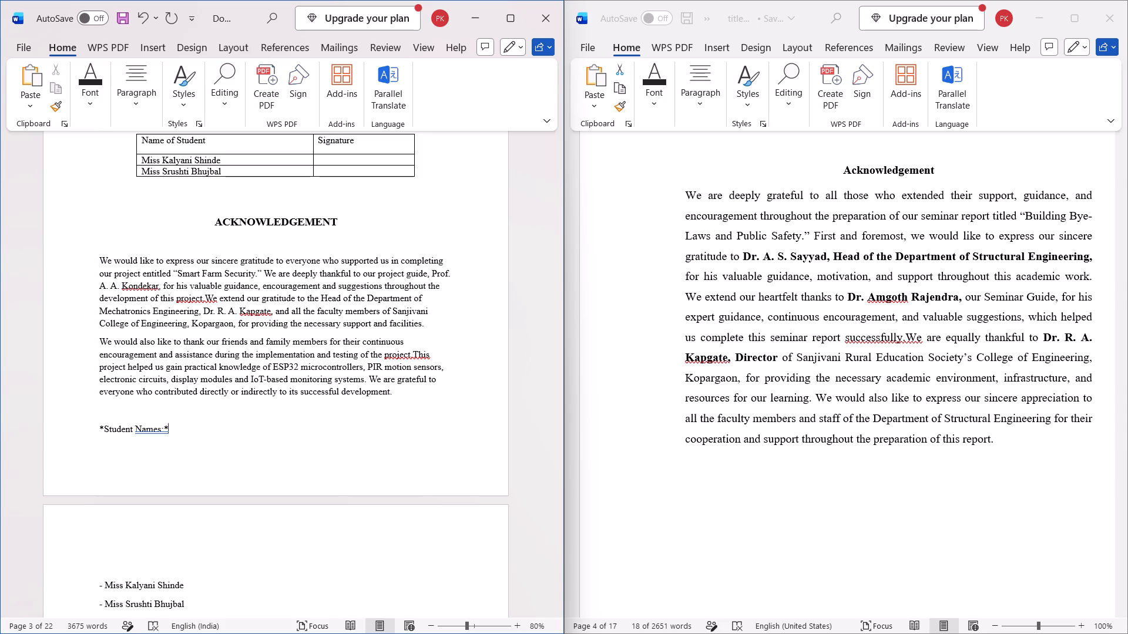
key("Left")
key("Right")
key("BackSpace")
key("Left")
key("Left")
key("Left")
key("Left")
key("Left")
key("Left")
key("Left")
key("Left")
key("Left")
key("Left")
key("Left")
key("Left")
key("Left")
key("Left")
key("BackSpace")
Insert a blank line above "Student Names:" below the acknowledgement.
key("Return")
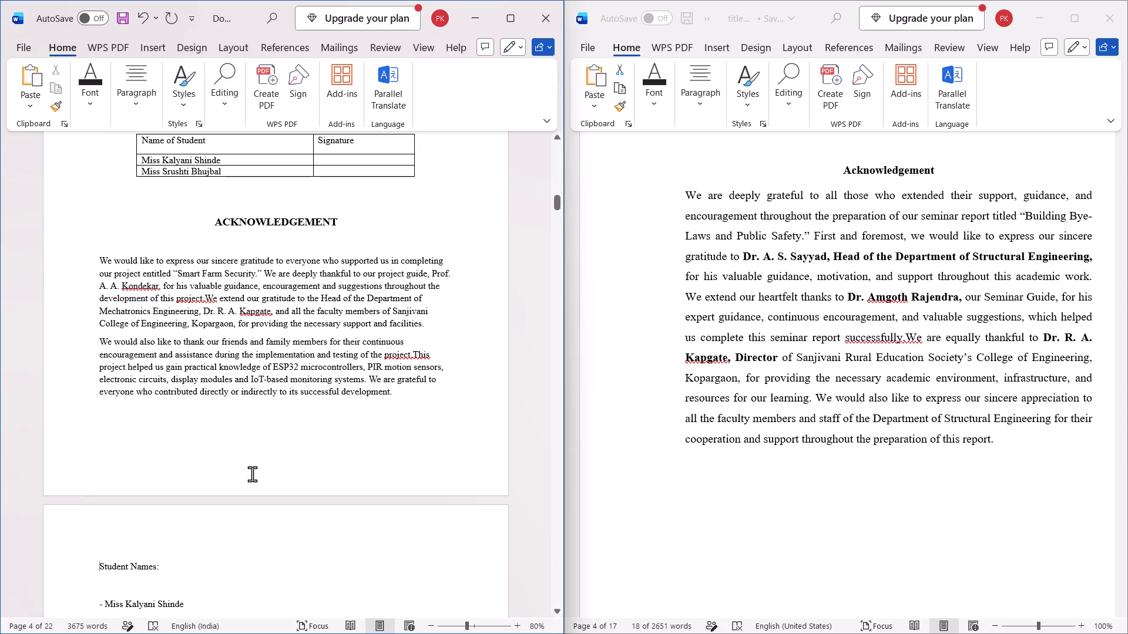
Join the "We would also like to thank" paragraph directly to the end of the preceding acknowledgement paragraph.
scroll(731, 421, "down", 1)
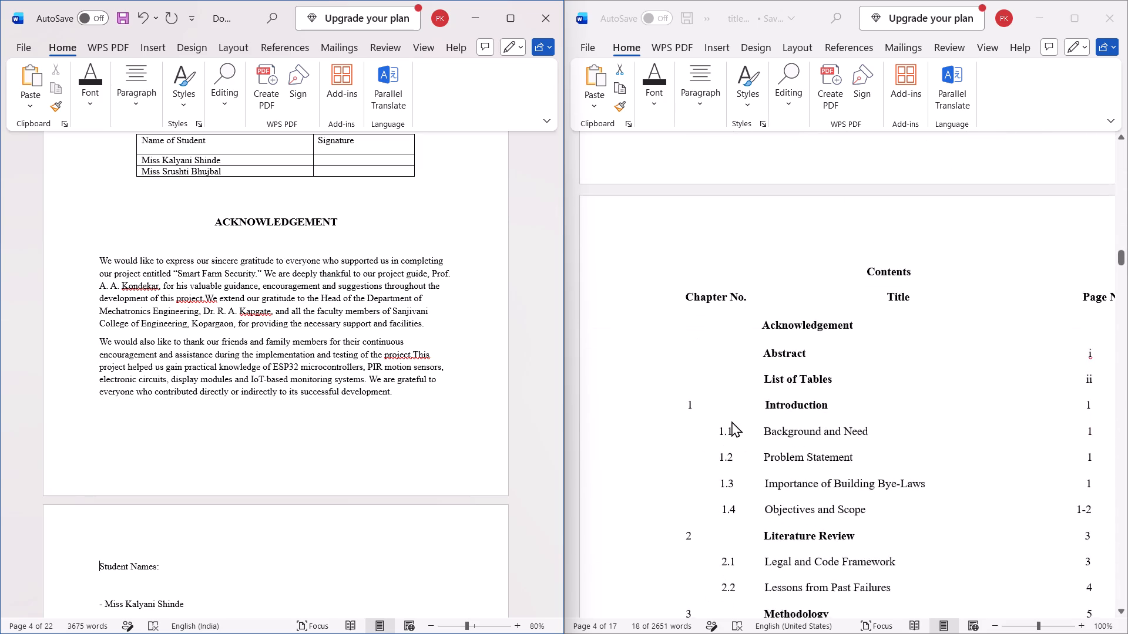
scroll(731, 421, "down", 1)
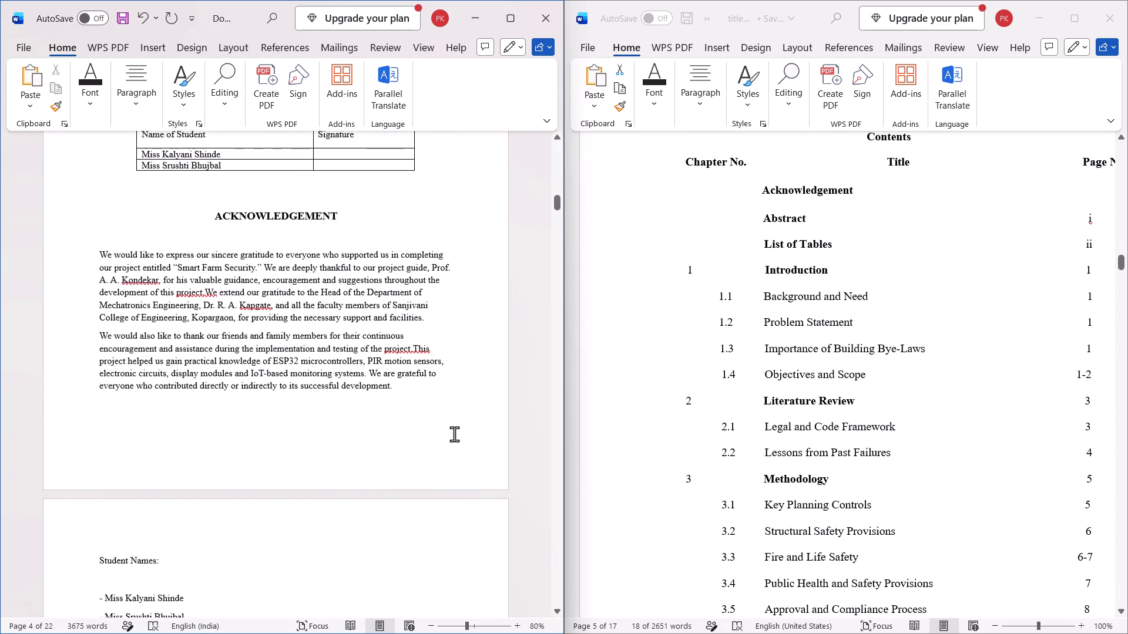
left_click(98, 343)
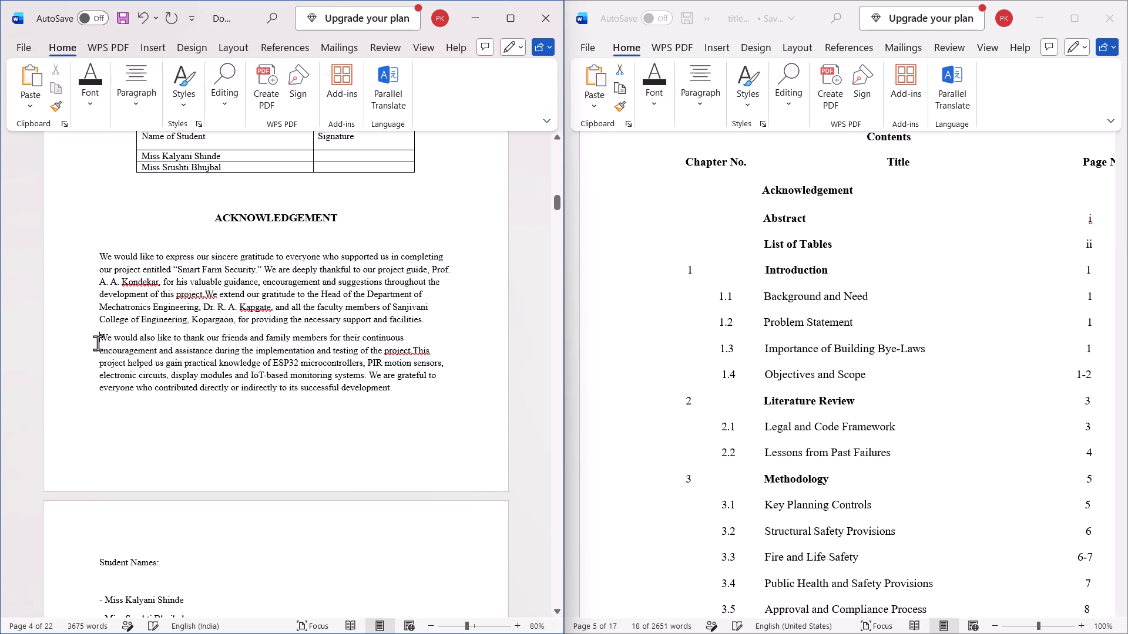
key("BackSpace")
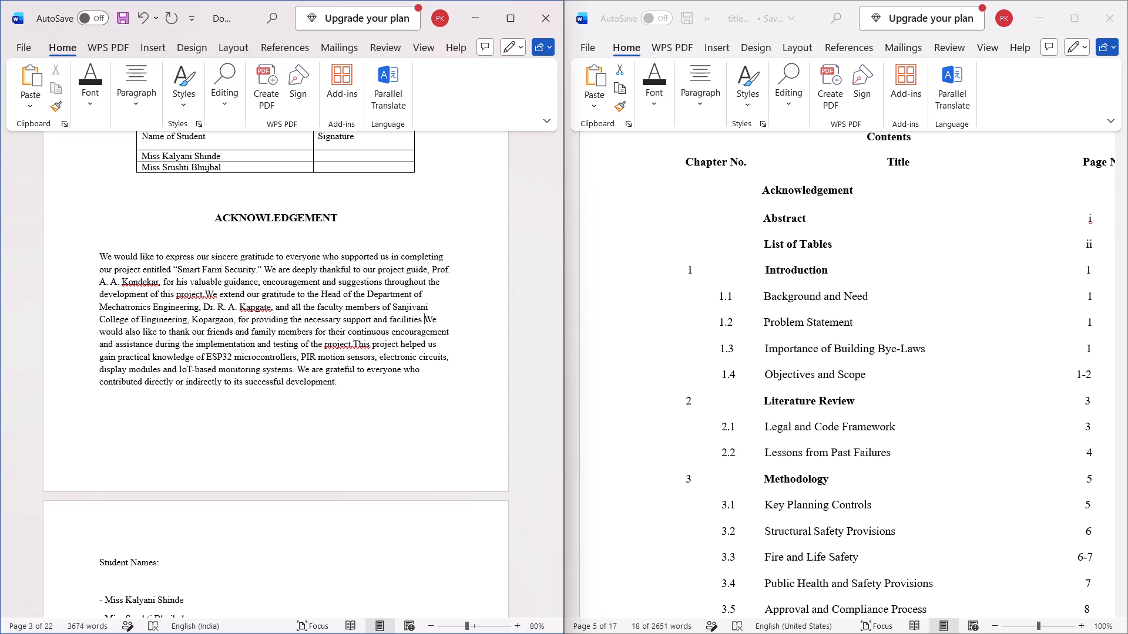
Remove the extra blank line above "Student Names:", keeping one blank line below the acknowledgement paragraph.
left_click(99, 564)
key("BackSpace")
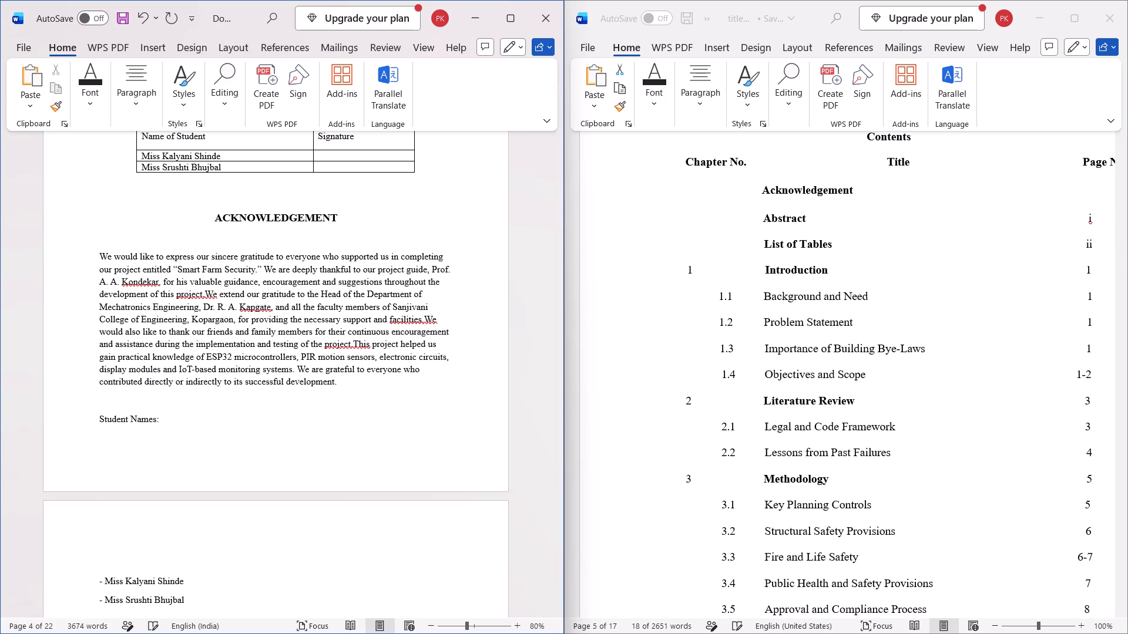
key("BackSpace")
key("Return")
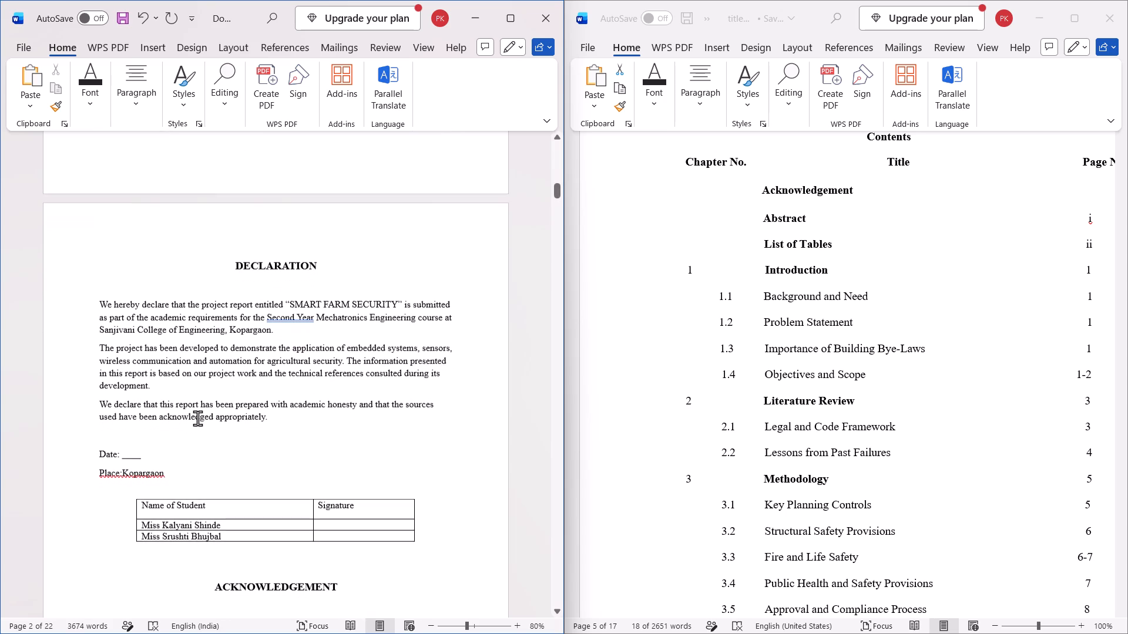
Join the declaration's "We declare that this report" paragraph to the end of the preceding paragraph, separated by a space.
left_click(97, 400)
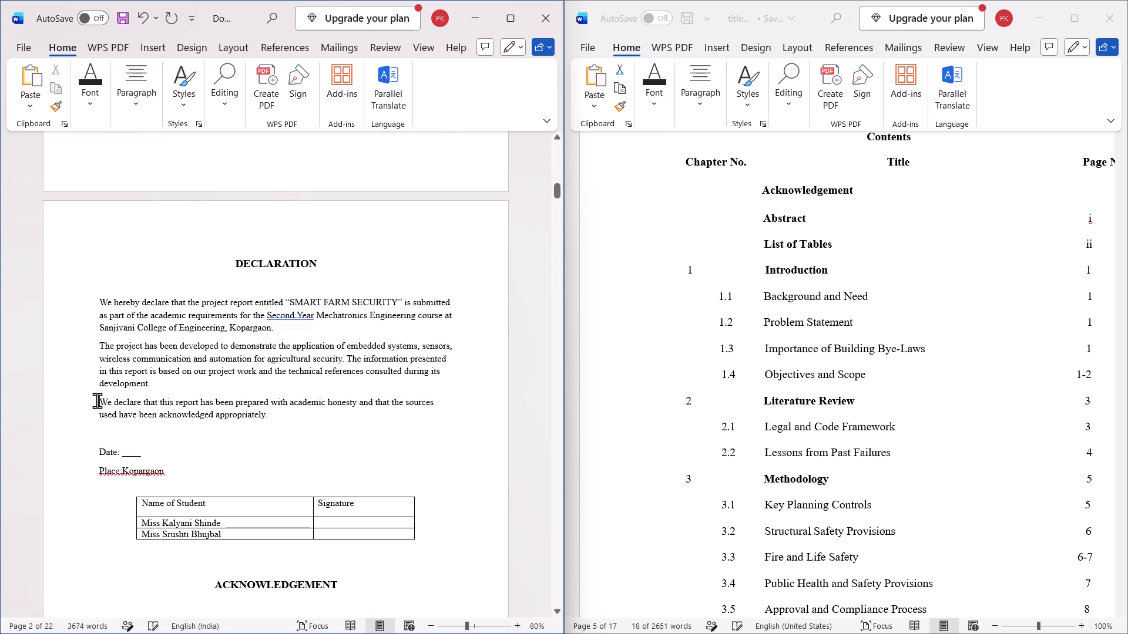
key("BackSpace")
key("space")
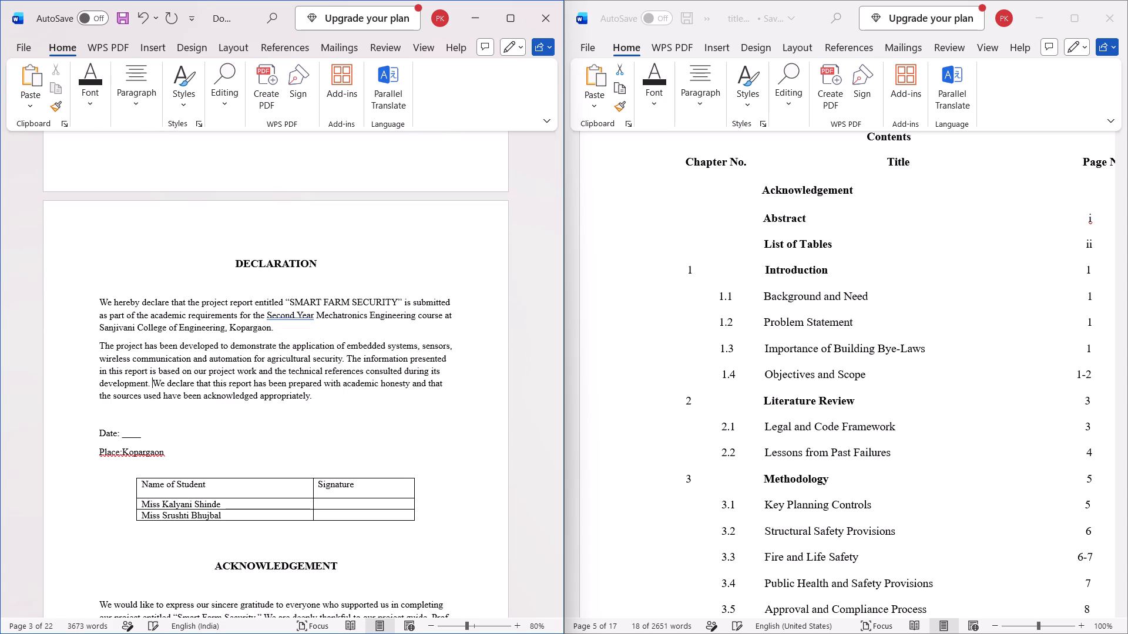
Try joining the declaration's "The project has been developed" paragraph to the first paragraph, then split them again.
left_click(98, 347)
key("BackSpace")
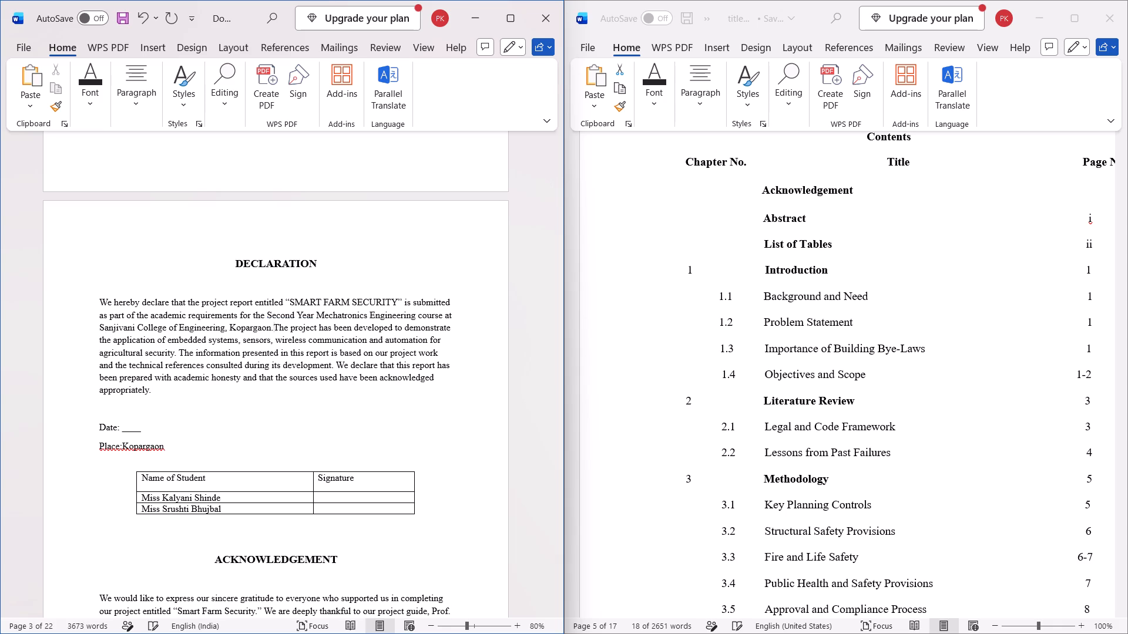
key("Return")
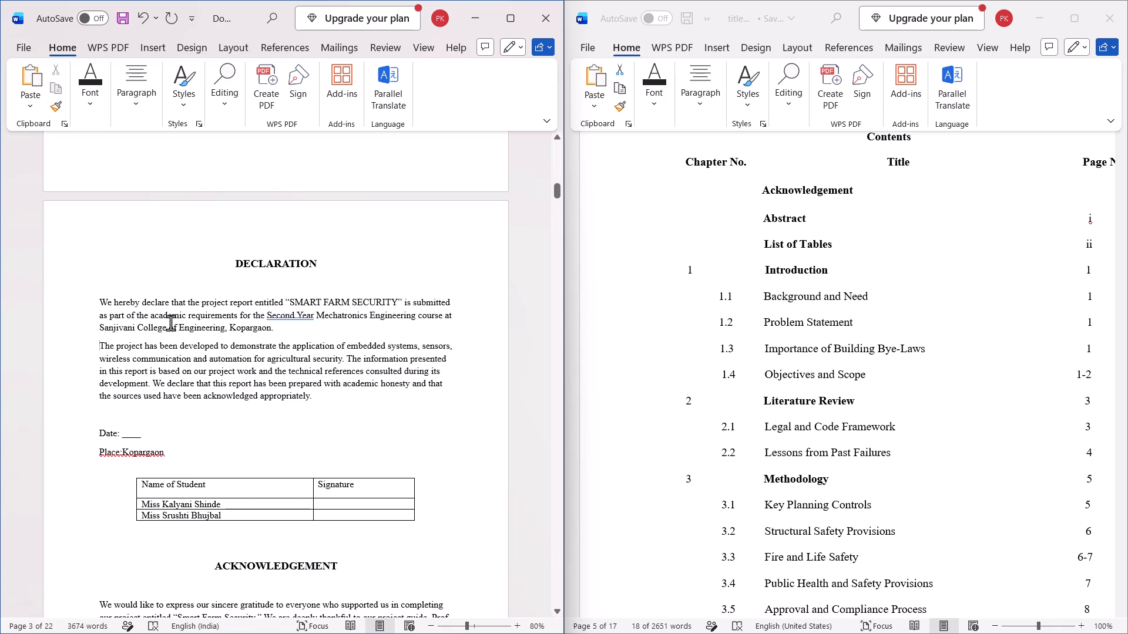
Join the first student's name line, including its hyphen, directly to the end of "Student Names:" below the acknowledgement.
scroll(221, 347, "up", 1)
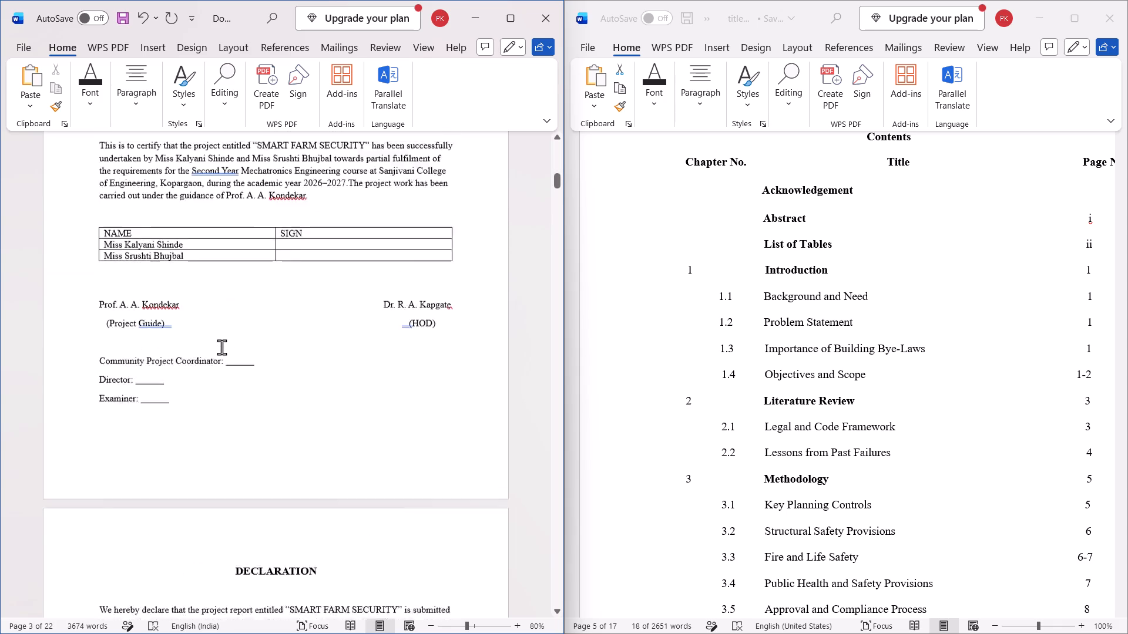
scroll(221, 347, "up", 1)
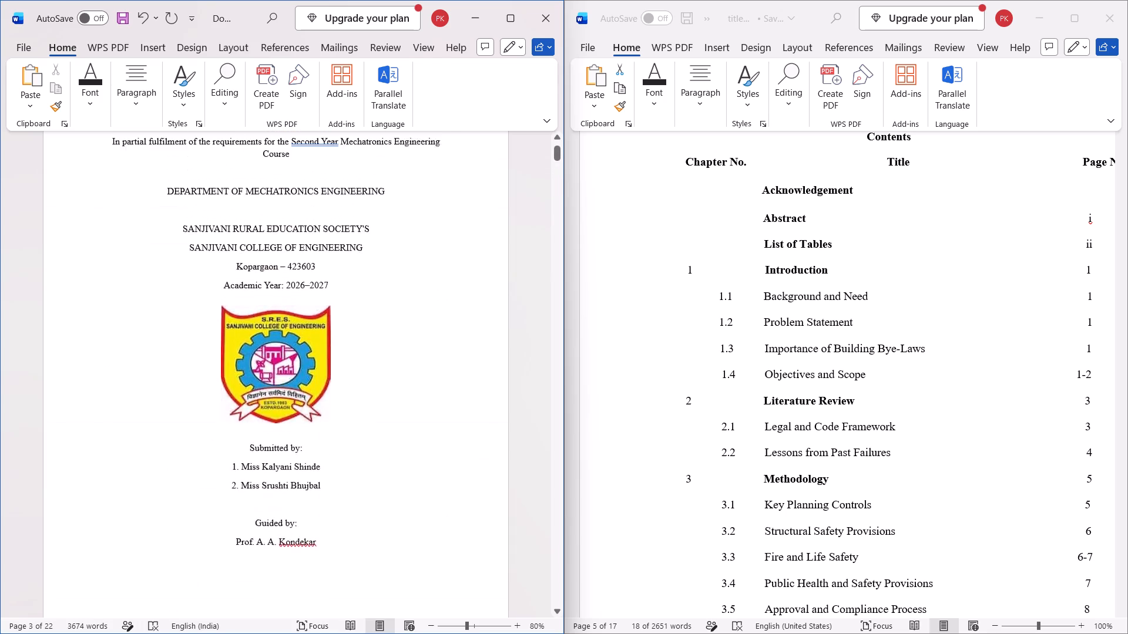
scroll(221, 347, "up", 1)
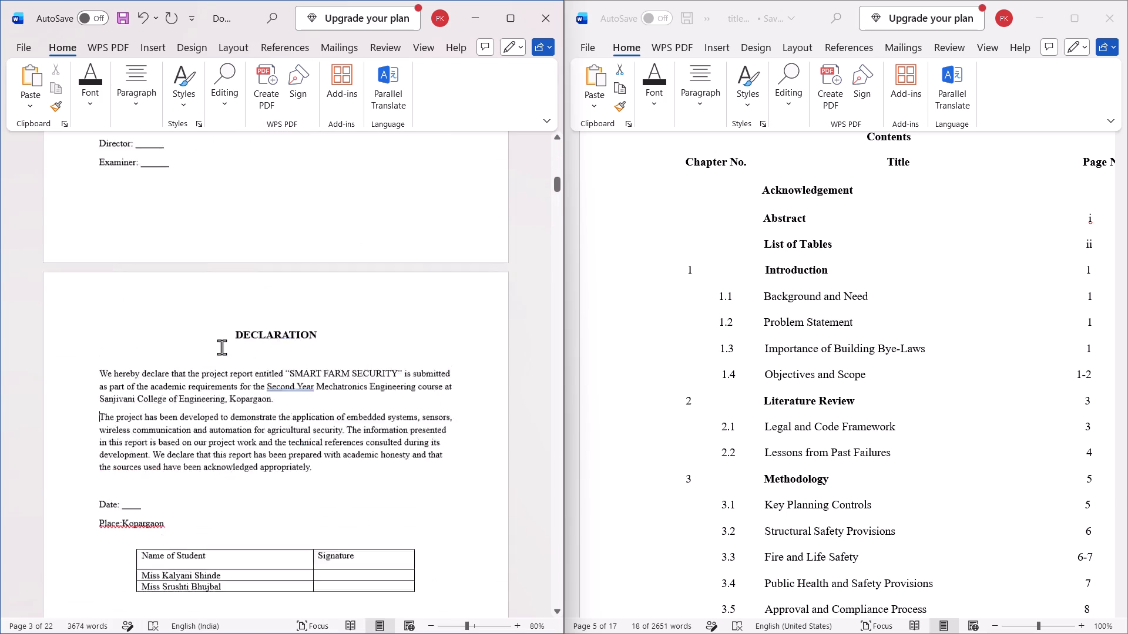
scroll(221, 347, "up", 1)
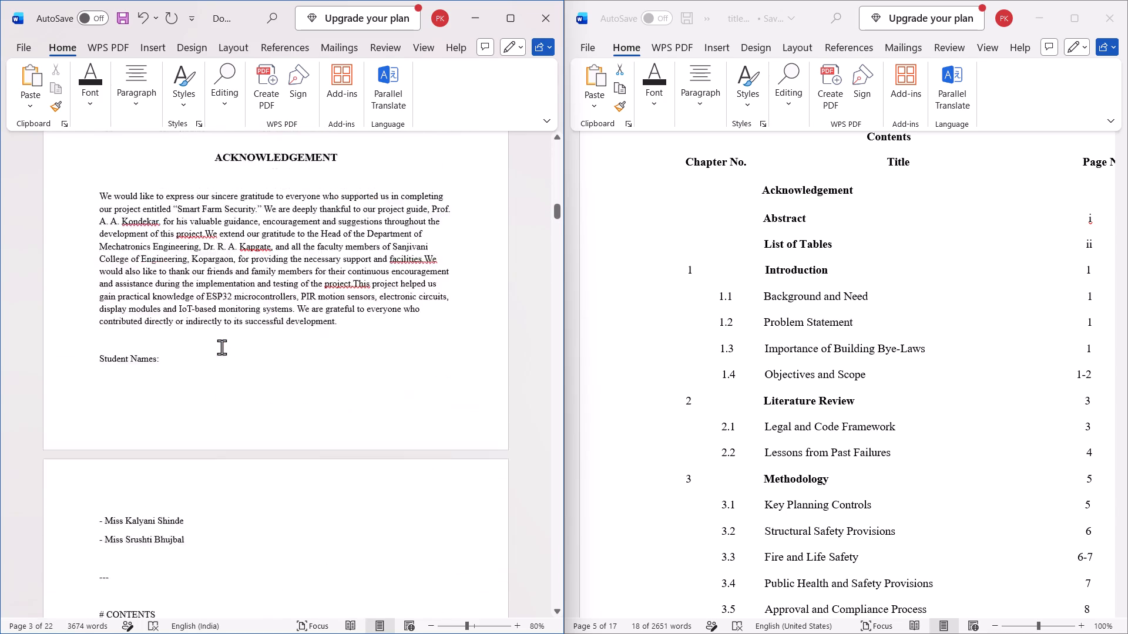
scroll(221, 347, "up", 1)
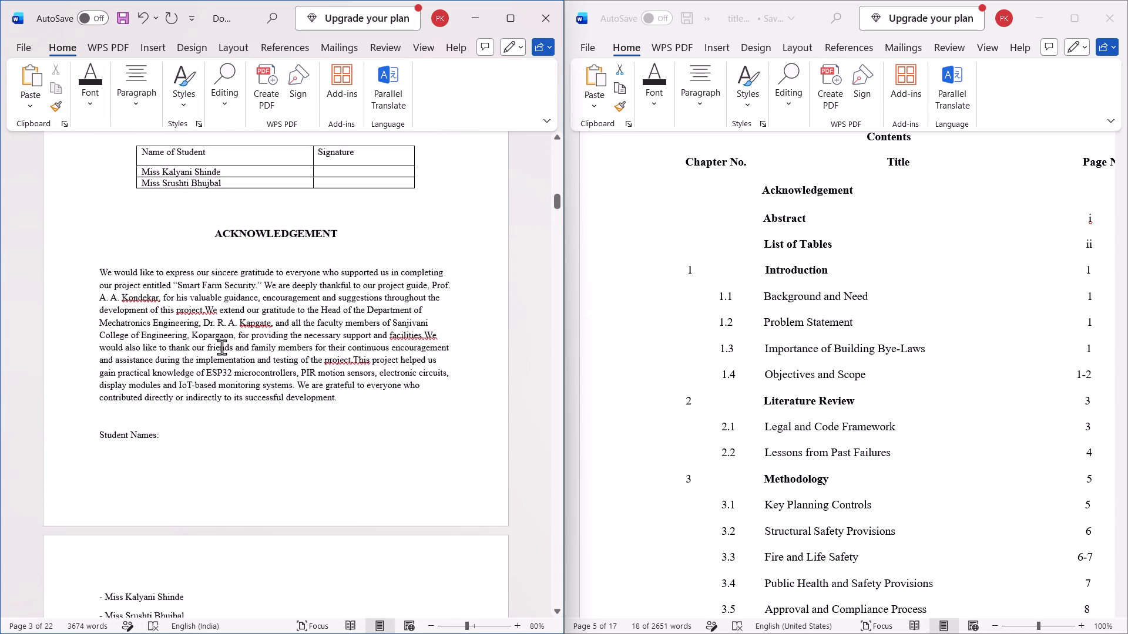
scroll(221, 347, "up", 1)
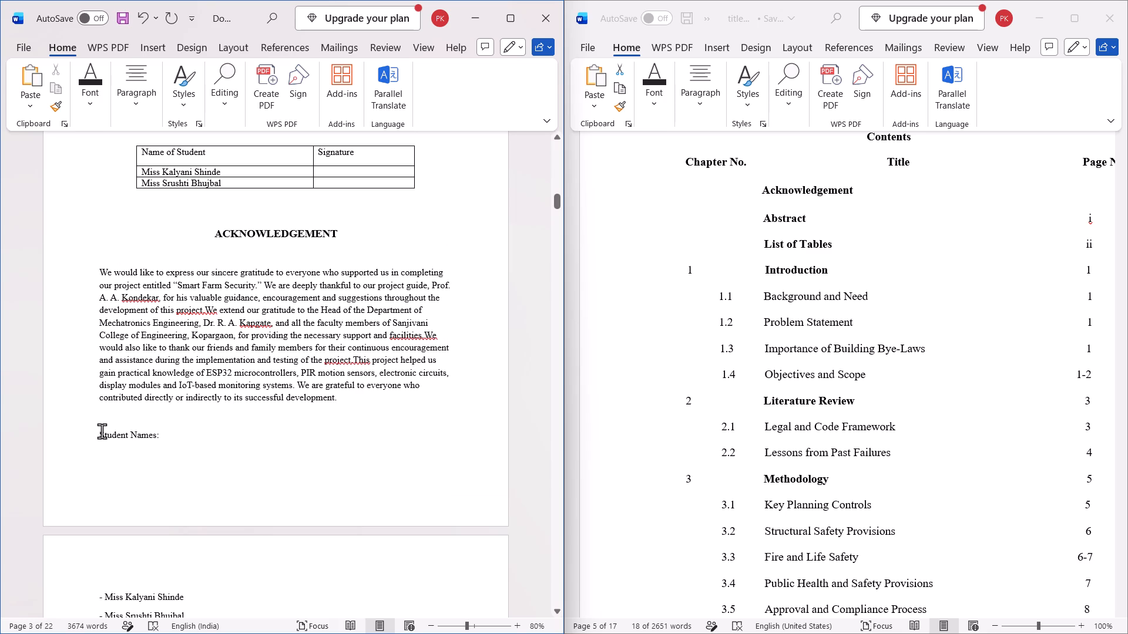
left_click(103, 431)
left_click(92, 603)
key("BackSpace")
key("BackSpace")
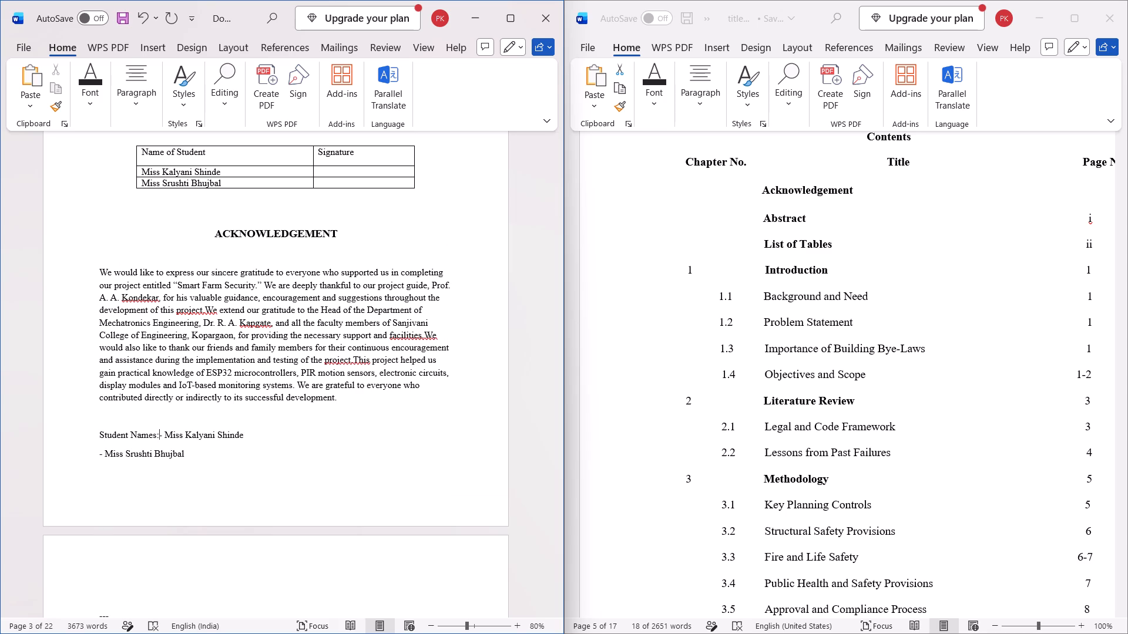
key("space")
key("BackSpace")
Break the line after "Student Names:-" so the first student's name sits on its own line.
key("Right")
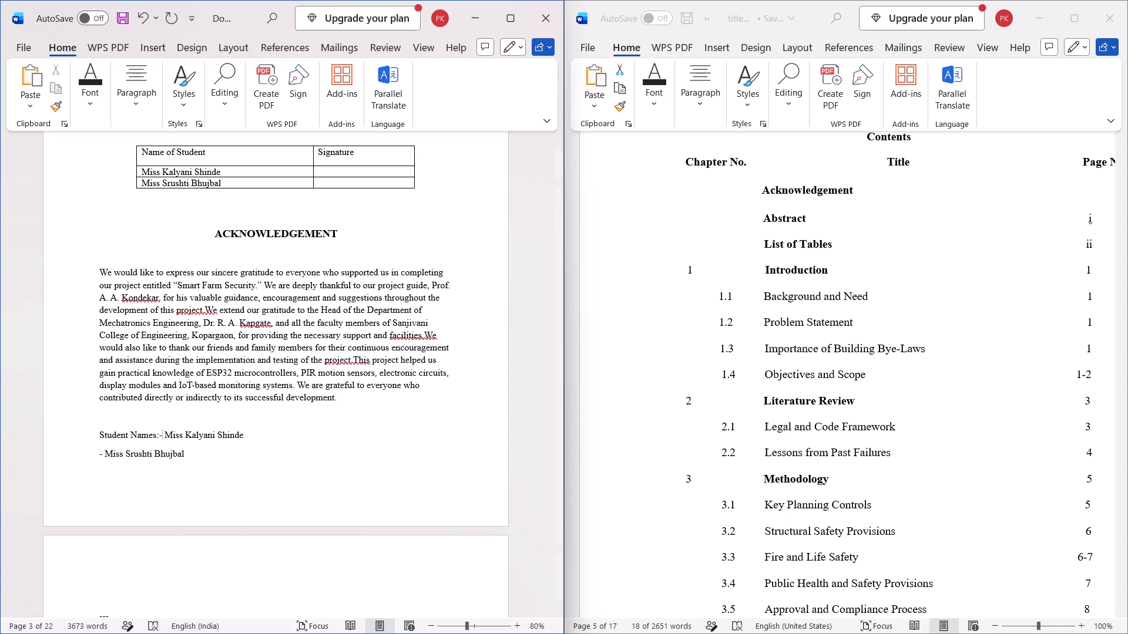
scroll(49, 631, "down", 1)
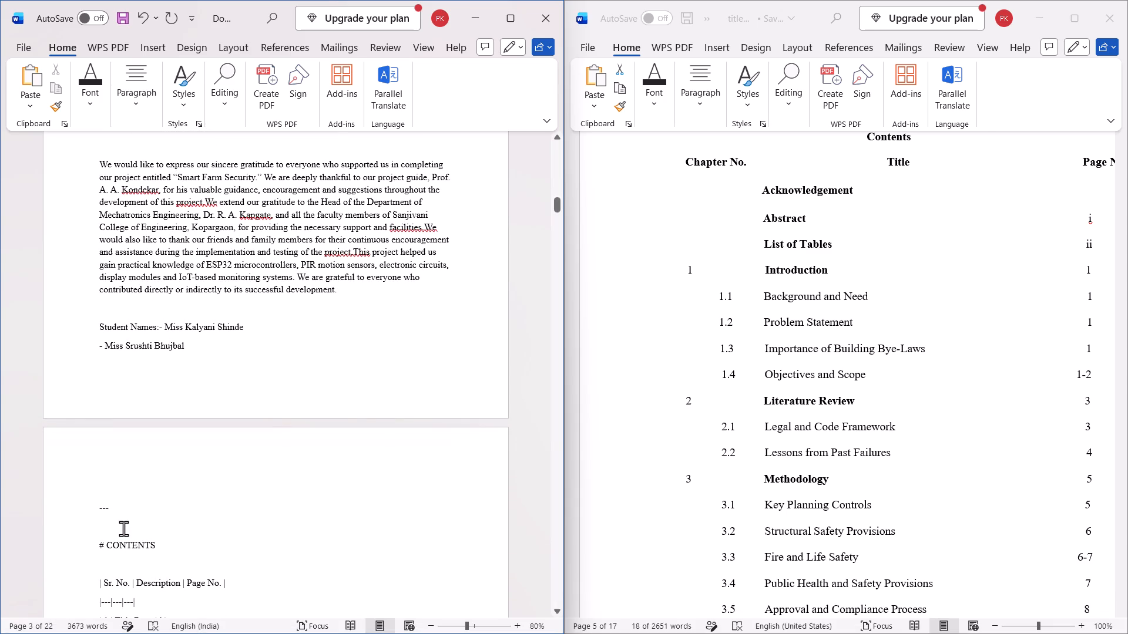
scroll(845, 357, "up", 1)
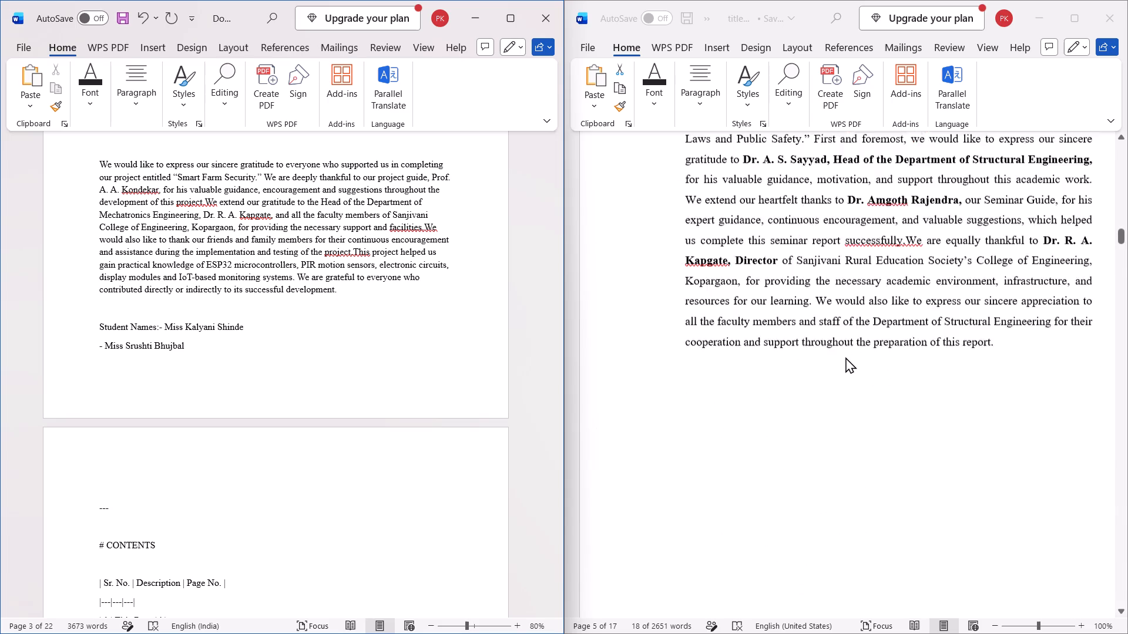
scroll(845, 357, "up", 1)
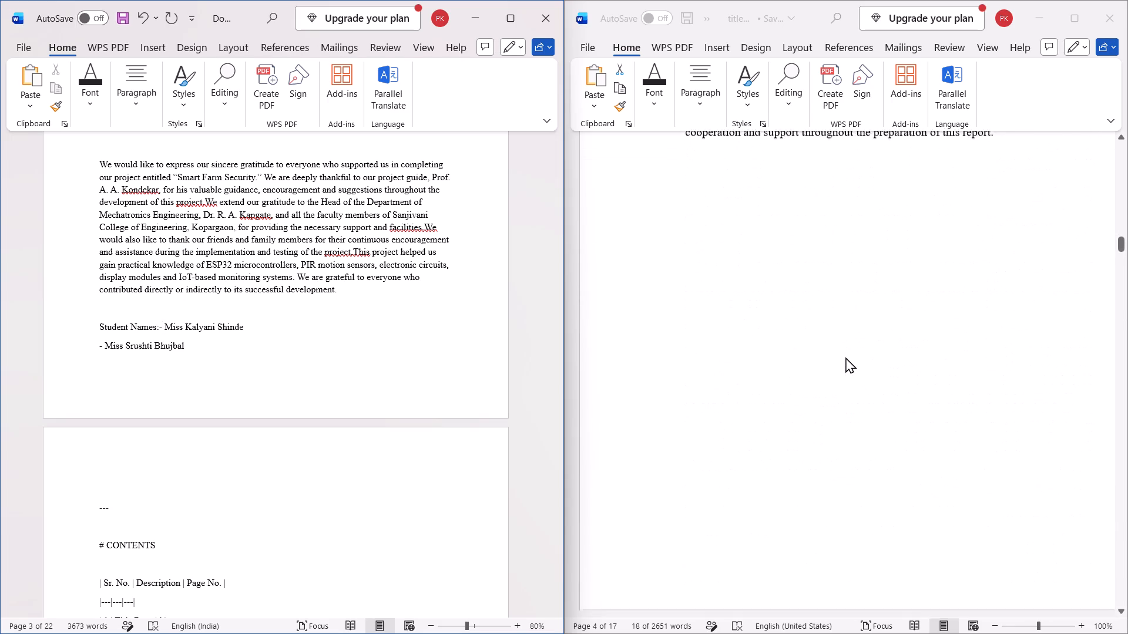
scroll(845, 357, "up", 1)
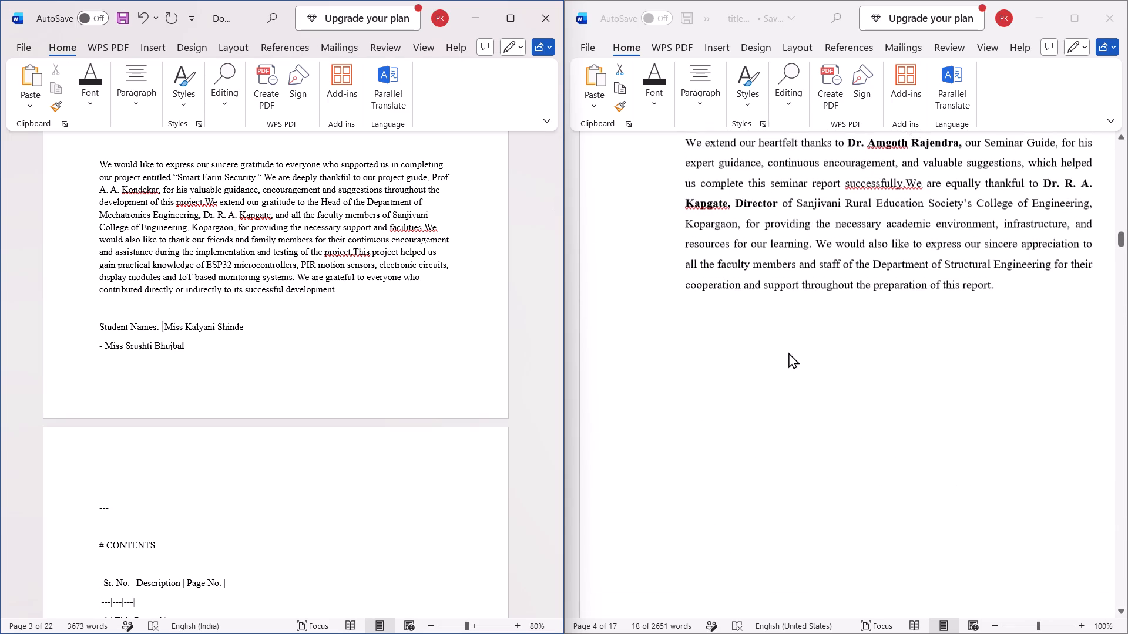
key("Return")
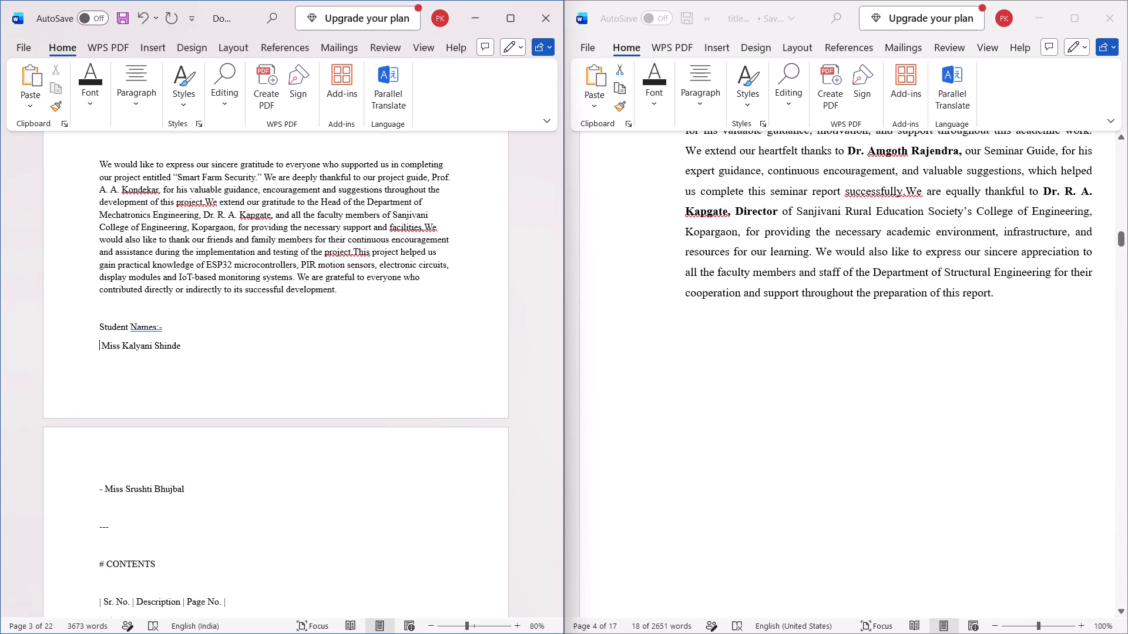
Delete the hyphen before the second student's name and join that name to the first student's line, adding an extra space between them.
key("Down")
key("Down")
key("Up")
key("Right")
key("BackSpace")
key("BackSpace")
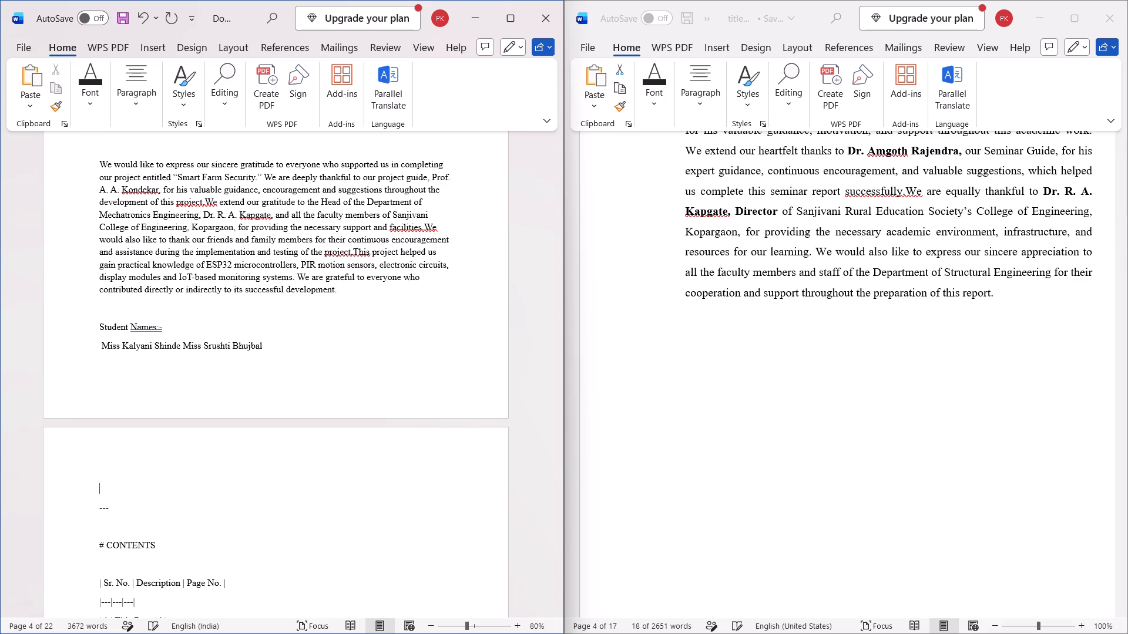
key("space")
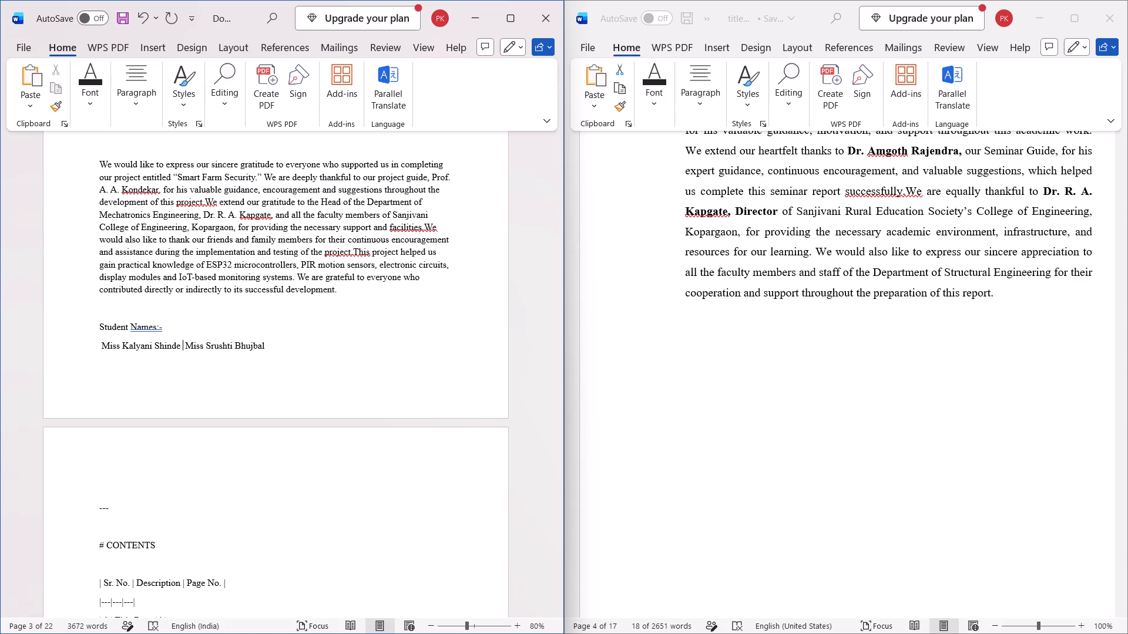
Space the second student's name away from the first so it sits near the right margin of the same line.
key("space")
key("space")
key("space")
key("space")
key("space")
key("space")
key("space")
key("space")
key("space")
key("space")
key("space")
key("space")
key("space")
key("space")
key("space")
key("space")
key("space")
key("space")
key("space")
key("space")
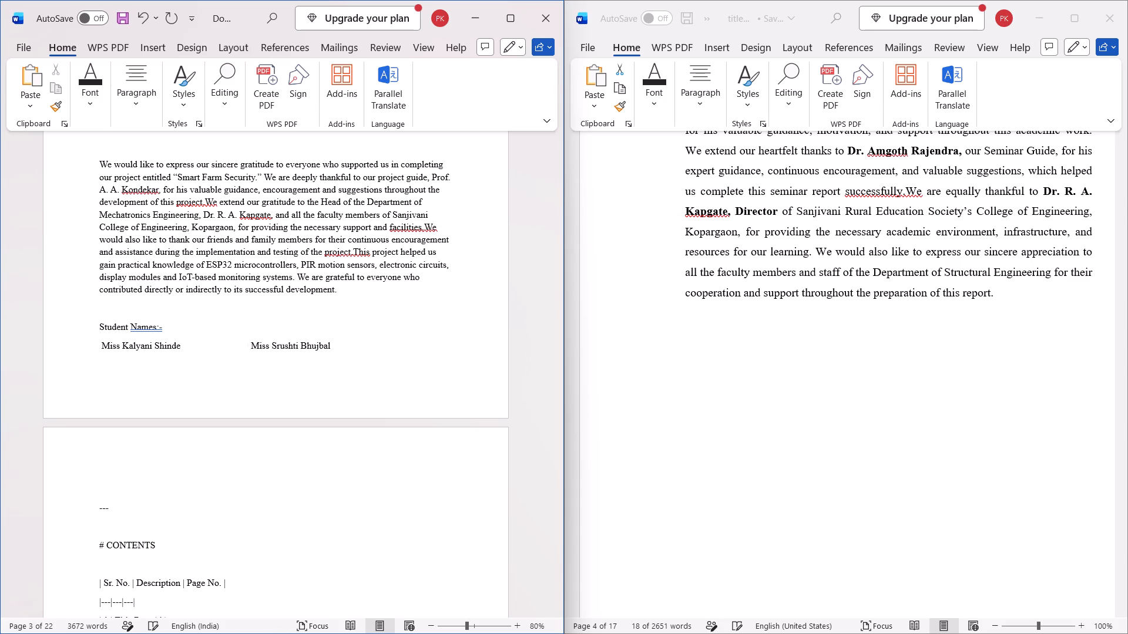
key("space")
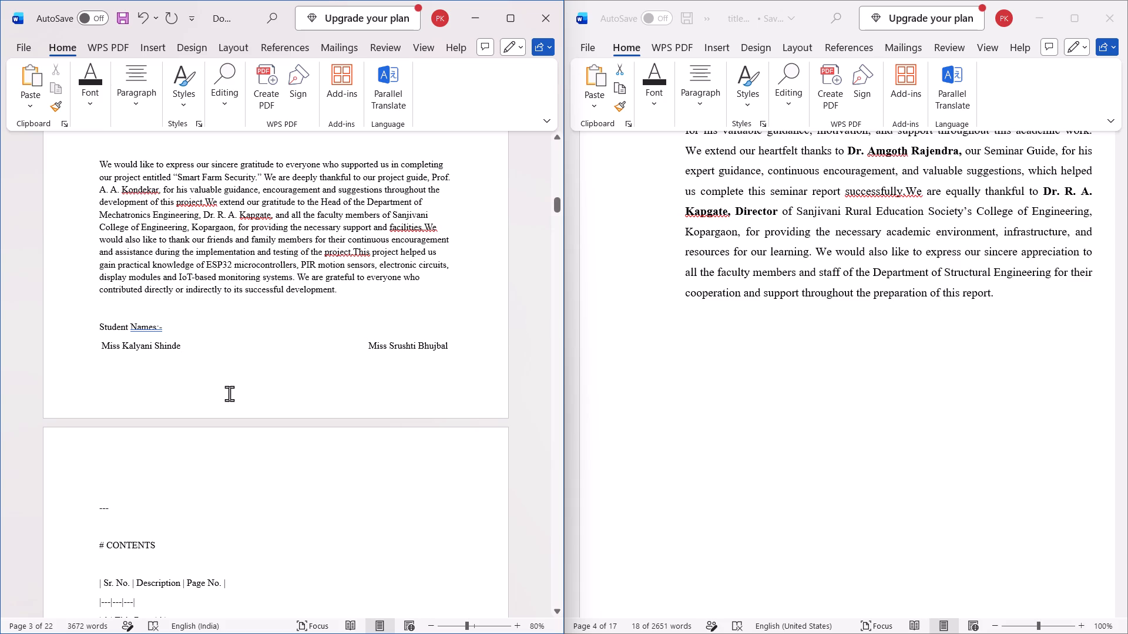
Remove the "---" line, the blank line and the "#" before the CONTENTS heading so it starts the page.
scroll(191, 435, "down", 1)
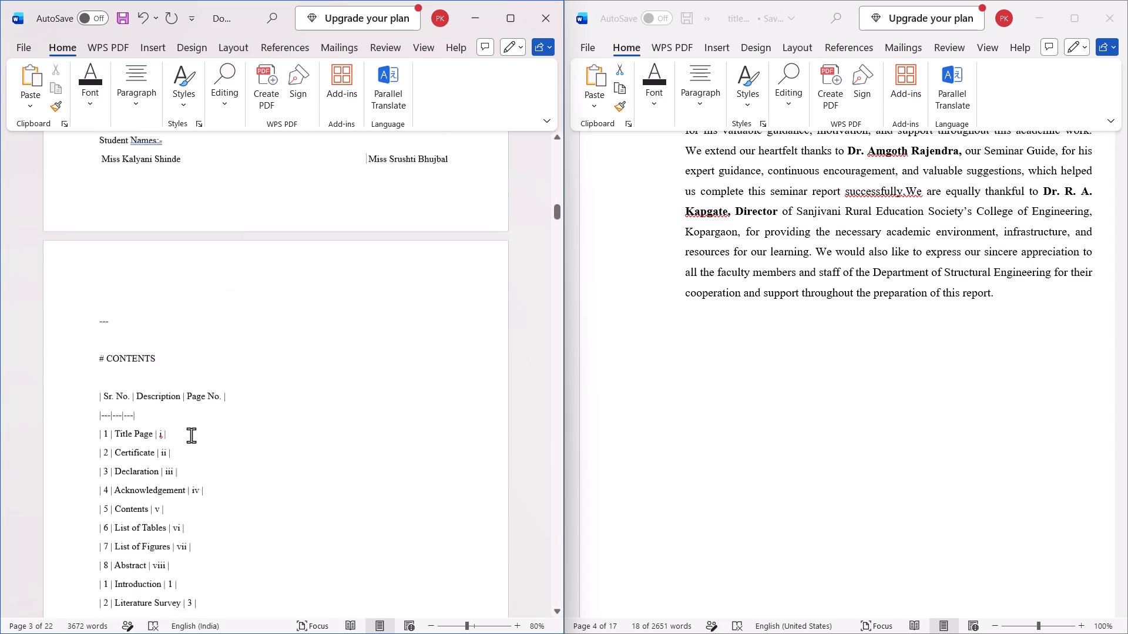
scroll(191, 435, "down", 1)
scroll(774, 315, "down", 1)
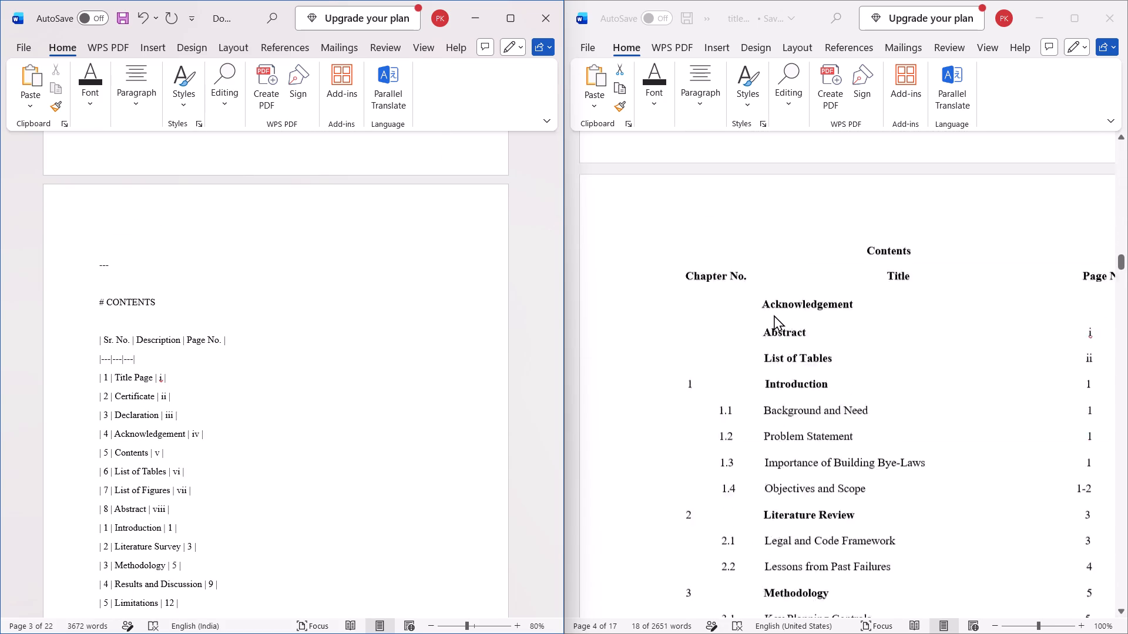
scroll(774, 315, "down", 1)
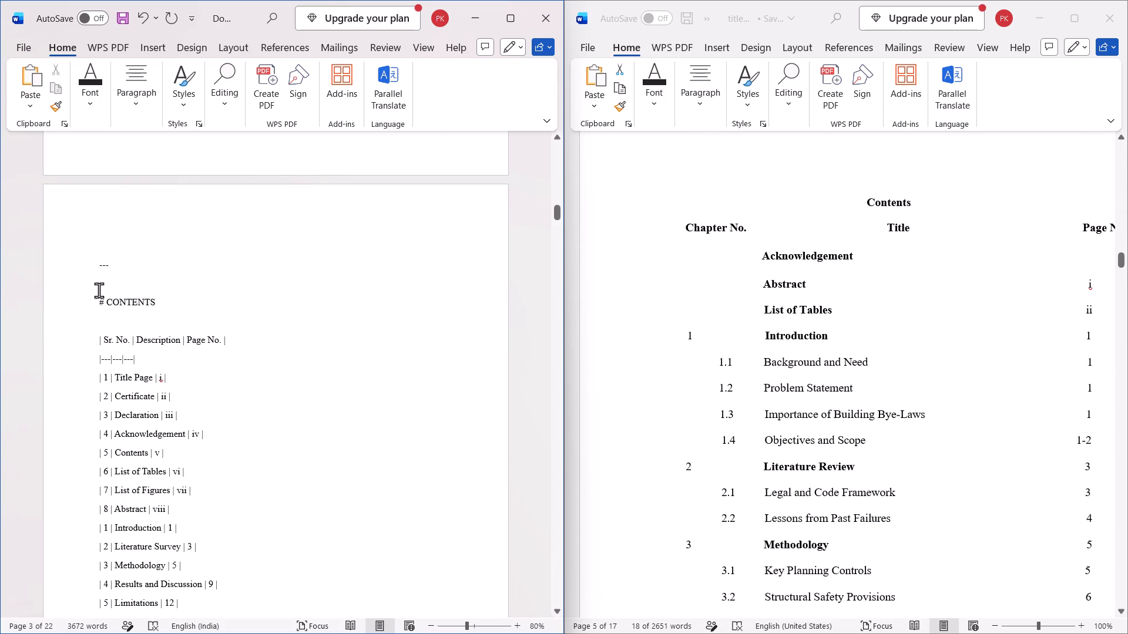
left_click(106, 302)
key("BackSpace")
key("BackSpace")
key("BackSpace")
key("BackSpace")
key("BackSpace")
key("BackSpace")
key("BackSpace")
key("BackSpace")
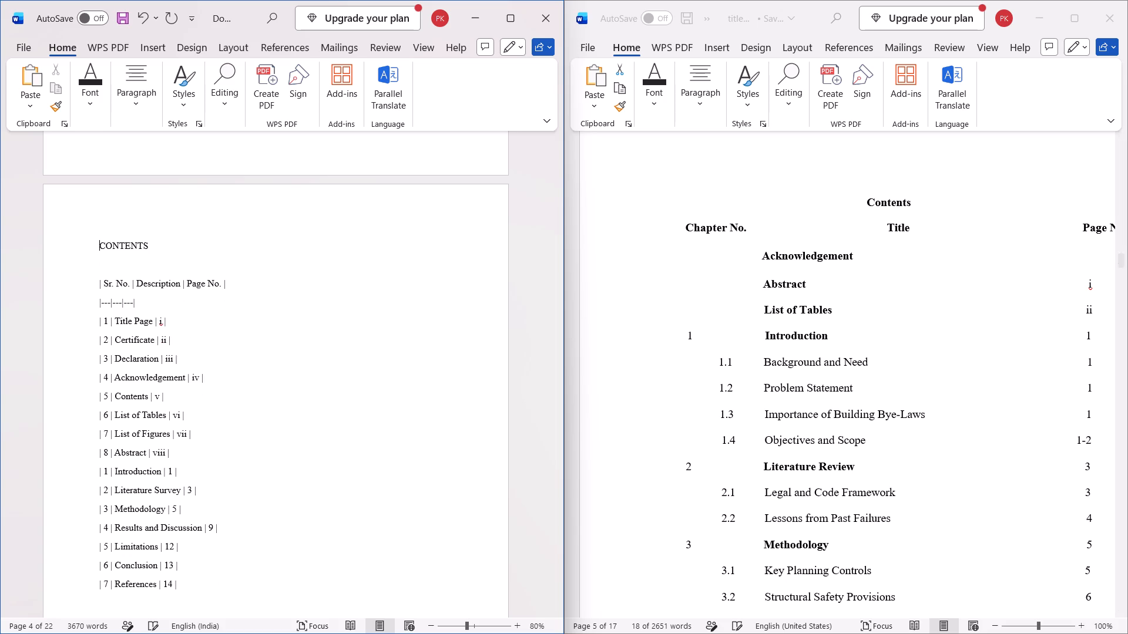
key("BackSpace")
key("ctrl+z")
Make the CONTENTS heading bold, enlarge its font by two size increments and centre it.
left_click_drag(92, 247, 160, 241)
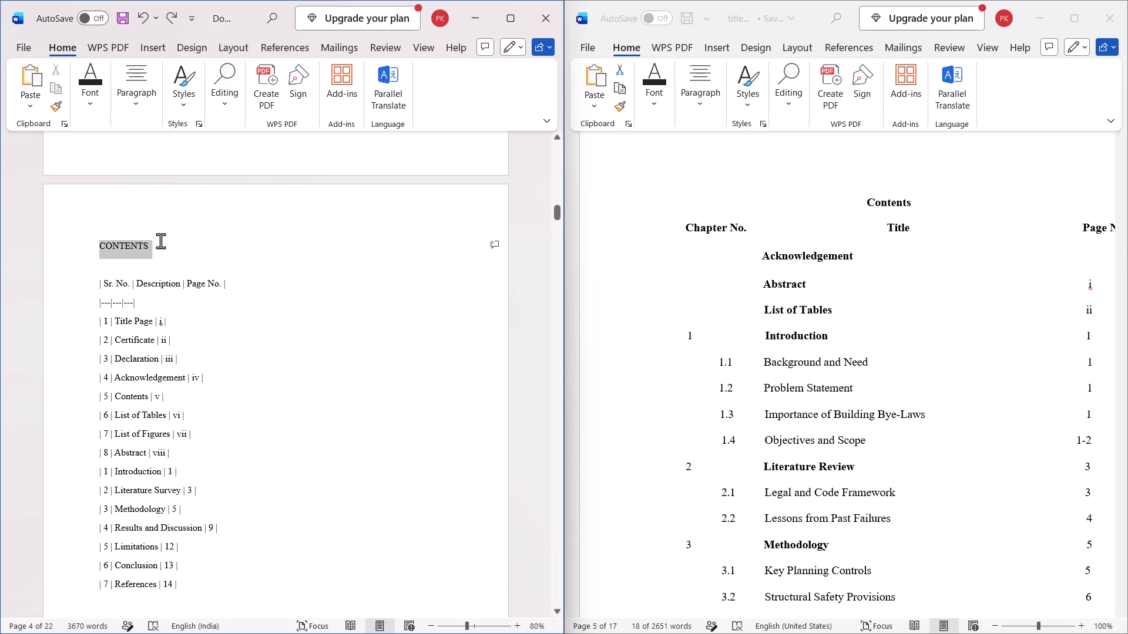
left_click_drag(160, 241, 150, 241)
left_click(162, 220)
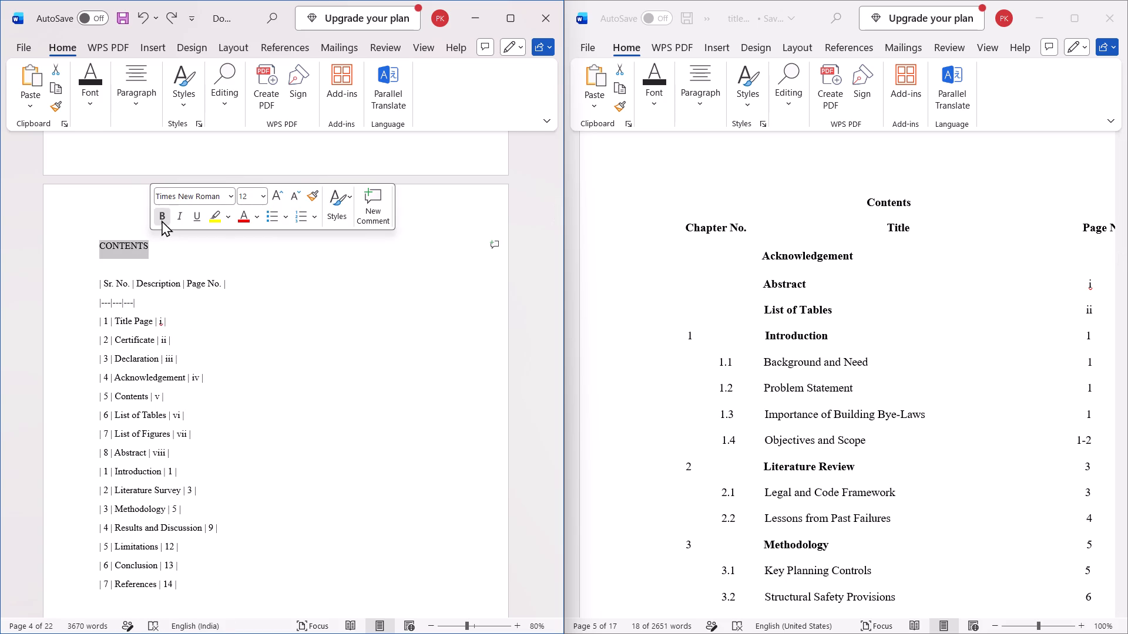
double_click(274, 193)
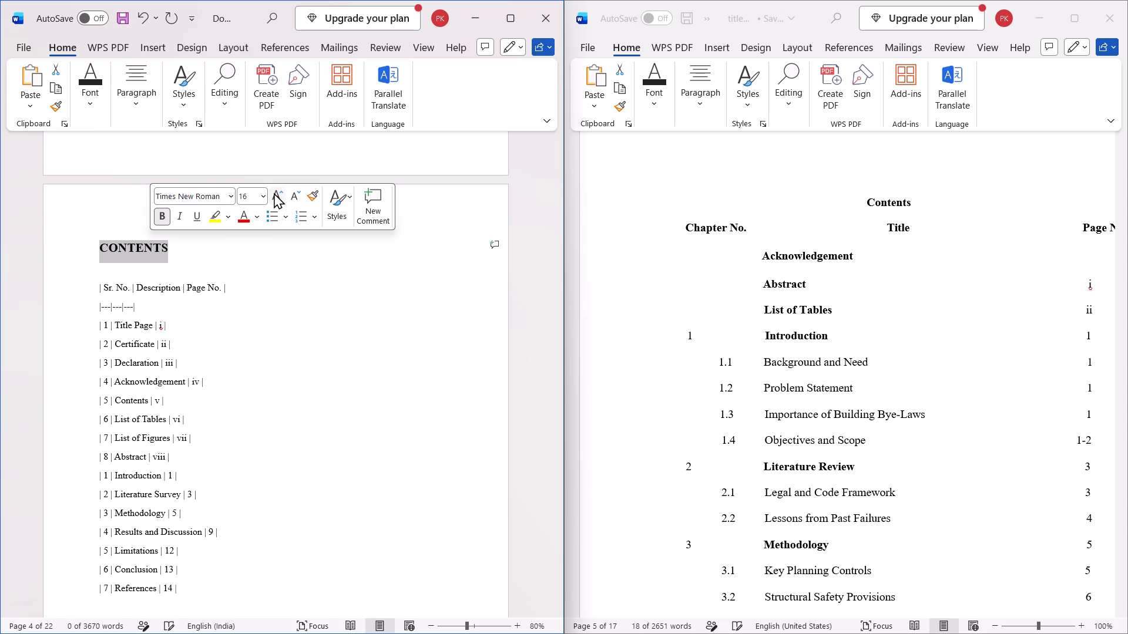
left_click(137, 103)
left_click(141, 169)
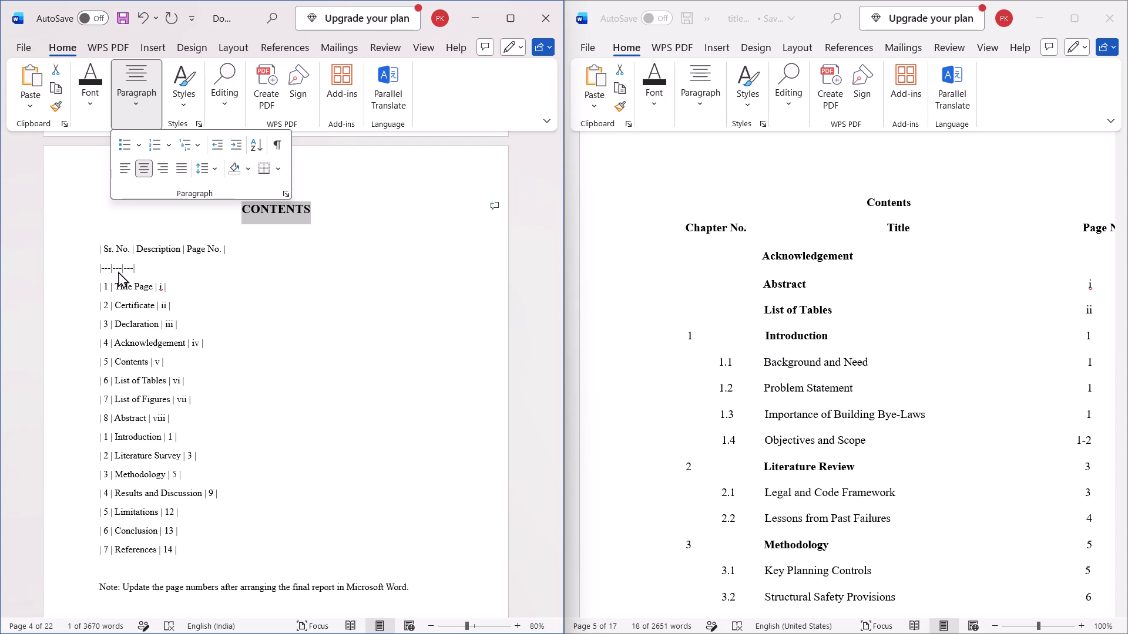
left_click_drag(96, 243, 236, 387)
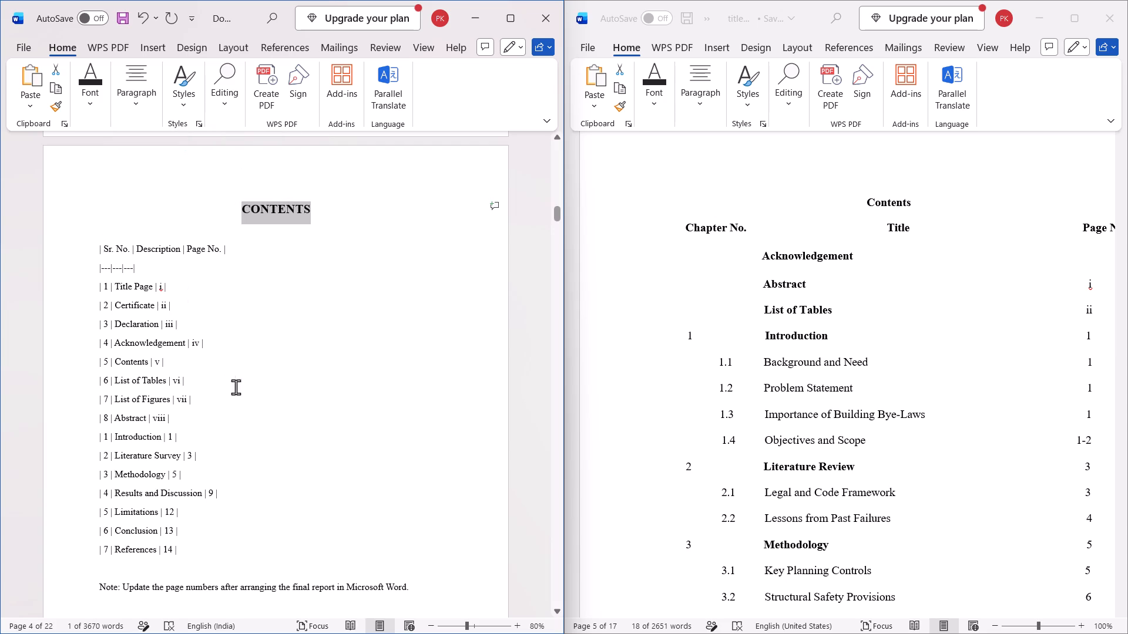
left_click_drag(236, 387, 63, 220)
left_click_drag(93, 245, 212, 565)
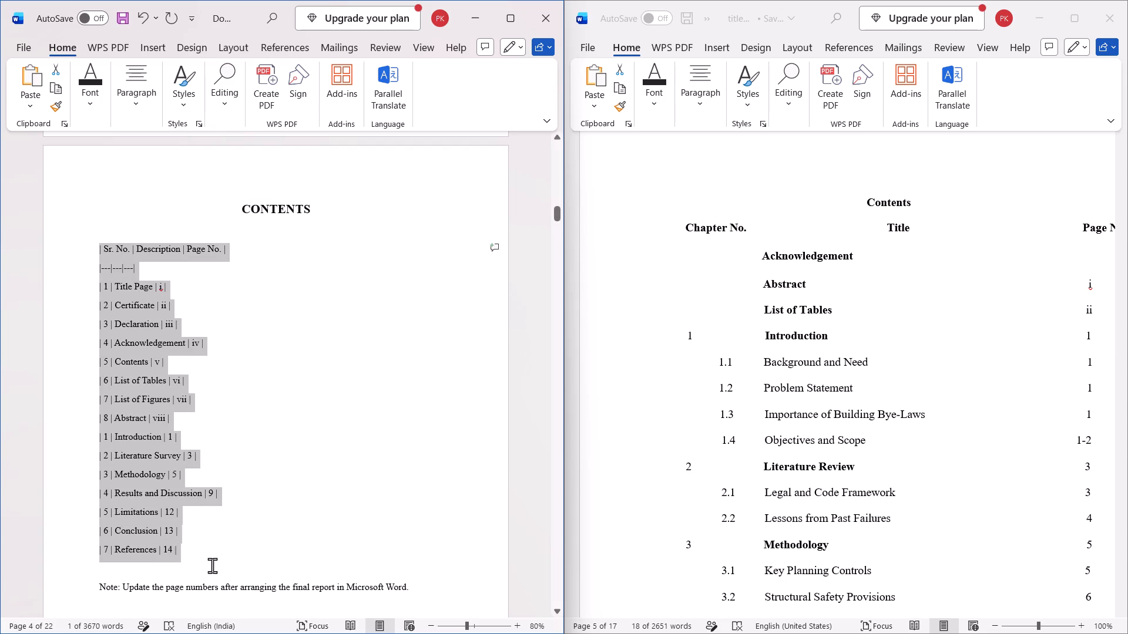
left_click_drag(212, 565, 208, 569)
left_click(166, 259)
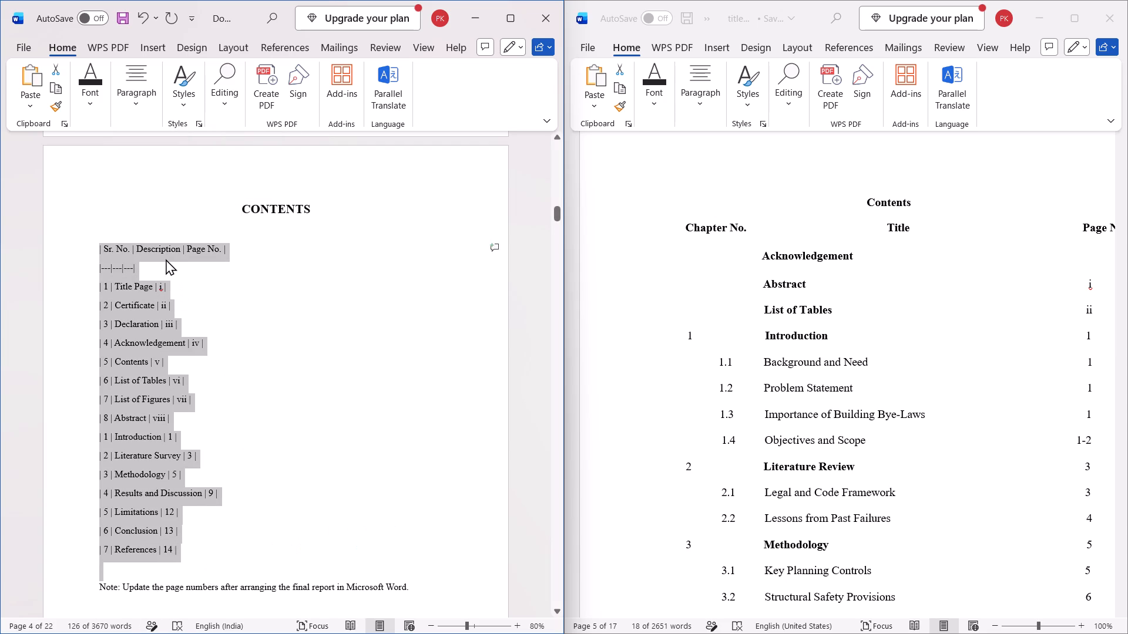
Delete the "|---|---|---|" separator line beneath the contents list's header row.
left_click(151, 269)
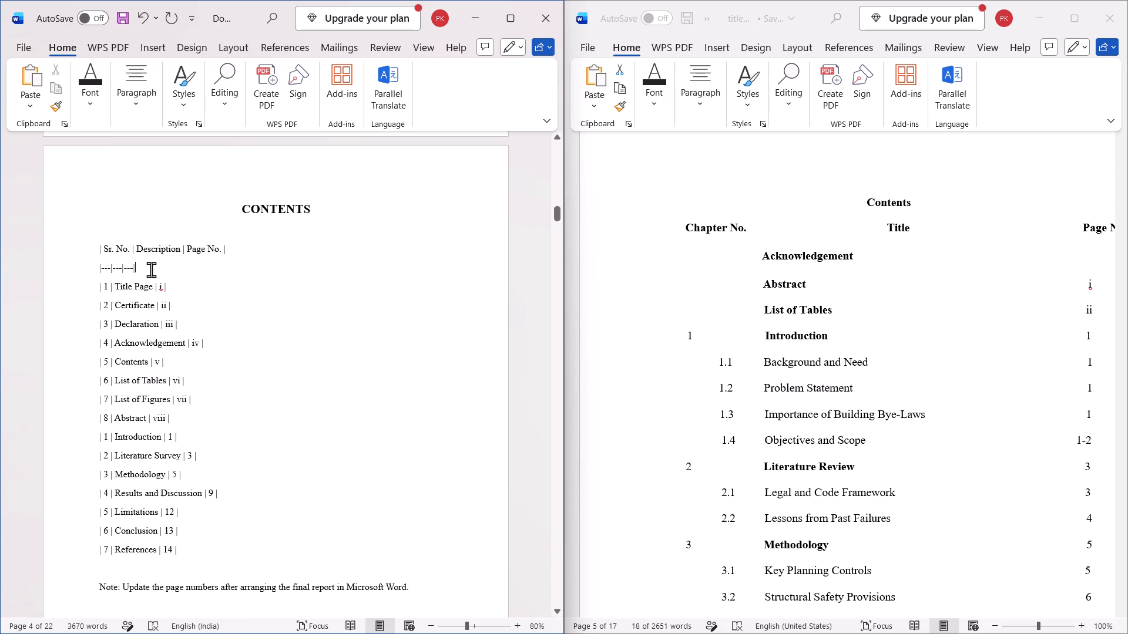
key("BackSpace")
key("BackSpace")
key("BackSpace")
key("BackSpace")
key("BackSpace")
key("BackSpace")
key("BackSpace")
key("BackSpace")
key("BackSpace")
key("BackSpace")
key("BackSpace")
key("BackSpace")
key("BackSpace")
key("BackSpace")
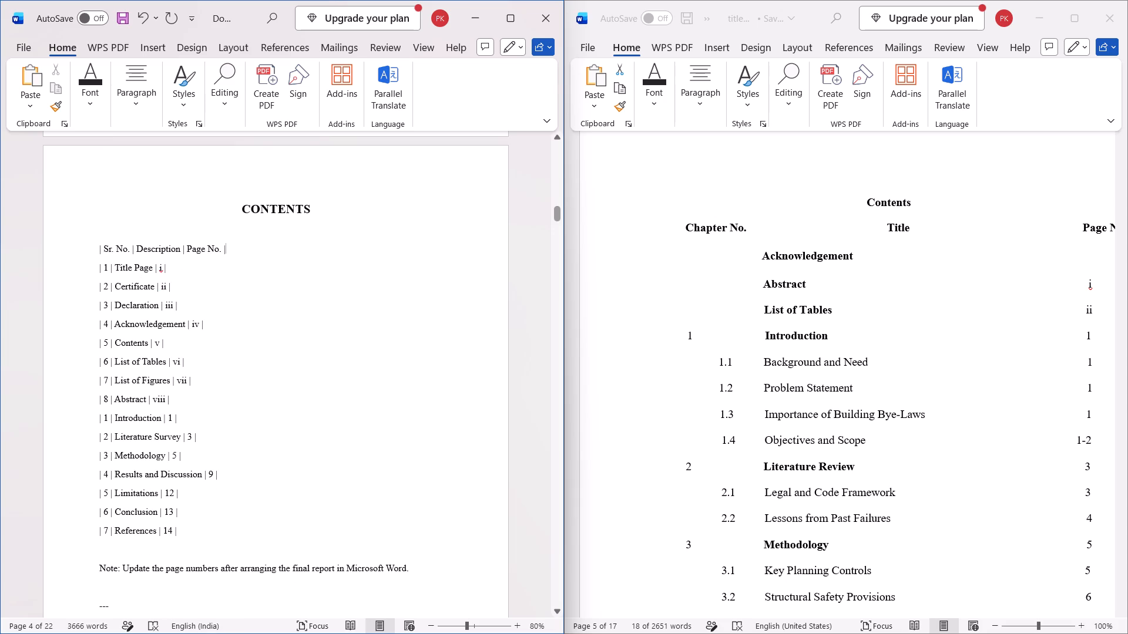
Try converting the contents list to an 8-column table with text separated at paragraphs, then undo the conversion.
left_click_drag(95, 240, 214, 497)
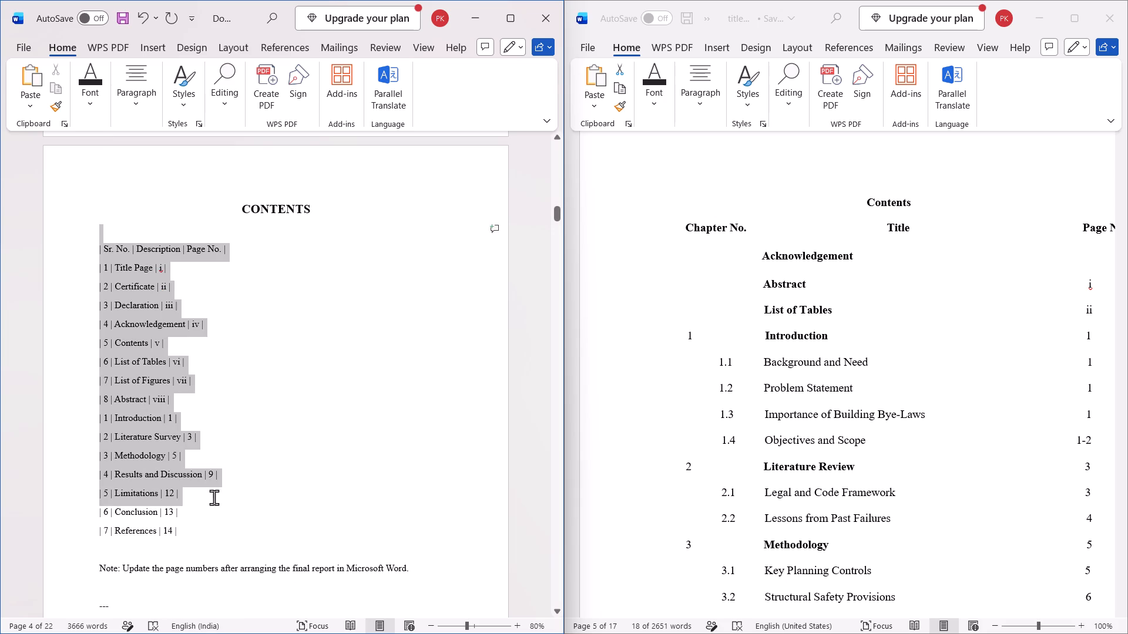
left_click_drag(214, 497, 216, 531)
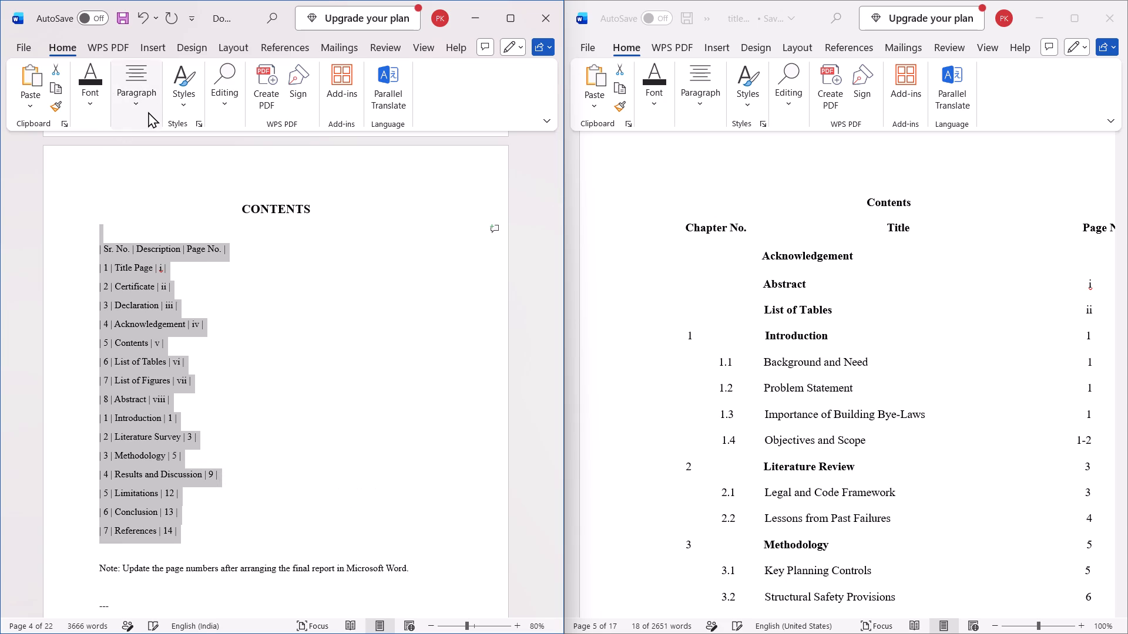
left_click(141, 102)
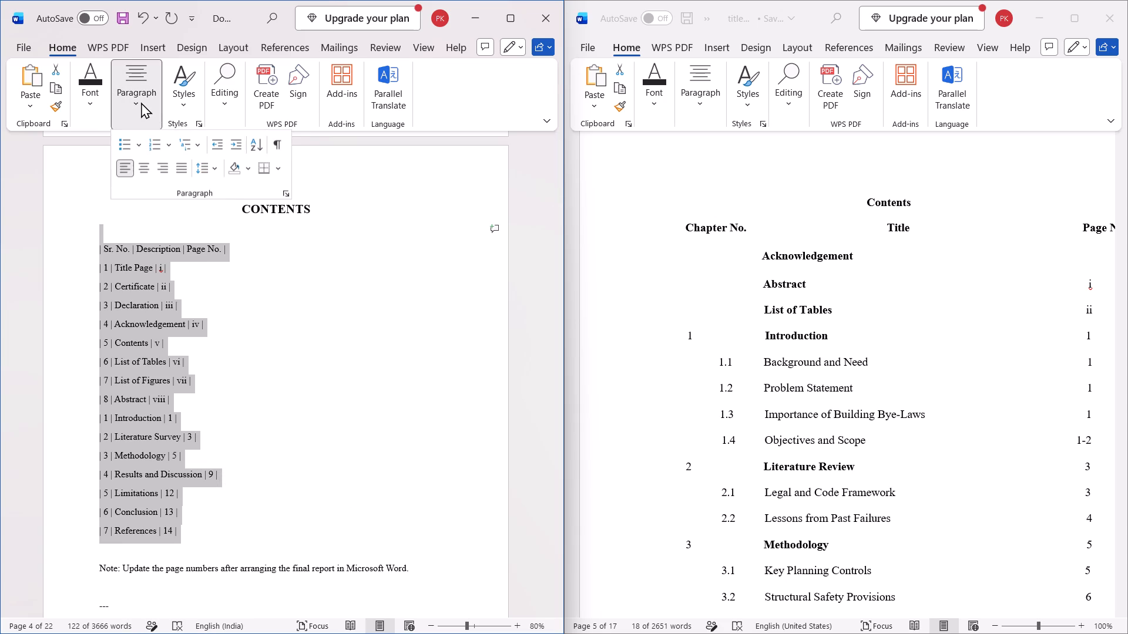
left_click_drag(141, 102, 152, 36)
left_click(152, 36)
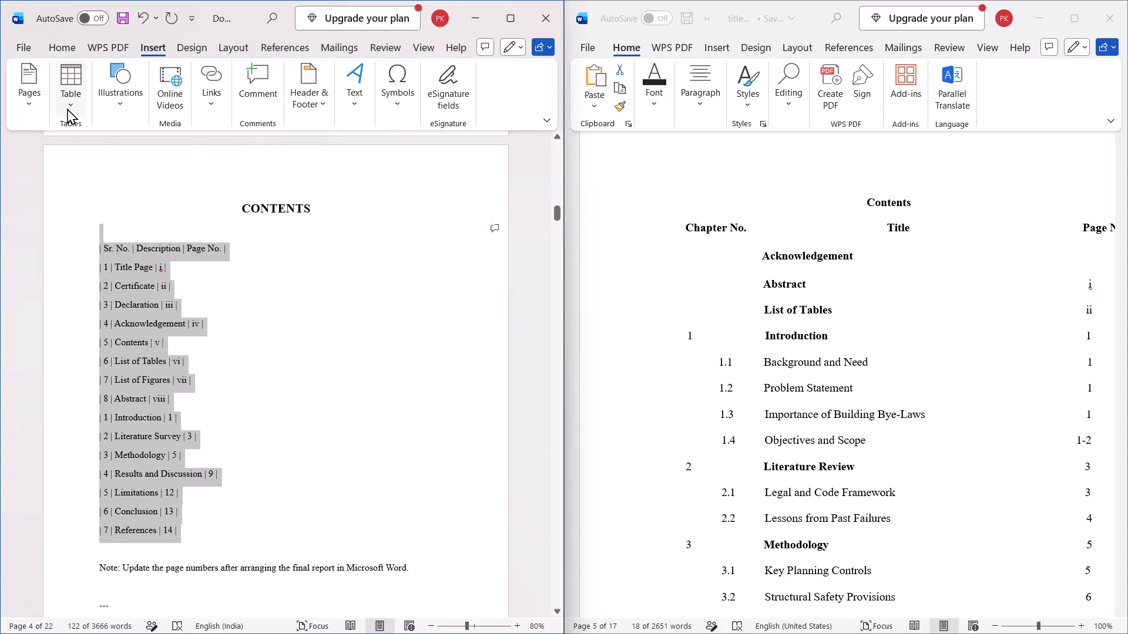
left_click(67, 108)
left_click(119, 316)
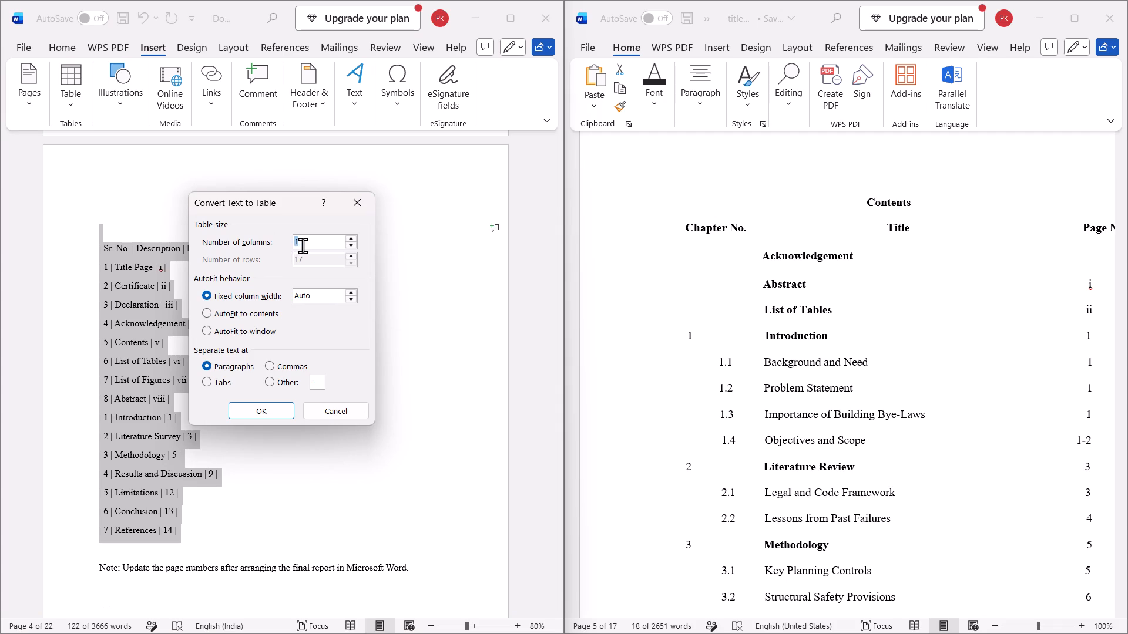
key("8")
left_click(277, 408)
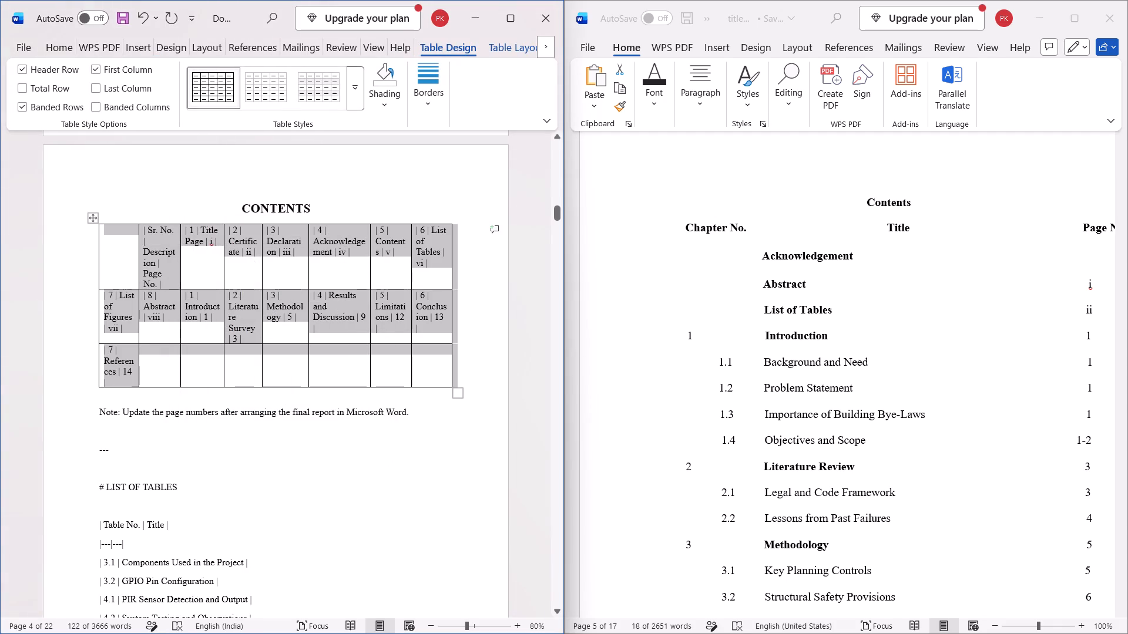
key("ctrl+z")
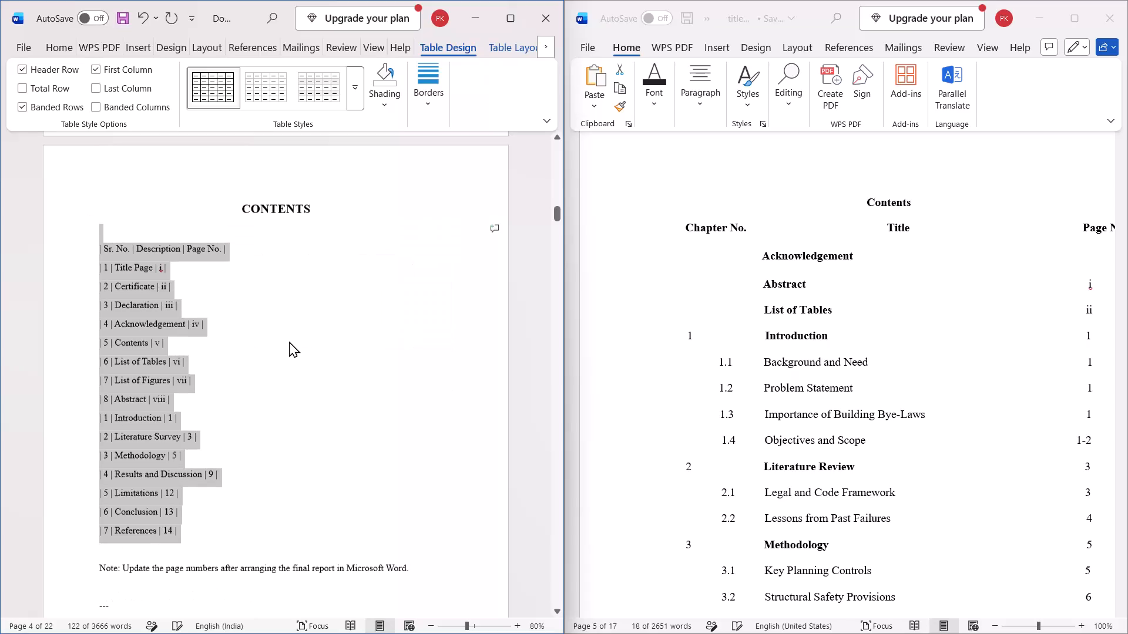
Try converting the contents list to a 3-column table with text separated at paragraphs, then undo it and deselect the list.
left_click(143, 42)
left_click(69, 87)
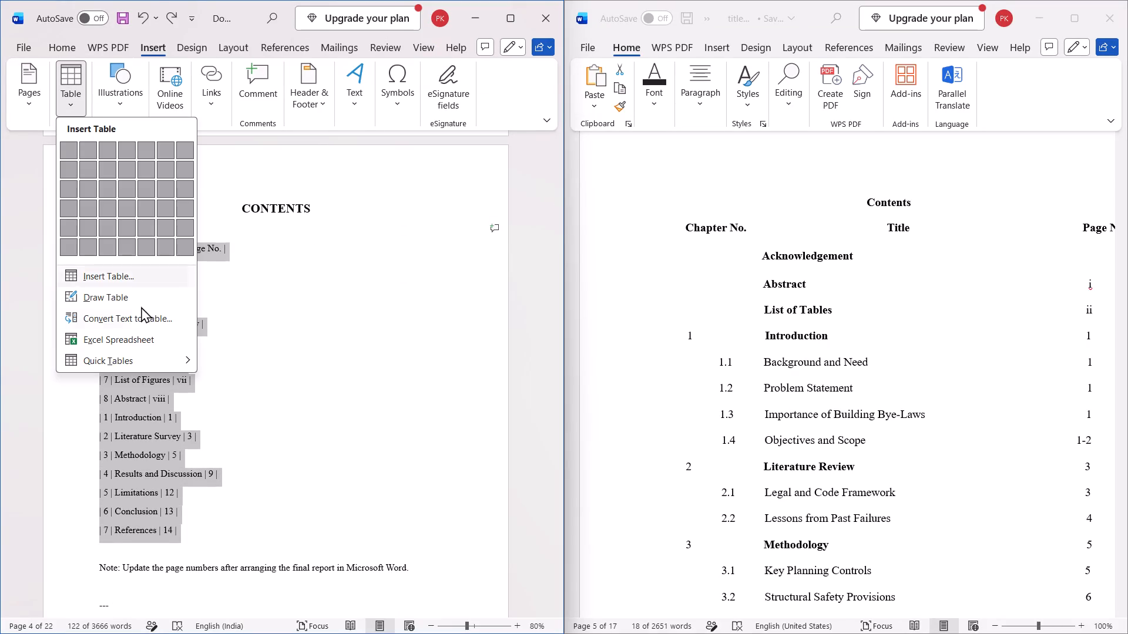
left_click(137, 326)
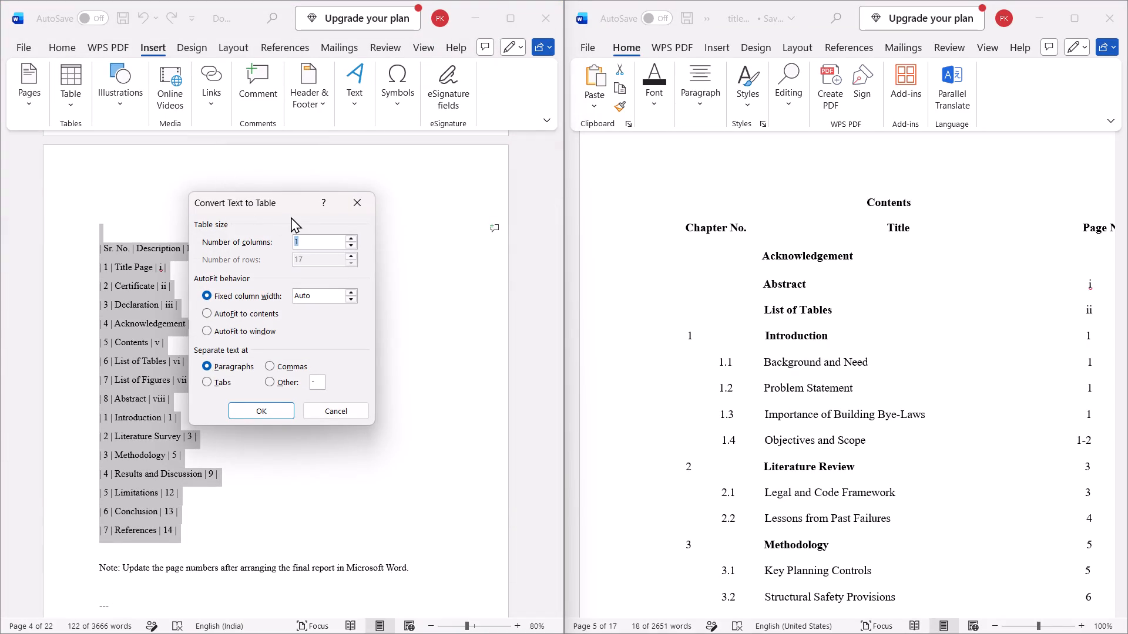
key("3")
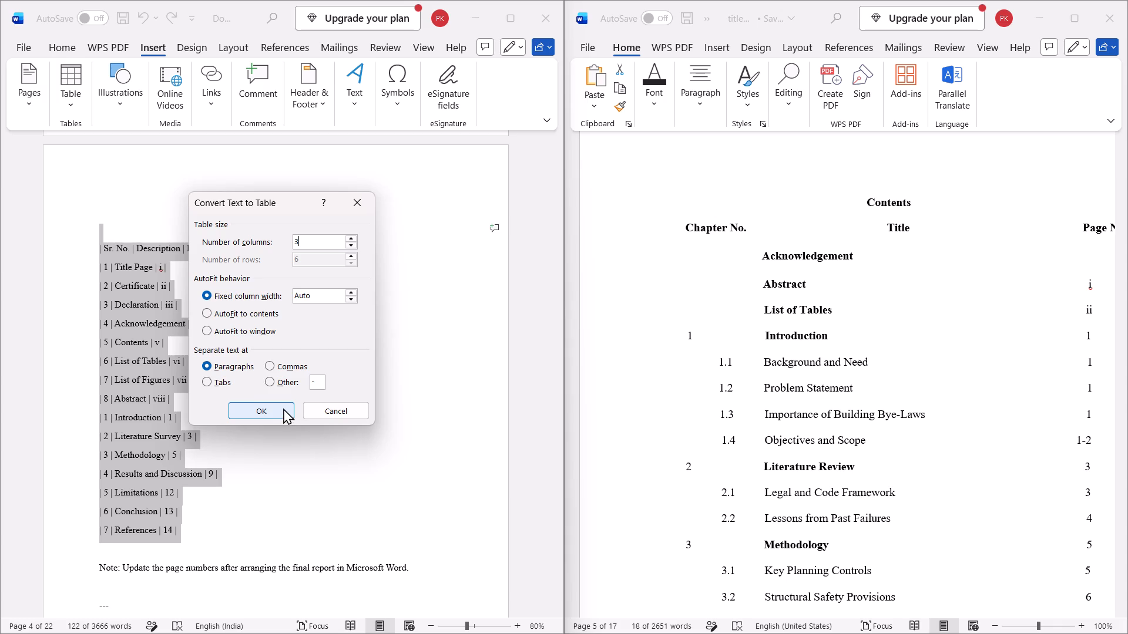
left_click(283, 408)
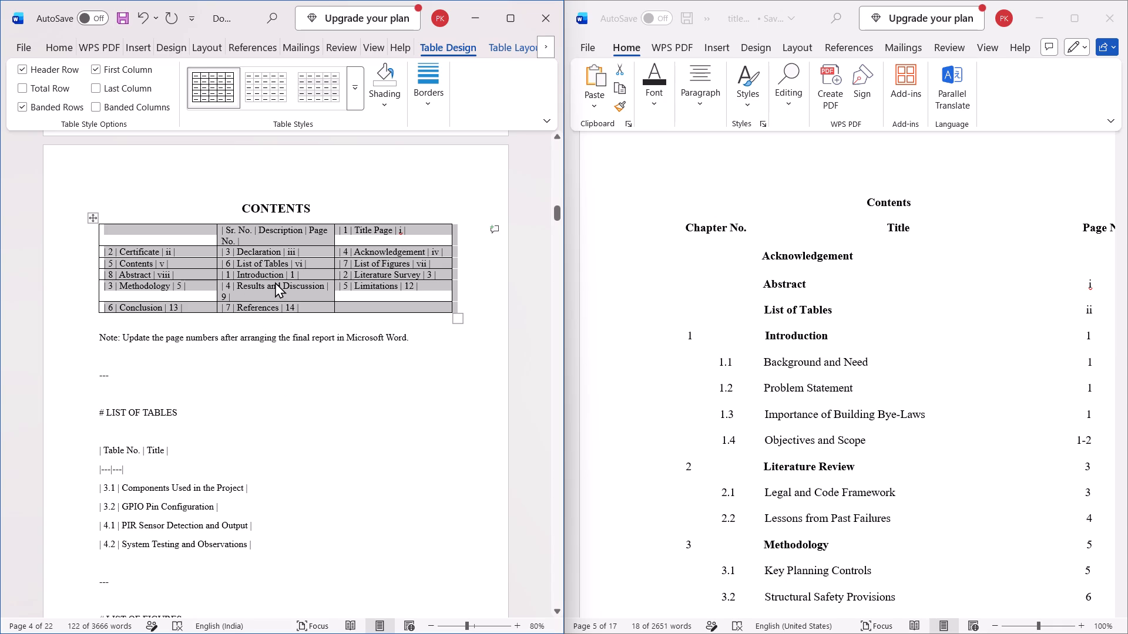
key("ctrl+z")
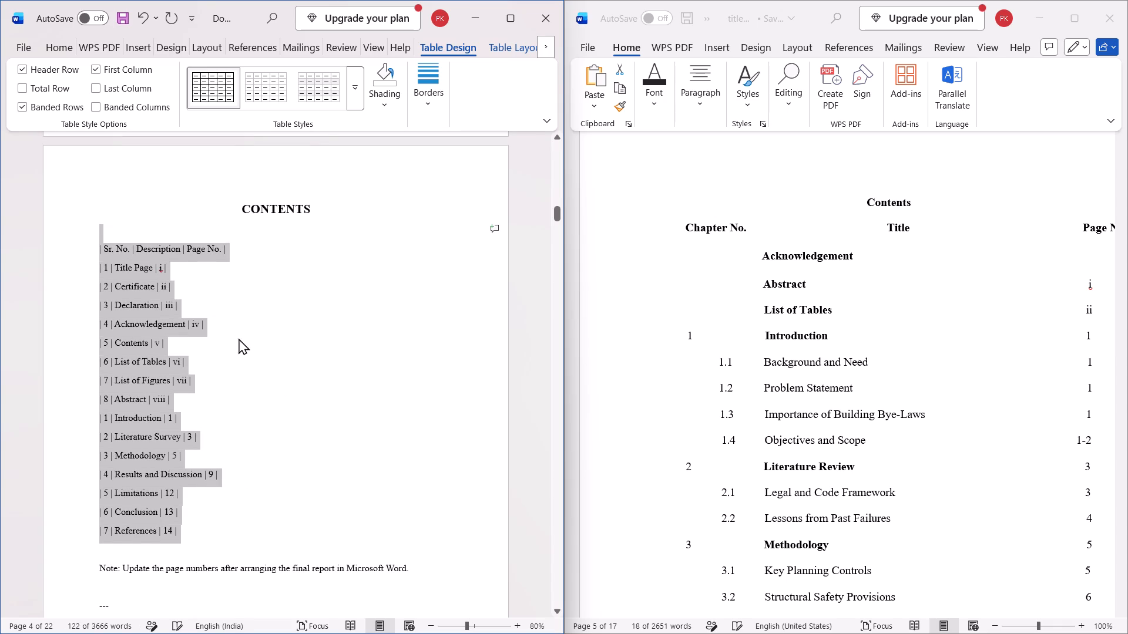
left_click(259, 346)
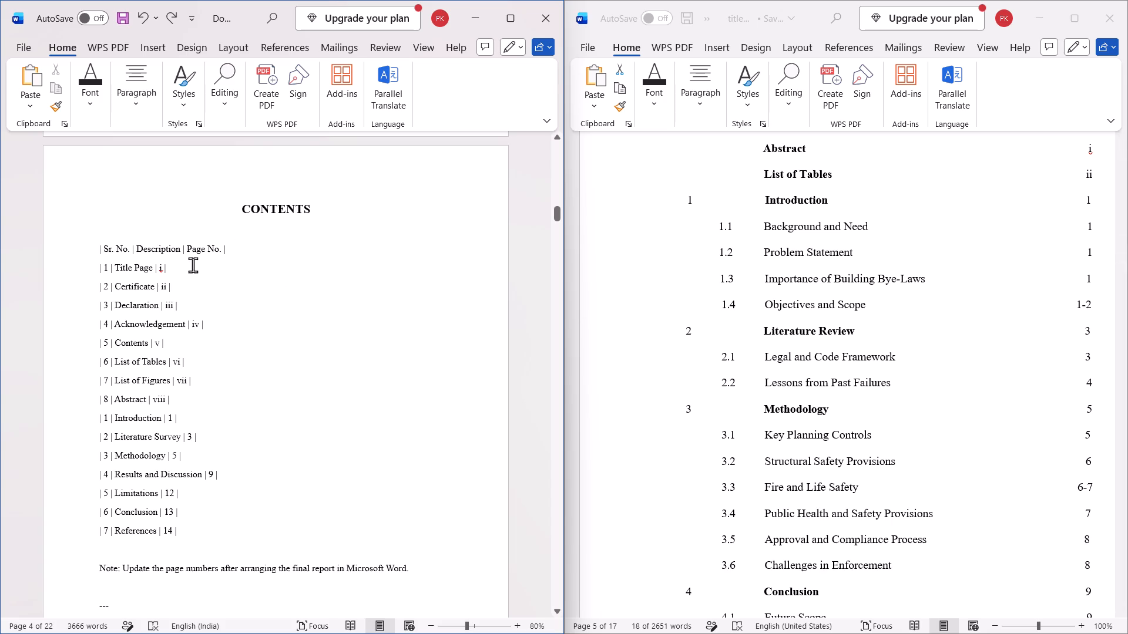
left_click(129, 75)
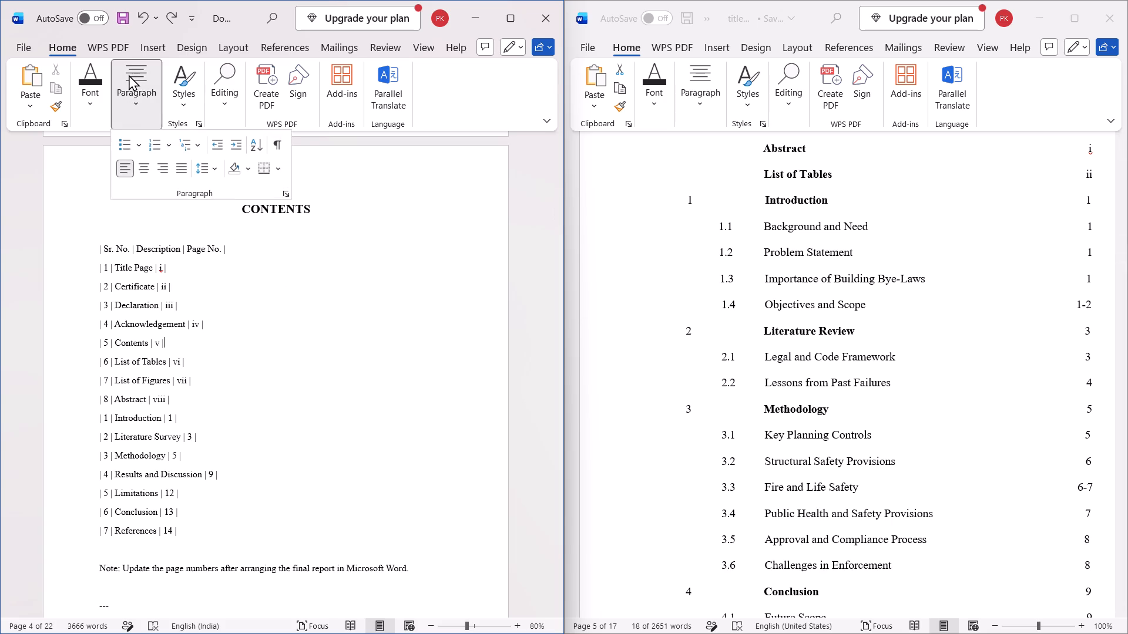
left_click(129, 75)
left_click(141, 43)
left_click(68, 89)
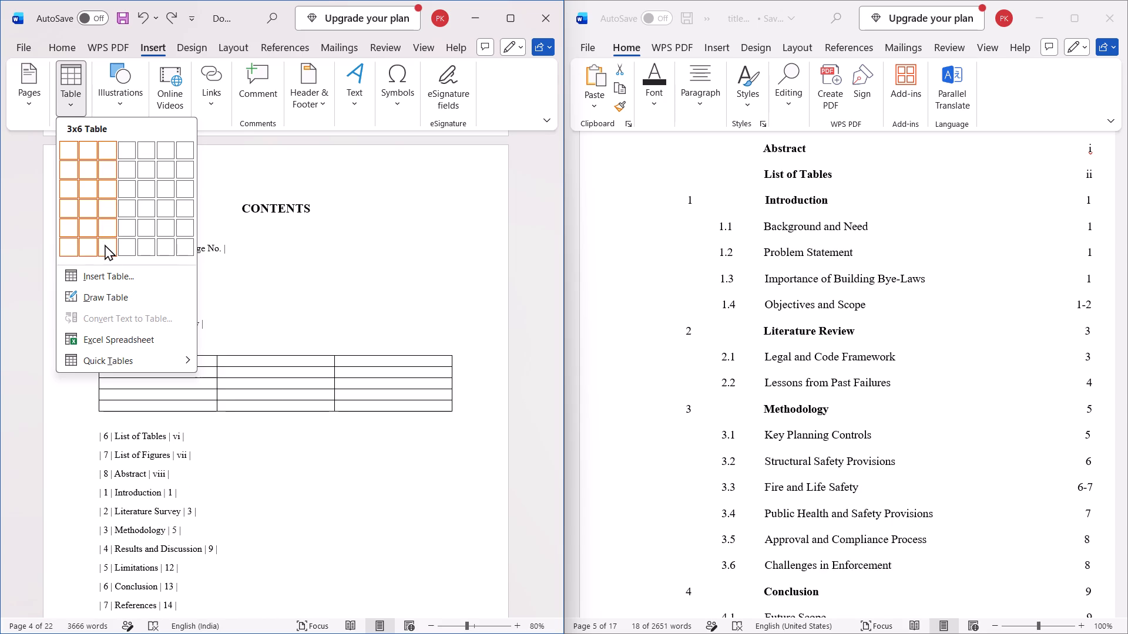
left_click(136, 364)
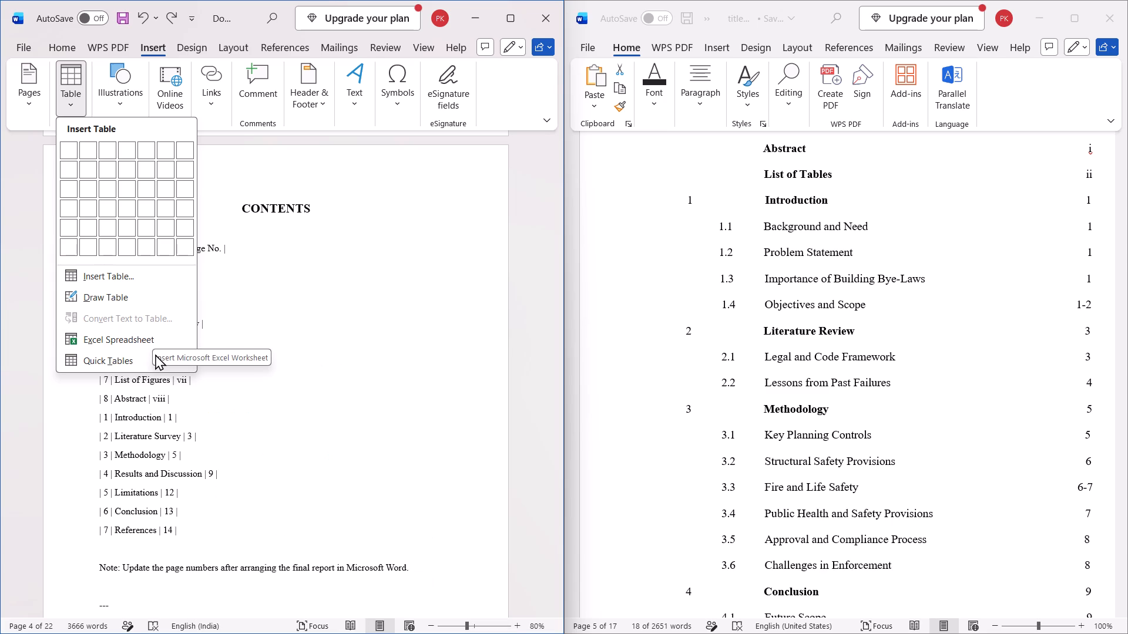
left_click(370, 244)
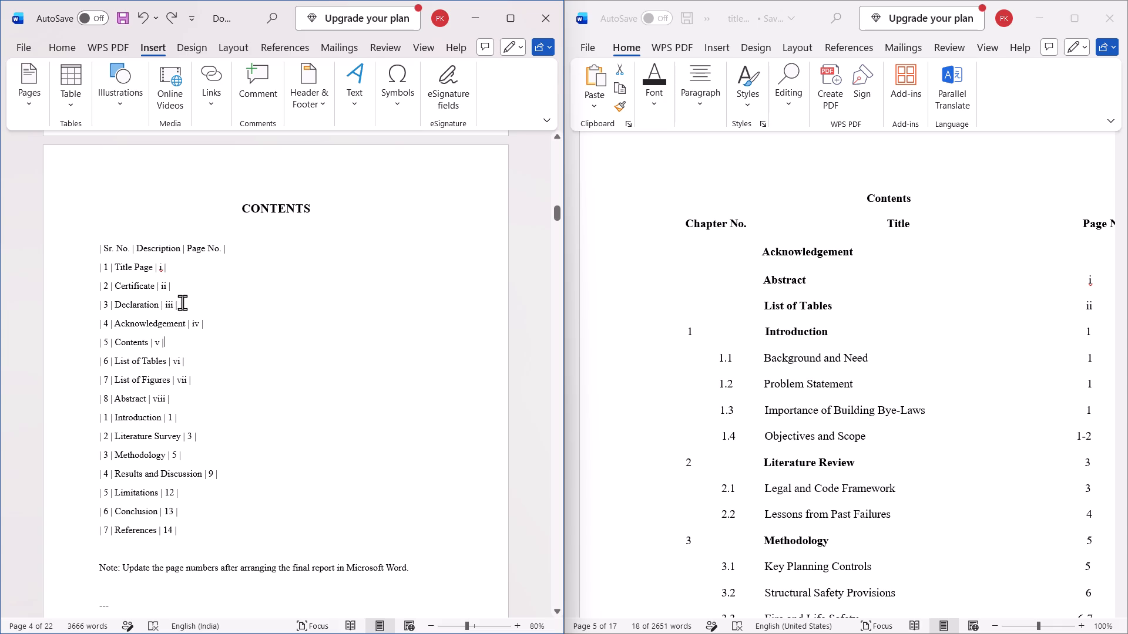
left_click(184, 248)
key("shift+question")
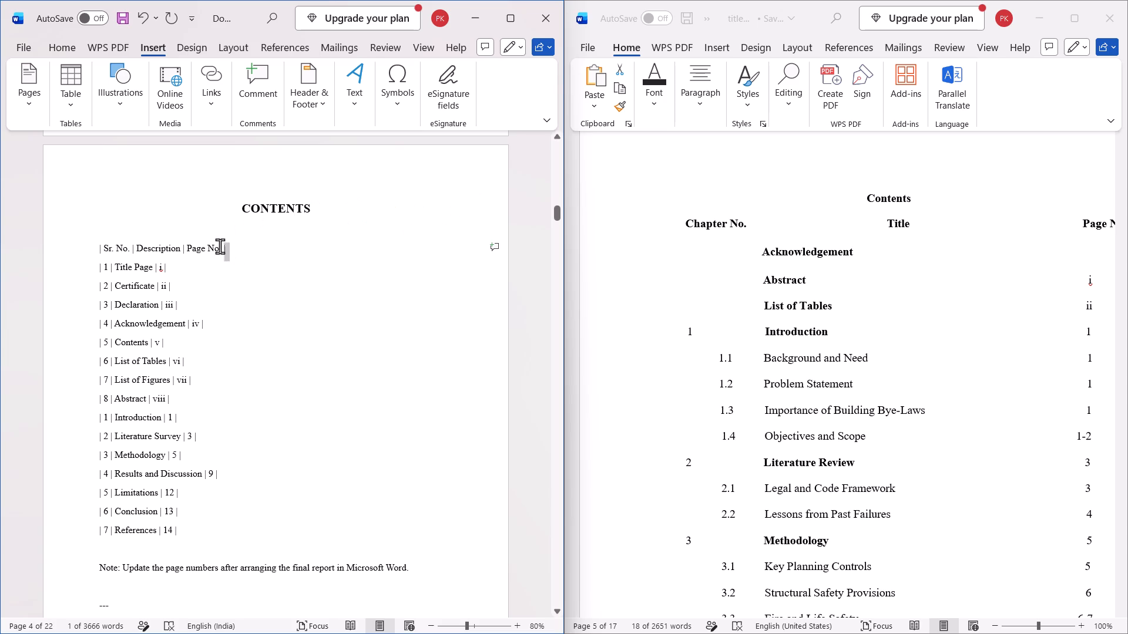
left_click(180, 248)
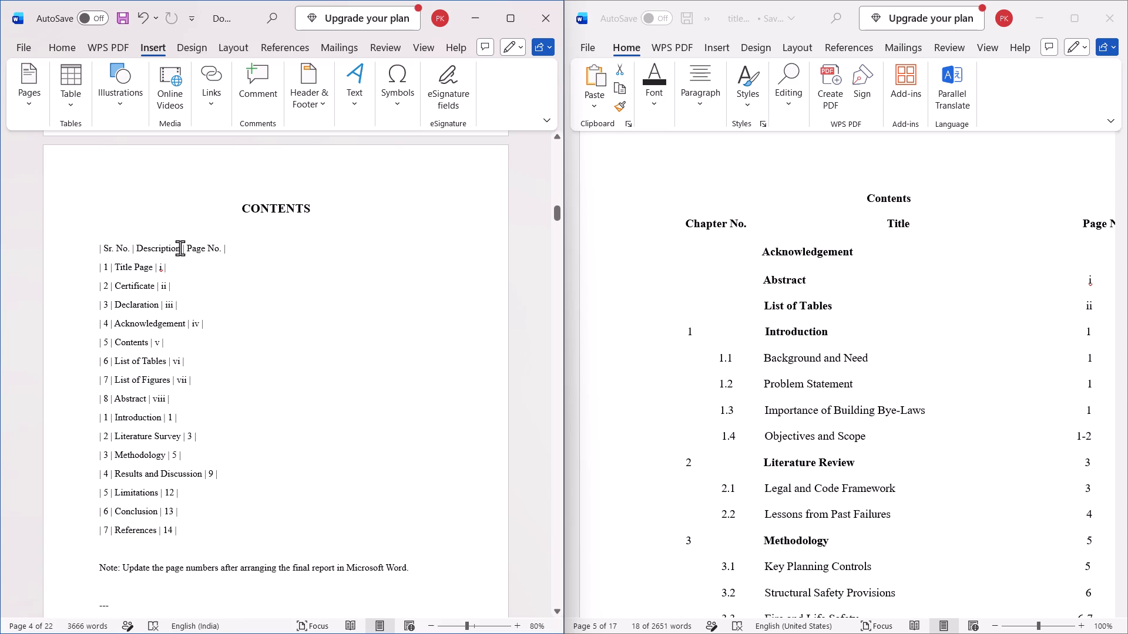
key("ctrl+v")
left_click_drag(180, 248, 197, 311)
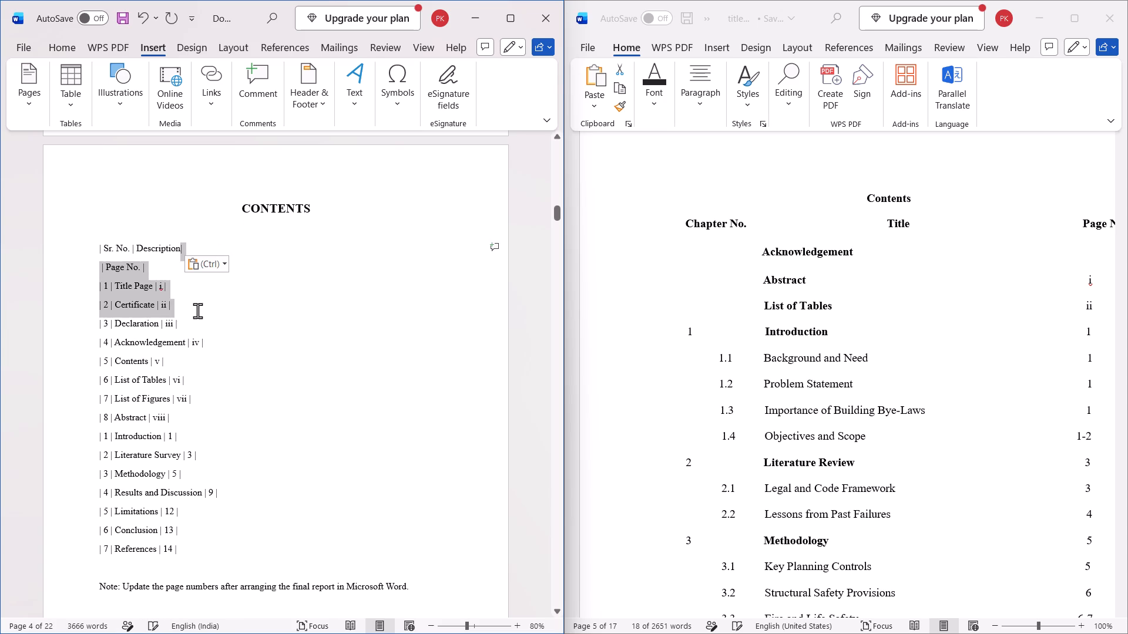
left_click_drag(197, 311, 216, 300)
left_click(216, 300)
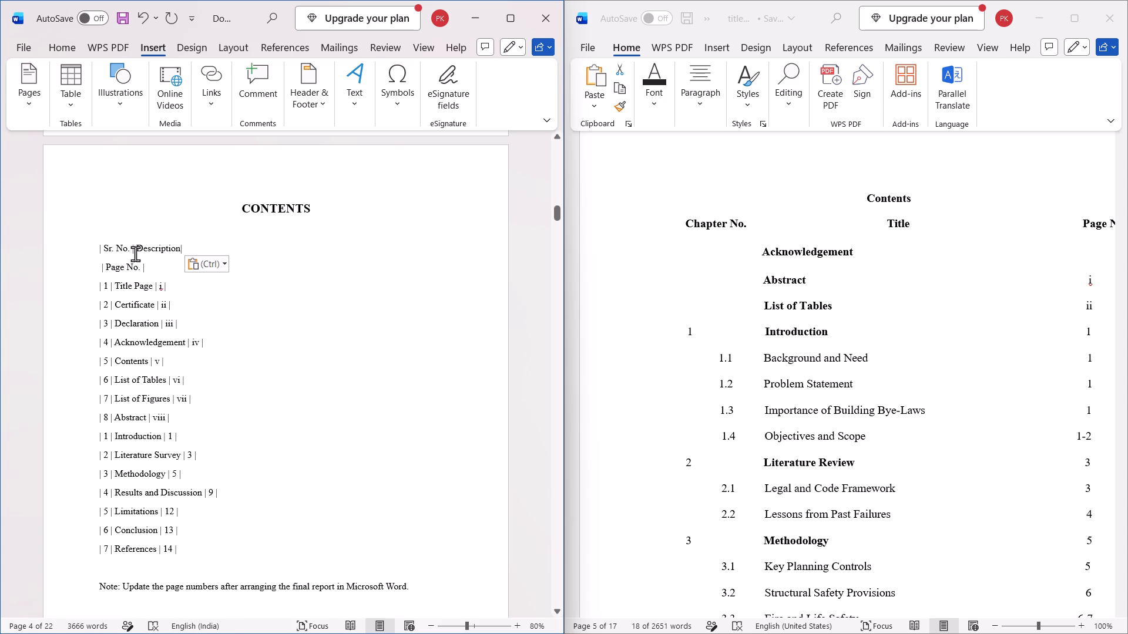
Paste the copied "|" separator with its line break after "Sr. No" in the contents header, and delete the surplus characters before "| Description|".
left_click(127, 249)
key("ctrl+v")
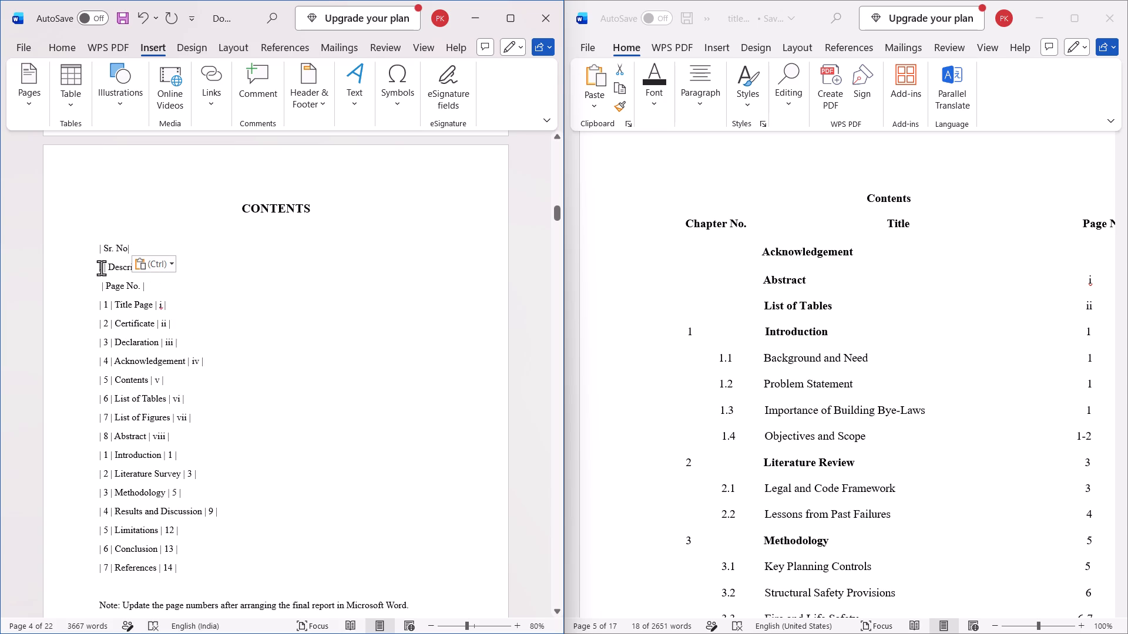
left_click(106, 268)
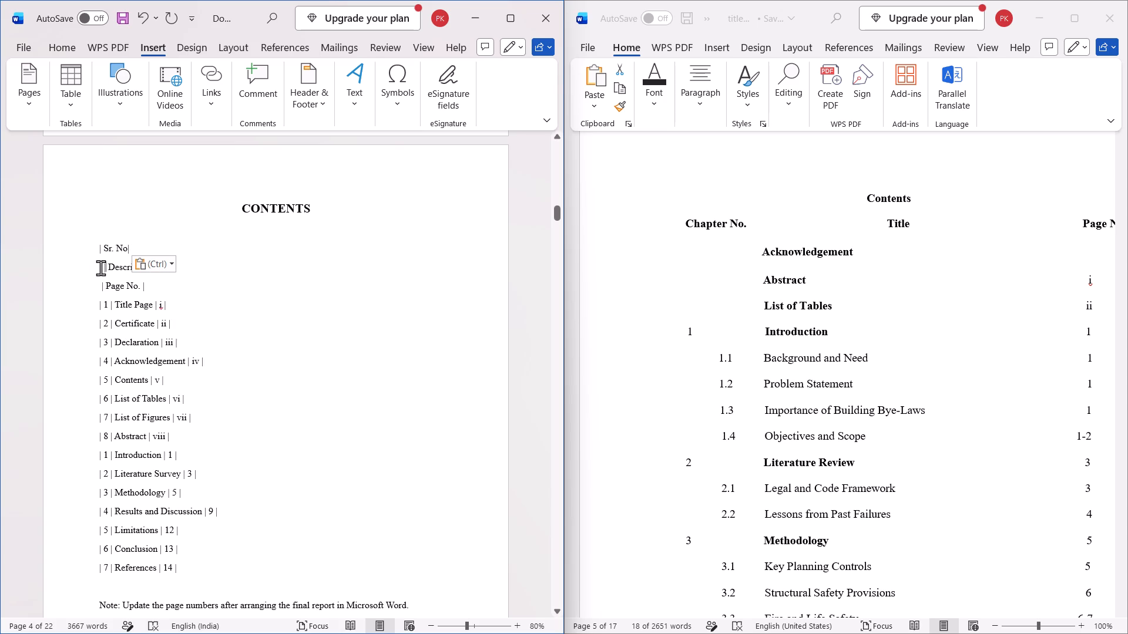
left_click(103, 267)
key("BackSpace")
key("BackSpace")
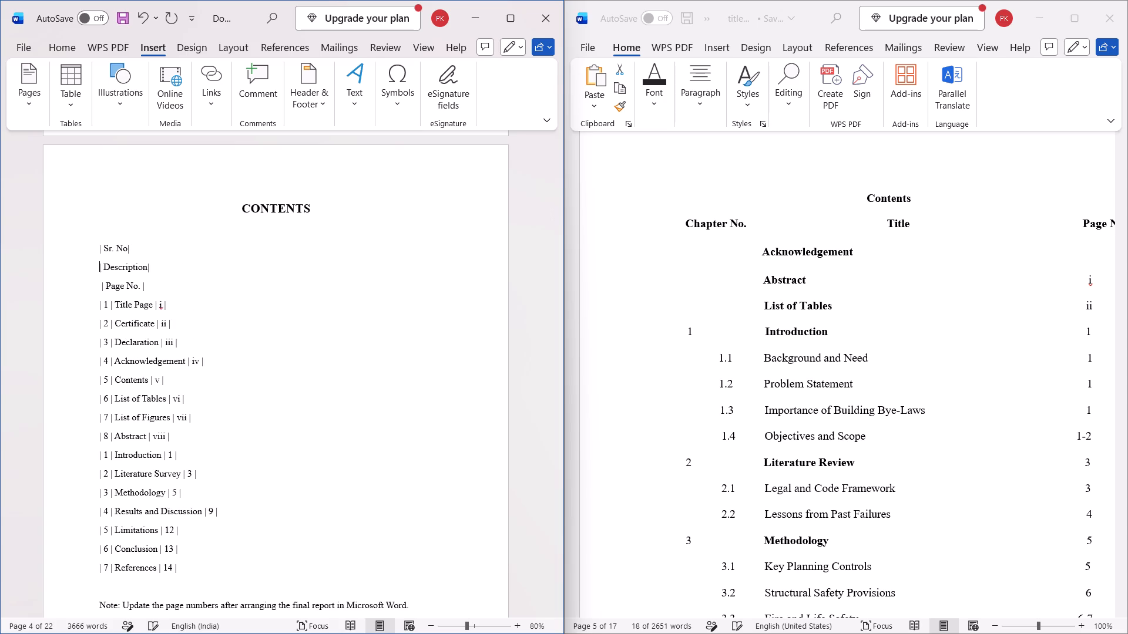
Join "| Description|" back onto the "Sr. No" line and insert spaces before it until it sits beneath the centred CONTENTS heading.
key("BackSpace")
key("space")
key("space")
key("space")
key("space")
key("space")
key("space")
key("space")
key("space")
key("space")
key("space")
key("space")
key("space")
key("space")
key("space")
key("space")
key("space")
key("space")
key("space")
key("space")
key("space")
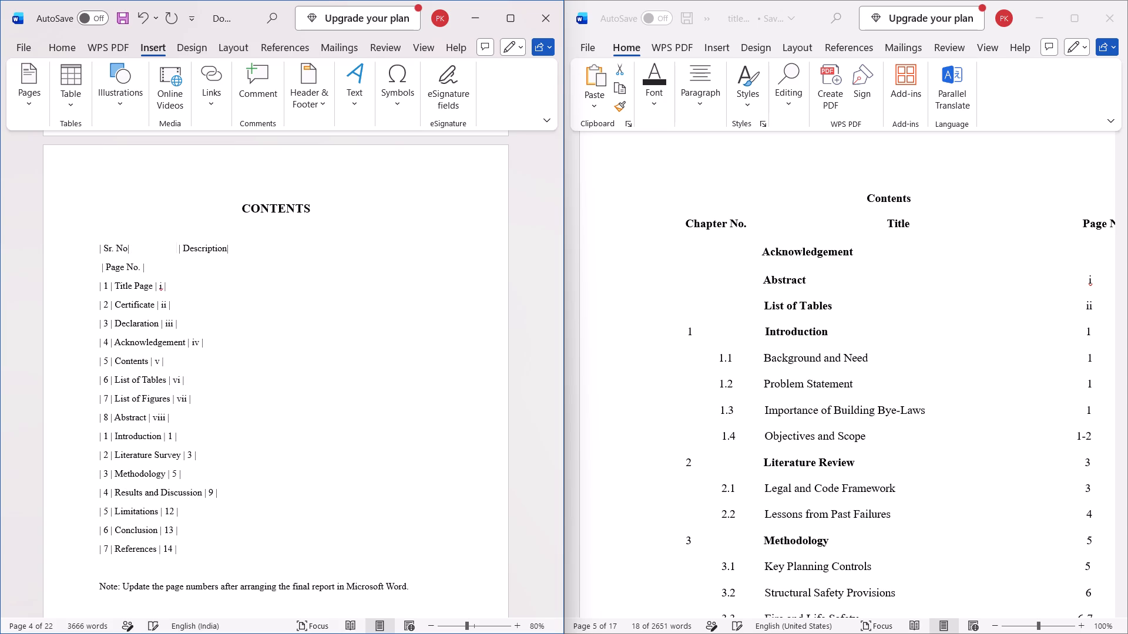
key("space")
key("space")
key("space")
key("space")
key("space")
key("space")
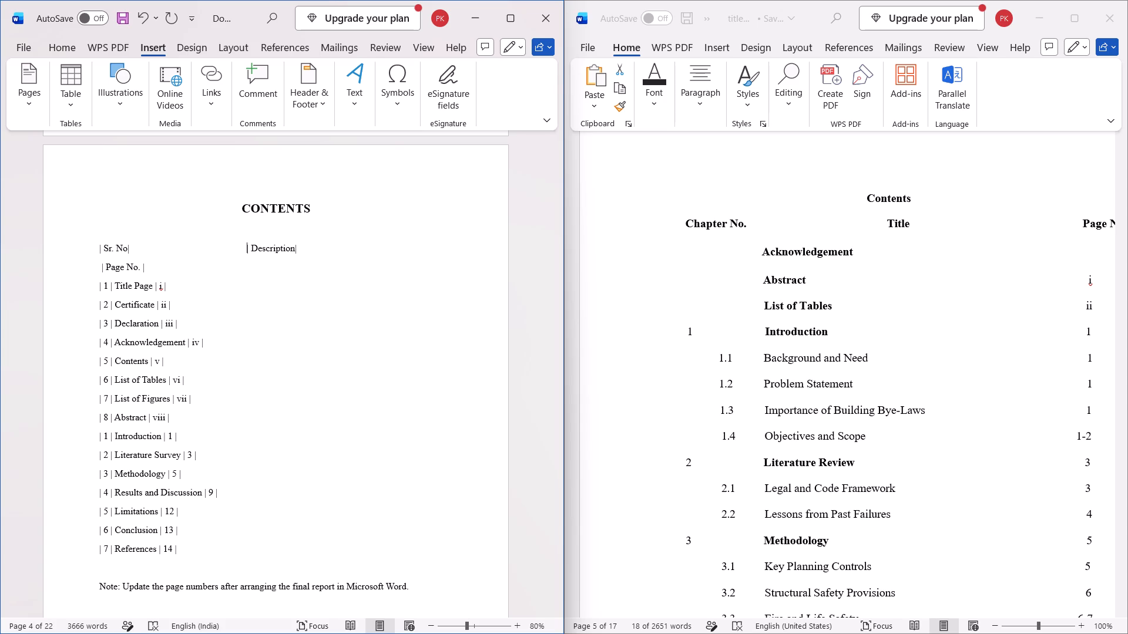
Add a space before the closing "|" separators of "Description" and "Sr. No" in the contents header.
key("Right")
key("Right")
key("Right")
key("Right")
key("Right")
key("Right")
key("Right")
key("Right")
key("Right")
key("Right")
key("Right")
key("Right")
key("Right")
key("space")
key("Left")
key("Left")
key("Left")
key("Left")
key("Left")
key("Left")
key("Left")
key("Left")
key("Left")
key("Left")
key("Left")
key("Left")
key("Left")
key("Left")
key("Left")
key("Left")
key("Left")
key("Left")
key("Left")
key("Left")
key("Right")
key("space")
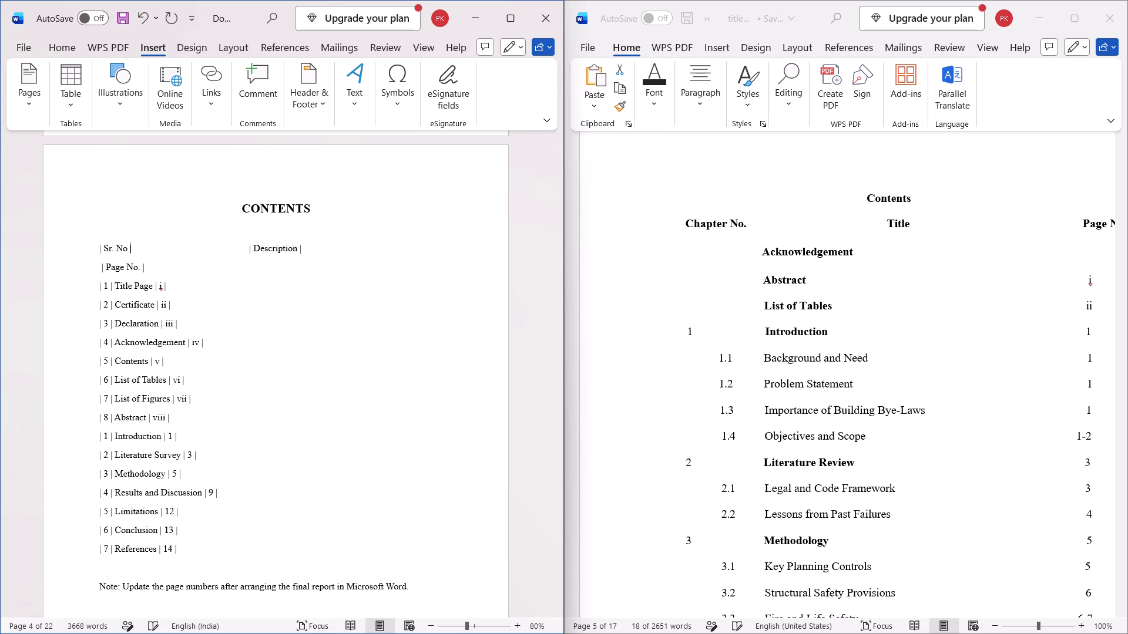
Delete the space between "Page No." and its closing "|" separator.
key("Down")
key("Down")
key("Right")
key("Up")
key("Right")
key("Right")
key("Right")
key("BackSpace")
Join "| Page No.|" onto the contents header line and space it out to the line's far end without wrapping.
key("Left")
key("Left")
key("Left")
key("Left")
key("Left")
key("Left")
key("Left")
key("Left")
key("Left")
key("Left")
key("Left")
key("Right")
key("BackSpace")
key("BackSpace")
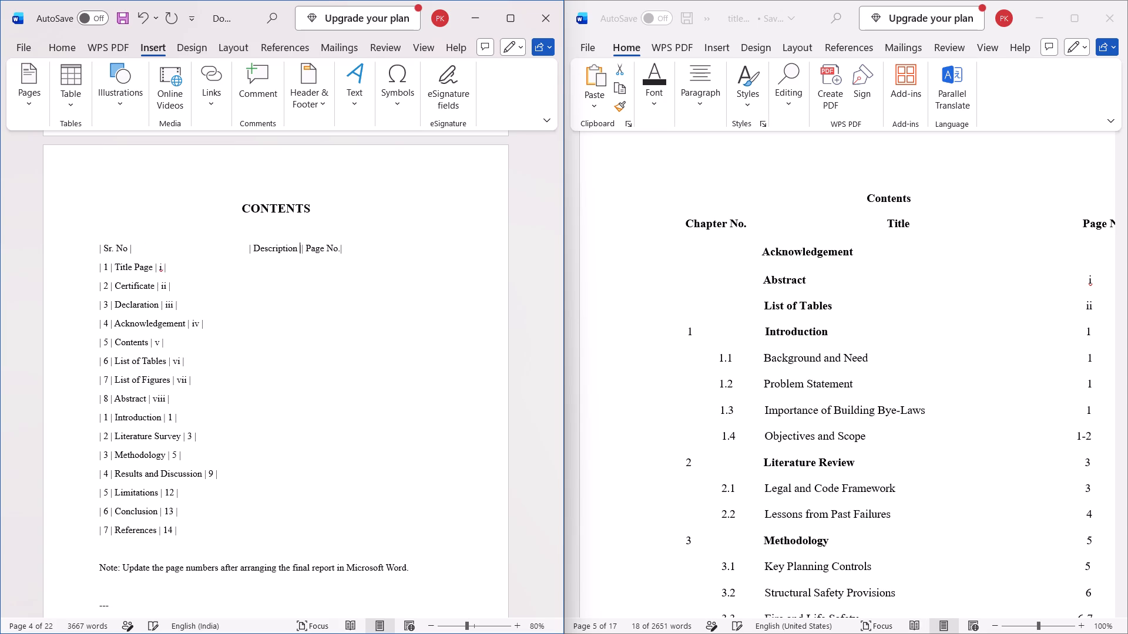
key("space")
key("space")
key("space")
key("space")
key("space")
key("space")
key("space")
key("space")
key("space")
key("space")
key("space")
key("space")
key("space")
key("space")
key("space")
key("space")
key("space")
key("space")
key("space")
key("space")
key("BackSpace")
key("BackSpace")
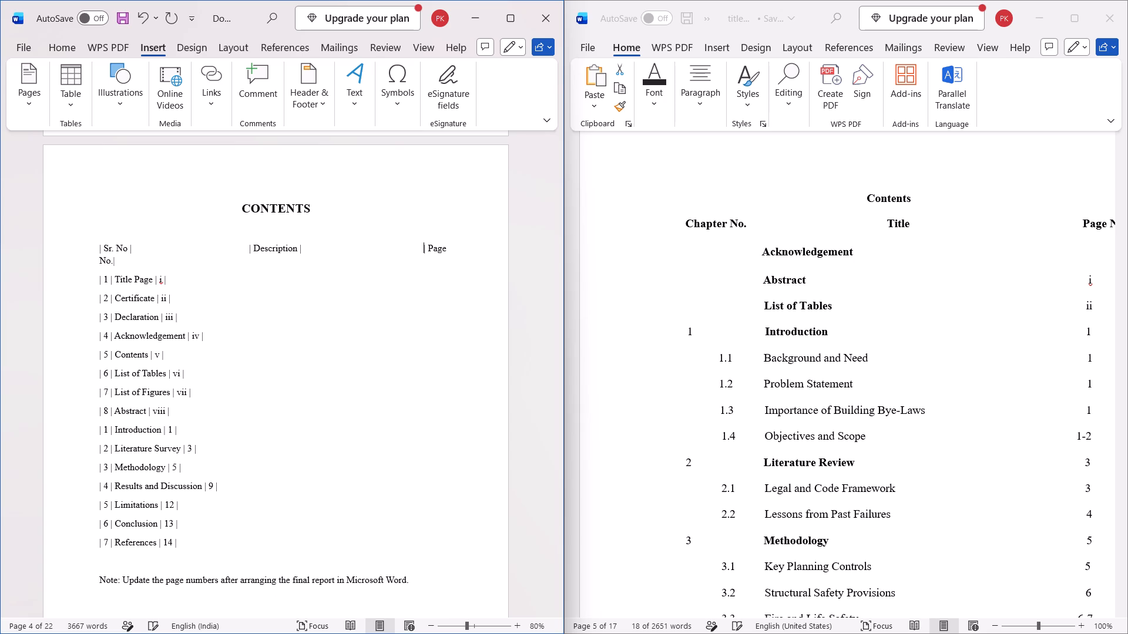
key("BackSpace")
key("BackSpace")
key("BackSpace")
key("BackSpace")
key("BackSpace")
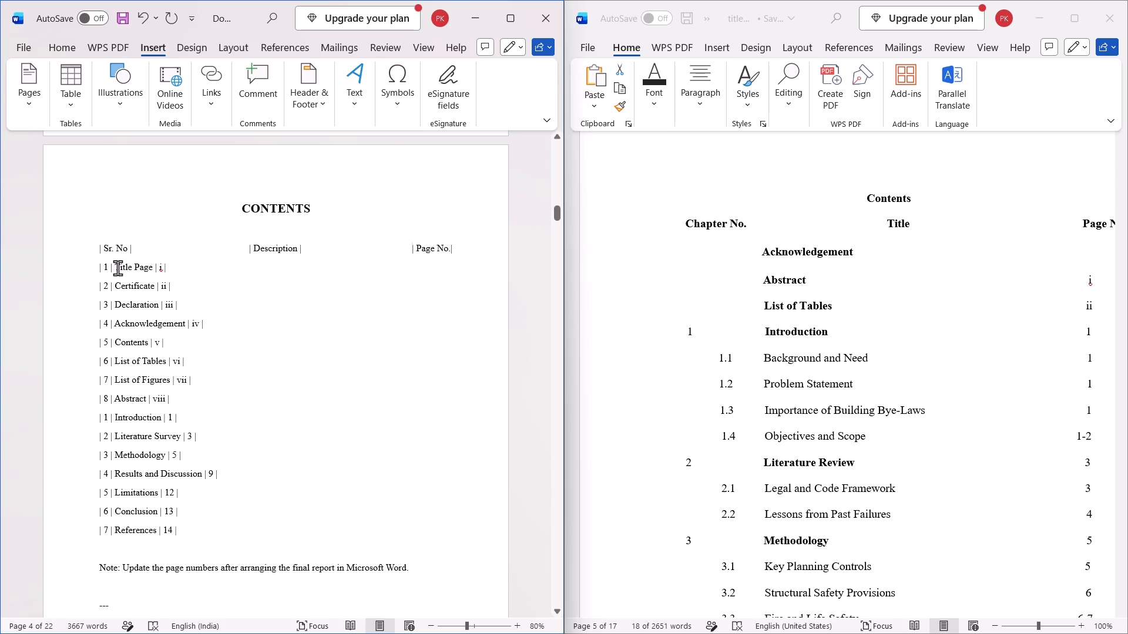
Insert spaces after "| 1 |" in the first contents row to align "Title Page" under the Description heading.
left_click(113, 268)
left_click(157, 270)
left_click(113, 267)
key("space")
key("space")
key("space")
key("space")
key("space")
key("space")
key("space")
key("space")
key("space")
key("space")
key("space")
key("space")
key("space")
key("space")
key("space")
key("space")
key("space")
key("space")
key("space")
key("space")
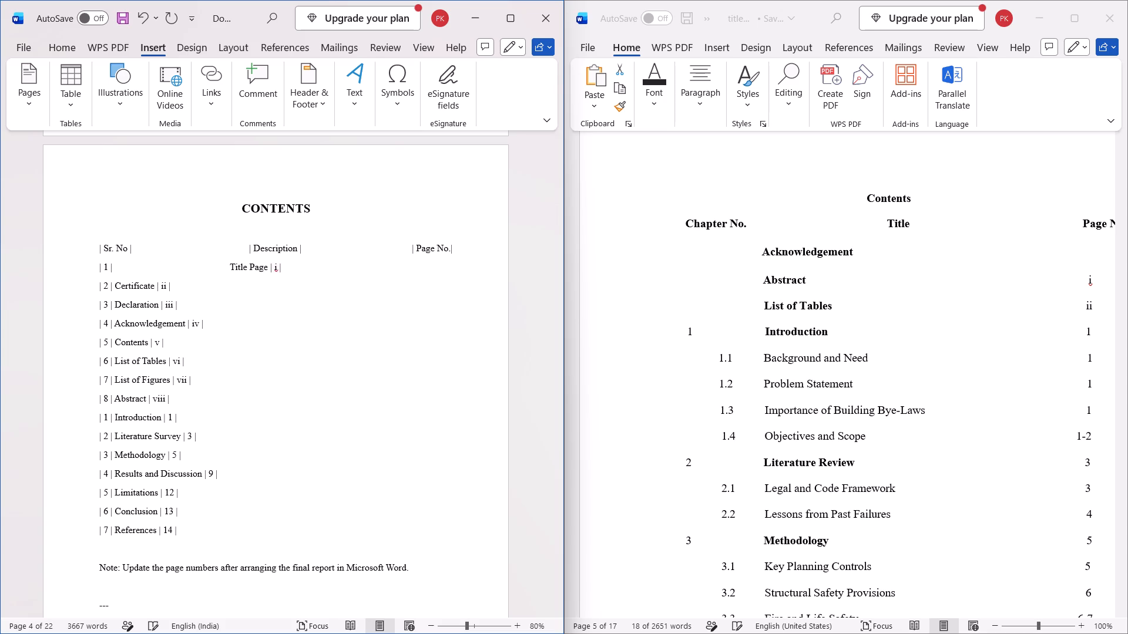
key("space")
key("space")
key("space")
key("space")
key("space")
key("space")
Insert a blank line between the contents header line and the "Title Page" row.
key("Left")
key("Left")
key("Left")
key("Left")
key("Left")
key("Left")
key("Left")
key("Left")
key("Left")
key("Left")
key("Left")
key("Left")
key("Left")
key("Left")
key("Left")
key("Left")
key("Left")
key("Left")
key("Left")
key("Left")
key("Right")
key("Right")
key("Return")
Insert spaces after "Title Page" in the first contents row to align "| i |" under the Page No. heading.
key("Right")
key("Right")
key("Right")
key("Right")
key("Right")
key("Right")
key("Right")
key("Right")
key("Right")
key("Right")
key("Right")
key("Right")
key("Right")
key("Right")
key("Right")
key("Right")
key("Right")
key("Right")
key("Right")
key("Right")
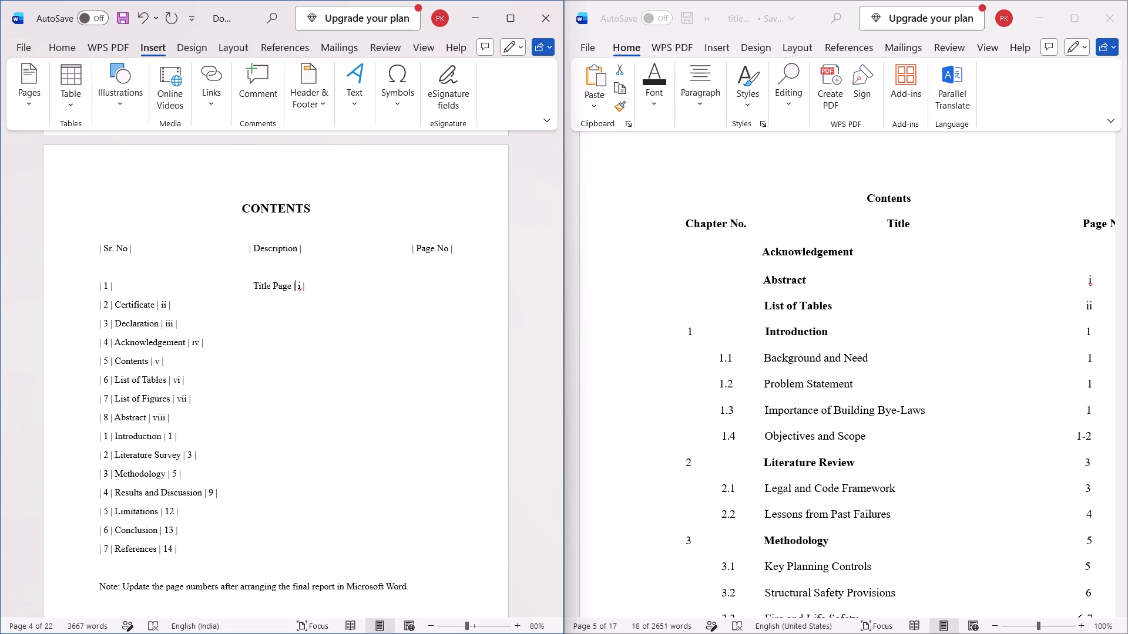
key("Left")
key("Left")
key("space")
key("space")
key("space")
key("space")
key("space")
key("space")
key("space")
key("space")
key("space")
key("space")
key("space")
key("space")
key("space")
key("space")
key("space")
key("space")
key("space")
key("space")
key("space")
key("space")
key("space")
key("space")
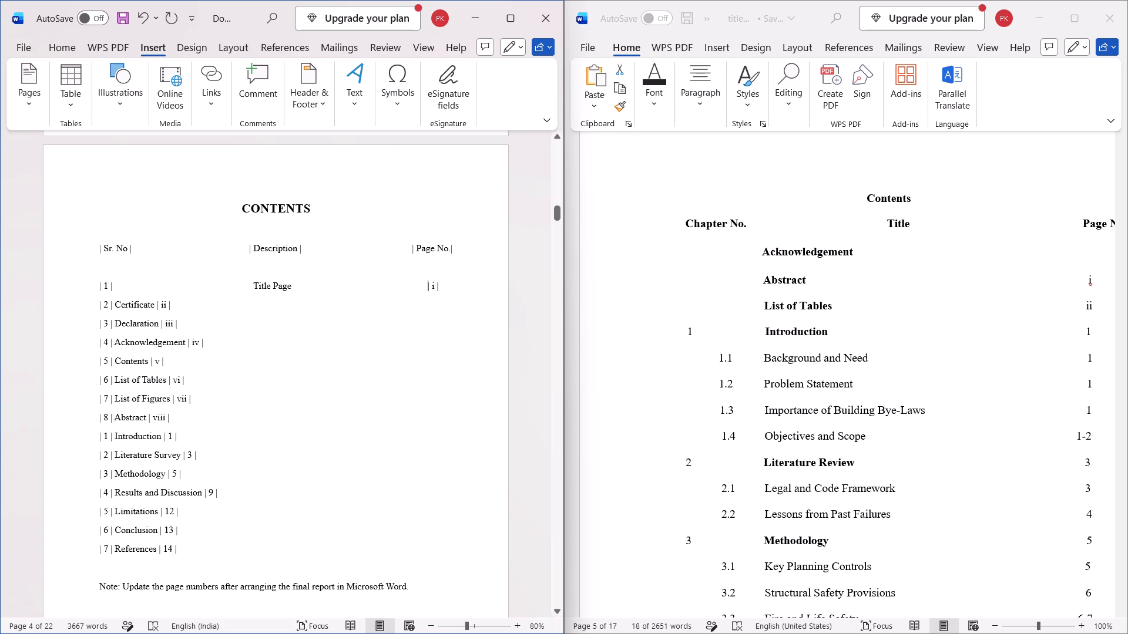
Insert spaces after "Certificate" in the second contents row to align "| ii |" under "| i |".
left_click(154, 303)
key("space")
key("space")
key("space")
key("space")
key("space")
key("space")
key("space")
key("space")
key("space")
key("space")
key("space")
key("space")
key("space")
key("space")
key("space")
key("space")
key("space")
key("space")
key("space")
key("space")
key("space")
key("space")
key("space")
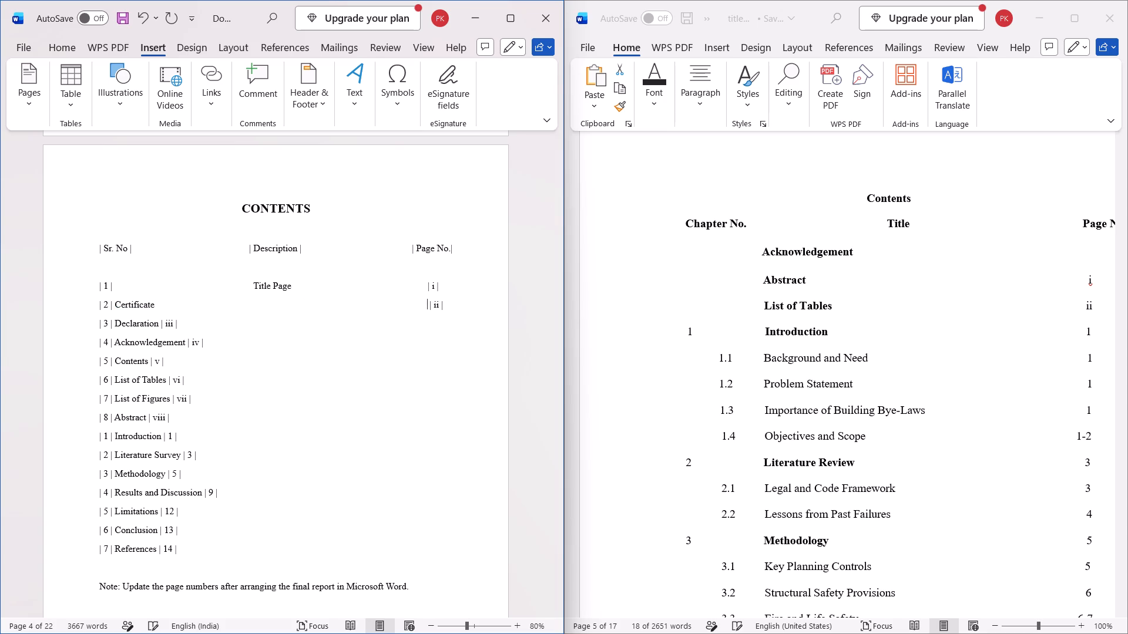
key("BackSpace")
Insert spaces after "| 2 |" to align "Certificate" under "Title Page" in the Description column.
key("Left")
key("Left")
key("Left")
key("Left")
key("Left")
key("Left")
key("Left")
key("Left")
key("Left")
key("Left")
key("Left")
key("Left")
key("Left")
key("Left")
key("Left")
key("Left")
key("Left")
key("Left")
key("Left")
key("Left")
key("Right")
key("Right")
key("Right")
key("Right")
key("Right")
key("Right")
key("Right")
key("ctrl+space")
key("ctrl+space")
key("ctrl+space")
key("space")
key("space")
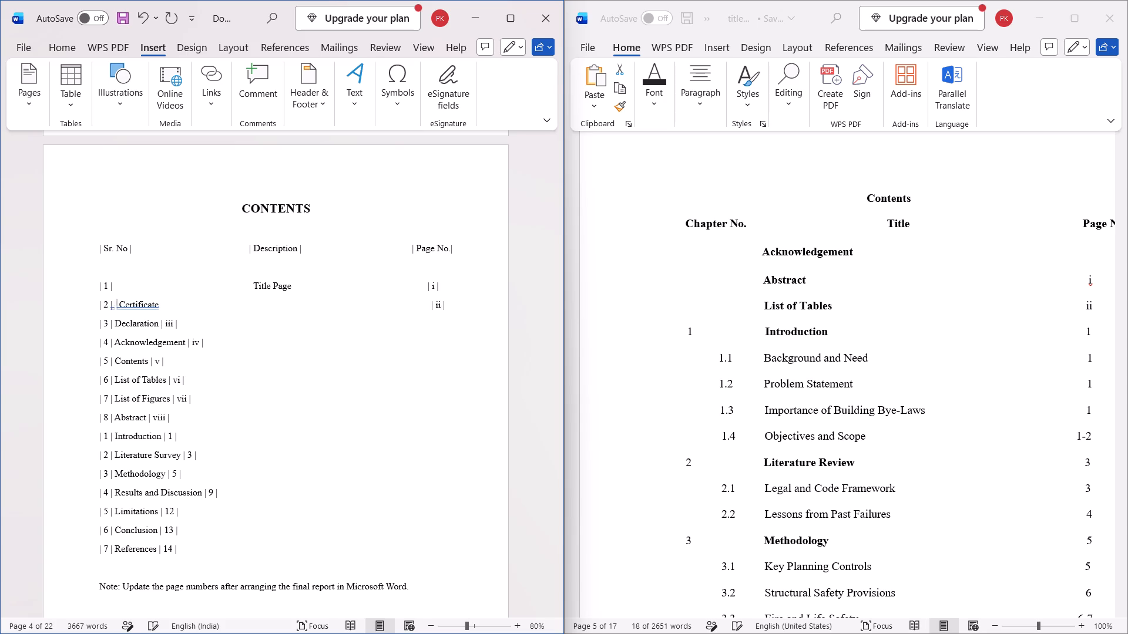
key("space")
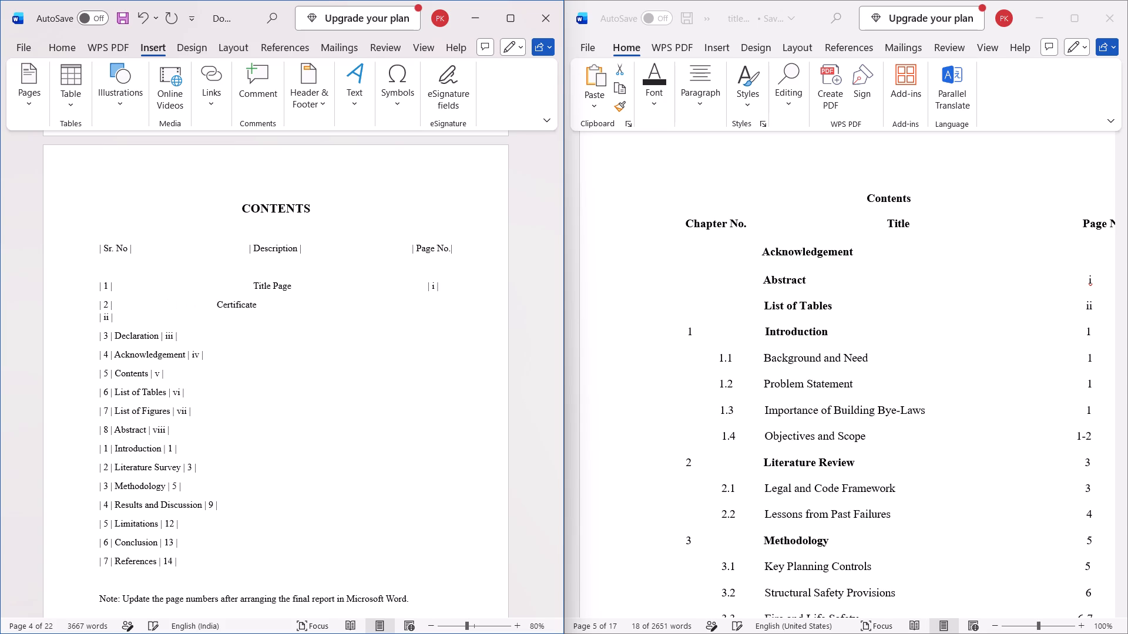
key("space")
key("space")
Delete a few surplus spaces after "Certificate" to start pulling the wrapped "| ii |" back towards its row.
key("Right")
key("Right")
key("Right")
key("Right")
key("Right")
key("Right")
key("Right")
key("Right")
key("Right")
key("Right")
key("Right")
key("Right")
key("Right")
key("Right")
key("Right")
key("Left")
key("BackSpace")
key("Delete")
key("Delete")
key("Delete")
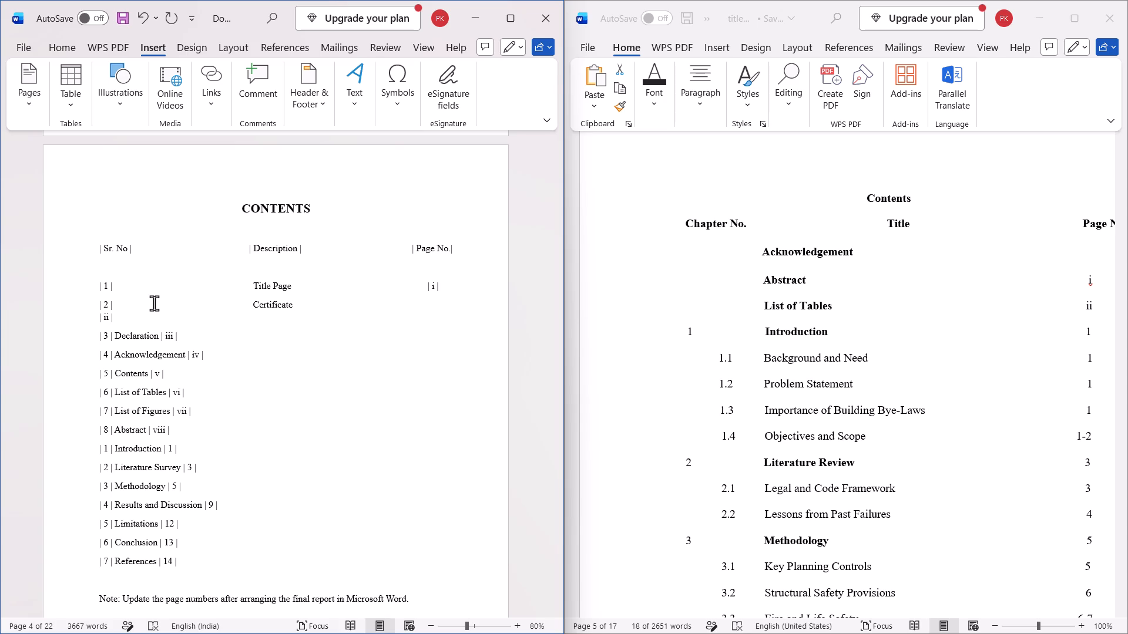
left_click(154, 303)
left_click(347, 300)
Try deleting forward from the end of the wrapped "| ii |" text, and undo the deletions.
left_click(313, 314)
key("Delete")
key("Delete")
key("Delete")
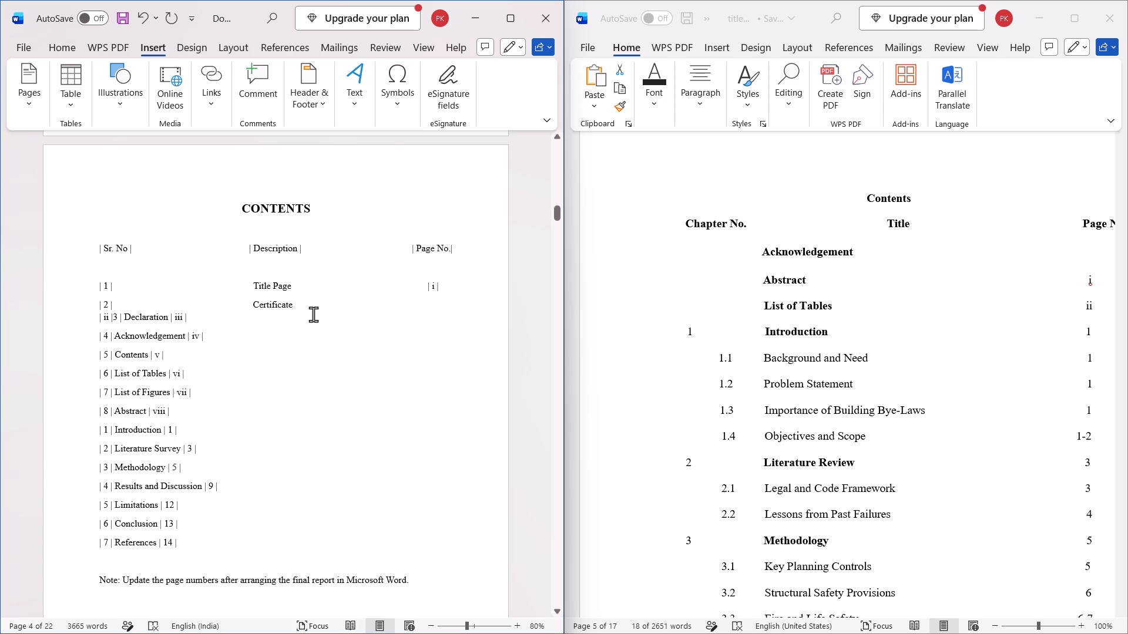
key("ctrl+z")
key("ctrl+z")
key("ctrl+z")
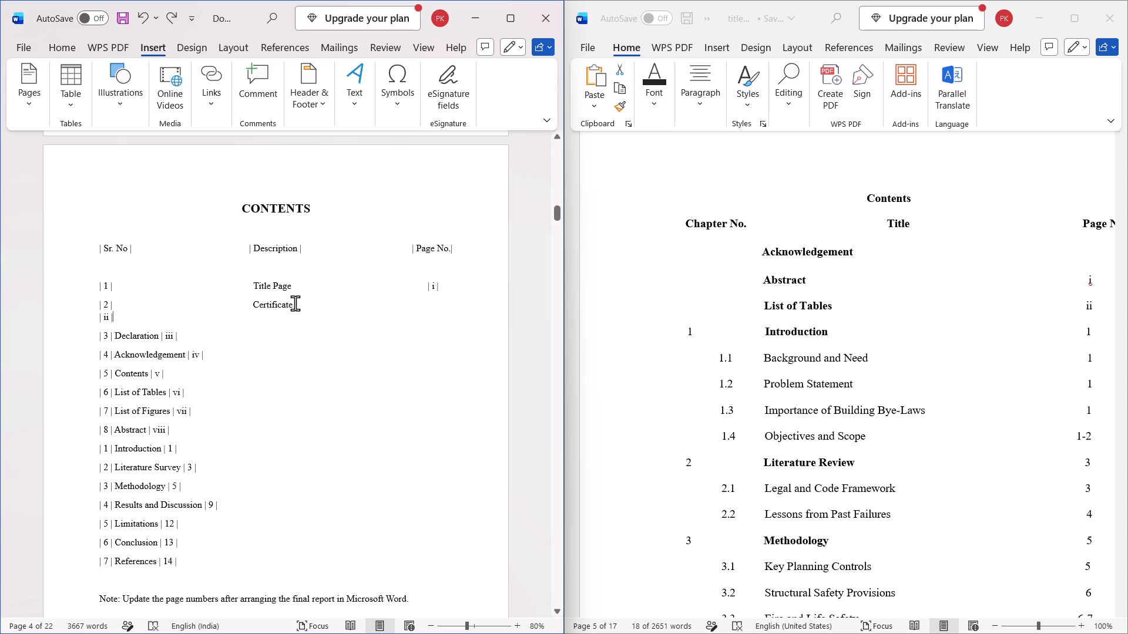
Delete the surplus spaces after "Certificate" so that "| ii |" returns to its row and lines up under "| i |".
left_click(295, 303)
left_click(291, 303)
key("Delete")
key("Delete")
key("Delete")
key("Delete")
key("Delete")
key("Delete")
key("Delete")
key("Delete")
key("Delete")
key("Delete")
key("Delete")
key("Delete")
key("Delete")
key("Delete")
key("Delete")
key("Delete")
key("Delete")
key("Delete")
key("Delete")
key("Delete")
key("Delete")
key("Delete")
key("Delete")
key("Delete")
key("Delete")
key("Delete")
key("Delete")
key("Delete")
key("Delete")
key("Delete")
key("Delete")
key("Delete")
key("Delete")
key("Delete")
key("Delete")
key("Delete")
key("Delete")
key("Delete")
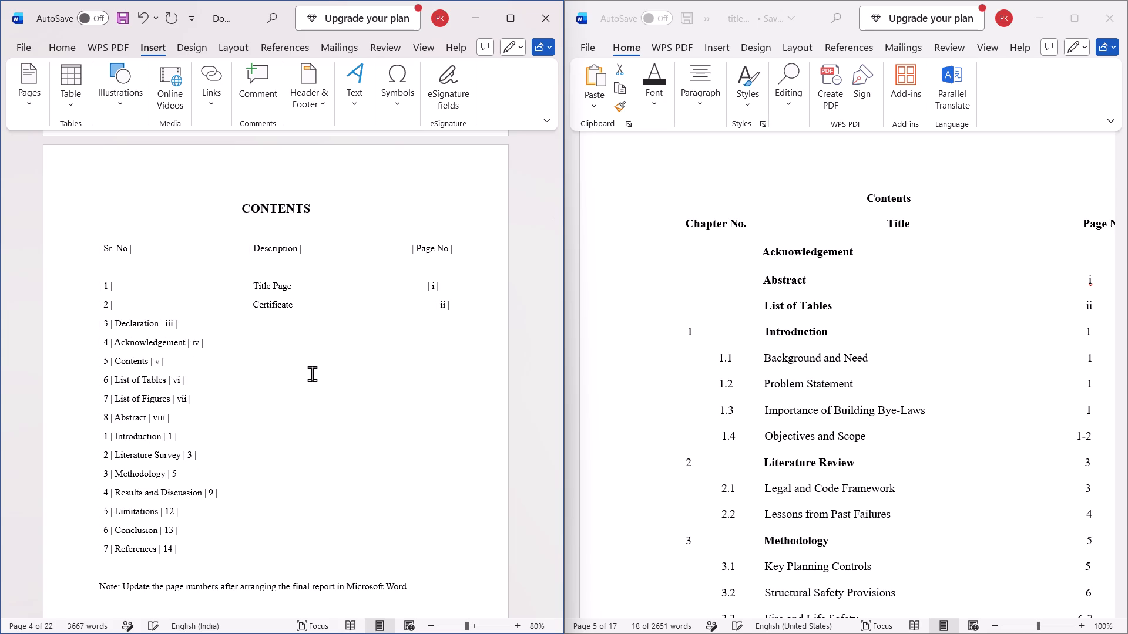
key("Delete")
key("Delete")
key("Delete")
key("Delete")
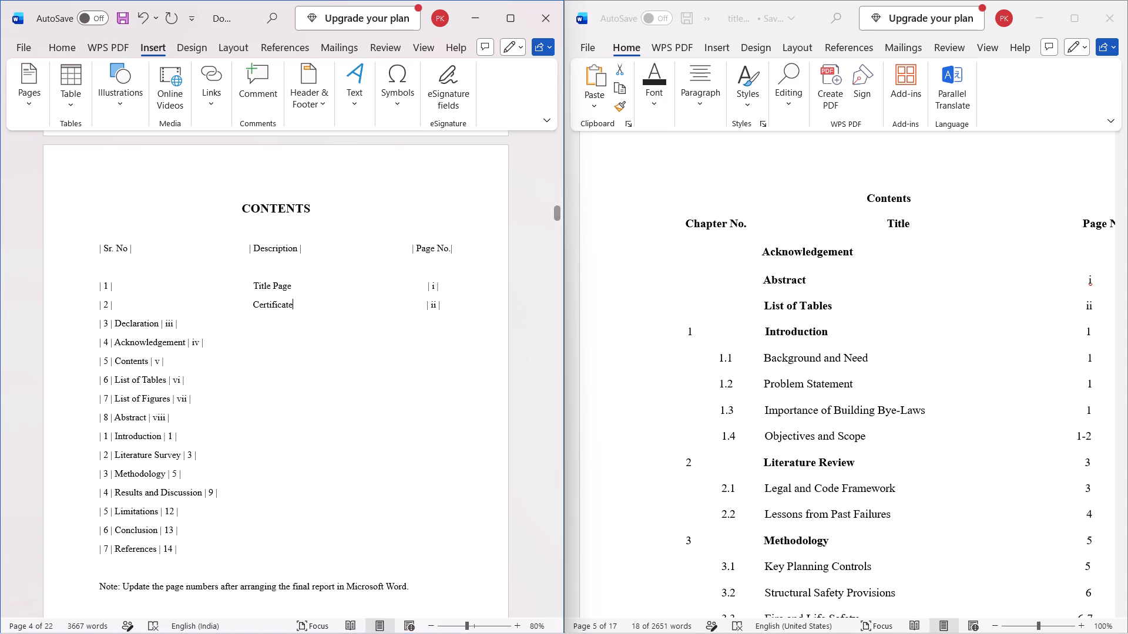
Insert spaces after "| 3 |" in the third contents row to align "Declaration" under "Certificate" in the Description column.
left_click(159, 324)
left_click(113, 321)
key("space")
key("space")
key("space")
key("space")
key("space")
key("space")
key("space")
key("space")
key("space")
key("space")
key("space")
key("space")
key("space")
key("space")
key("space")
key("space")
key("space")
key("space")
key("space")
key("space")
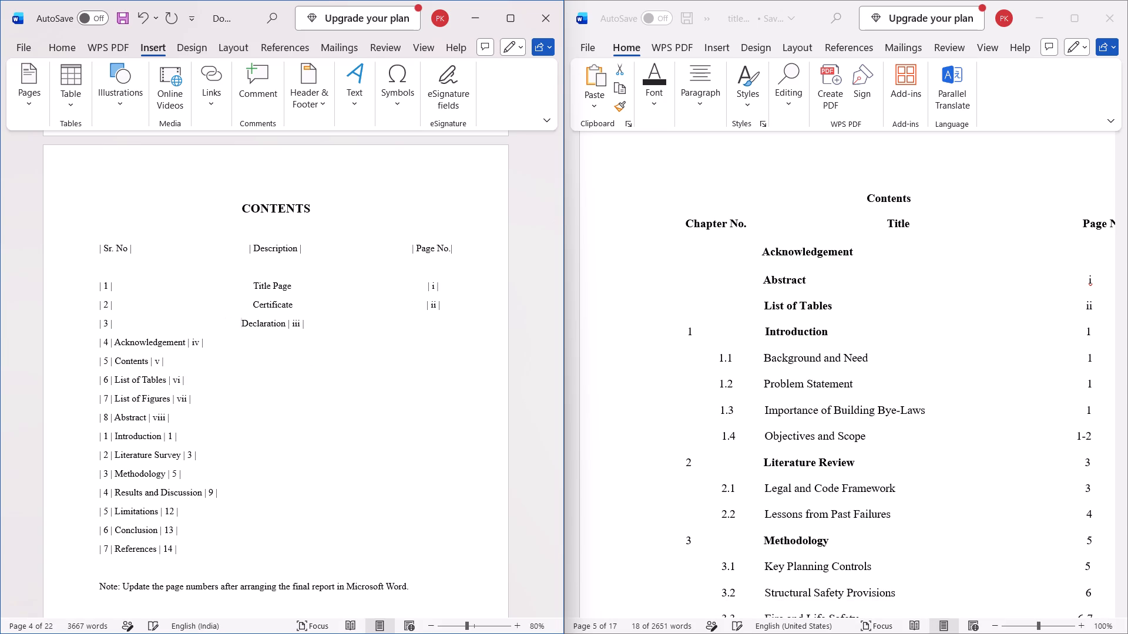
key("space")
key("space")
key("space")
Insert spaces after "Declaration" to align "| iii |" under "| ii |" in the Page No. column.
key("Right")
key("Right")
key("Right")
key("Right")
key("Right")
key("Right")
key("Right")
key("Right")
key("Right")
key("Right")
key("Right")
key("Right")
key("Right")
key("Down")
key("Up")
key("Left")
key("space")
key("space")
key("space")
key("space")
key("space")
key("space")
key("space")
key("space")
key("space")
key("space")
key("space")
key("space")
key("space")
key("space")
key("space")
key("space")
key("space")
key("space")
key("space")
key("space")
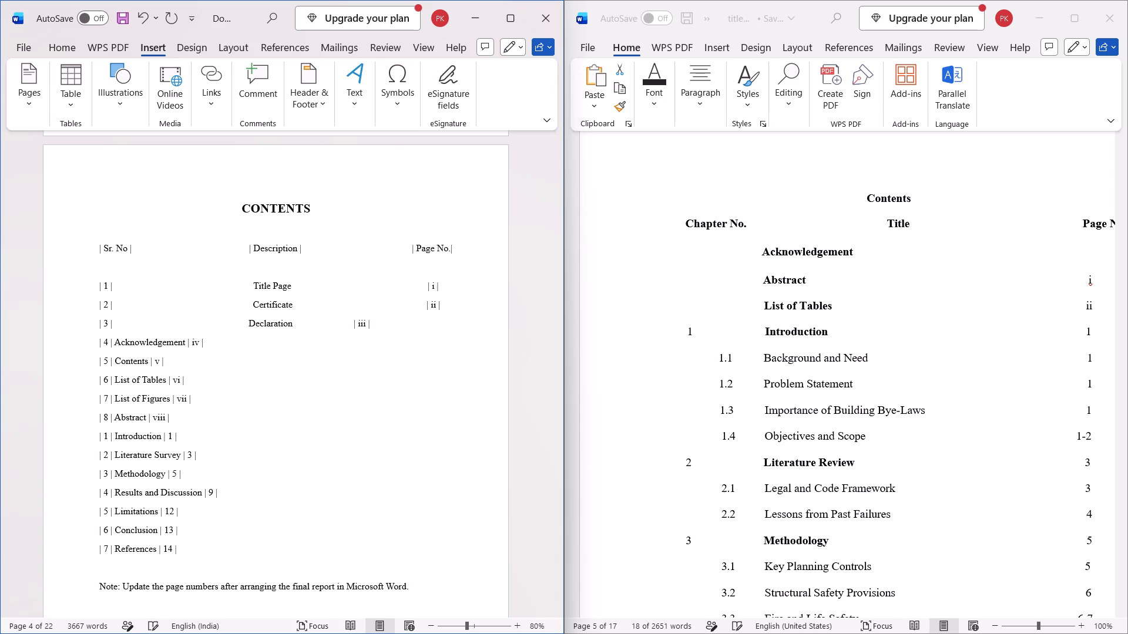
key("space")
key("space")
key("space")
key("space")
key("space")
key("BackSpace")
key("space")
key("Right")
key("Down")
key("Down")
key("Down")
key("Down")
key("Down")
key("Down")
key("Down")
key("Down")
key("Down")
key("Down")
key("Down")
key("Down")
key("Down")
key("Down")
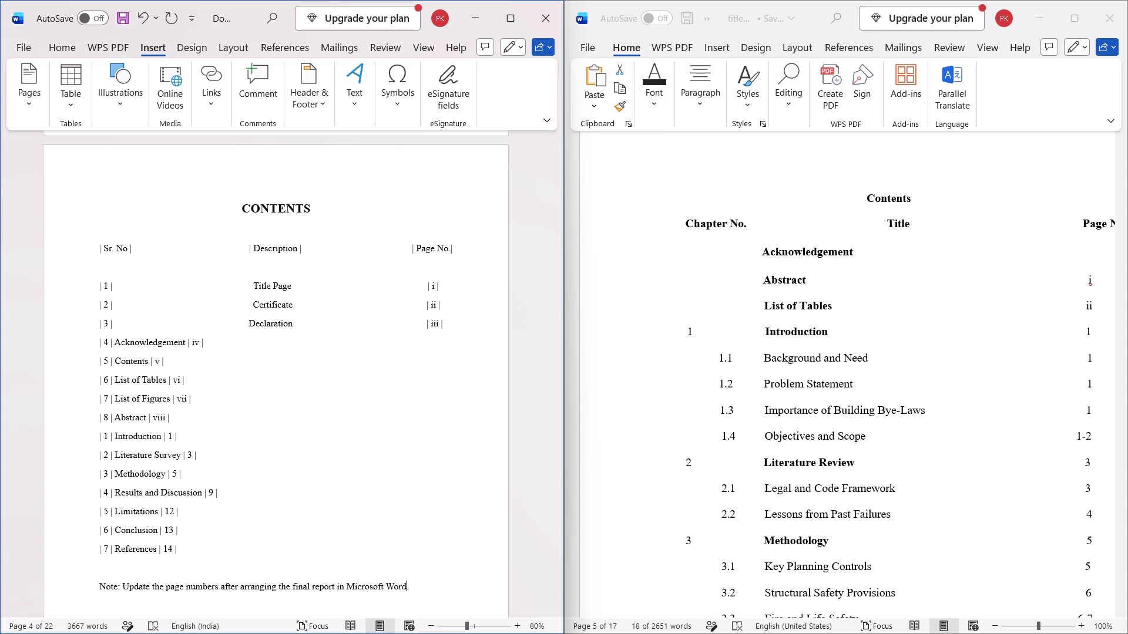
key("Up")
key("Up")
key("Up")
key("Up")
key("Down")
Space "Acknowledgement" away from "| 4 |" in the fourth contents row so that it is centred under "Declaration".
left_click(115, 342)
key("space")
key("space")
key("space")
key("space")
key("space")
key("space")
key("space")
key("space")
key("space")
key("space")
key("space")
key("space")
key("space")
key("space")
key("space")
key("space")
key("space")
key("space")
key("space")
key("space")
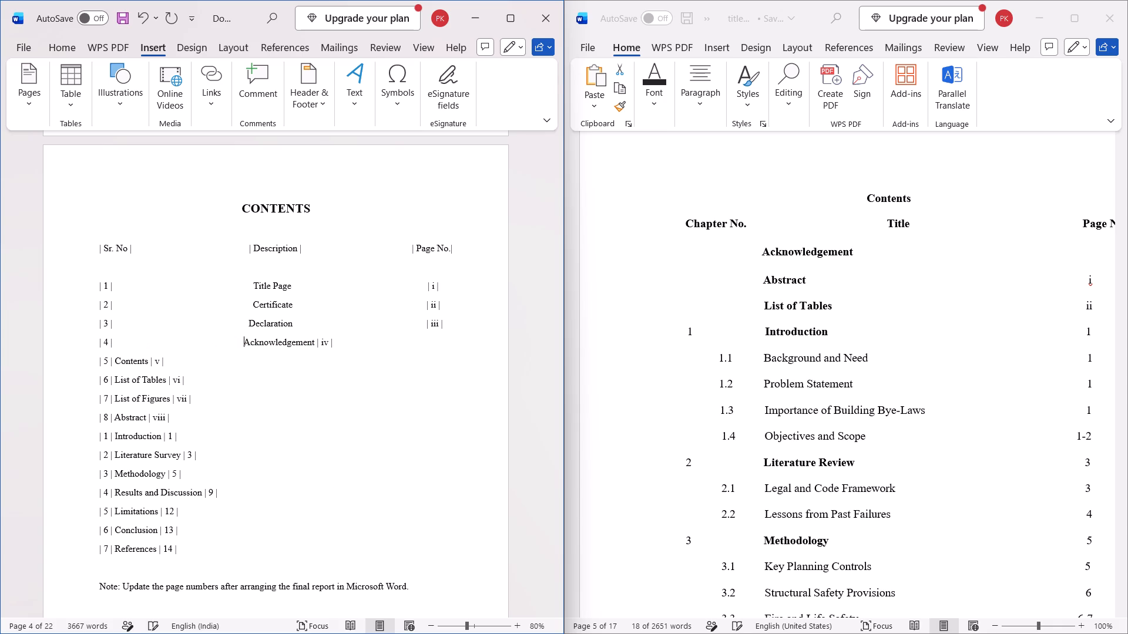
key("BackSpace")
key("BackSpace")
key("0")
key("BackSpace")
key("BackSpace")
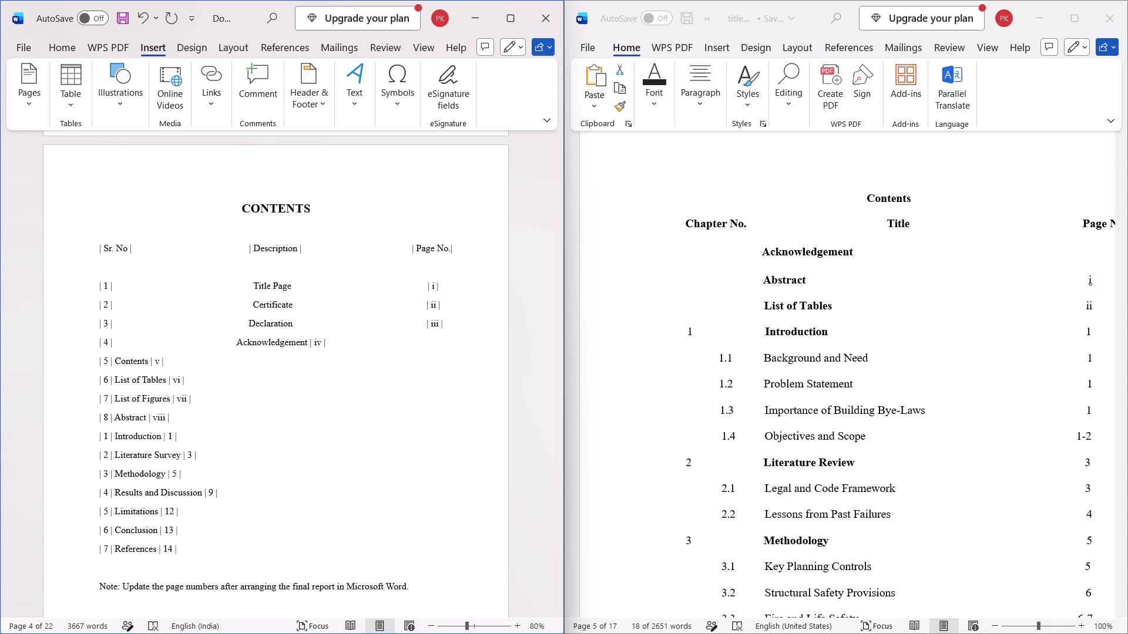
Insert spaces after "Acknowledgement" in the fourth contents row to align "| iv |" under "| iii |" in the Page No. column.
key("Right")
key("Right")
key("Right")
key("Right")
key("Right")
key("Right")
key("Right")
key("Right")
key("Right")
key("Right")
key("Right")
key("Right")
key("Right")
key("Right")
key("Right")
key("Right")
key("Right")
key("Left")
key("space")
key("space")
key("space")
key("space")
key("space")
key("space")
key("space")
key("space")
key("space")
key("space")
key("space")
key("space")
key("space")
key("space")
key("space")
key("space")
key("space")
key("space")
key("space")
key("space")
key("space")
key("space")
key("space")
key("space")
key("space")
Insert spaces after "| 5 |" in the fifth contents row to centre "Contents" under "Acknowledgement" in the Description column.
key("Down")
key("Left")
key("Left")
key("Left")
key("Left")
key("Left")
key("Left")
key("Left")
key("Left")
key("Left")
key("Left")
key("Left")
key("Left")
key("Left")
key("Left")
key("Left")
key("Right")
key("space")
key("space")
key("space")
key("space")
key("space")
key("space")
key("space")
key("space")
key("space")
key("space")
key("space")
key("space")
key("space")
key("space")
key("space")
key("space")
key("space")
key("space")
key("space")
key("space")
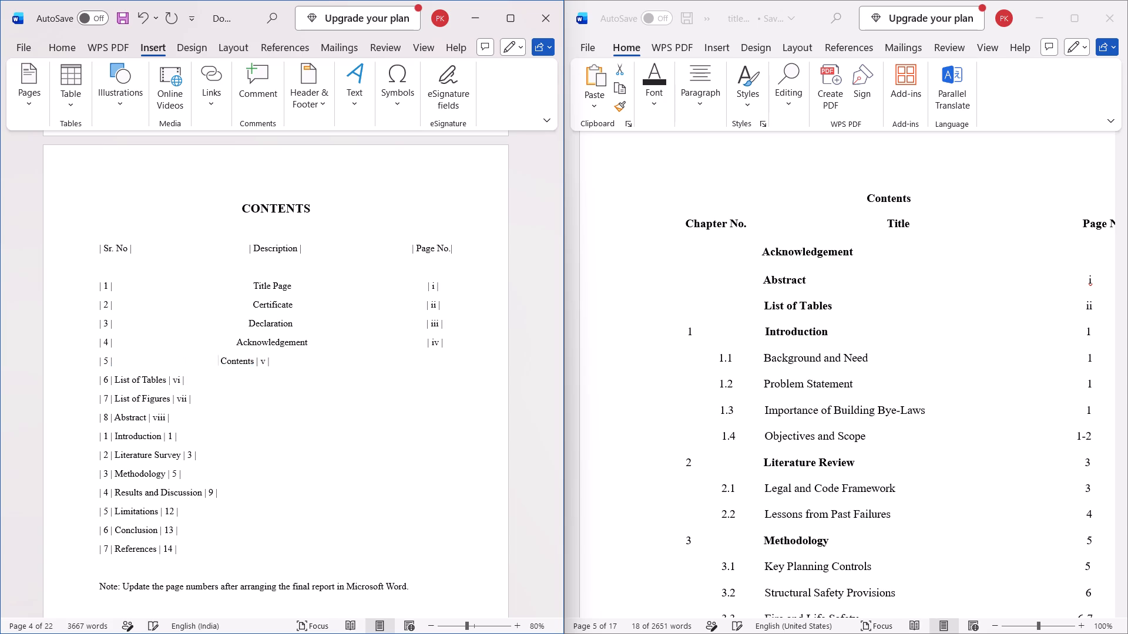
Insert spaces after "Contents" in the fifth row to align "| v |" under "| iv |" in the Page No. column.
key("Right")
key("Right")
key("Right")
key("Right")
key("Right")
key("Right")
key("Right")
key("Right")
key("Right")
key("Right")
key("Right")
key("Right")
key("Right")
key("Left")
key("Left")
key("Left")
key("Left")
key("space")
key("space")
key("space")
key("space")
key("space")
key("space")
key("space")
key("space")
key("space")
key("space")
key("space")
key("space")
key("space")
key("space")
key("space")
key("space")
key("space")
key("space")
key("space")
key("space")
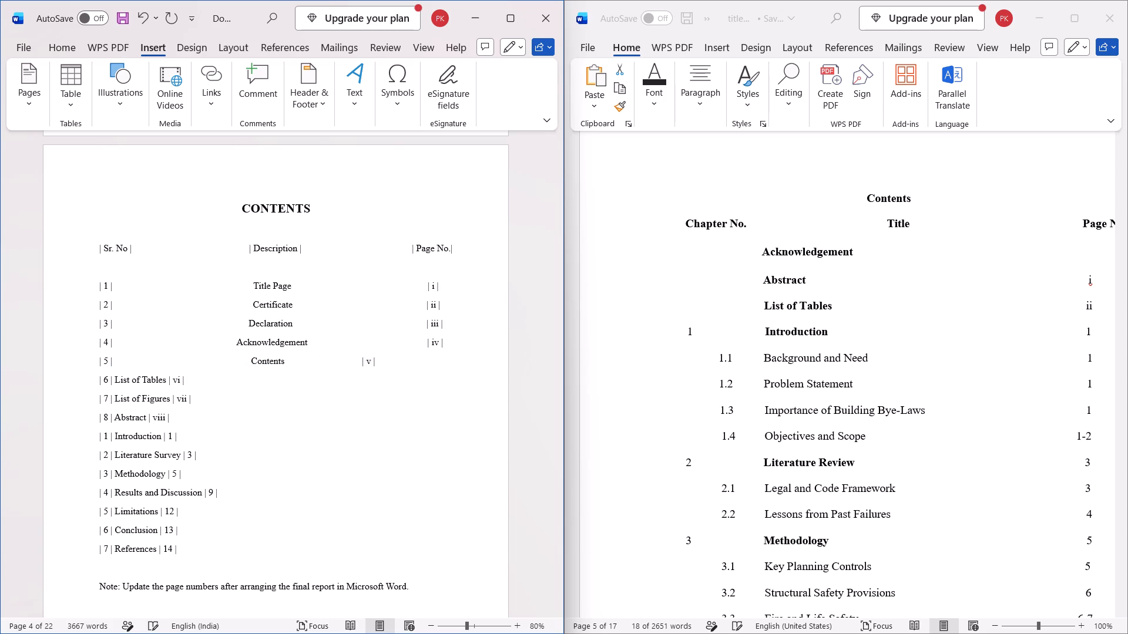
Insert spaces after "| 6 |" in the sixth contents row to centre "List of Tables" under "Contents" in the Description column.
key("Down")
key("Left")
key("Left")
key("Left")
key("Left")
key("Left")
key("Left")
key("Left")
key("Left")
key("Left")
key("Left")
key("Left")
key("Left")
key("Left")
key("Left")
key("Left")
key("Left")
key("Left")
key("Left")
key("Left")
key("Left")
key("Right")
key("space")
key("space")
key("space")
key("space")
key("space")
key("space")
key("space")
key("space")
key("space")
key("space")
key("space")
key("space")
key("space")
key("space")
key("space")
key("space")
key("space")
key("space")
key("space")
key("space")
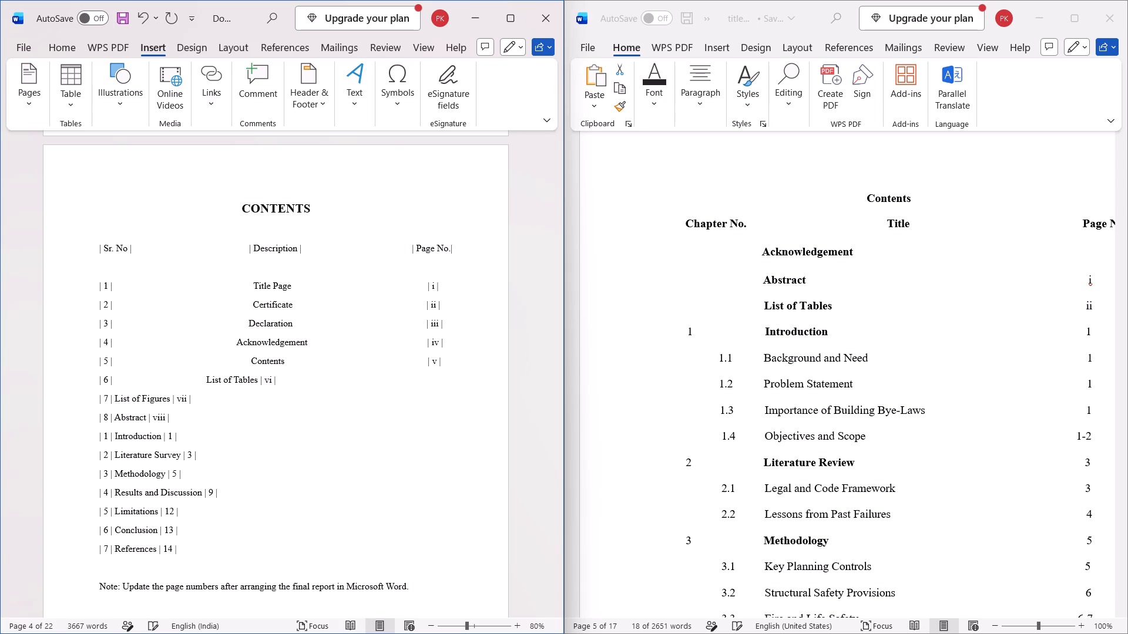
Insert spaces after "List of Tables" in the sixth row to align "| vi |" under "| v |" in the Page No. column.
key("Right")
key("Right")
key("Right")
key("Right")
key("Right")
key("Right")
key("Right")
key("Right")
key("Right")
key("Right")
key("Right")
key("Right")
key("Right")
key("Right")
key("Right")
key("space")
key("space")
key("space")
key("Right")
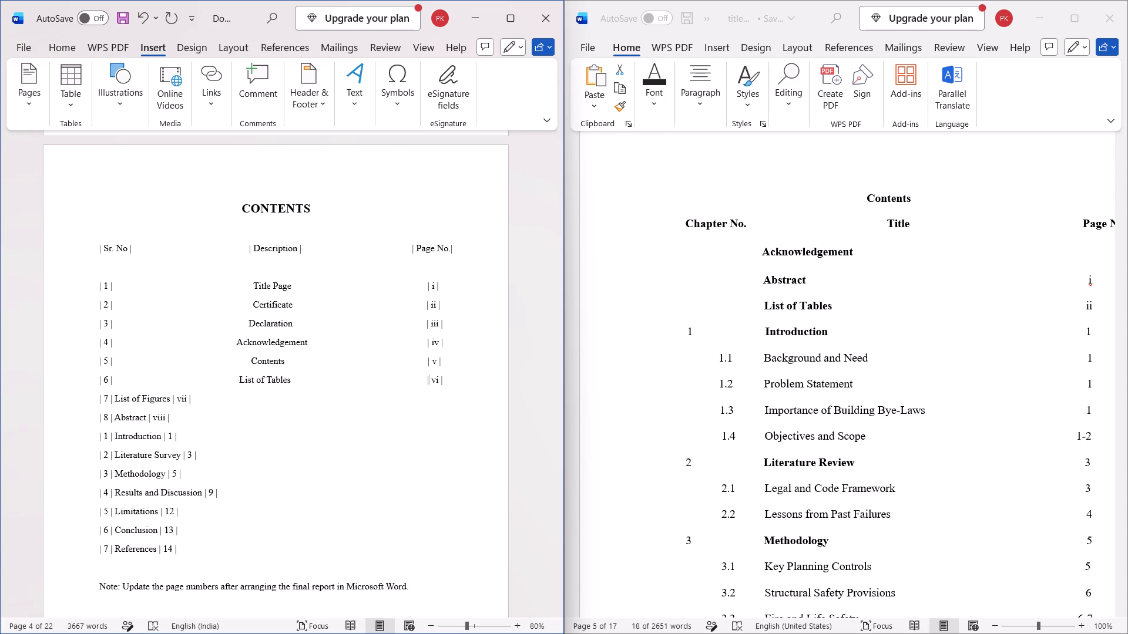
Insert spaces after "| 7 |" in the seventh contents row to move "List of Figures" under "List of Tables" in the Description column.
key("Down")
key("Left")
key("Left")
key("Left")
key("Left")
key("Left")
key("Left")
key("Left")
key("Left")
key("Left")
key("Left")
key("Left")
key("Left")
key("Left")
key("Left")
key("Left")
key("Left")
key("Left")
key("Left")
key("Left")
key("Left")
key("Left")
key("Left")
key("space")
key("space")
key("space")
key("space")
key("space")
key("space")
key("space")
key("space")
key("space")
key("space")
key("space")
key("space")
key("space")
key("space")
key("space")
key("space")
key("space")
key("space")
key("space")
key("space")
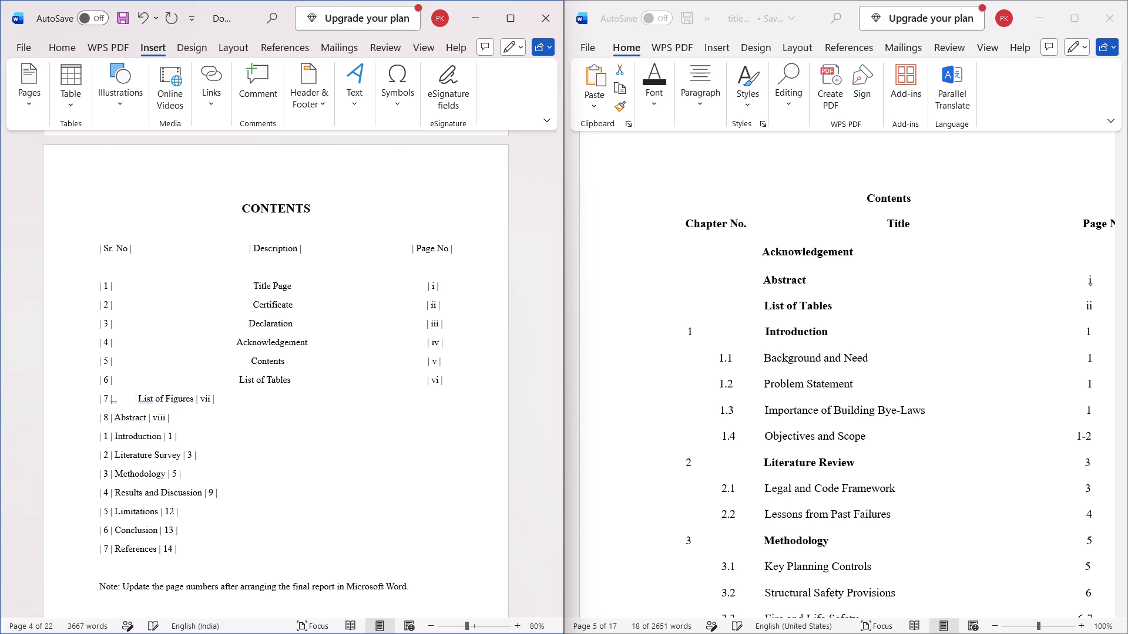
Space "| vii |" away from "List of Figures" in the seventh row so that it aligns under "| vi |" in the Page No. column.
key("Right")
key("Right")
key("Right")
key("Right")
key("Right")
key("Right")
key("Right")
key("Right")
key("Right")
key("Right")
key("Right")
key("Right")
key("Right")
key("Right")
key("Right")
key("Right")
key("Right")
key("Right")
key("Right")
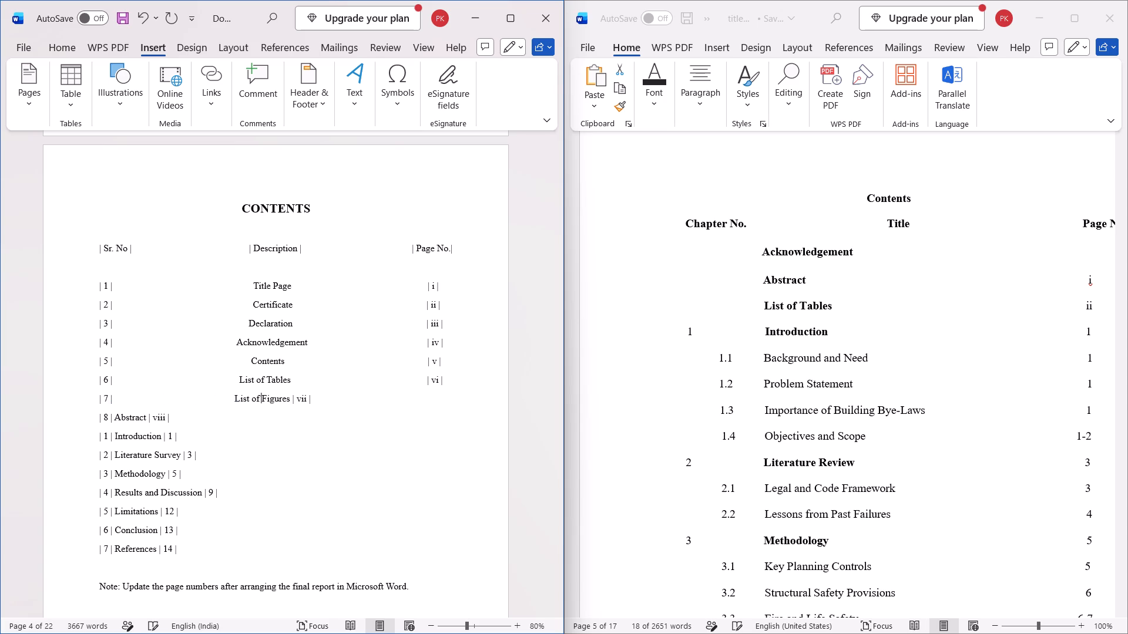
key("Left")
key("Left")
key("Left")
key("space")
key("space")
key("space")
key("space")
key("space")
key("space")
key("space")
key("space")
key("space")
key("space")
key("space")
key("space")
key("space")
key("space")
key("space")
key("space")
key("space")
key("space")
key("space")
key("space")
key("BackSpace")
key("BackSpace")
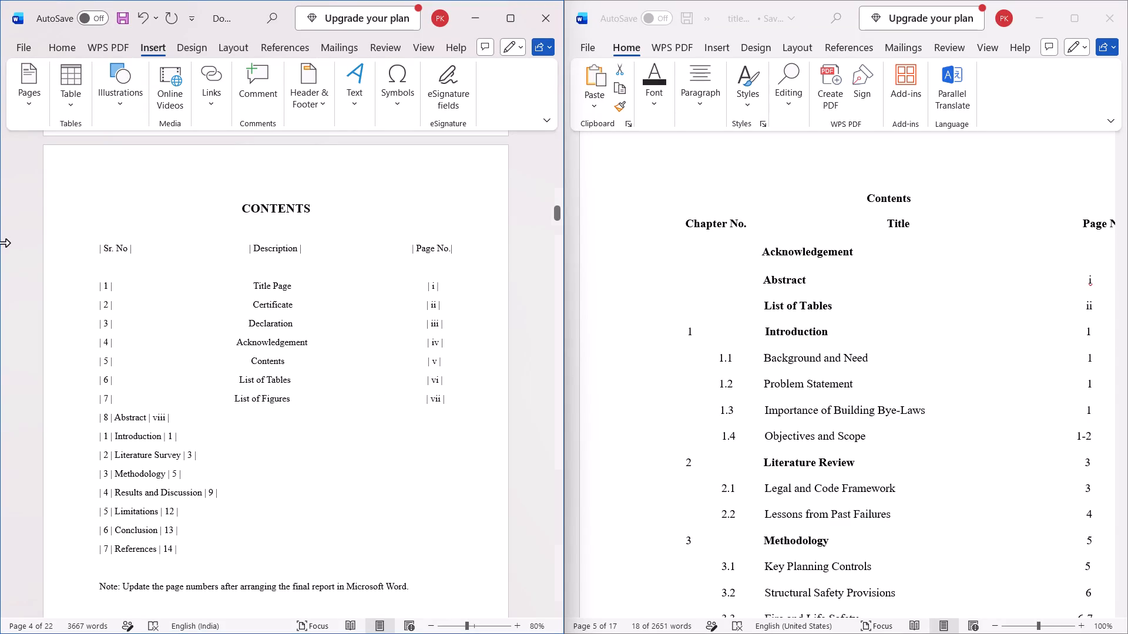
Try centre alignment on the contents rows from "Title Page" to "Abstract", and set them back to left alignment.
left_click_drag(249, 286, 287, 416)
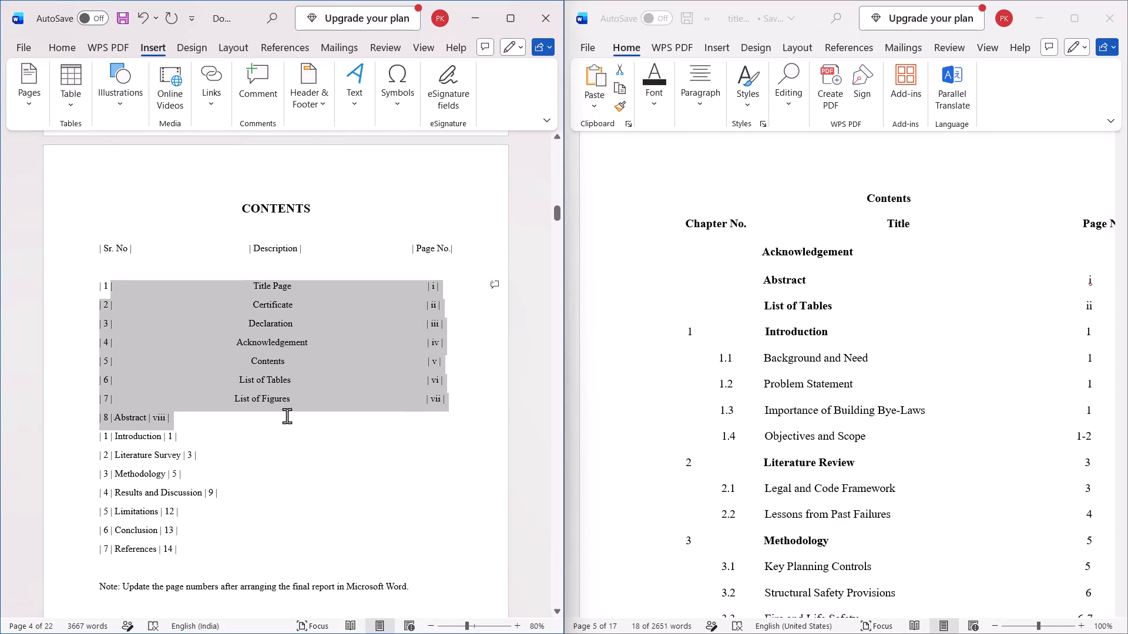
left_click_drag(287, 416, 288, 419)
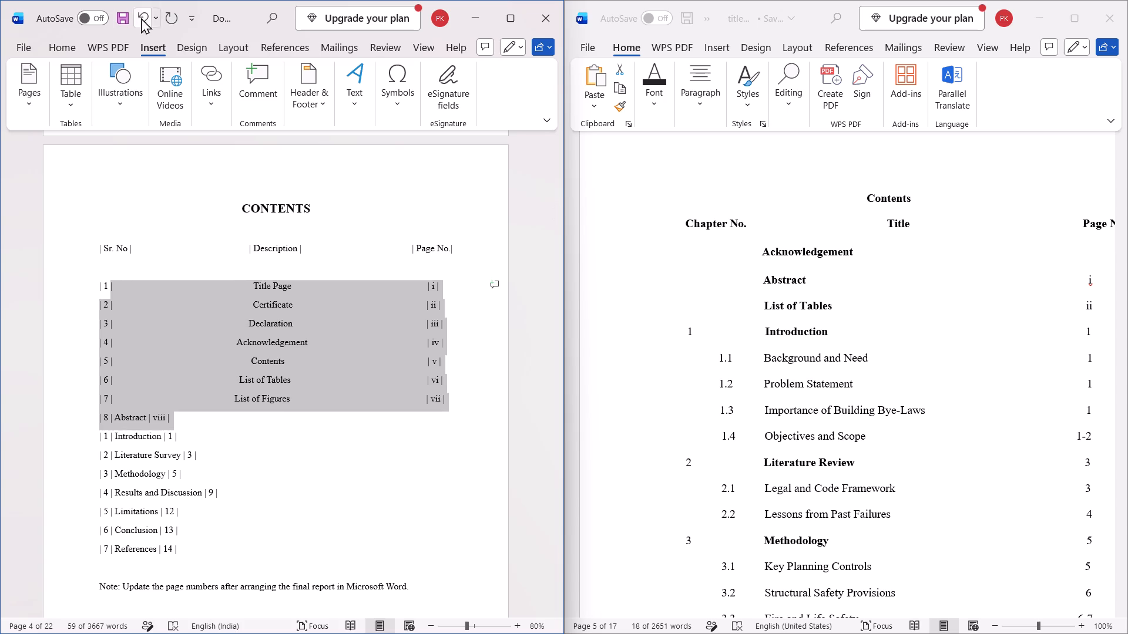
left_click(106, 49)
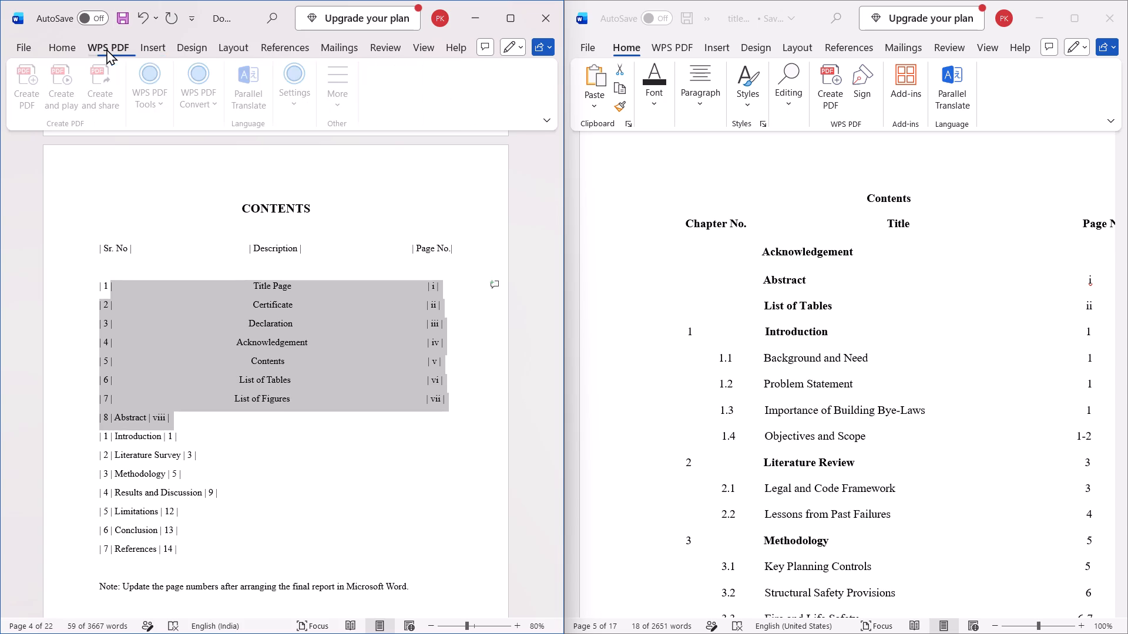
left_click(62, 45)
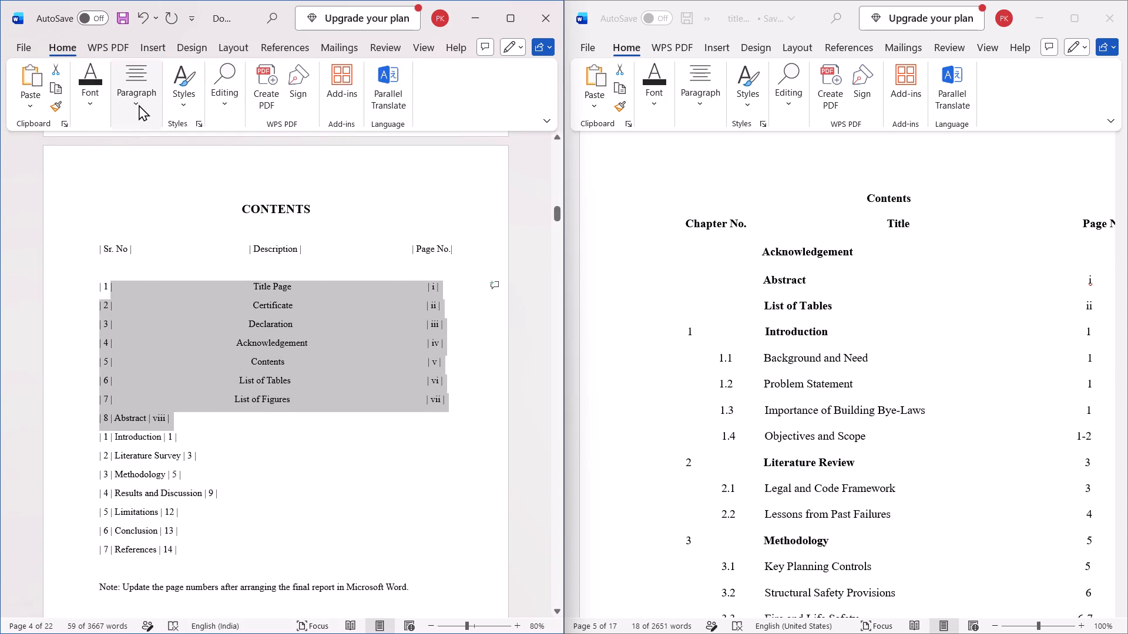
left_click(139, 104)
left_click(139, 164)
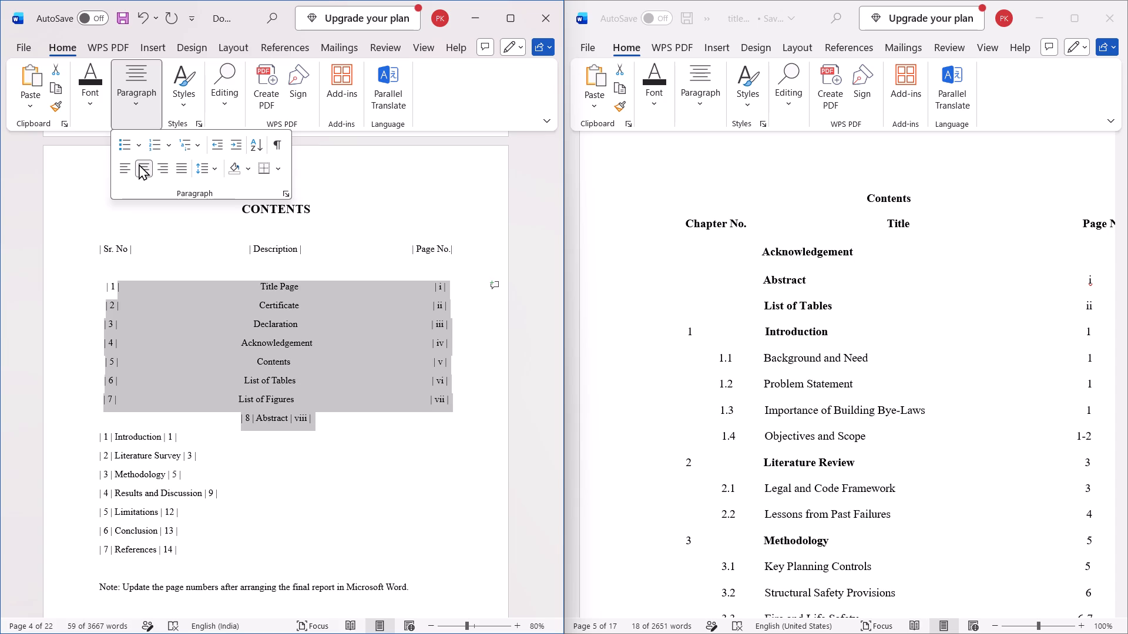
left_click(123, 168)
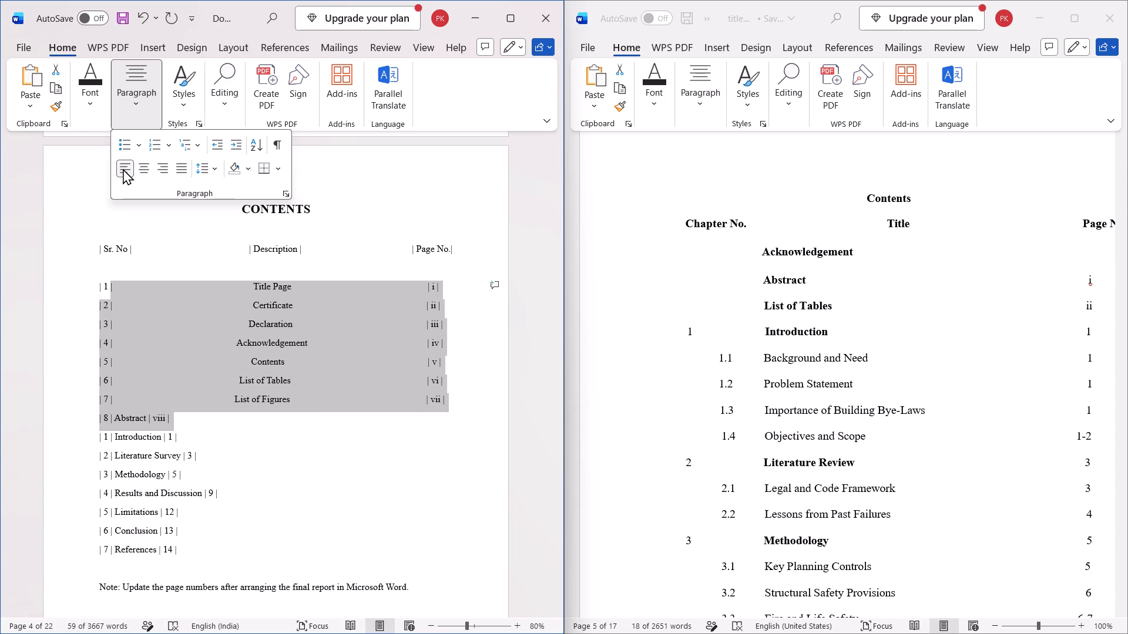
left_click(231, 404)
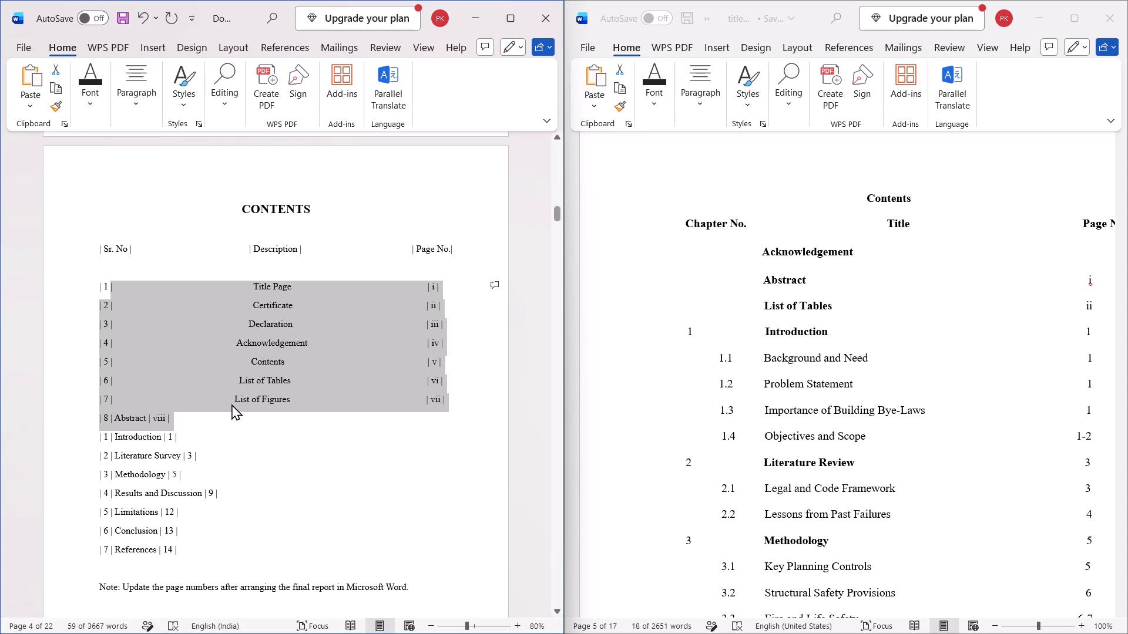
Add two spaces before "List of Figures" in the seventh contents row to centre it better under "List of Tables".
left_click(231, 404)
key("space")
key("space")
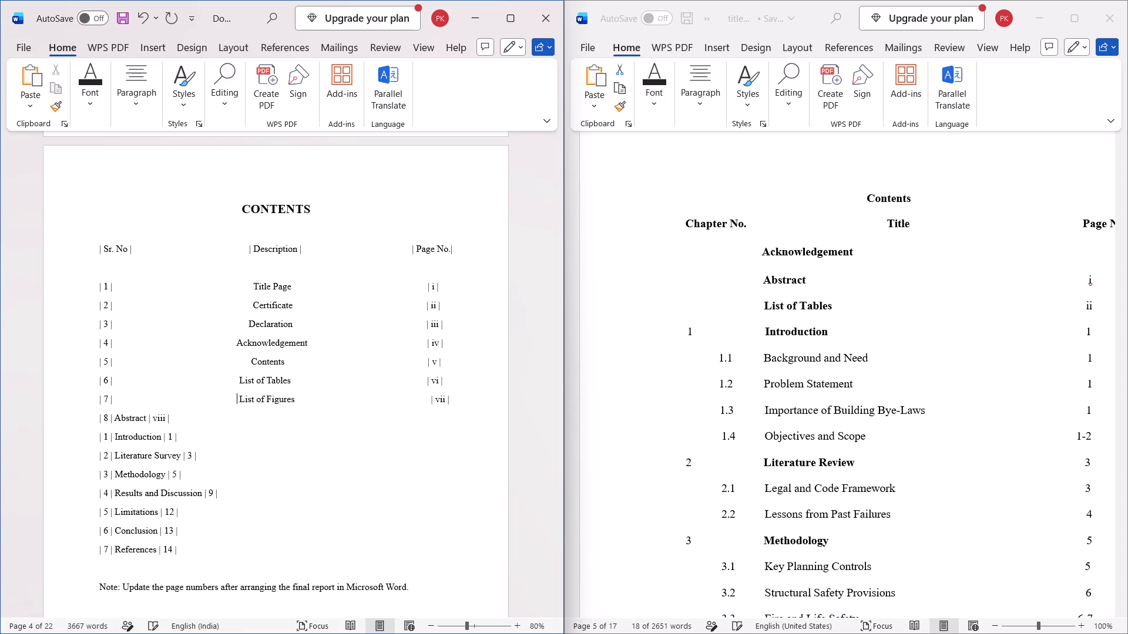
Remove two spaces before "| vii |" in the seventh contents row to bring it back under "| vi |".
left_click(430, 403)
key("BackSpace")
key("BackSpace")
Insert spaces after "| 8 |" in the eighth contents row to move "Abstract" under "List of Figures" in the Description column.
left_click(113, 413)
key("space")
key("space")
key("space")
key("space")
key("space")
key("space")
key("space")
key("space")
key("space")
key("space")
key("space")
key("space")
key("space")
key("space")
key("space")
key("space")
key("space")
key("space")
key("space")
key("space")
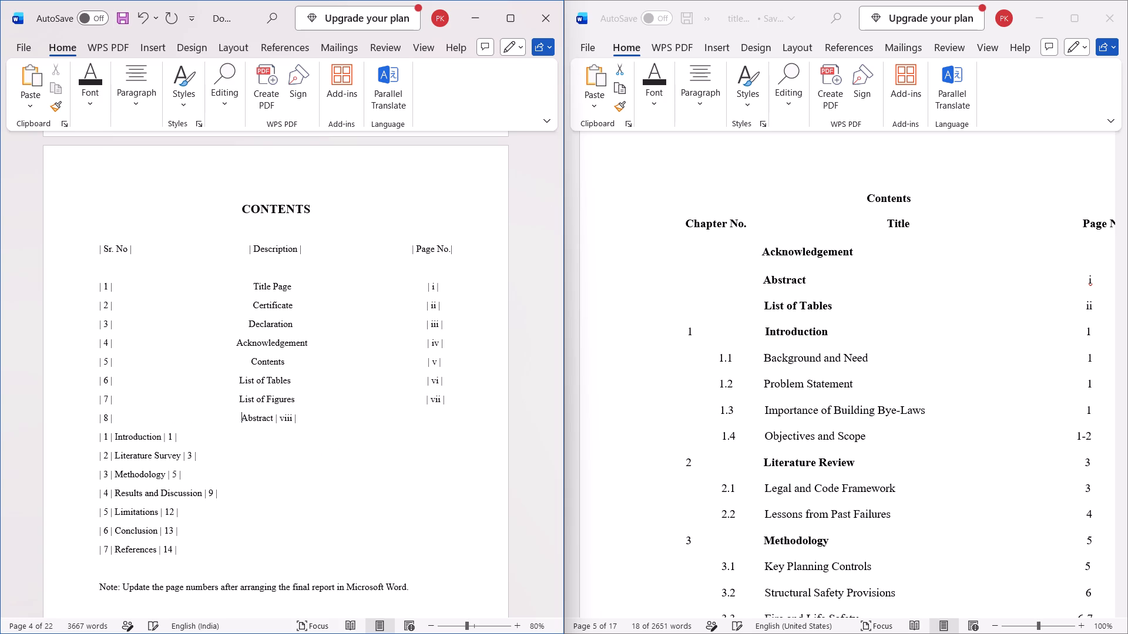
Space "| viii |" away from "Abstract" in the eighth row so that it aligns under "| vii |" in the Page No. column.
key("Right")
key("Right")
key("Right")
key("Right")
key("Right")
key("Right")
key("Right")
key("Right")
key("space")
key("space")
key("space")
key("space")
key("space")
key("space")
key("space")
key("space")
key("space")
key("space")
key("space")
key("space")
key("space")
key("space")
key("space")
key("space")
key("space")
key("space")
key("space")
key("space")
key("Left")
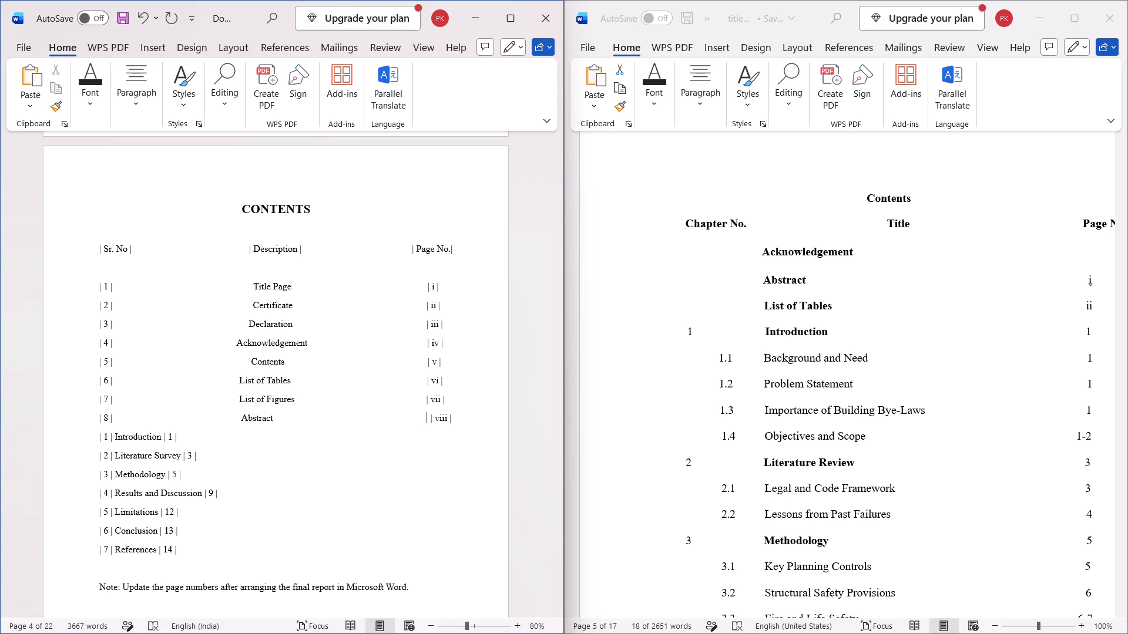
key("Right")
key("BackSpace")
key("BackSpace")
Insert spaces before "Introduction" in the row below "Abstract" to move it into the Description column.
key("Down")
key("Left")
key("Left")
key("Left")
key("Left")
key("Left")
key("Left")
key("Left")
key("Left")
key("Left")
key("Left")
key("Left")
key("Left")
key("Left")
key("Left")
key("Left")
key("Left")
key("Left")
key("Left")
key("space")
key("space")
key("space")
key("space")
key("space")
key("space")
key("space")
key("space")
key("space")
key("space")
key("space")
key("space")
key("space")
key("space")
key("space")
key("space")
key("space")
key("space")
key("space")
key("space")
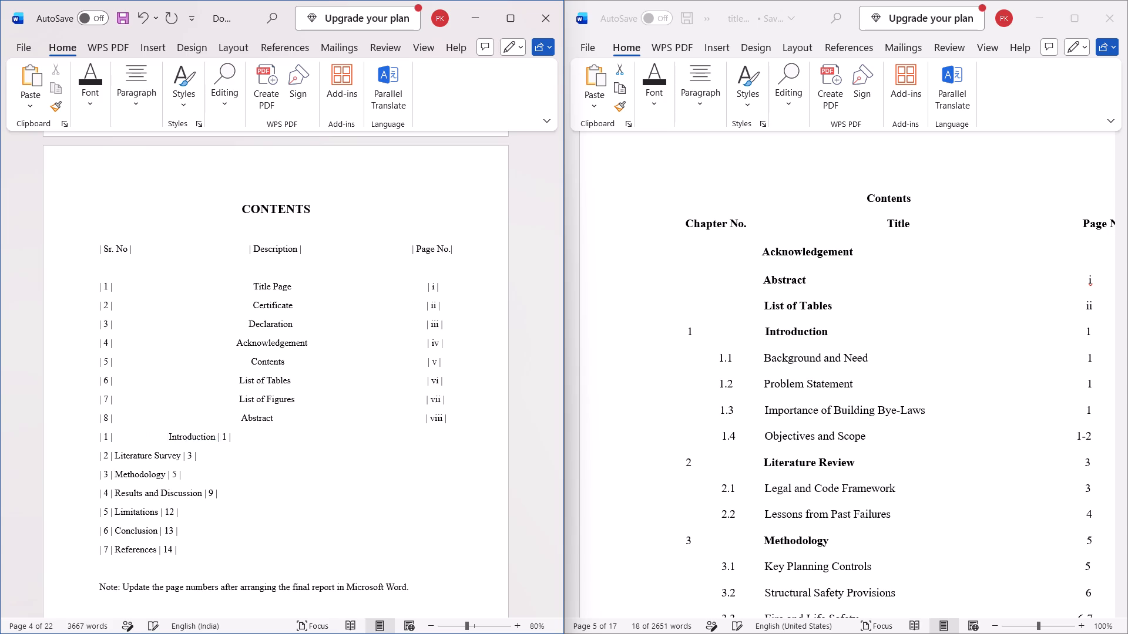
key("space")
key("space")
key("space")
key("space")
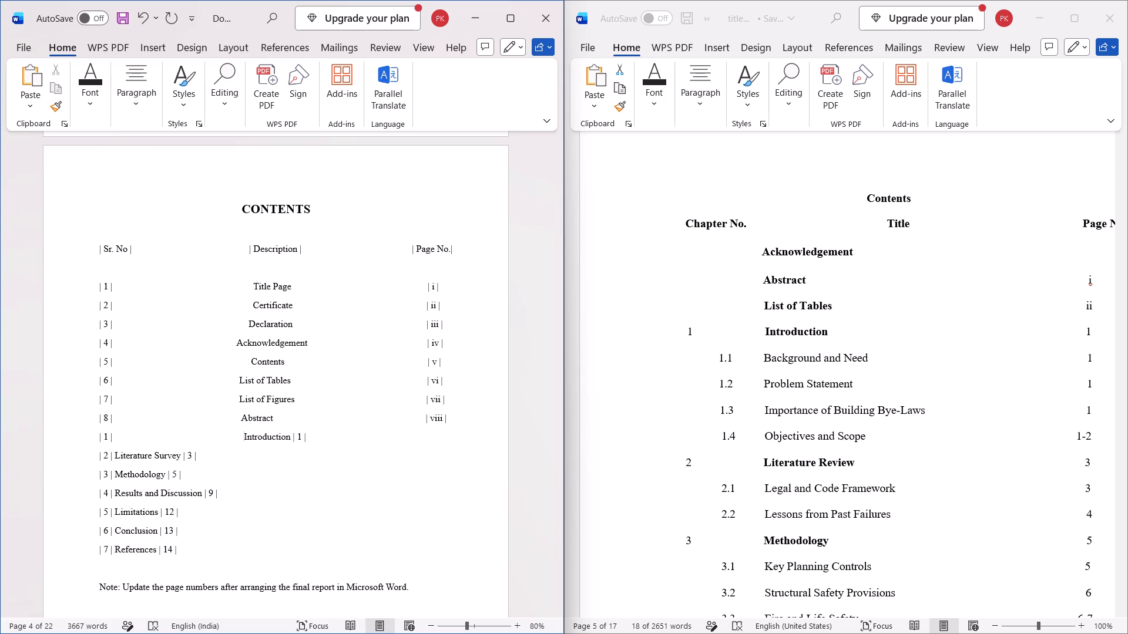
key("space")
key("BackSpace")
Add one space before "List of Figures" in the seventh contents row to centre it better in the Description column.
key("Right")
key("Right")
key("Right")
key("Right")
key("Right")
key("Right")
key("Right")
key("Right")
key("Up")
key("Up")
key("Left")
key("Left")
key("Left")
key("Left")
key("Left")
key("Left")
key("Left")
key("Left")
key("Left")
key("Left")
key("space")
key("space")
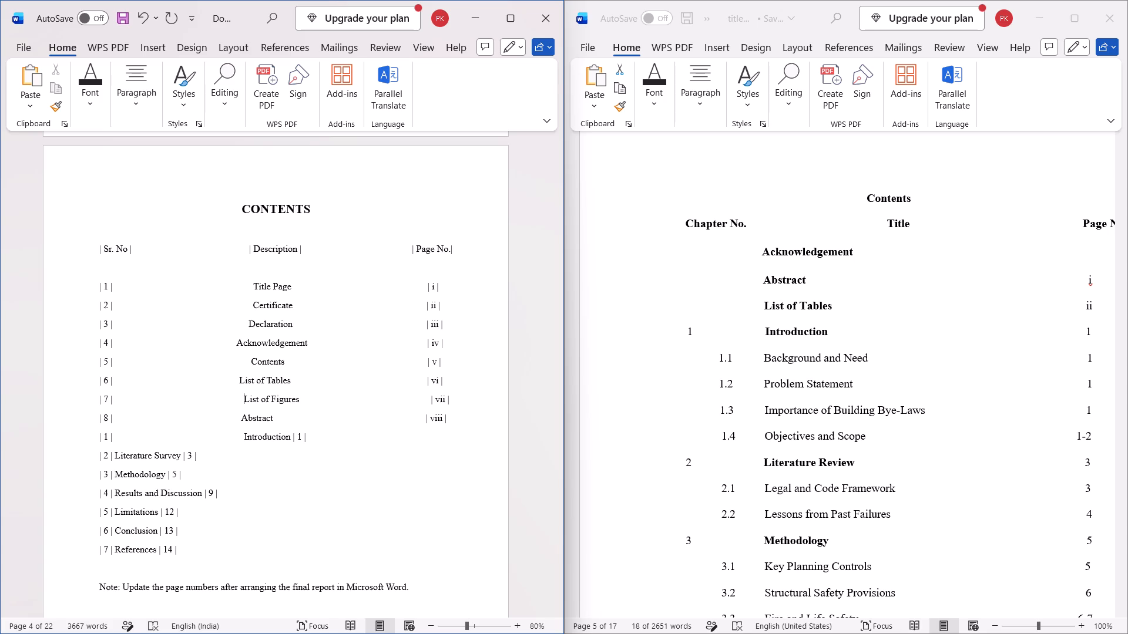
key("BackSpace")
Shift "List of Tables" by two added spaces in the sixth row, removing two before "| vi |" to keep the page number aligned.
key("Up")
key("space")
key("space")
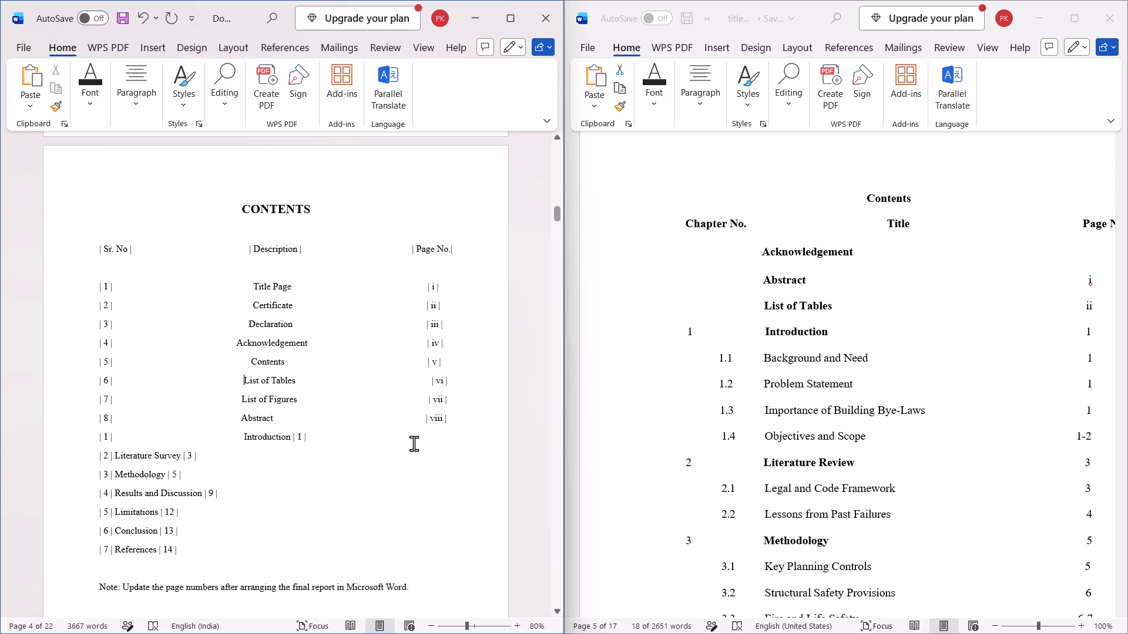
left_click(429, 380)
key("BackSpace")
key("Down")
key("Up")
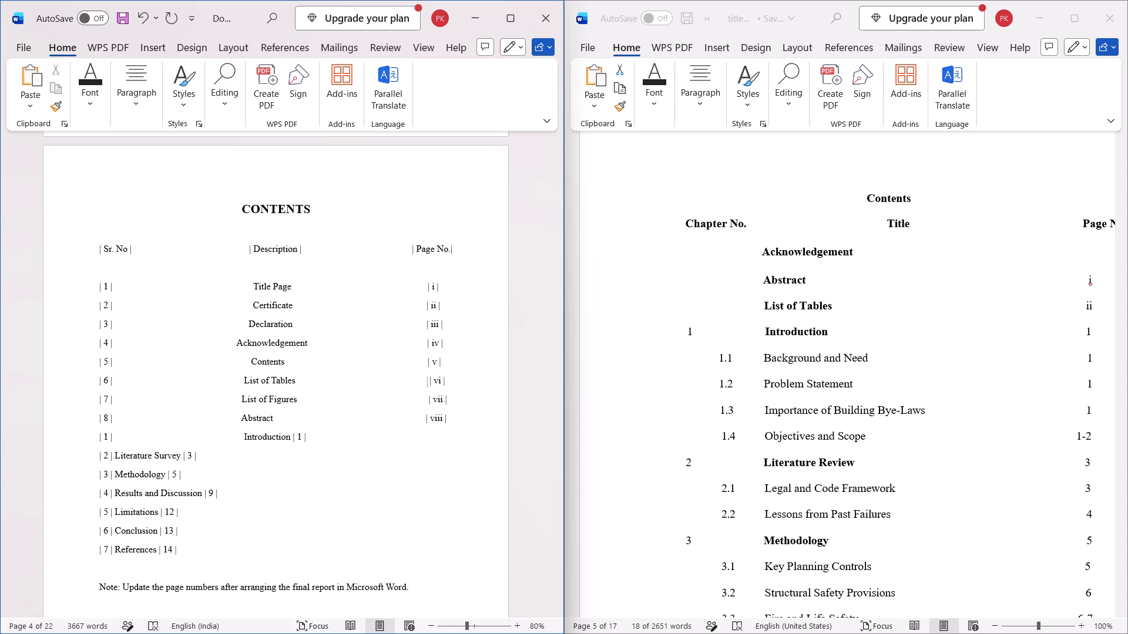
key("BackSpace")
Space the page number "| 1 |" away from "Introduction" so that it aligns under "| viii |" in the Page No. column.
left_click(290, 434)
key("space")
key("space")
key("space")
key("space")
key("space")
key("space")
key("space")
key("space")
key("space")
key("space")
key("space")
key("space")
key("space")
key("space")
key("space")
key("space")
key("space")
key("space")
key("space")
key("space")
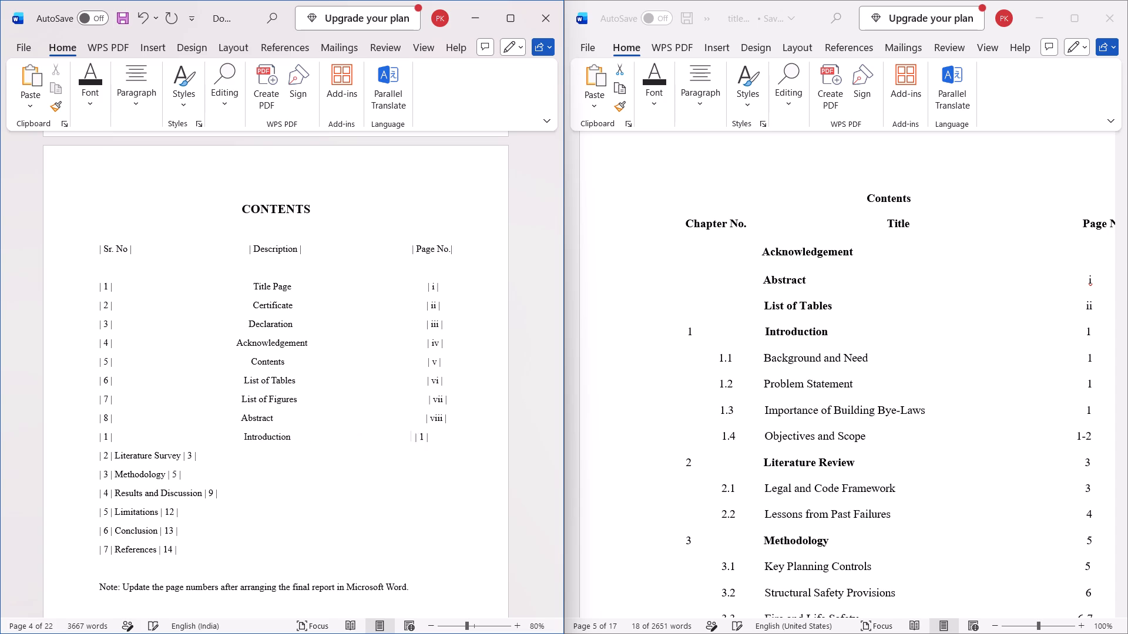
key("space")
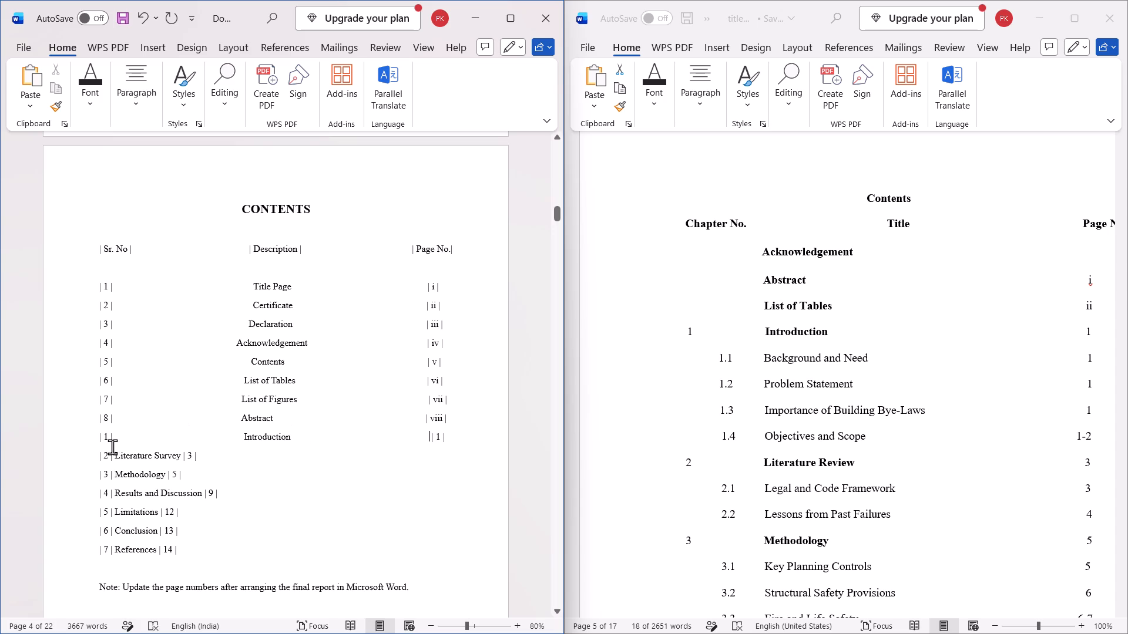
Insert spaces before "Literature Survey" in the row below "Introduction" to centre it in the Description column.
left_click(113, 453)
key("space")
key("space")
key("space")
key("space")
key("space")
key("space")
key("space")
key("space")
key("space")
key("space")
key("space")
key("space")
key("space")
key("space")
key("space")
key("space")
key("space")
key("space")
key("space")
key("space")
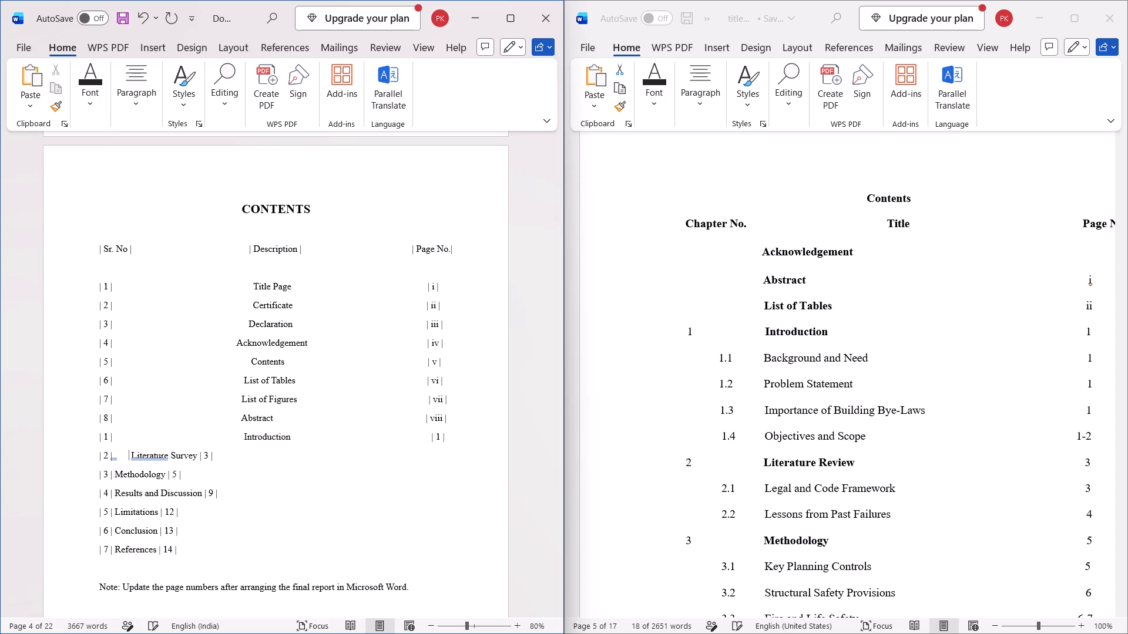
key("space")
key("space")
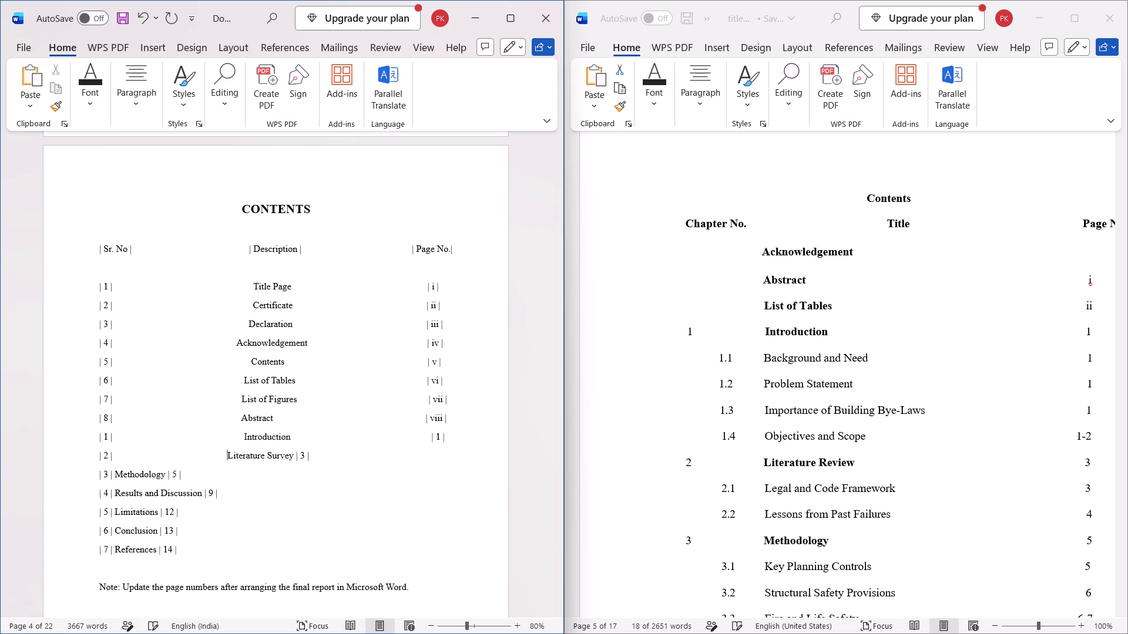
key("space")
key("space")
key("space")
key("BackSpace")
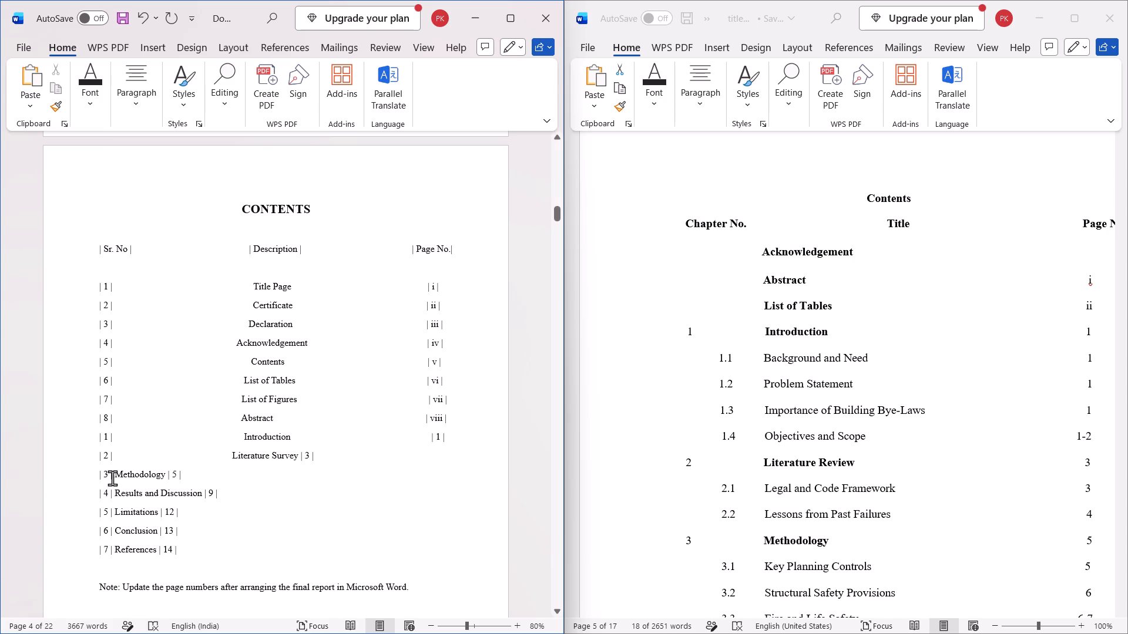
Insert spaces before "Methodology" in its contents row to centre it under "Literature Survey" in the Description column.
left_click(113, 476)
key("space")
key("space")
key("space")
key("space")
key("space")
key("space")
key("space")
key("space")
key("space")
key("space")
key("space")
key("space")
key("space")
key("space")
key("space")
key("space")
key("space")
key("space")
key("space")
key("space")
key("space")
key("space")
key("space")
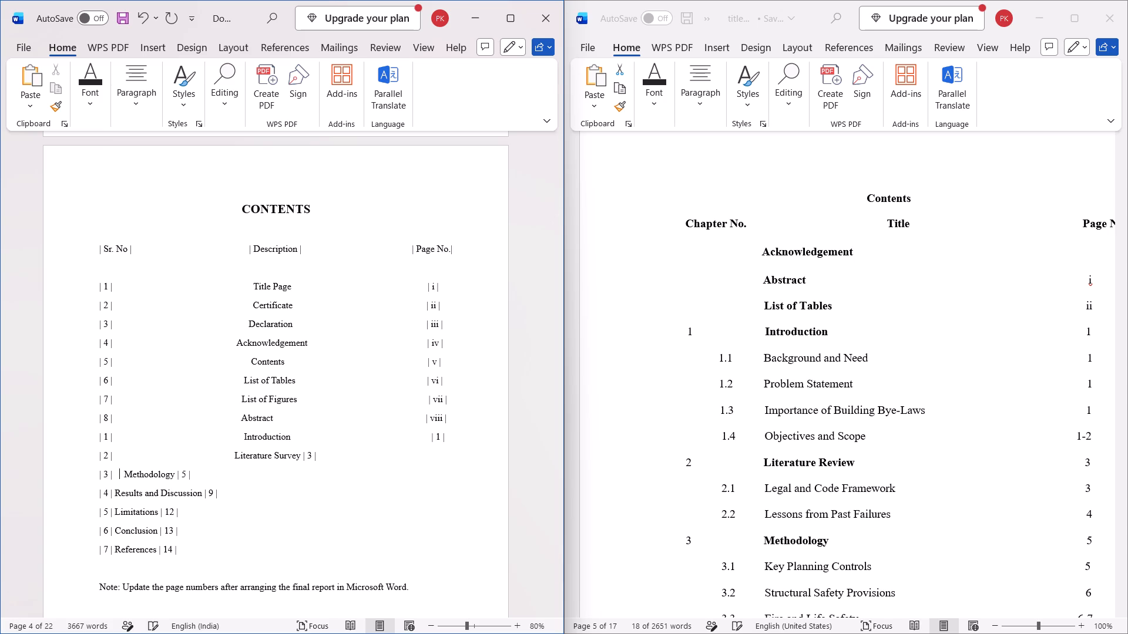
key("space")
key("space")
key("space")
key("space")
key("space")
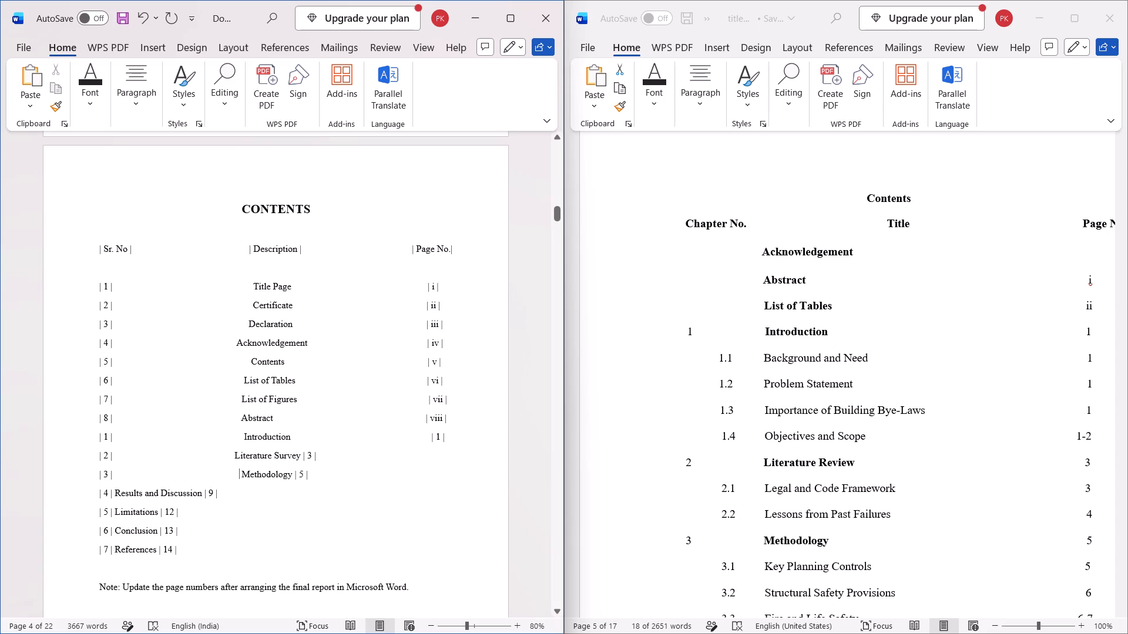
Space "Results and Discussion" away from "| 4 |" in its contents row so that it sits centred in the Description column.
left_click(113, 494)
key("space")
key("space")
key("space")
key("space")
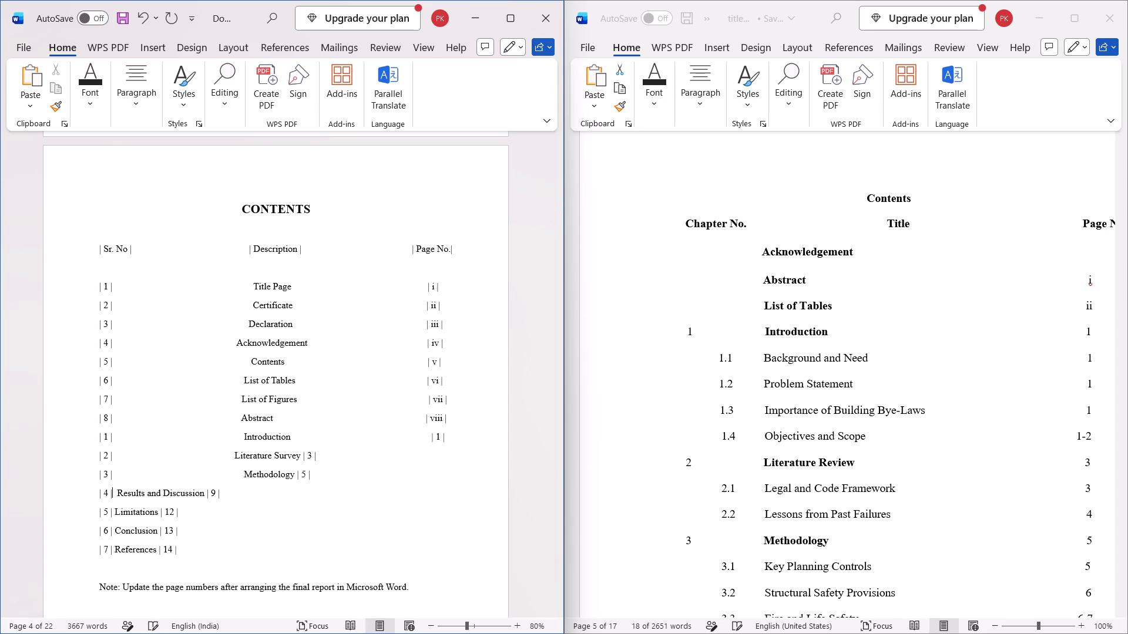
key("space")
key("space")
key("space")
key("space")
key("space")
key("space")
key("space")
key("space")
key("space")
key("space")
key("space")
key("space")
key("space")
key("space")
key("space")
key("space")
key("space")
key("space")
key("space")
key("space")
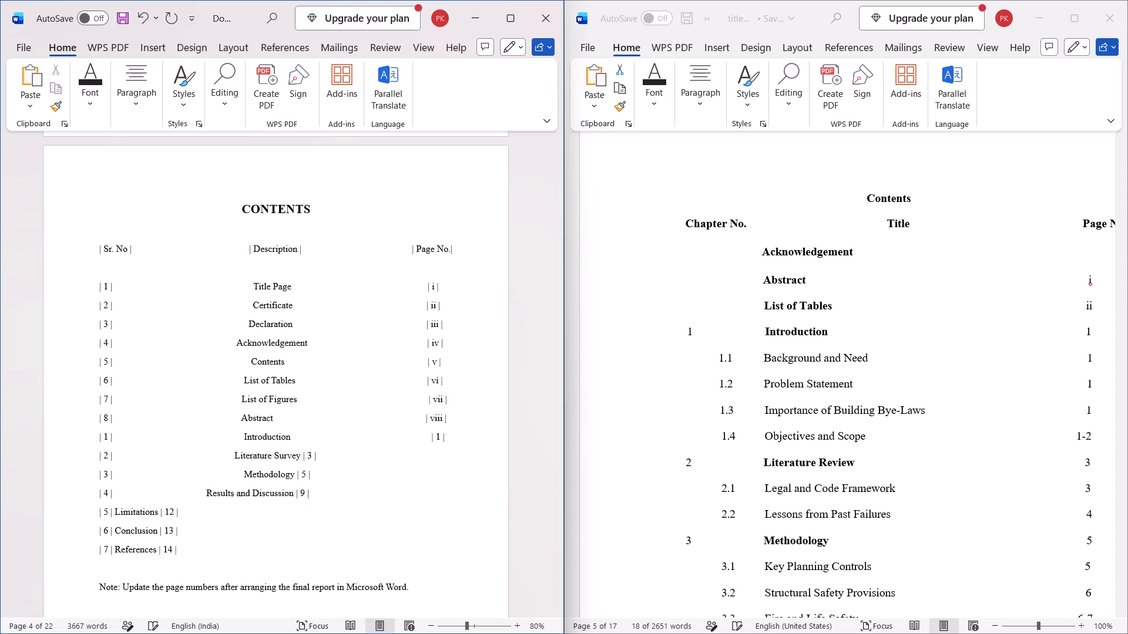
key("BackSpace")
key("BackSpace")
key("BackSpace")
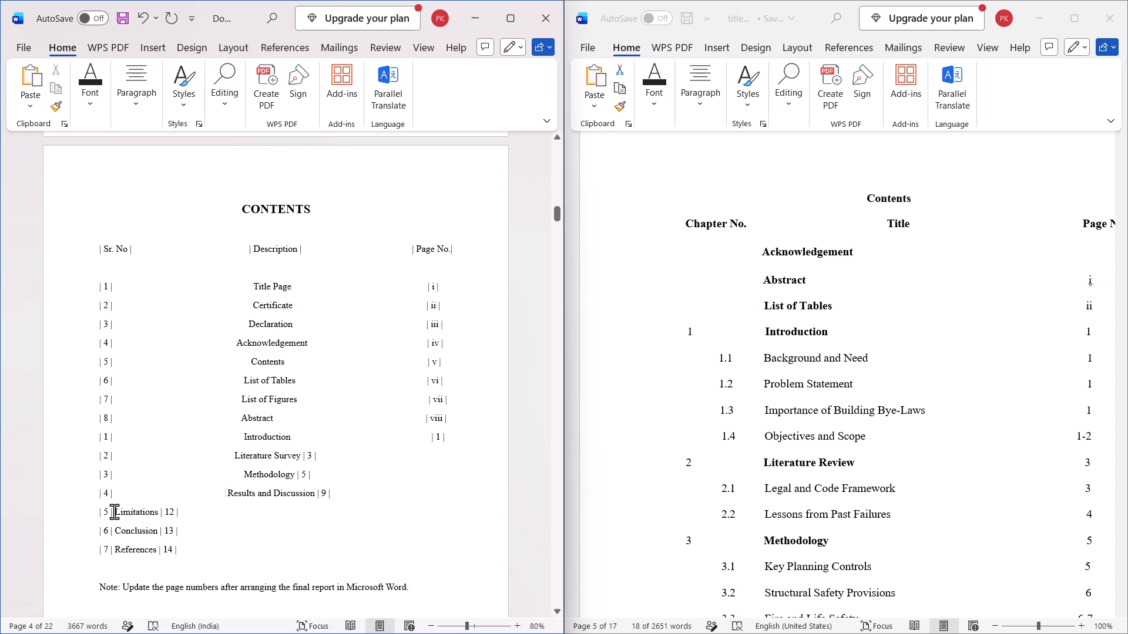
Insert spaces before "Limitations" in its contents row to move it into the Description column.
left_click(114, 511)
key("space")
key("space")
key("space")
key("space")
key("space")
key("space")
key("space")
key("space")
key("space")
key("space")
key("space")
key("space")
key("space")
key("space")
key("space")
key("space")
key("space")
key("space")
key("space")
key("space")
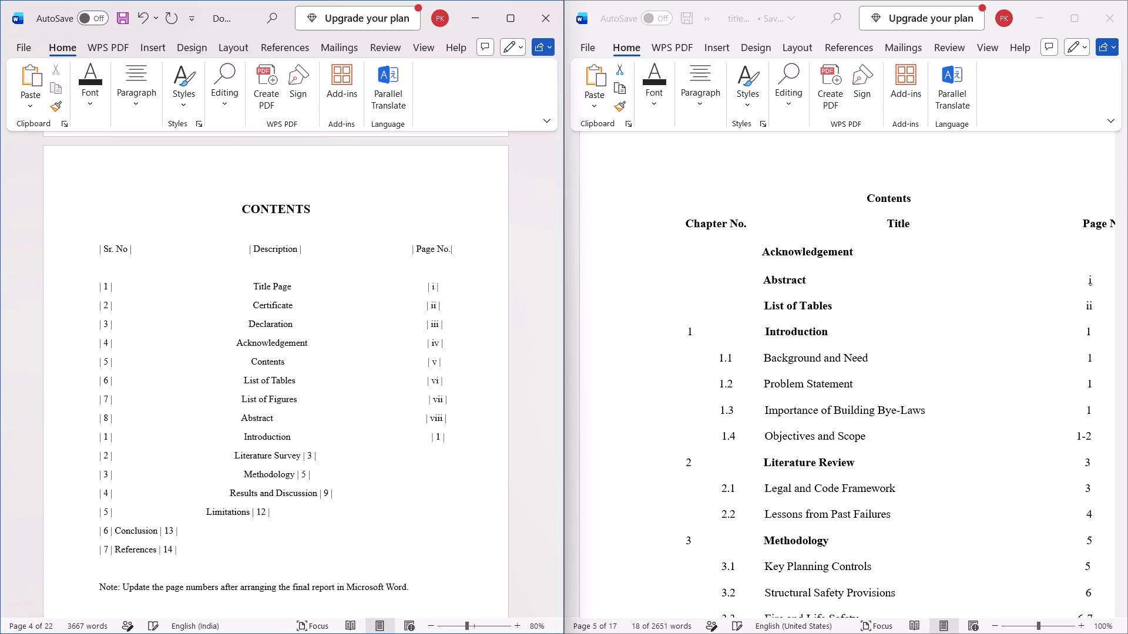
key("space")
key("space")
key("space")
key("space")
key("space")
key("space")
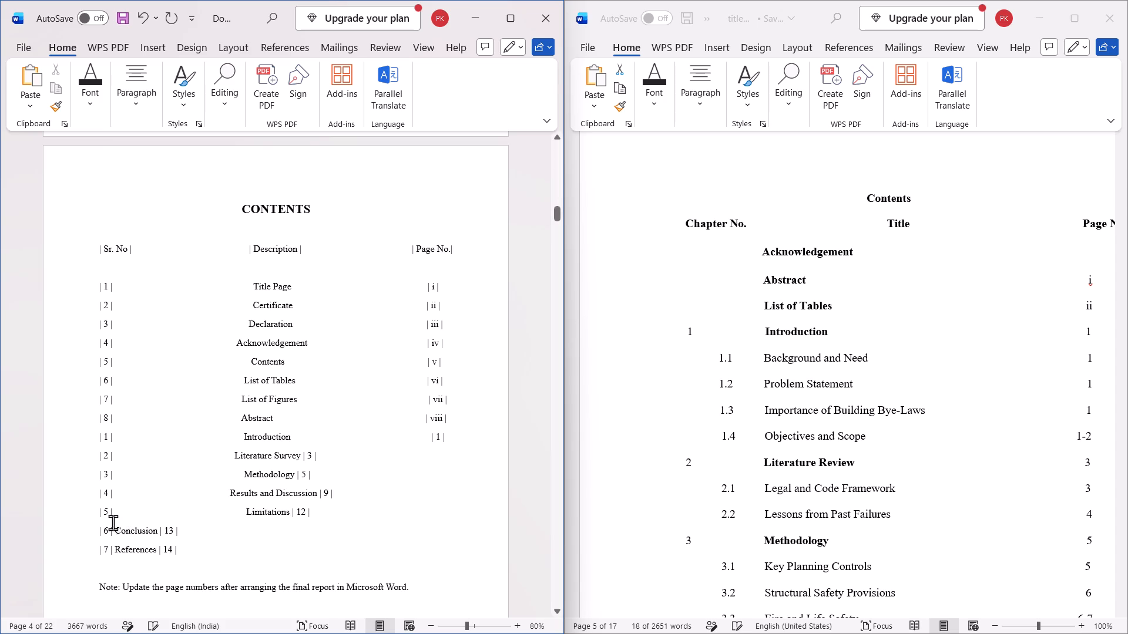
Insert spaces before "Conclusion" in its contents row to line it up under "Limitations" in the Description column.
left_click(113, 526)
key("space")
key("space")
key("space")
key("space")
key("space")
key("space")
key("space")
key("space")
key("space")
key("space")
key("space")
key("space")
key("space")
key("space")
key("space")
key("space")
key("space")
key("space")
key("space")
key("space")
key("space")
key("space")
key("space")
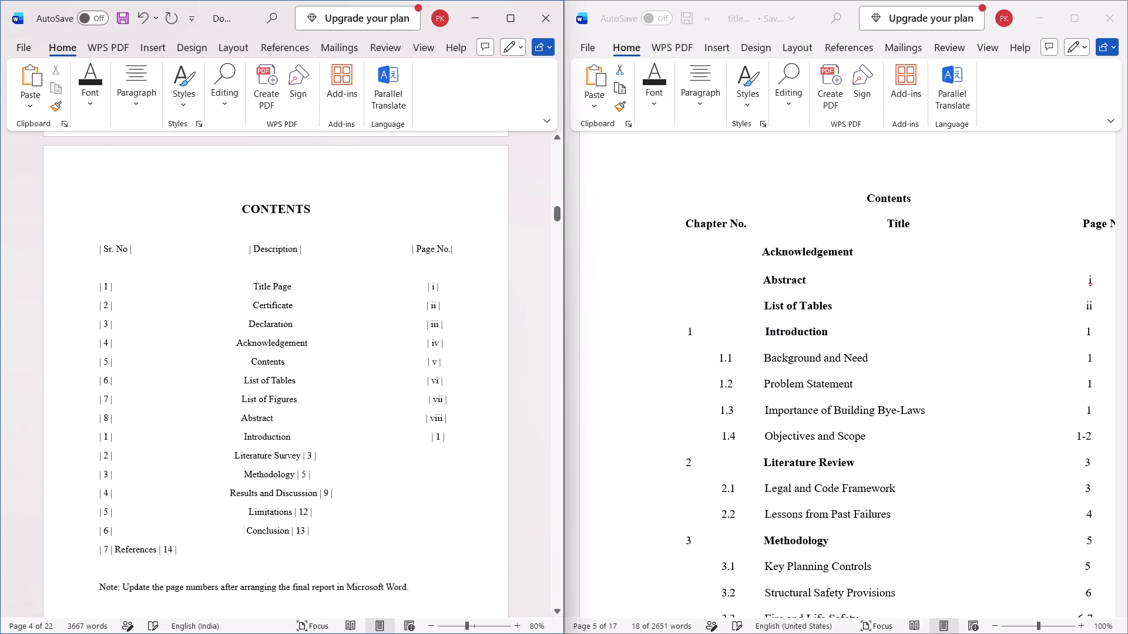
Insert spaces before "References" in the last contents row to move it under "Conclusion" in the Description column.
left_click(116, 548)
key("space")
key("space")
key("space")
key("space")
key("space")
key("space")
key("space")
key("space")
key("space")
key("space")
key("space")
key("space")
key("space")
key("space")
key("space")
key("space")
key("space")
key("space")
key("space")
key("space")
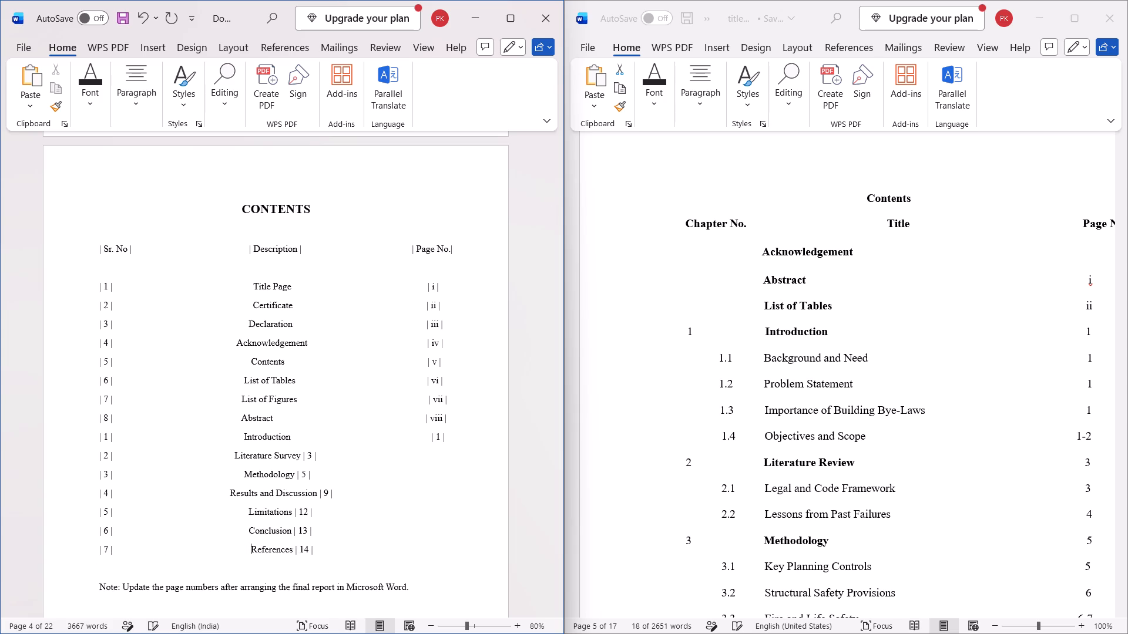
Remove one space before "References" in the last contents row to line it up under "Conclusion".
key("BackSpace")
Insert spaces between "References" and "| 14 |" in the last contents row to move the page number into the Page No. column.
key("Right")
key("Right")
key("Right")
key("Right")
key("Right")
key("Right")
key("Right")
key("Right")
key("Right")
key("Right")
key("Right")
key("Right")
key("Left")
key("space")
key("space")
key("space")
key("space")
key("space")
key("space")
key("space")
key("space")
key("space")
key("space")
key("space")
key("space")
key("space")
key("space")
key("space")
key("space")
key("space")
key("space")
key("space")
key("space")
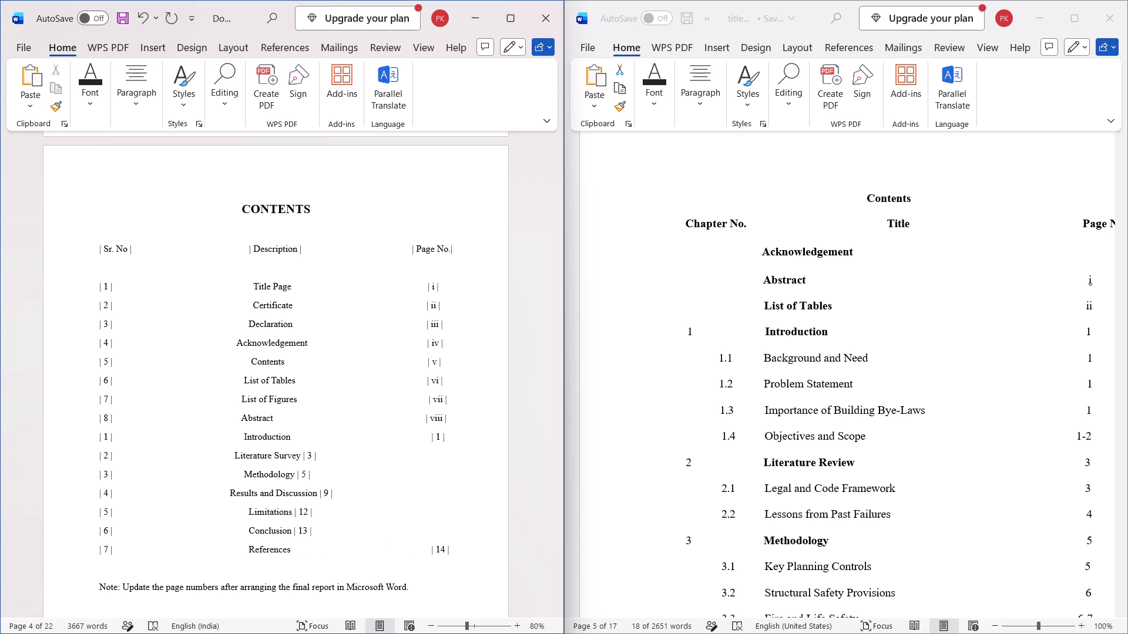
key("BackSpace")
Insert spaces between "Conclusion" and "| 13 |" in its contents row to line the page number up above "| 14 |".
key("Left")
key("Up")
key("Left")
key("Left")
key("Left")
key("Left")
key("Left")
key("Left")
key("space")
key("space")
key("space")
key("space")
key("space")
key("space")
key("space")
key("space")
key("space")
key("space")
key("space")
key("space")
key("space")
key("space")
key("space")
key("space")
key("space")
key("space")
key("space")
key("space")
key("backslash")
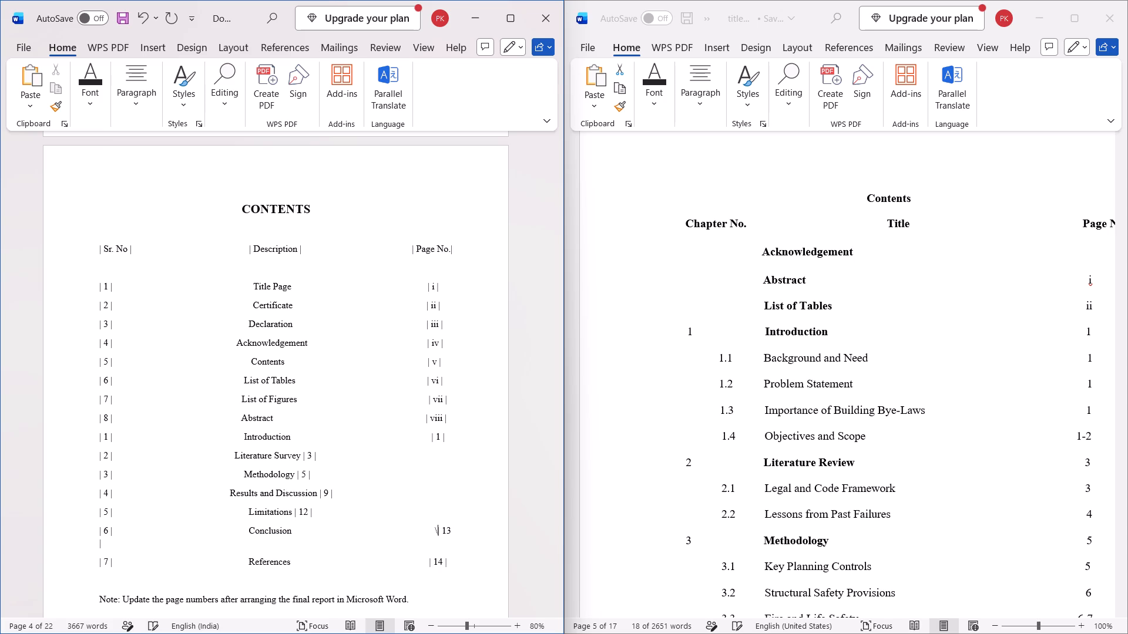
key("BackSpace")
key("BackSpace")
key("BackSpace")
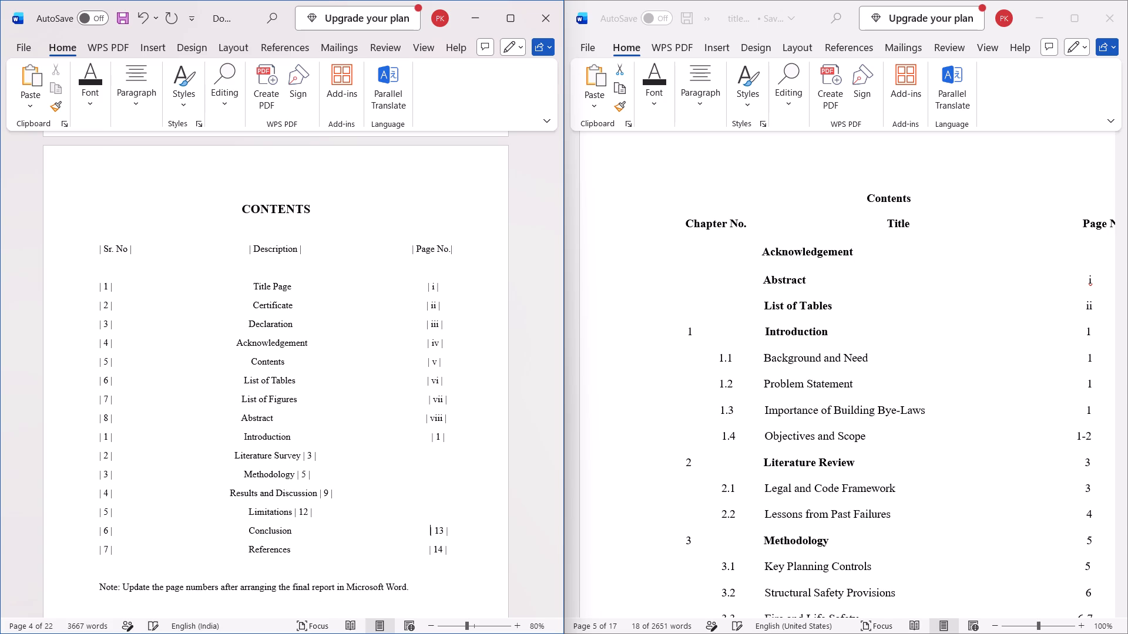
Insert spaces between "Limitations" and "| 12 |" in its contents row to line the page number up above "| 13 |".
key("Up")
key("Left")
key("Left")
key("Left")
key("Left")
key("Left")
key("Left")
key("space")
key("space")
key("space")
key("space")
key("space")
key("space")
key("space")
key("space")
key("space")
key("space")
key("space")
key("space")
key("space")
key("space")
key("space")
key("space")
key("space")
key("space")
key("space")
key("space")
key("space")
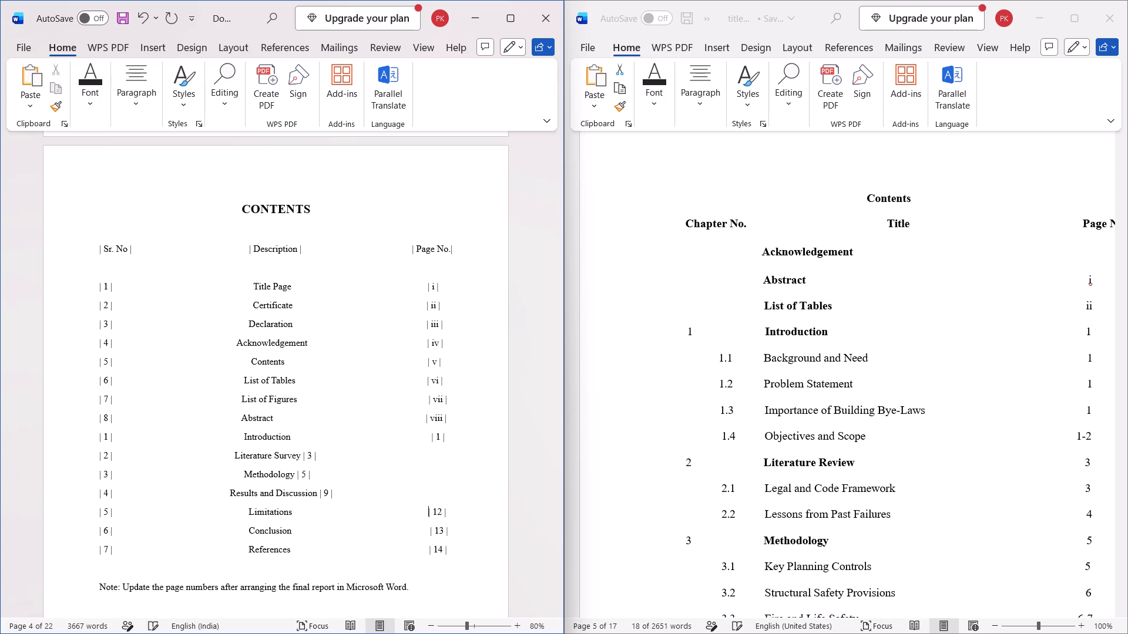
key("space")
Insert spaces between "Results and Discussion" and "| 9 |" in its contents row to move the page number into the Page No. column.
key("Up")
key("Up")
key("Down")
key("Left")
key("Left")
key("Left")
key("Left")
key("Left")
key("space")
key("space")
key("space")
key("space")
key("space")
key("space")
key("space")
key("space")
key("space")
key("space")
key("space")
key("space")
key("space")
key("space")
key("space")
key("space")
key("space")
key("space")
key("space")
key("space")
key("BackSpace")
Insert spaces between "Methodology" and "| 5 |" to move the page number into the Page No. column, keeping the row on one line.
key("Up")
key("Left")
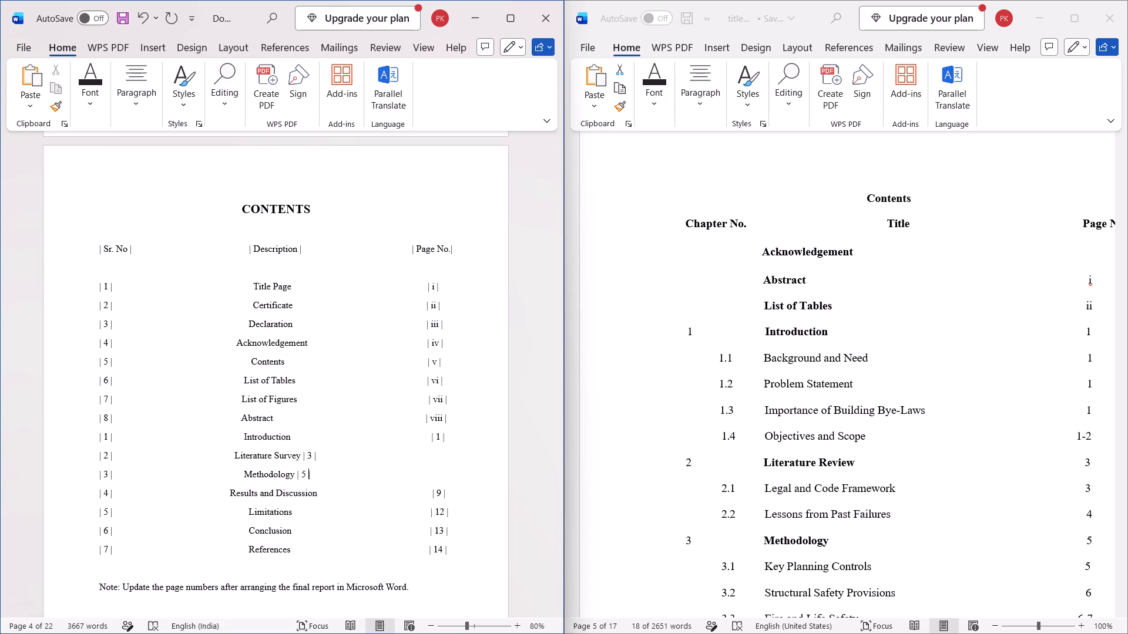
key("Left")
key("Left")
key("Left")
key("Left")
key("space")
key("space")
key("space")
key("space")
key("space")
key("space")
key("space")
key("space")
key("space")
key("space")
key("space")
key("space")
key("space")
key("space")
key("space")
key("space")
key("space")
key("space")
key("space")
key("space")
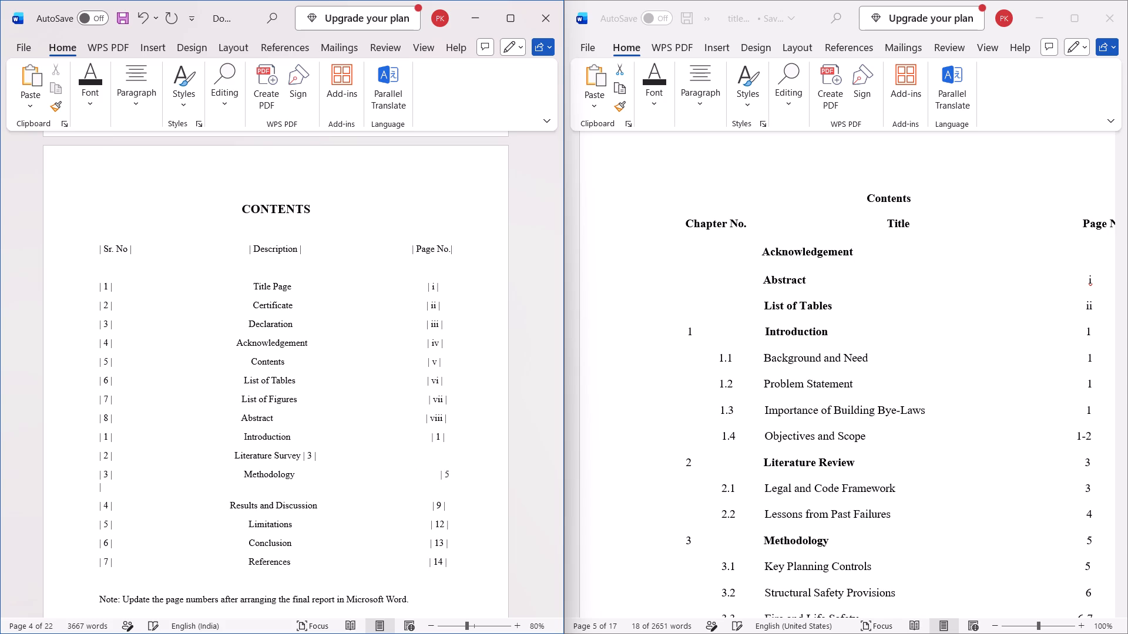
key("BackSpace")
key("BackSpace")
key("BackSpace")
key("BackSpace")
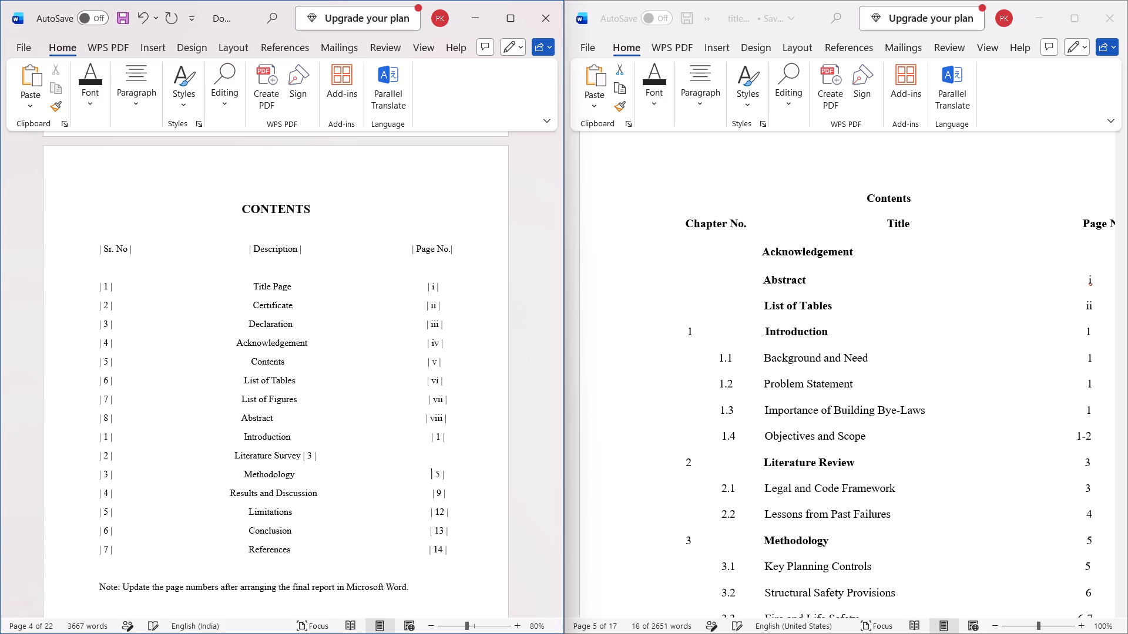
Add one more space before "| 5 |" in the Methodology contents row.
key("space")
Insert spaces between "Literature Survey" and "| 3 |" in its contents row to line the page number up in the Page No. column.
key("Up")
key("Left")
key("Left")
key("Left")
key("Left")
key("space")
key("BackSpace")
key("Left")
key("space")
key("space")
key("space")
key("space")
key("space")
key("space")
key("space")
key("space")
key("space")
key("space")
key("space")
key("space")
key("space")
key("space")
key("space")
key("space")
key("space")
key("space")
key("space")
key("space")
key("space")
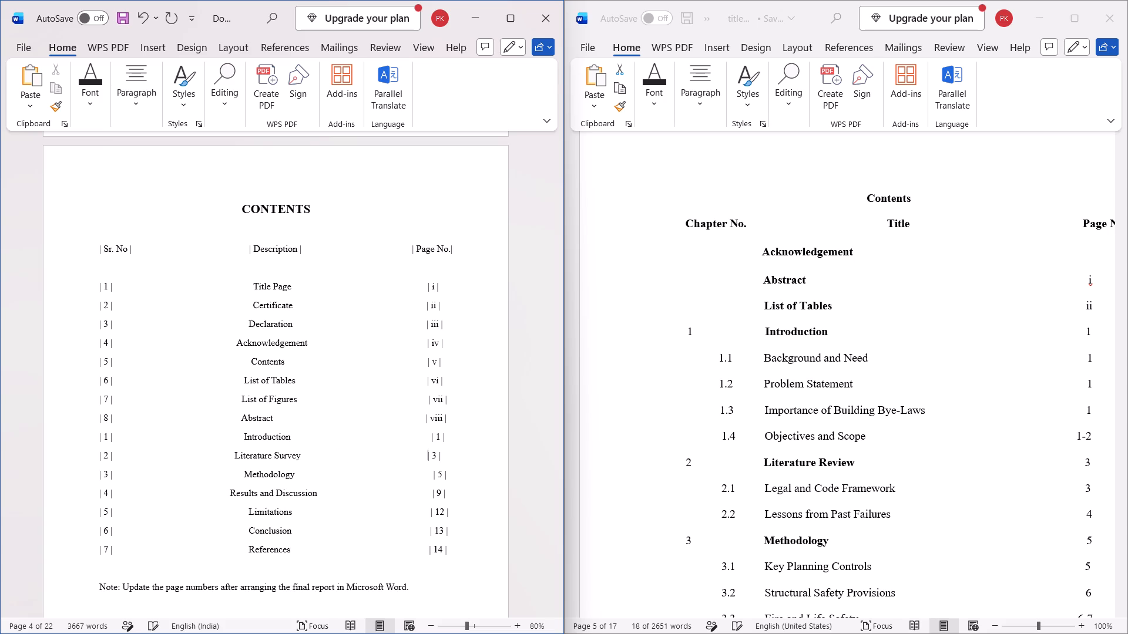
key("space")
key("space")
Examine the pages following the contents in both reports, including the lists of tables and figures and the abstract.
scroll(388, 562, "down", 1)
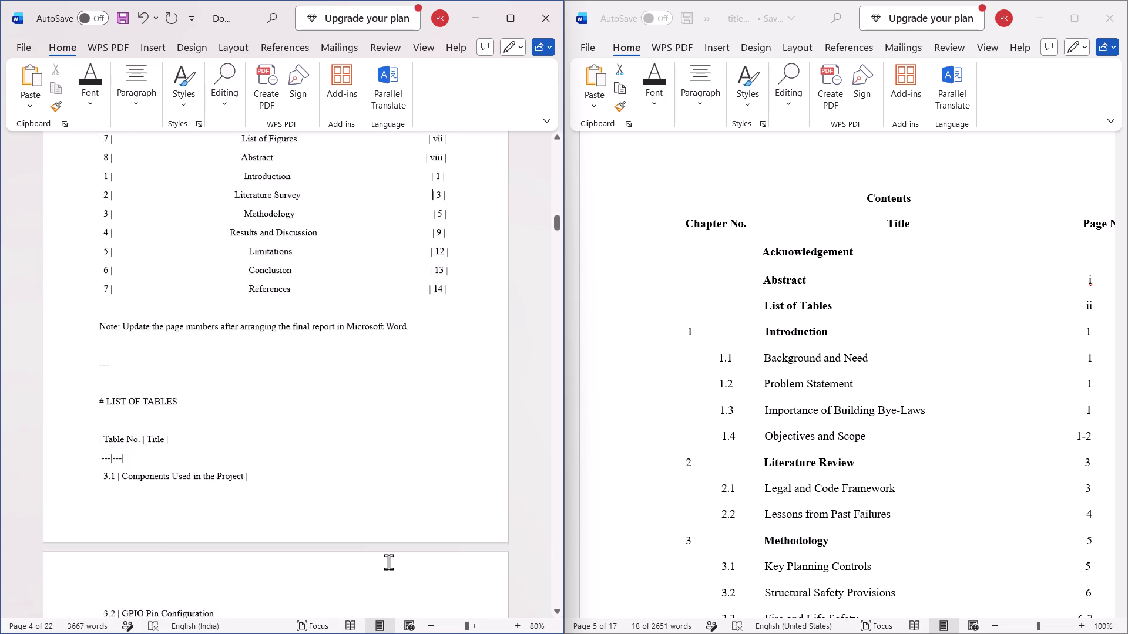
scroll(388, 562, "down", 1)
scroll(751, 478, "down", 1)
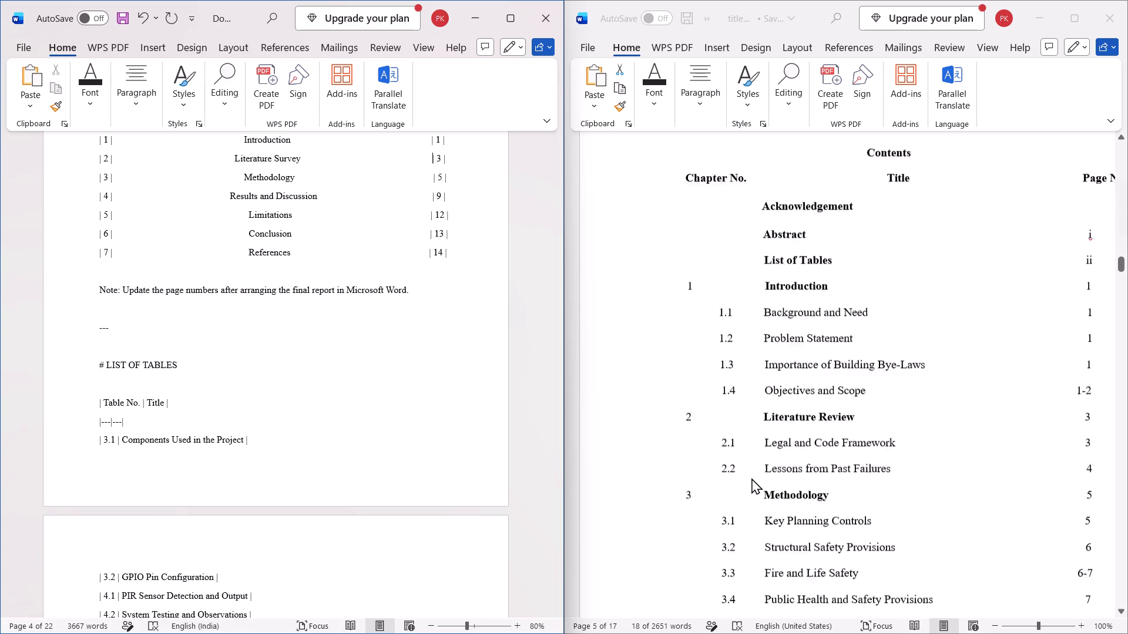
scroll(751, 478, "down", 1)
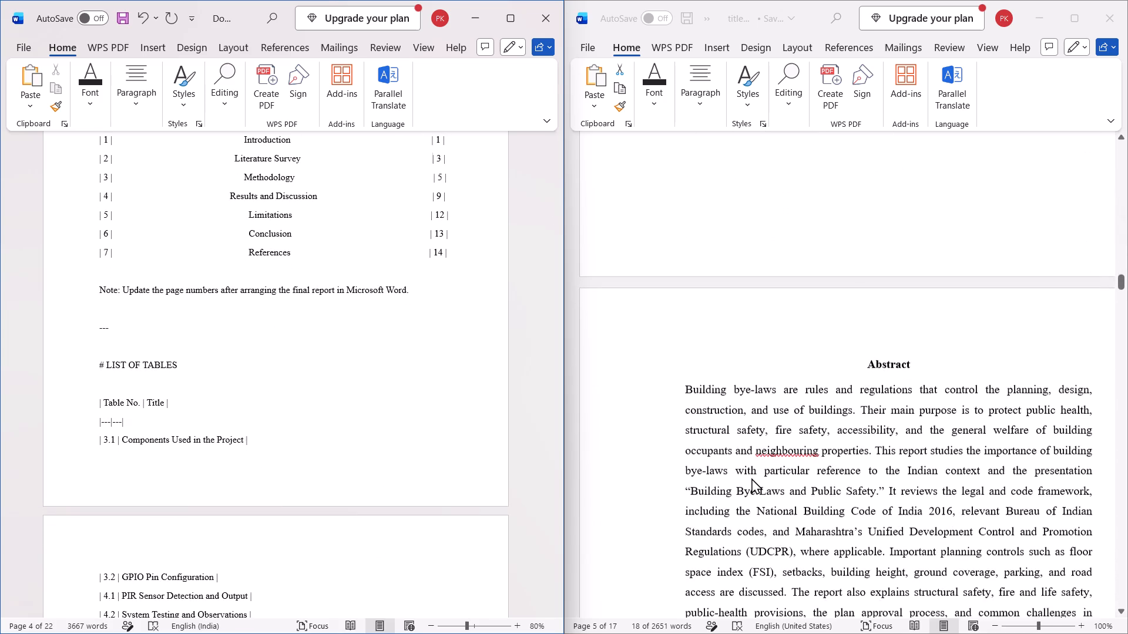
scroll(751, 478, "down", 1)
scroll(393, 480, "right", 1)
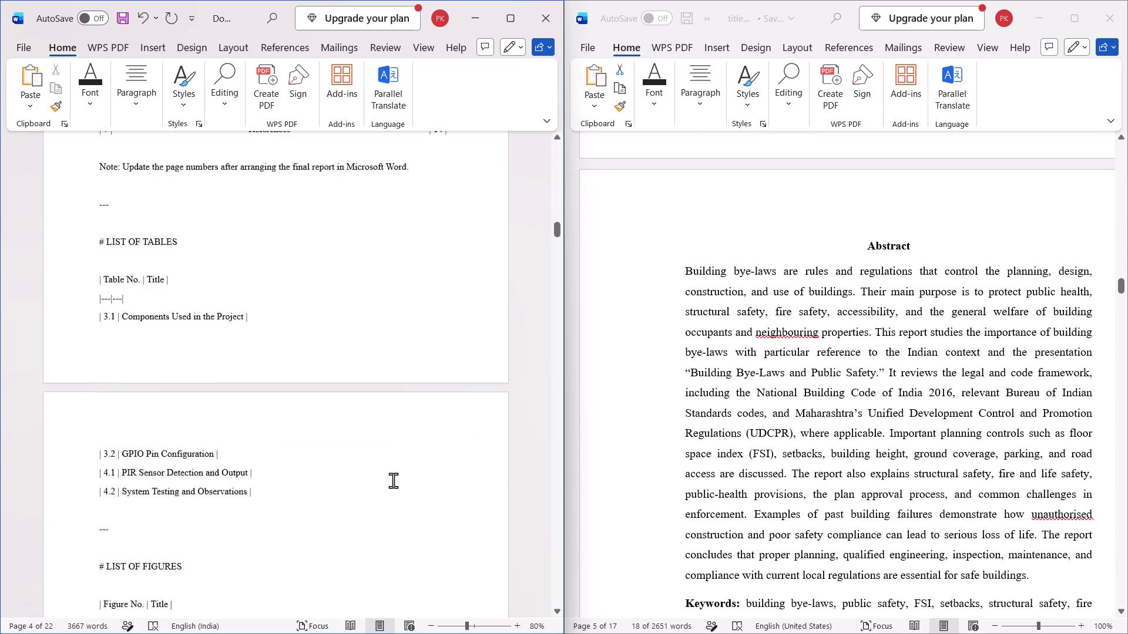
scroll(393, 480, "right", 1)
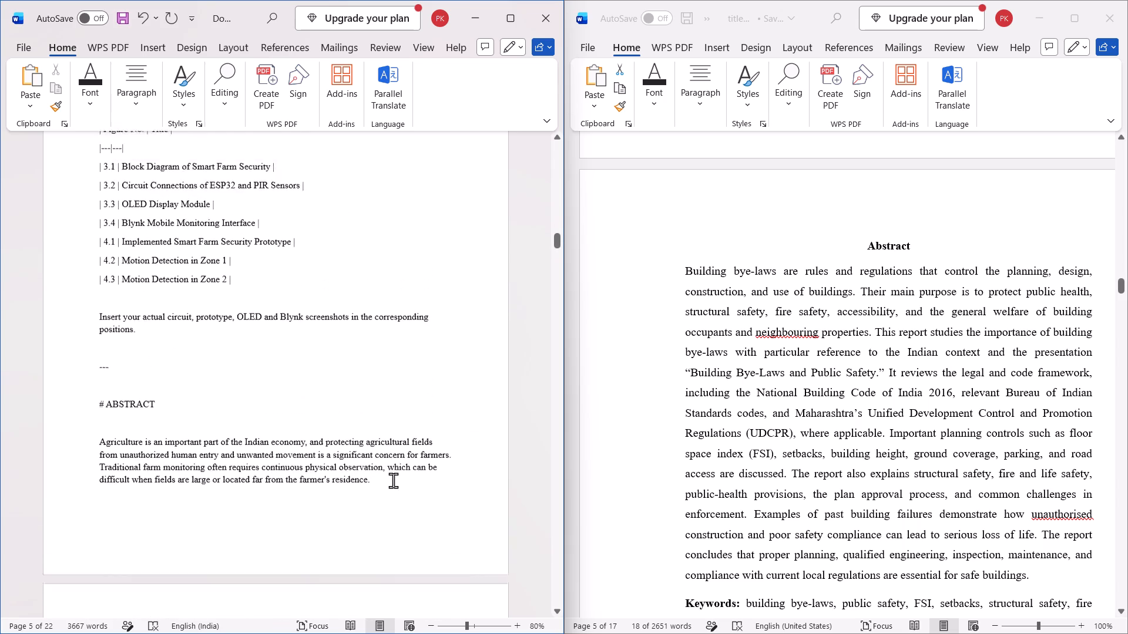
scroll(393, 480, "right", 1)
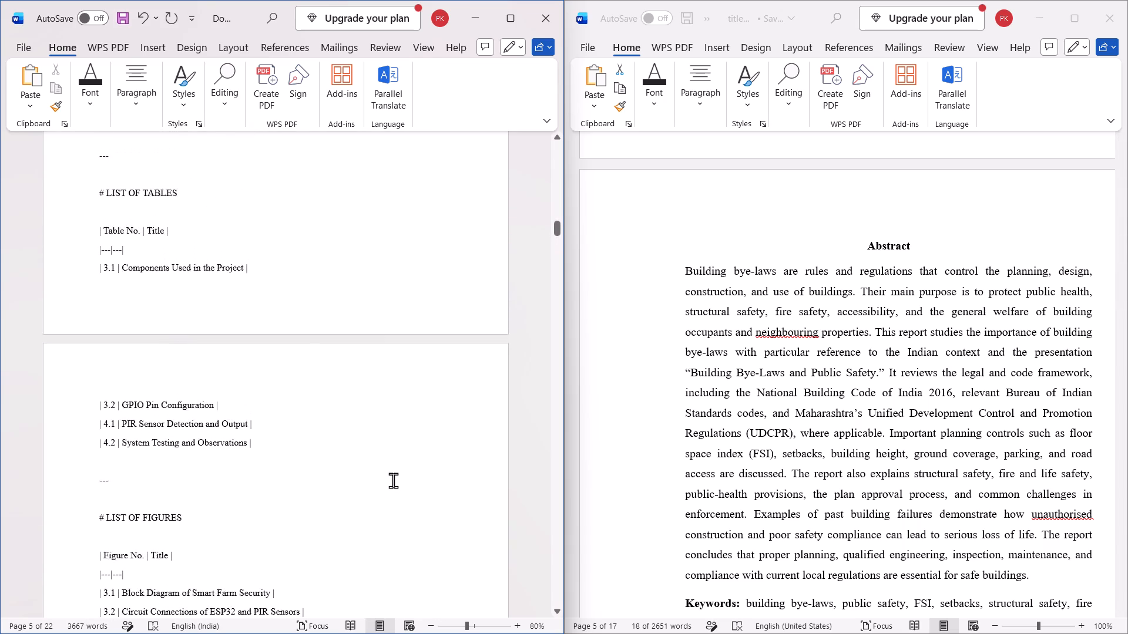
scroll(393, 480, "right", 1)
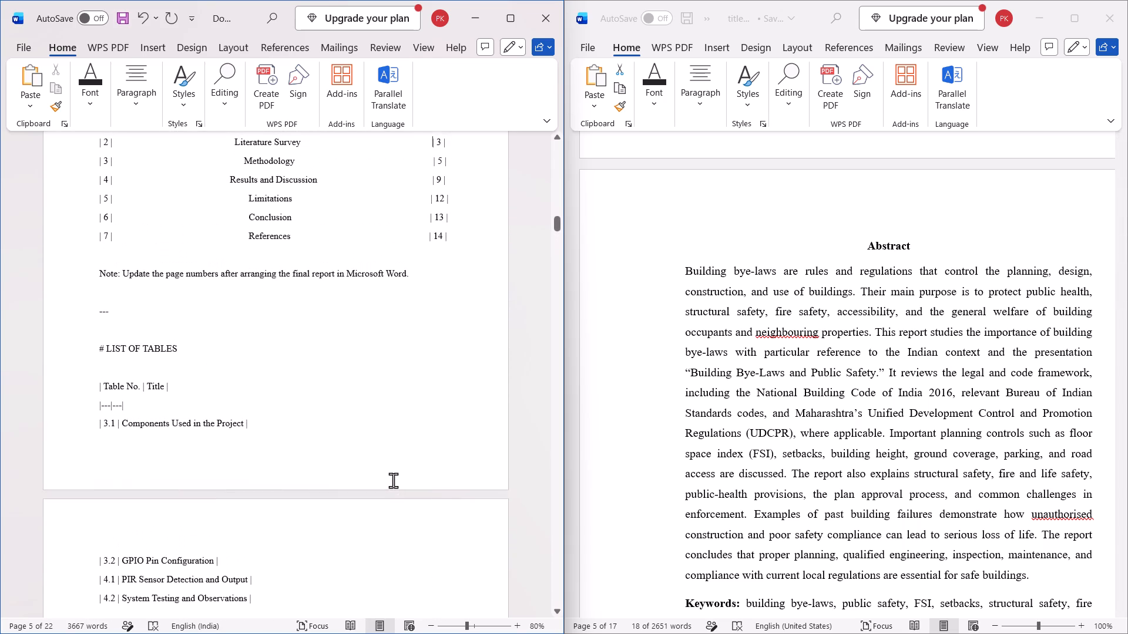
scroll(393, 480, "right", 1)
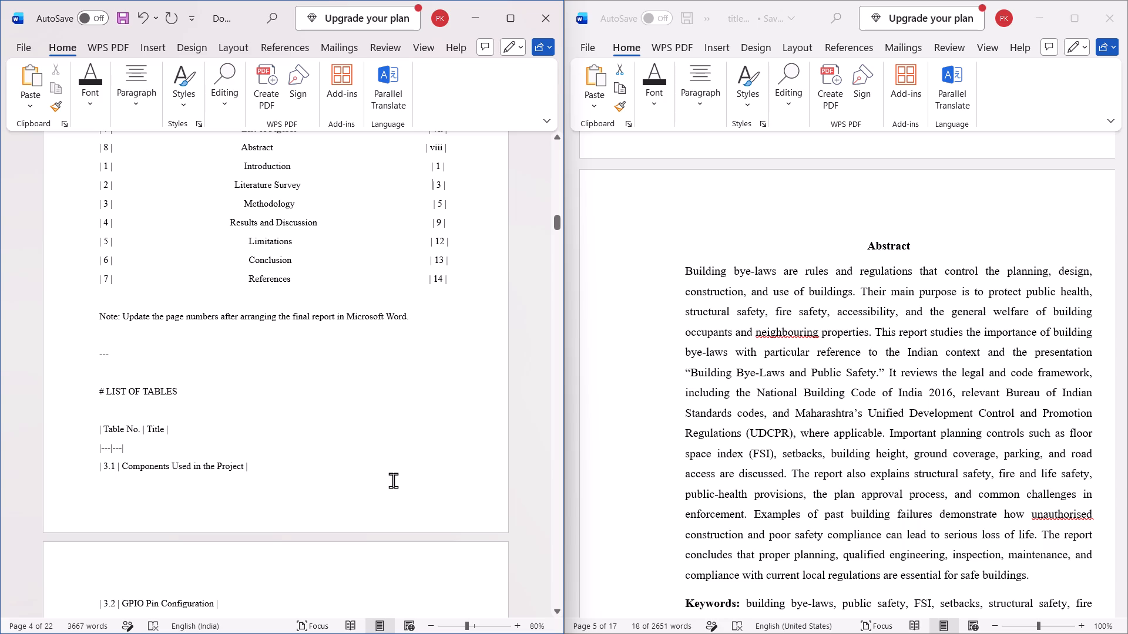
Delete the note about updating page numbers and the "---" divider below the contents rows.
left_click_drag(94, 322, 122, 343)
left_click_drag(122, 343, 123, 359)
key("BackSpace")
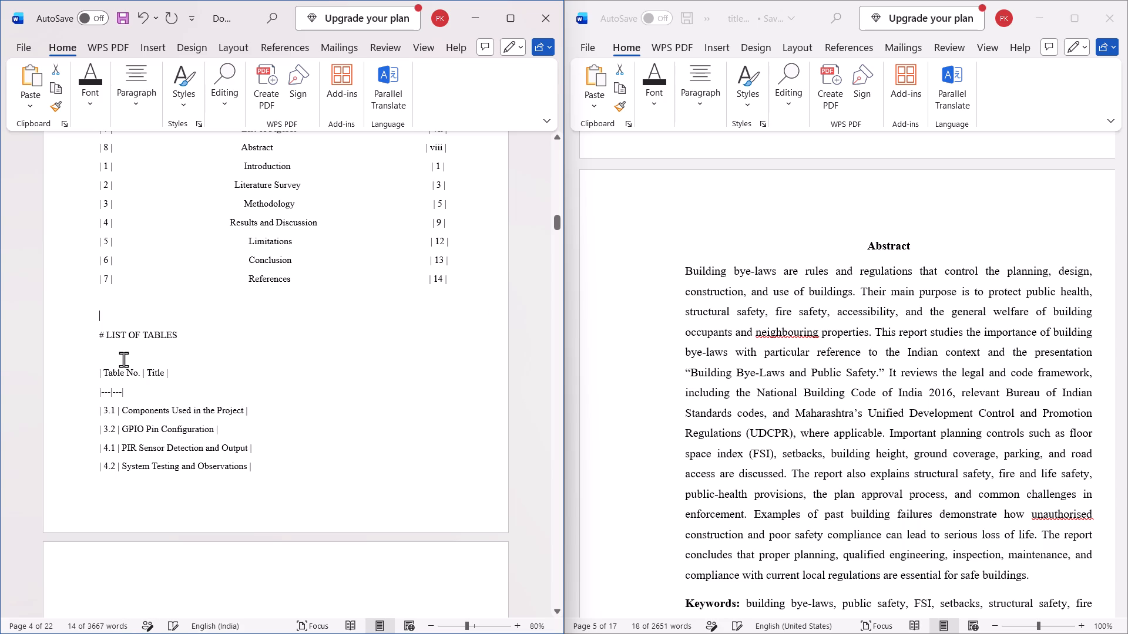
Remove the "#" from the LIST OF TABLES heading and the extra blank line above it.
key("Down")
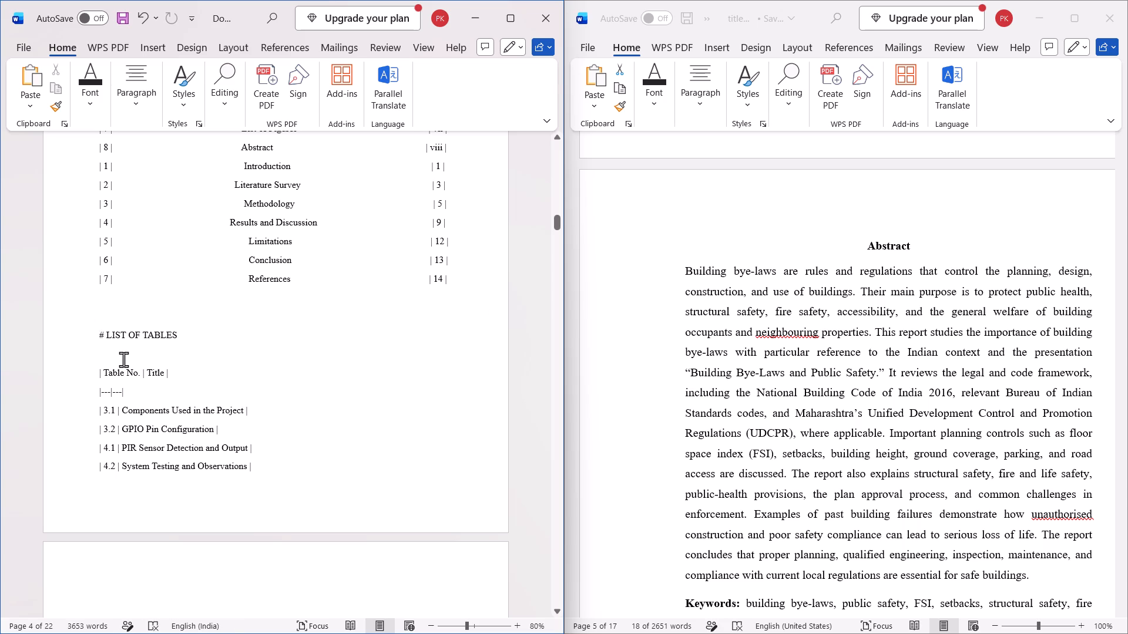
key("Right")
key("BackSpace")
key("BackSpace")
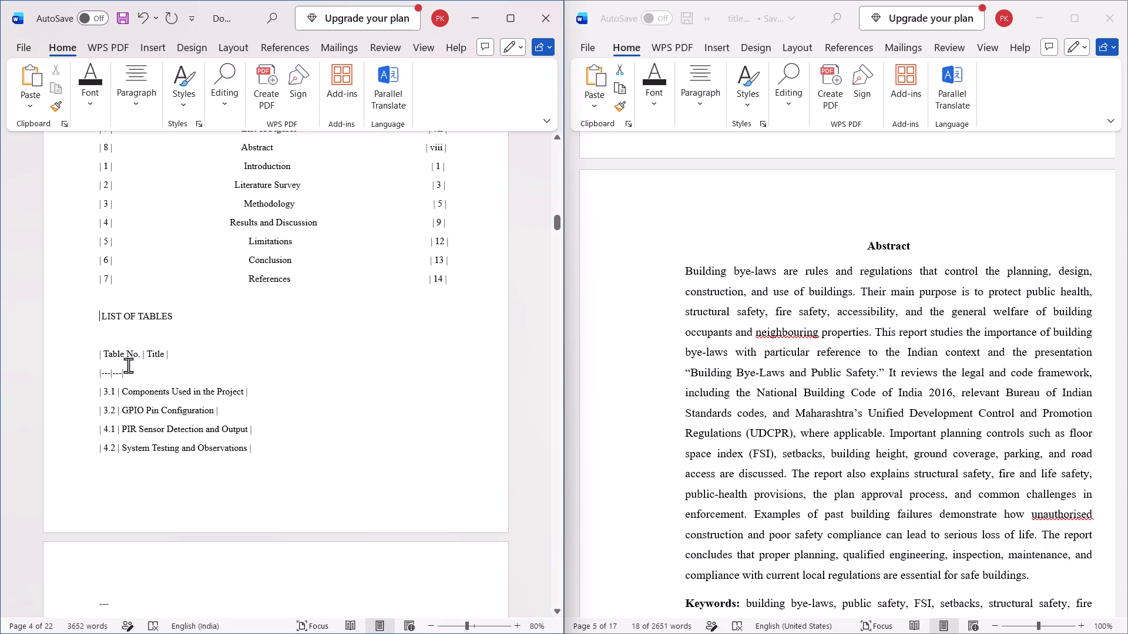
Delete the screenshot-insertion note and "---" divider after the list of figures, keep one blank line, and remove the "#" before ABSTRACT.
scroll(205, 406, "down", 1)
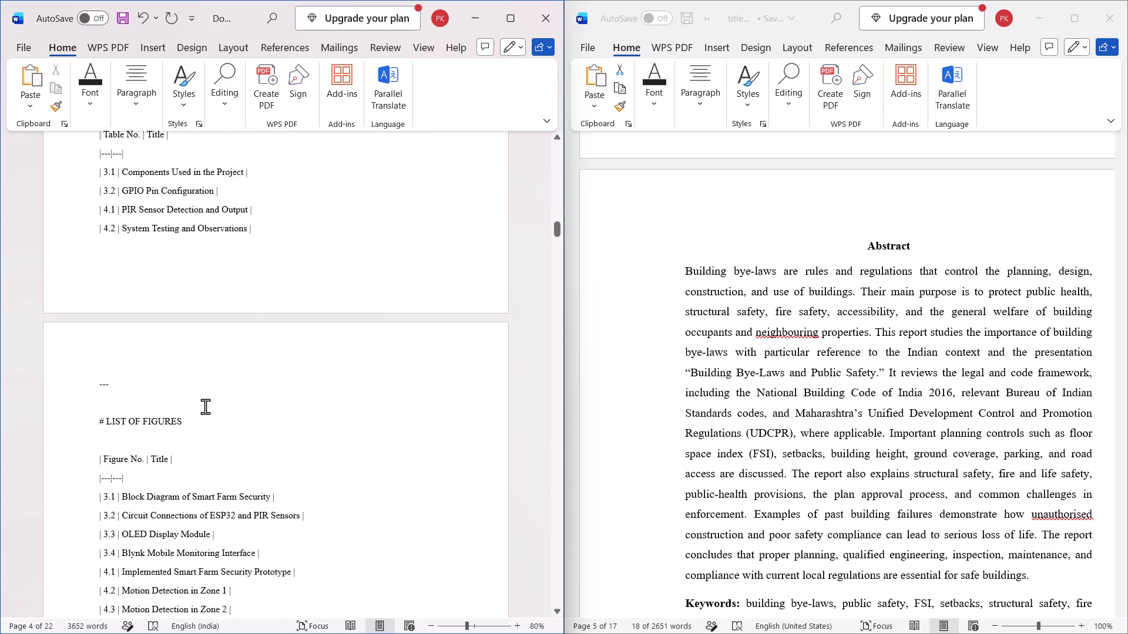
scroll(205, 406, "down", 2)
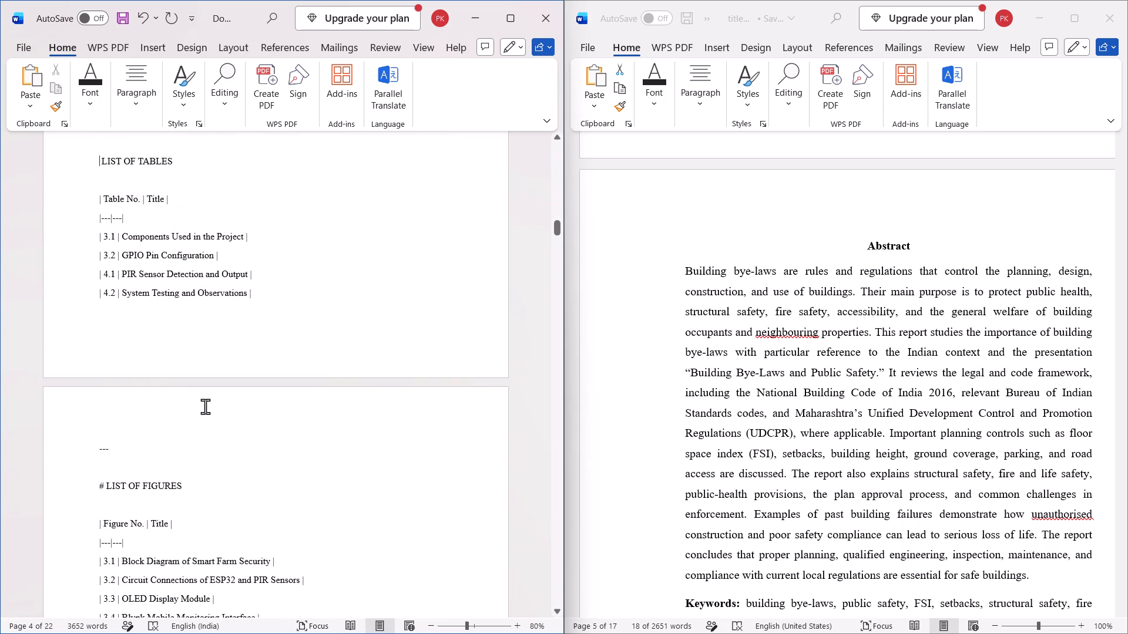
scroll(205, 406, "down", 2)
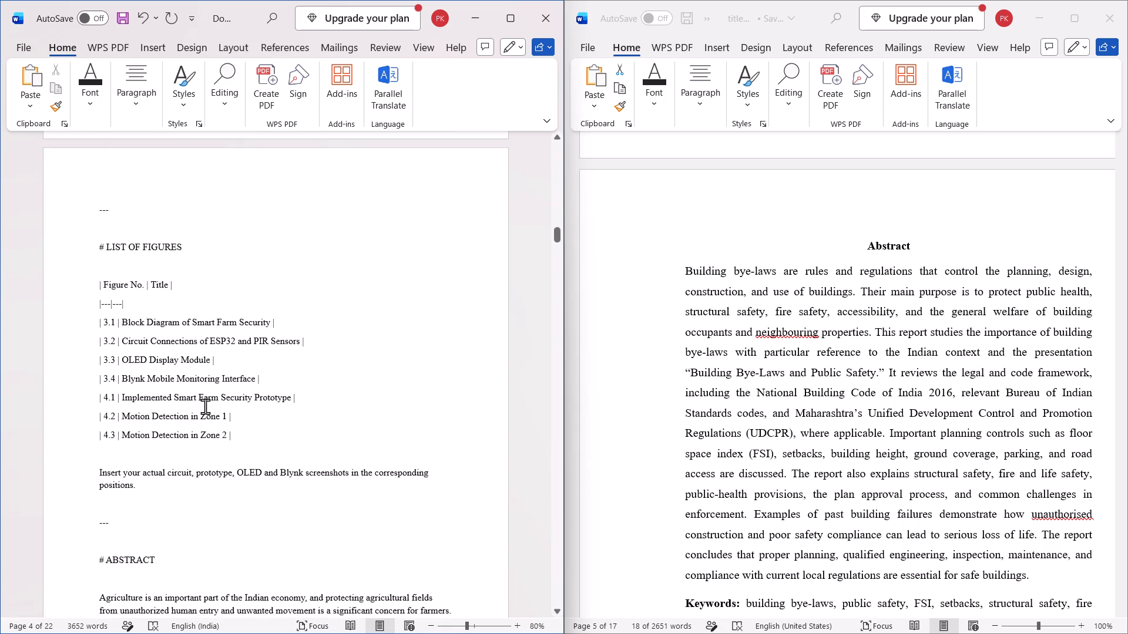
scroll(205, 406, "down", 1)
left_click_drag(90, 458, 140, 544)
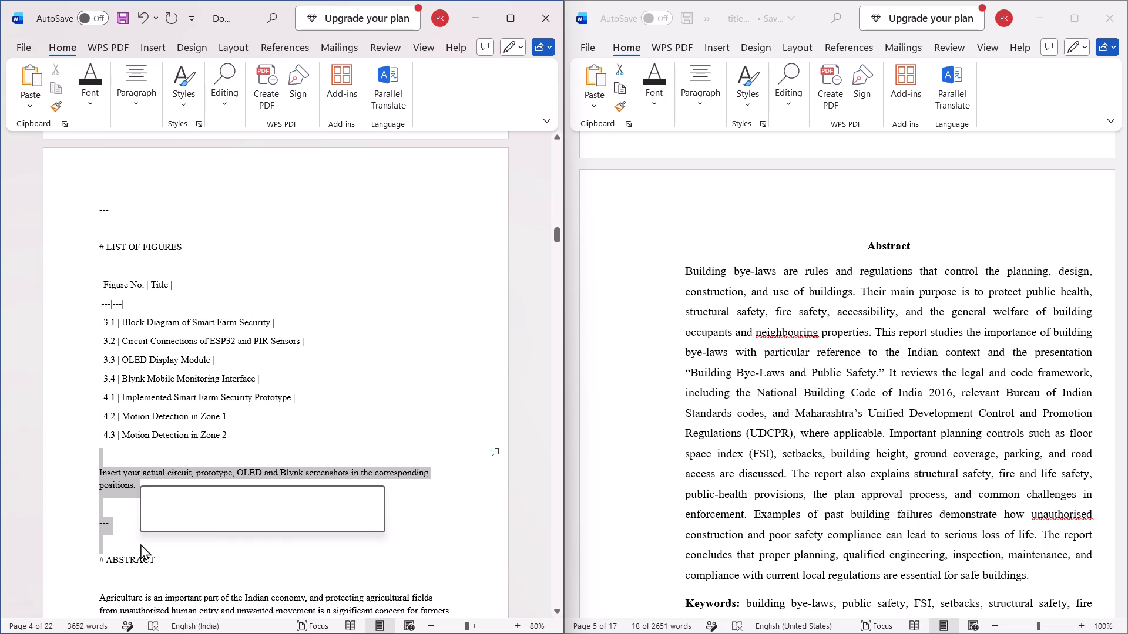
key("BackSpace")
key("Return")
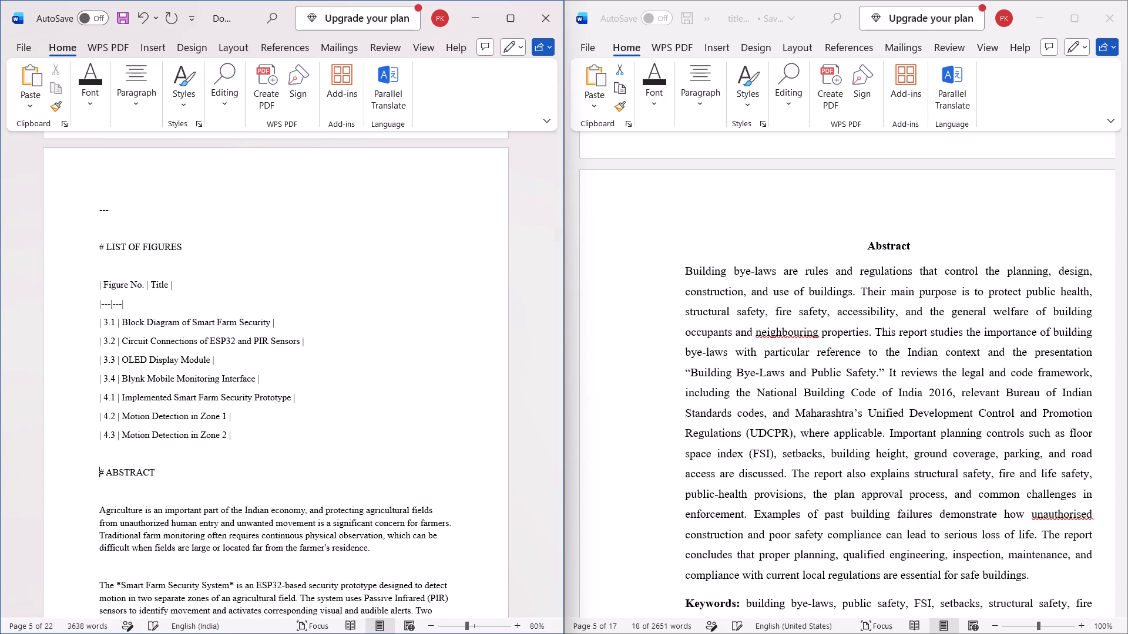
key("Delete")
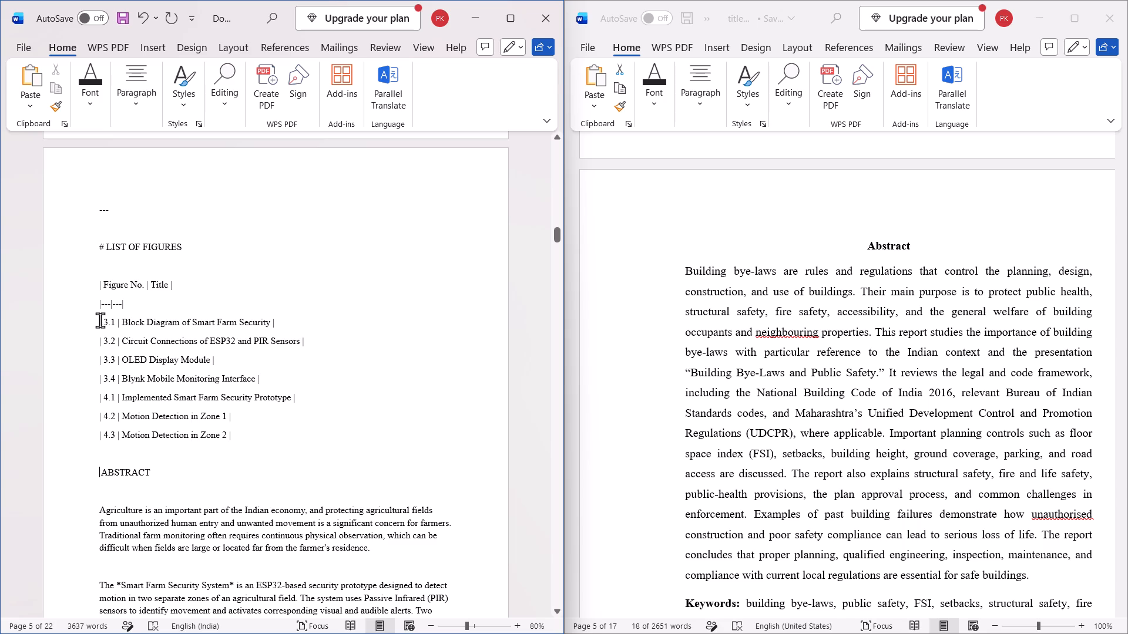
Convert the list of figures text, from "Figure No. | Title" through row 4.3, into a 2-column table separated at paragraphs.
left_click_drag(102, 318, 274, 487)
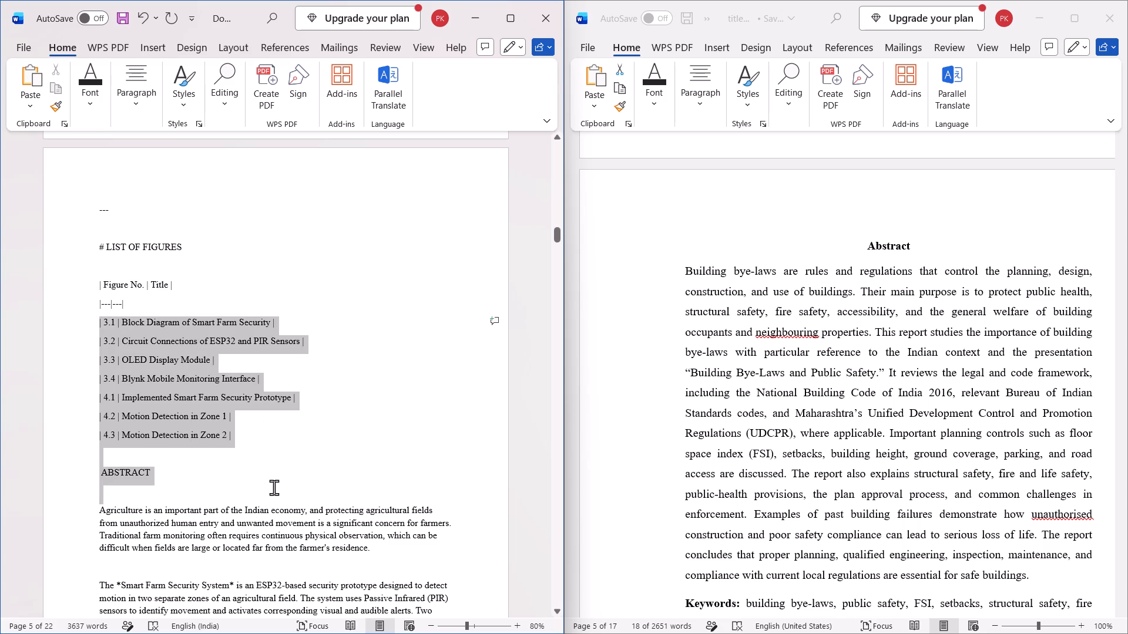
left_click_drag(274, 487, 264, 458)
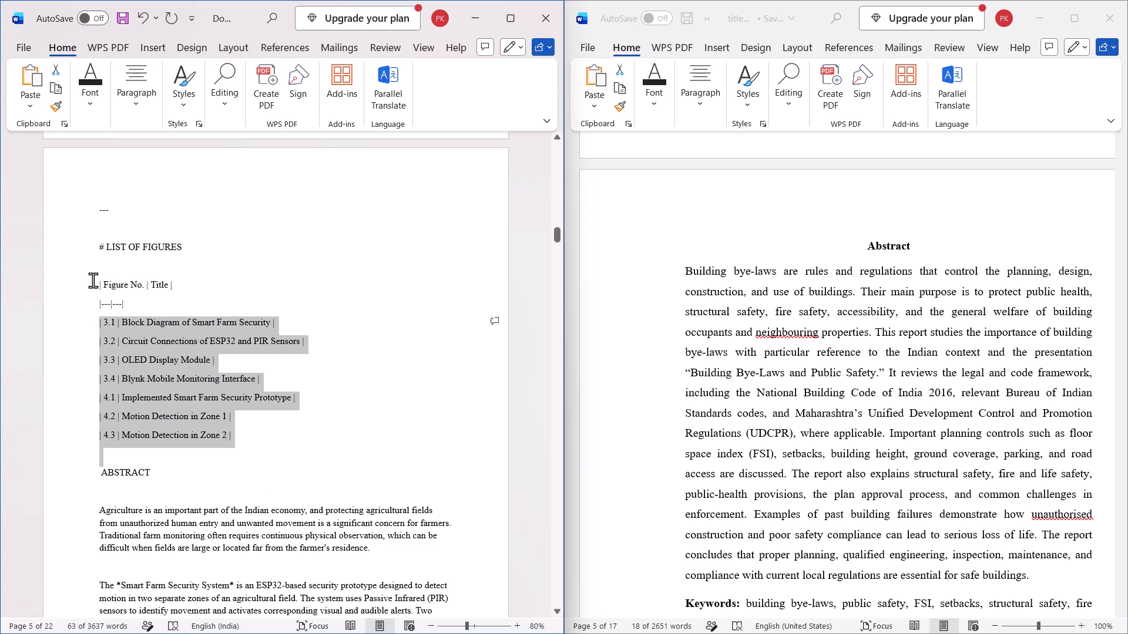
left_click_drag(93, 279, 236, 437)
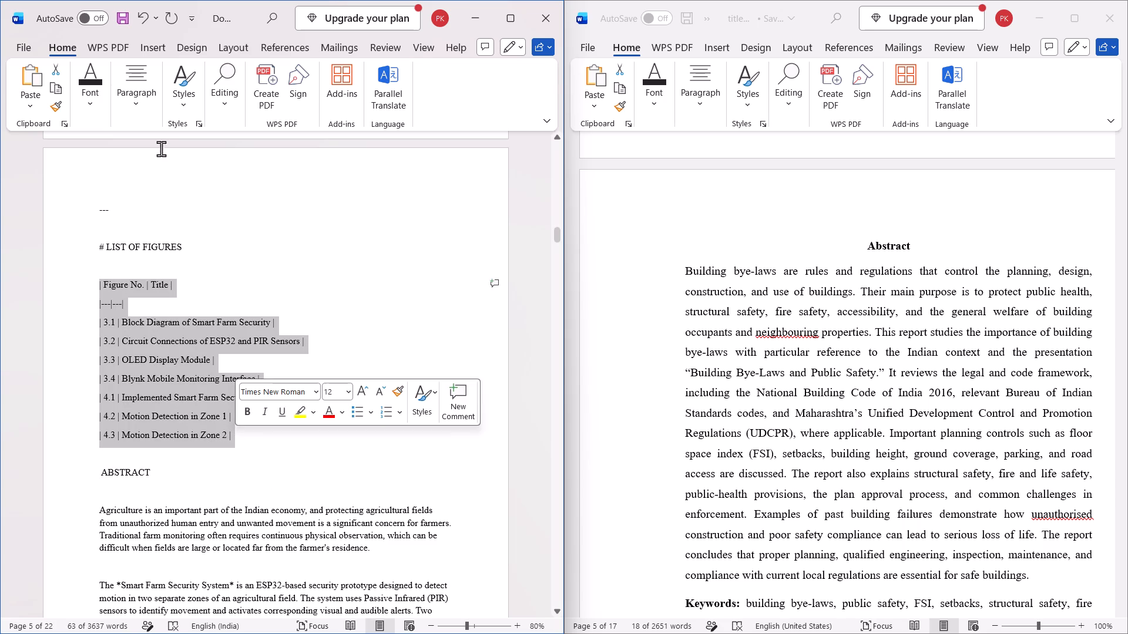
left_click(146, 43)
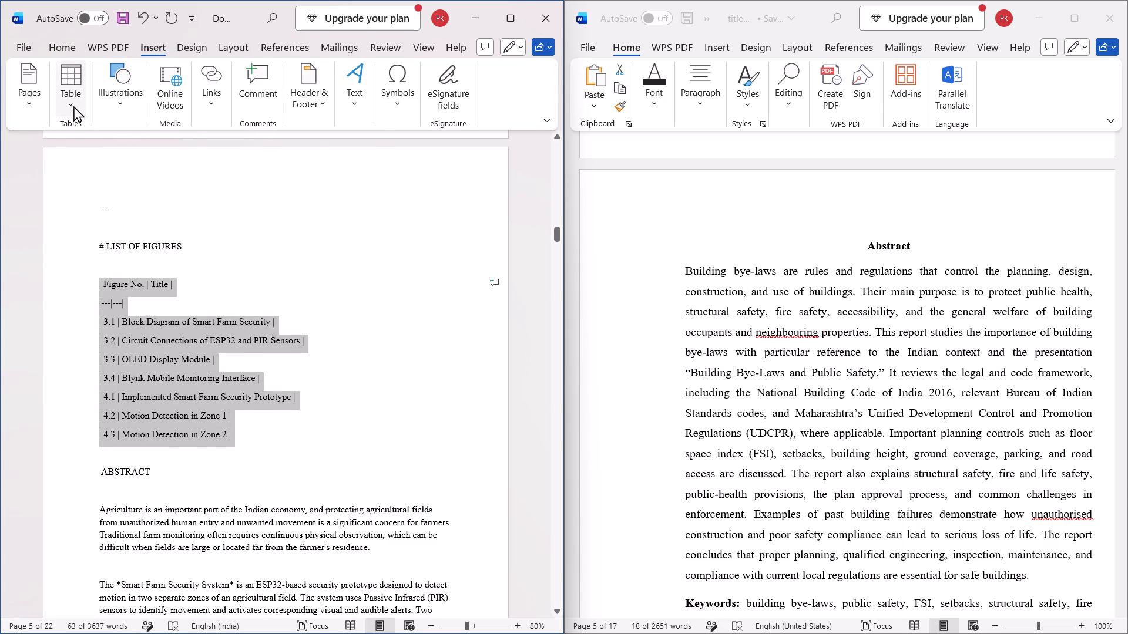
left_click(68, 104)
left_click(117, 320)
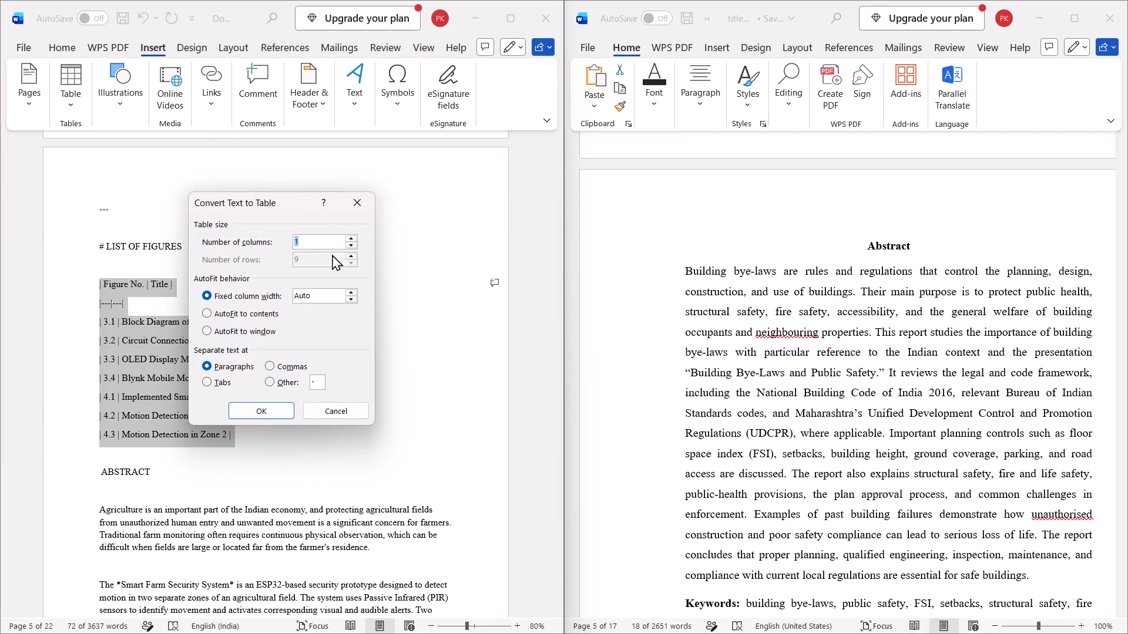
left_click(323, 235)
key("BackSpace")
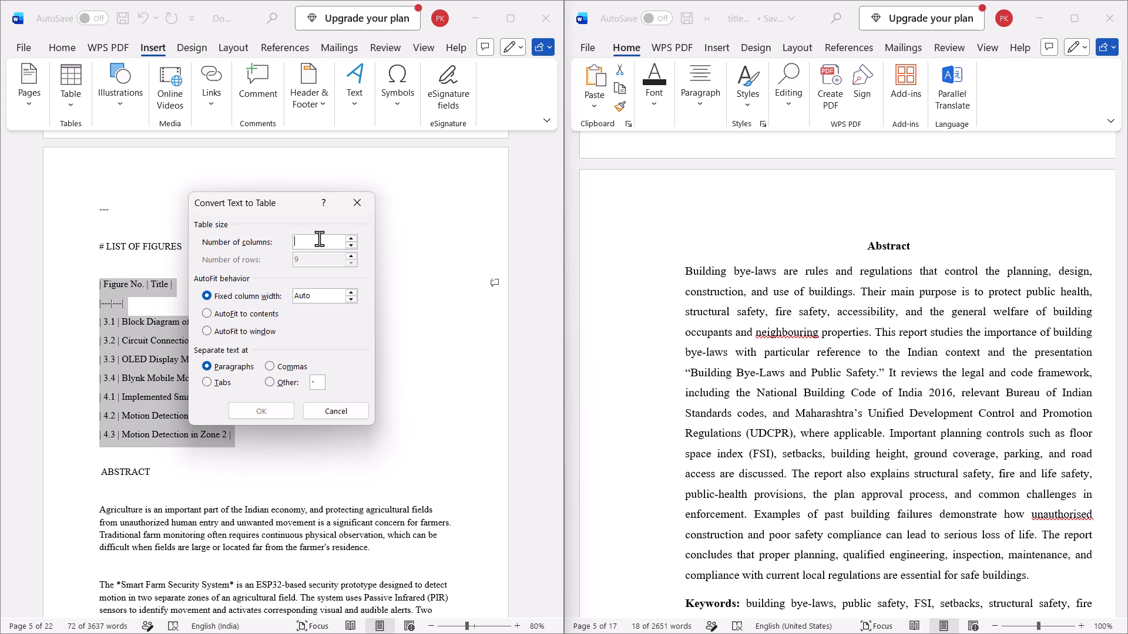
key("2")
key("Return")
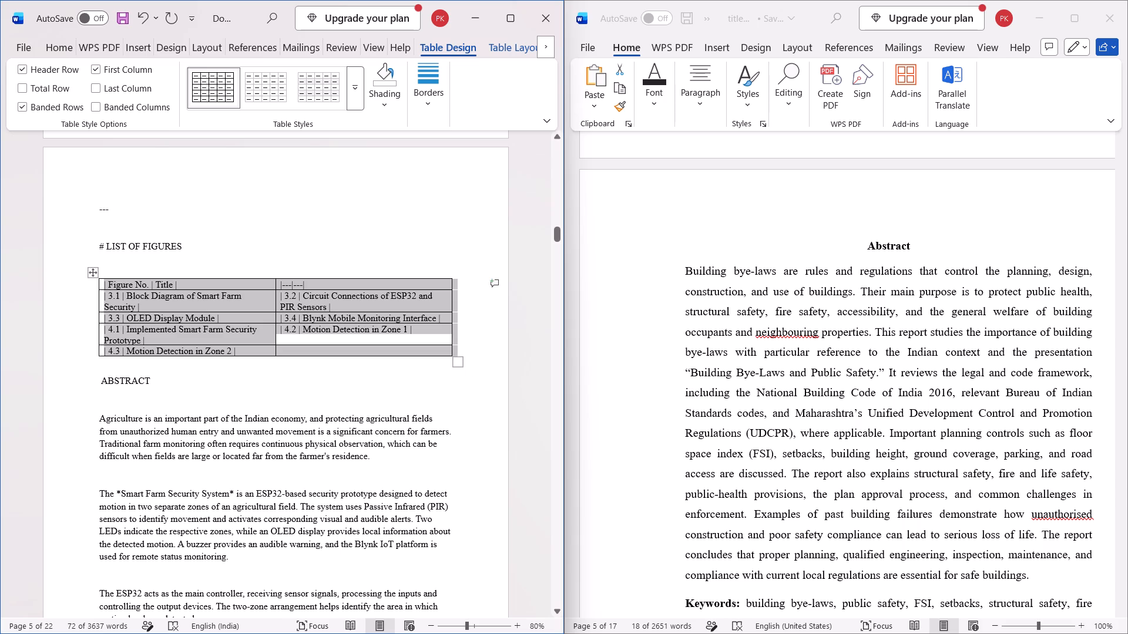
Undo the conversion of the list of figures into a table, restoring its rows as plain text lines.
left_click_drag(452, 355, 454, 363)
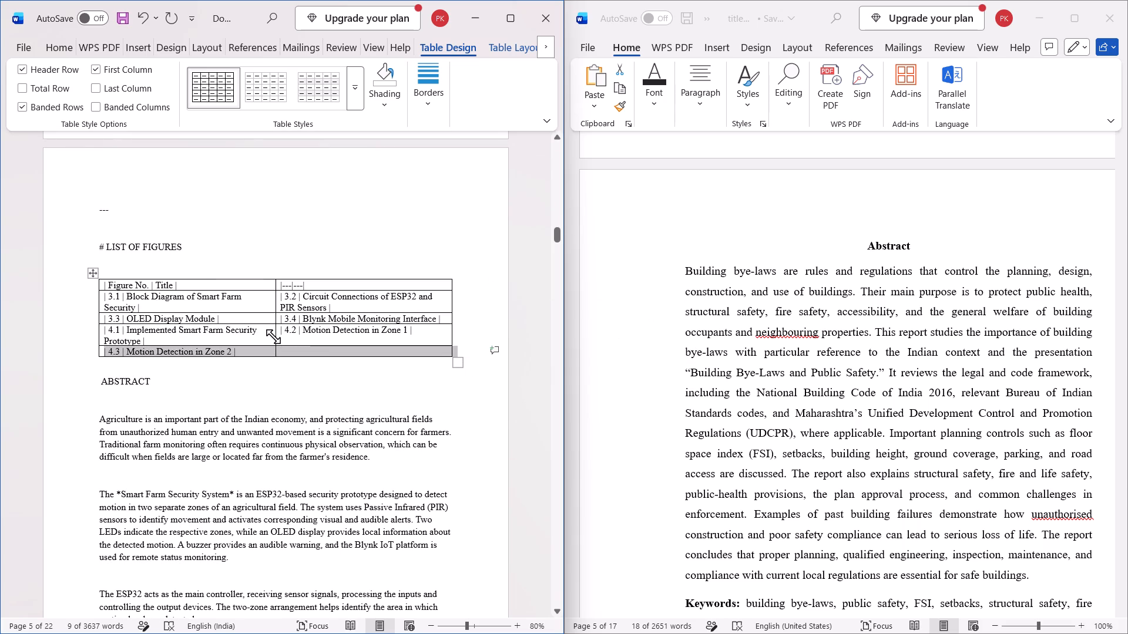
left_click(274, 367)
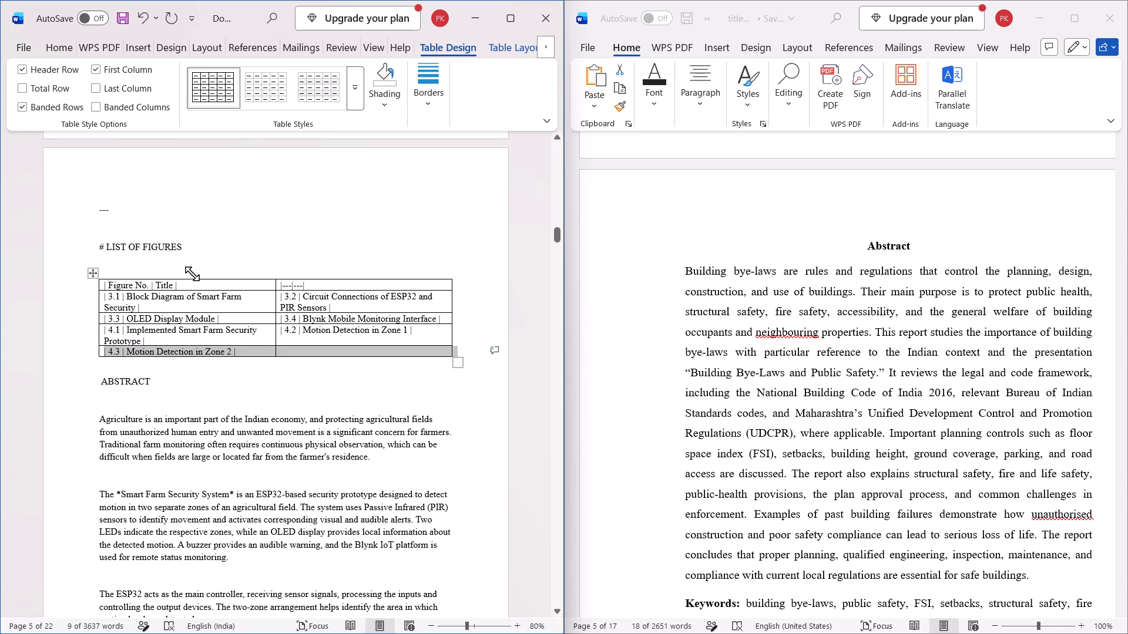
left_click(190, 288)
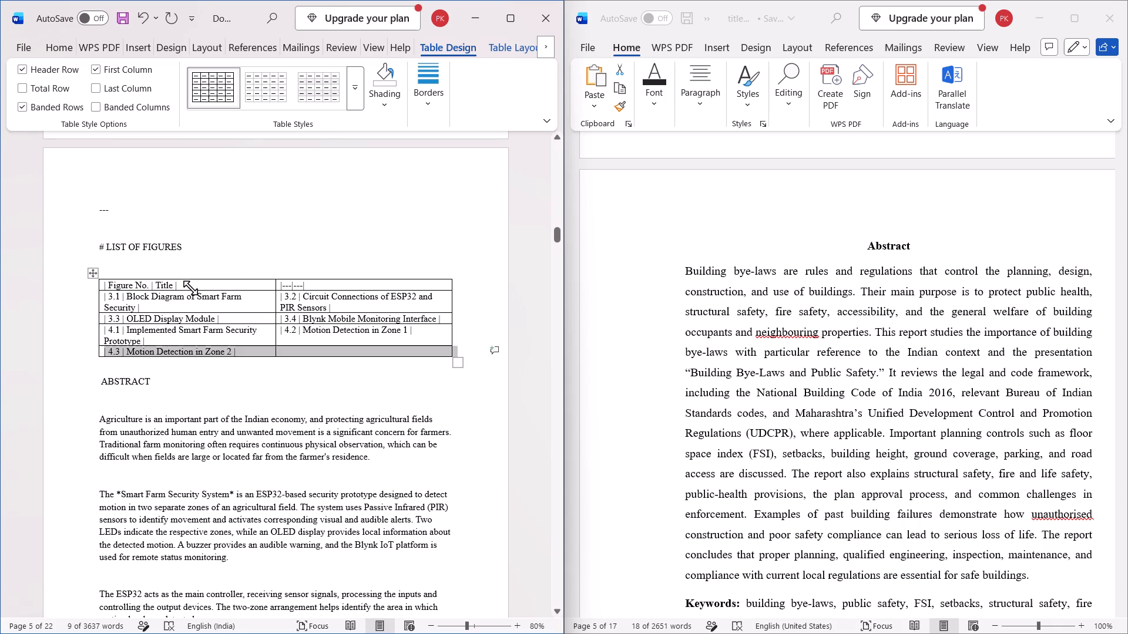
left_click(155, 282)
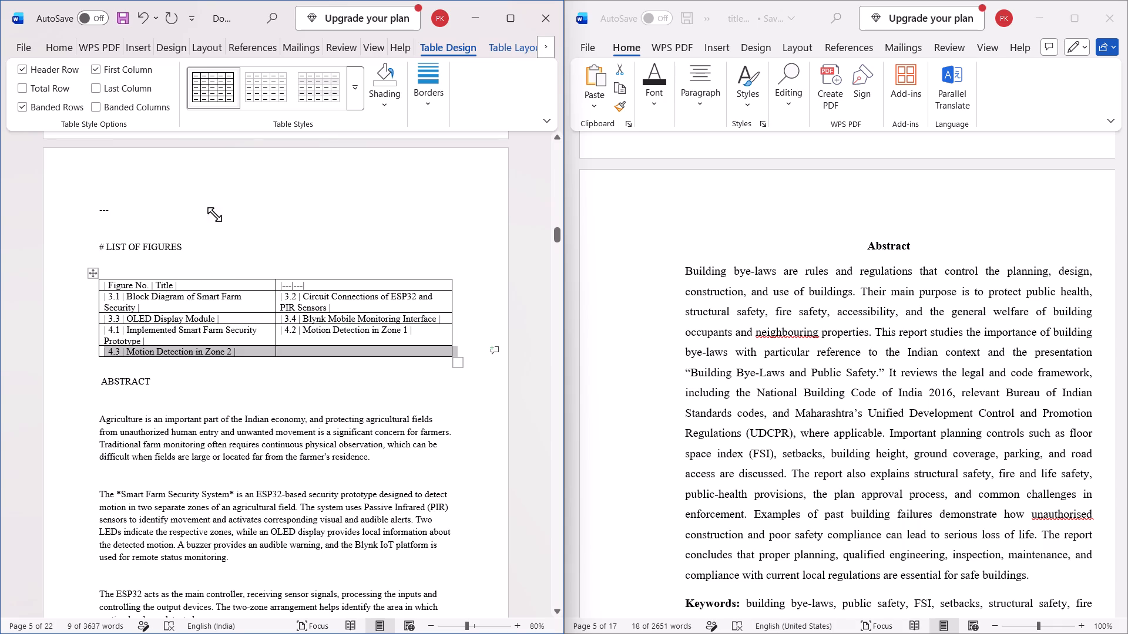
left_click(220, 210)
triple_click(183, 233)
double_click(183, 233)
left_click_drag(183, 233, 301, 343)
key("ctrl+z")
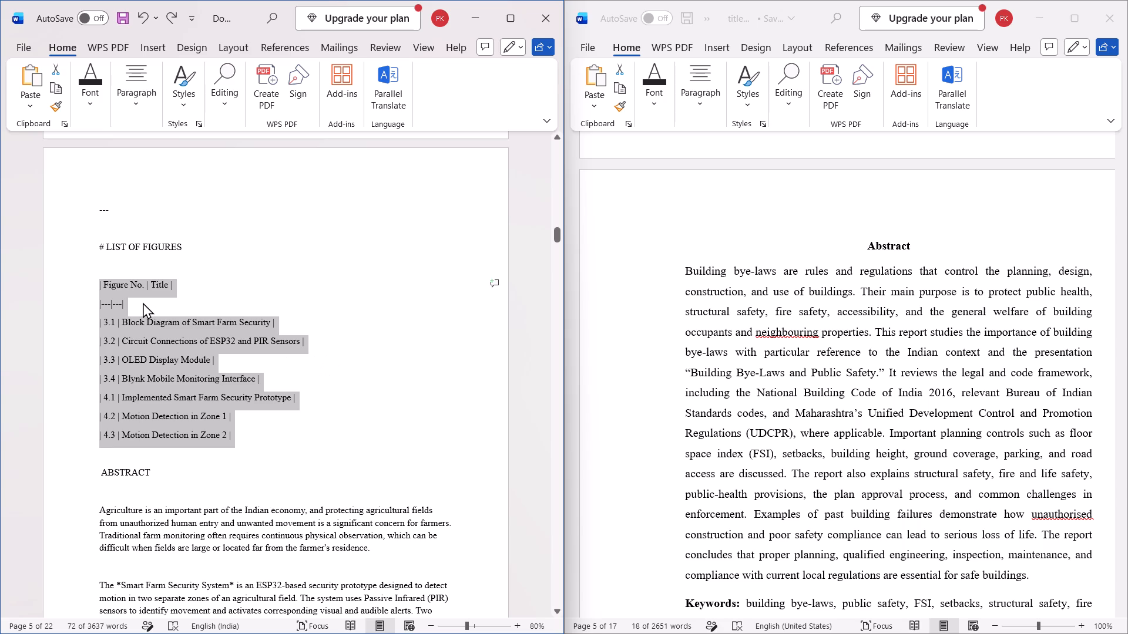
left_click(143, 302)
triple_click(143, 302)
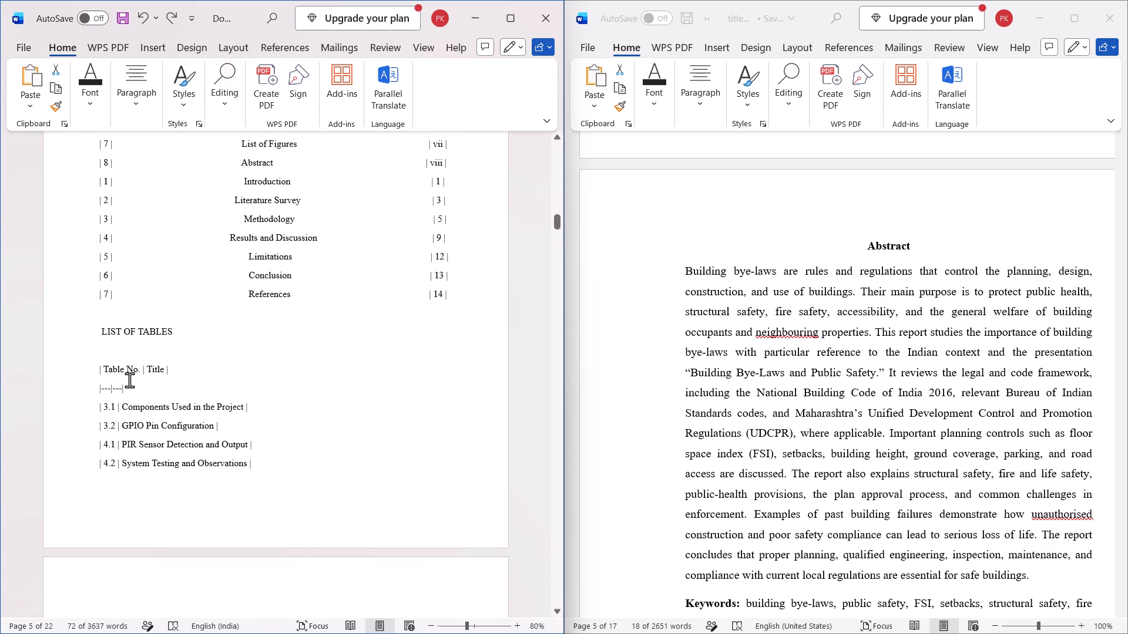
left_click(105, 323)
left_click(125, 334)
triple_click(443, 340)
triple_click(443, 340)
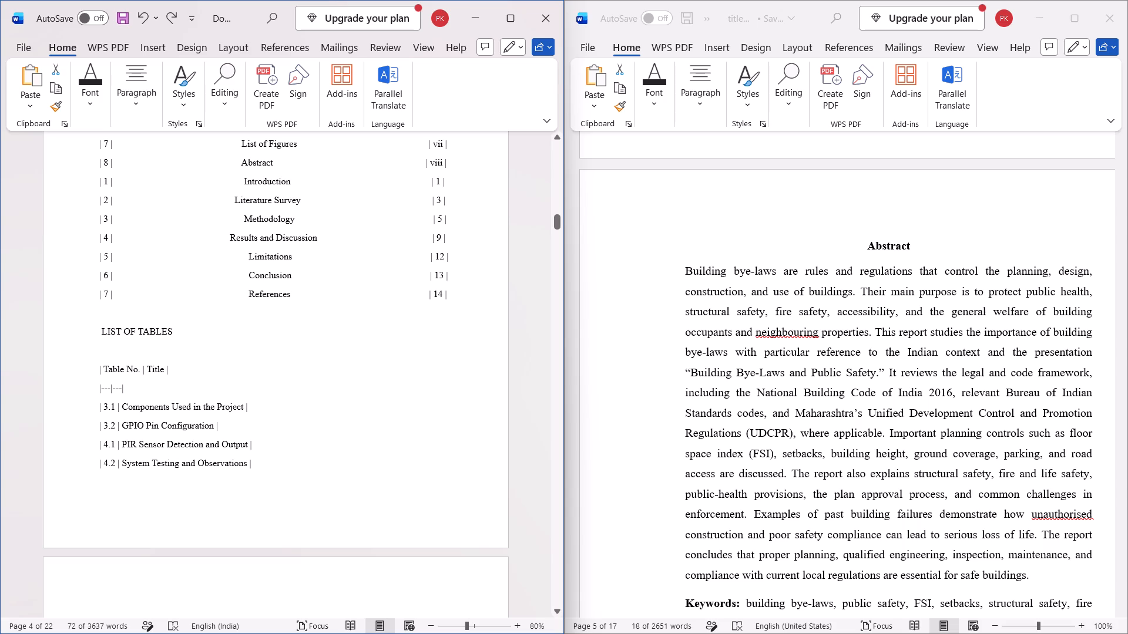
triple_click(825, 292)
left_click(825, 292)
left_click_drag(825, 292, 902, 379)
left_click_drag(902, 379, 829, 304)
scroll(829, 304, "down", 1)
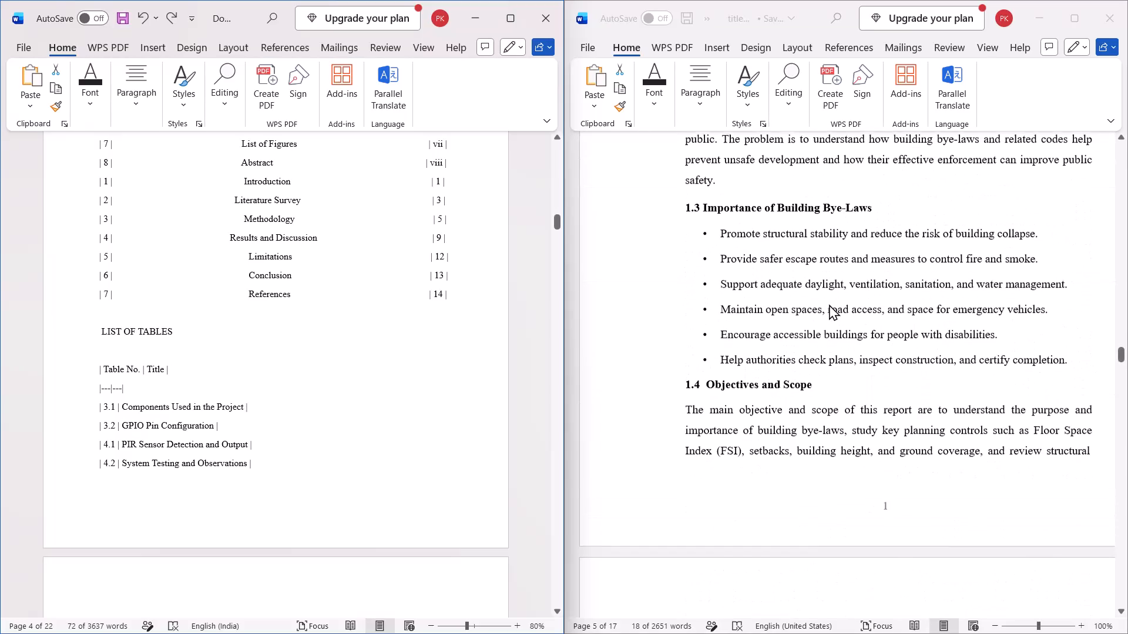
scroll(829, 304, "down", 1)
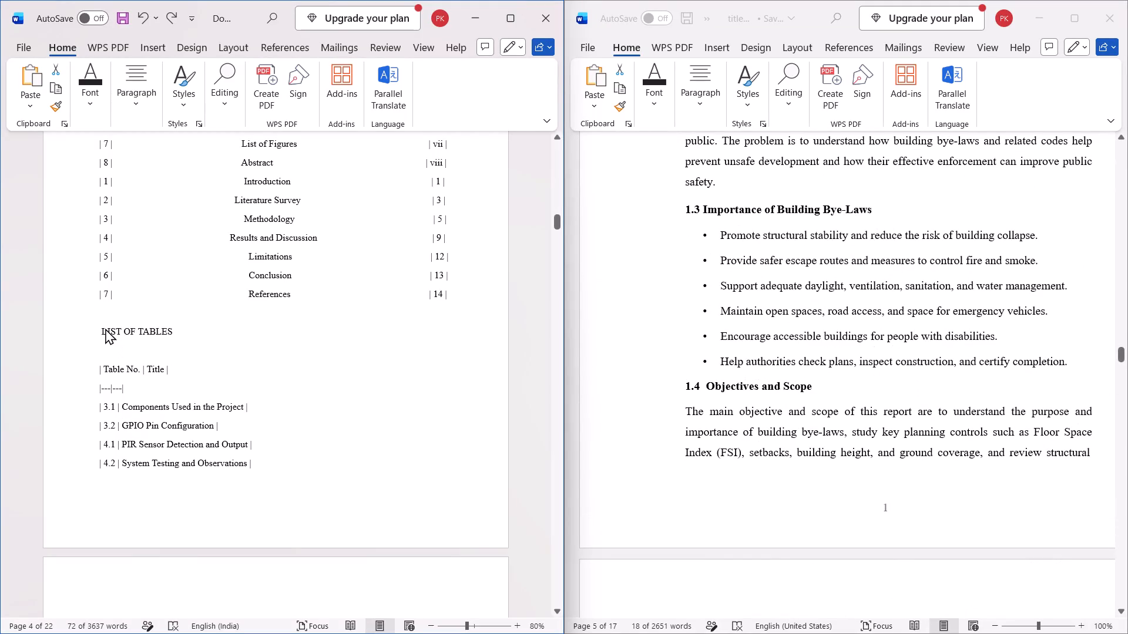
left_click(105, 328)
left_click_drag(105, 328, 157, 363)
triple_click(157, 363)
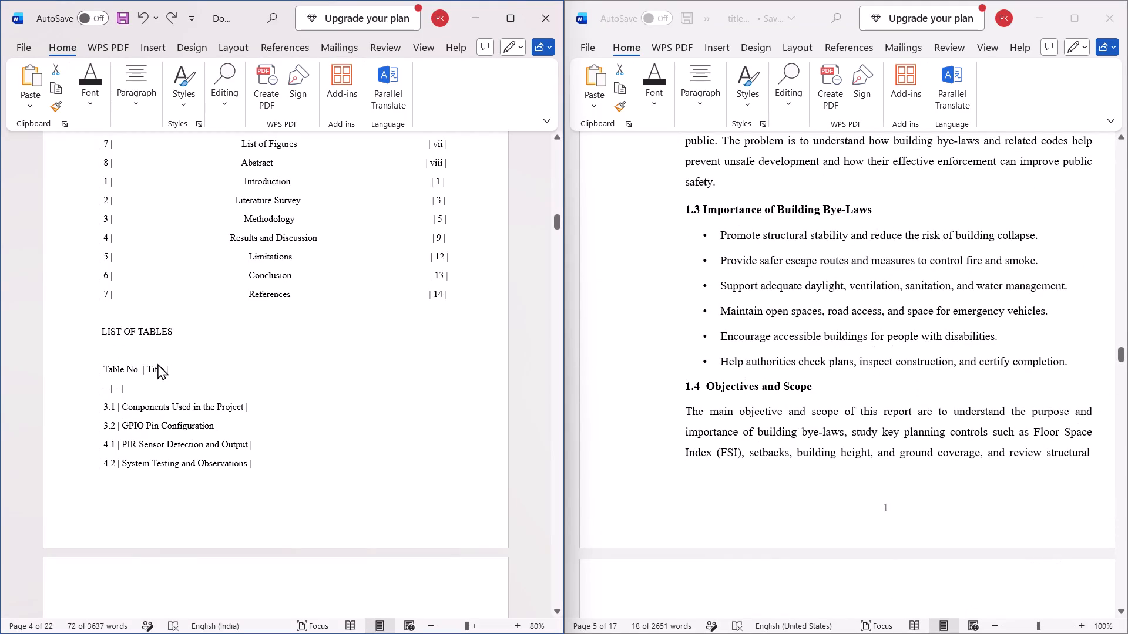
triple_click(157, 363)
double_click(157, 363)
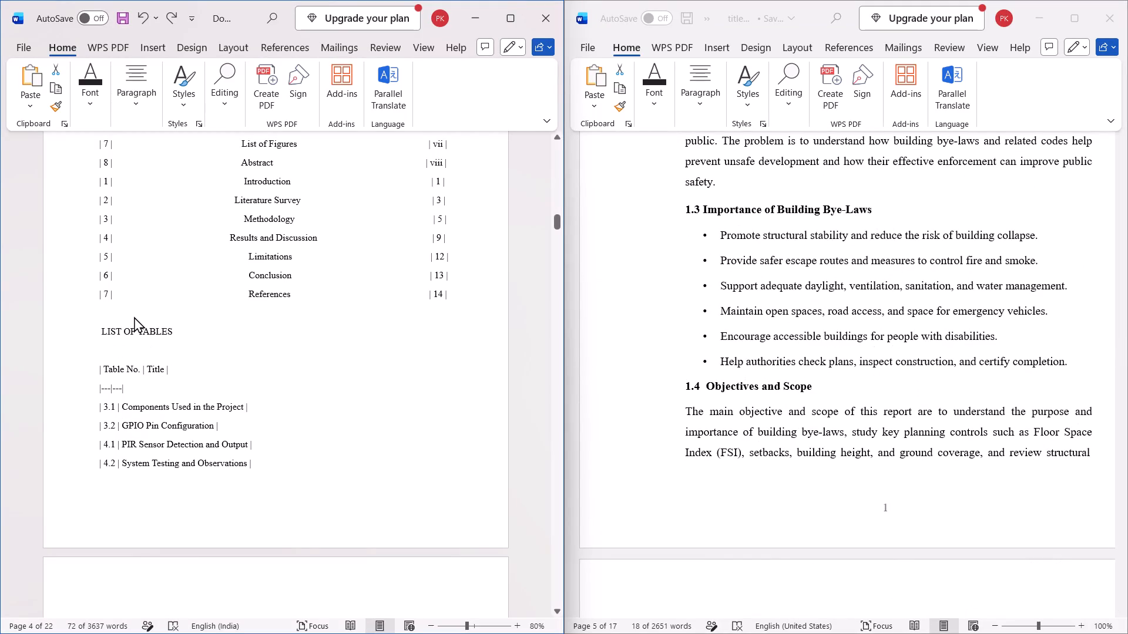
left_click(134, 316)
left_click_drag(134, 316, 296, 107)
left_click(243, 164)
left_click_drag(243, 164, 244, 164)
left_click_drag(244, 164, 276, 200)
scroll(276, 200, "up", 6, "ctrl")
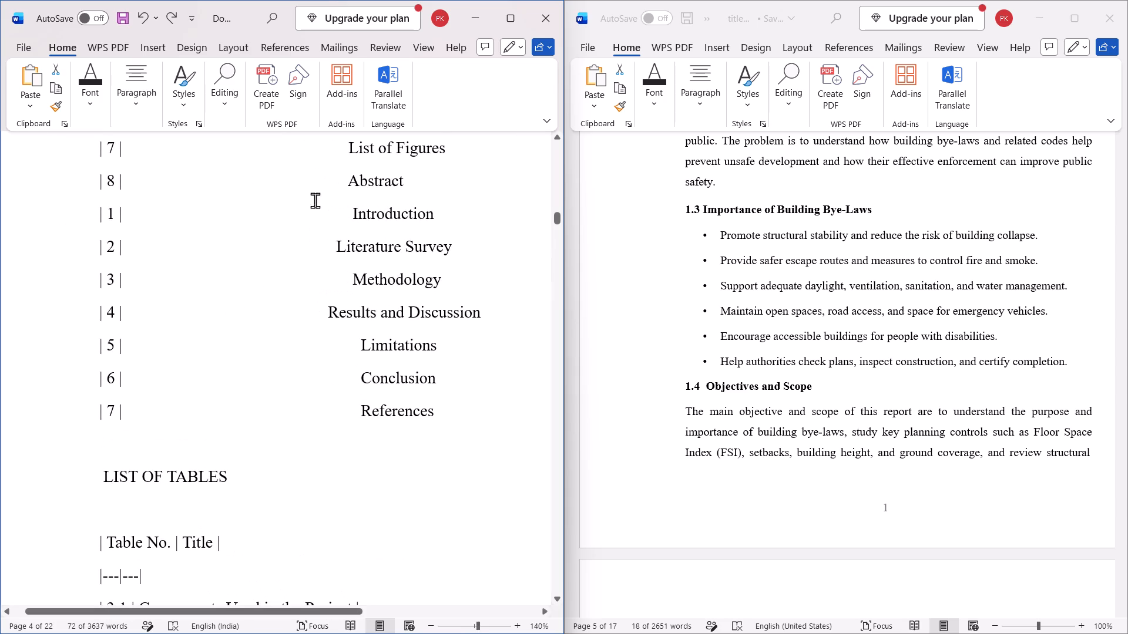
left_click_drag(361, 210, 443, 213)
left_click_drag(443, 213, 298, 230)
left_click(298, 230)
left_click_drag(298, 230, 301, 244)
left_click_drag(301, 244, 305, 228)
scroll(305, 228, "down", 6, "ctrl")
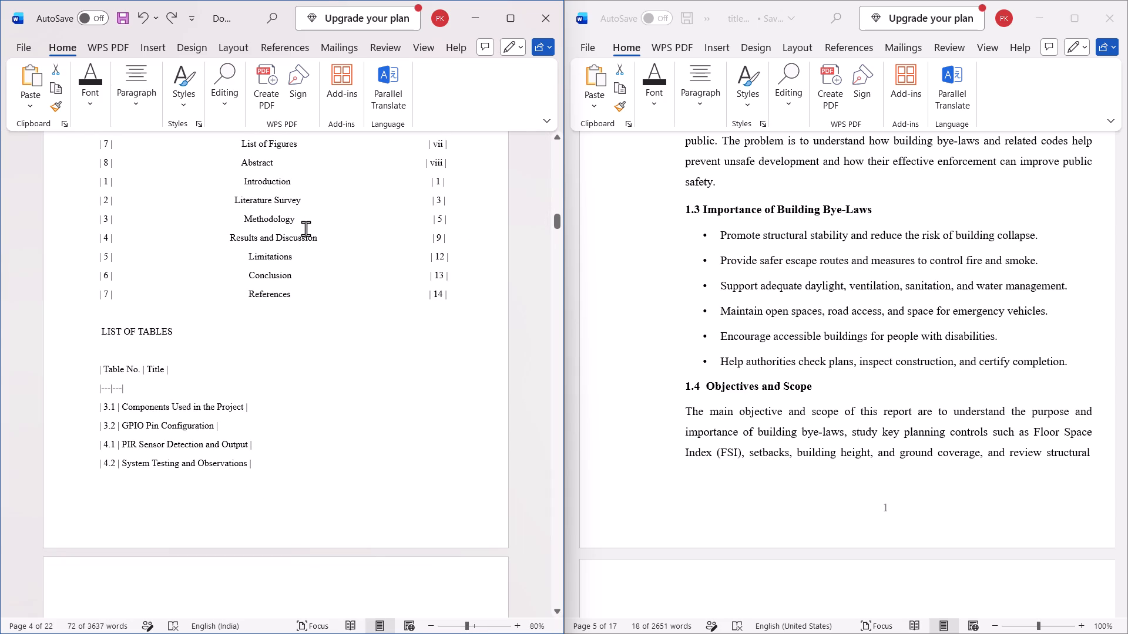
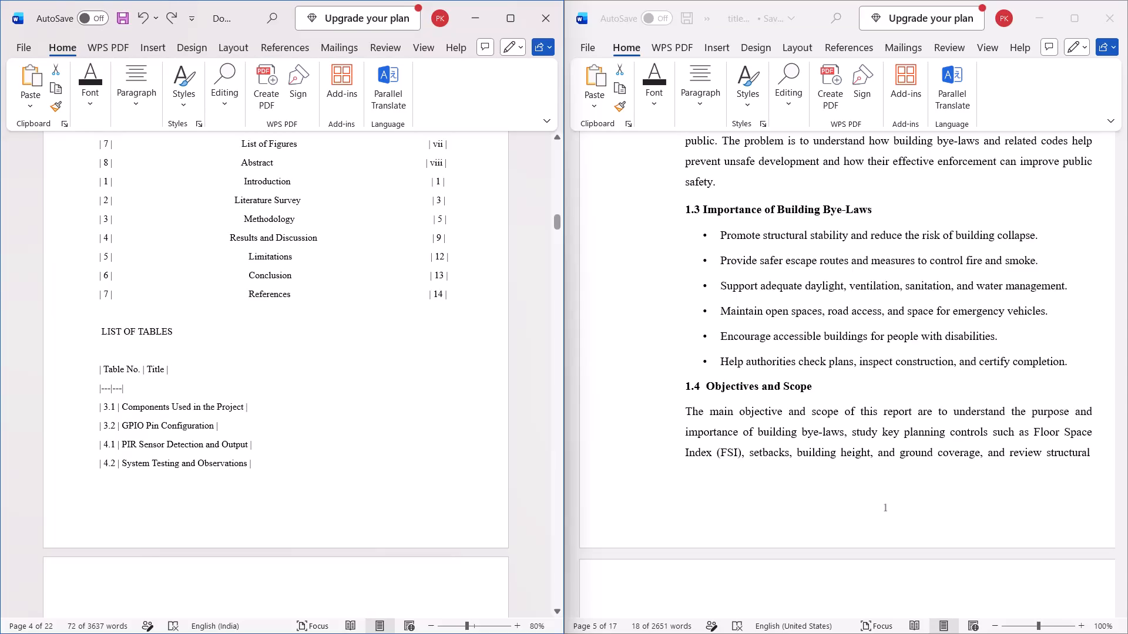
Close the seminar report reference document, keep the project report open by cancelling its save prompt, and maximize the project report window.
left_click(106, 331)
left_click(1111, 18)
left_click(1046, 16)
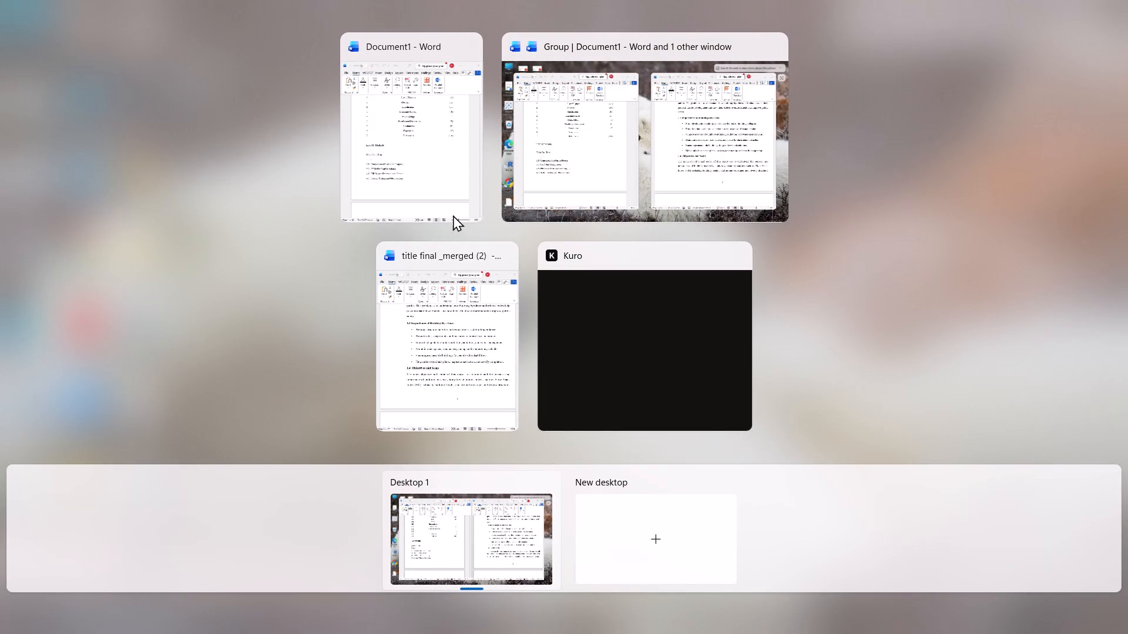
left_click(428, 164)
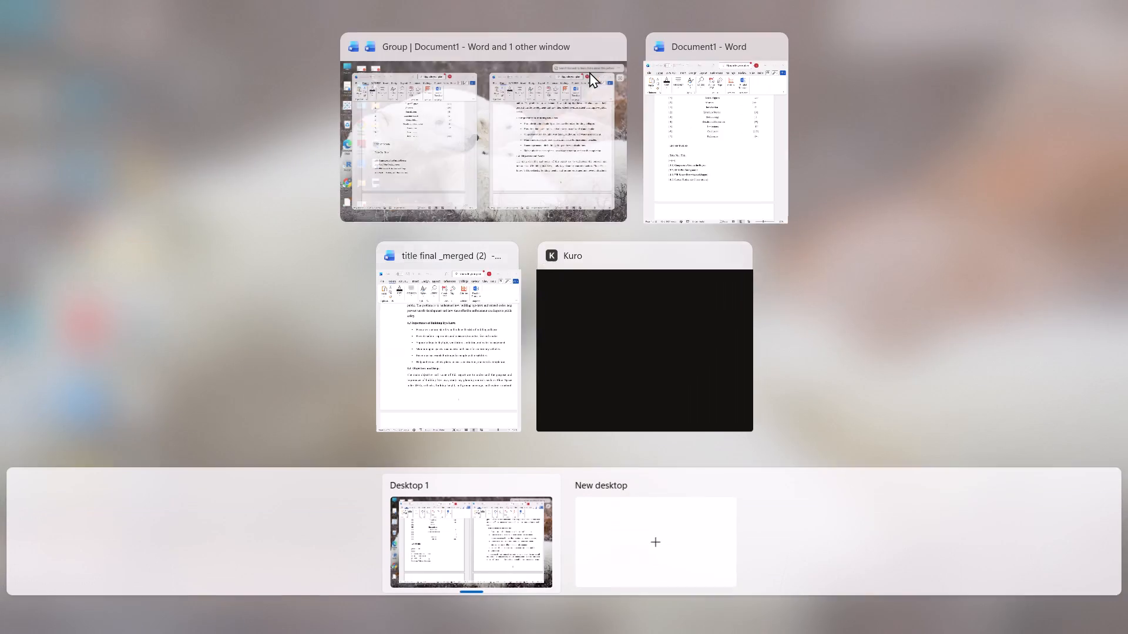
left_click(613, 46)
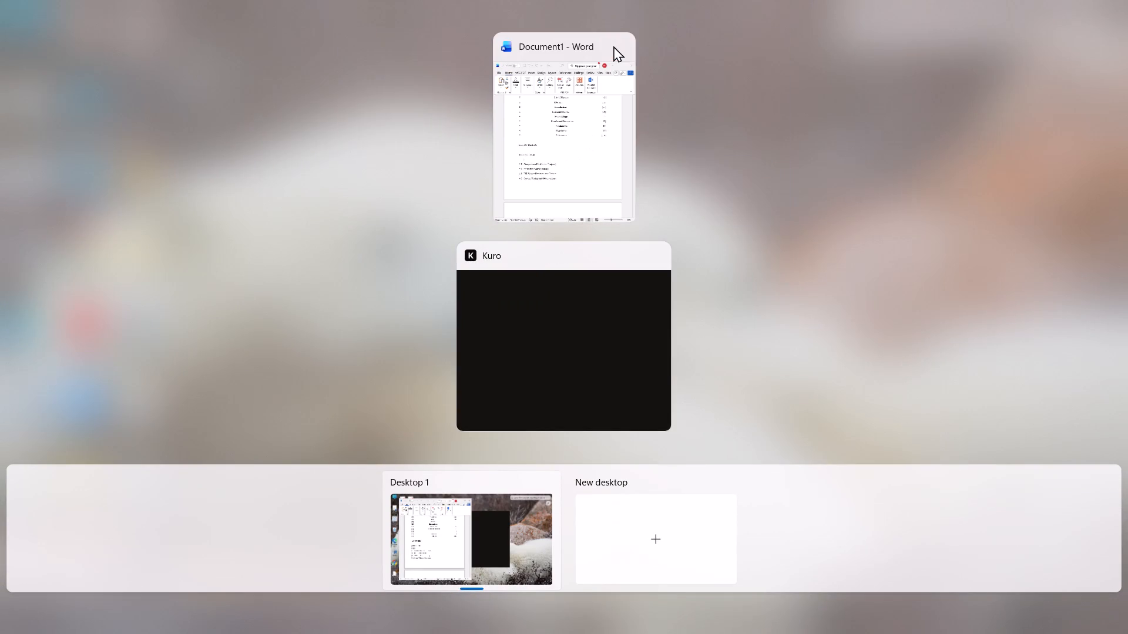
left_click(562, 114)
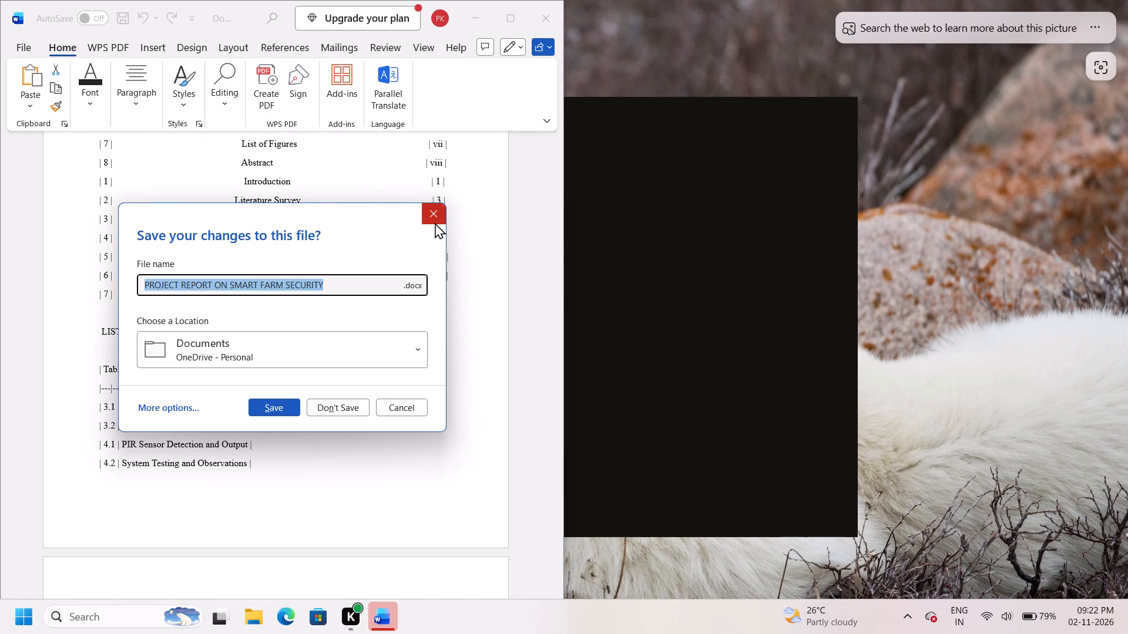
left_click(434, 213)
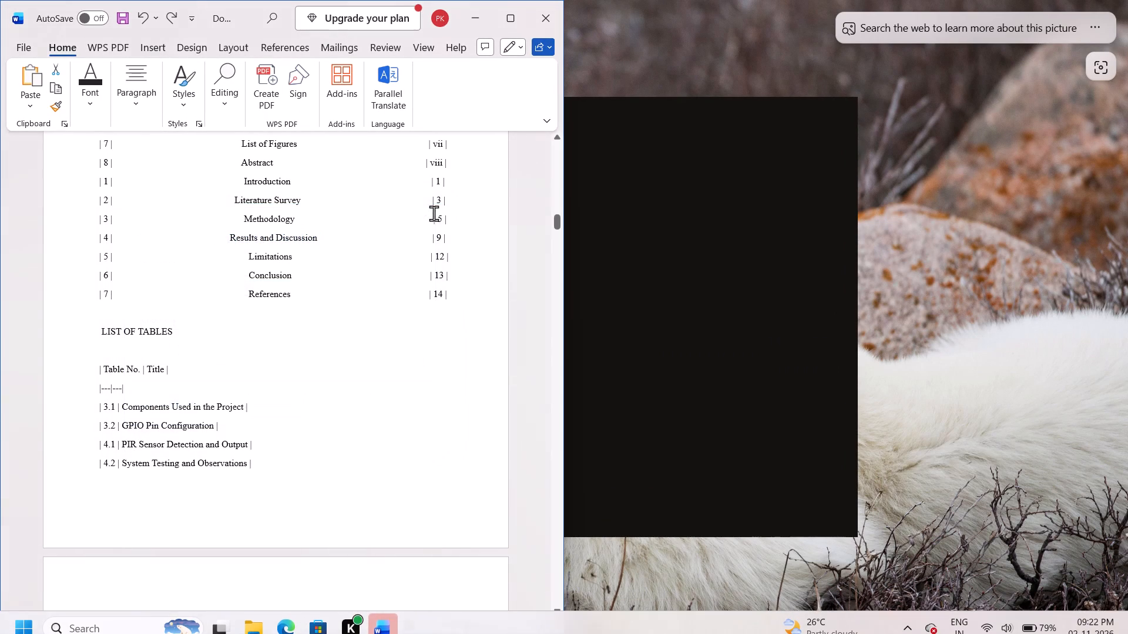
left_click(504, 23)
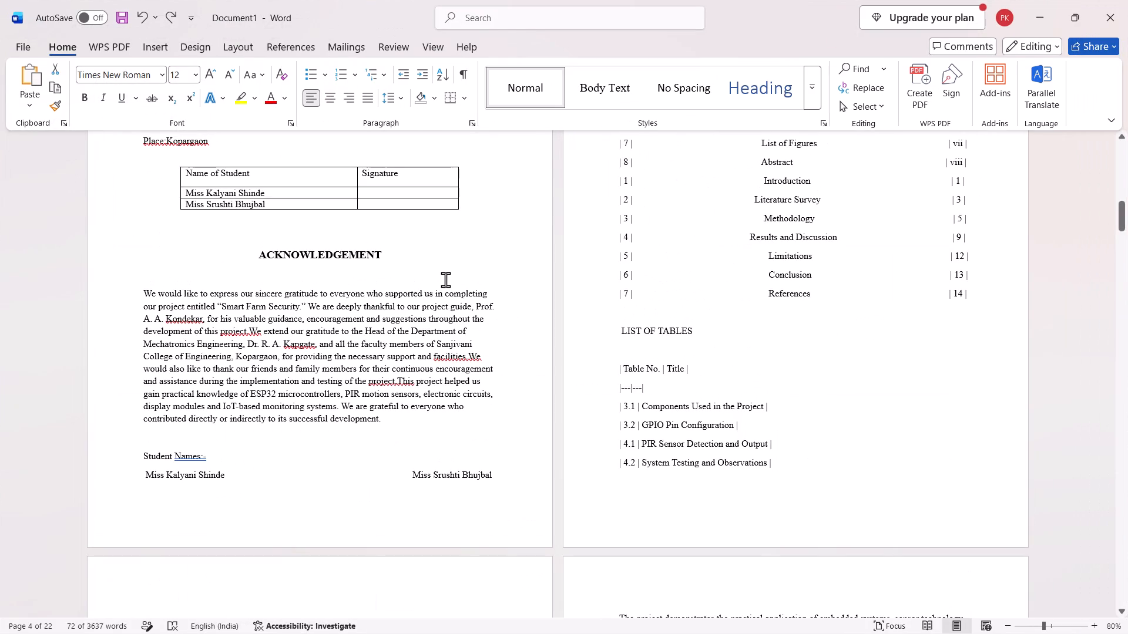
Review the layout of the front matter pages, from the title page through the abstract.
scroll(445, 279, "up", 1)
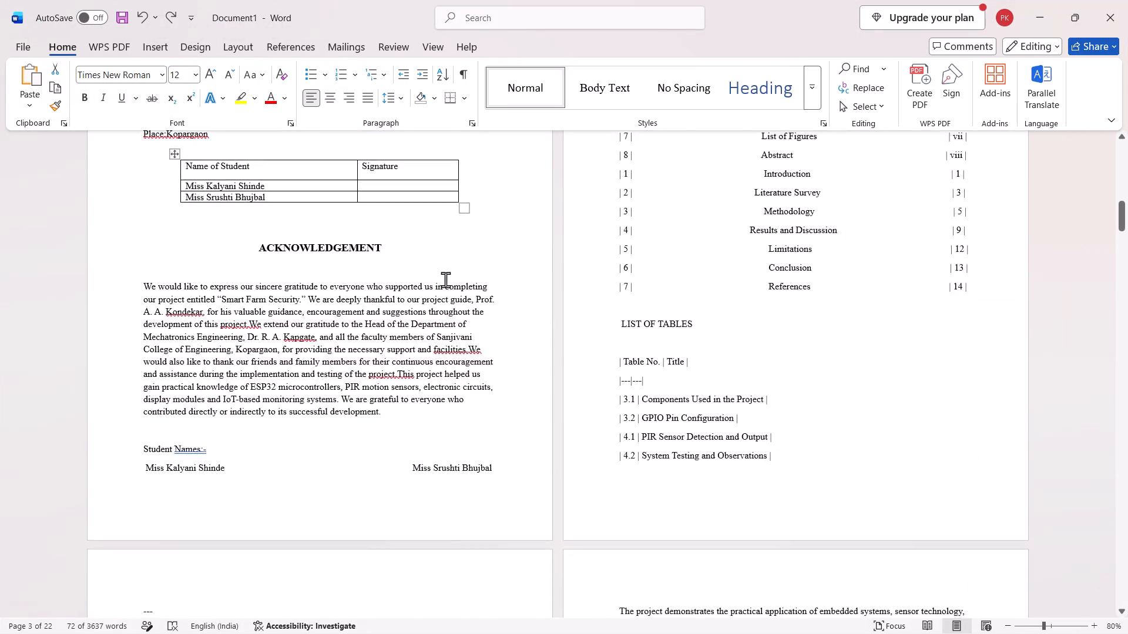
scroll(445, 279, "up", 1)
scroll(445, 279, "up", 4, "ctrl")
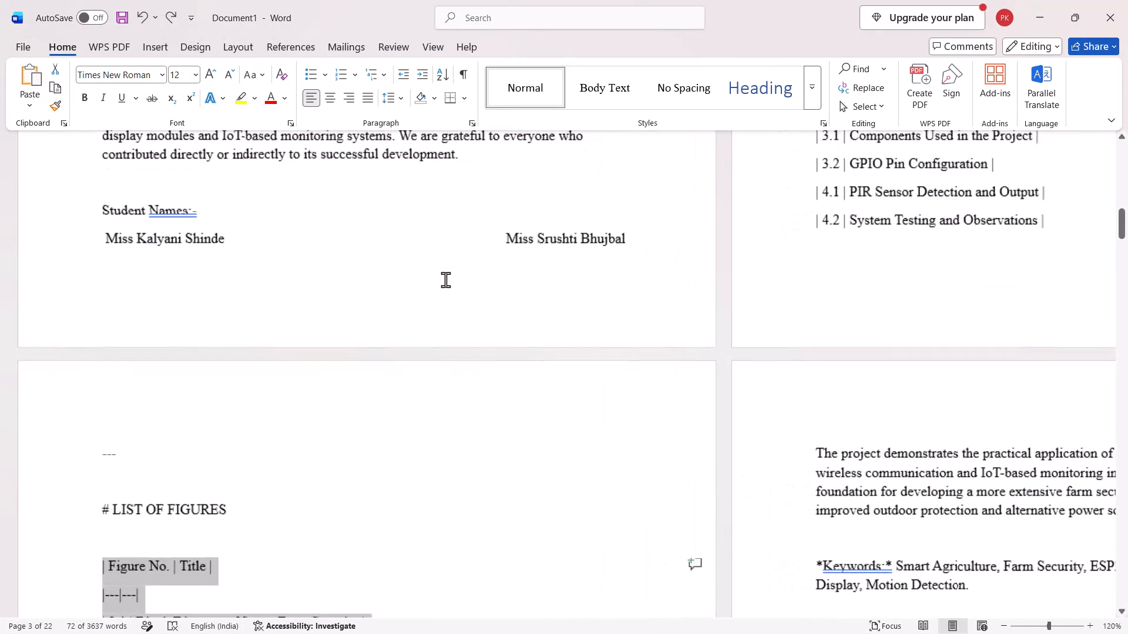
scroll(445, 279, "up", 3, "ctrl")
scroll(445, 279, "right", 1)
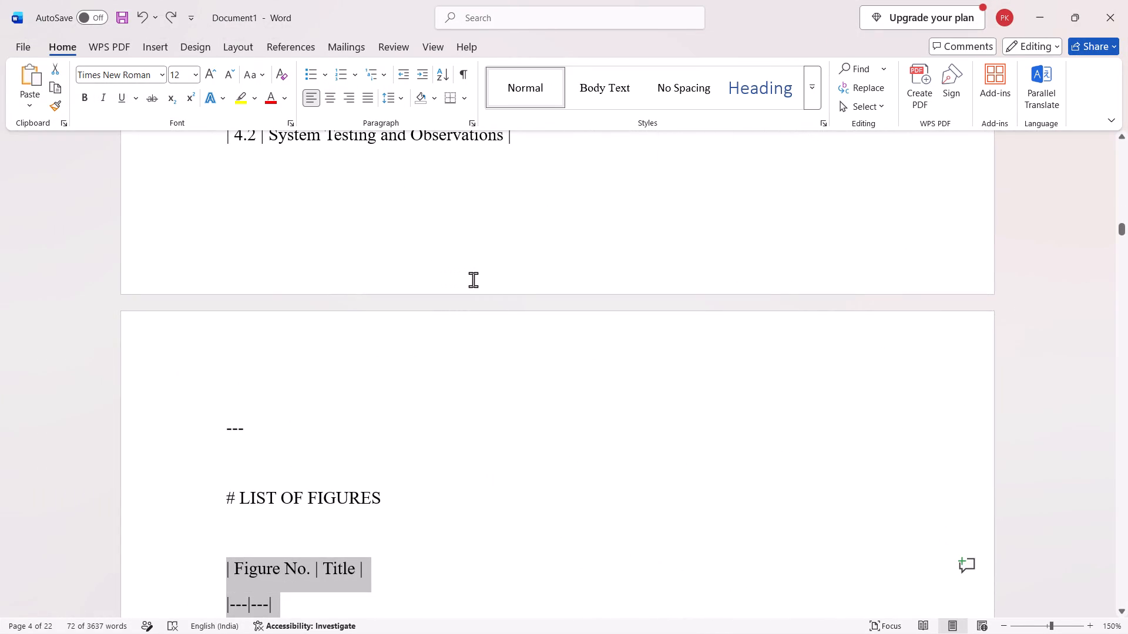
scroll(473, 279, "down", 10, "ctrl")
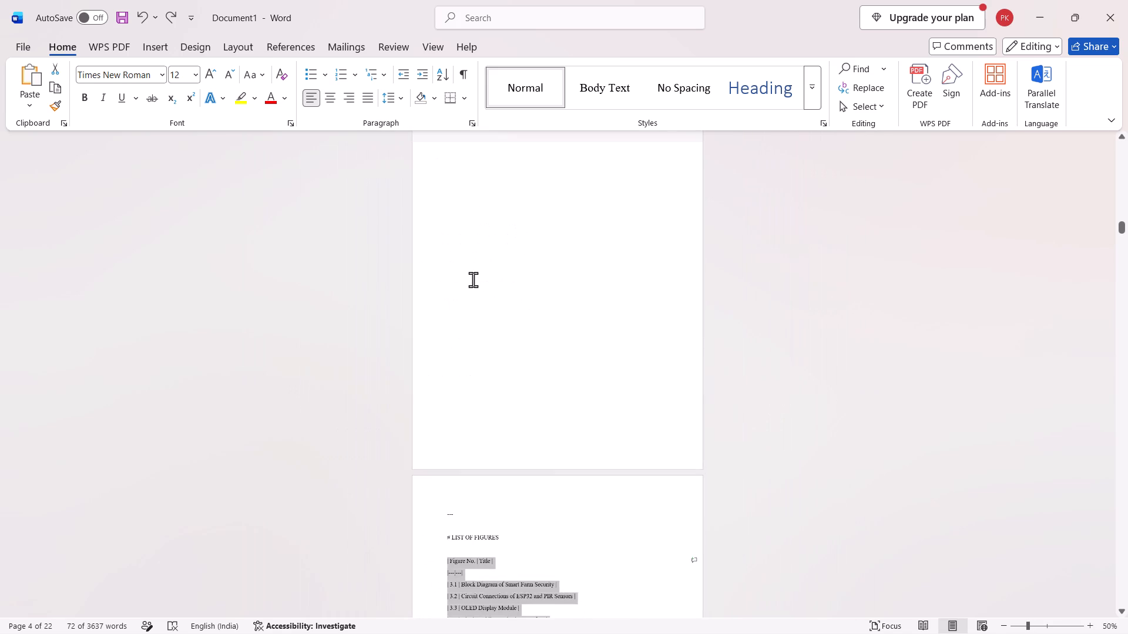
scroll(357, 307, "up", 3)
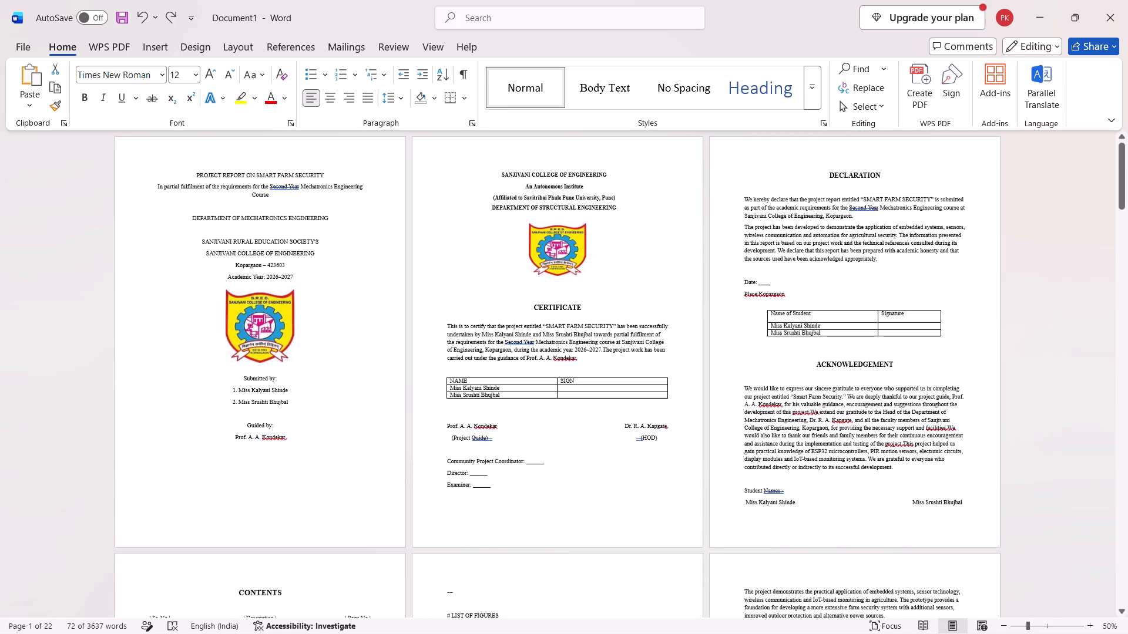
scroll(357, 307, "right", 1)
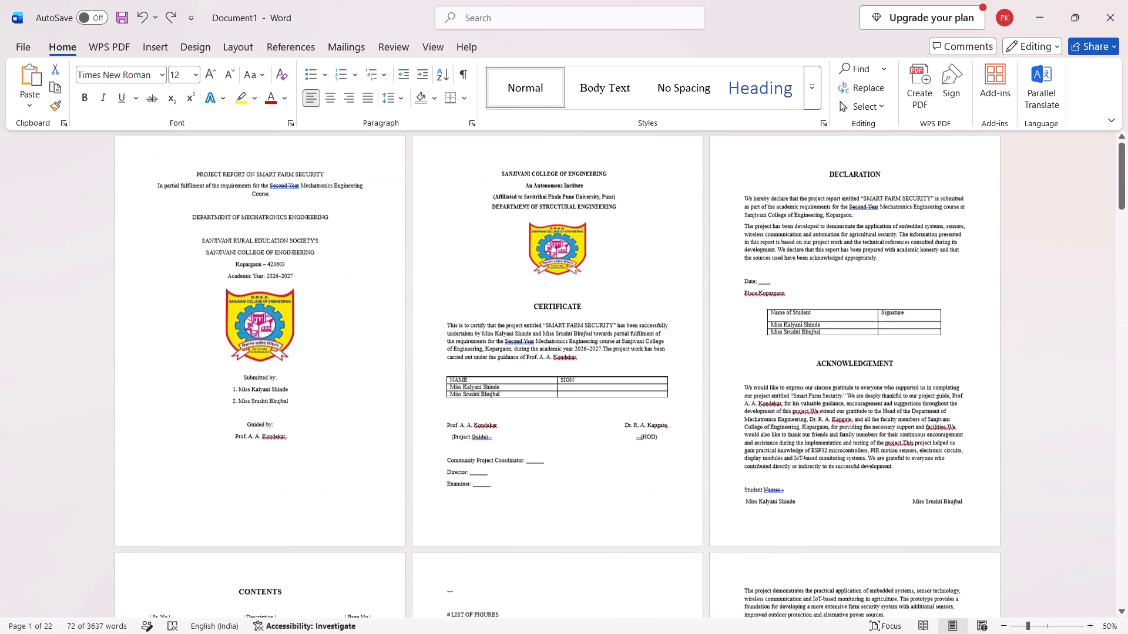
scroll(357, 307, "down", 1)
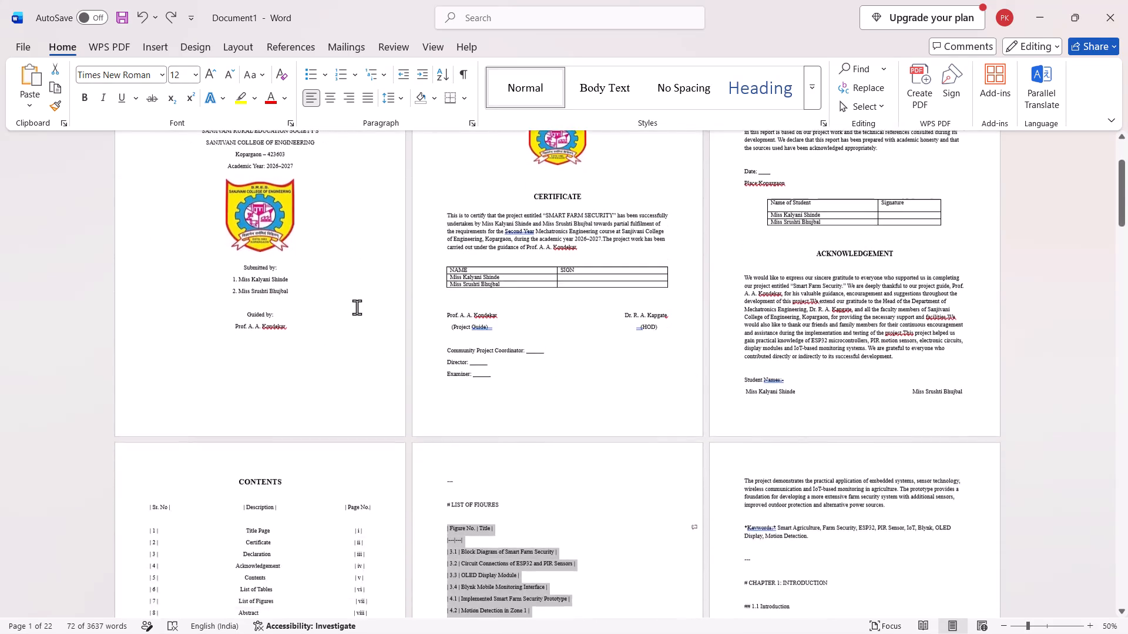
scroll(357, 307, "down", 2)
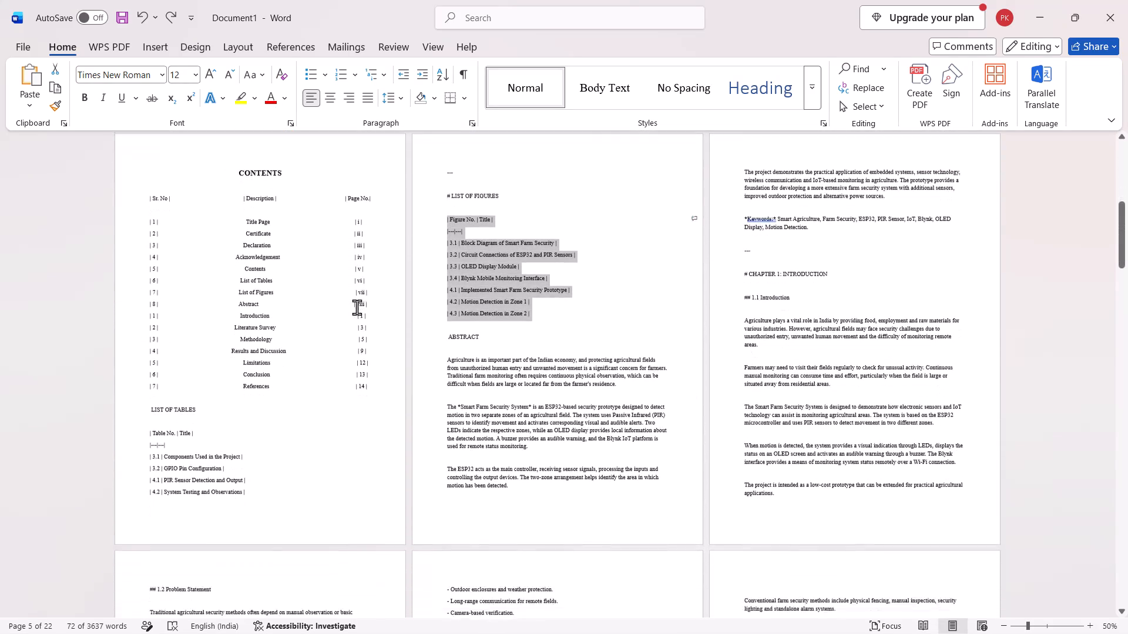
scroll(357, 307, "down", 1)
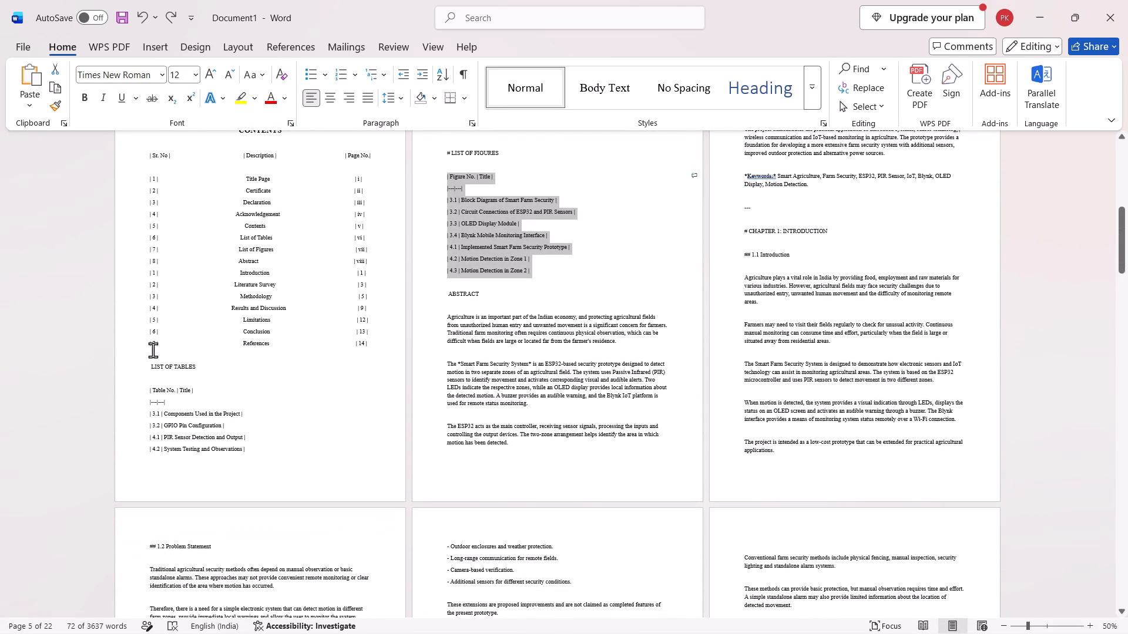
Add one extra blank line above the LIST OF TABLES heading, leaving two blank lines after the contents list.
left_click(150, 360)
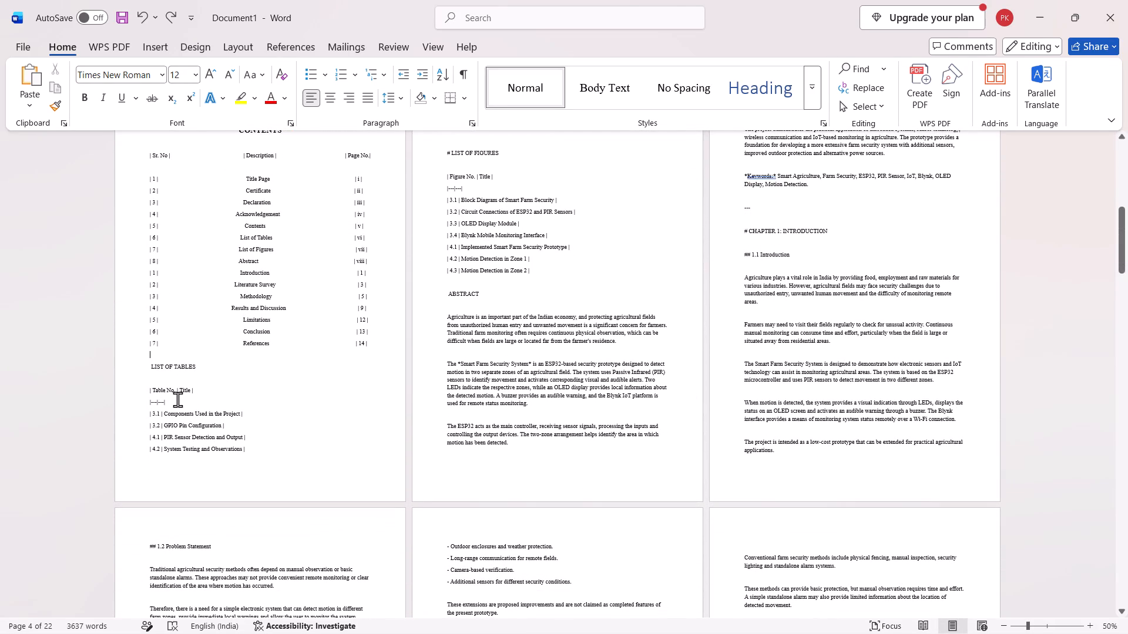
key("Down")
key("Down")
key("Up")
key("BackSpace")
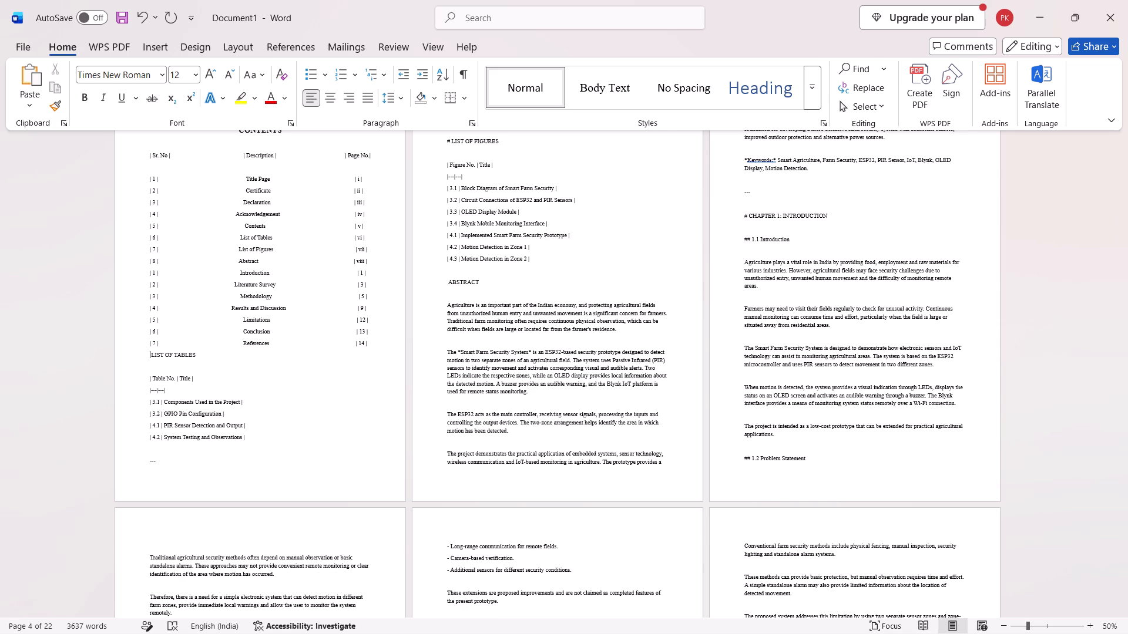
key("Return")
key("Return")
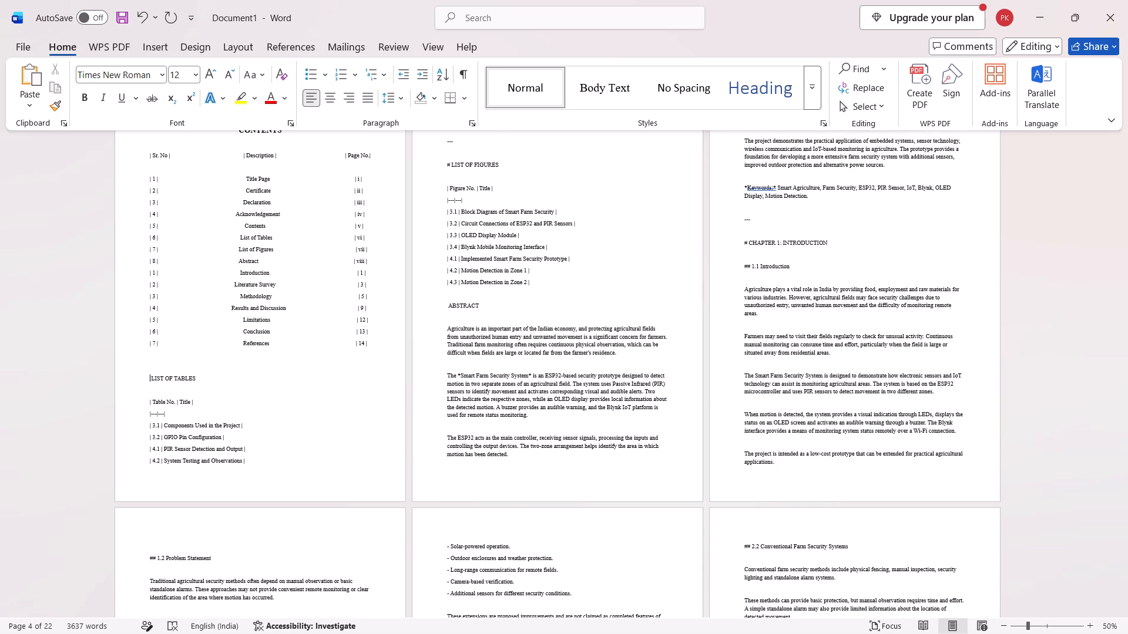
key("Return")
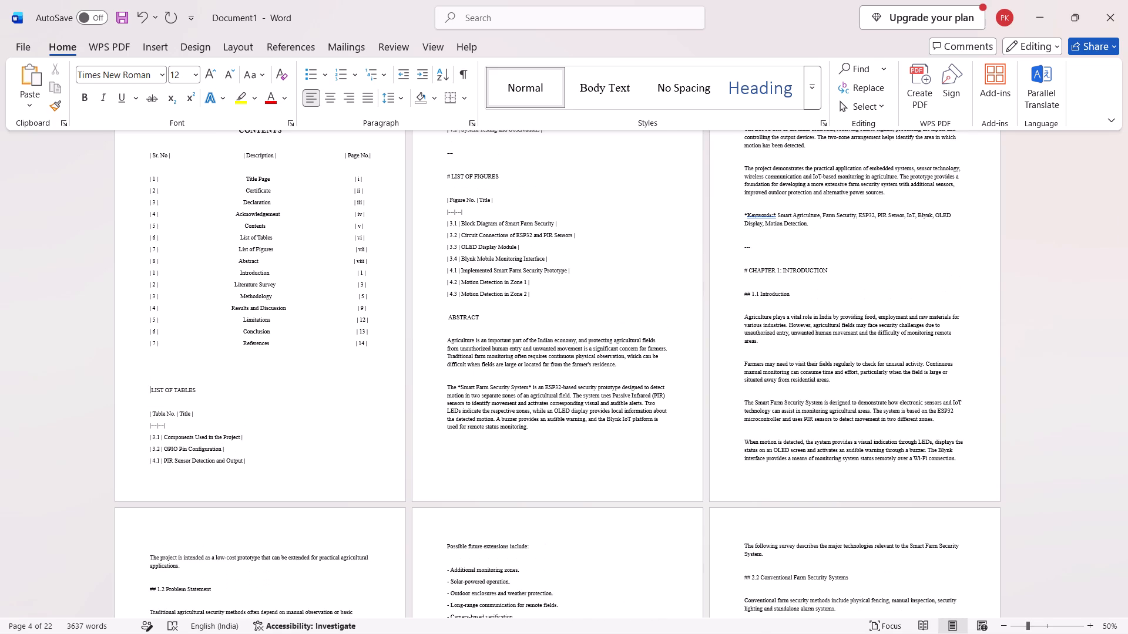
key("BackSpace")
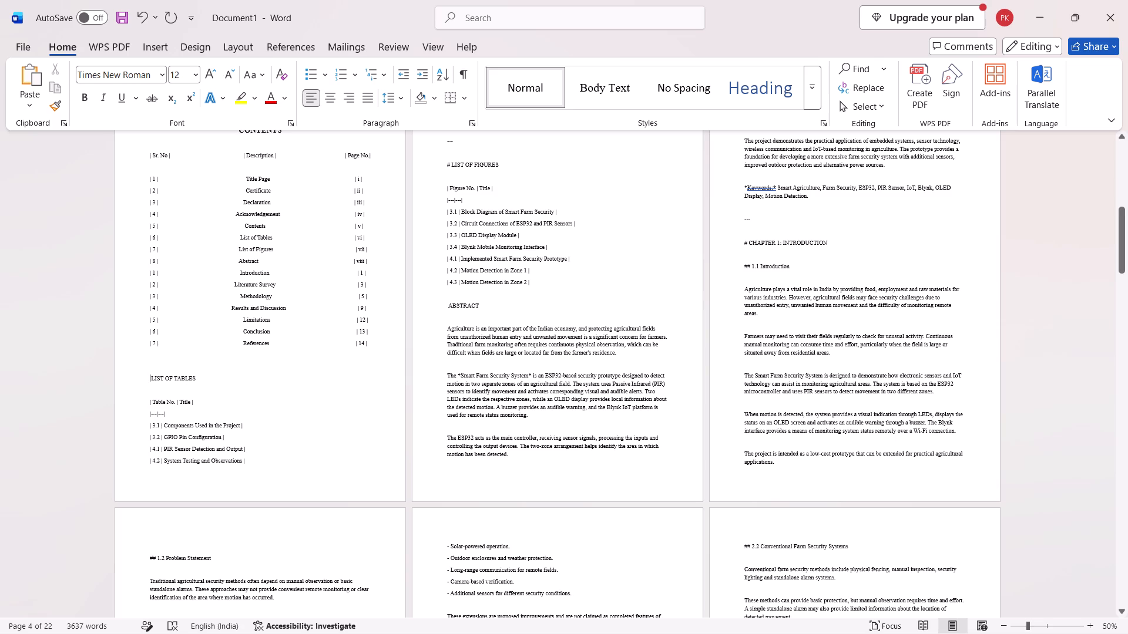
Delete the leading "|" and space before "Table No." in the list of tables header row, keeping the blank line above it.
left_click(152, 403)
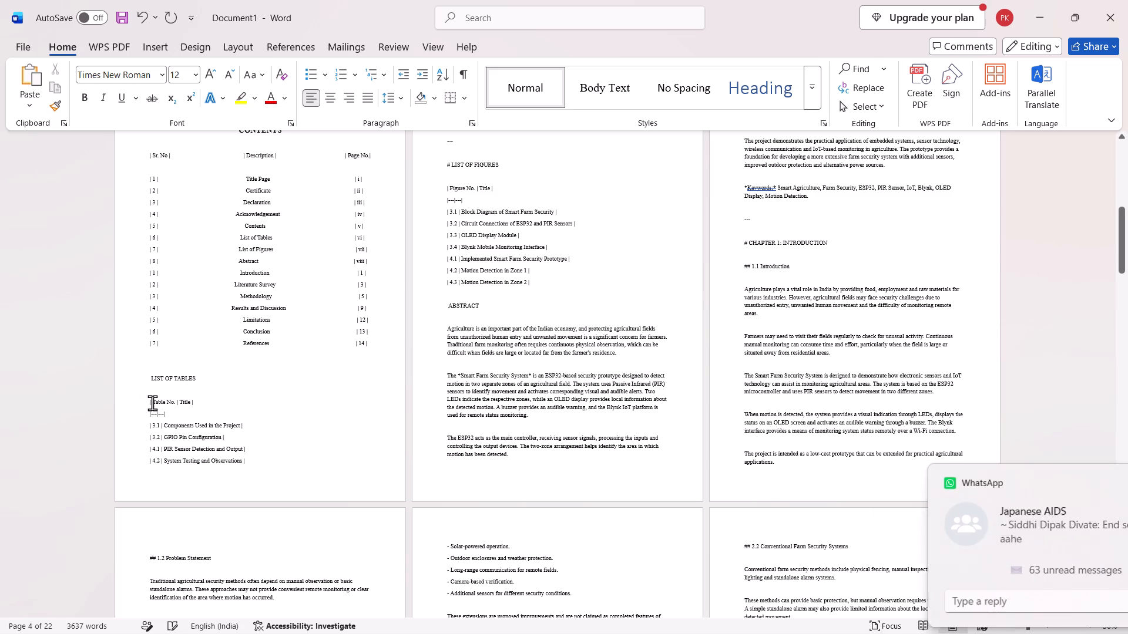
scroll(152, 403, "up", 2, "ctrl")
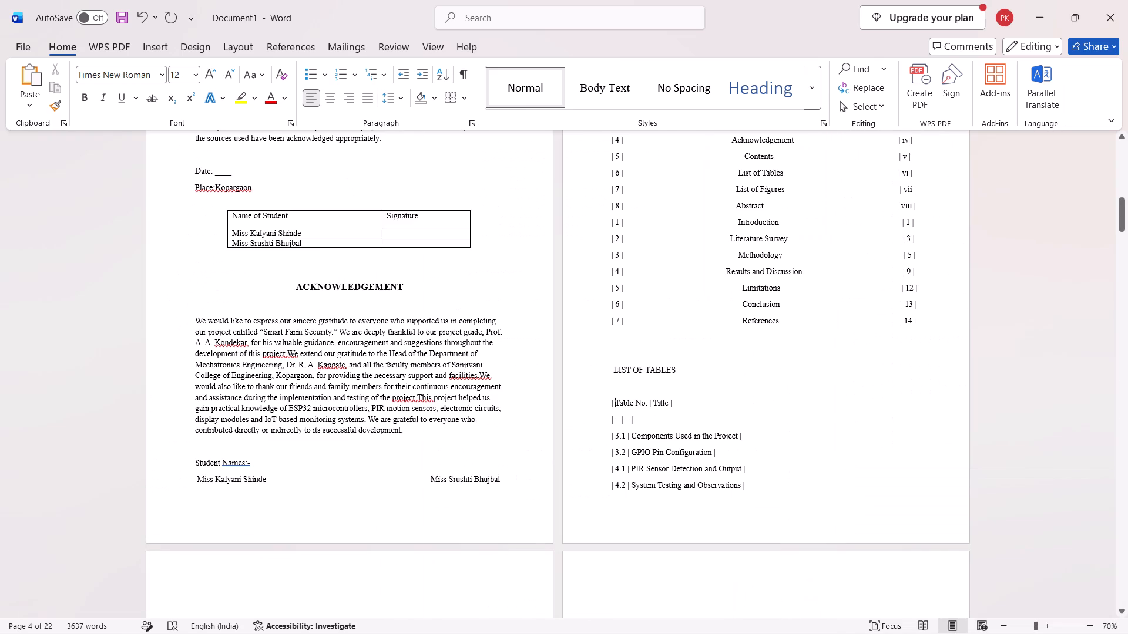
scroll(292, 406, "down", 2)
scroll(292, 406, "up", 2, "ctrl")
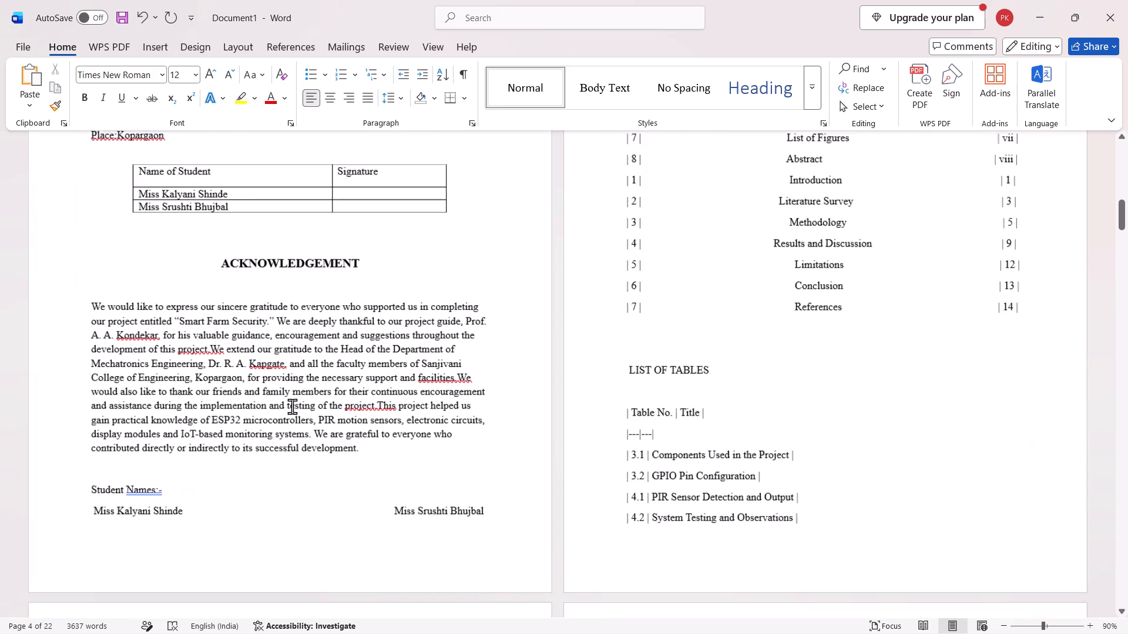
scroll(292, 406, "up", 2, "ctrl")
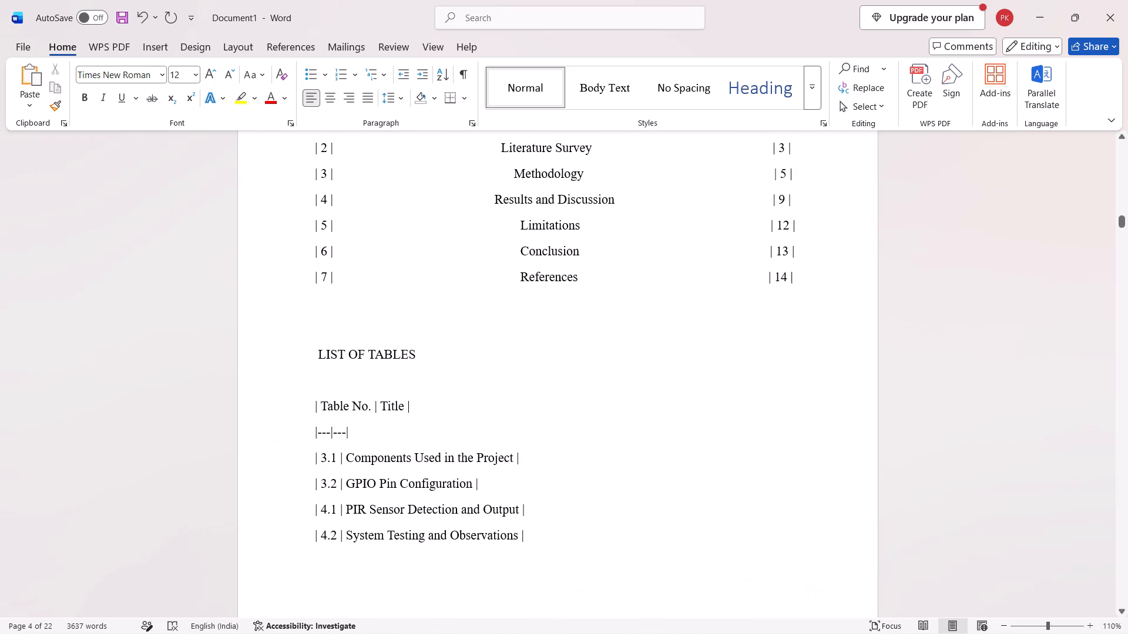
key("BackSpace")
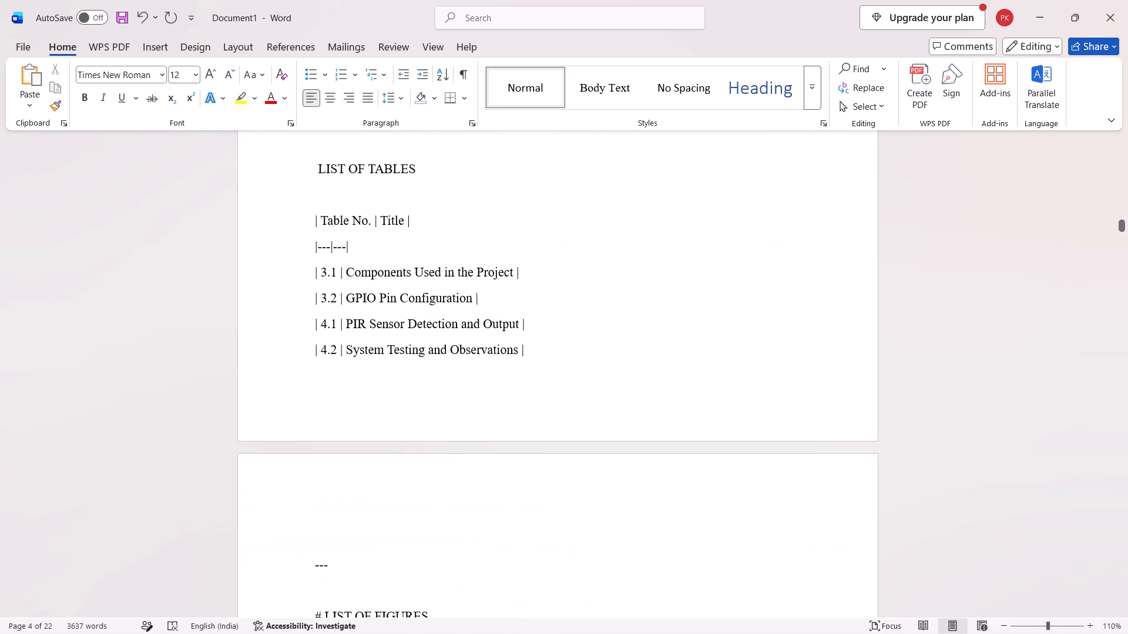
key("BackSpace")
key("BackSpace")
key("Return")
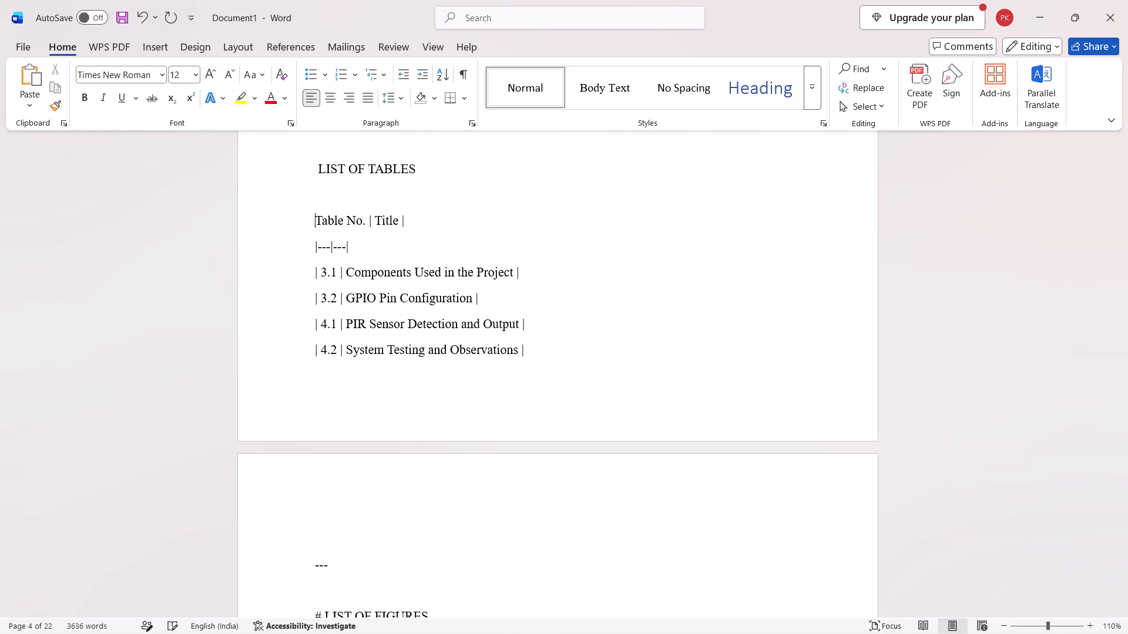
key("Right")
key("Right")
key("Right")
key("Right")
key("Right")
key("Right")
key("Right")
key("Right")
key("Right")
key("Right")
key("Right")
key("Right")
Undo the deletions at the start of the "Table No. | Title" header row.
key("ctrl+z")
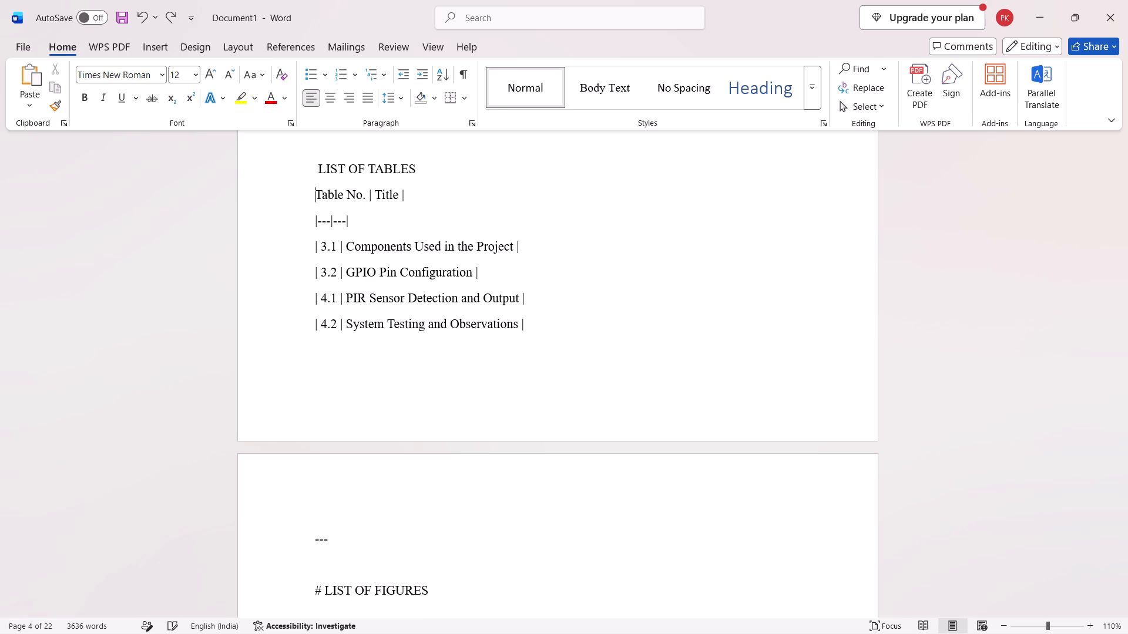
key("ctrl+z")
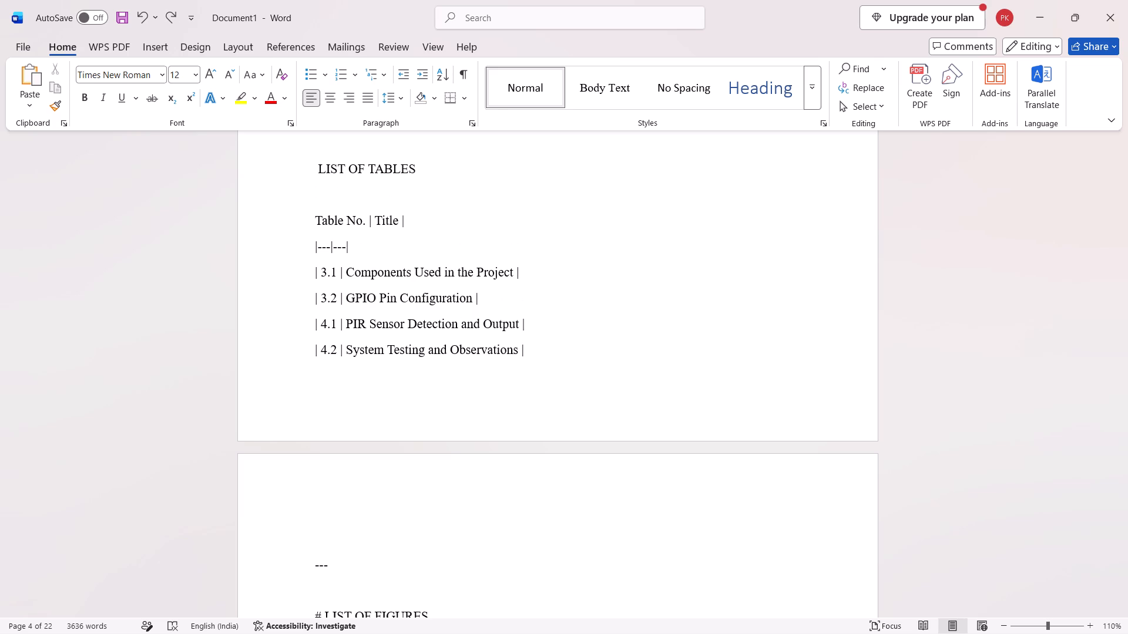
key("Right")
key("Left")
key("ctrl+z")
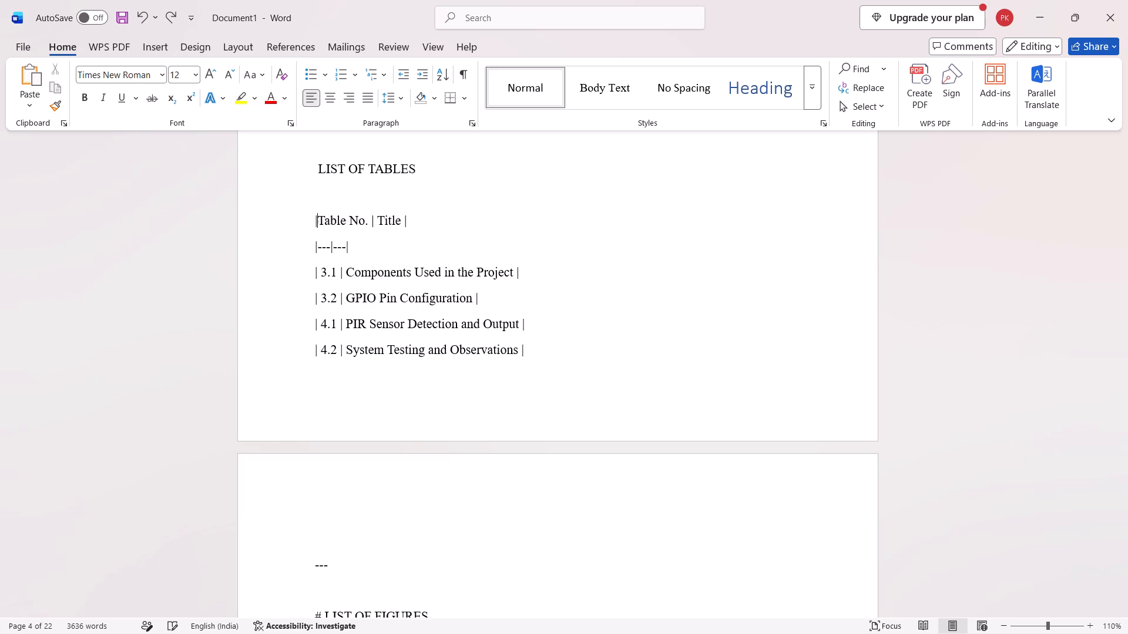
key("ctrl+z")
Delete only the leading "|" before "Table No." in the list of tables header row.
key("BackSpace")
Copy the header row's leading "|" to just after "Table No." and pad with spaces so "| Title |" sits well apart as a second column.
left_click_drag(318, 218, 308, 218)
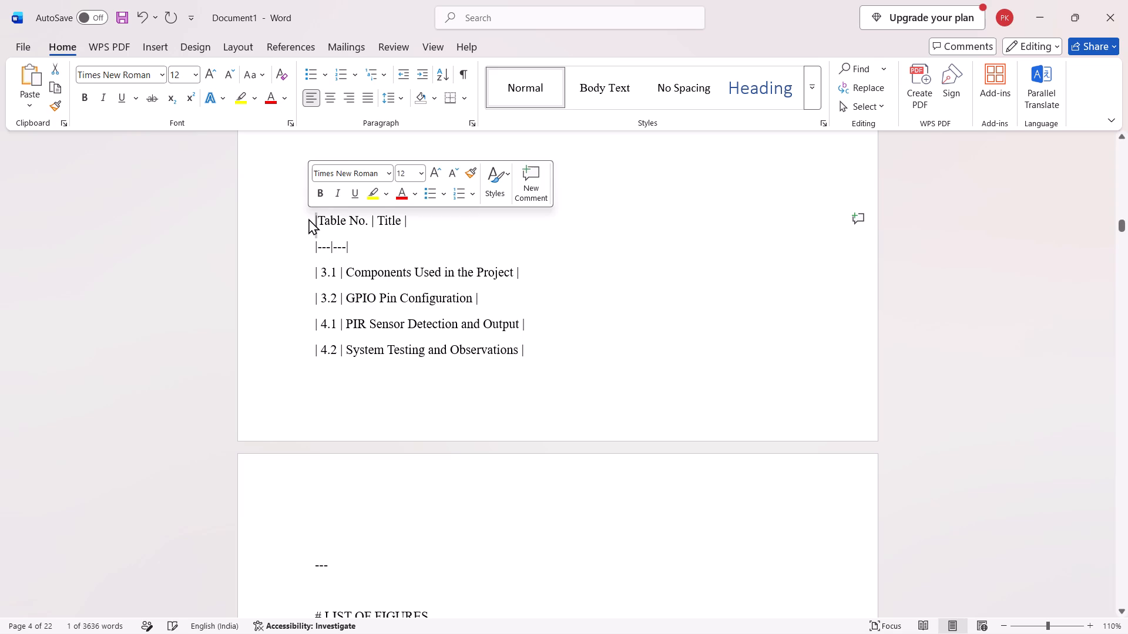
key("ctrl+c")
left_click(367, 221)
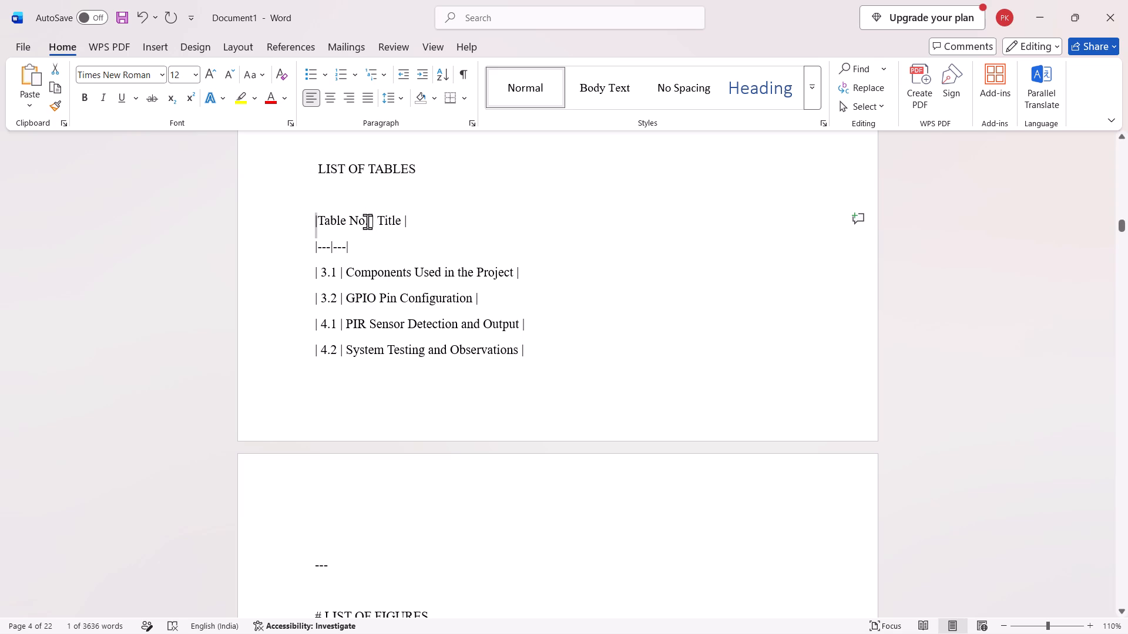
key("ctrl+v")
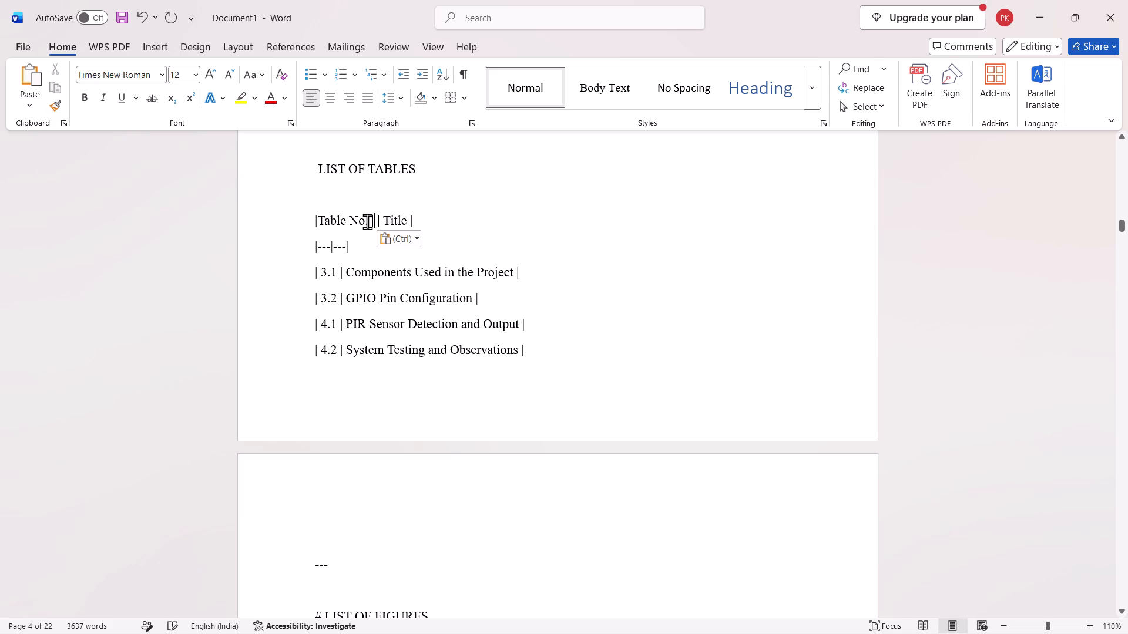
key("space")
key("space")
key("space")
key("space")
key("space")
key("space")
key("space")
key("space")
key("space")
key("space")
key("space")
key("space")
key("space")
key("space")
key("space")
key("space")
key("space")
key("space")
key("space")
key("space")
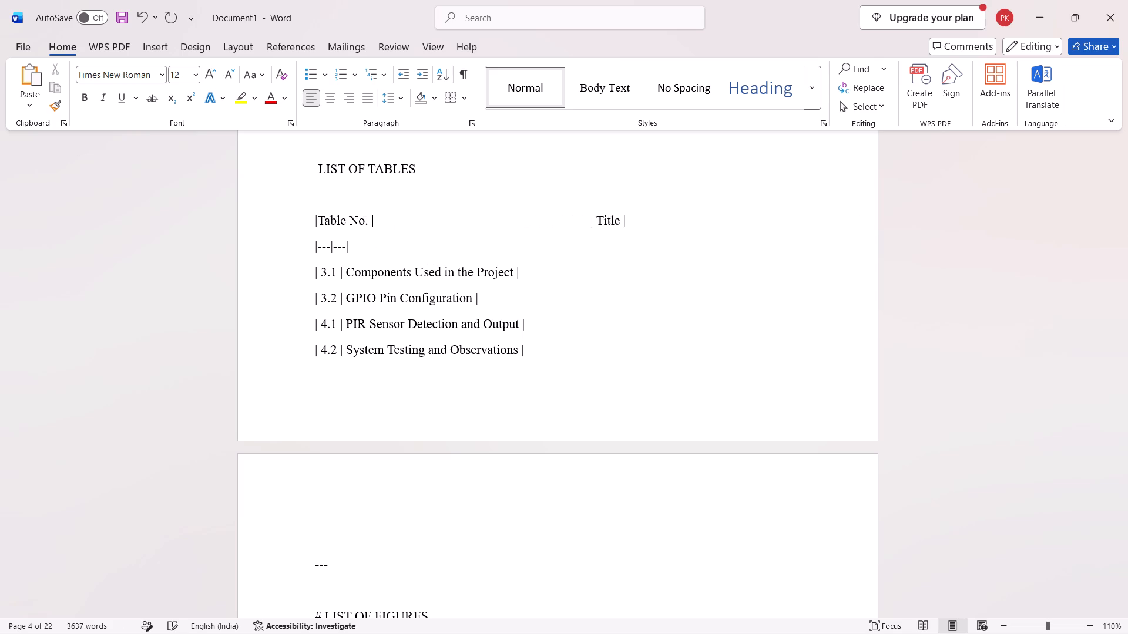
Delete the "|---|---|" separator row beneath the list of tables header row.
left_click_drag(357, 245, 303, 245)
key("BackSpace")
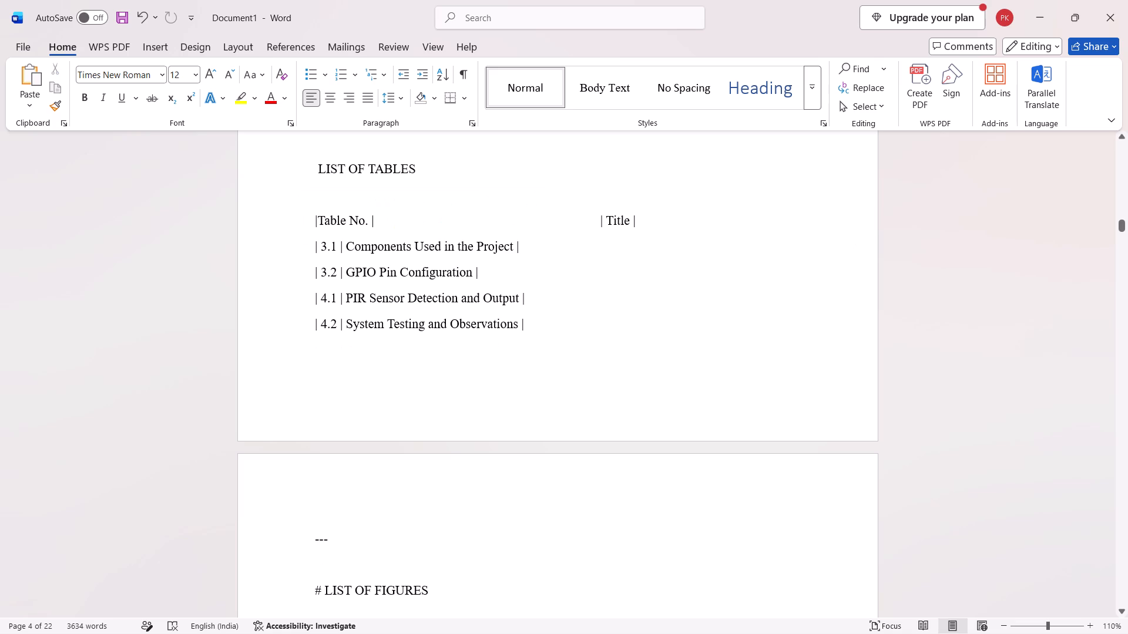
In the 3.1 row, paste a "|" before "Components Used in the Project" and pad with spaces ahead of it to shift the title toward the Title column.
left_click(303, 245)
key("Right")
key("Right")
key("Right")
key("Up")
key("Up")
key("Down")
key("Right")
key("Right")
key("Right")
key("Right")
key("Right")
key("Right")
key("ctrl+v")
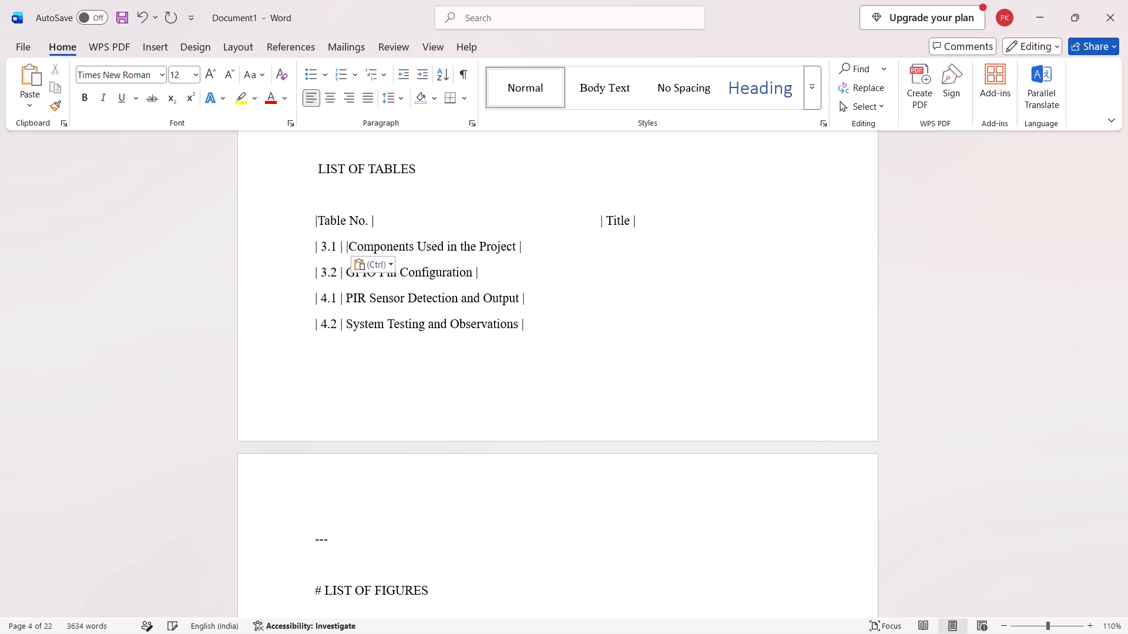
key("Left")
key("space")
key("space")
key("space")
key("space")
key("space")
key("space")
key("space")
key("space")
key("space")
key("space")
key("space")
key("space")
key("space")
key("space")
key("space")
key("space")
key("space")
key("space")
key("space")
key("space")
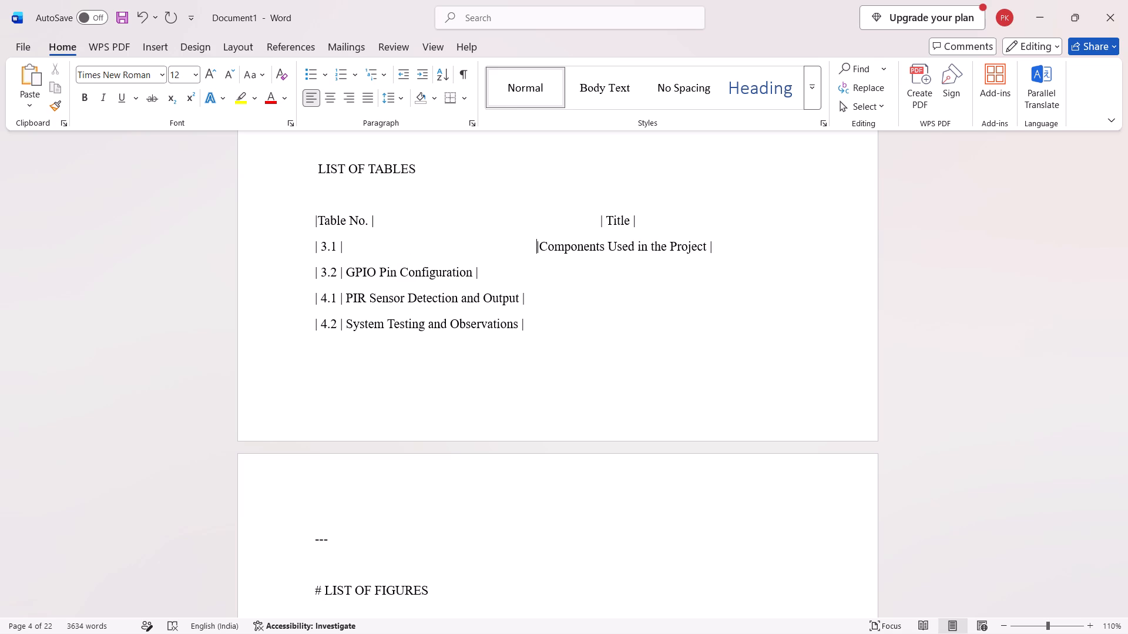
In the 3.2 row, paste a "|" before "GPIO Pin Configuration" and pad with spaces ahead of it to shift the title toward the Title column.
key("Down")
key("Left")
key("Left")
key("Left")
key("Left")
key("Left")
key("Left")
key("Left")
key("Left")
key("Left")
key("Left")
key("Left")
key("Left")
key("Left")
key("Left")
key("Left")
key("Left")
key("Left")
key("Left")
key("Left")
key("Left")
key("Right")
key("Right")
key("ctrl+v")
key("Left")
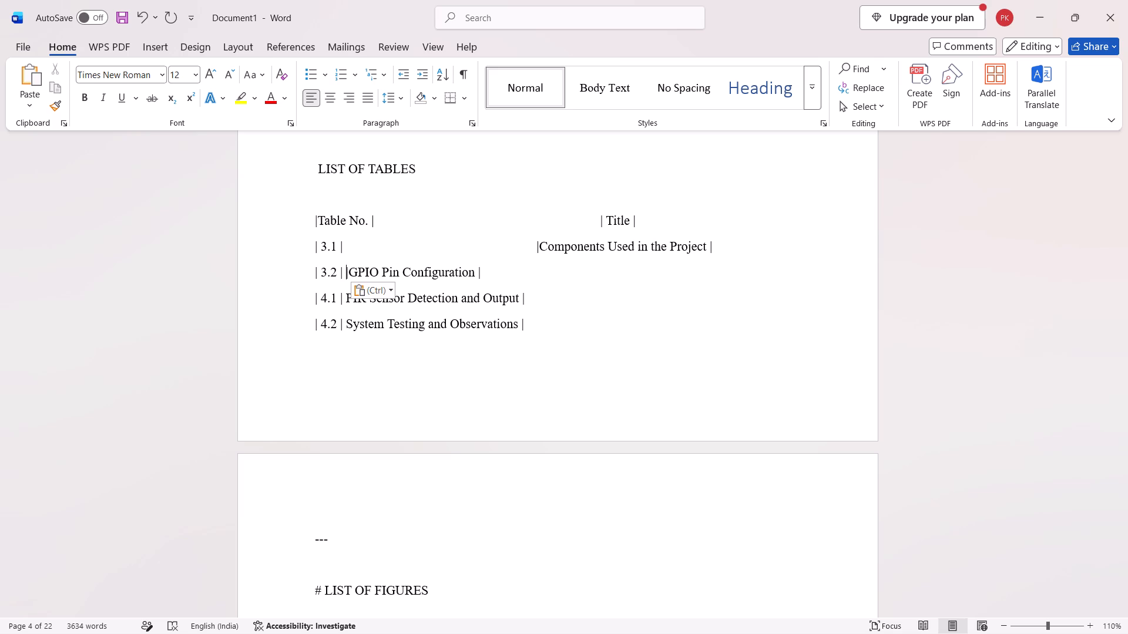
key("space")
key("space")
key("space")
key("space")
key("space")
key("space")
key("space")
key("space")
key("space")
key("space")
key("space")
key("space")
key("space")
key("space")
key("space")
key("space")
key("space")
key("space")
key("space")
key("space")
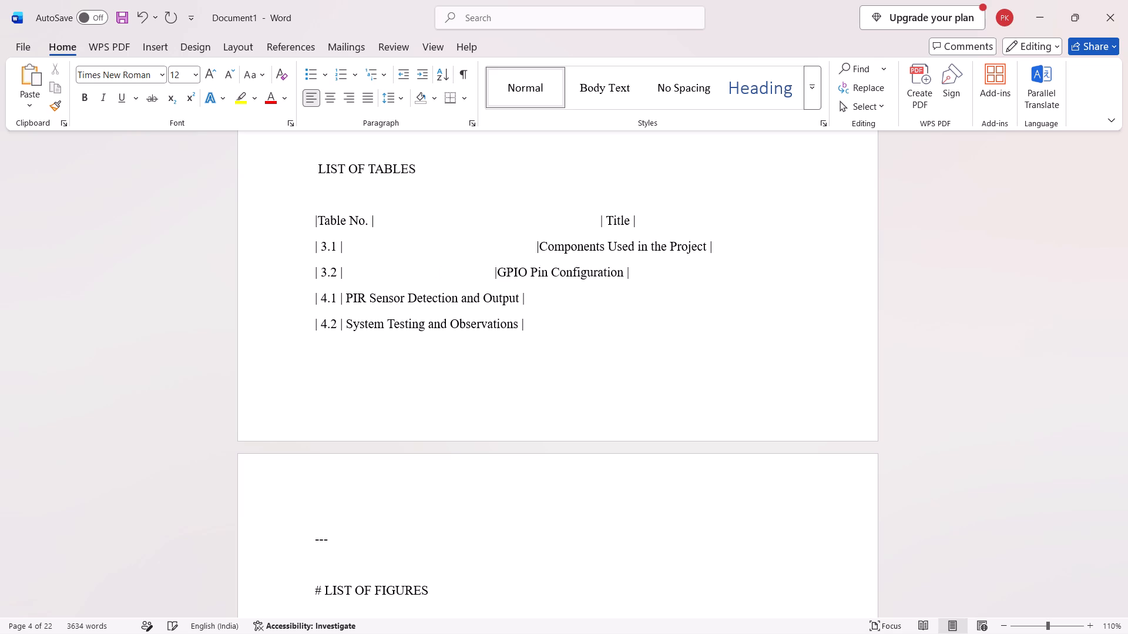
key("space")
key("space")
key("space")
key("space")
key("space")
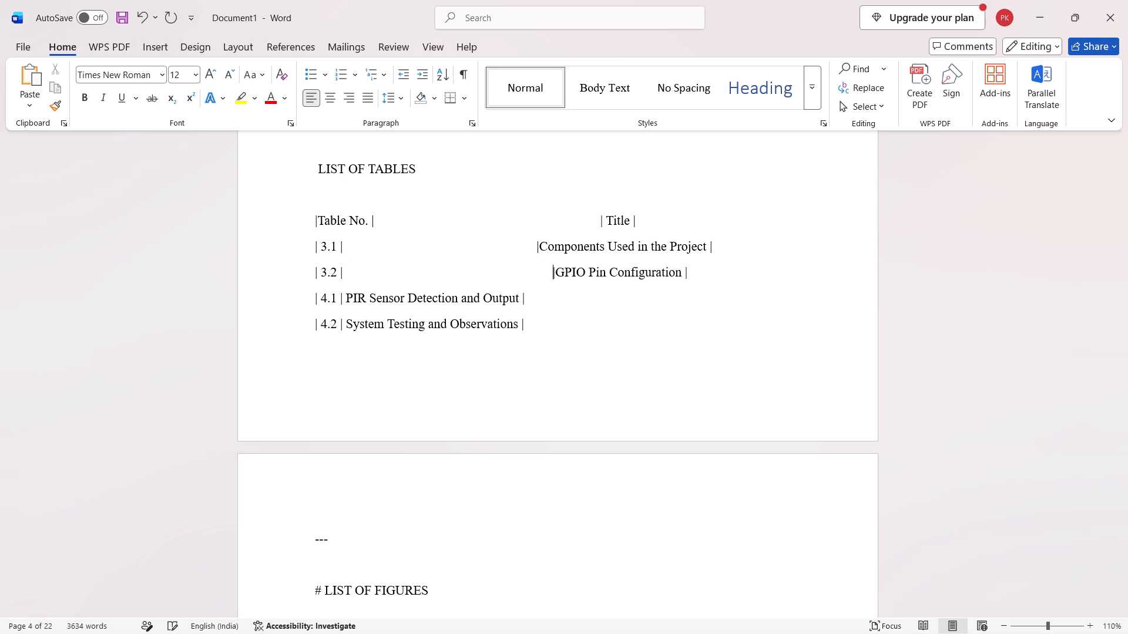
In the 4.1 row, insert spaces before "PIR Sensor Detection and Output" so it lines up with the titles above.
key("Down")
left_click(345, 298)
key("space")
key("space")
key("space")
key("space")
key("space")
key("space")
key("space")
key("space")
key("space")
key("space")
key("space")
key("space")
key("space")
key("space")
key("space")
key("space")
key("space")
key("space")
key("space")
key("space")
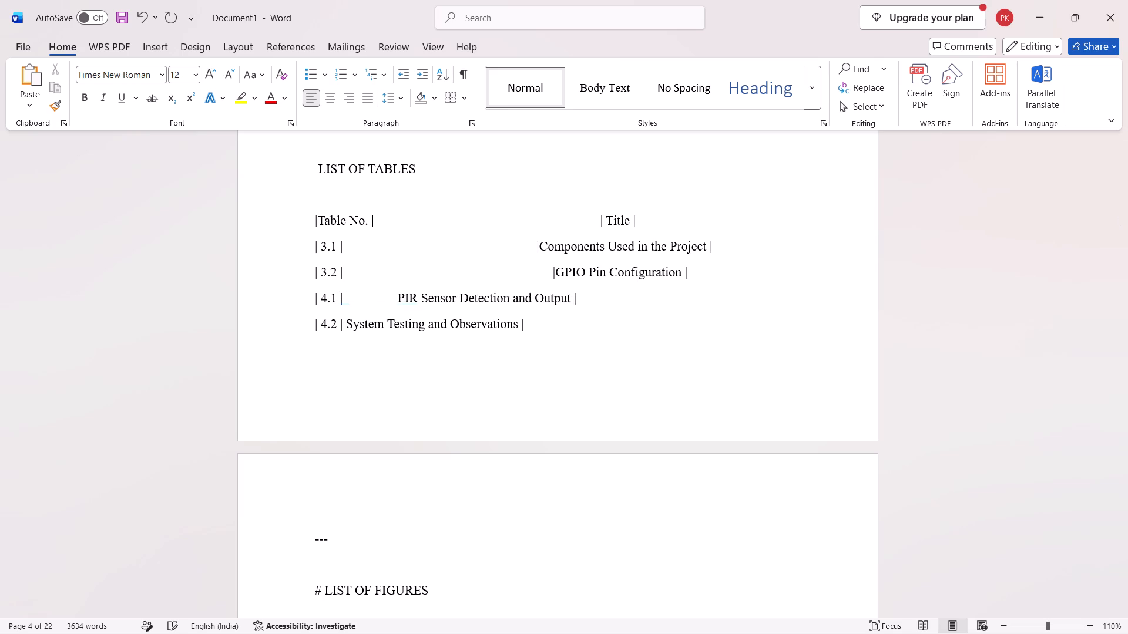
key("space")
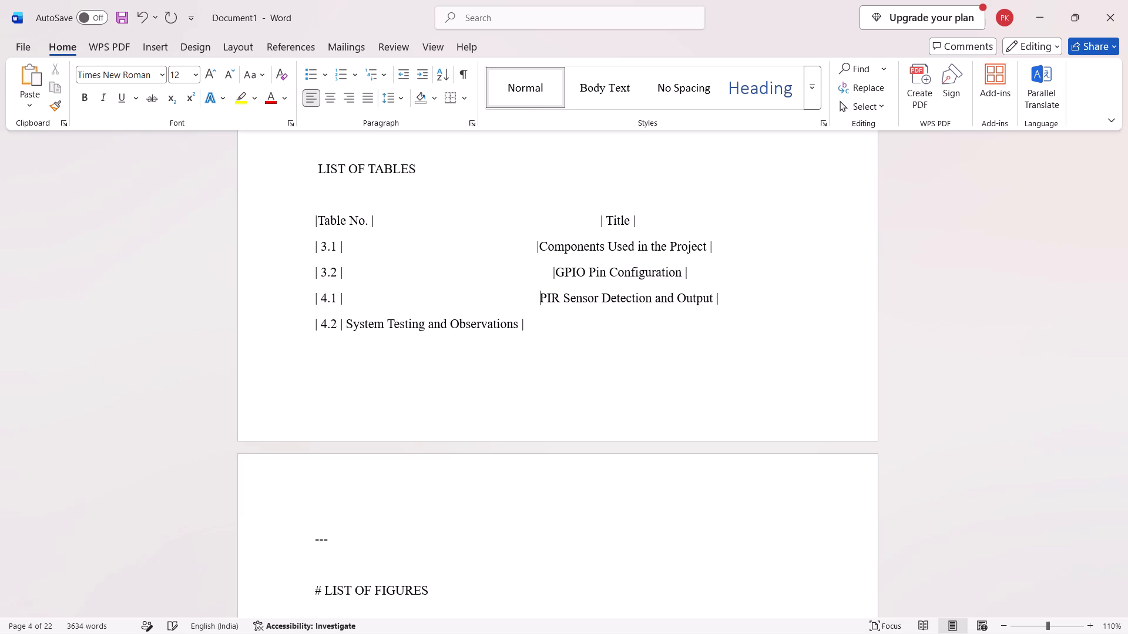
Replace the "|" before "Components Used in the Project" with a space and delete the "|" before "GPIO Pin Configuration".
left_click(540, 241)
key("BackSpace")
key("space")
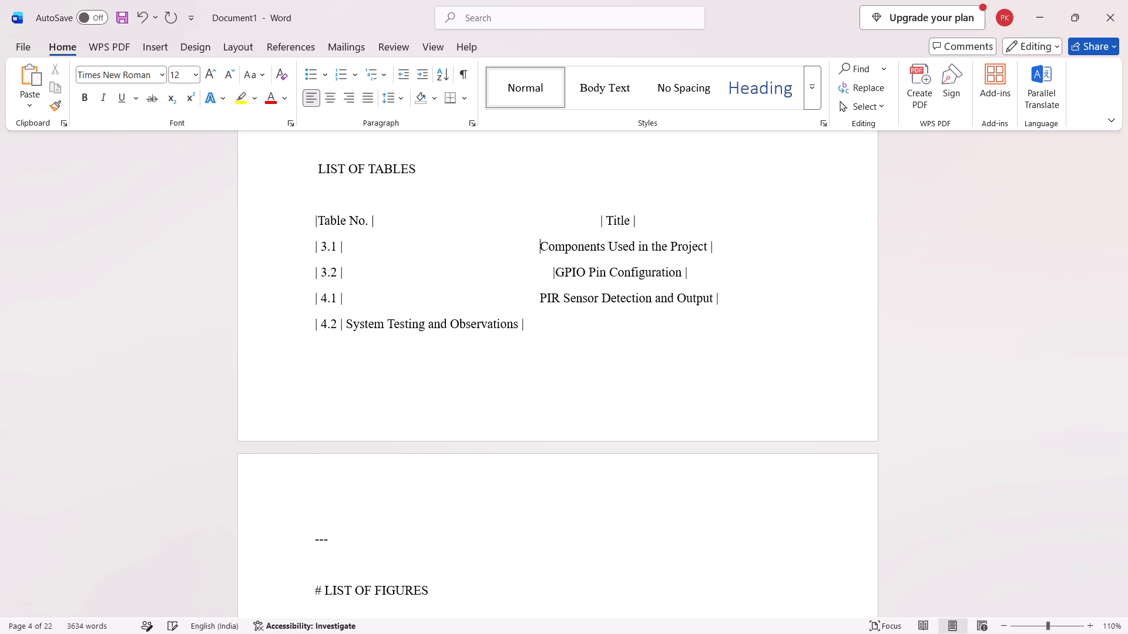
key("Down")
key("Right")
key("Right")
key("Right")
key("Right")
key("Delete")
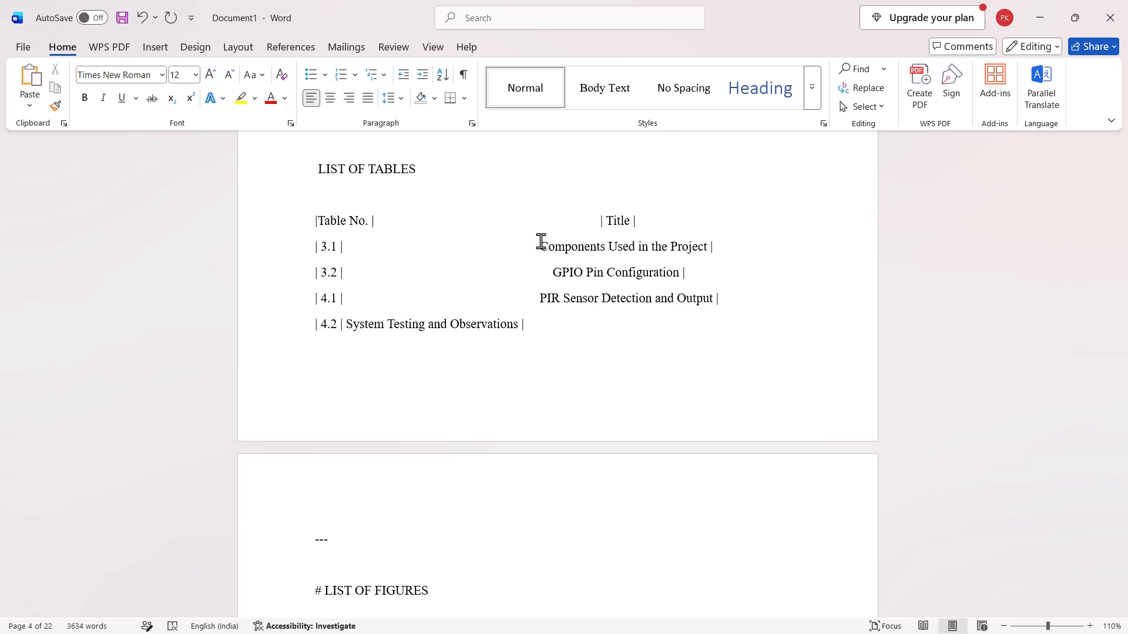
Delete the trailing "|" after the titles in the 3.1, 3.2 and 4.1 rows of the List of Tables.
left_click(728, 258)
key("BackSpace")
key("Down")
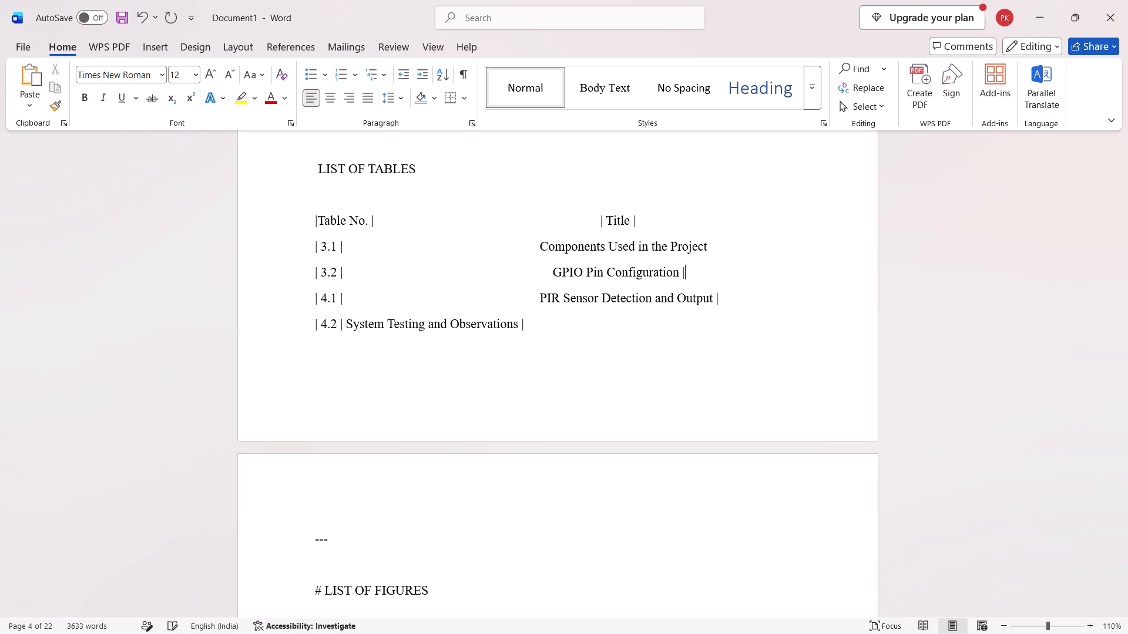
key("BackSpace")
key("Down")
key("Up")
key("Down")
key("Right")
key("Right")
key("Right")
key("Right")
key("Right")
key("Right")
key("Right")
key("BackSpace")
In the 4.2 row, insert spaces before "System Testing and Observations" so it lines up with the titles above.
left_click(345, 326)
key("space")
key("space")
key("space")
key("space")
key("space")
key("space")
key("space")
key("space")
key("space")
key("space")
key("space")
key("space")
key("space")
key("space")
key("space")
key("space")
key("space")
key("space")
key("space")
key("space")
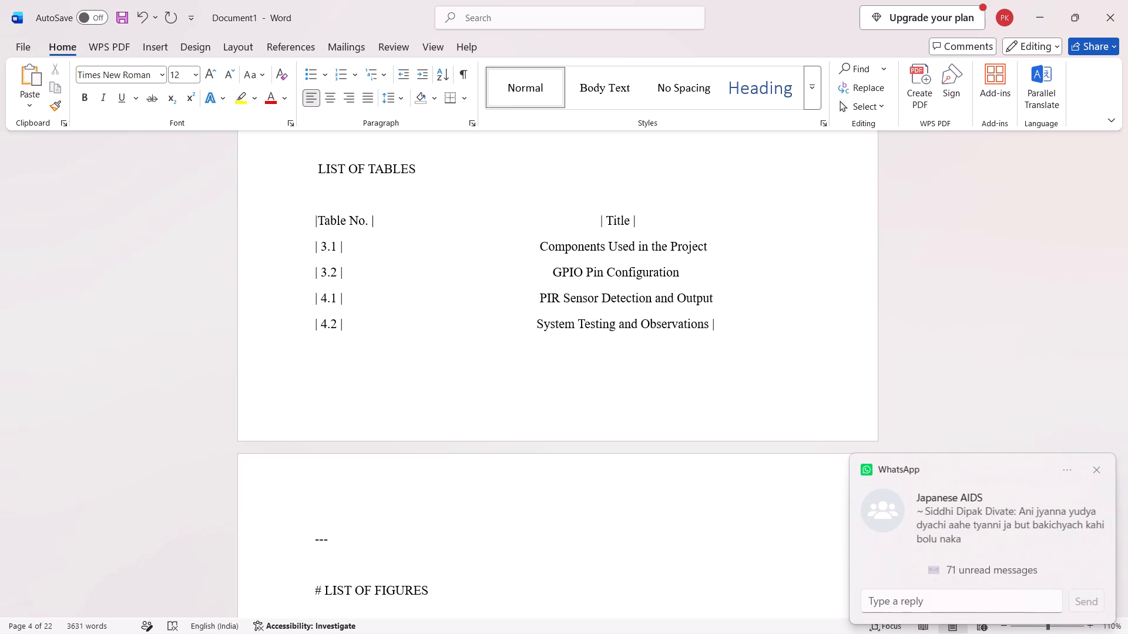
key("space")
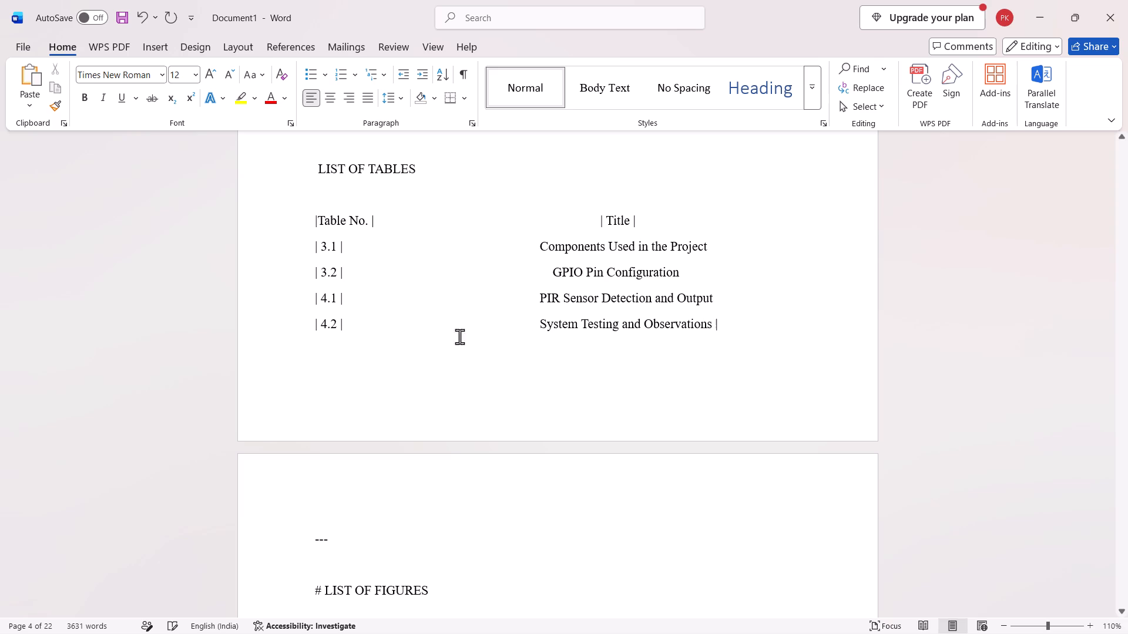
Delete the trailing "|" after "System Testing and Observations" in the 4.2 row.
left_click(764, 332)
key("BackSpace")
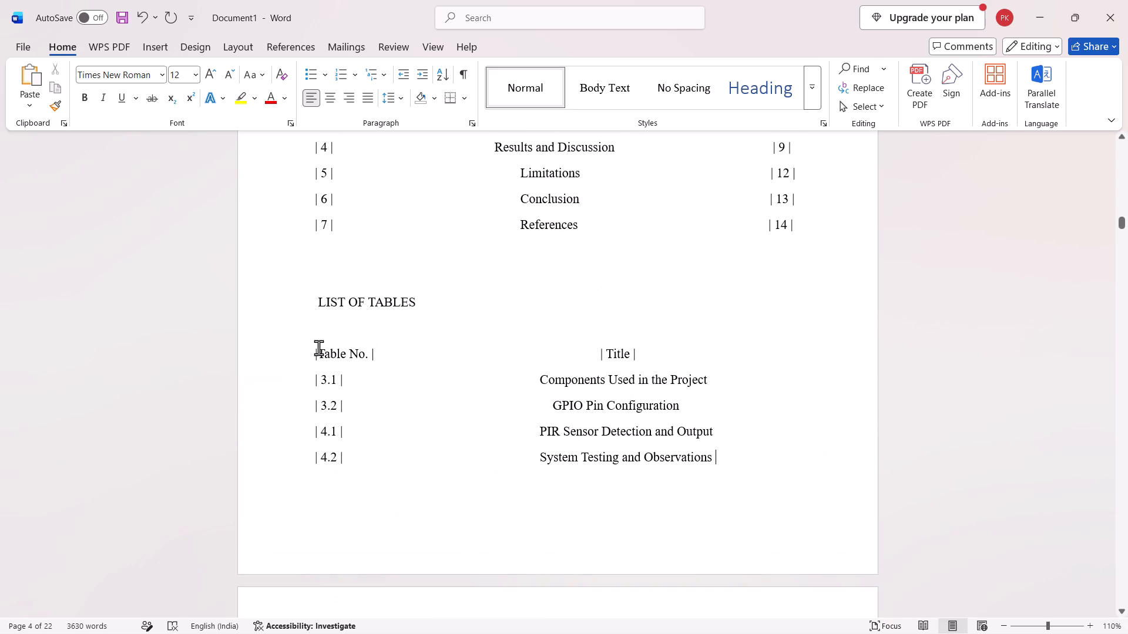
Insert a space between the opening "|" and "Table No." in the List of Tables header row.
left_click(318, 348)
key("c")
key("BackSpace")
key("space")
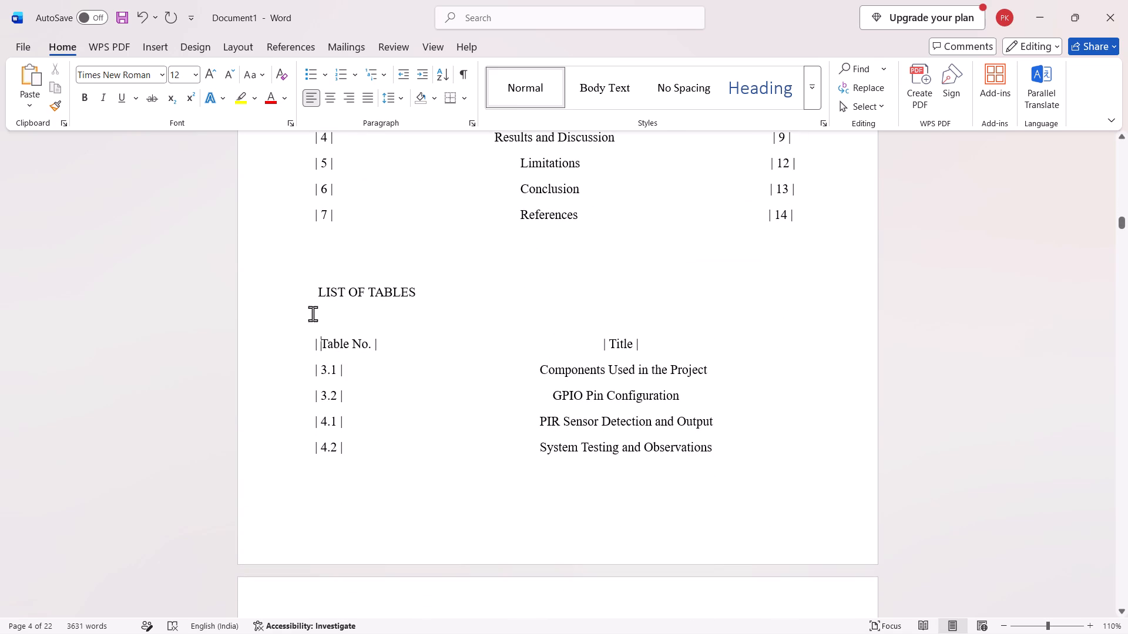
Make the "LIST OF TABLES" heading bold and enlarge its font size.
left_click_drag(314, 291, 427, 299)
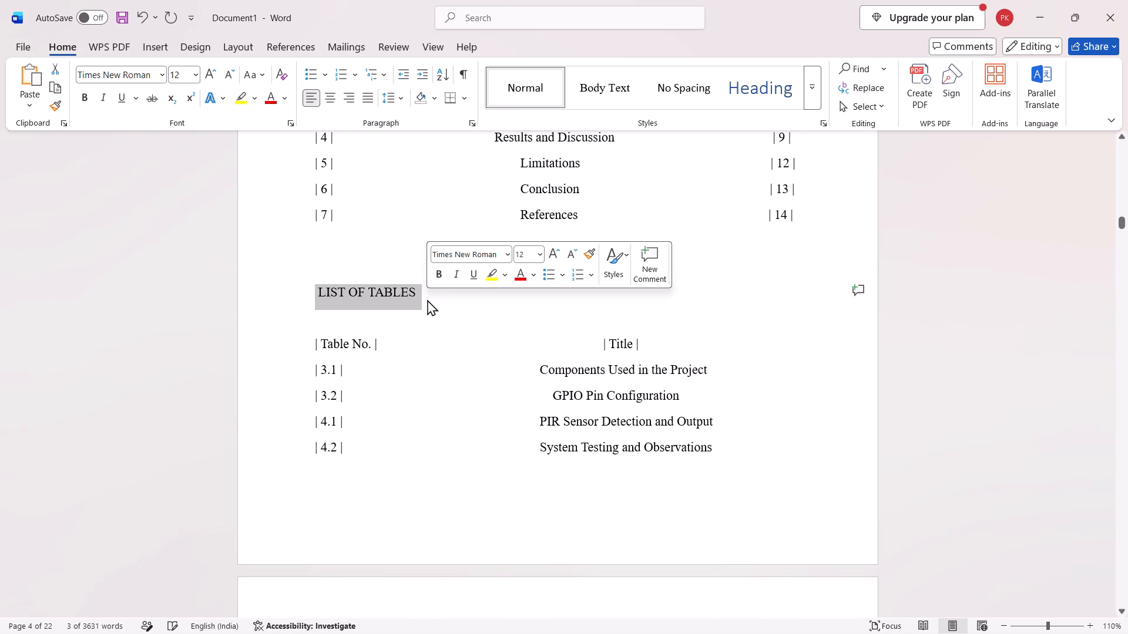
left_click(439, 278)
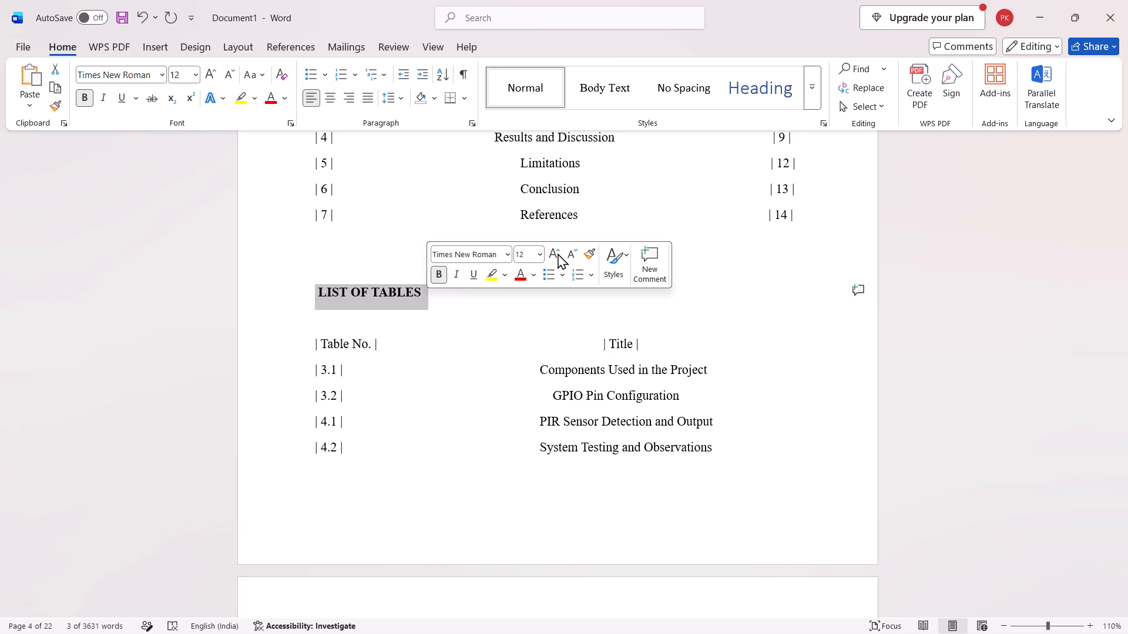
triple_click(558, 253)
left_click(570, 253)
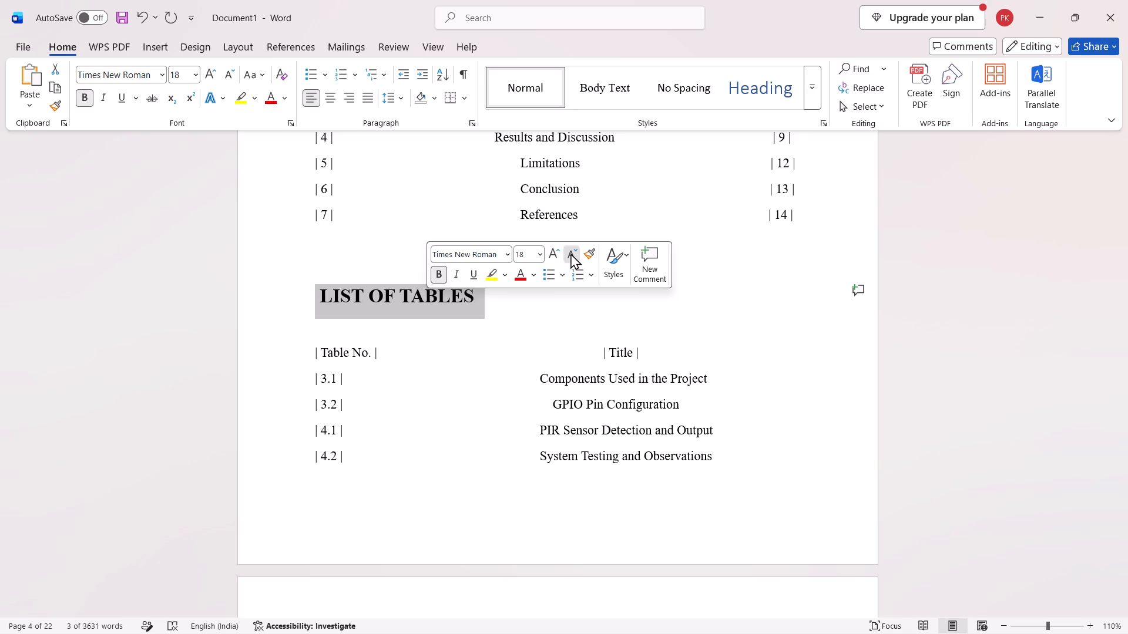
Centre the LIST OF TABLES heading on the page.
left_click(150, 48)
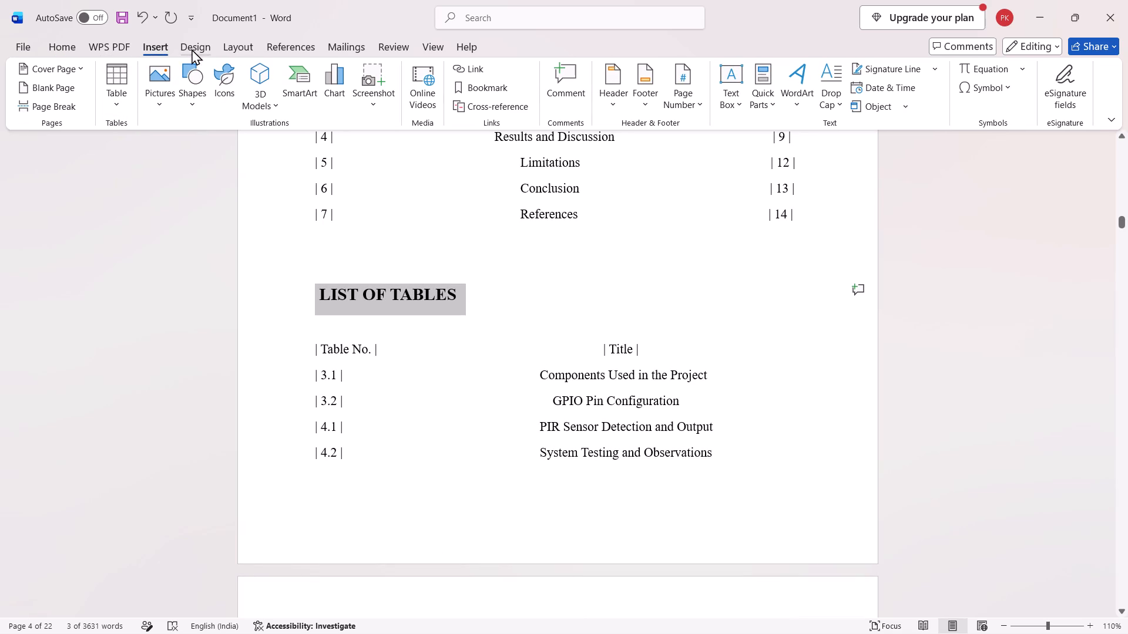
left_click(76, 46)
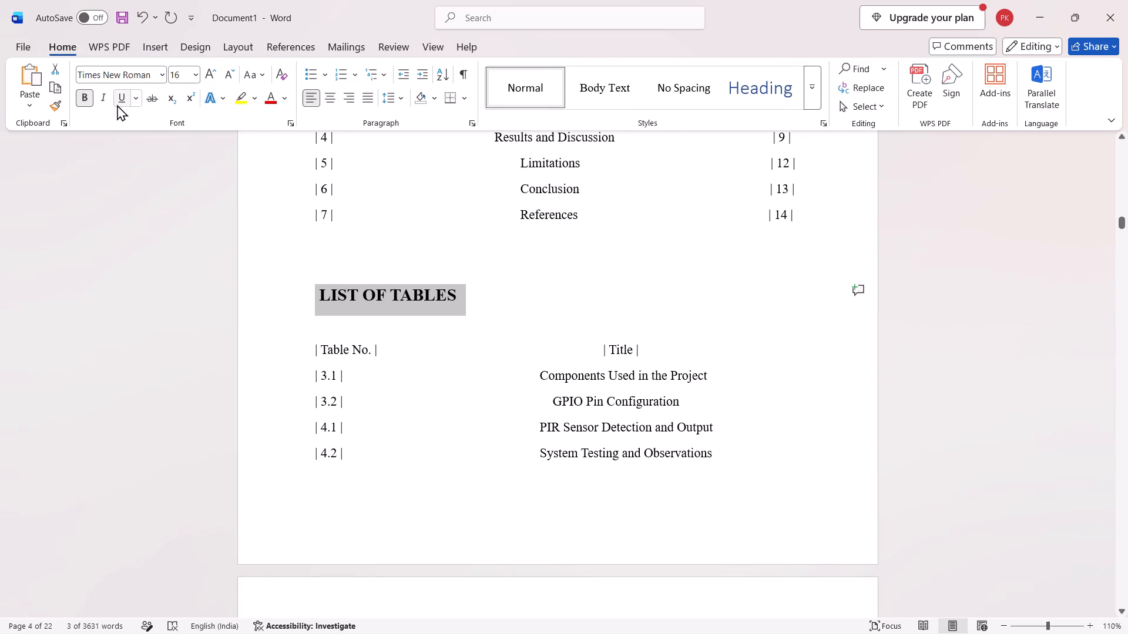
left_click(332, 102)
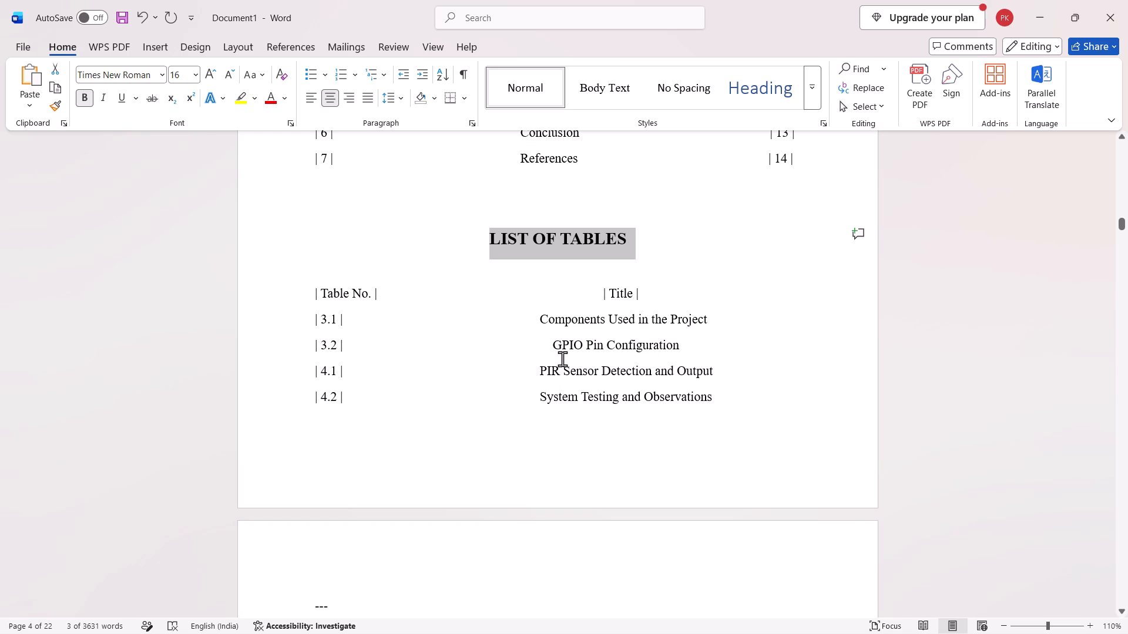
Delete the "#" in front of the LIST OF FIGURES heading.
scroll(562, 359, "down", 1)
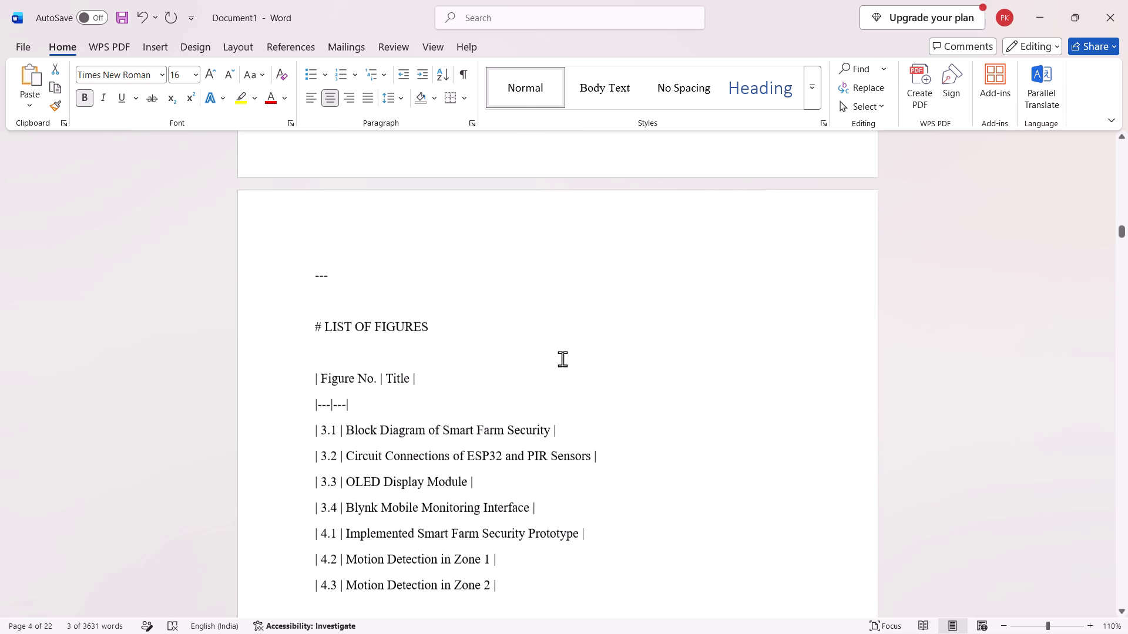
scroll(562, 359, "down", 1)
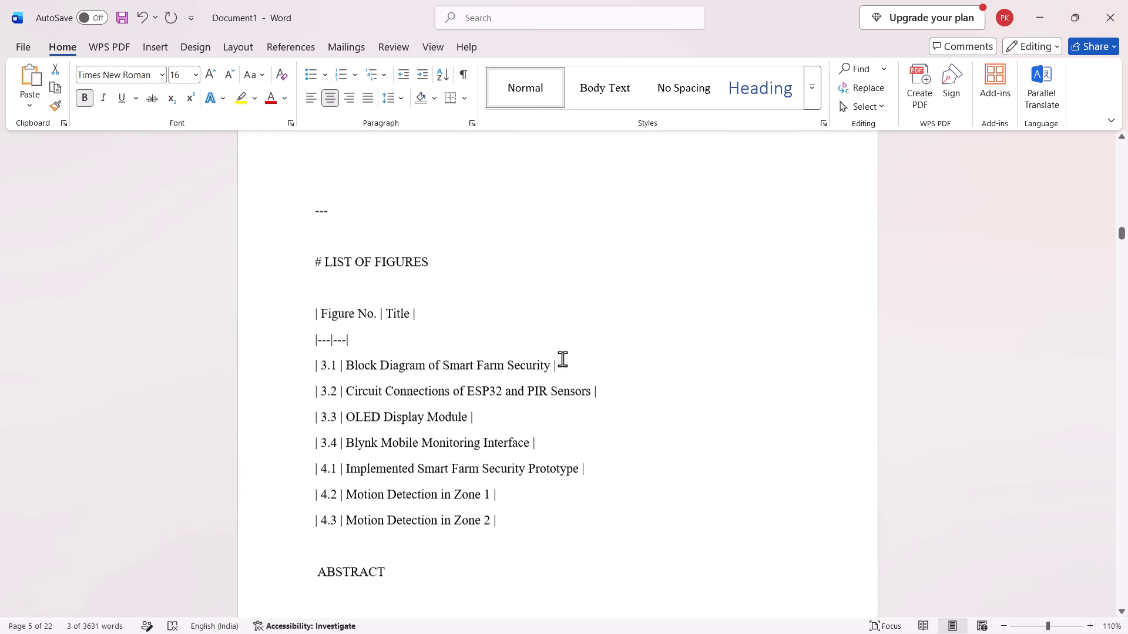
scroll(562, 359, "down", 1)
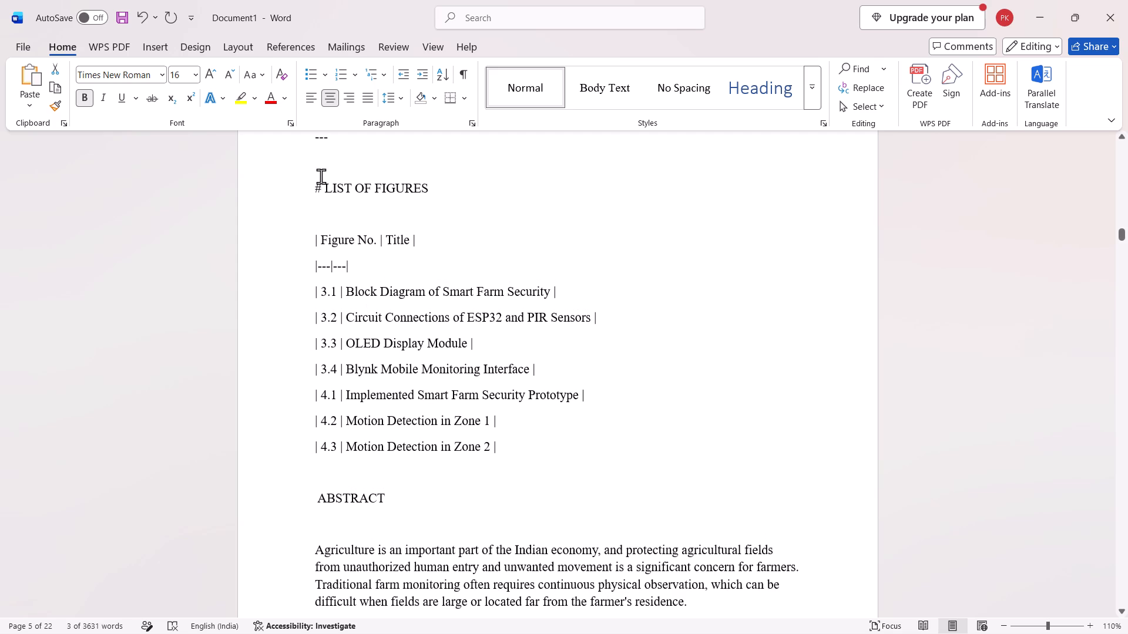
left_click(323, 201)
key("BackSpace")
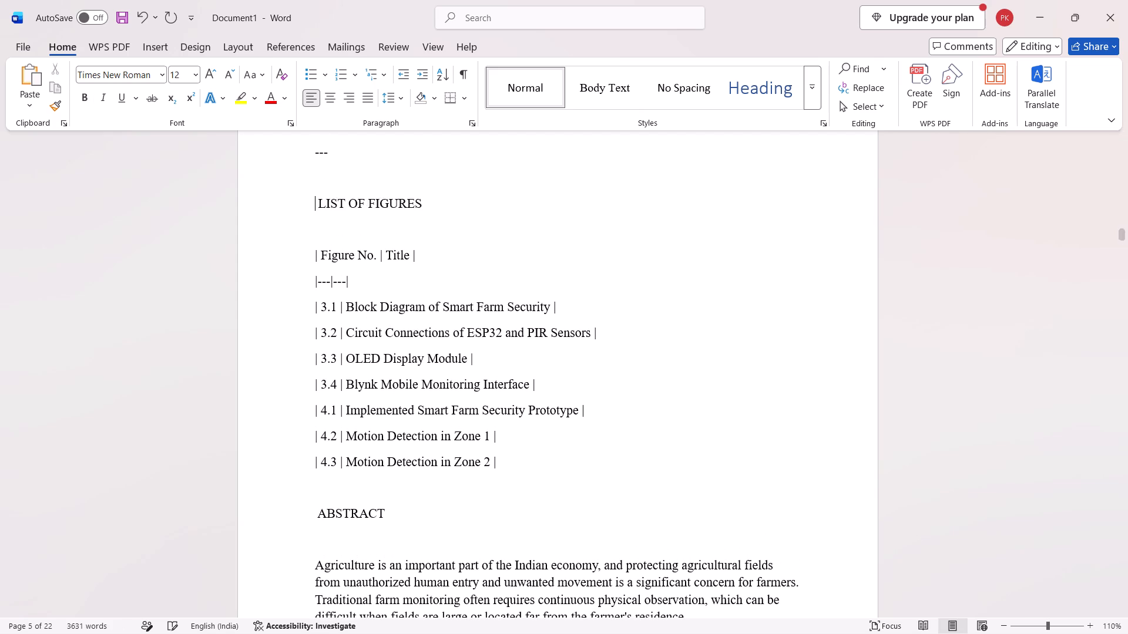
Delete the "---" separator and blank lines above LIST OF FIGURES, undoing the last deletion to keep the heading at the top of its page.
key("BackSpace")
key("BackSpace")
key("BackSpace")
key("BackSpace")
key("BackSpace")
key("BackSpace")
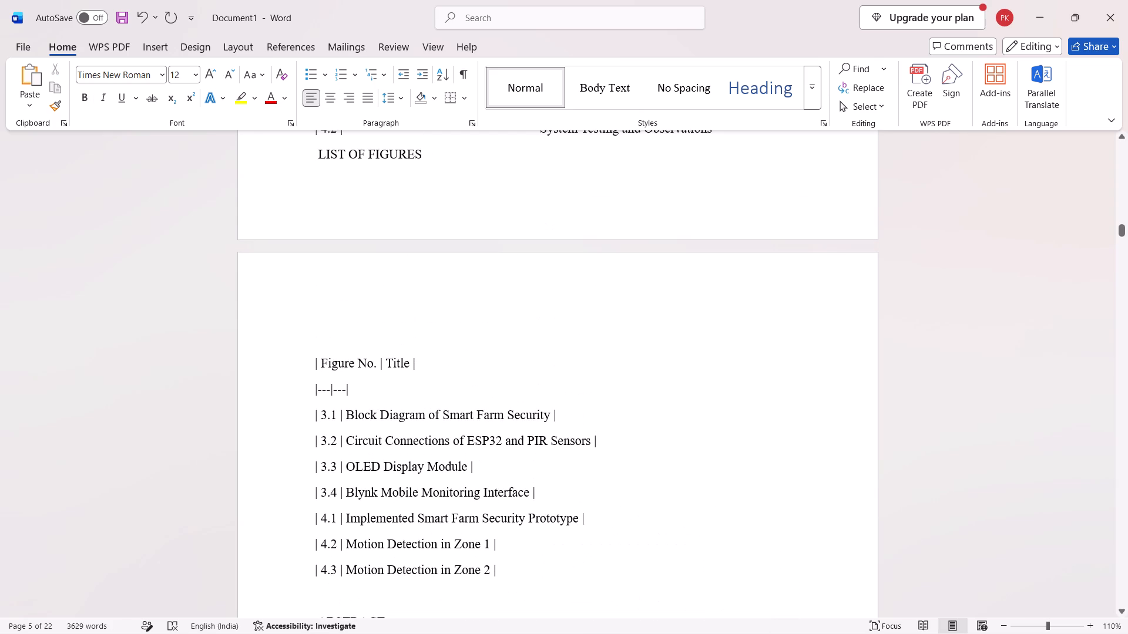
key("ctrl+z")
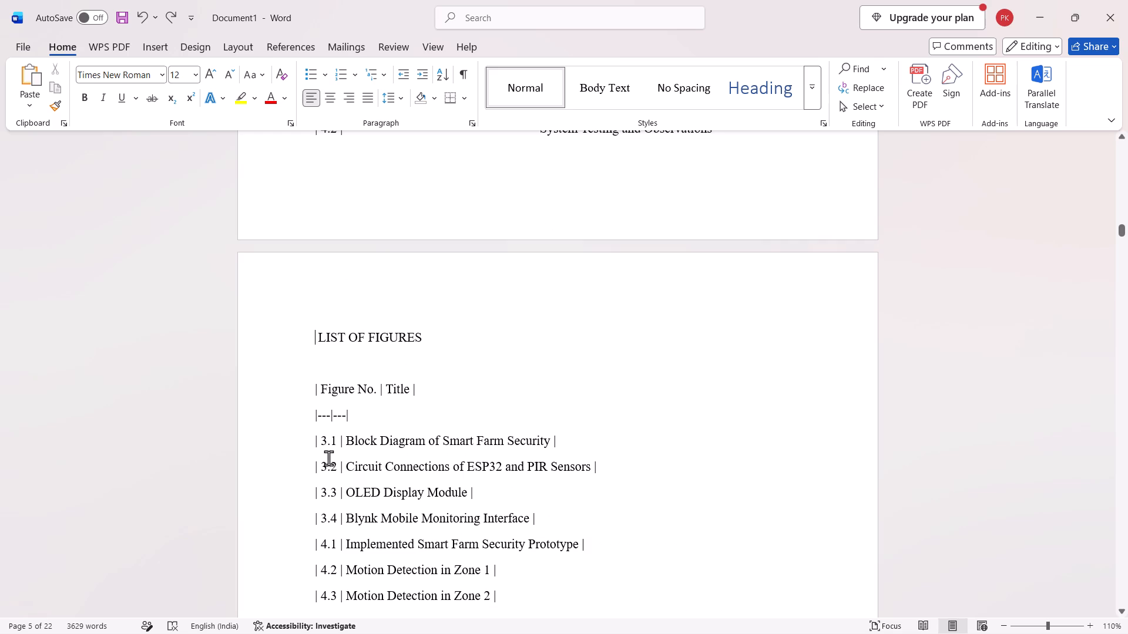
Make the LIST OF FIGURES heading bold, 16 pt and centred.
left_click_drag(315, 335, 425, 331)
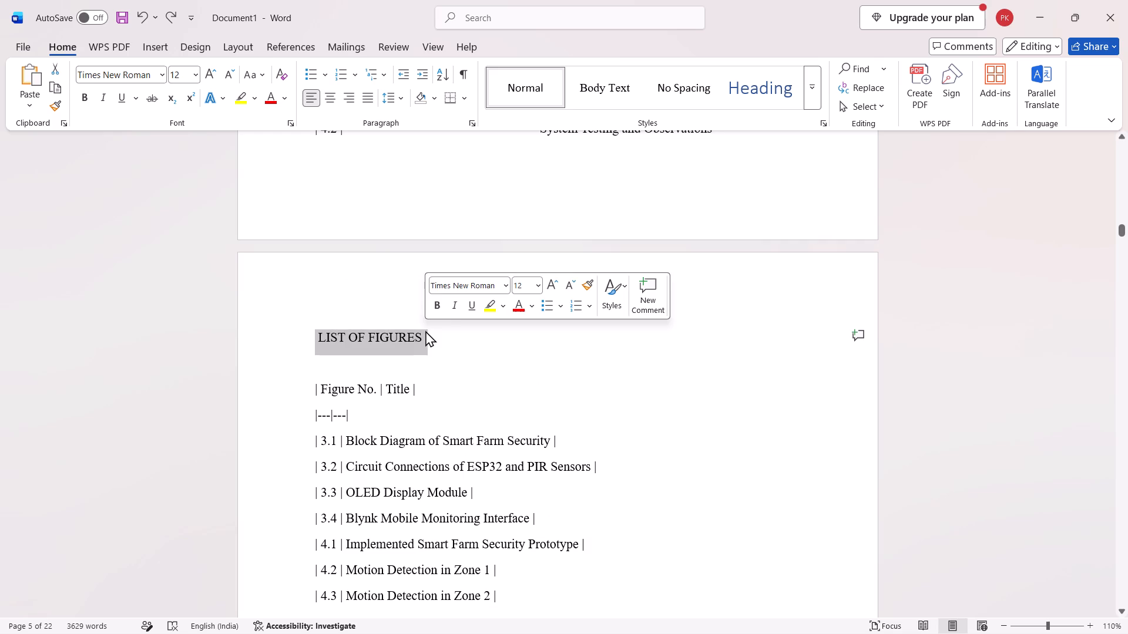
left_click(435, 305)
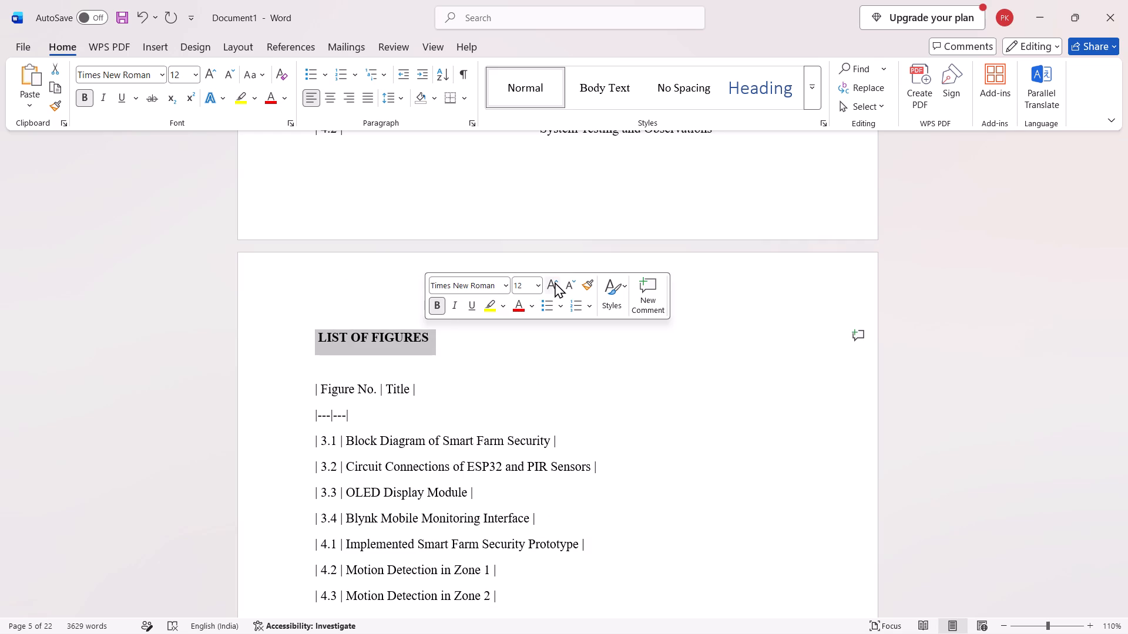
double_click(555, 282)
left_click(338, 100)
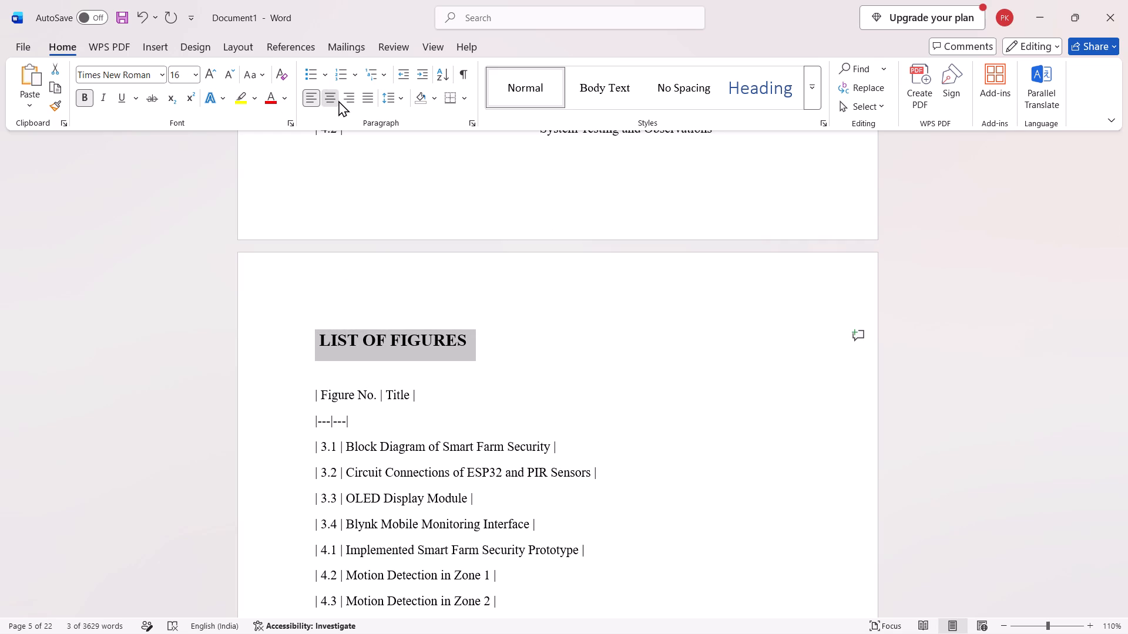
In the LIST OF FIGURES header row, paste a second "|" after "Figure No." and insert spaces to push "Title" into a right-hand column.
left_click(377, 397)
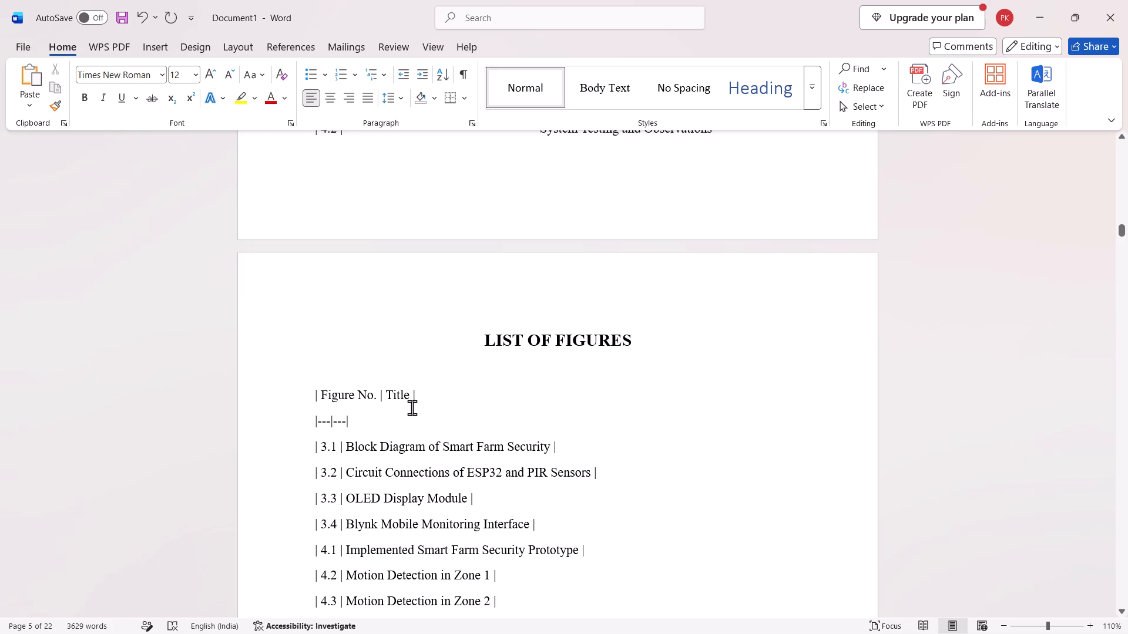
key("ctrl+v")
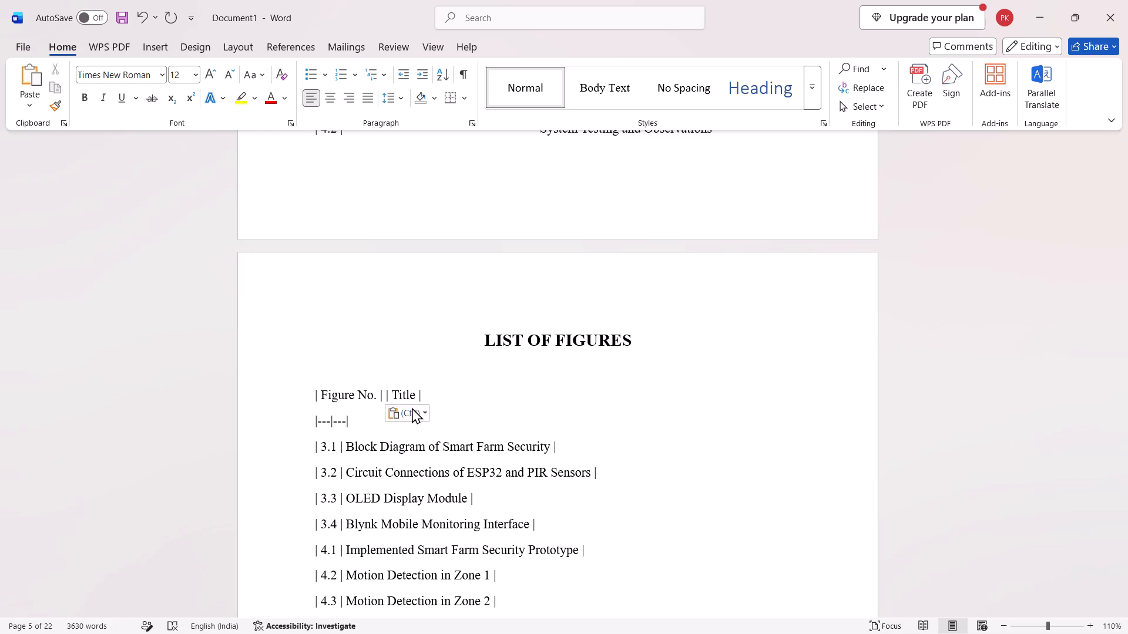
key("space")
key("space")
key("space")
key("space")
key("space")
key("space")
key("space")
key("space")
key("space")
key("space")
key("space")
key("space")
key("space")
key("space")
key("space")
key("space")
key("space")
key("space")
key("space")
key("space")
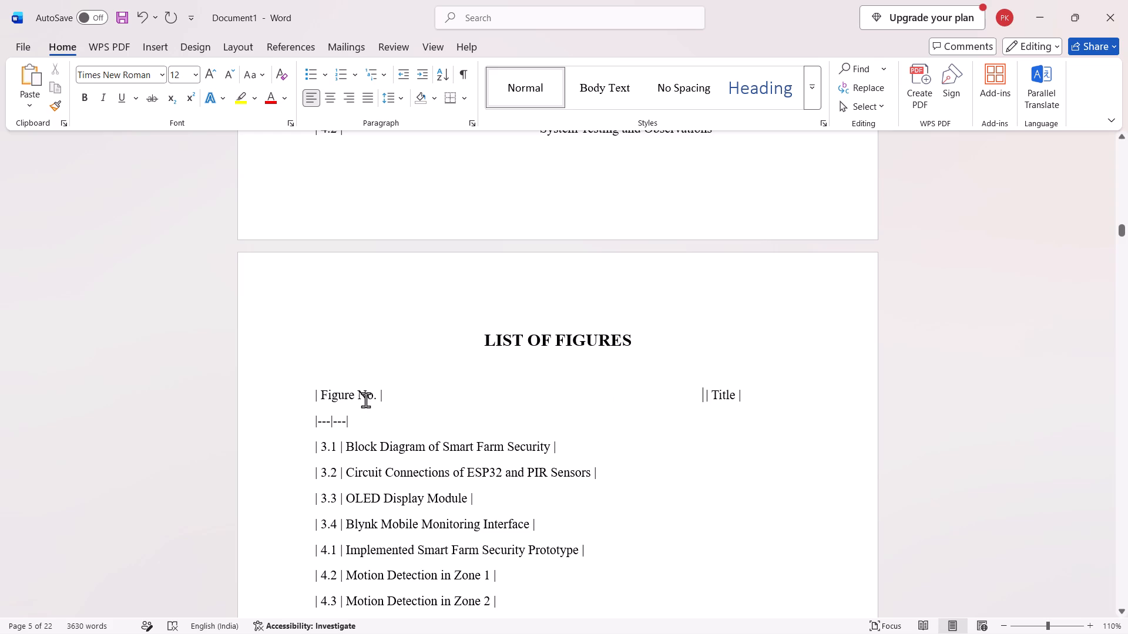
Delete the "|---|---|" separator row below the Figure No. and Title header.
left_click_drag(361, 425, 299, 427)
key("BackSpace")
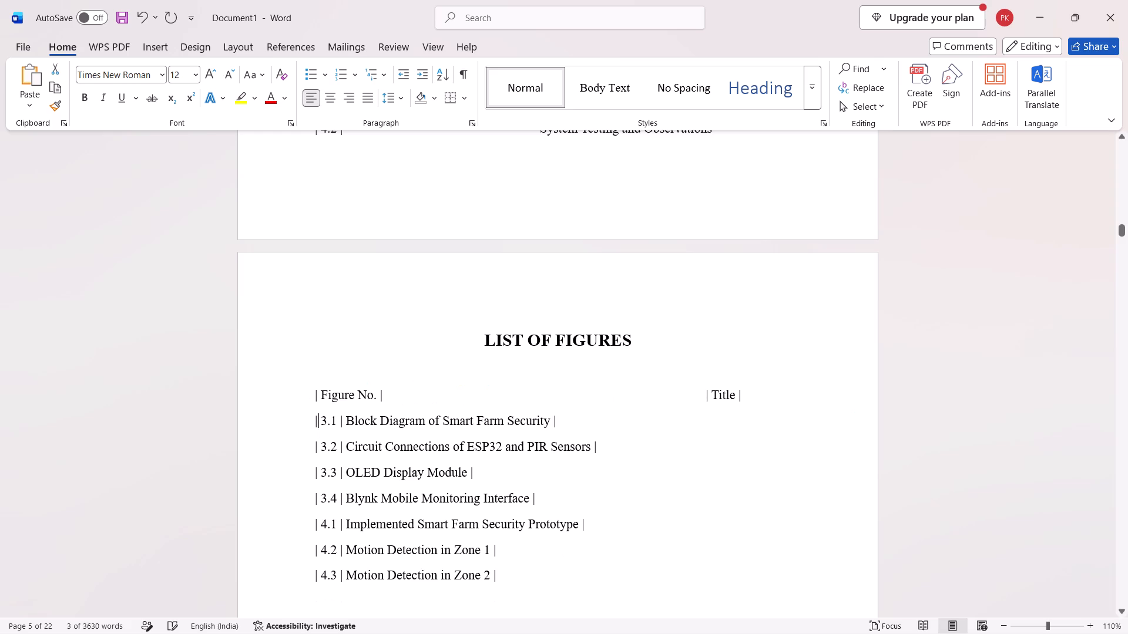
Insert spaces after "| 3.1 |" to move "Block Diagram of Smart Farm Security" into the Title column, keeping the title on one line.
left_click(348, 423)
key("space")
key("space")
key("space")
key("space")
key("space")
key("space")
key("space")
key("space")
key("space")
key("space")
key("space")
key("space")
key("space")
key("space")
key("space")
key("space")
key("space")
key("space")
key("space")
key("space")
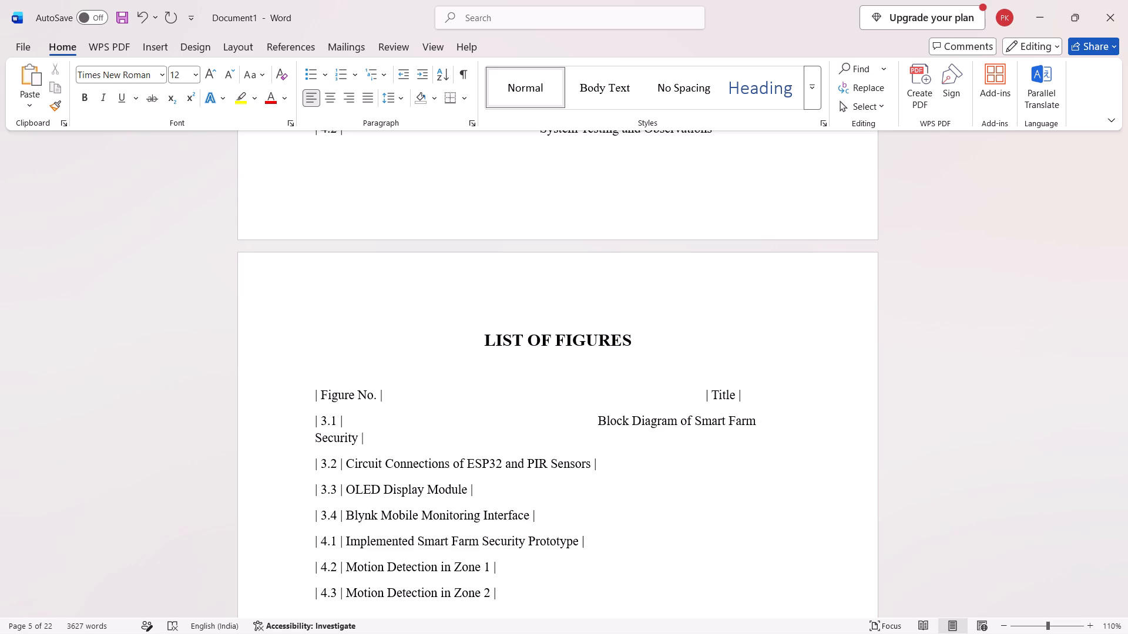
key("BackSpace")
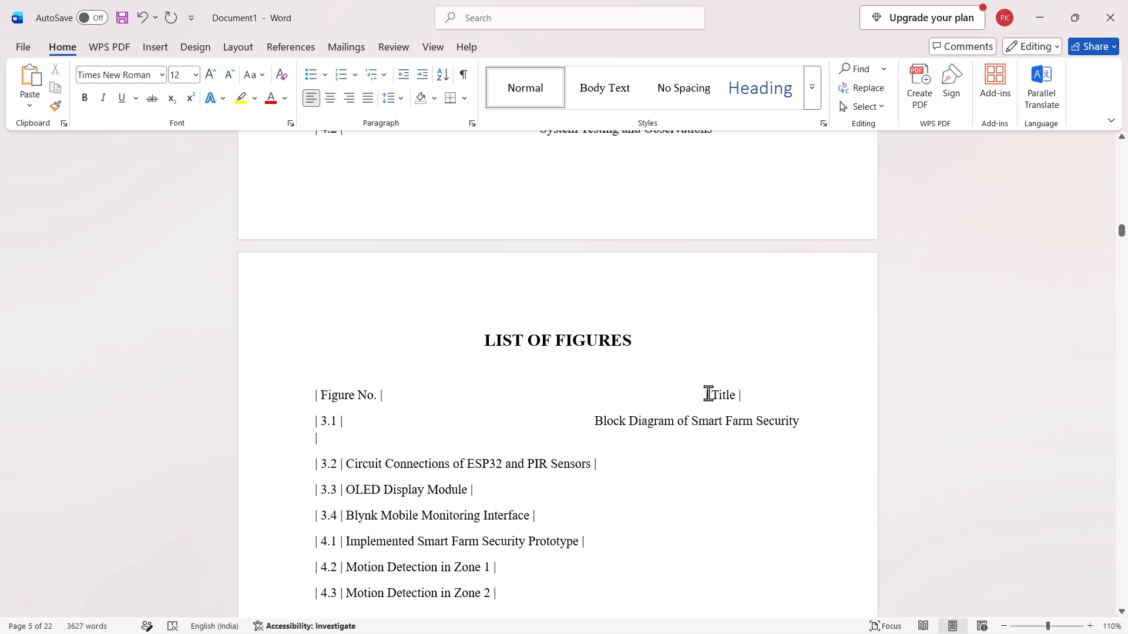
Remove about nine spaces before "| Title |" so the header sits above the middle of the 3.1 title.
left_click(707, 392)
left_click(703, 398)
key("BackSpace")
key("BackSpace")
key("BackSpace")
key("BackSpace")
key("BackSpace")
key("BackSpace")
key("BackSpace")
key("BackSpace")
key("BackSpace")
Delete the trailing "|" after the titles of figure entries 3.1 to 4.3.
left_click(341, 448)
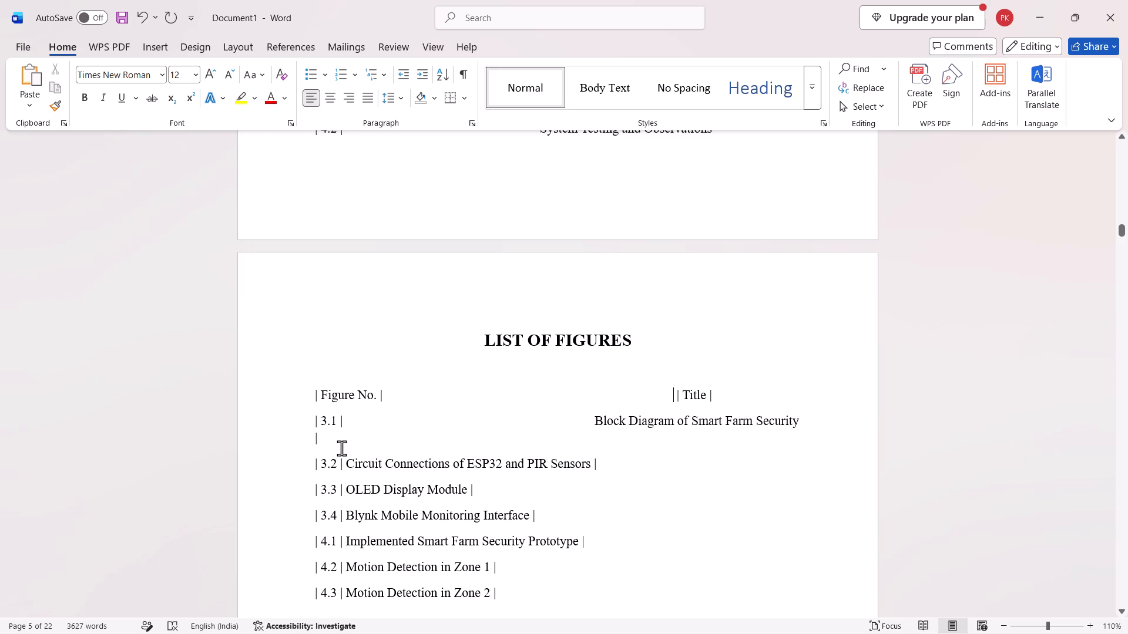
key("BackSpace")
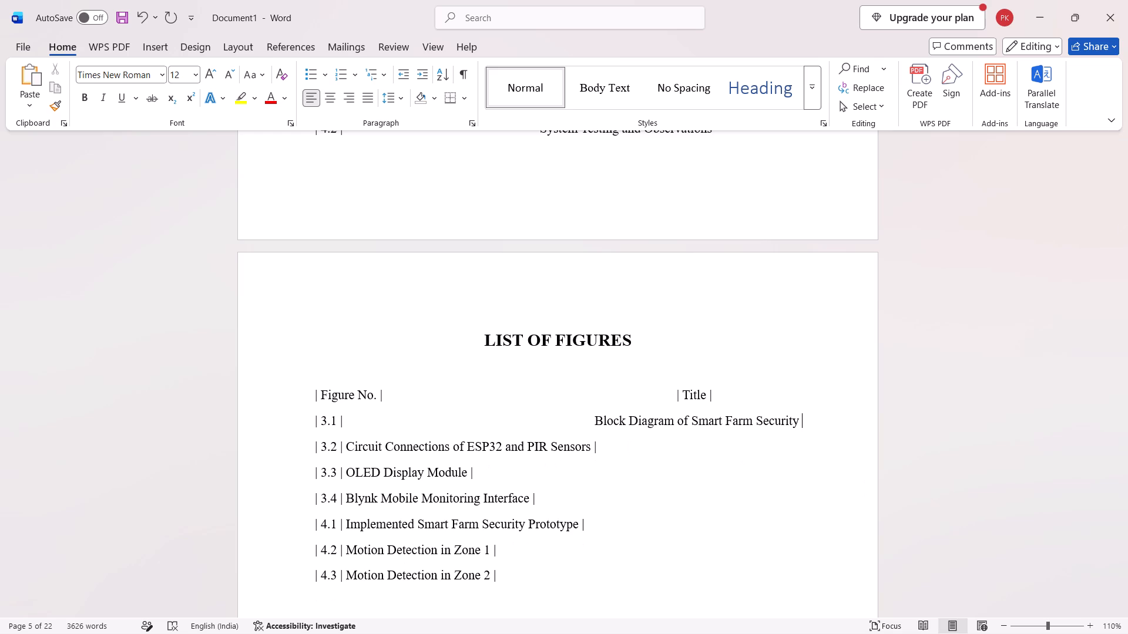
key("Down")
key("BackSpace")
Delete the trailing "|" after the titles of figure entries 3.2, 3.3 and 3.4, keeping the leading bars.
key("Down")
key("BackSpace")
key("Down")
key("Right")
key("Right")
key("Right")
key("Right")
key("Right")
key("Right")
key("Right")
key("Right")
key("Right")
key("Right")
key("Right")
key("Right")
key("Right")
key("BackSpace")
key("Down")
key("Right")
key("Right")
key("Right")
key("Right")
key("Right")
key("Right")
key("Right")
key("Right")
key("Right")
key("Right")
key("Right")
key("Right")
key("BackSpace")
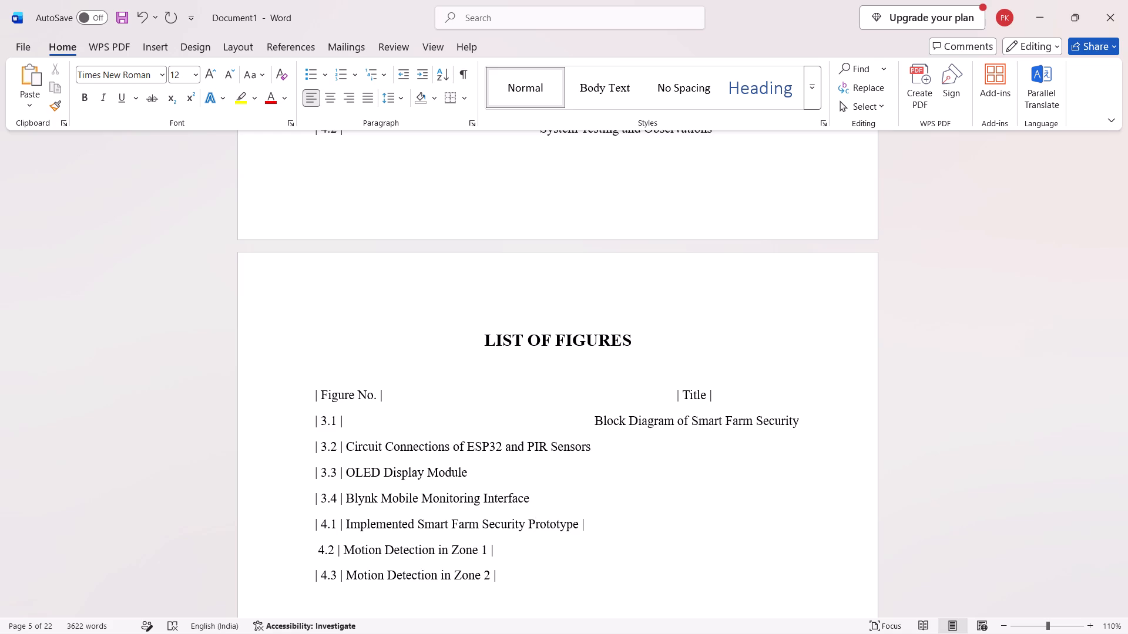
key("ctrl+z")
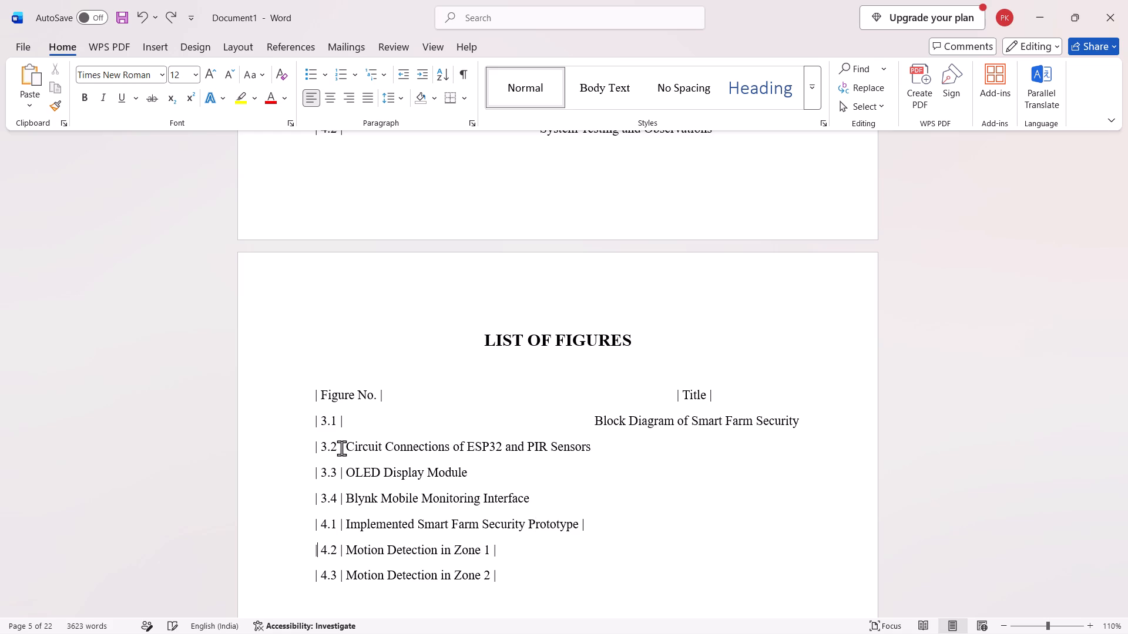
Delete the trailing "|" after the titles of figure entries 4.1, 4.2 and 4.3.
key("Left")
key("Left")
key("BackSpace")
key("Down")
key("Down")
key("BackSpace")
key("BackSpace")
key("Up")
key("Right")
key("Right")
key("Up")
key("Down")
key("BackSpace")
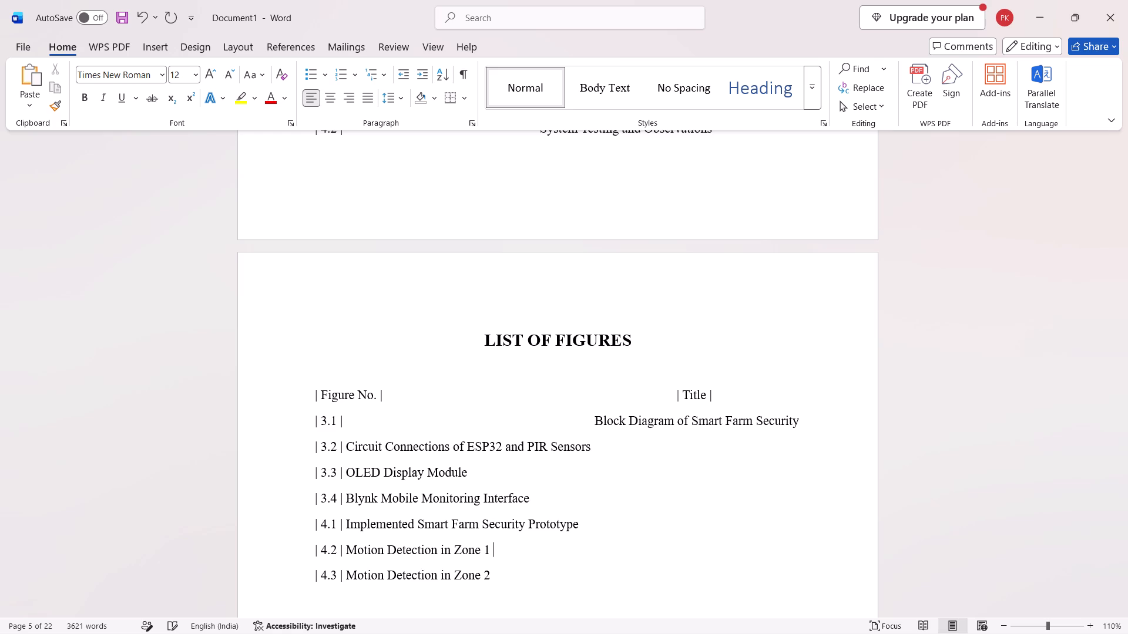
Insert spaces after "| 3.2 |" to move "Circuit Connections of ESP32 and PIR Sensors" into the Title column.
left_click(347, 444)
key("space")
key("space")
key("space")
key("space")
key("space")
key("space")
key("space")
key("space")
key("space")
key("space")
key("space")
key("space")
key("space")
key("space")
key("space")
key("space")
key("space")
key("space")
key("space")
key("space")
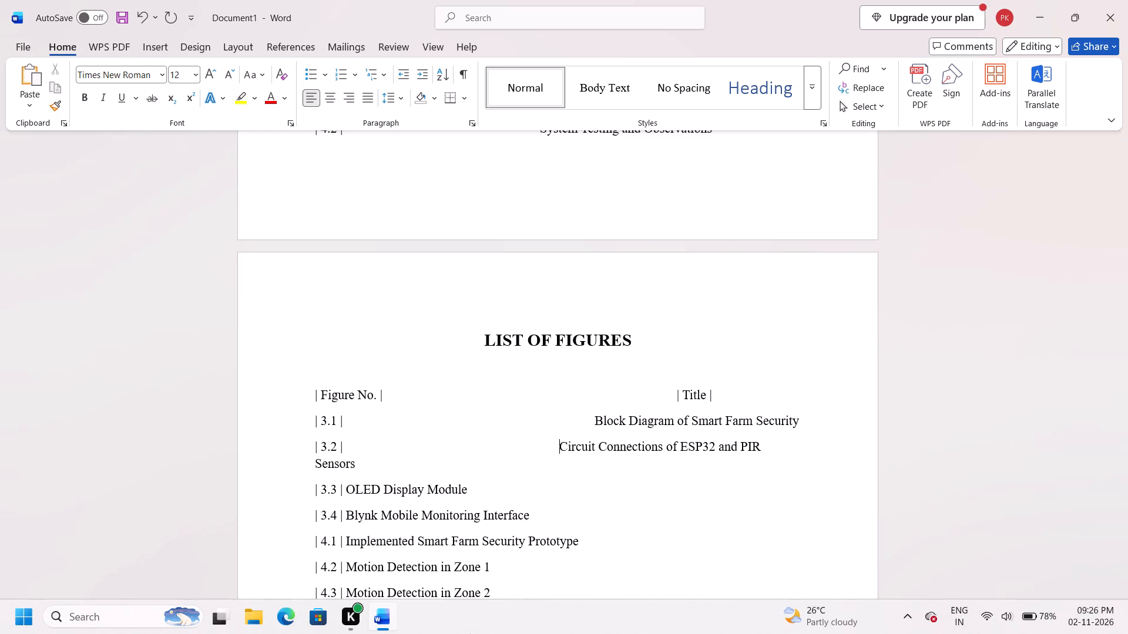
Position "Circuit Connections of ESP32 and PIR Sensors" in the Title column with spacing that keeps it on one line.
key("BackSpace")
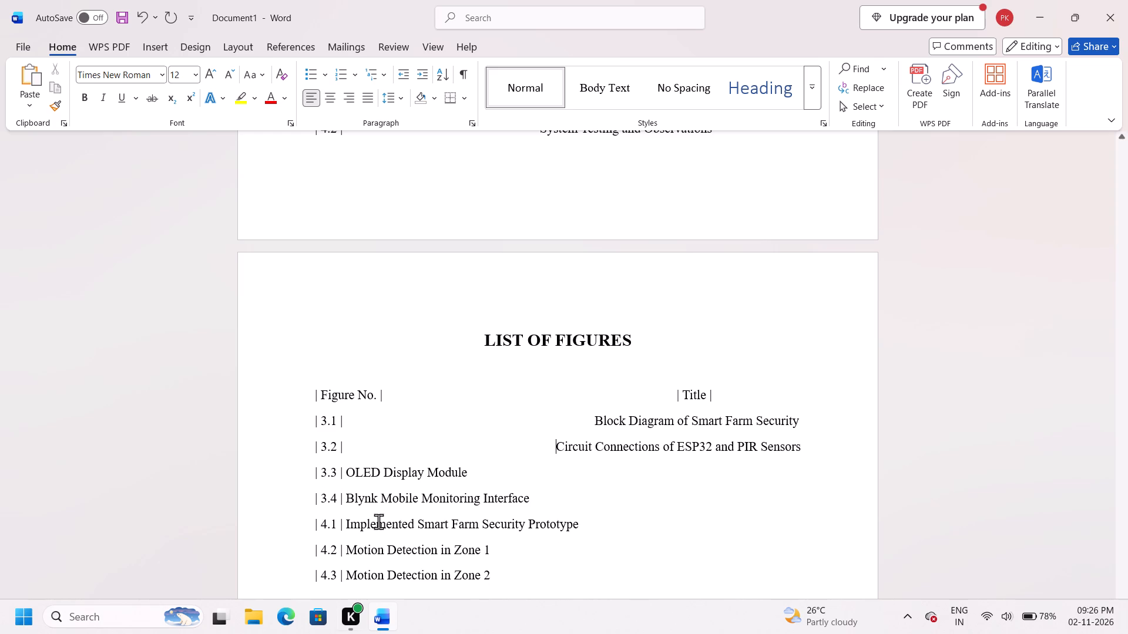
Insert spaces after "| 3.3 |" to centre "OLED Display Module" under the Title header.
left_click(350, 474)
key("space")
key("space")
key("space")
key("space")
key("space")
key("space")
key("space")
key("space")
key("space")
key("space")
key("space")
key("space")
key("space")
key("space")
key("space")
key("space")
key("space")
key("space")
key("space")
key("space")
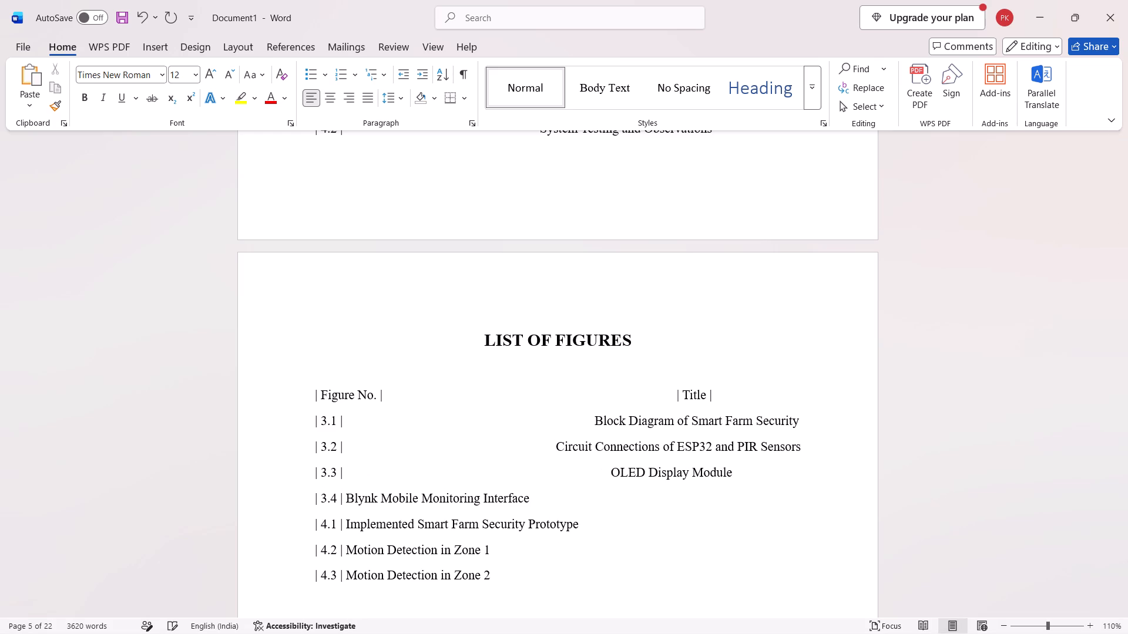
key("space")
key("space")
key("space")
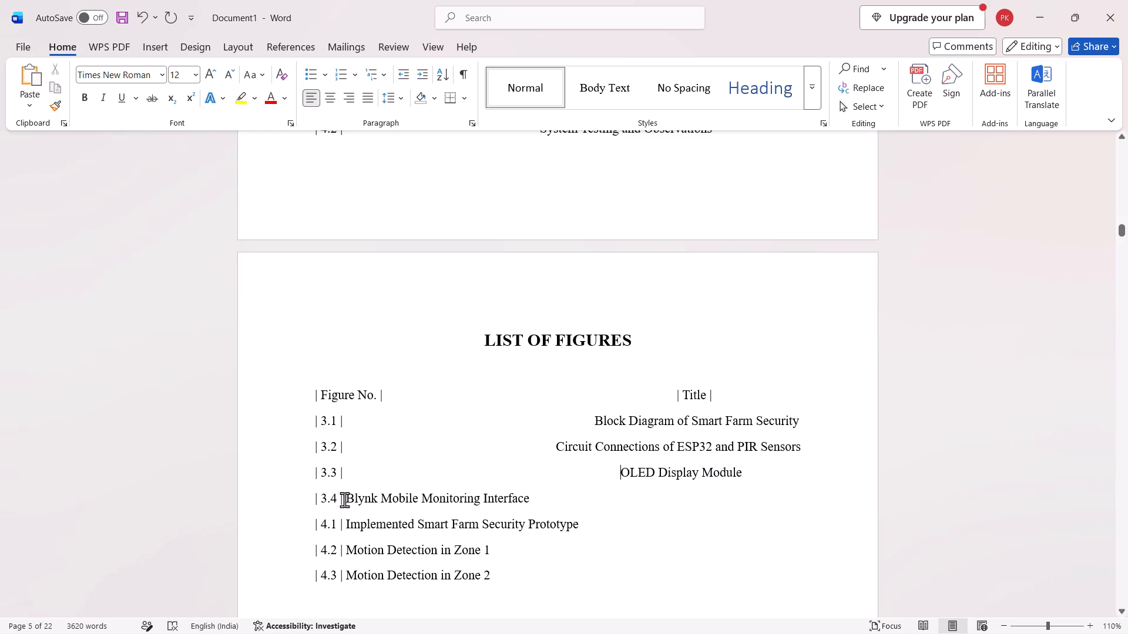
Insert spaces after "| 3.4 |" to centre "Blynk Mobile Monitoring Interface" under the Title header.
left_click(345, 500)
key("space")
key("space")
key("space")
key("space")
key("space")
key("space")
key("space")
key("space")
key("space")
key("space")
key("space")
key("space")
key("space")
key("space")
key("space")
key("space")
key("space")
key("space")
key("space")
key("space")
key("space")
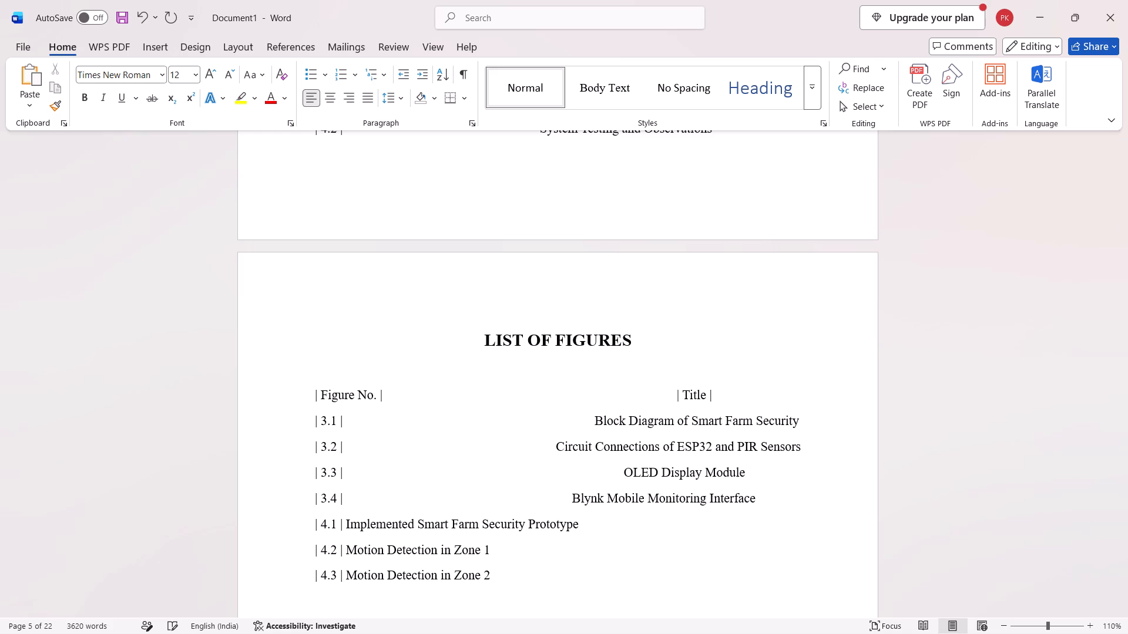
Insert spaces after "| 4.1 |" to move "Implemented Smart Farm Security Prototype" under the Title header, keeping it on one line.
left_click(347, 521)
key("space")
key("space")
key("space")
key("space")
key("space")
key("space")
key("space")
key("space")
key("space")
key("space")
key("space")
key("space")
key("space")
key("space")
key("space")
key("space")
key("space")
key("space")
key("space")
key("space")
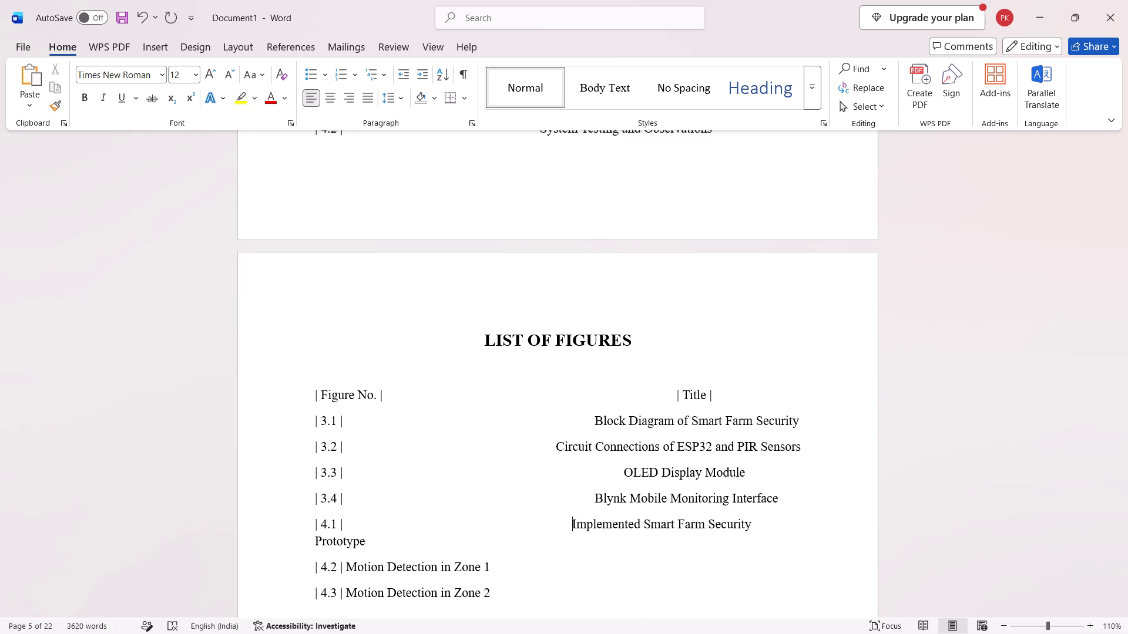
key("BackSpace")
key("BackSpace")
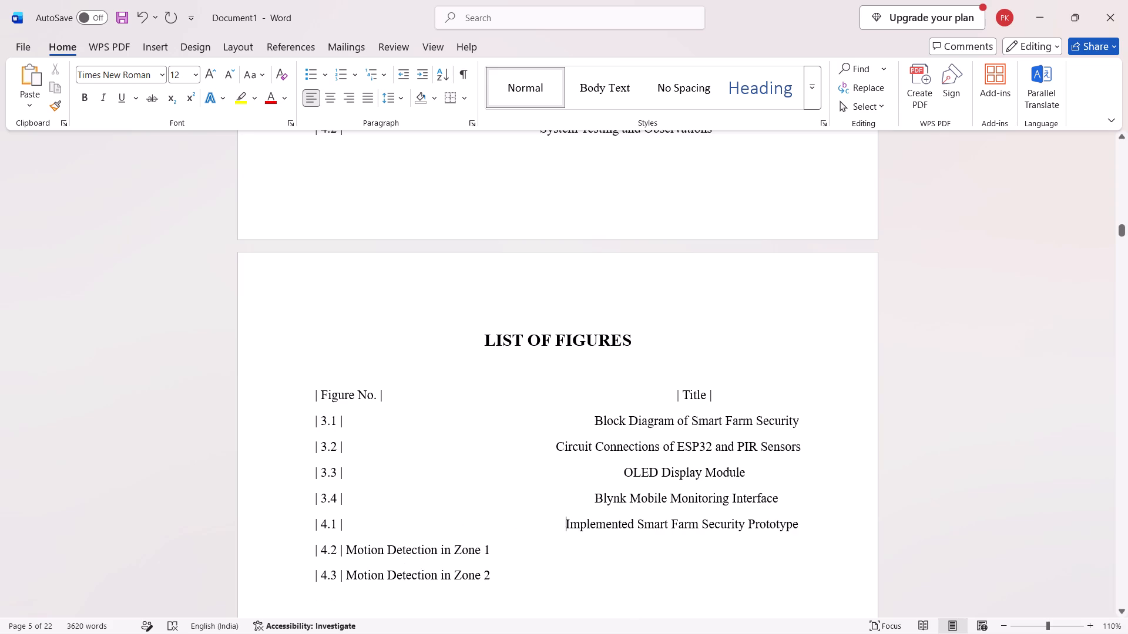
Insert spaces after "| 4.2 |" to centre "Motion Detection in Zone 1" under the Title header.
left_click(345, 554)
key("space")
key("space")
key("space")
key("space")
key("space")
key("space")
key("space")
key("space")
key("space")
key("space")
key("space")
key("space")
key("space")
key("space")
key("space")
key("space")
key("space")
key("space")
key("space")
key("space")
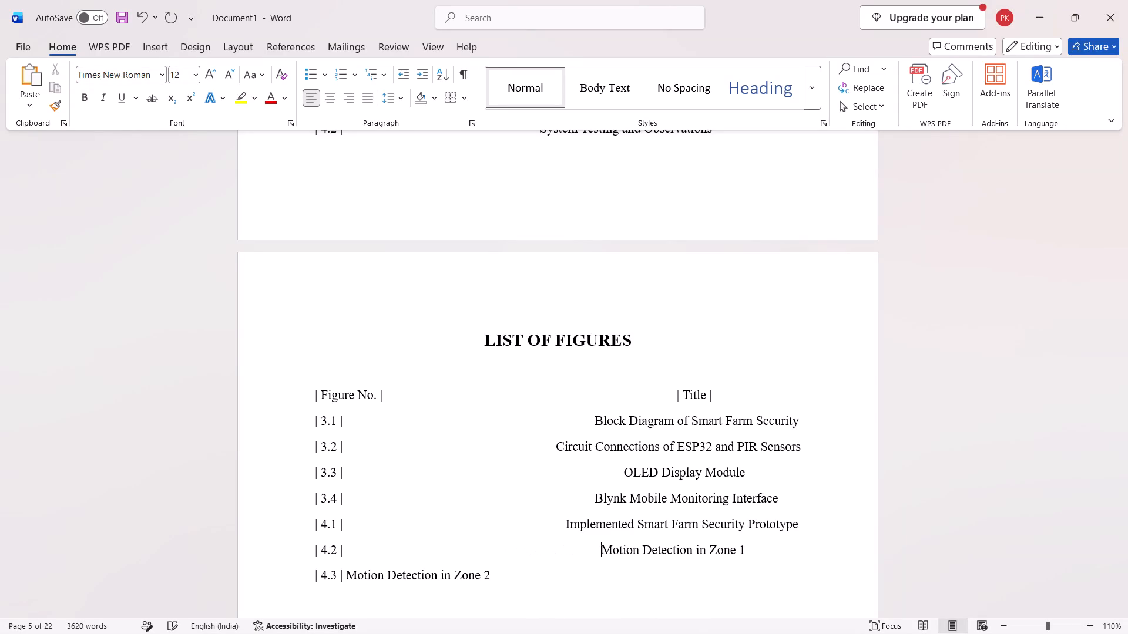
key("space")
key("space")
key("space")
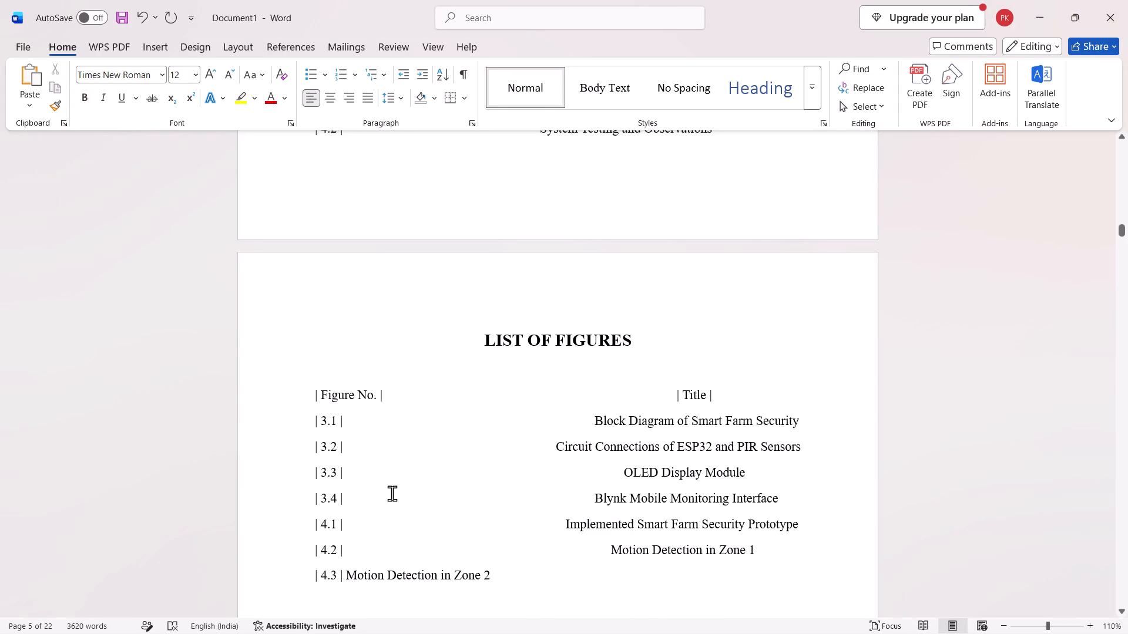
Insert spaces after "| 4.3 |" to centre "Motion Detection in Zone 2" under the Title header.
left_click(348, 579)
key("space")
key("space")
key("space")
key("space")
key("space")
key("space")
key("space")
key("space")
key("space")
key("space")
key("space")
key("space")
key("space")
key("space")
key("space")
key("space")
key("space")
key("space")
key("space")
key("space")
key("space")
key("space")
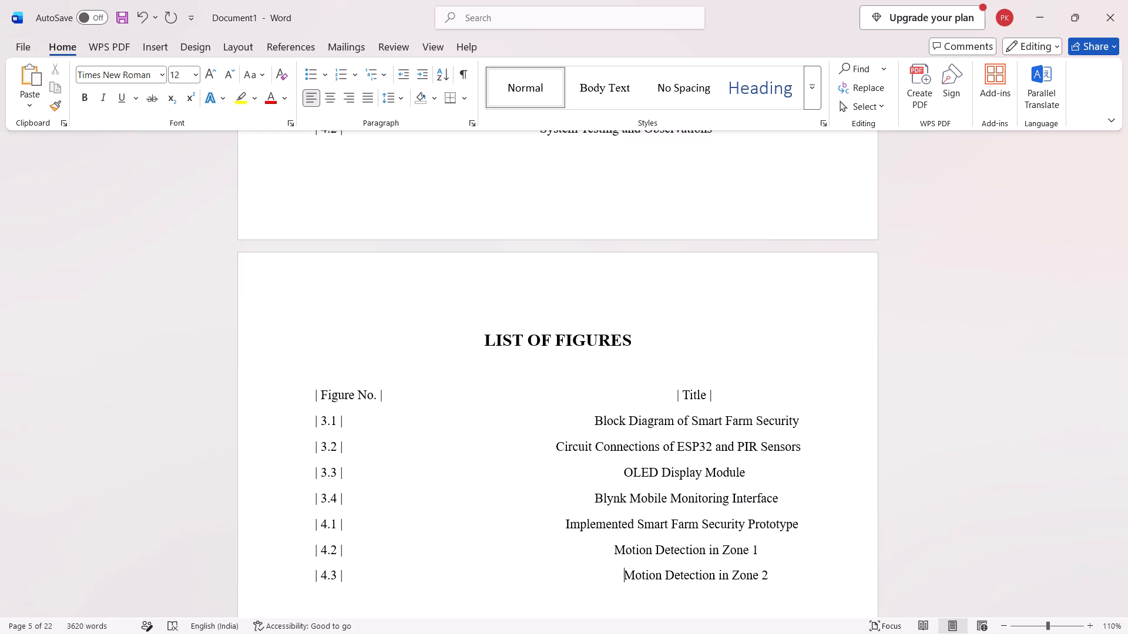
key("BackSpace")
Add a blank line above "ABSTRACT" and format the heading as bold, 16 pt and centred.
scroll(479, 489, "down", 1)
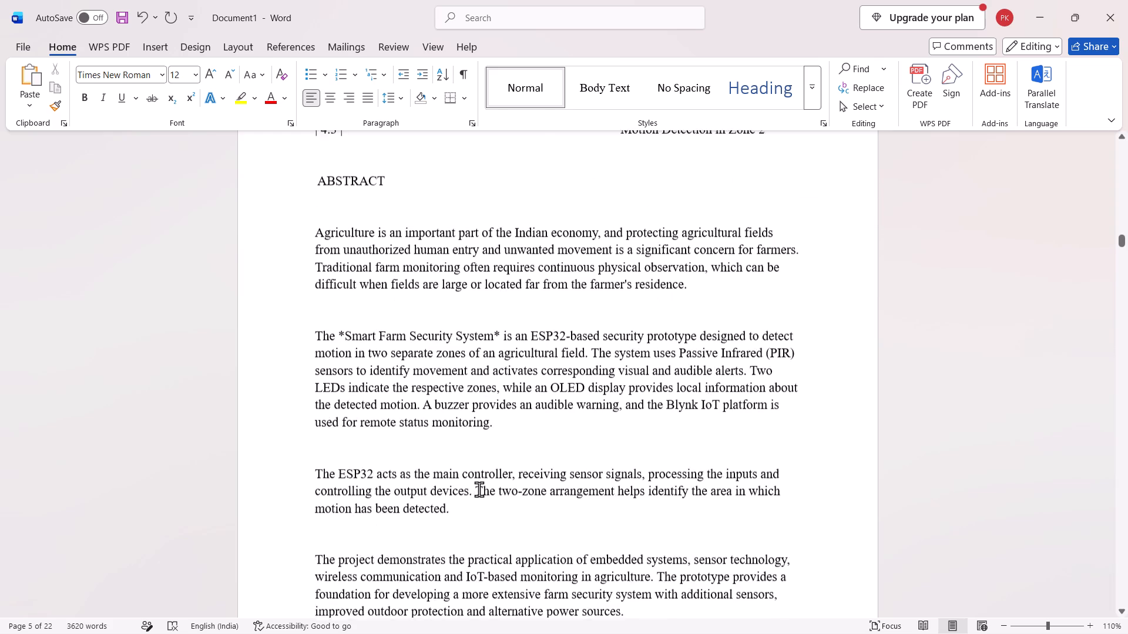
scroll(479, 489, "down", 1)
left_click(318, 278)
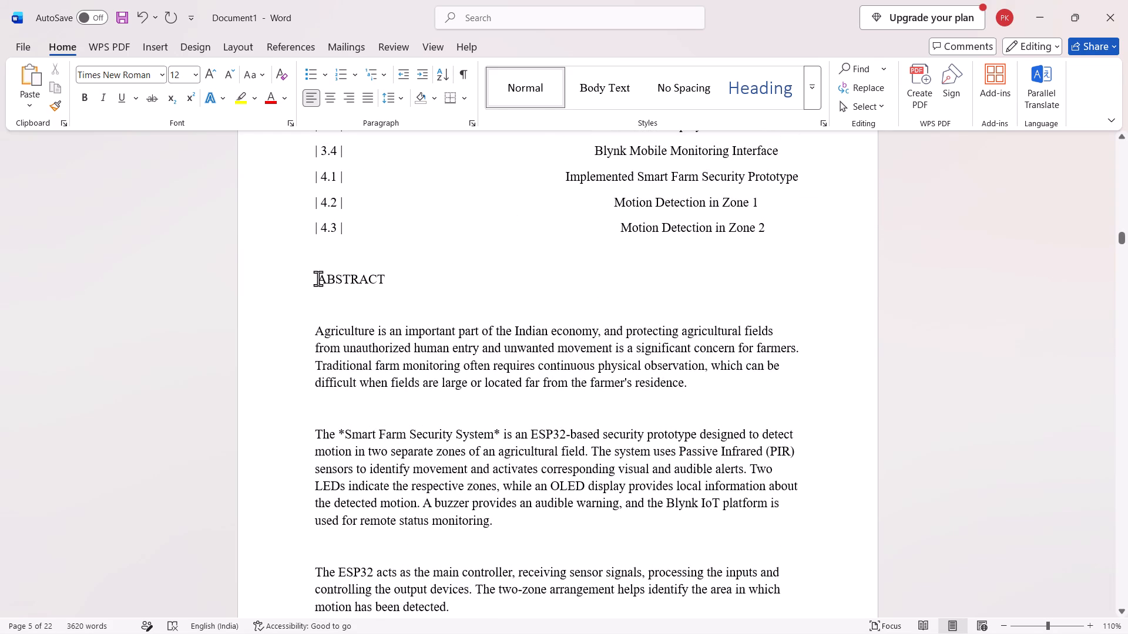
key("Return")
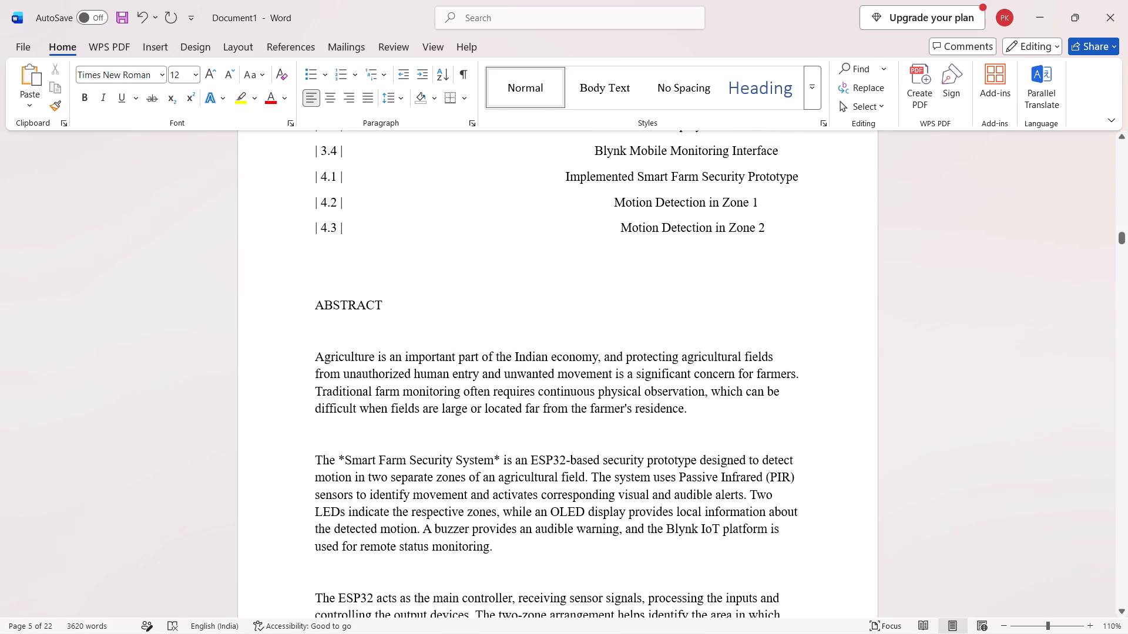
left_click_drag(308, 302, 388, 304)
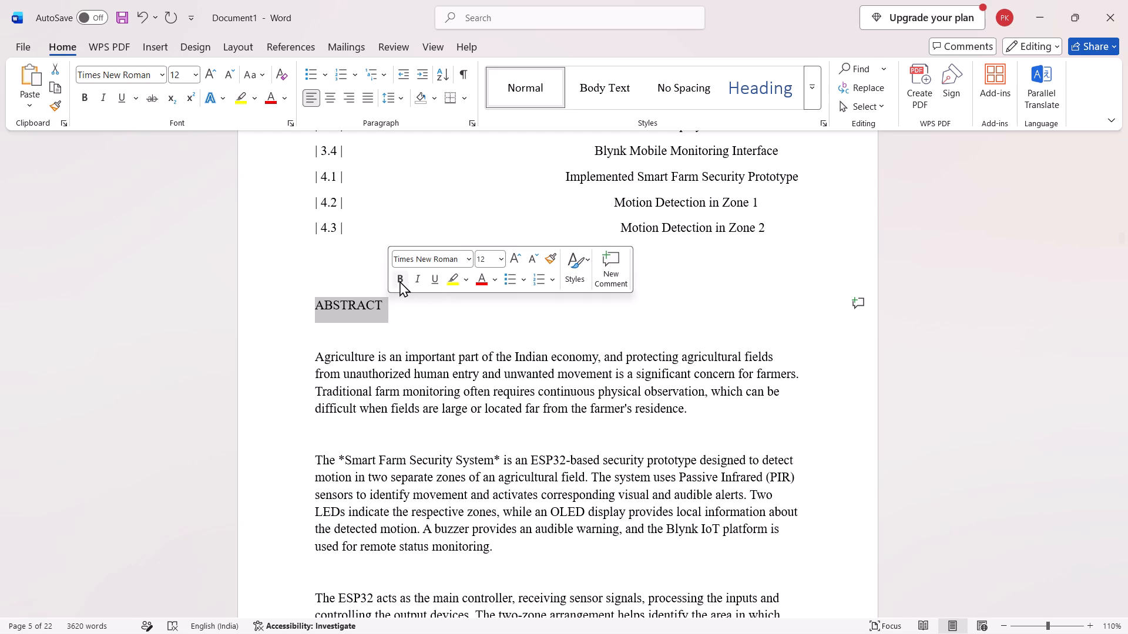
left_click(398, 281)
double_click(513, 259)
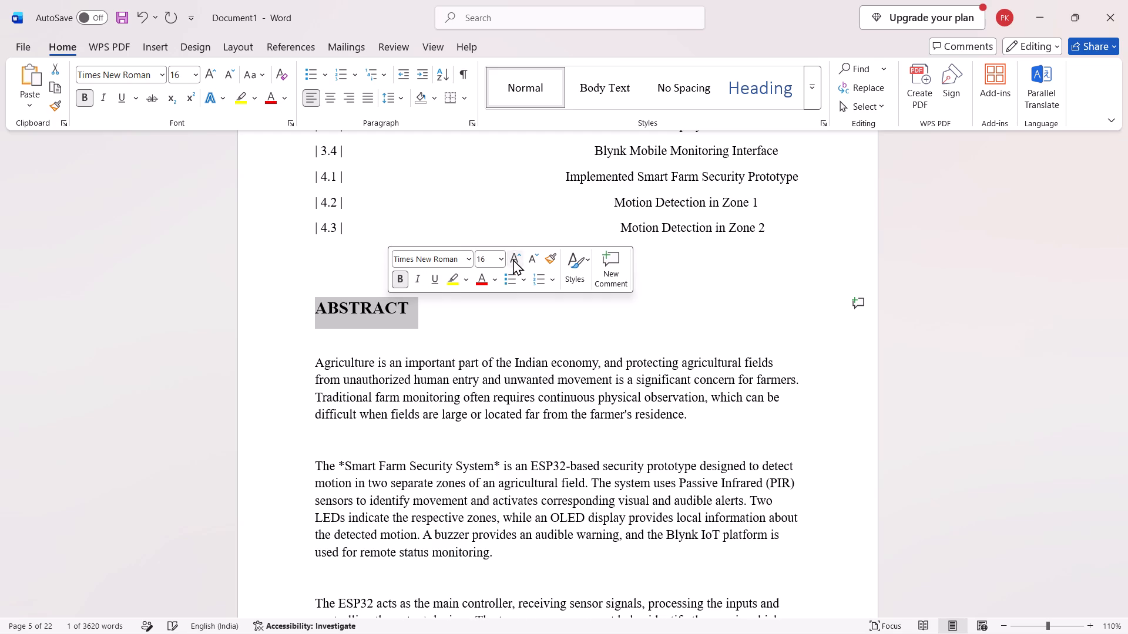
left_click(334, 101)
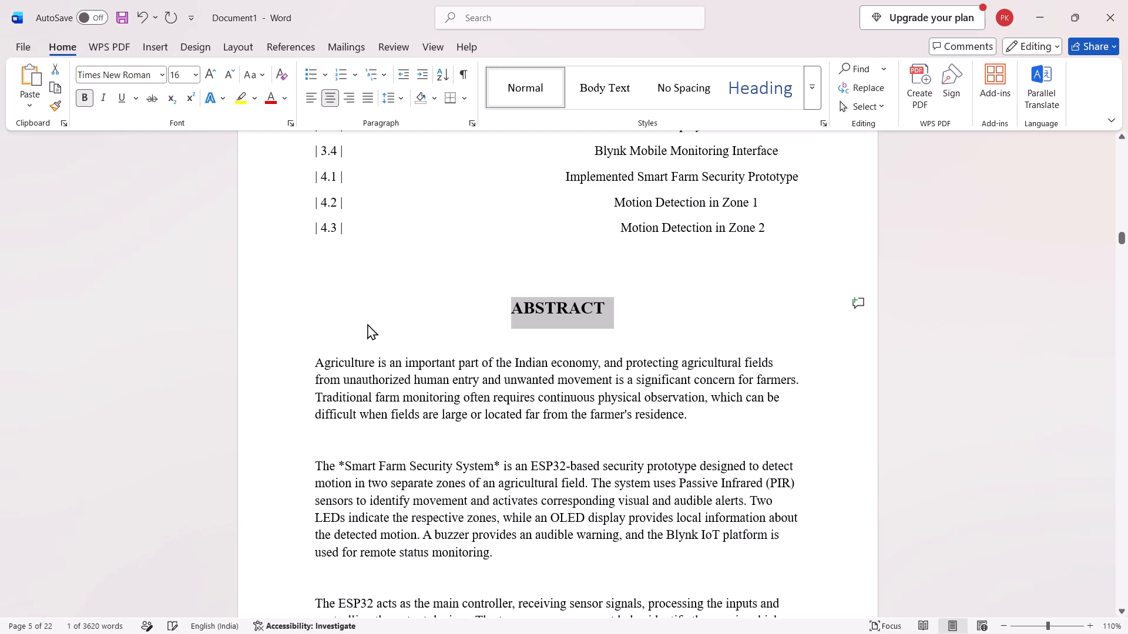
Remove the blank line above the abstract's second paragraph and the asterisks around "Smart Farm Security System".
left_click(314, 467)
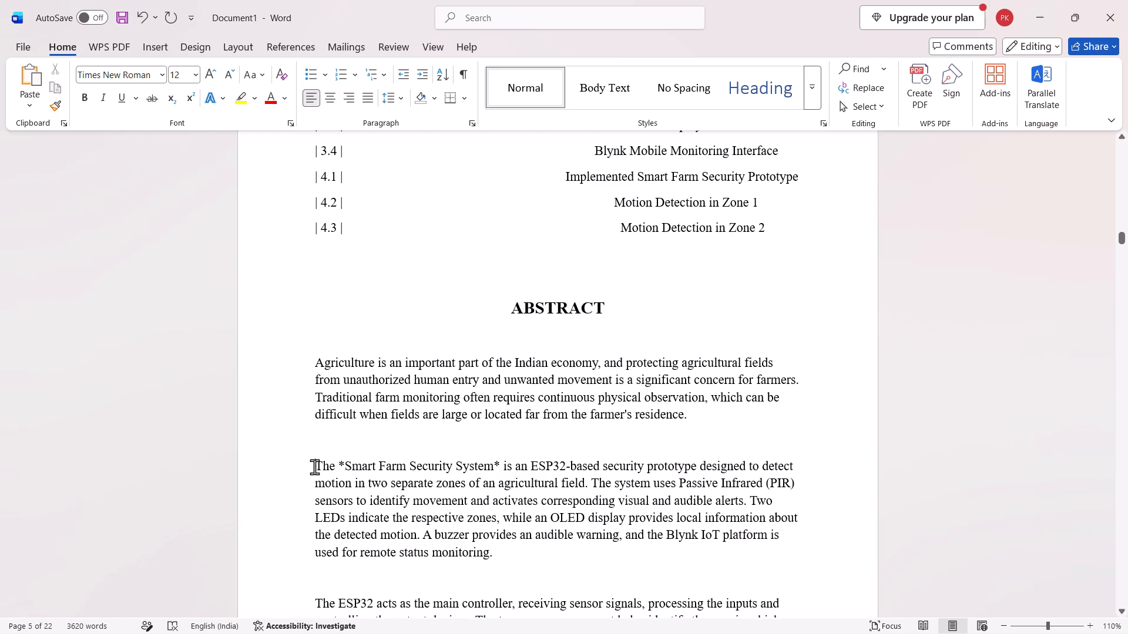
key("BackSpace")
left_click(347, 440)
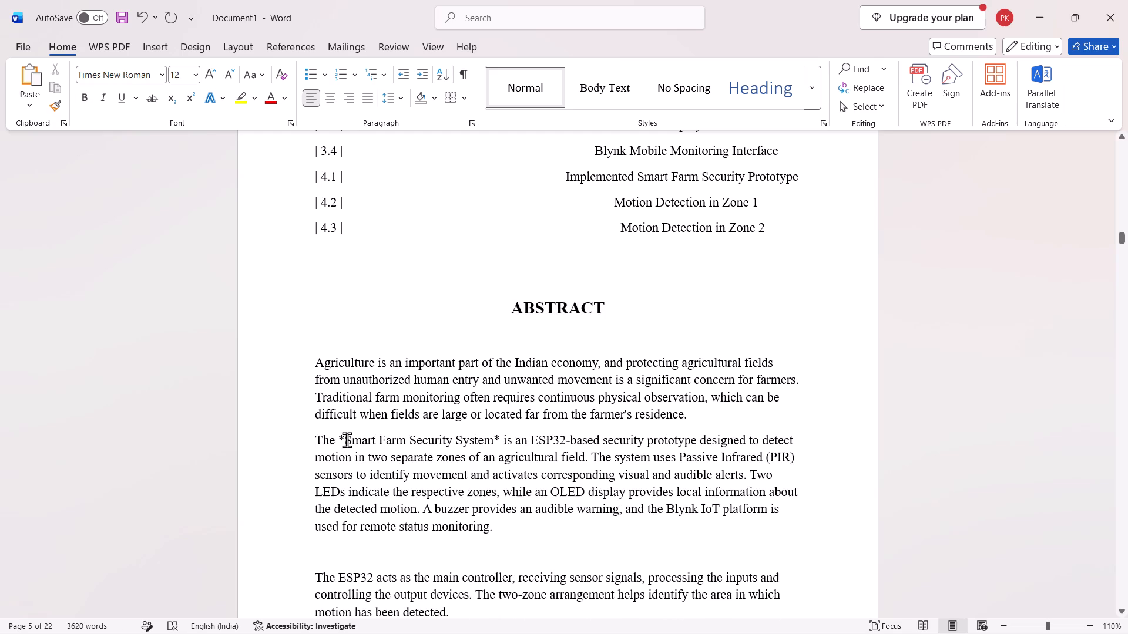
key("BackSpace")
left_click(501, 437)
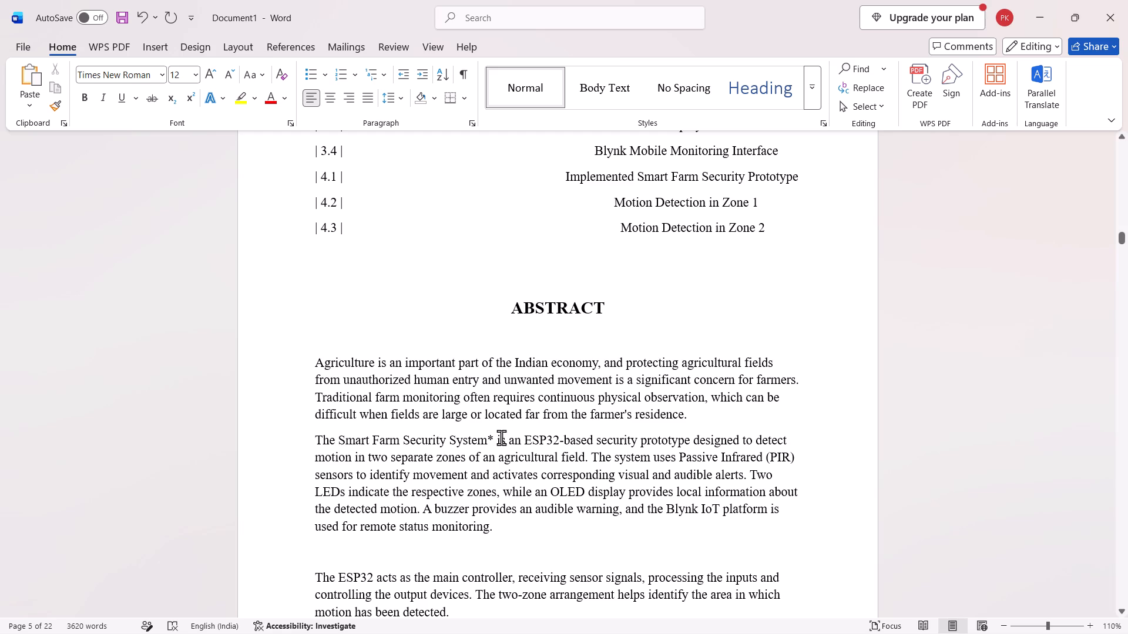
key("Left")
key("Left")
key("BackSpace")
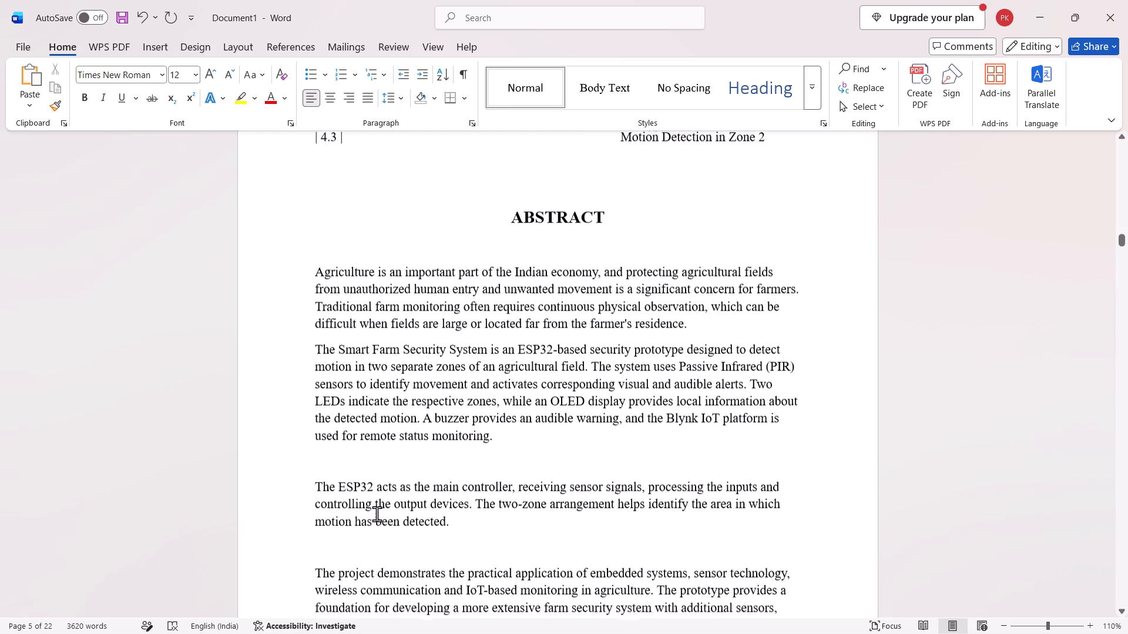
Delete the blank lines above the abstract's third and fourth paragraphs.
left_click(317, 464)
key("BackSpace")
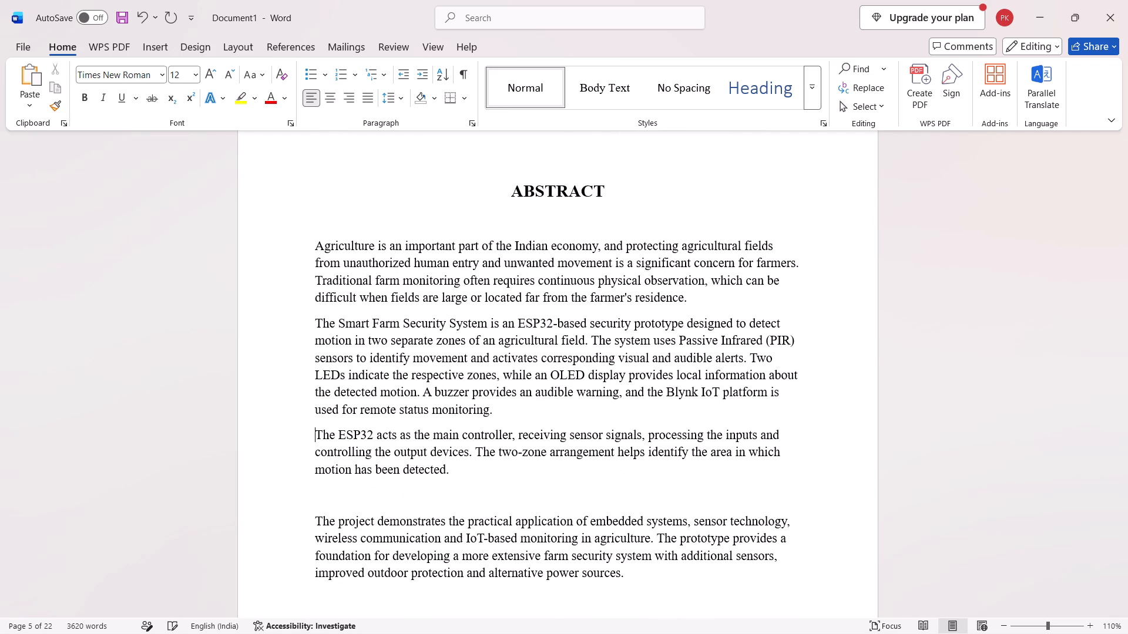
left_click(309, 522)
key("BackSpace")
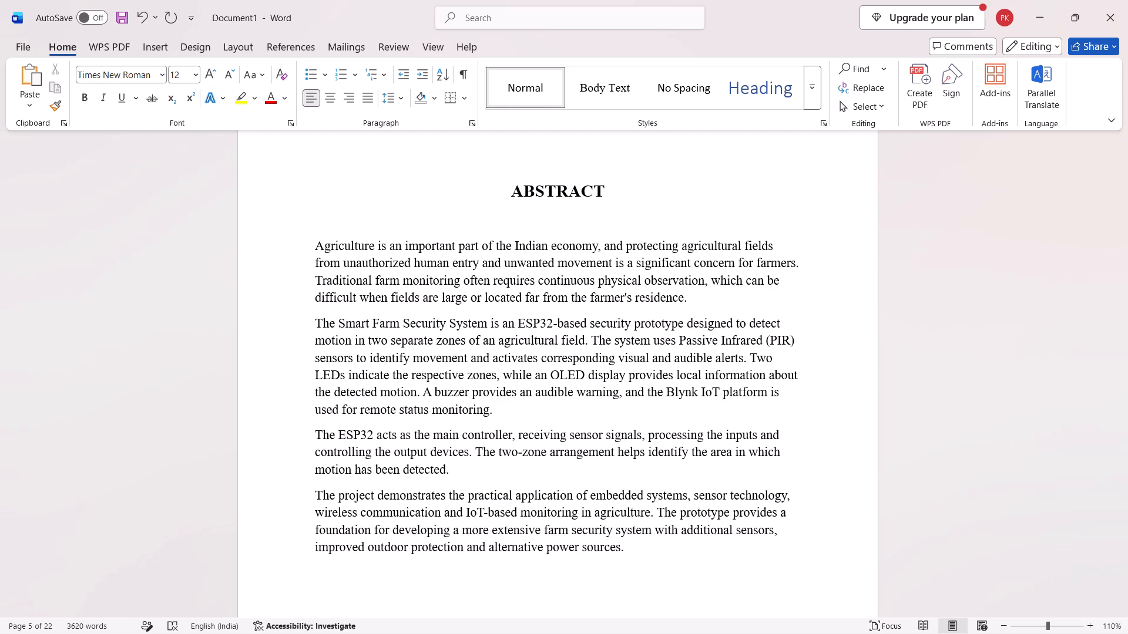
left_click(309, 522)
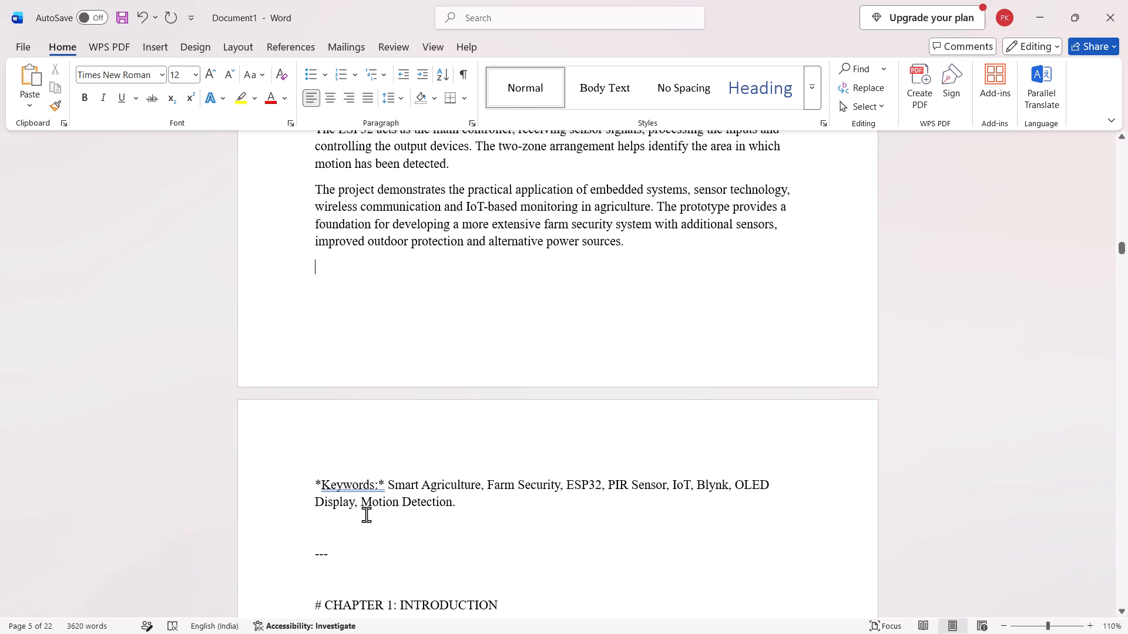
Remove the asterisks around "Keywords:" and pull the keywords line up directly below the abstract's last paragraph.
left_click(382, 480)
key("BackSpace")
key("Left")
key("Left")
key("Left")
key("Left")
key("Left")
key("Left")
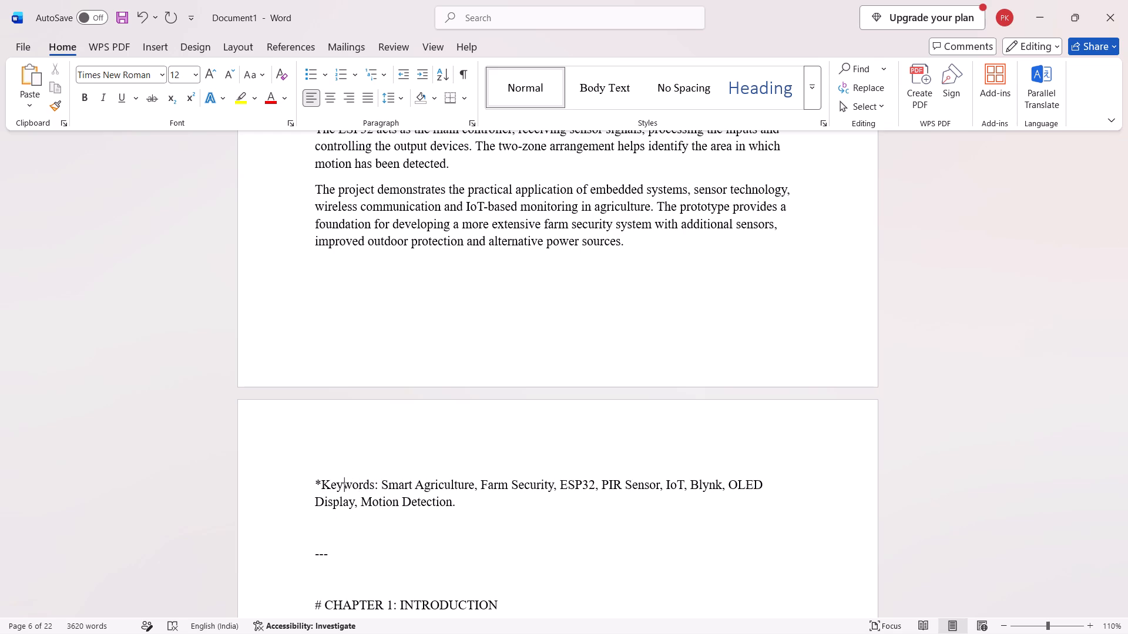
key("Left")
key("Left")
key("Left")
key("Left")
key("Right")
key("BackSpace")
key("BackSpace")
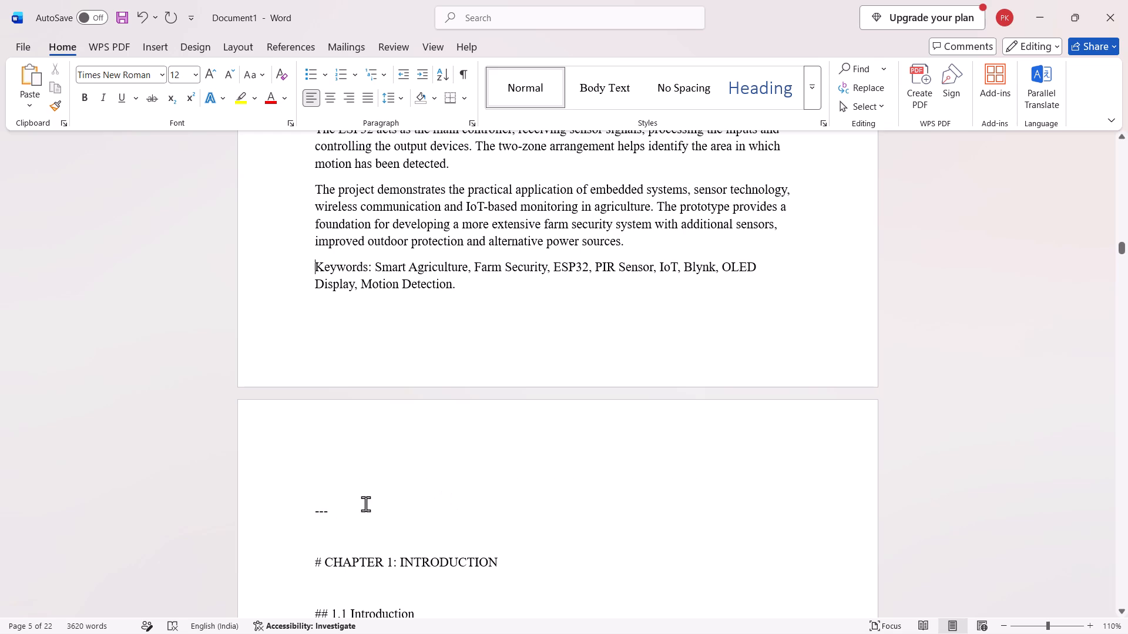
Remove the "---" line, the blank lines and the "#" mark above and before the "CHAPTER 1: INTRODUCTION" heading.
left_click_drag(357, 515, 326, 575)
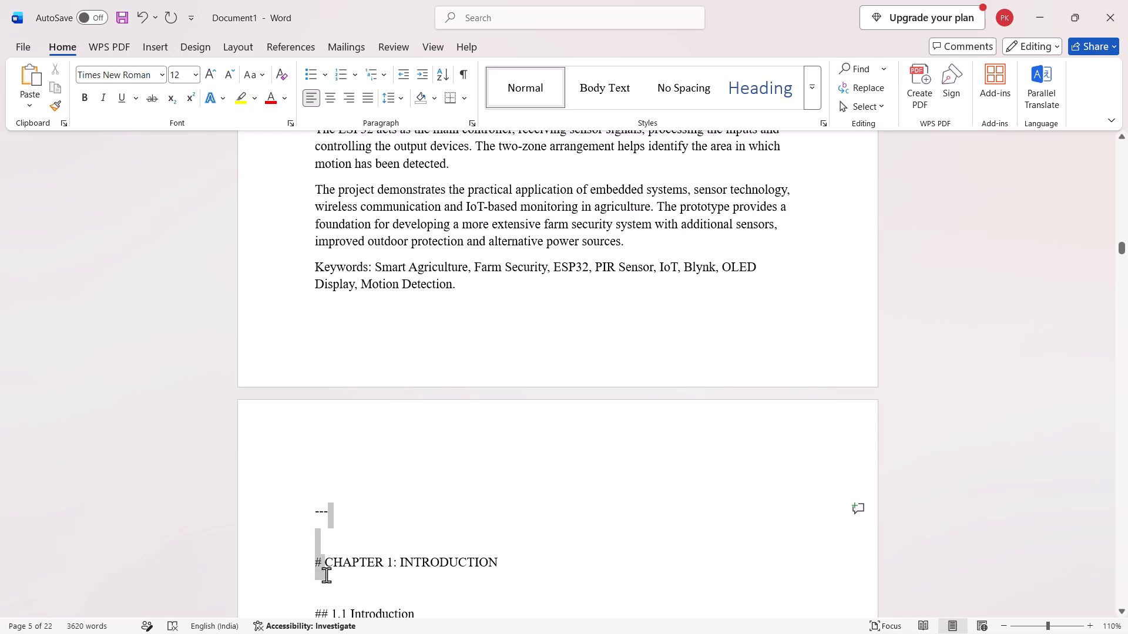
left_click_drag(326, 575, 326, 573)
key("BackSpace")
key("BackSpace")
key("BackSpace")
key("BackSpace")
key("BackSpace")
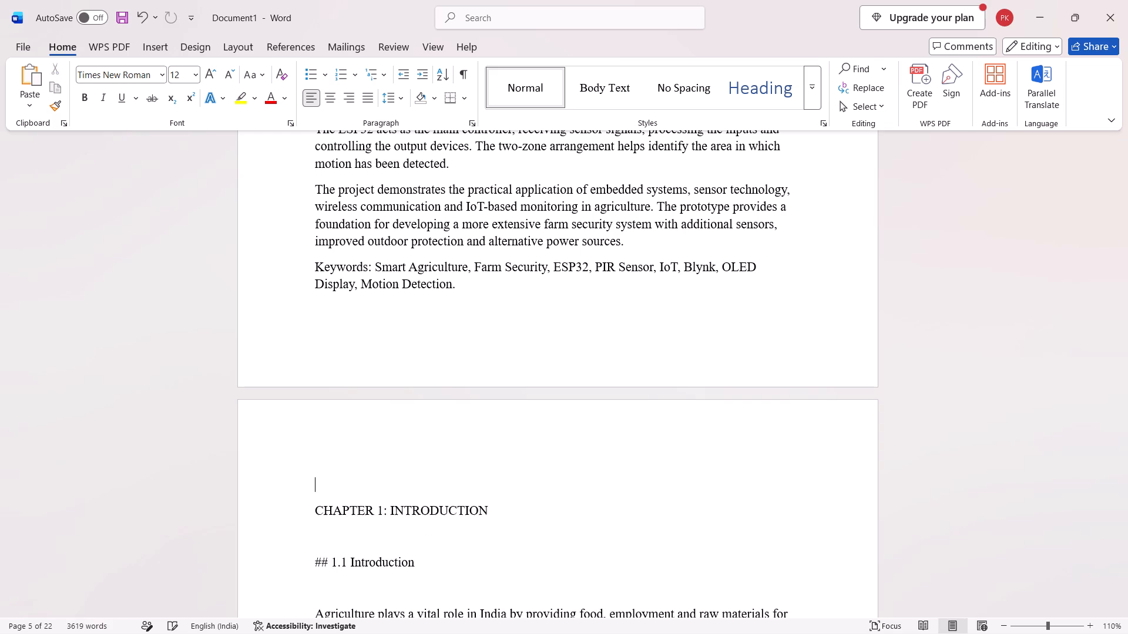
key("BackSpace")
Remove the full stop after "Motion Detection" at the end of the keywords line, keeping the chapter heading on its own page.
key("BackSpace")
key("BackSpace")
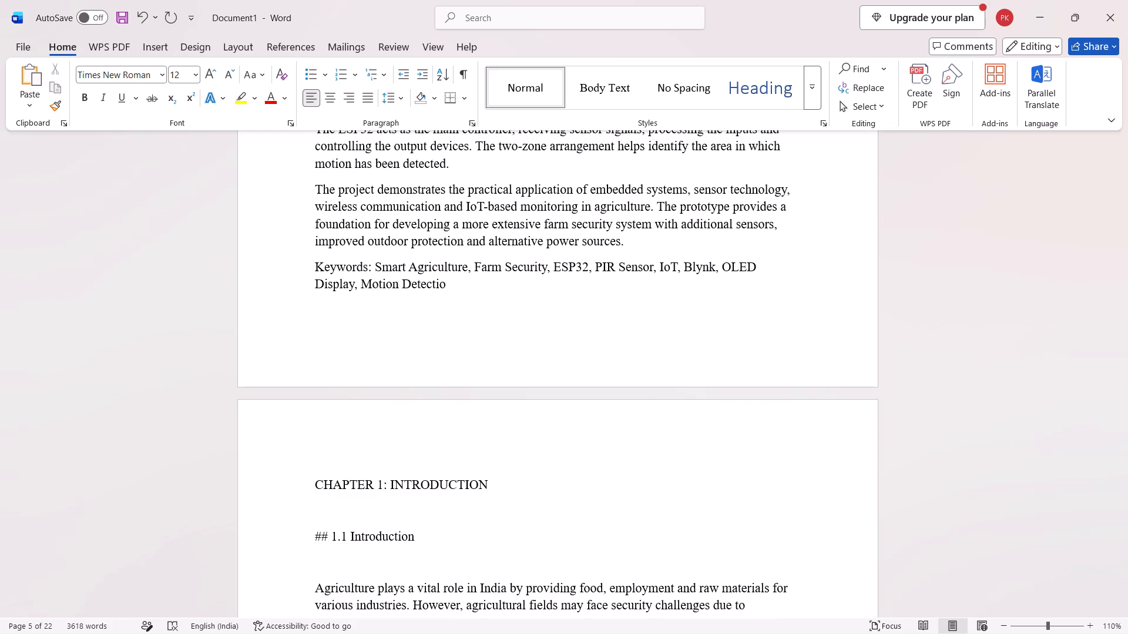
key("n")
key("BackSpace")
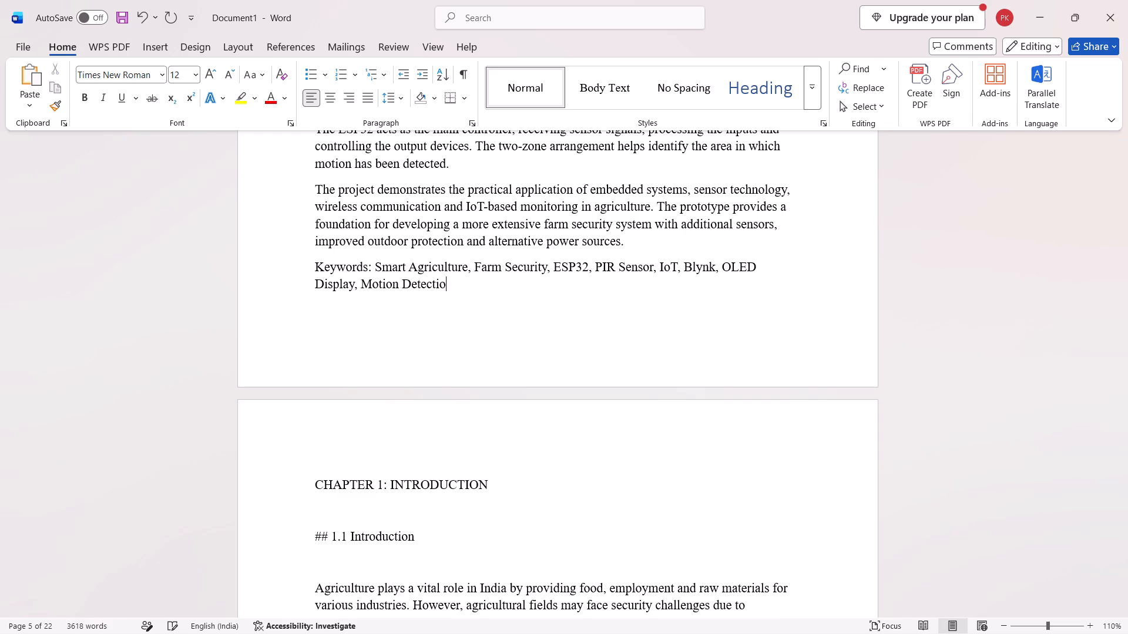
key("ctrl+z")
key("ctrl+z")
key("ctrl+z")
key("Delete")
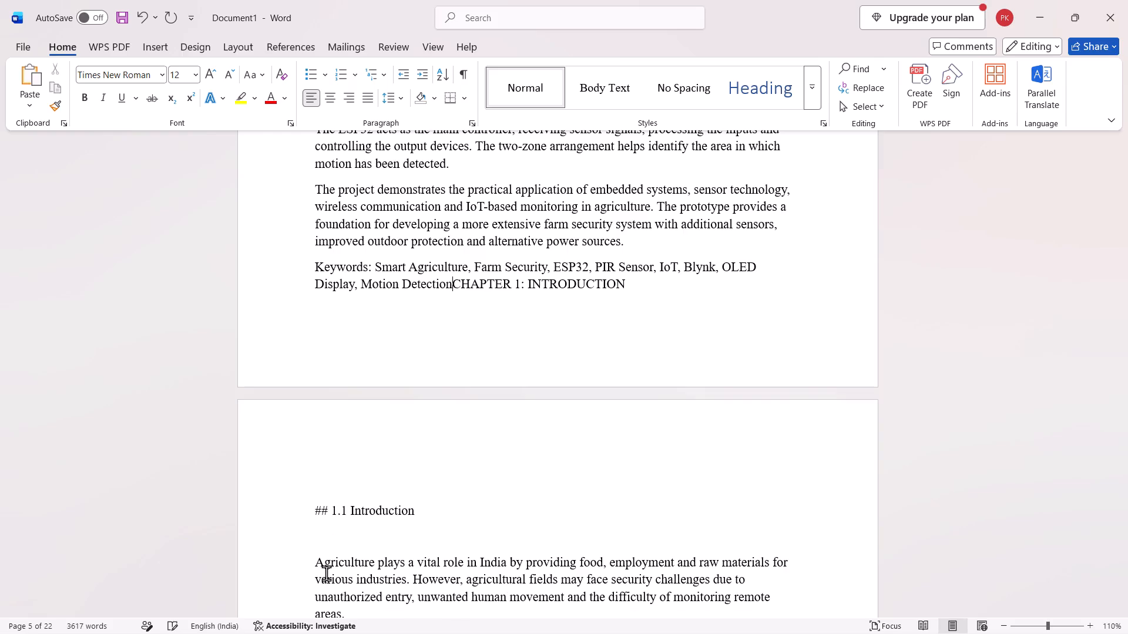
key("ctrl+z")
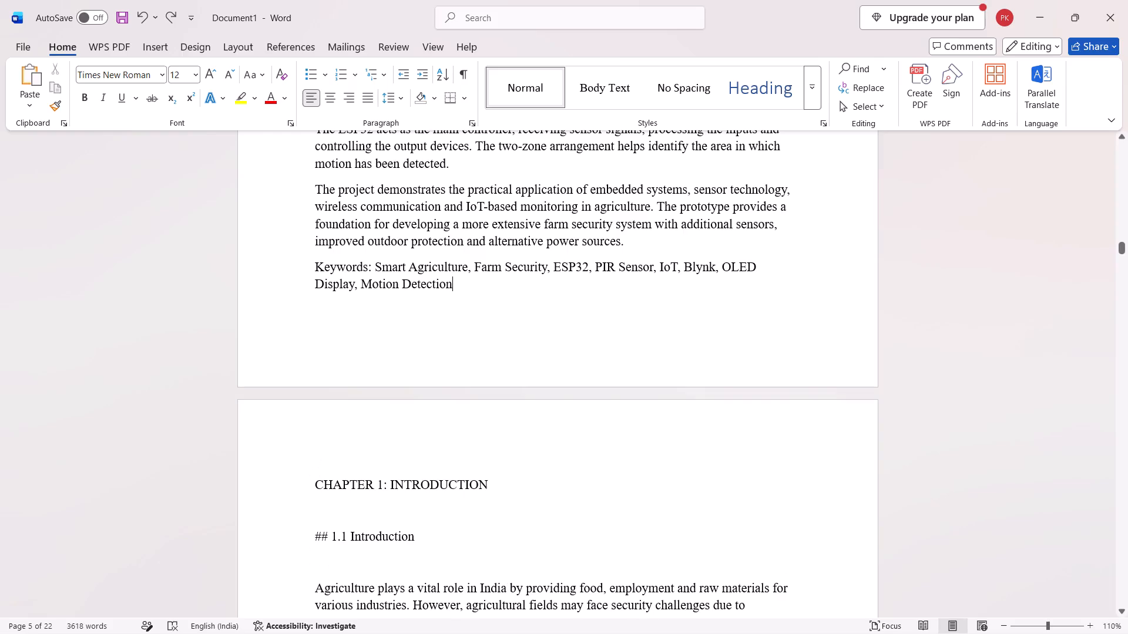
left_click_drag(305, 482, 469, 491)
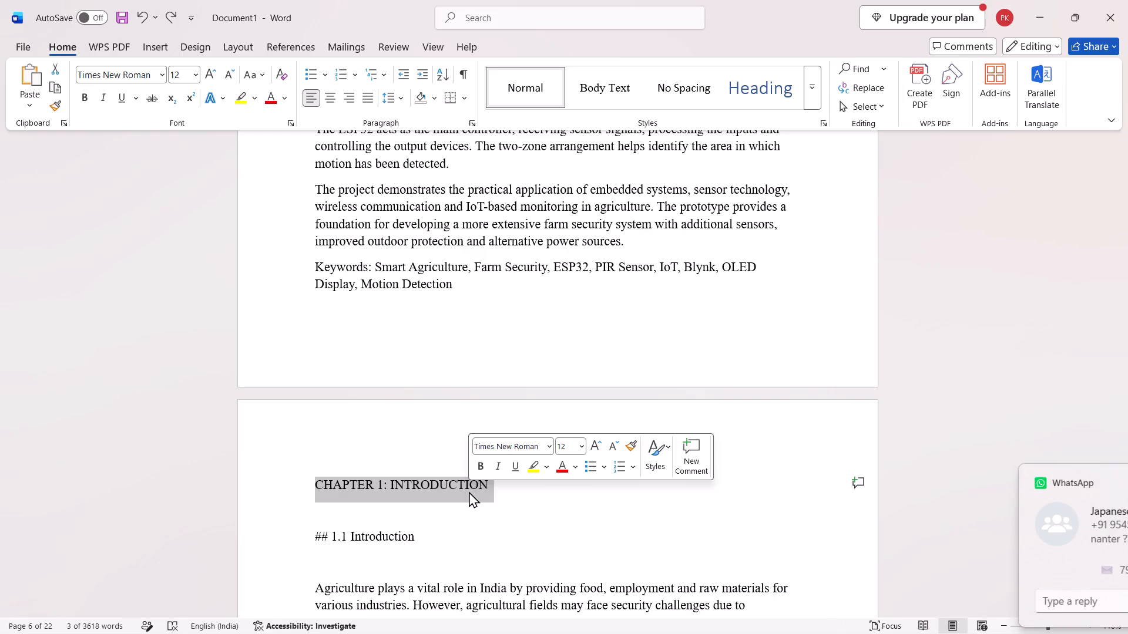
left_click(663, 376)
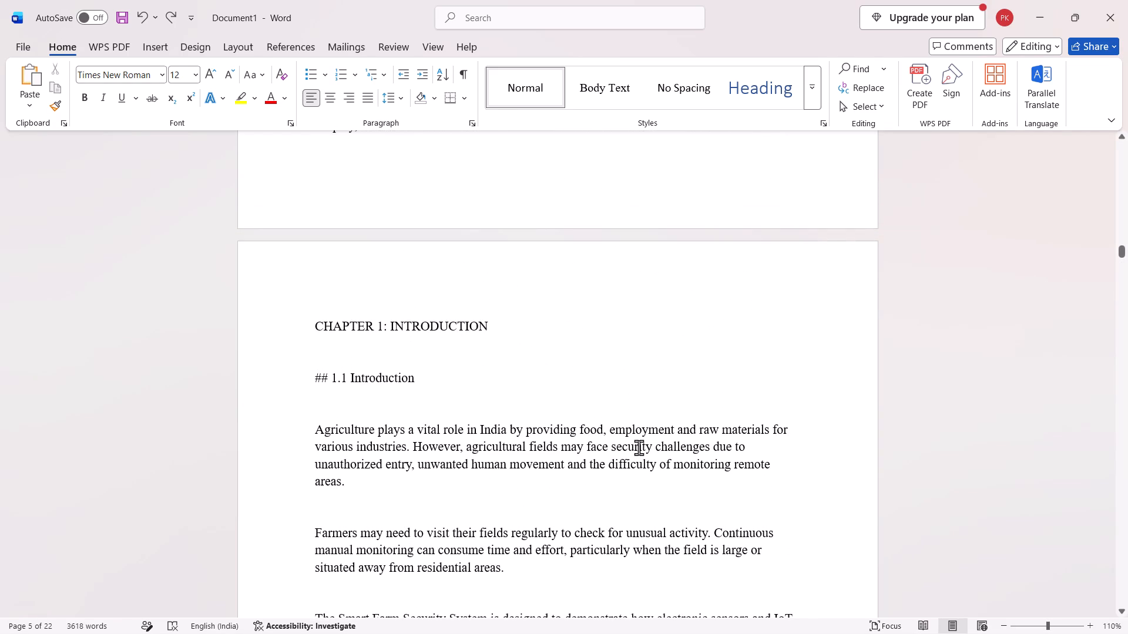
Remove the "##" marks before the "1.1 Introduction" heading, keeping the blank line above it.
left_click(331, 378)
key("BackSpace")
key("BackSpace")
key("BackSpace")
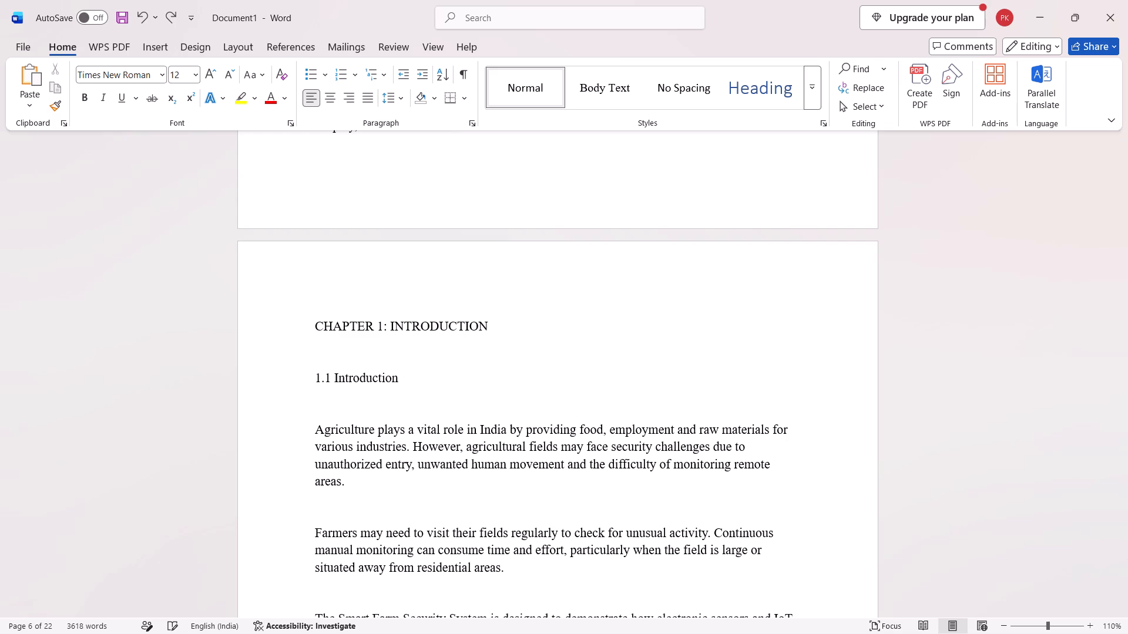
key("BackSpace")
key("Return")
Format "CHAPTER 1: INTRODUCTION" as bold 14 pt and make the "1.1 Introduction" heading bold.
left_click_drag(314, 326, 489, 326)
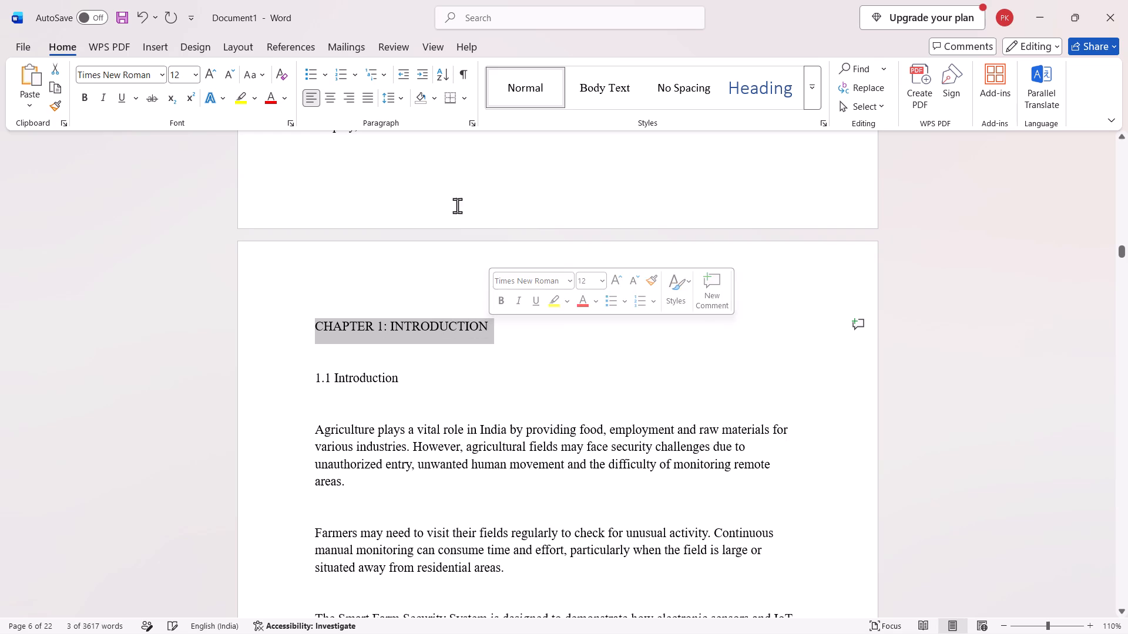
left_click(86, 99)
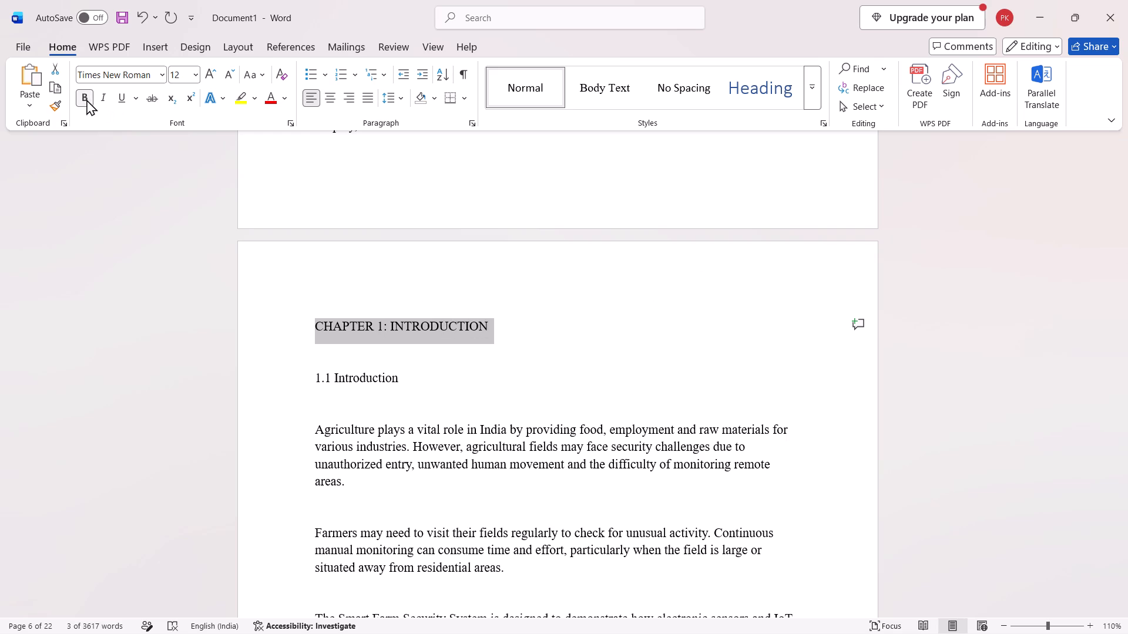
left_click(206, 69)
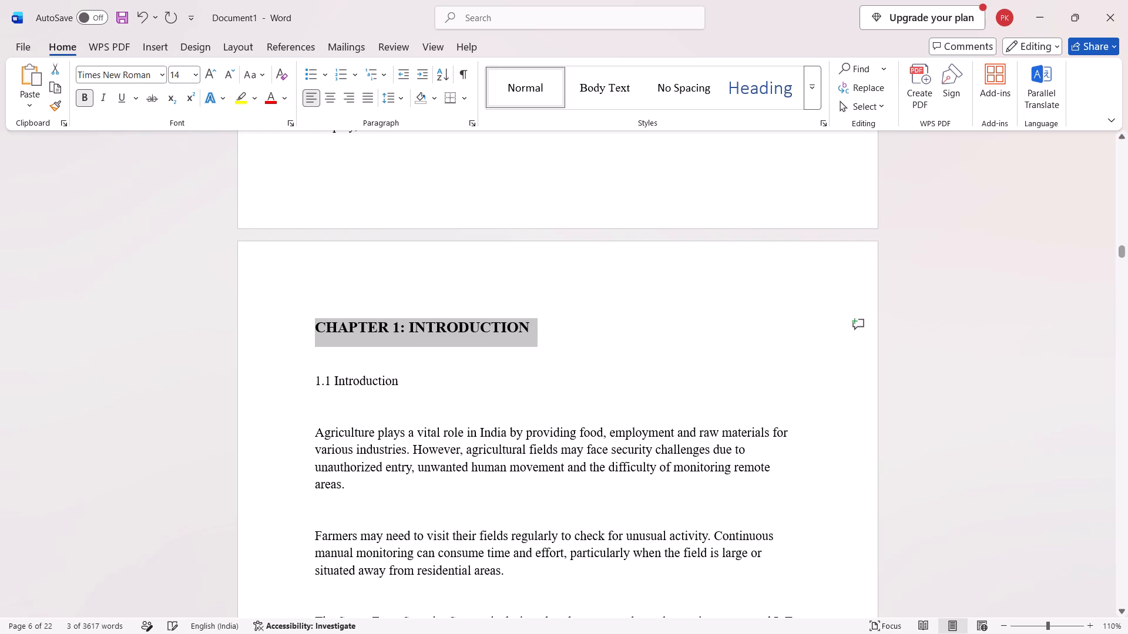
left_click_drag(312, 380, 395, 380)
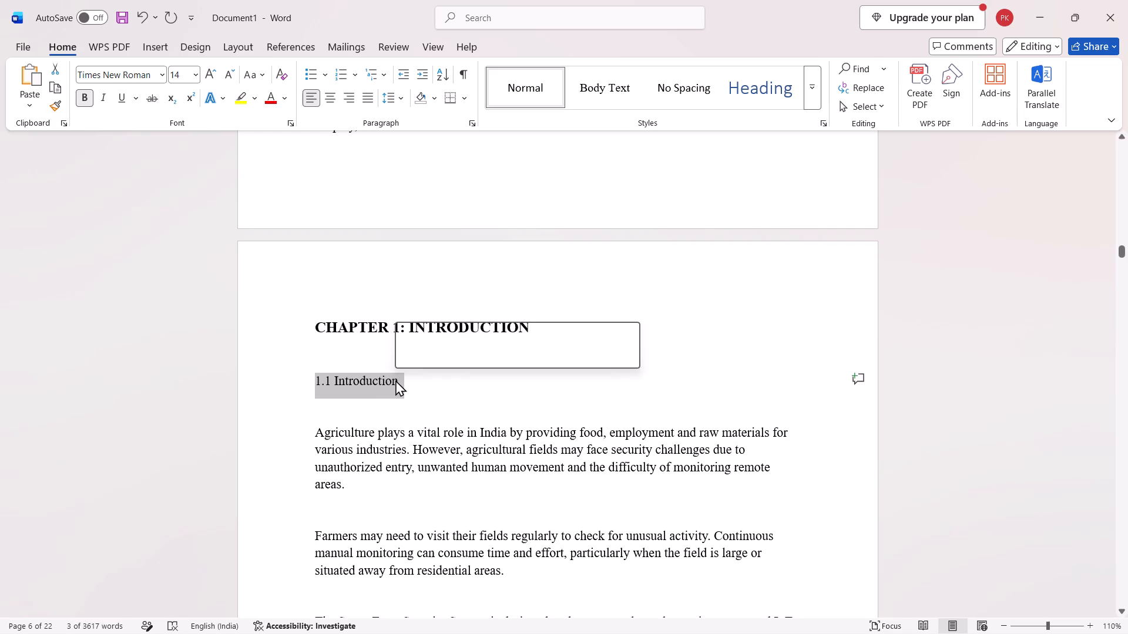
left_click(84, 95)
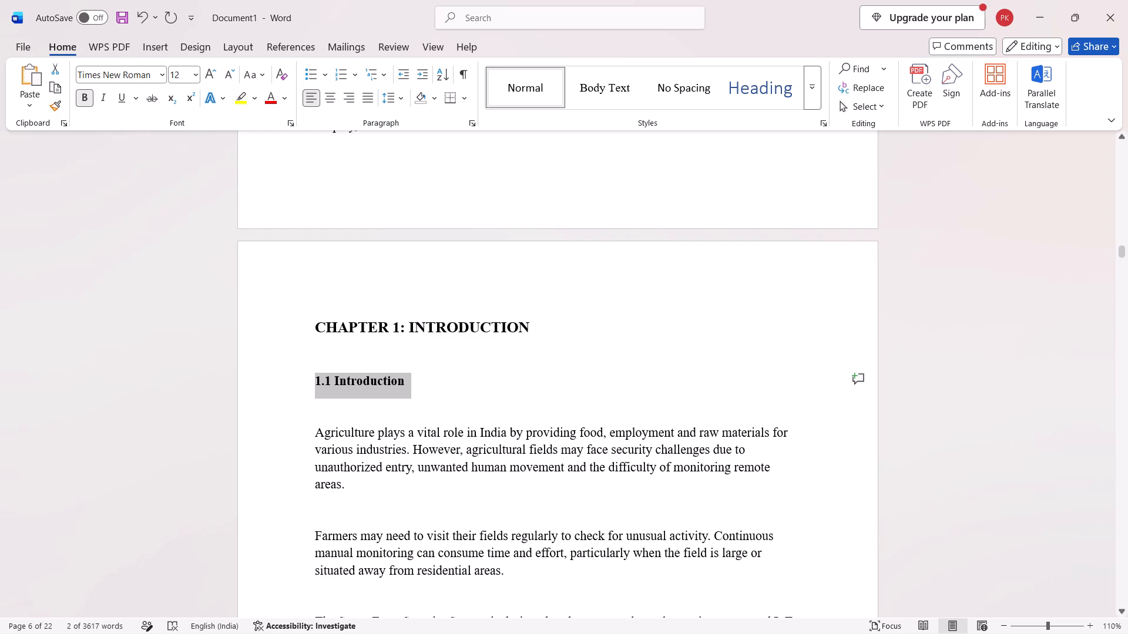
left_click(315, 406)
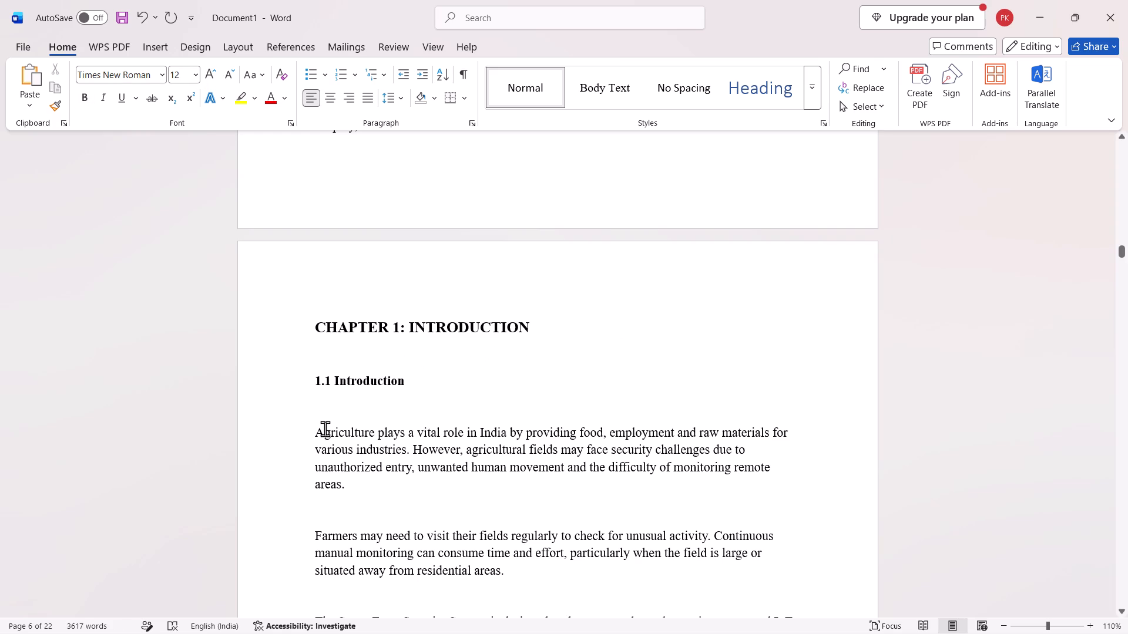
Delete the blank lines between the five body paragraphs of section 1.1 Introduction, keeping each as its own paragraph.
scroll(325, 429, "down", 1)
left_click(319, 352)
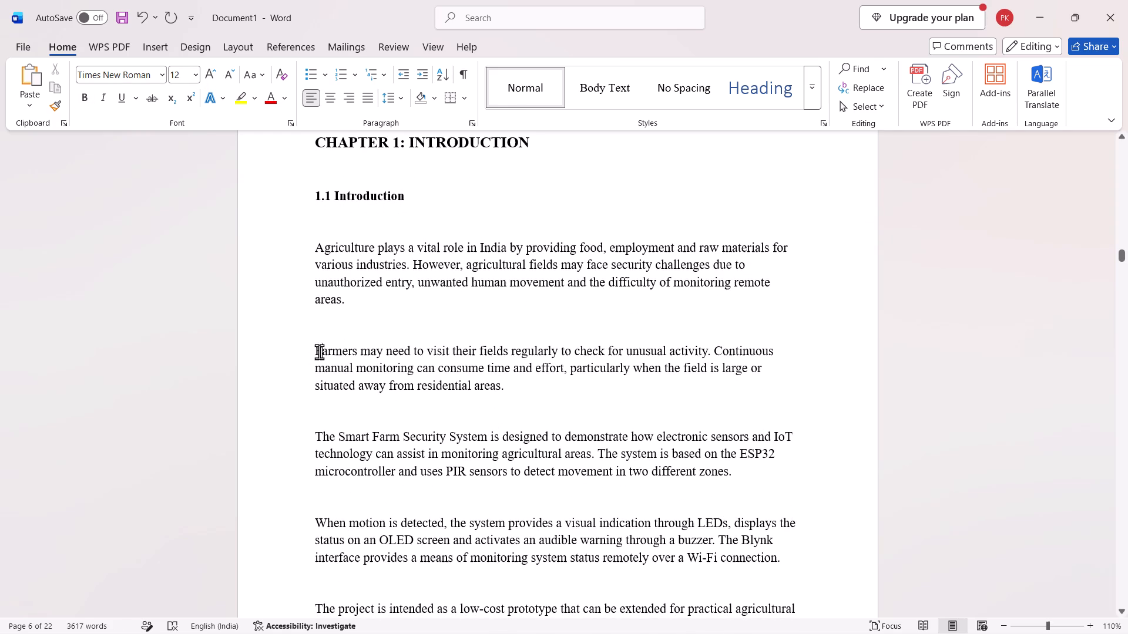
key("Left")
key("BackSpace")
key("BackSpace")
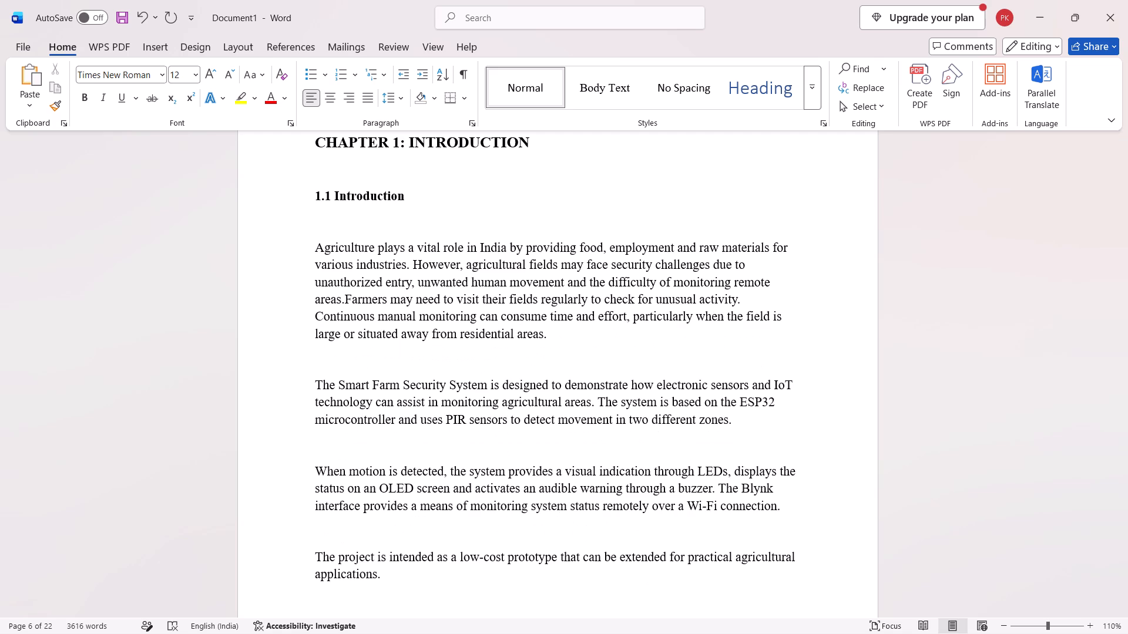
key("Return")
key("Down")
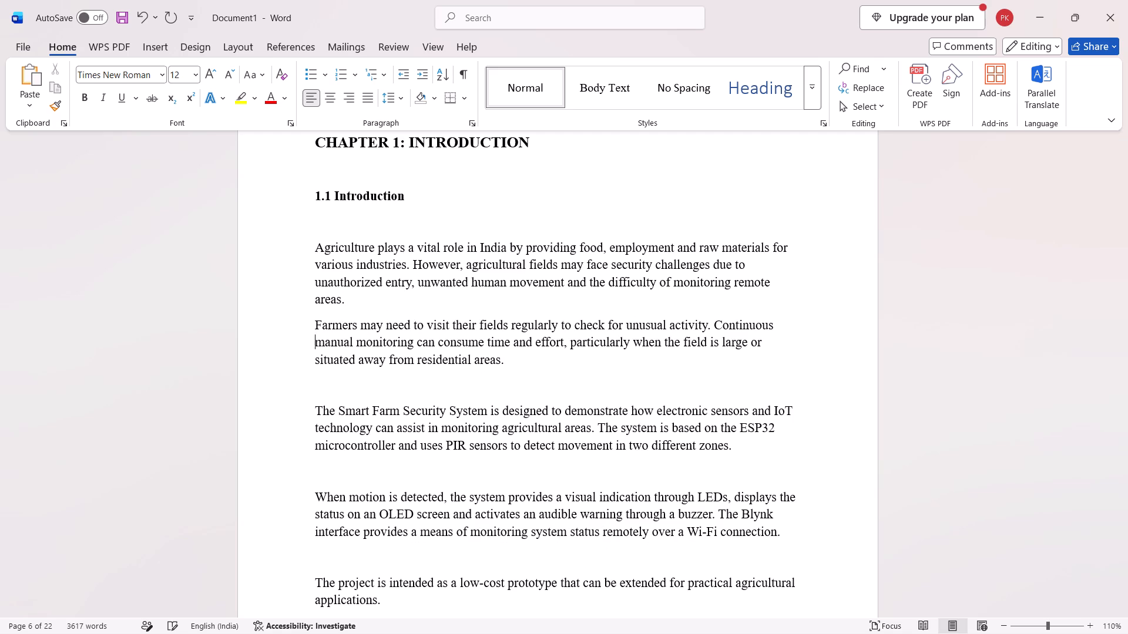
key("Down")
key("Down")
key("Down")
key("BackSpace")
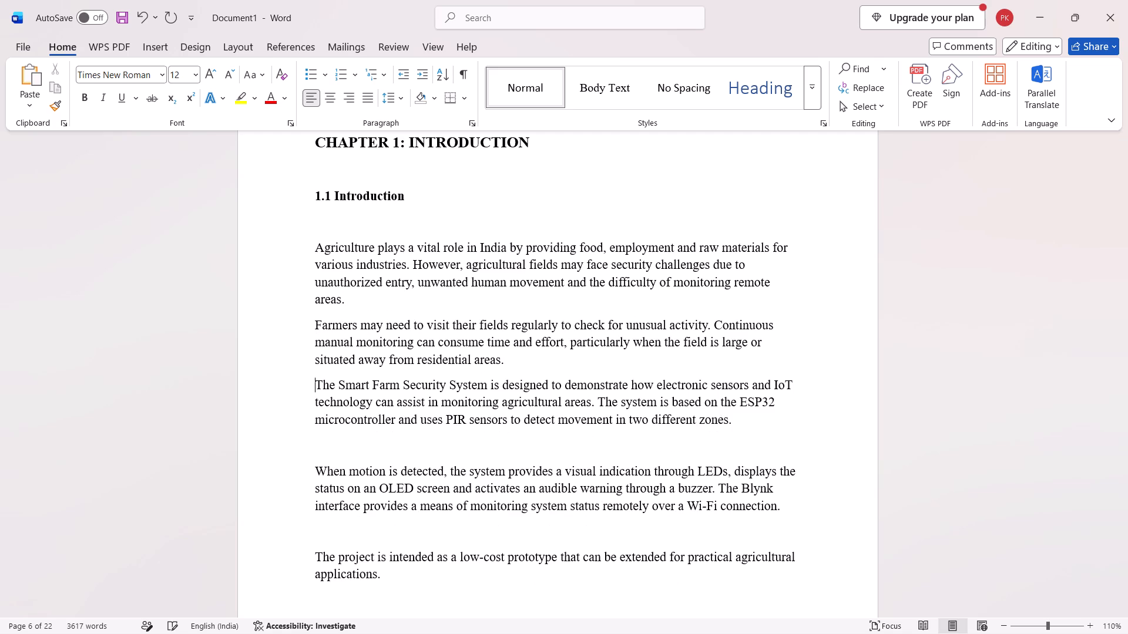
key("Down")
key("Down")
key("Down")
key("Down")
key("Down")
key("Up")
key("BackSpace")
key("Down")
key("Down")
key("Down")
key("Down")
key("BackSpace")
Remove the "##" symbols in front of the "1.2 Problem Statement" heading.
key("Down")
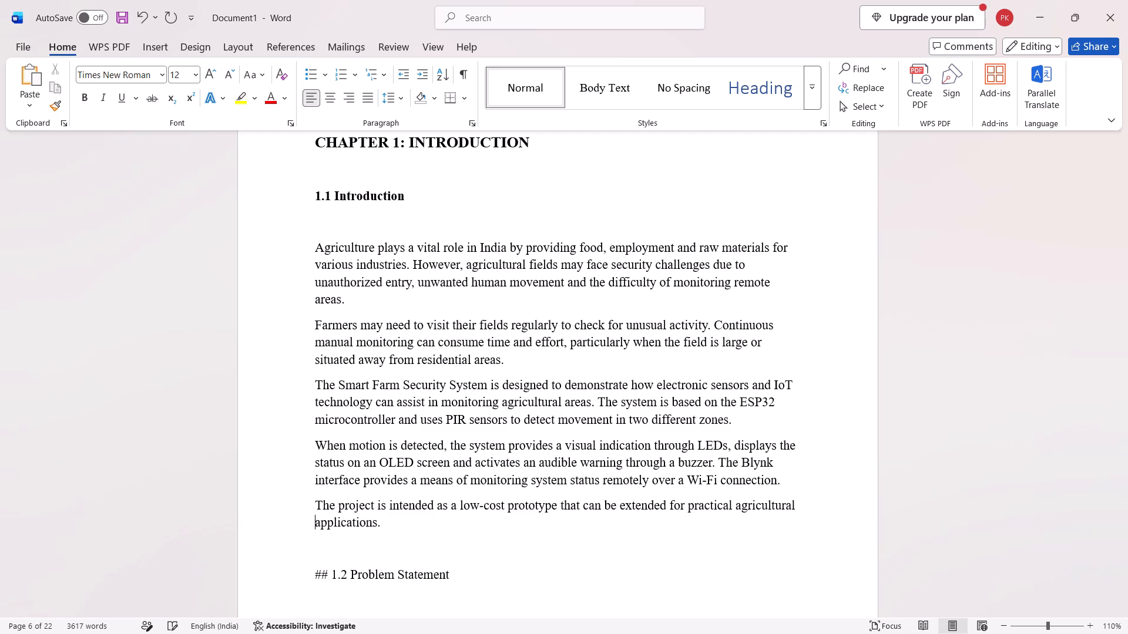
key("Down")
key("Down")
key("Down")
key("Up")
key("Right")
key("Right")
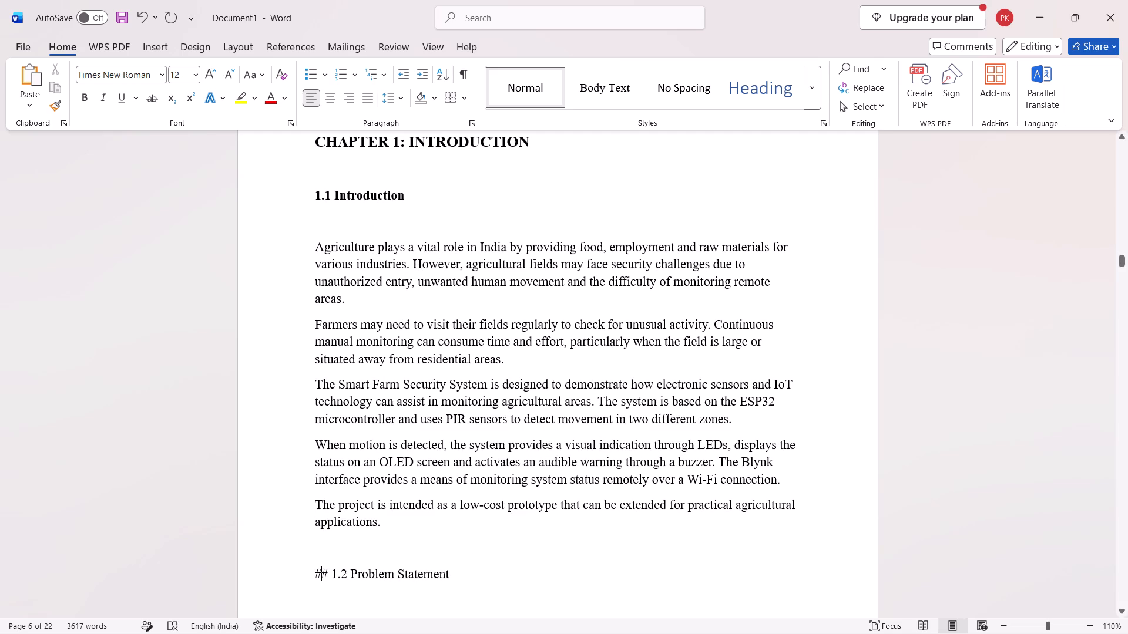
key("BackSpace")
key("BackSpace")
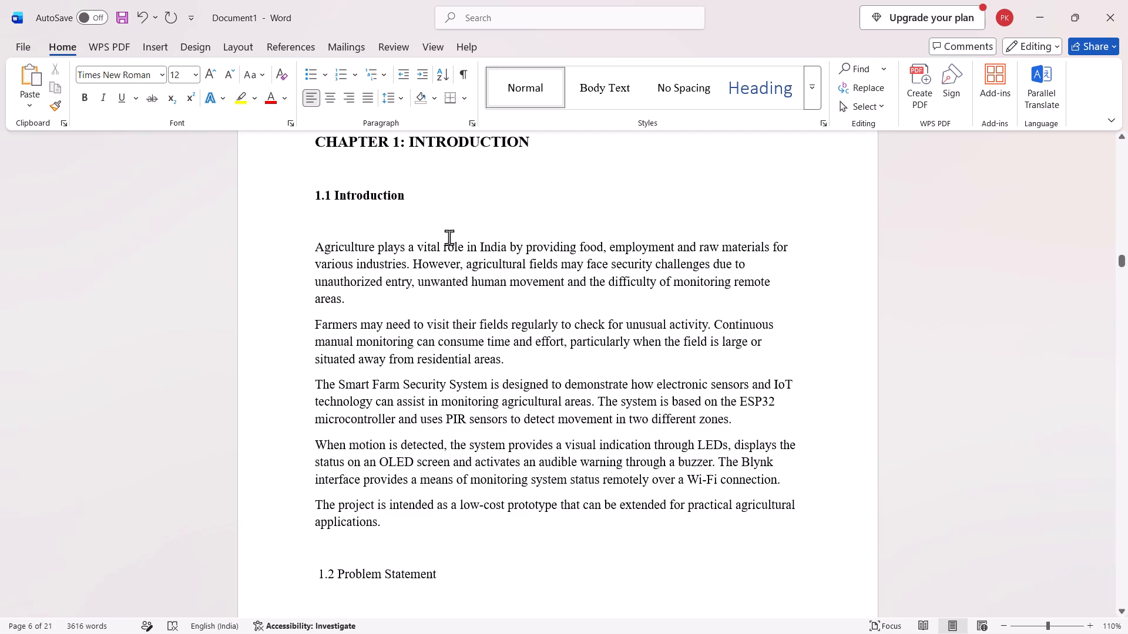
scroll(464, 261, "down", 1)
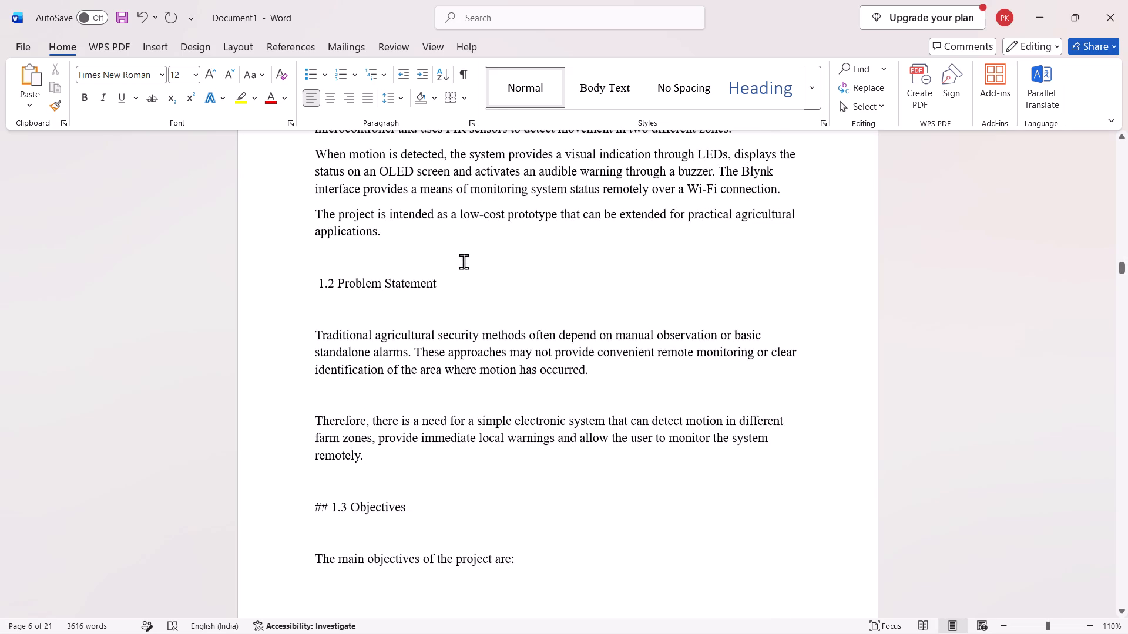
Remove the leading space from the "1.2 Problem Statement" heading and make it bold.
key("Right")
key("BackSpace")
left_click_drag(314, 282, 425, 285)
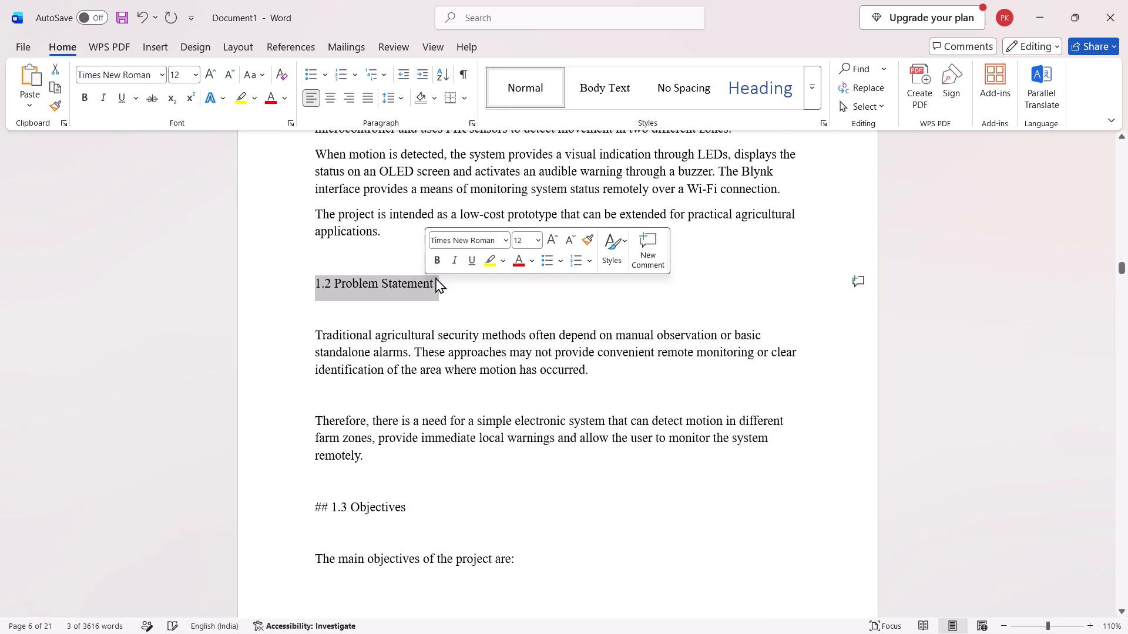
left_click(437, 255)
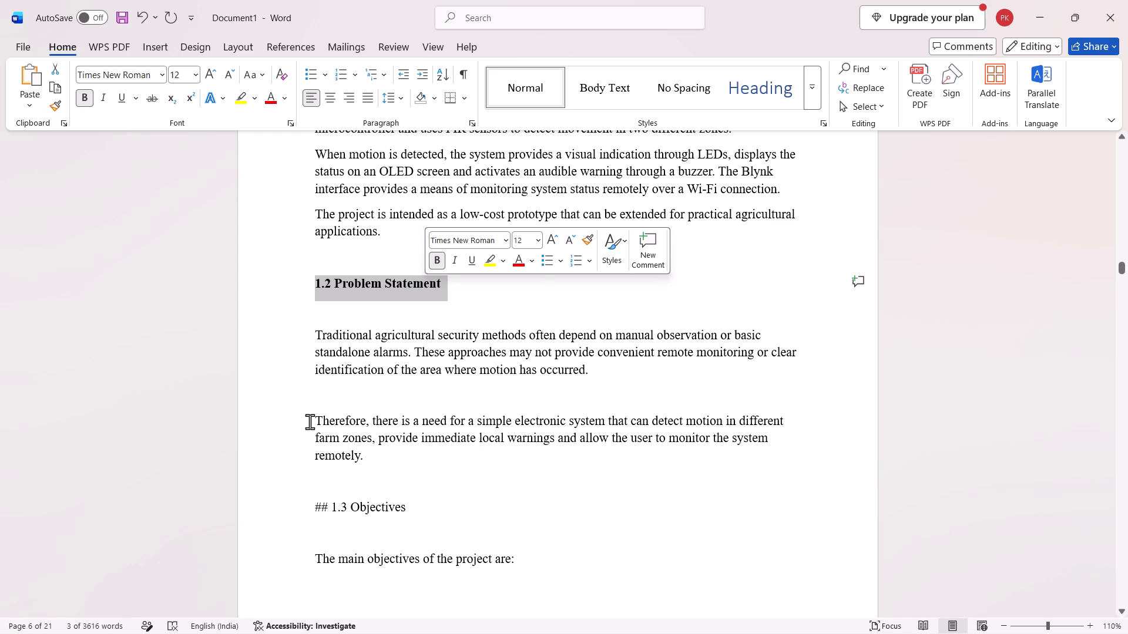
Delete the blank line between the two body paragraphs of section 1.2 Problem Statement.
left_click(309, 424)
key("BackSpace")
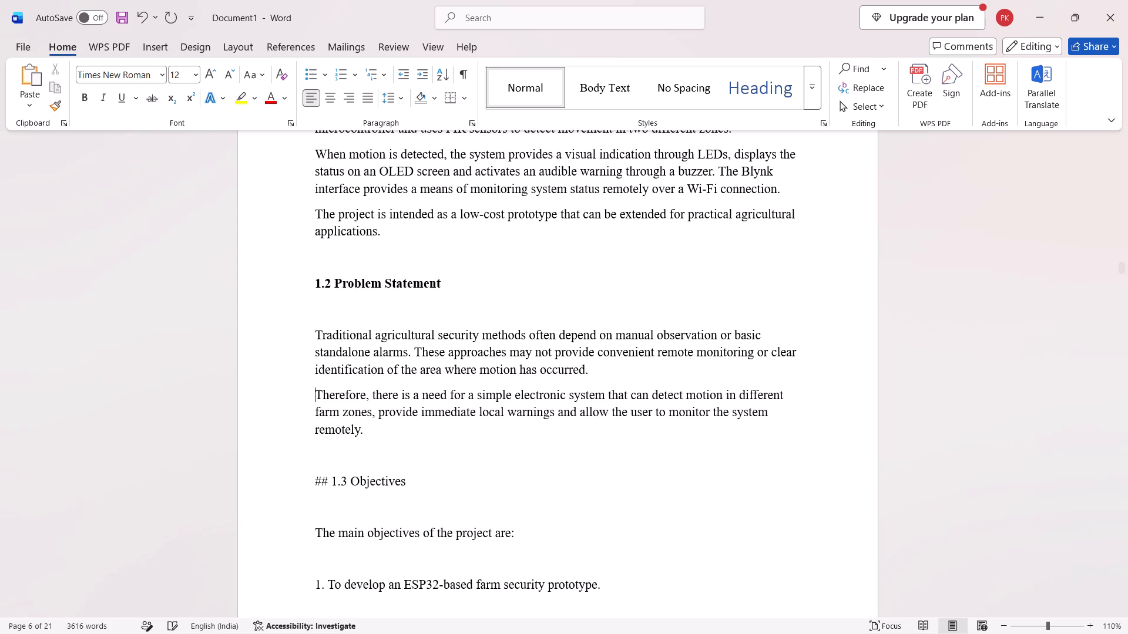
Remove the "##" symbols from the "1.3 Objectives" heading and make it bold, keeping one blank line above it.
left_click(334, 485)
key("BackSpace")
key("BackSpace")
key("BackSpace")
key("BackSpace")
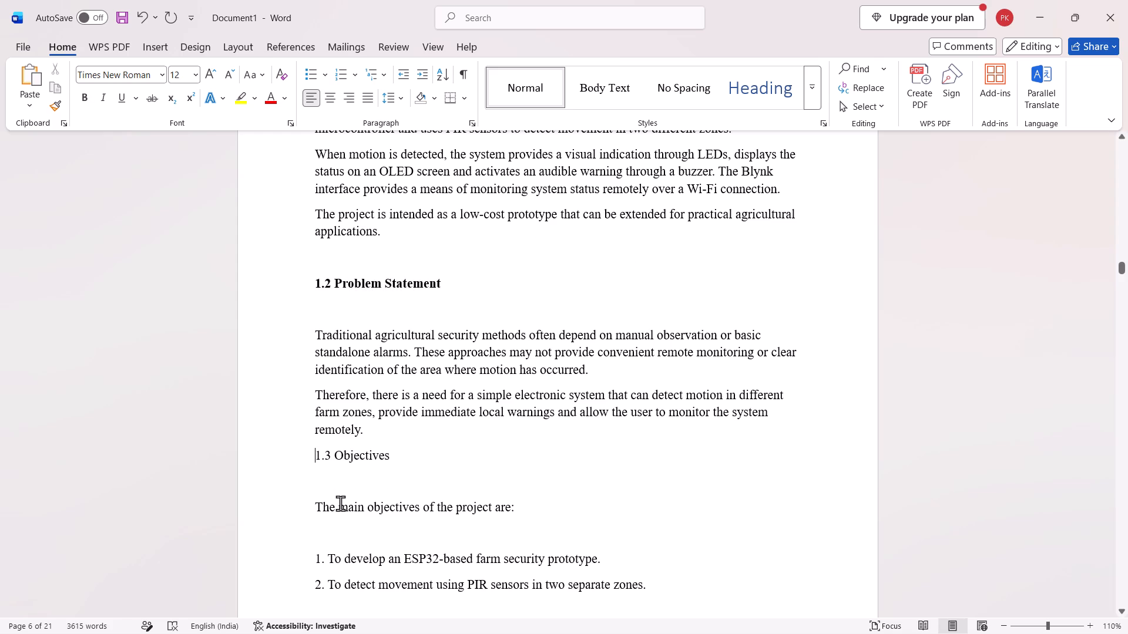
key("Return")
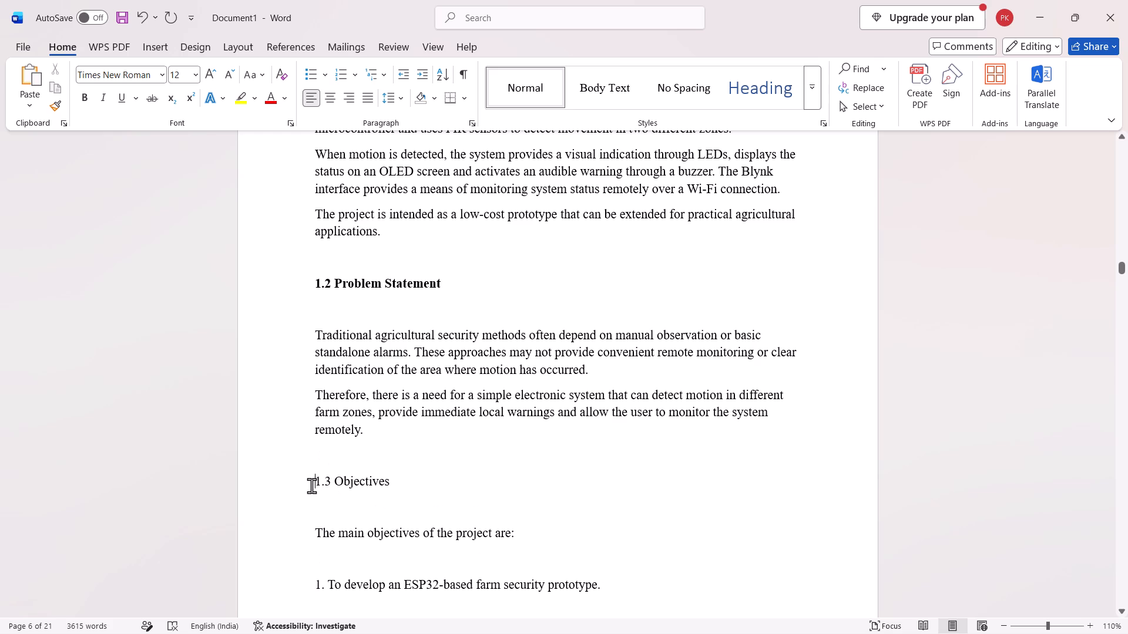
left_click_drag(311, 484, 395, 483)
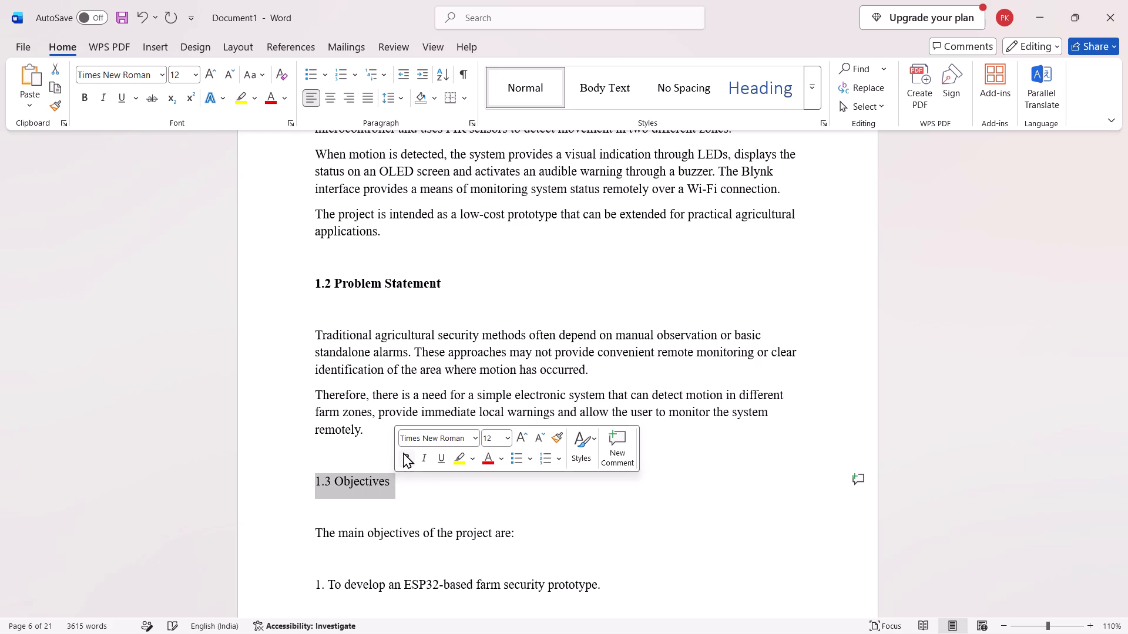
left_click(403, 452)
Delete the blank line between "The main objectives of the project are:" and the first numbered objective.
scroll(370, 491, "down", 1)
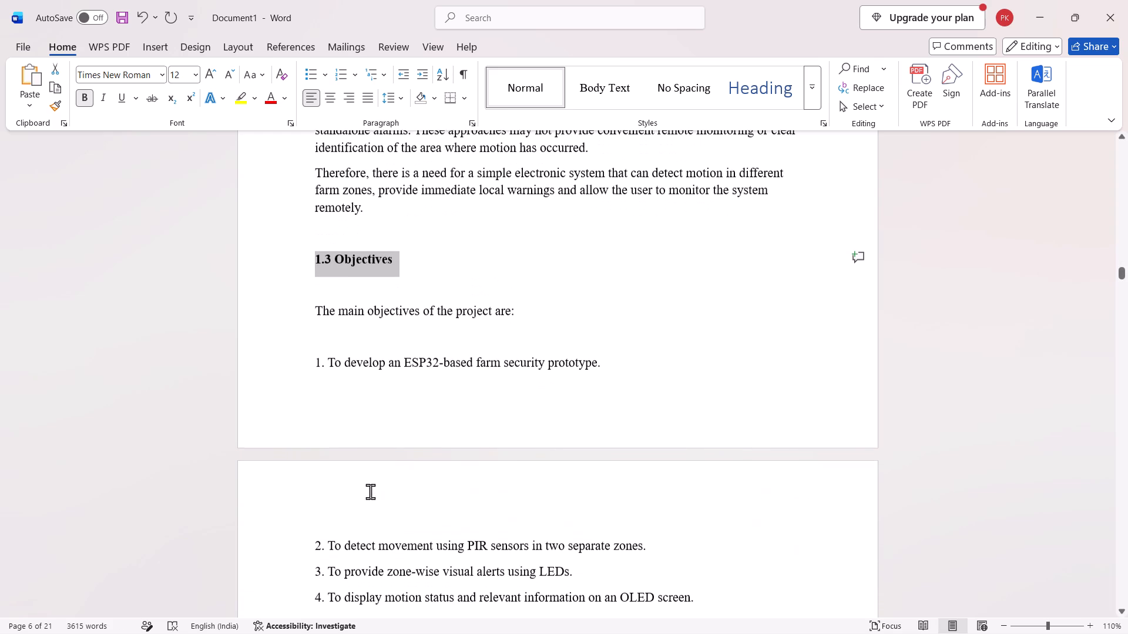
left_click(317, 366)
key("Return")
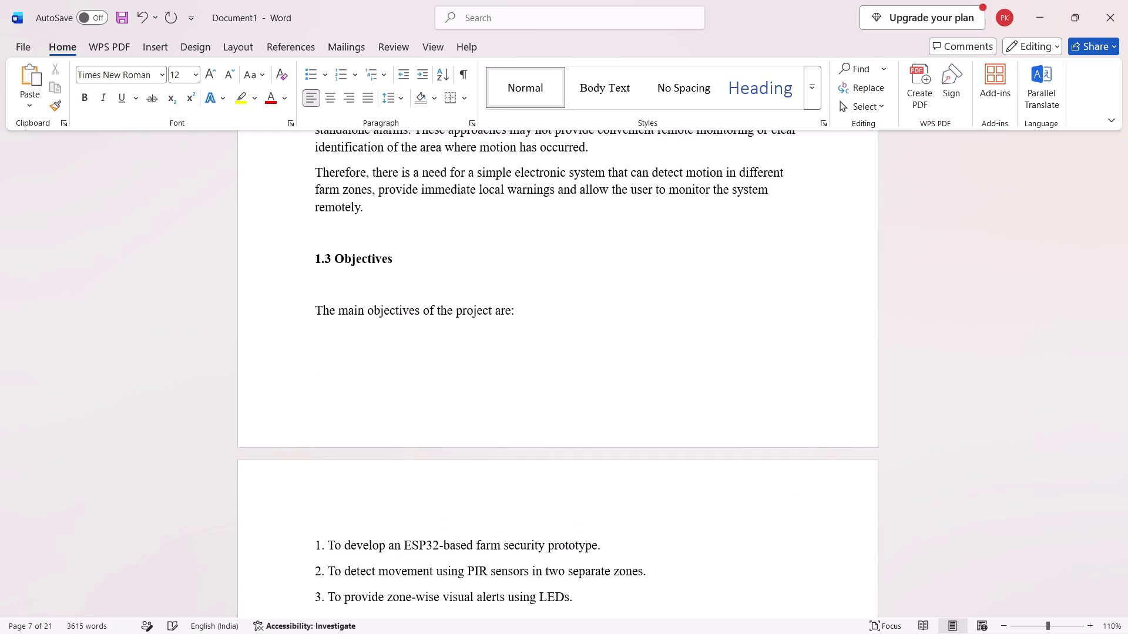
key("BackSpace")
key("BackSpace")
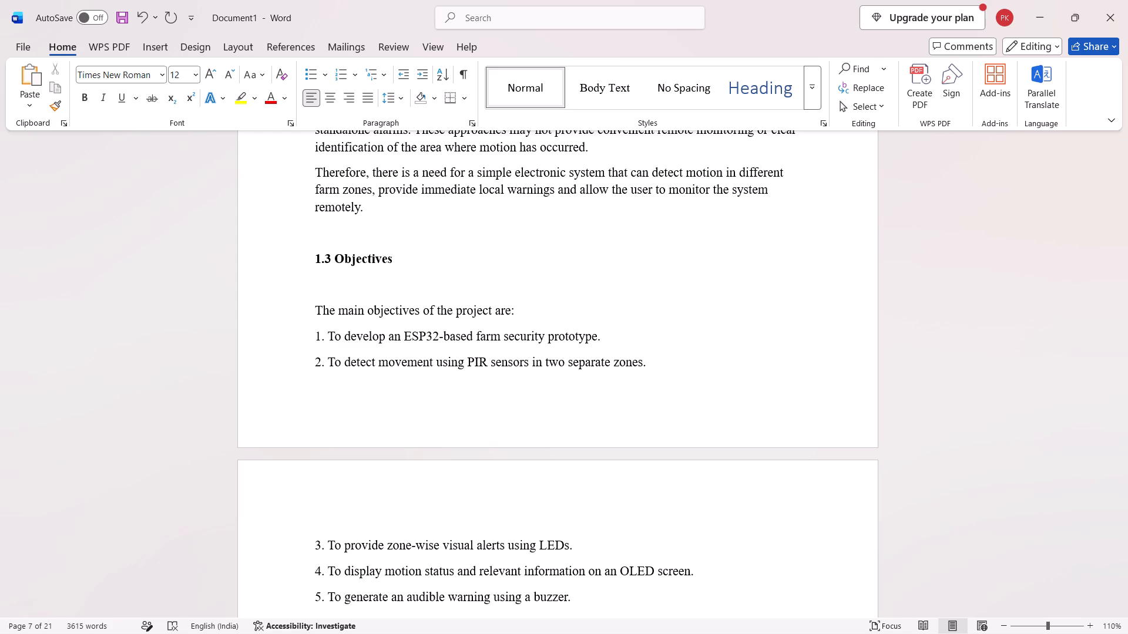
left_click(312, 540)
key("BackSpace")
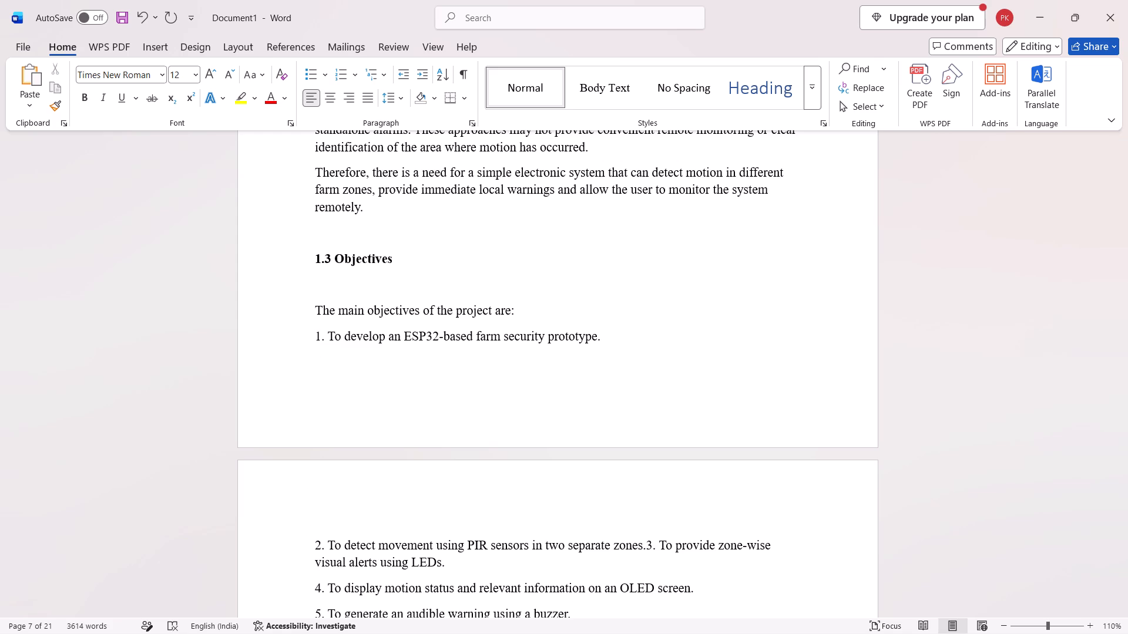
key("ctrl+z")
Remove the "##" symbols from the "1.4 Scope of the Project" heading and make it bold, keeping one blank line above it.
scroll(312, 540, "down", 1)
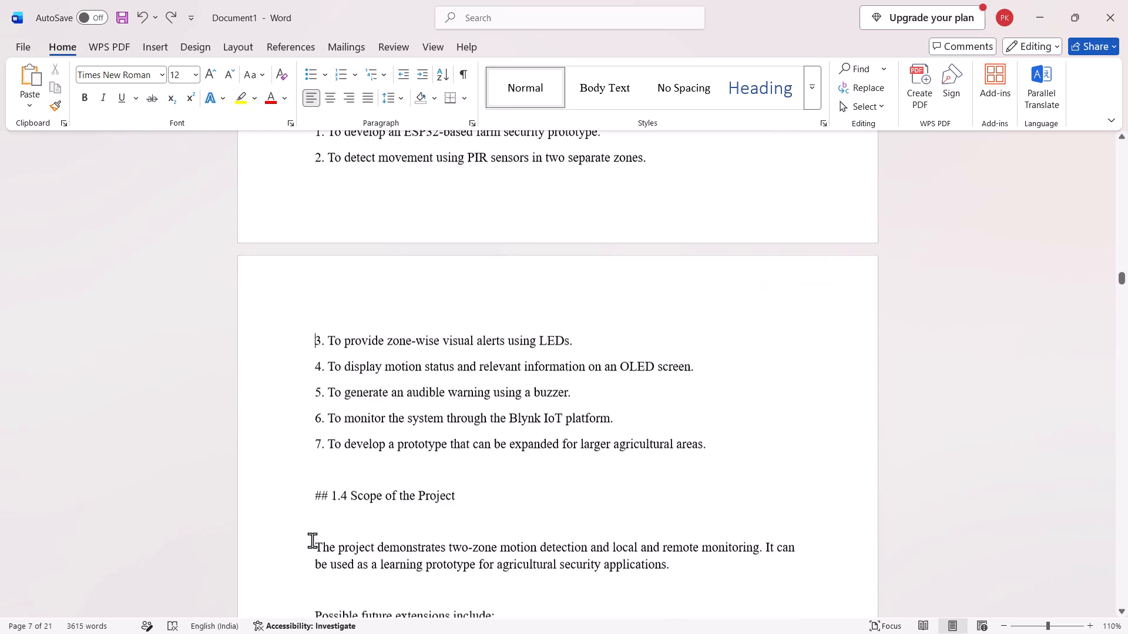
scroll(312, 540, "down", 1)
left_click_drag(330, 410, 291, 409)
key("BackSpace")
key("Delete")
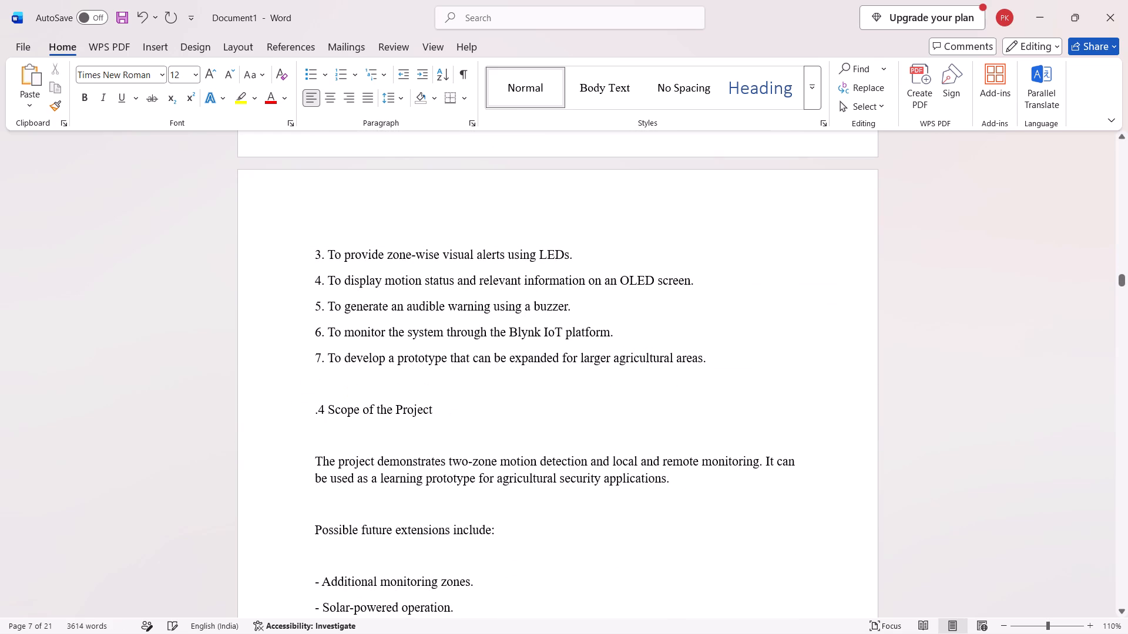
key("ctrl+z")
key("Return")
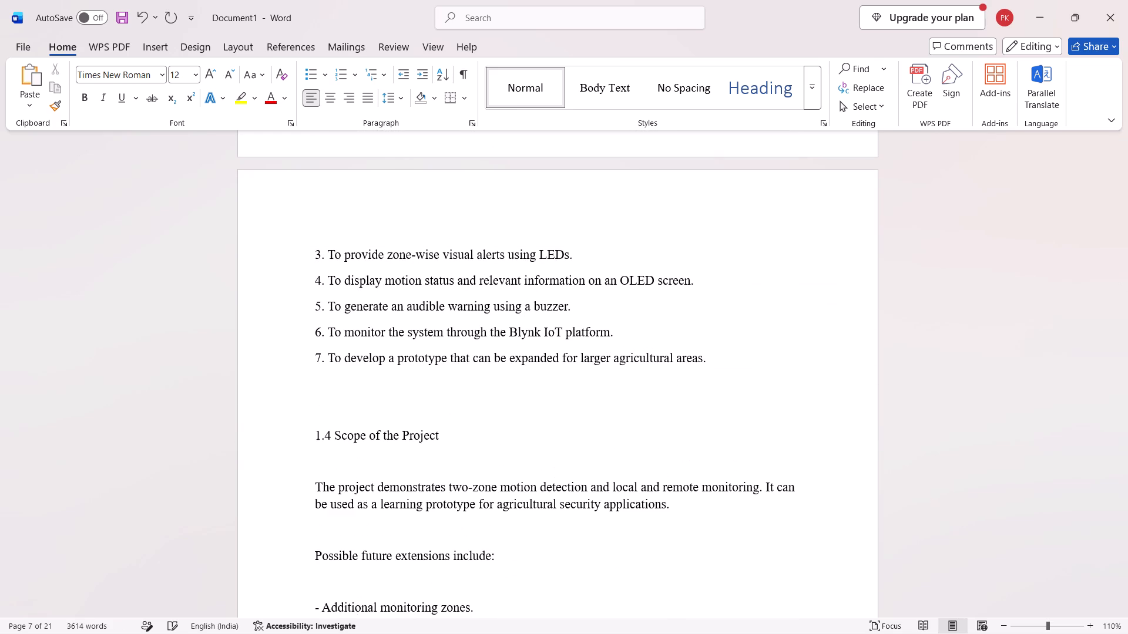
key("BackSpace")
key("BackSpace")
key("Return")
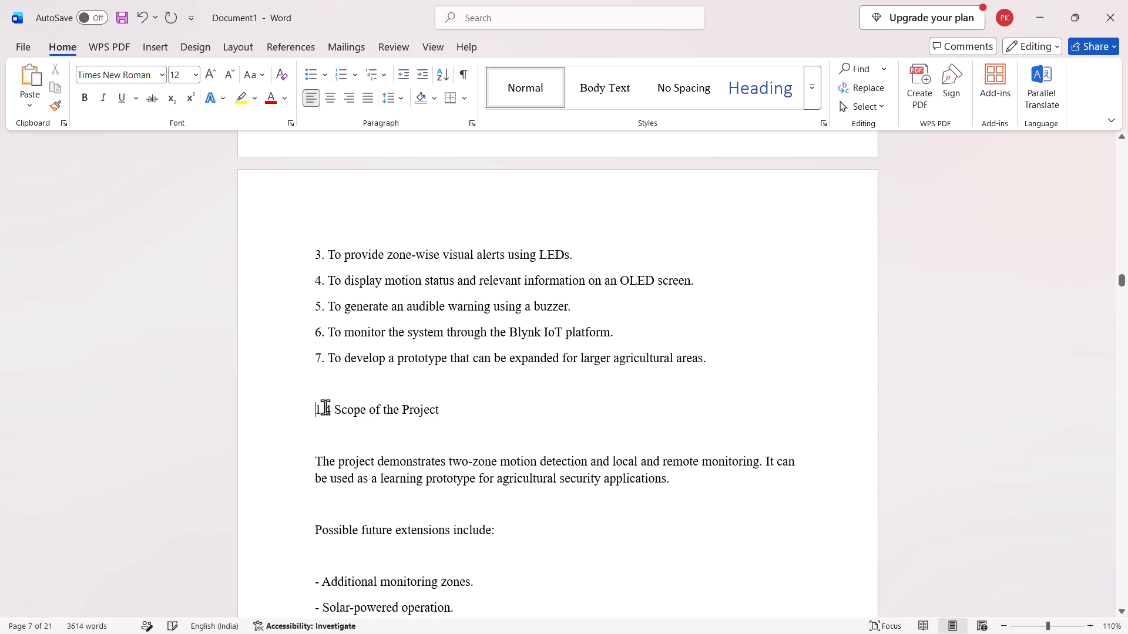
left_click_drag(314, 409, 446, 415)
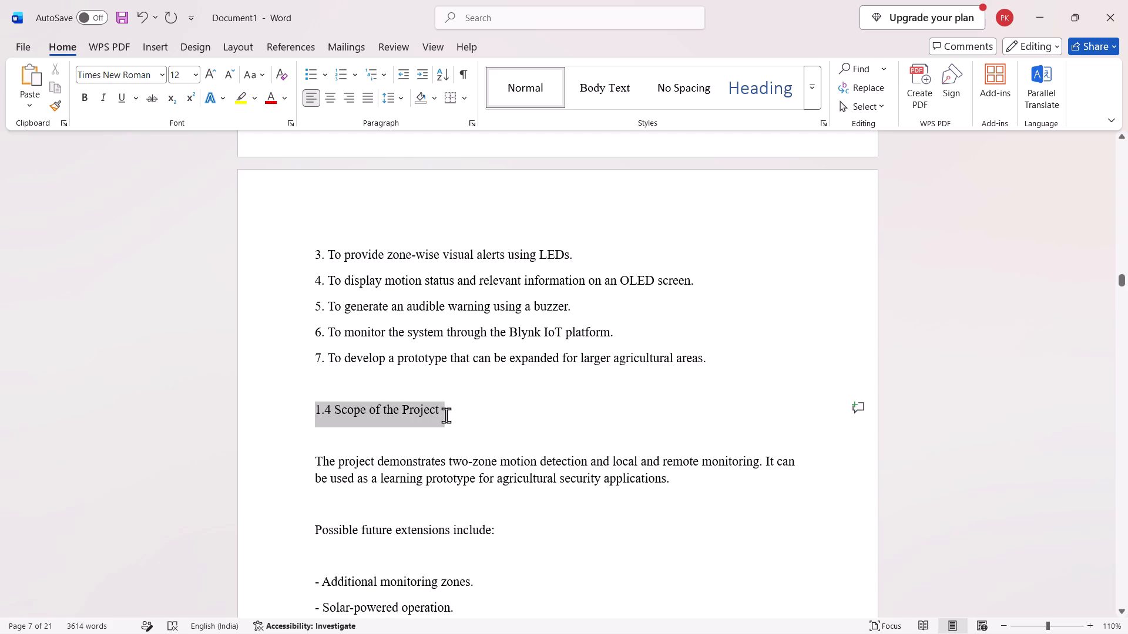
left_click_drag(446, 415, 439, 415)
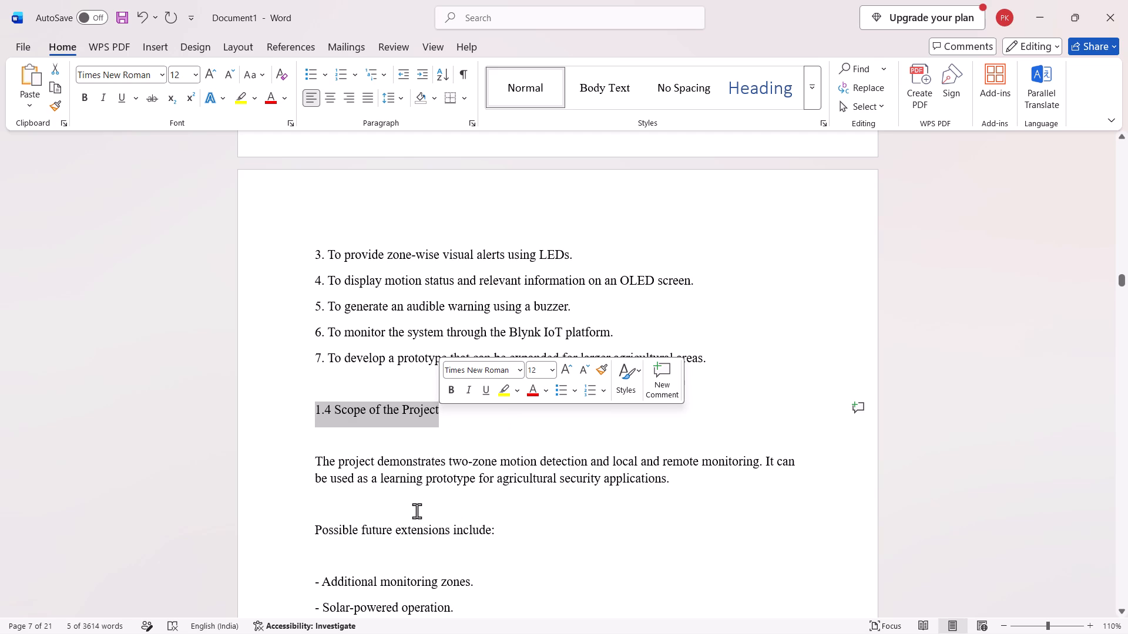
key("ctrl+b")
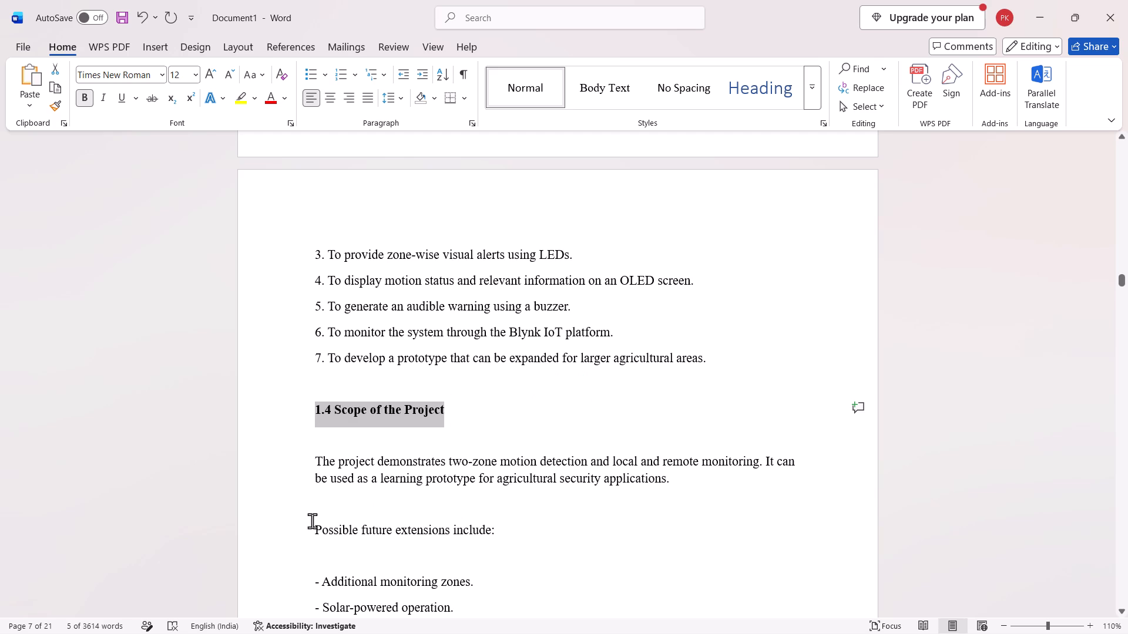
Delete the blank lines between the paragraphs and the extensions list in section 1.4, keeping the one below the heading.
left_click(312, 524)
key("BackSpace")
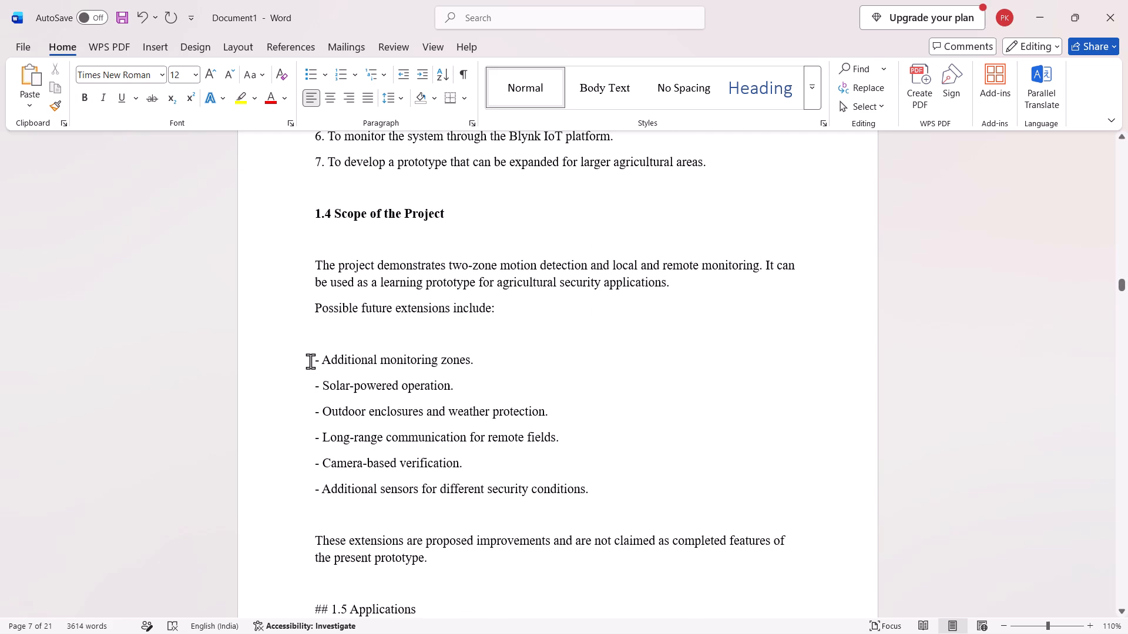
left_click(310, 361)
key("BackSpace")
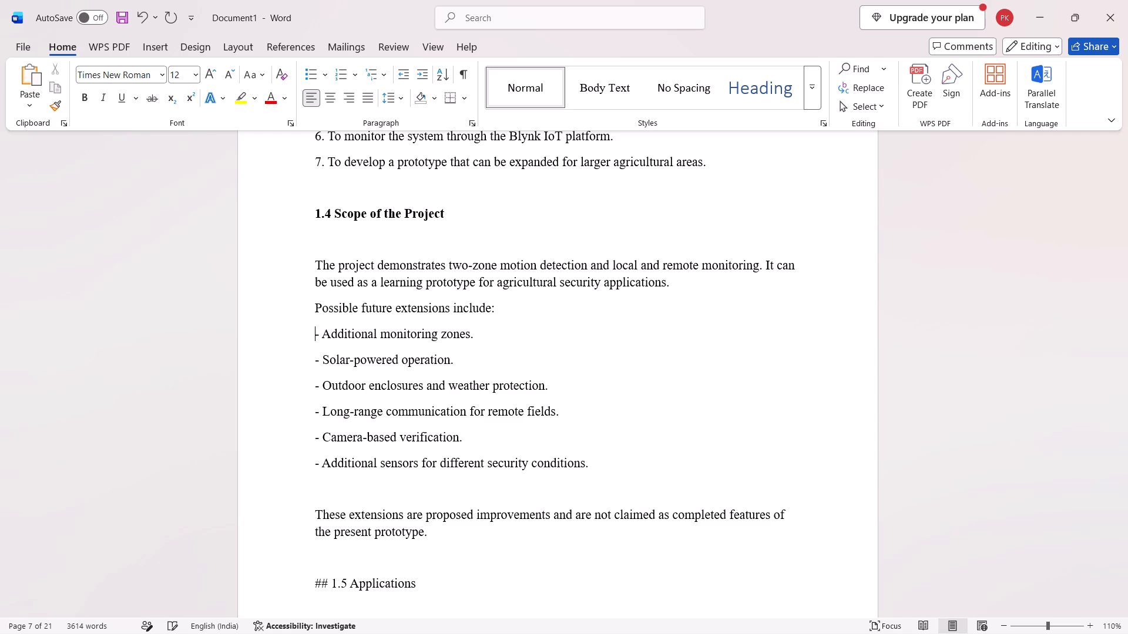
left_click(315, 517)
key("BackSpace")
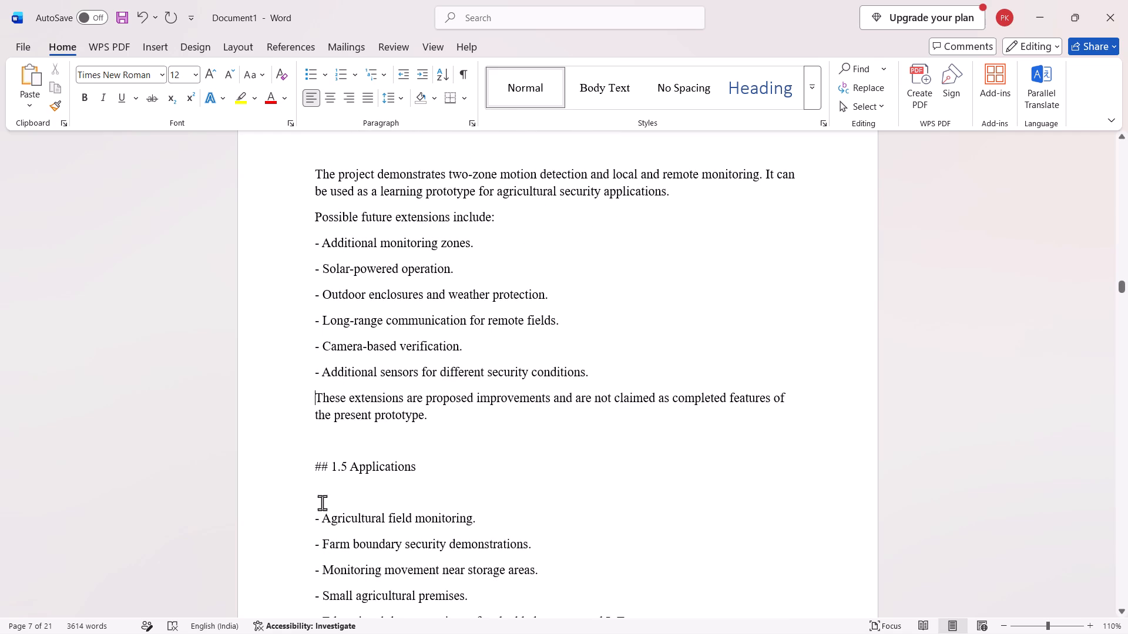
Remove the "##" symbols from the "1.5 Applications" heading and make it bold.
left_click(329, 466)
key("Delete")
key("BackSpace")
key("BackSpace")
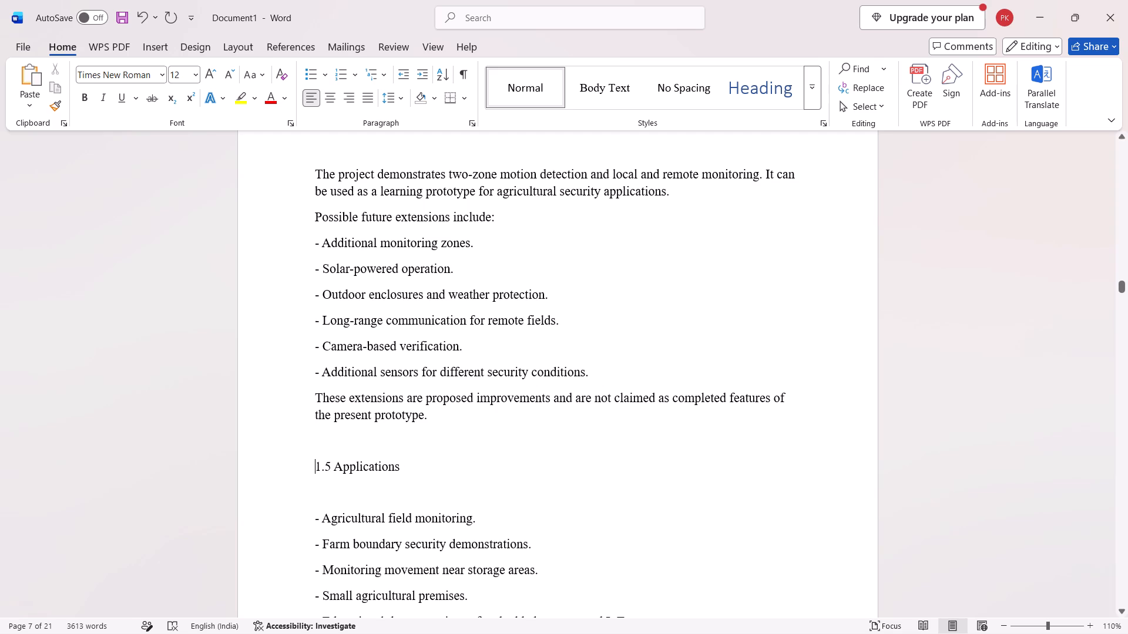
left_click_drag(307, 458, 392, 460)
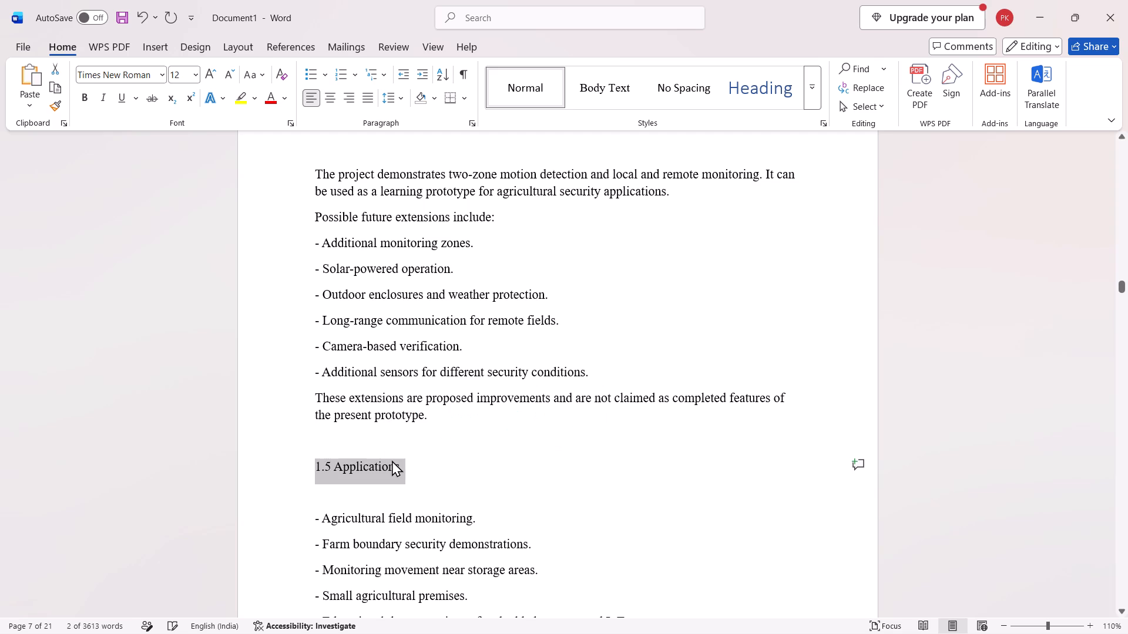
key("ctrl+b")
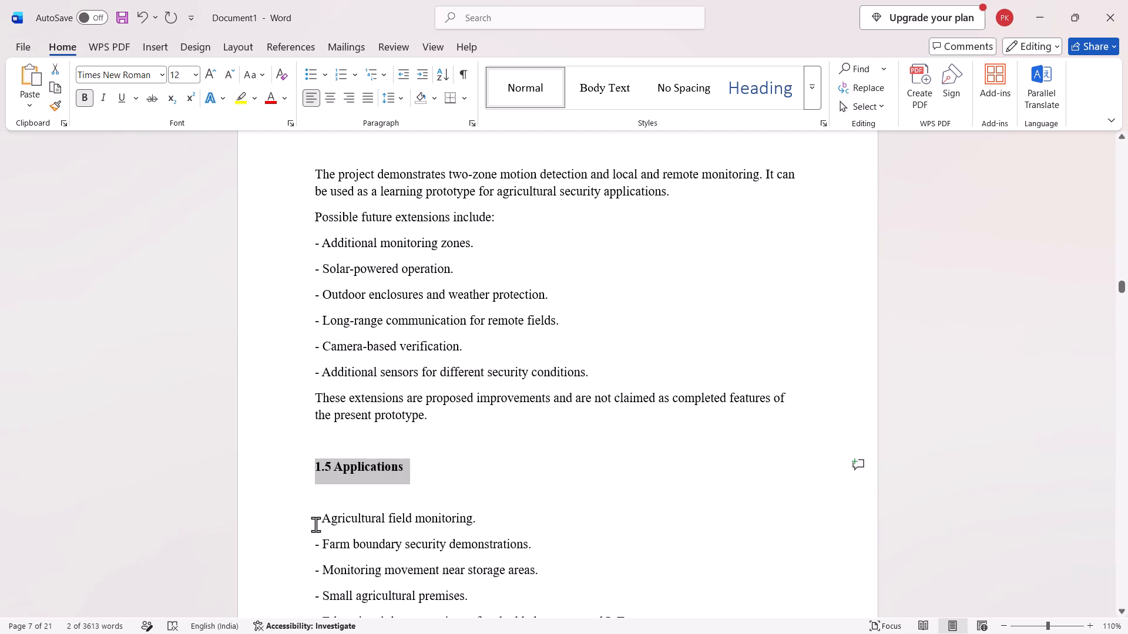
Delete the blank line between the "1.5 Applications" heading and its list.
left_click(314, 524)
key("Return")
key("BackSpace")
key("BackSpace")
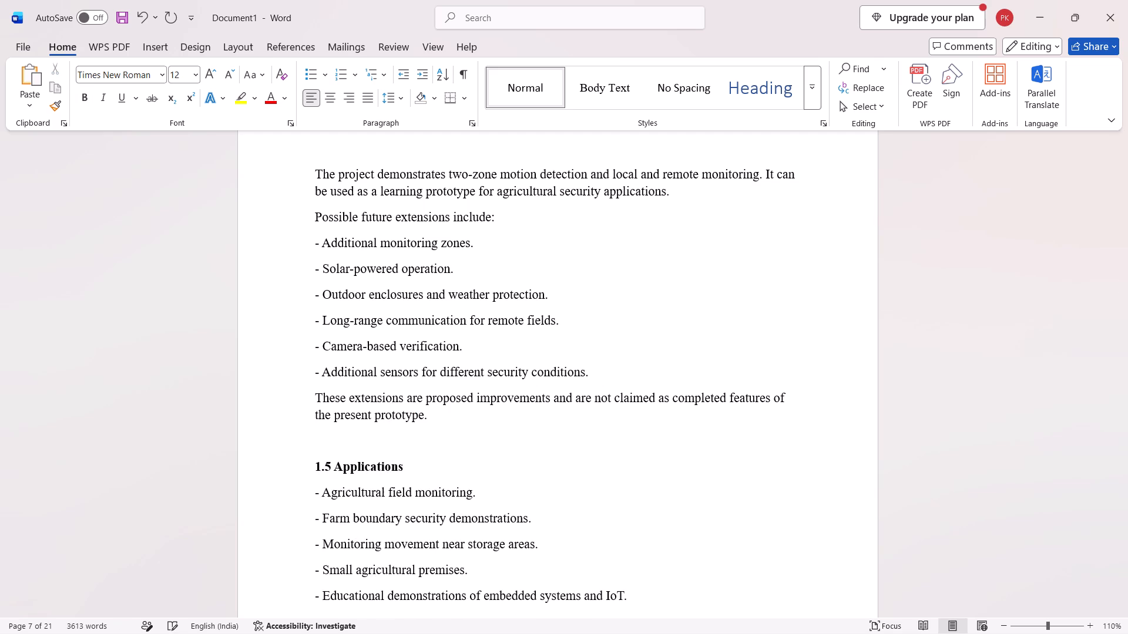
Remove the "---" divider and one blank line above the "CHAPTER 2: LITERATURE SURVEY" heading.
scroll(314, 524, "down", 1)
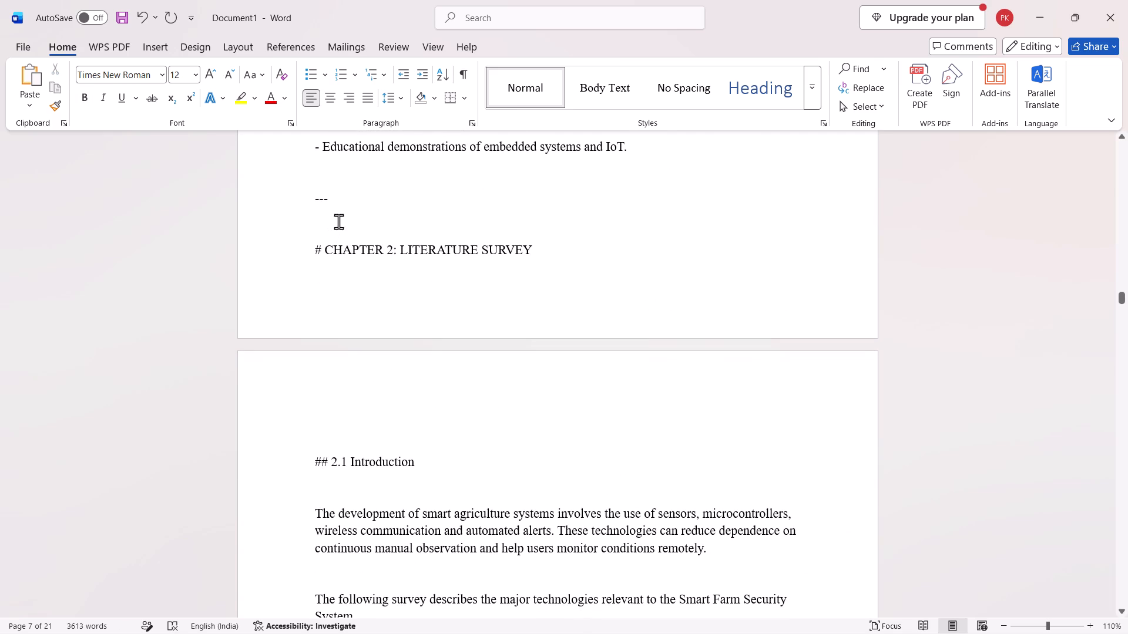
left_click(345, 181)
left_click(343, 198)
key("BackSpace")
key("BackSpace")
key("BackSpace")
key("BackSpace")
Push the "CHAPTER 2: LITERATURE SURVEY" heading onto the next page by adding two blank lines above it.
key("Down")
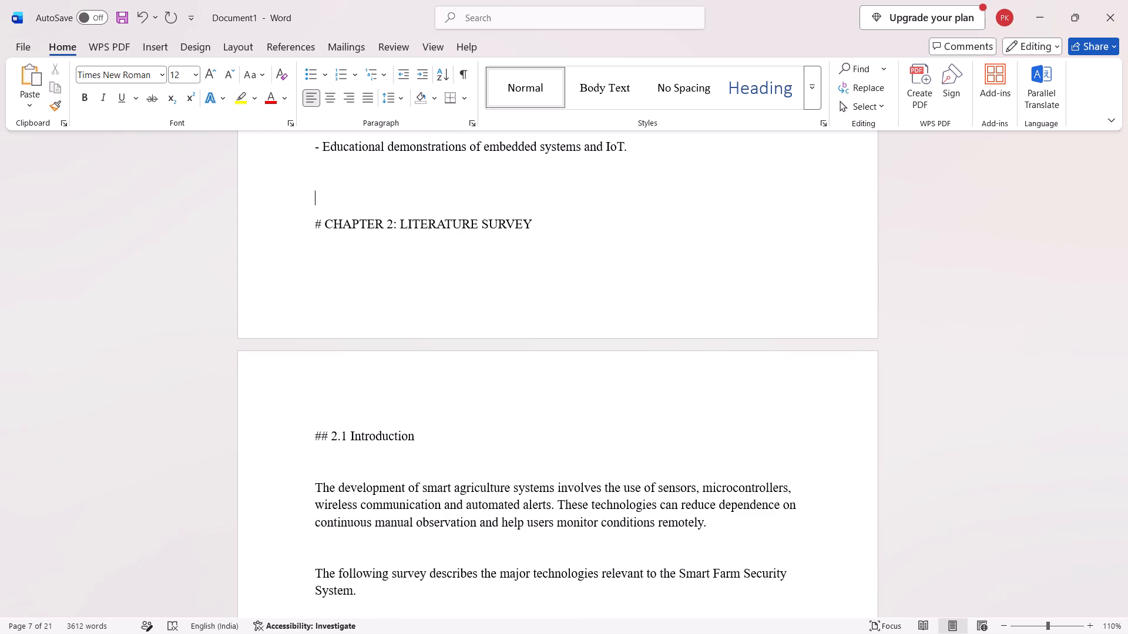
key("Down")
key("Down")
key("Up")
key("Return")
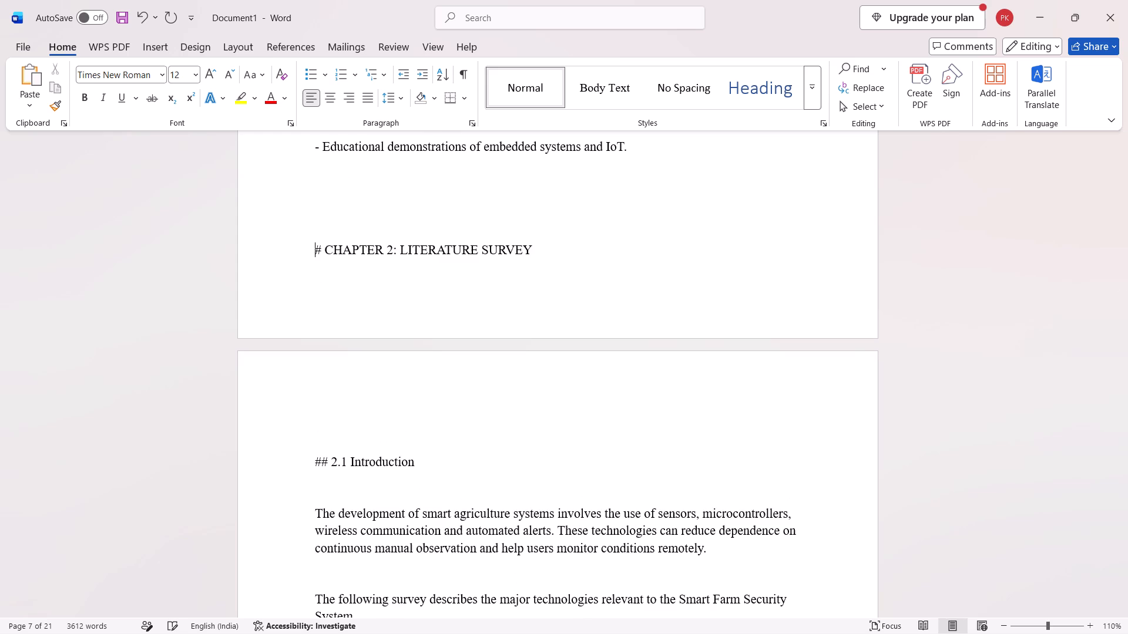
key("Return")
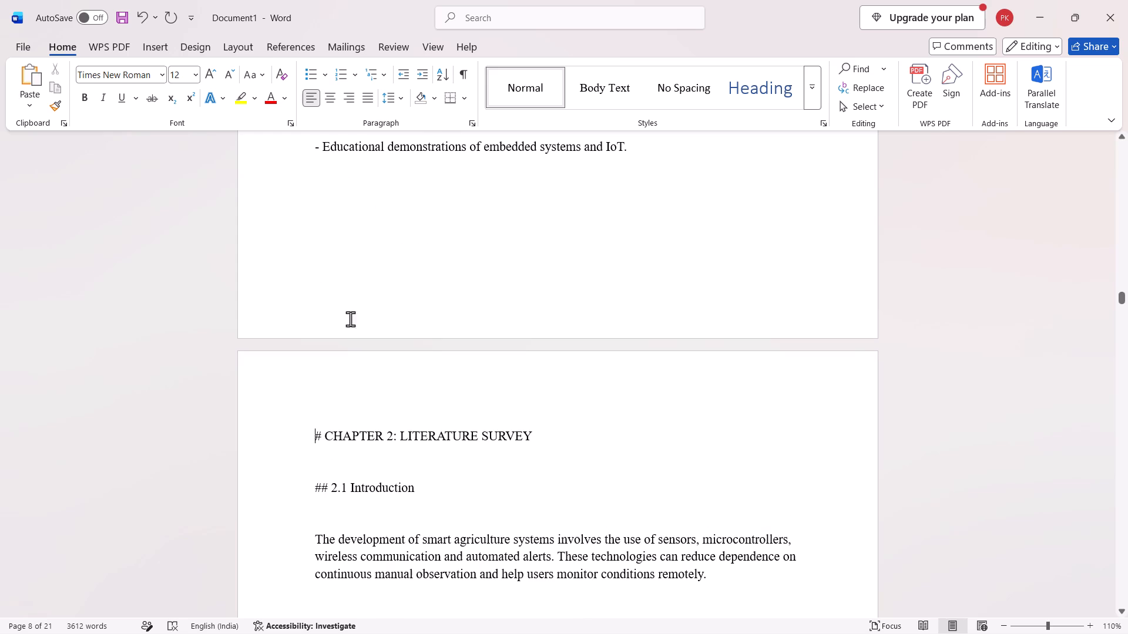
Remove the "#" symbol and its space in front of the "CHAPTER 2: LITERATURE SURVEY" heading.
left_click(324, 439)
key("BackSpace")
key("BackSpace")
Make the "CHAPTER 2: LITERATURE SURVEY" heading bold and set its font size to 14.
left_click_drag(320, 431, 503, 436)
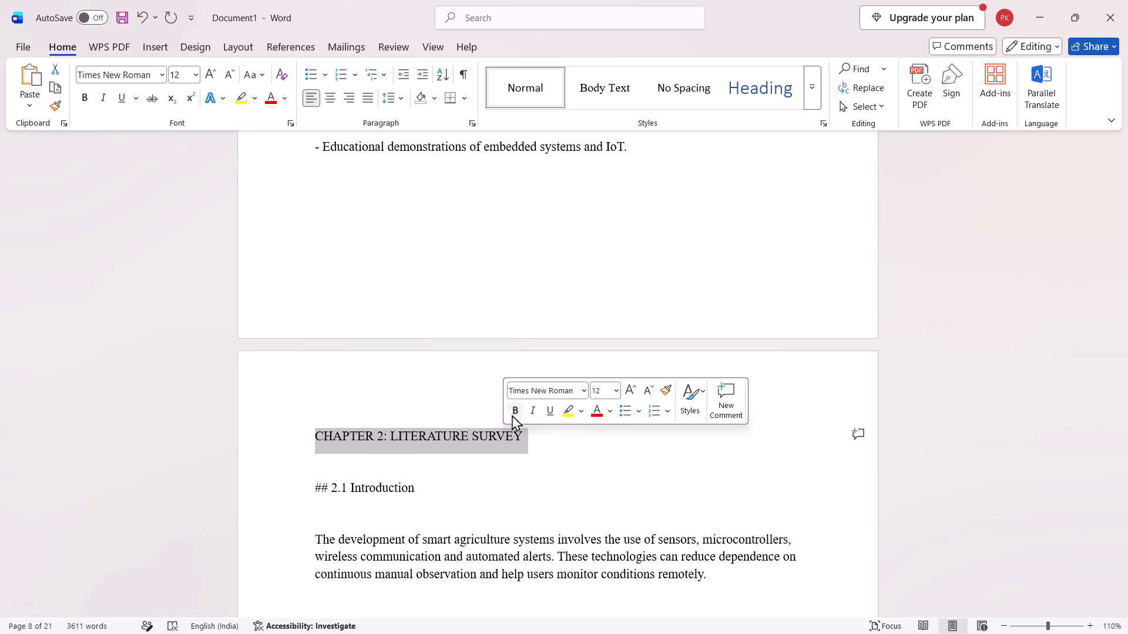
left_click(512, 412)
left_click(627, 383)
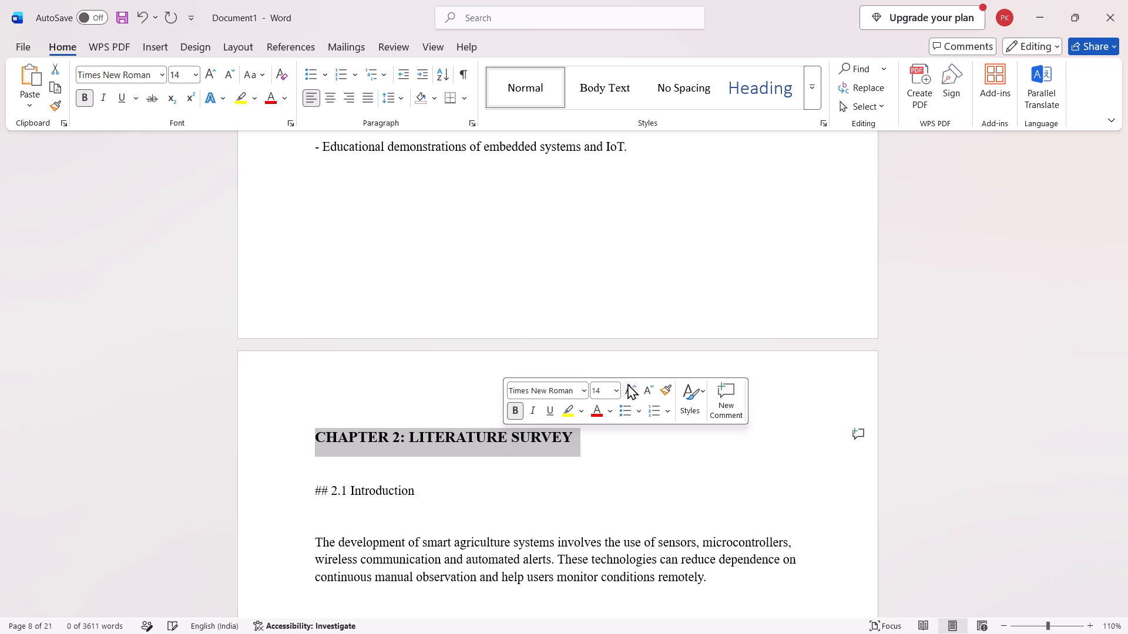
Compare the formatting of the "CHAPTER 1: INTRODUCTION" heading with that of the "CHAPTER 2: LITERATURE SURVEY" heading.
scroll(565, 305, "up", 1)
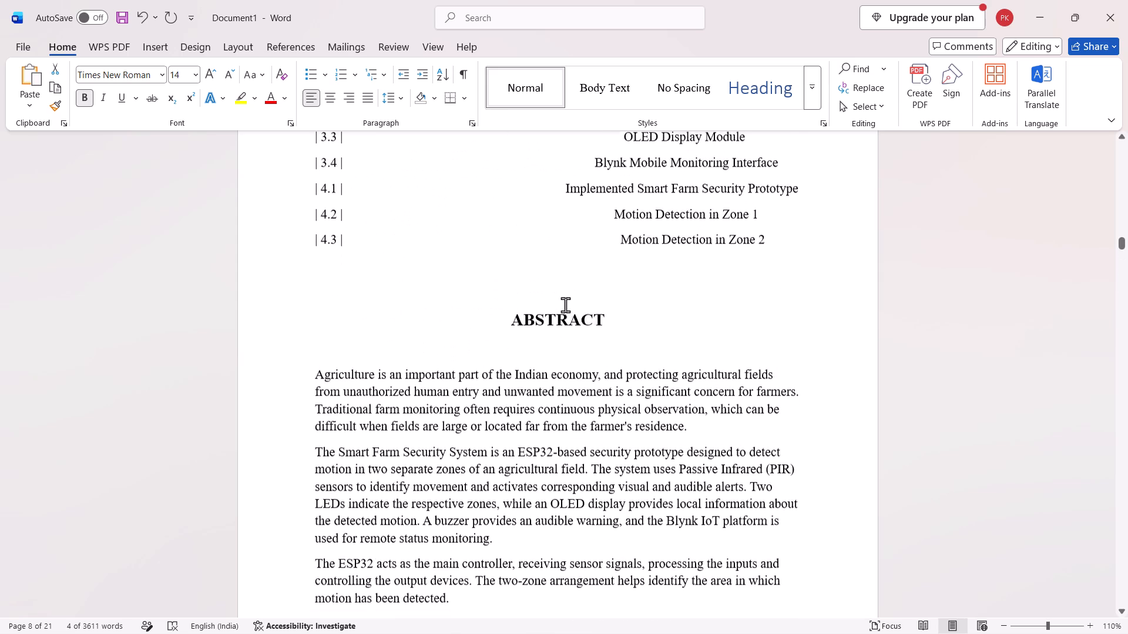
scroll(565, 305, "up", 2)
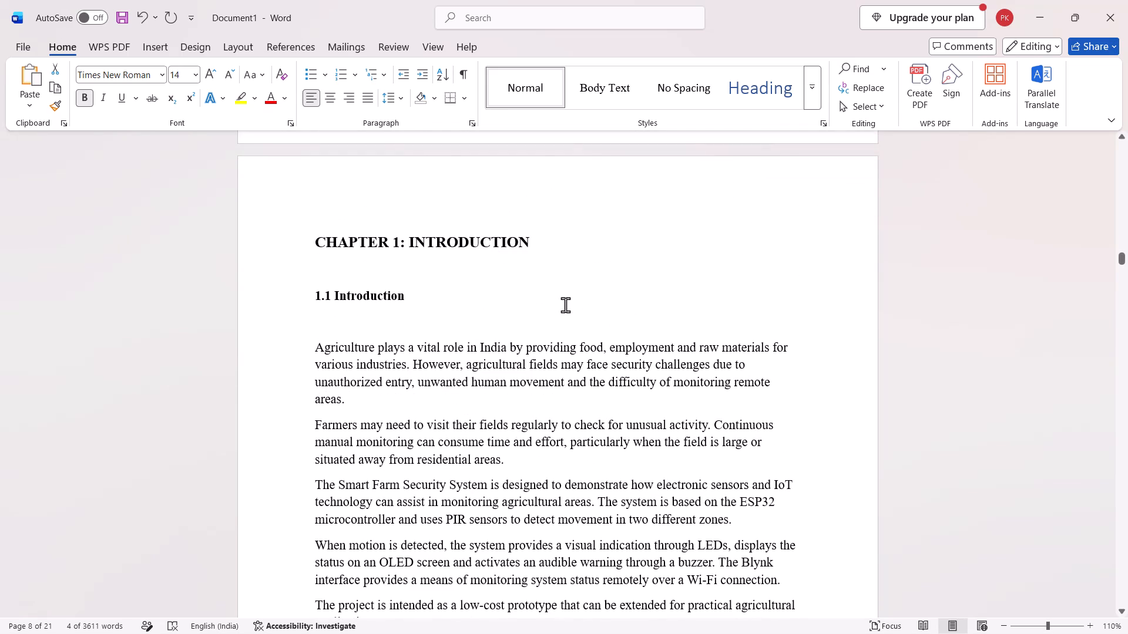
scroll(565, 305, "up", 1)
left_click(499, 230)
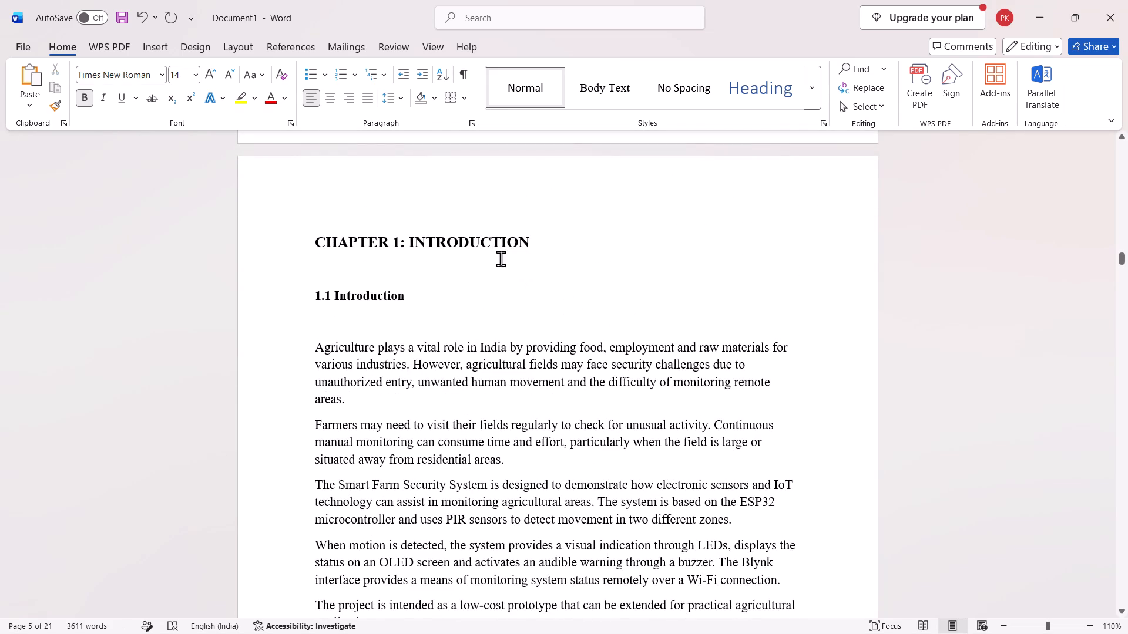
scroll(511, 276, "down", 1)
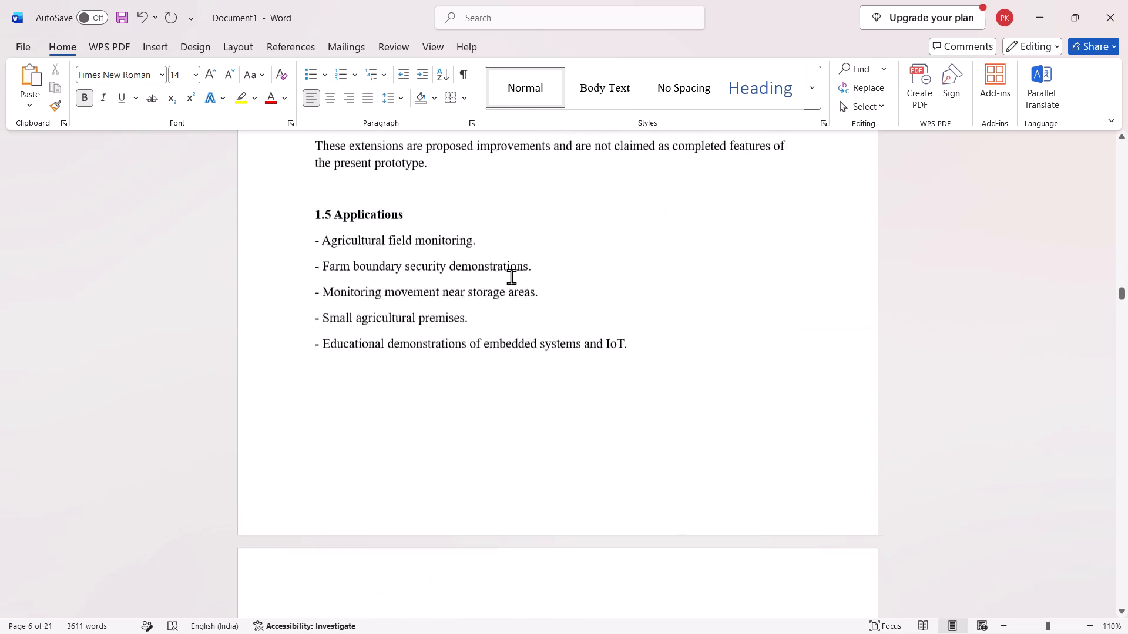
scroll(511, 276, "down", 1)
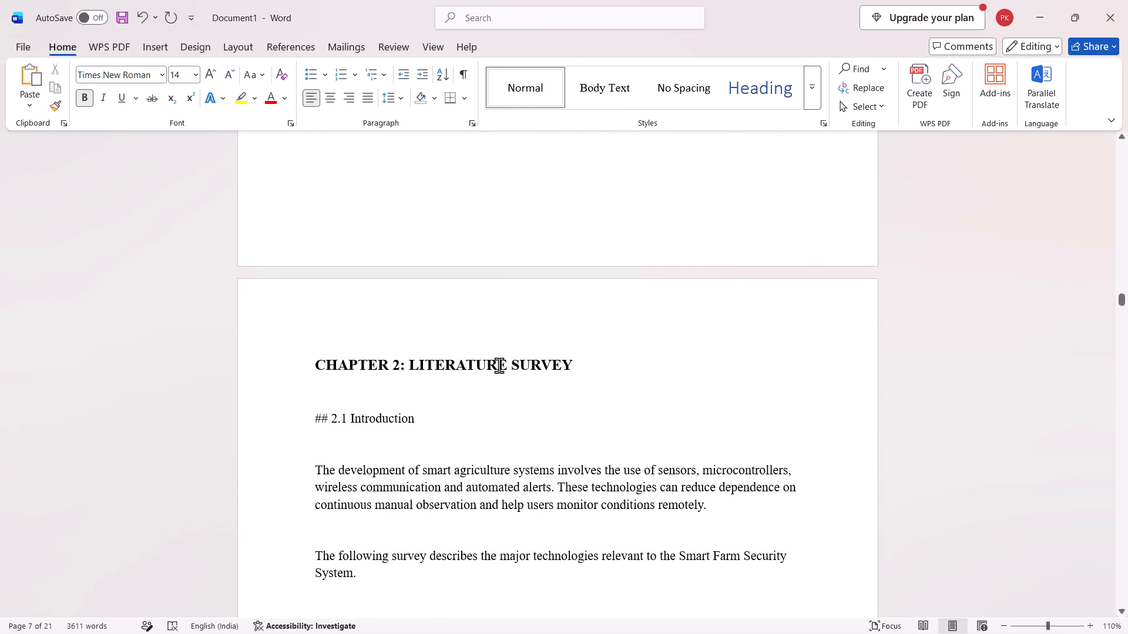
left_click(499, 365)
Remove the "##" and its space in front of the "2.1 Introduction" heading and make the heading bold.
left_click(332, 421)
key("BackSpace")
key("BackSpace")
key("BackSpace")
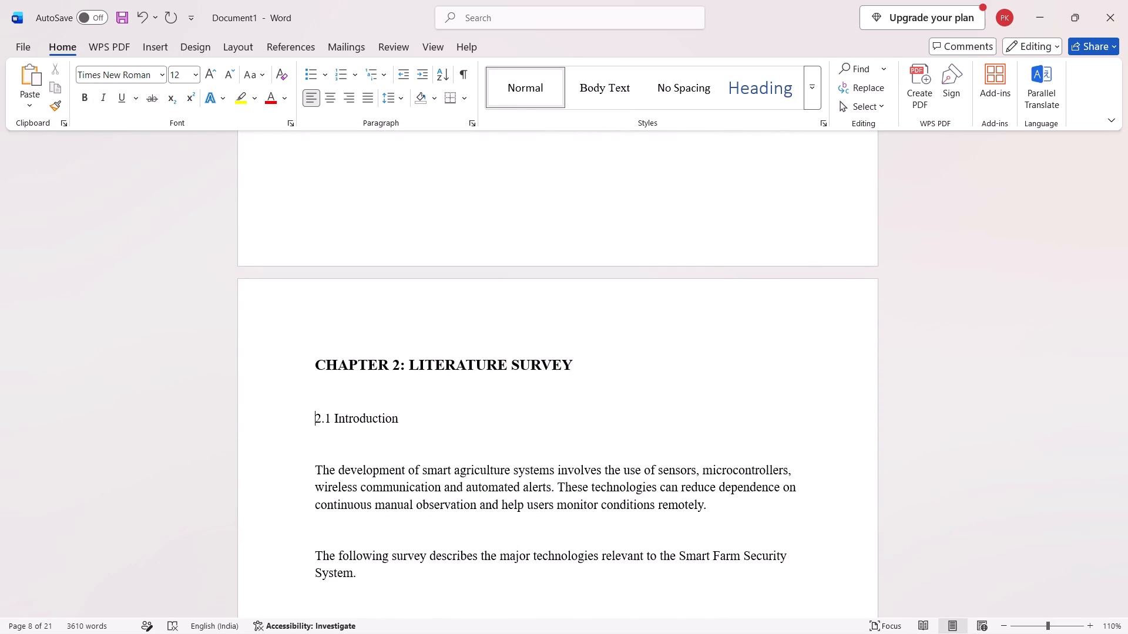
left_click_drag(314, 417, 394, 422)
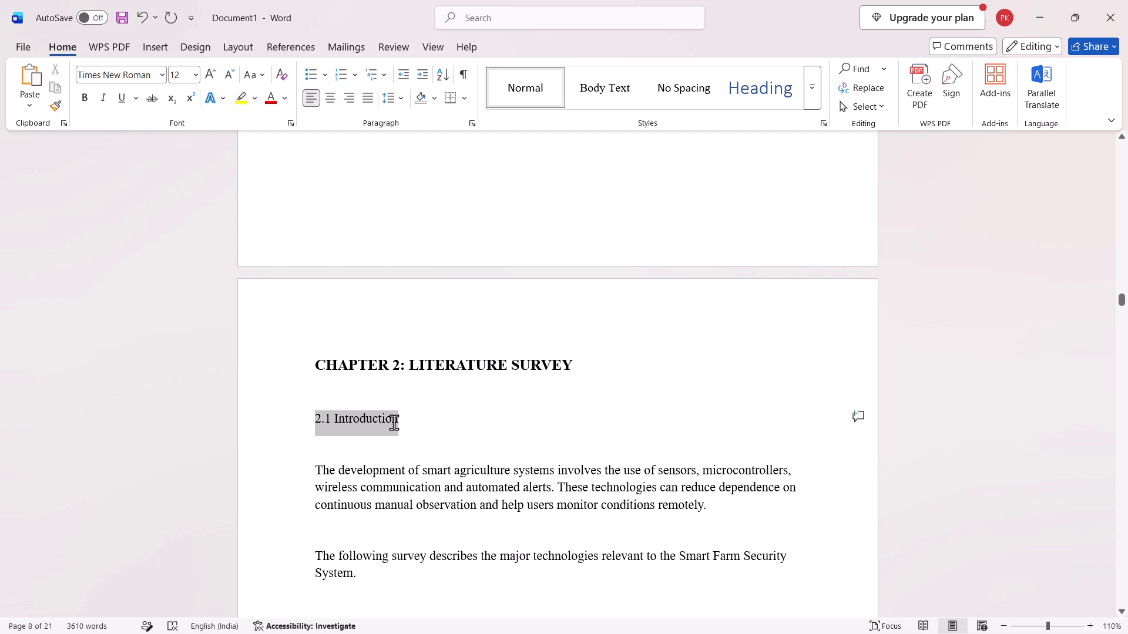
left_click_drag(394, 422, 397, 422)
key("ctrl+b")
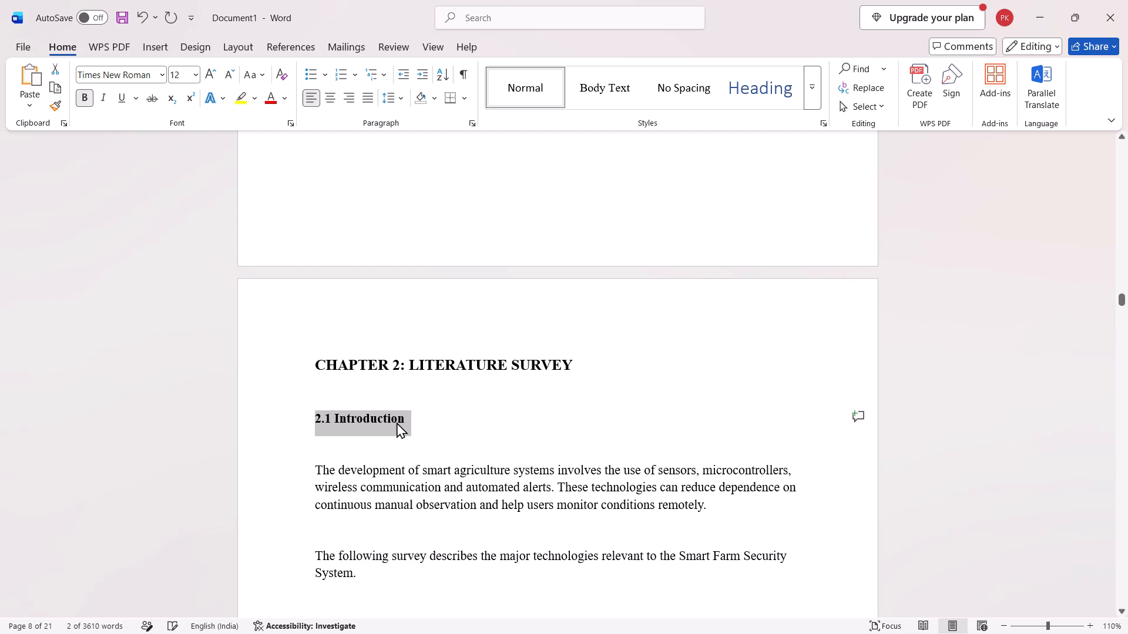
Delete the blank line above the paragraph starting "The following survey describes" in section 2.1.
left_click(317, 560)
key("BackSpace")
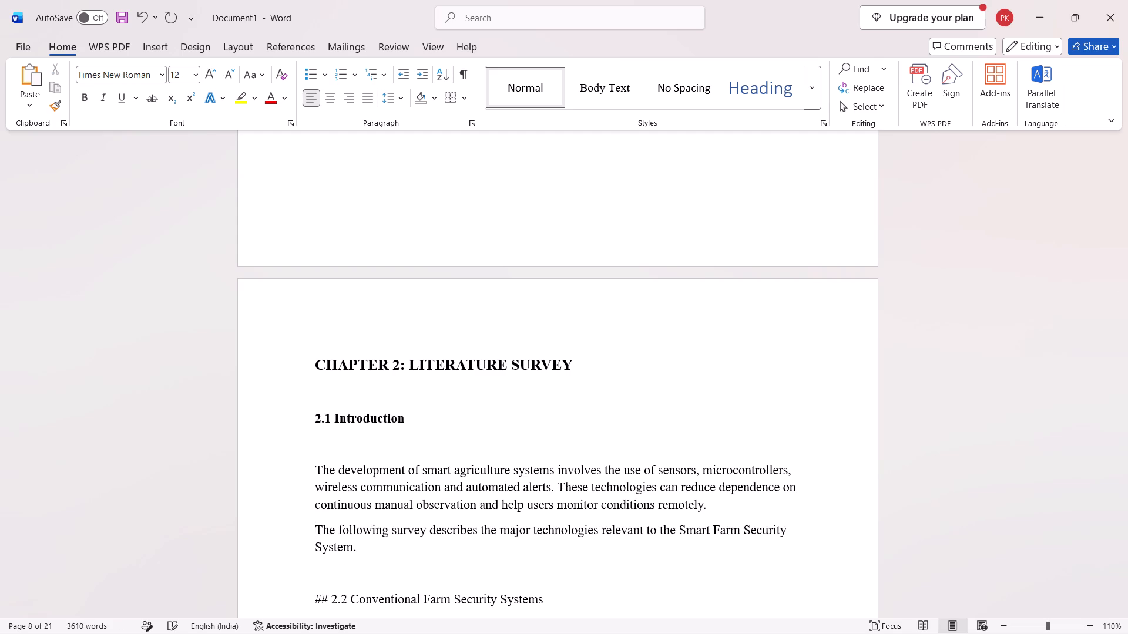
Remove the "##" and its space in front of the "2.2 Conventional Farm Security Systems" heading and make the heading bold.
scroll(317, 560, "down", 1)
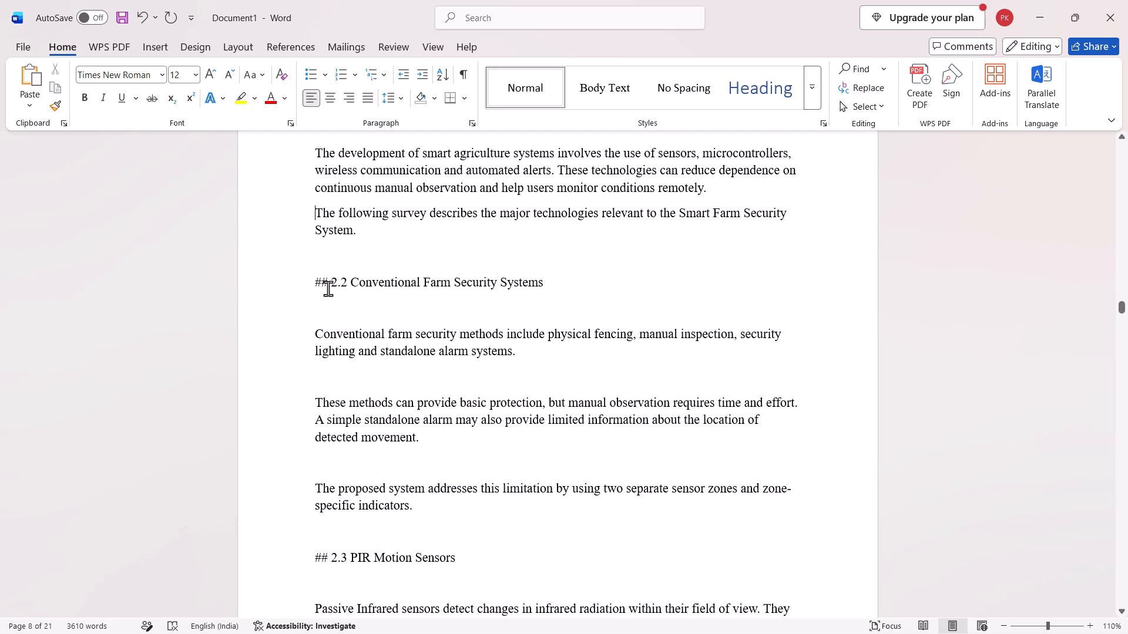
left_click(329, 287)
key("Delete")
key("BackSpace")
key("BackSpace")
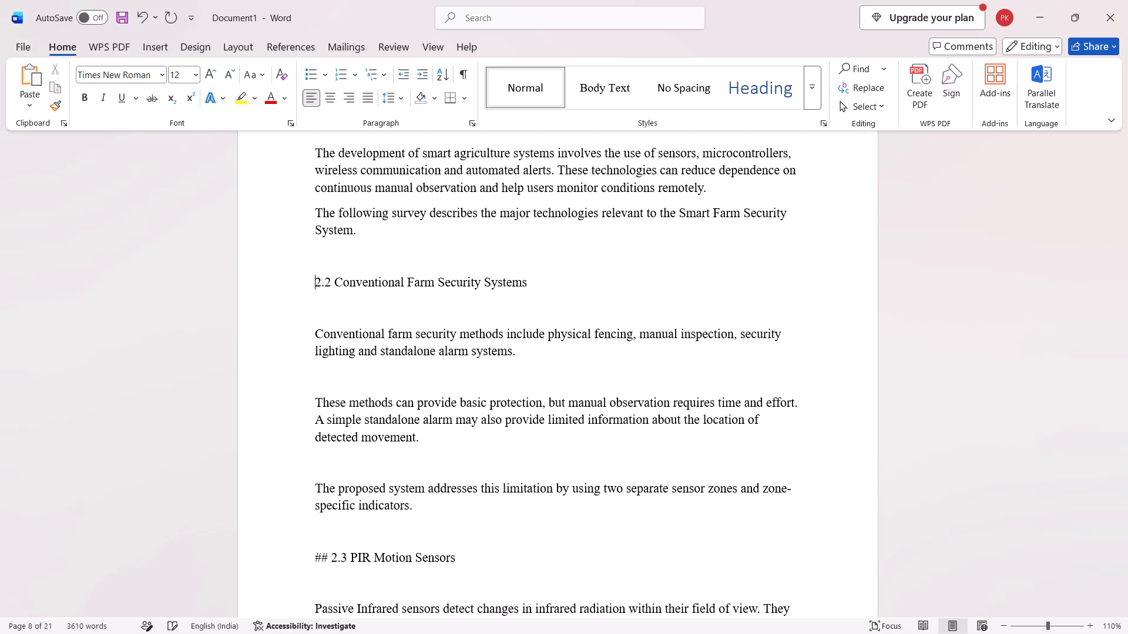
left_click_drag(311, 270, 519, 291)
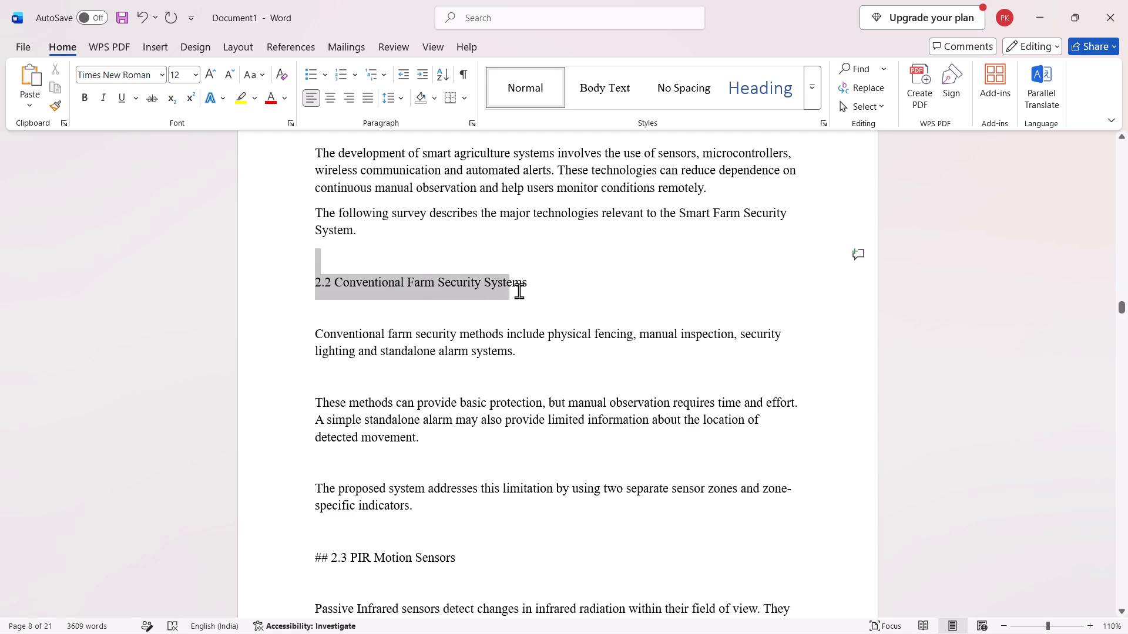
left_click_drag(519, 291, 524, 291)
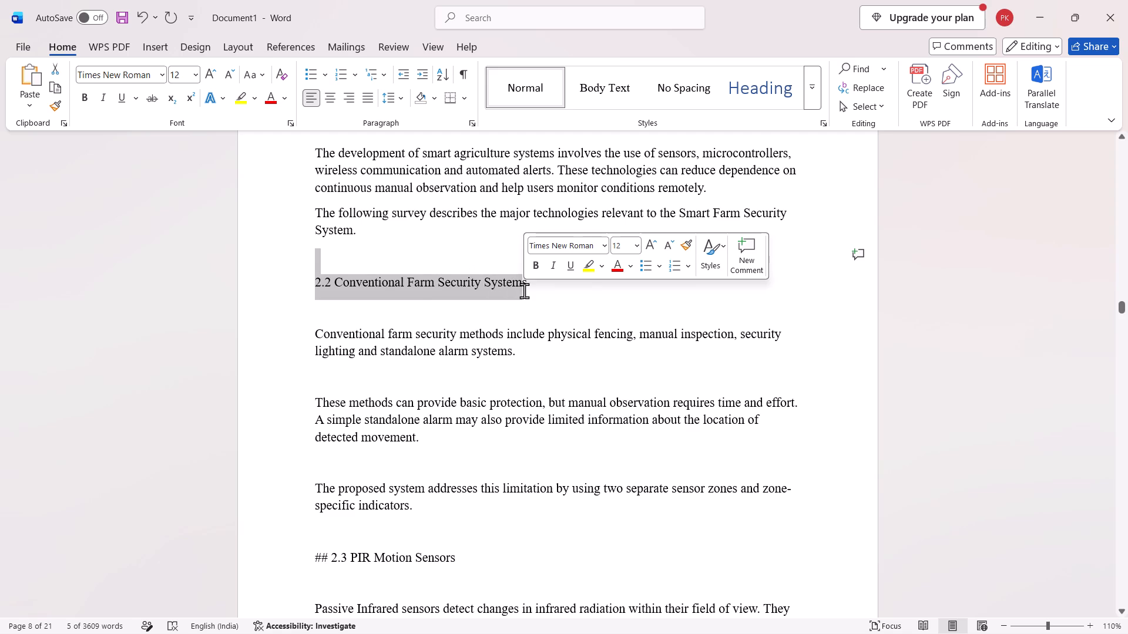
left_click_drag(538, 283, 318, 282)
key("ctrl+b")
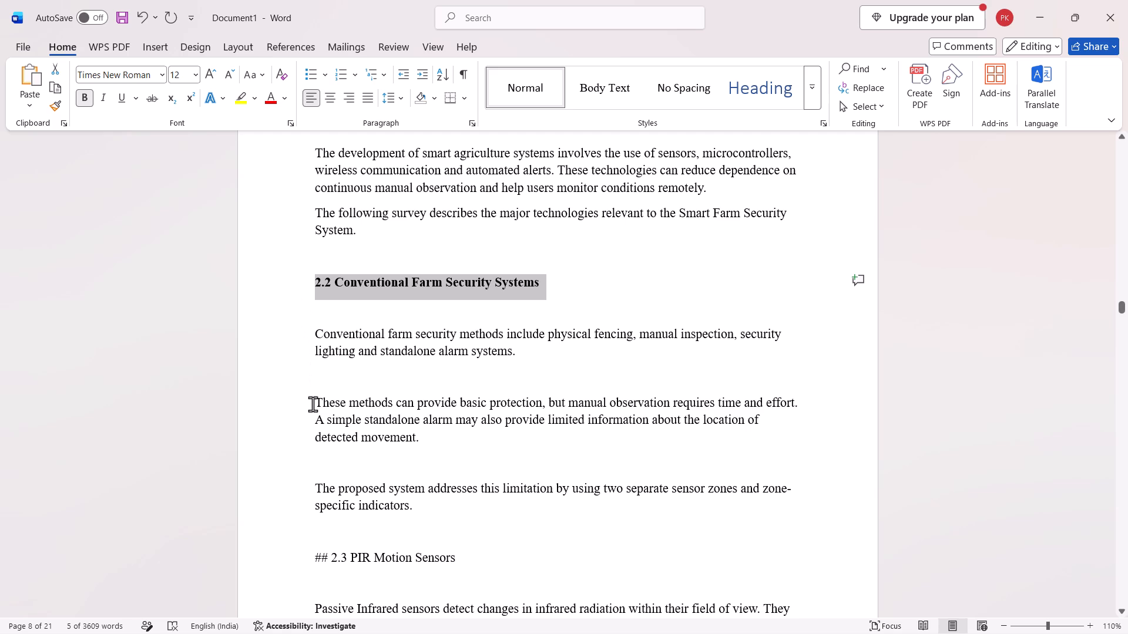
Delete the blank lines between the three body paragraphs of section 2.2 Conventional Farm Security Systems.
left_click(313, 404)
key("BackSpace")
left_click(321, 467)
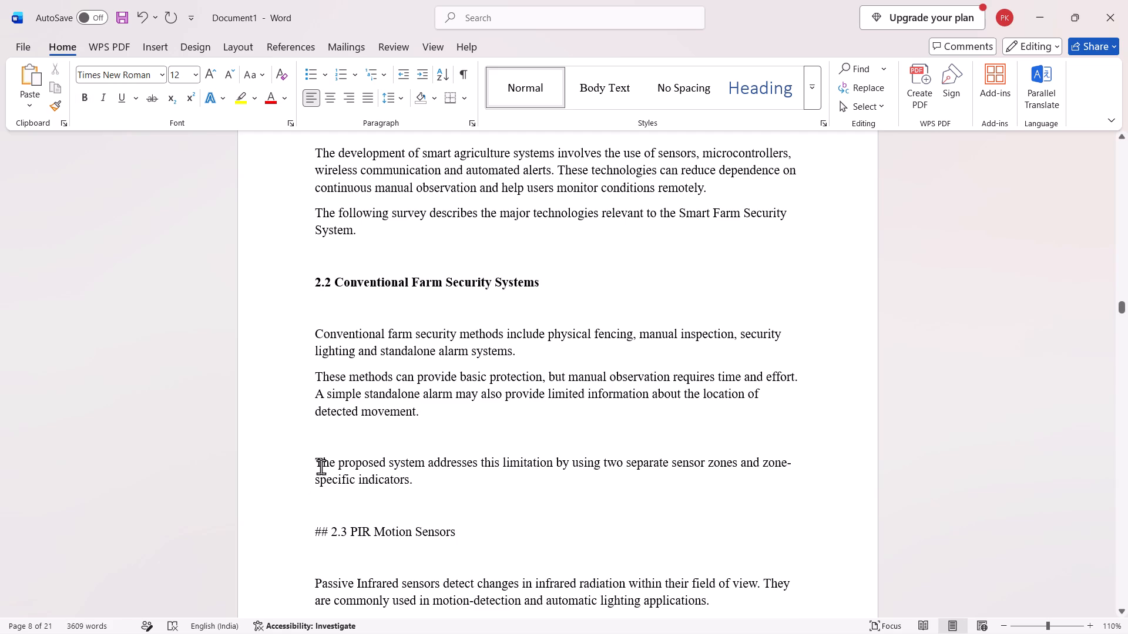
key("Left")
key("BackSpace")
Remove the "##" and its space in front of the "2.3 PIR Motion Sensors" heading and make the heading bold.
key("Down")
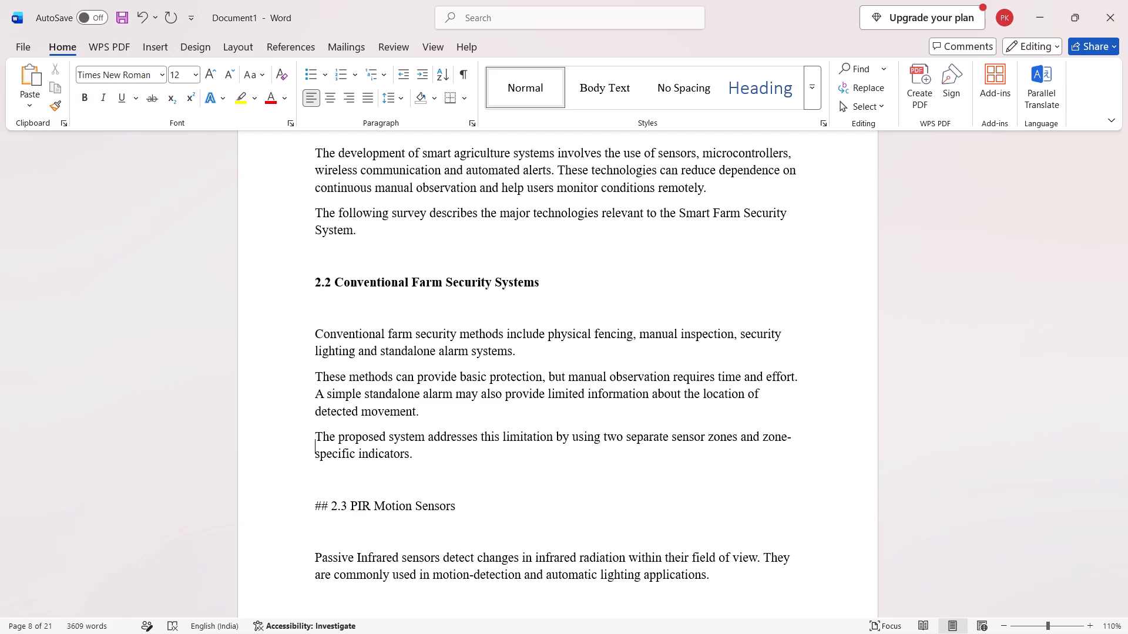
key("Down")
key("Down")
key("Right")
key("Right")
key("Right")
key("BackSpace")
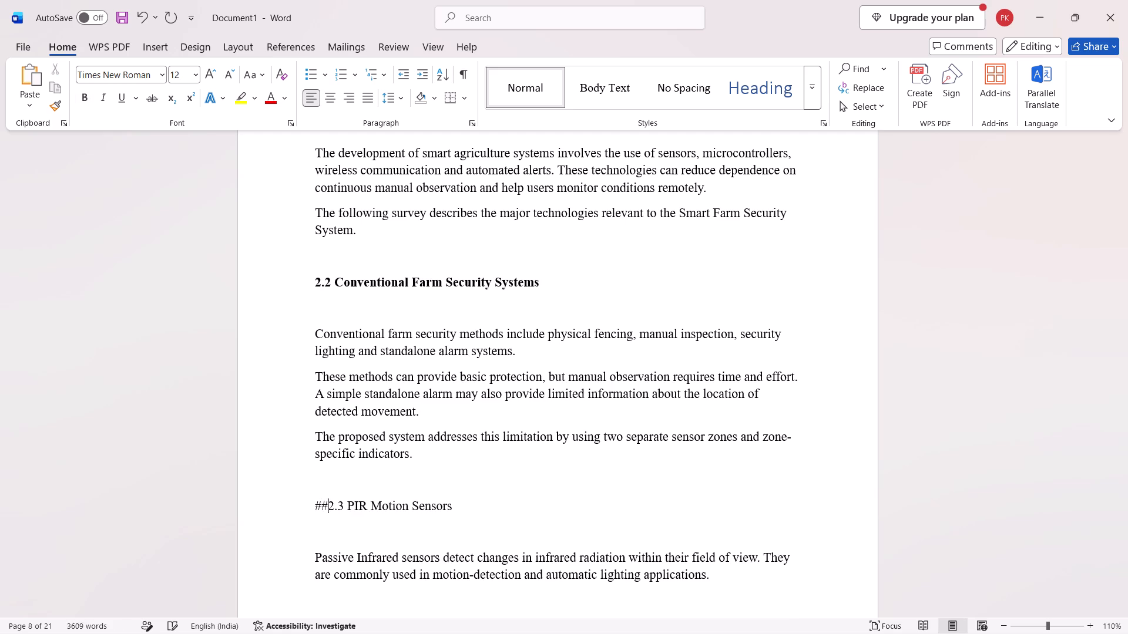
key("BackSpace")
key("BackSpace")
key("BackSpace")
key("Return")
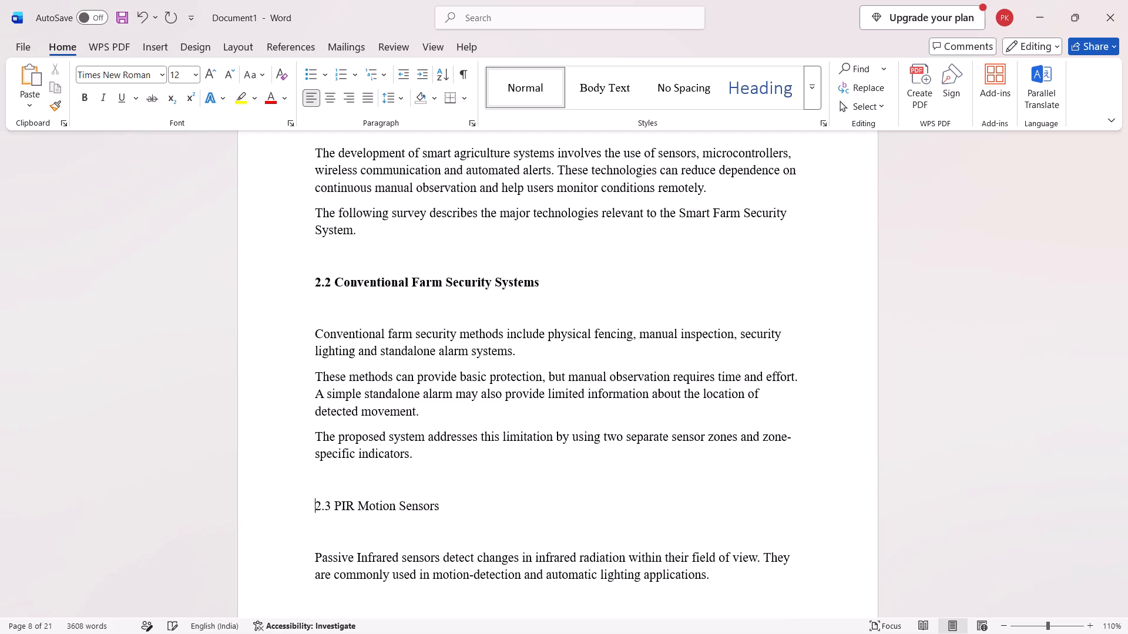
left_click_drag(315, 509, 442, 508)
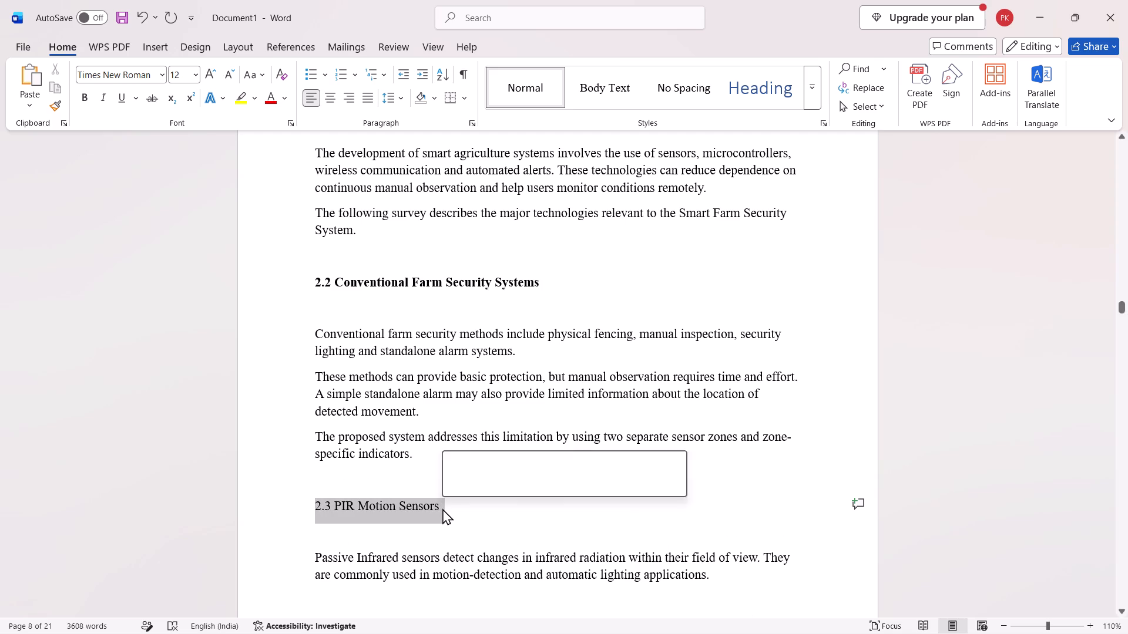
key("ctrl+b")
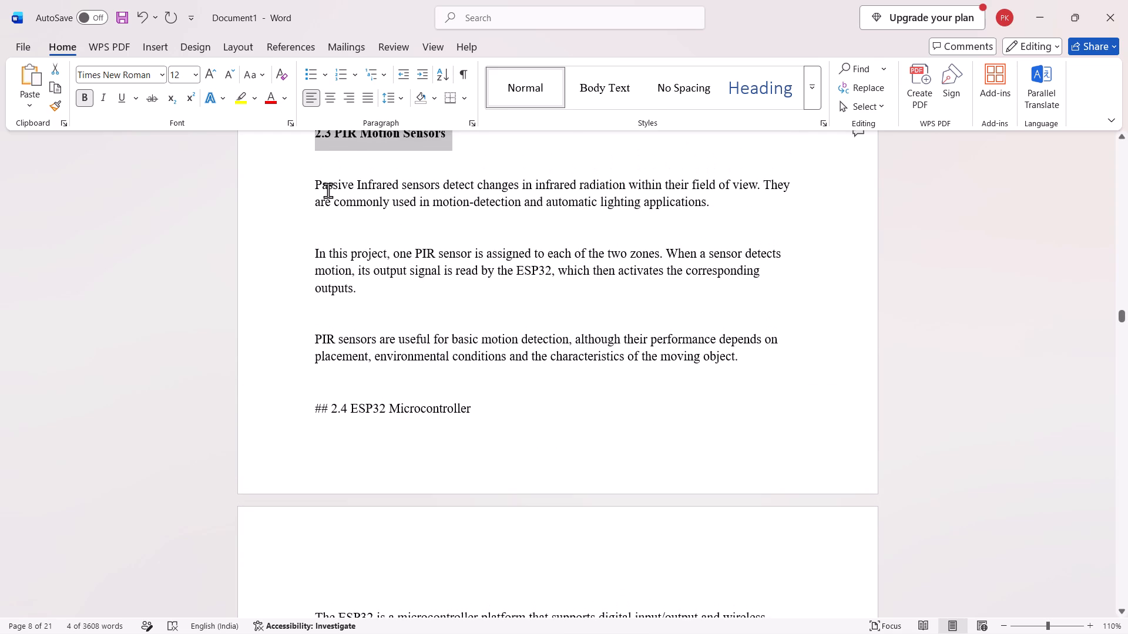
Delete the blank lines between the three body paragraphs of section 2.3 PIR Motion Sensors.
right_click(328, 190)
left_click(314, 248)
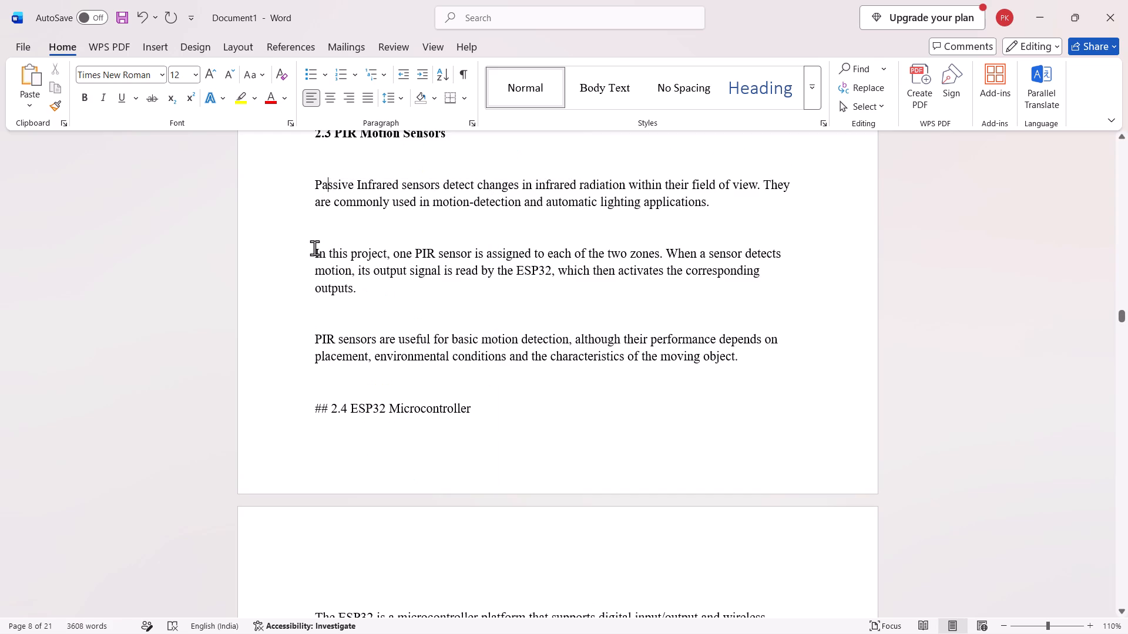
key("BackSpace")
key("ctrl+z")
key("Down")
key("Down")
key("Down")
key("Left")
key("Left")
key("Left")
key("BackSpace")
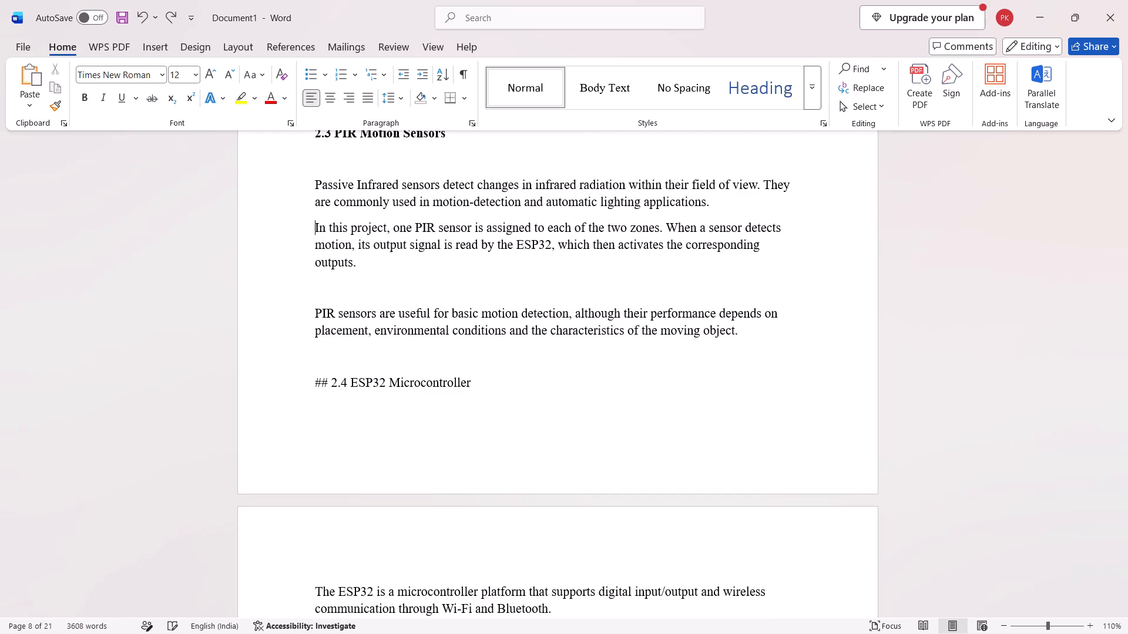
left_click(313, 309)
key("BackSpace")
Remove the "##" and its space in front of the "2.4 ESP32 Microcontroller" heading and make the heading bold.
left_click_drag(333, 361, 308, 358)
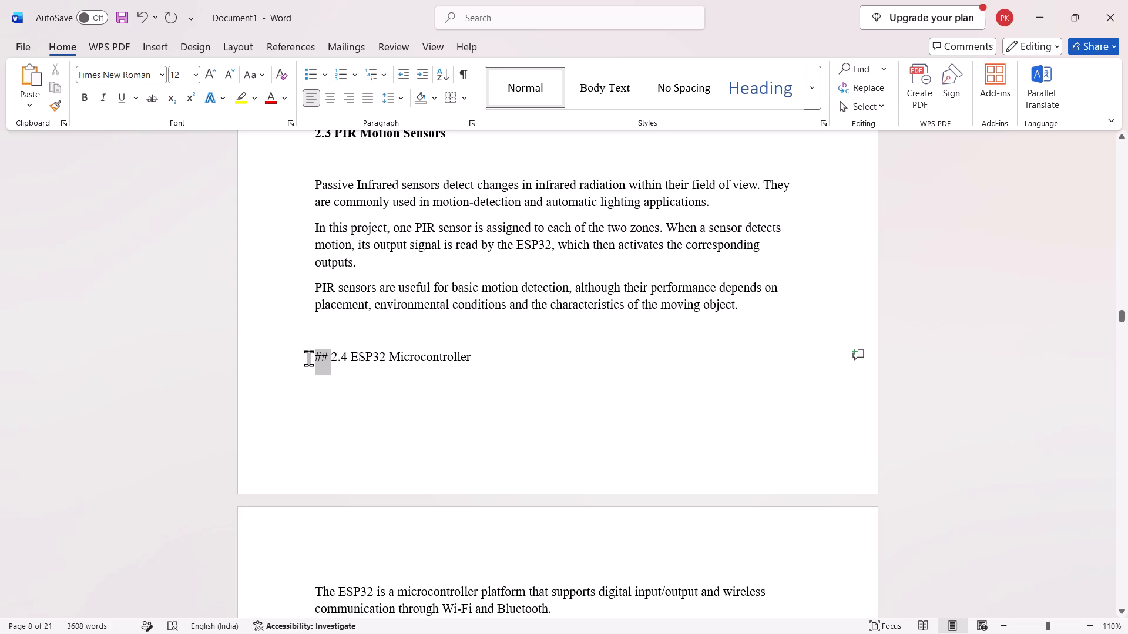
left_click_drag(308, 358, 307, 358)
key("BackSpace")
key("Delete")
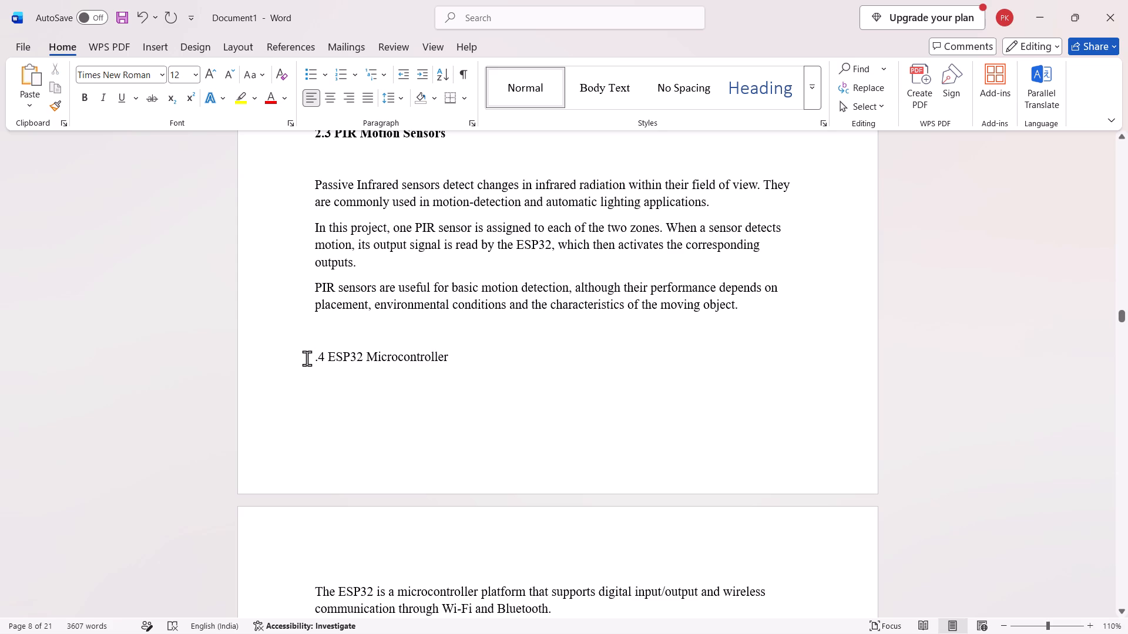
key("ctrl+z")
key("BackSpace")
key("Return")
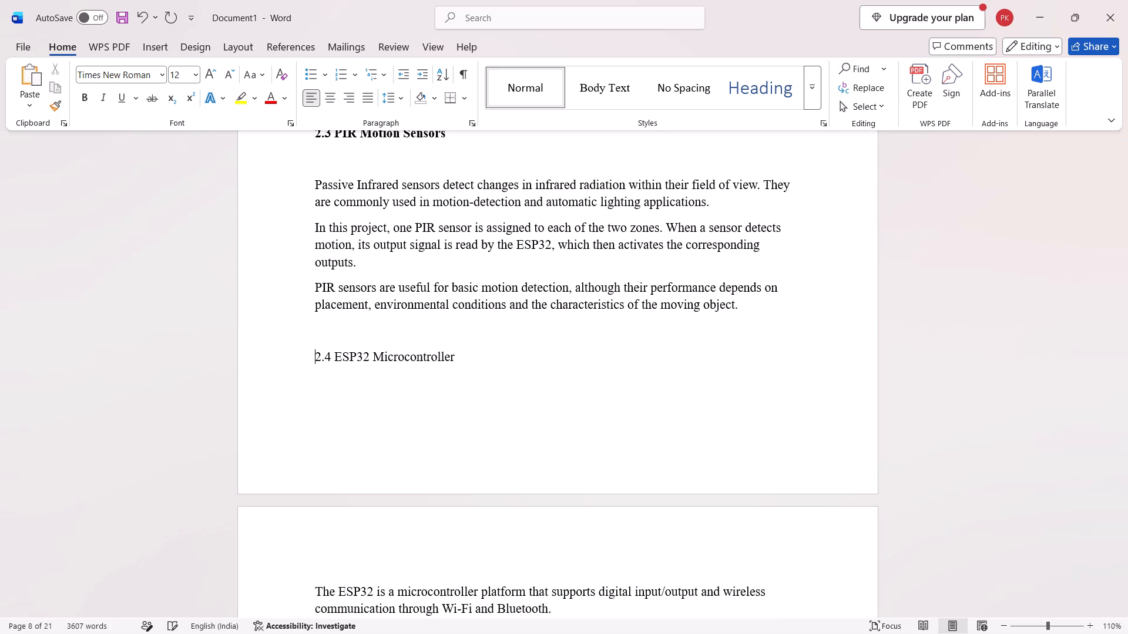
left_click_drag(313, 359, 467, 377)
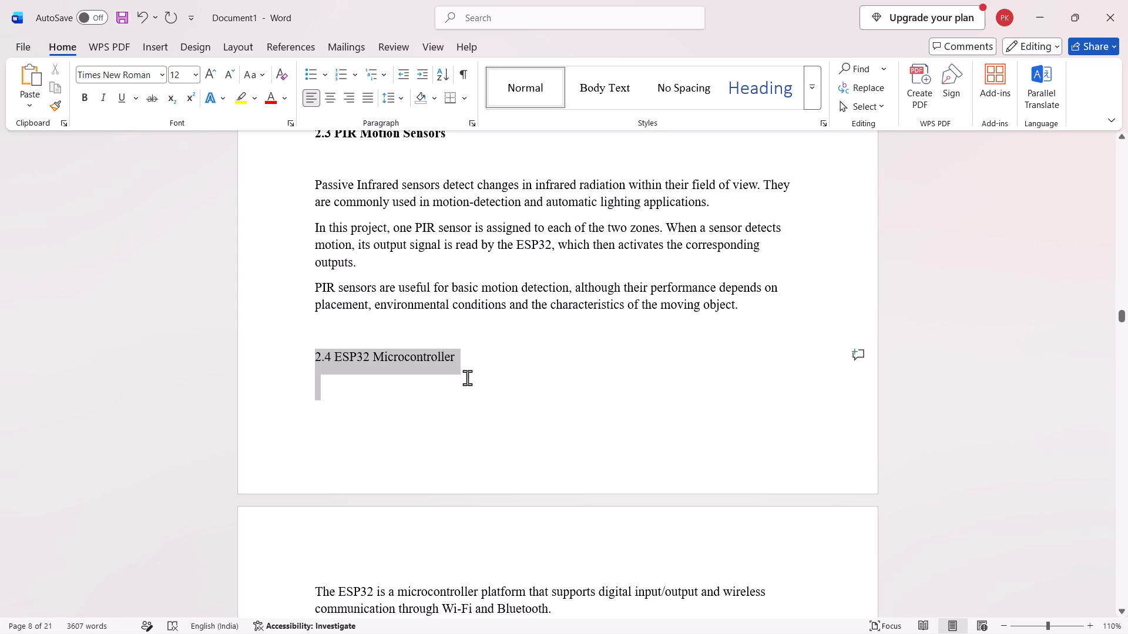
left_click_drag(467, 377, 453, 366)
key("ctrl+b")
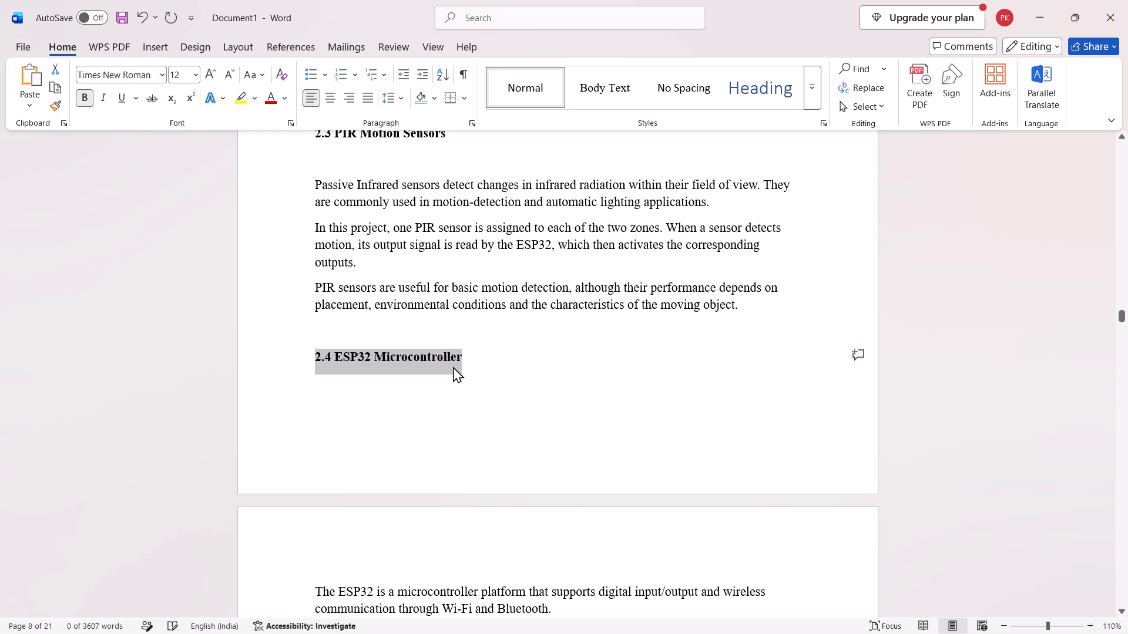
Delete the blank lines between the three body paragraphs of section 2.4 ESP32 Microcontroller.
scroll(453, 366, "down", 2)
left_click(311, 301)
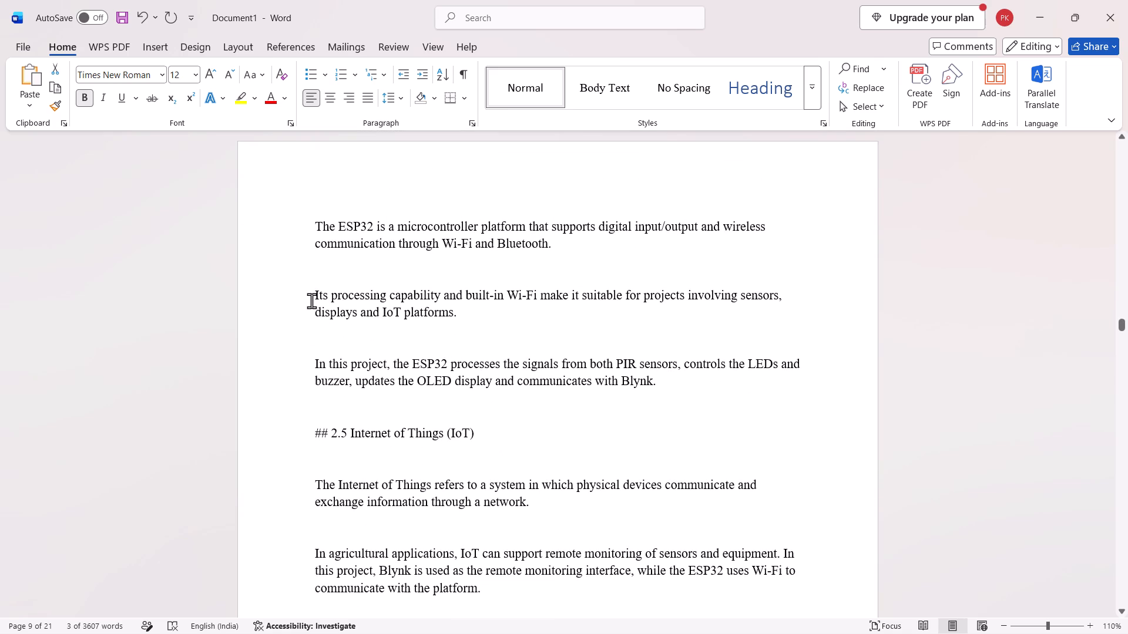
key("BackSpace")
left_click(311, 326)
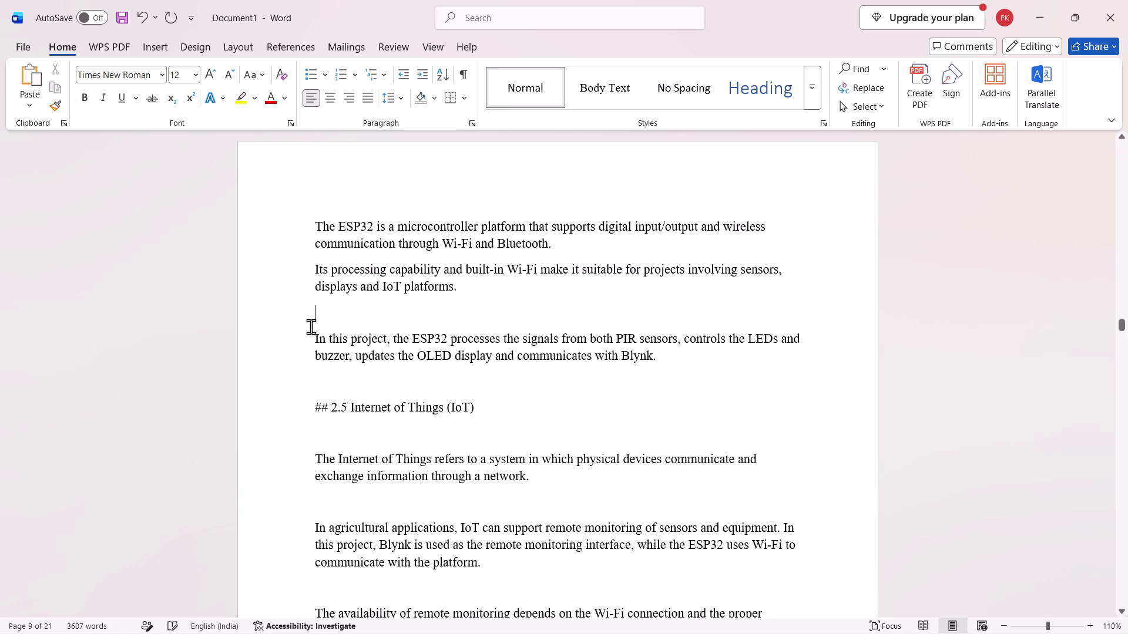
key("Delete")
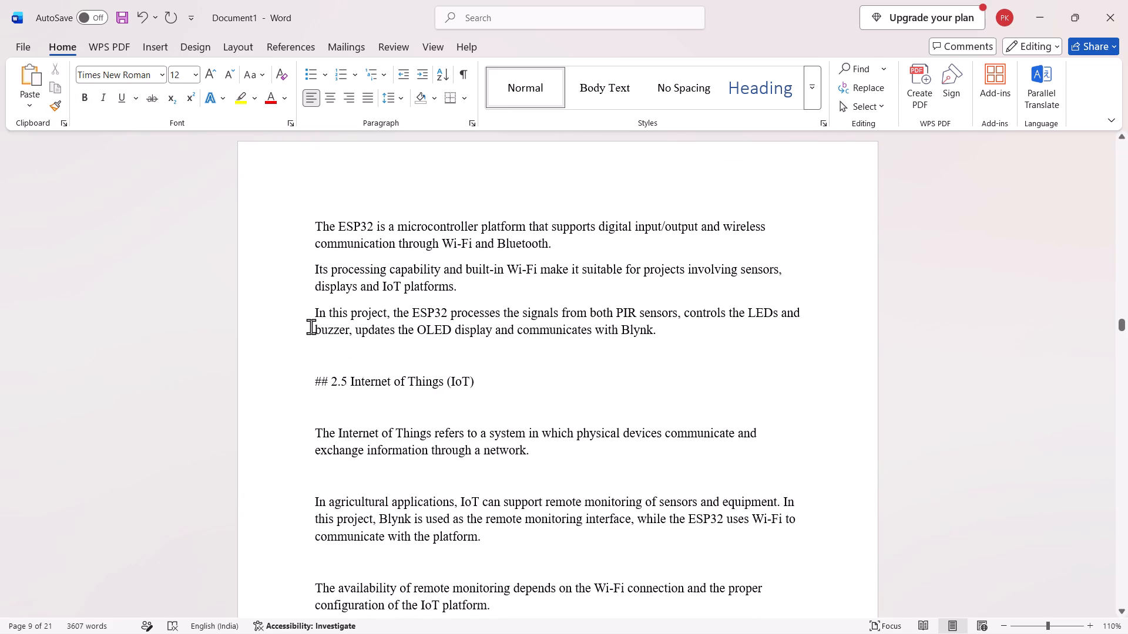
Remove the "##" and its space in front of the "2.5 Internet of Things (IoT)" heading and make the heading bold.
left_click(334, 380)
key("BackSpace")
key("BackSpace")
key("BackSpace")
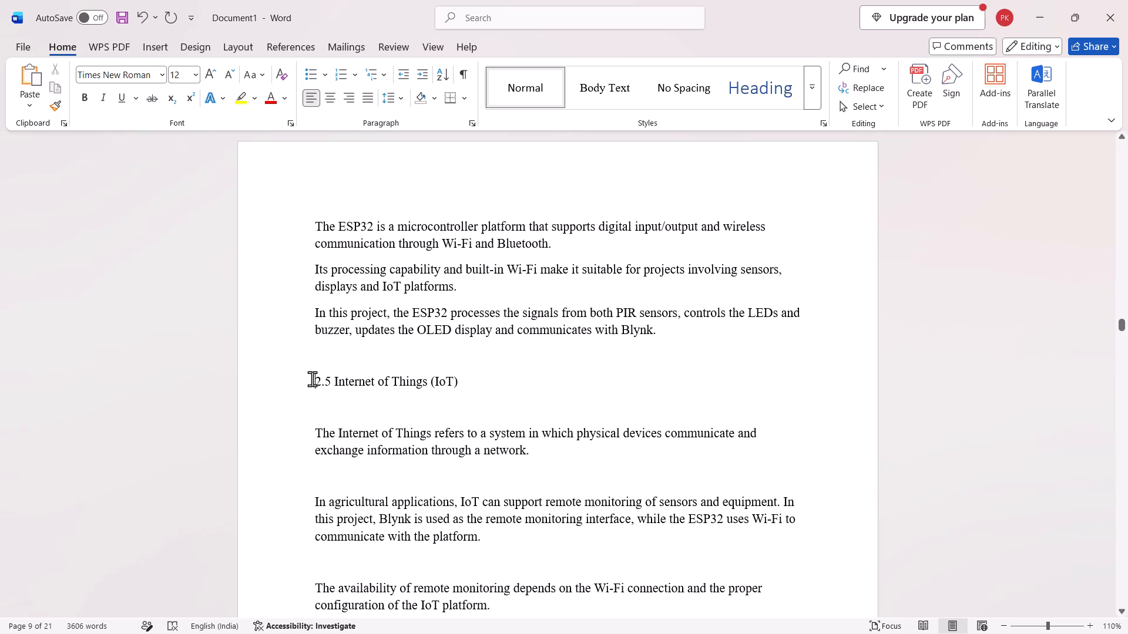
left_click_drag(312, 379, 460, 393)
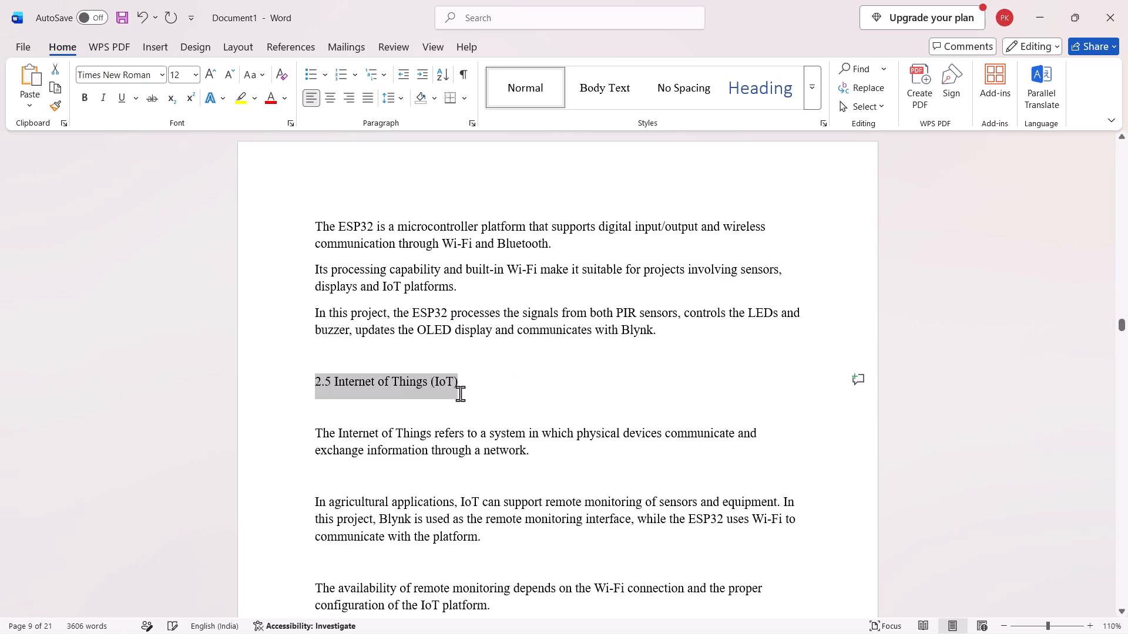
key("ctrl+b")
Delete the blank lines between the three body paragraphs of section 2.5 Internet of Things (IoT).
left_click(310, 504)
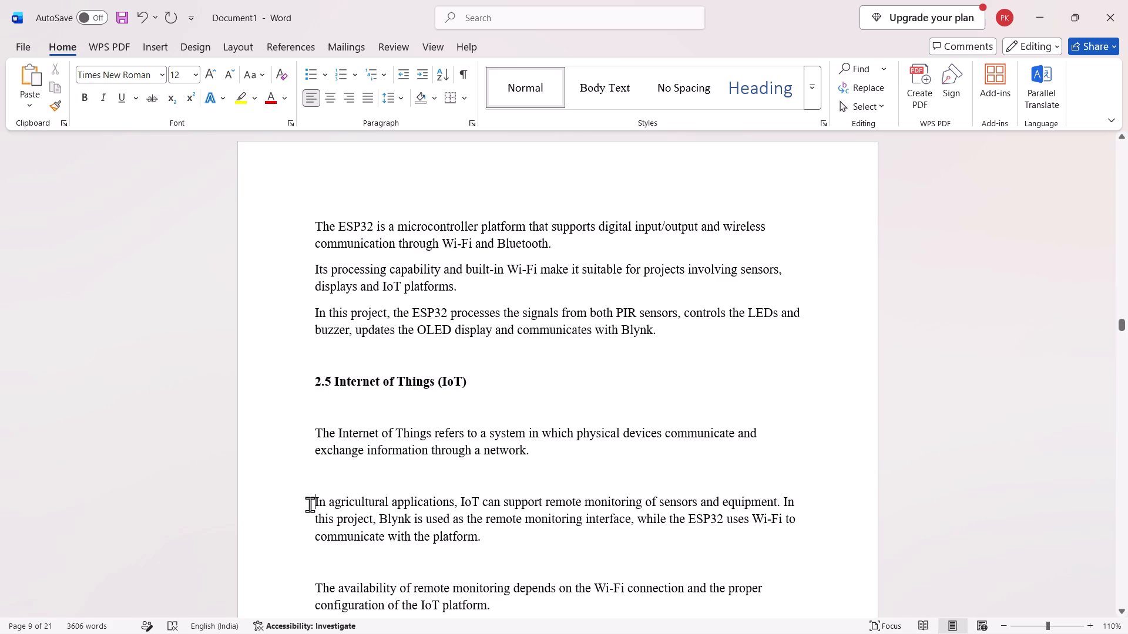
key("BackSpace")
left_click_drag(310, 504, 330, 593)
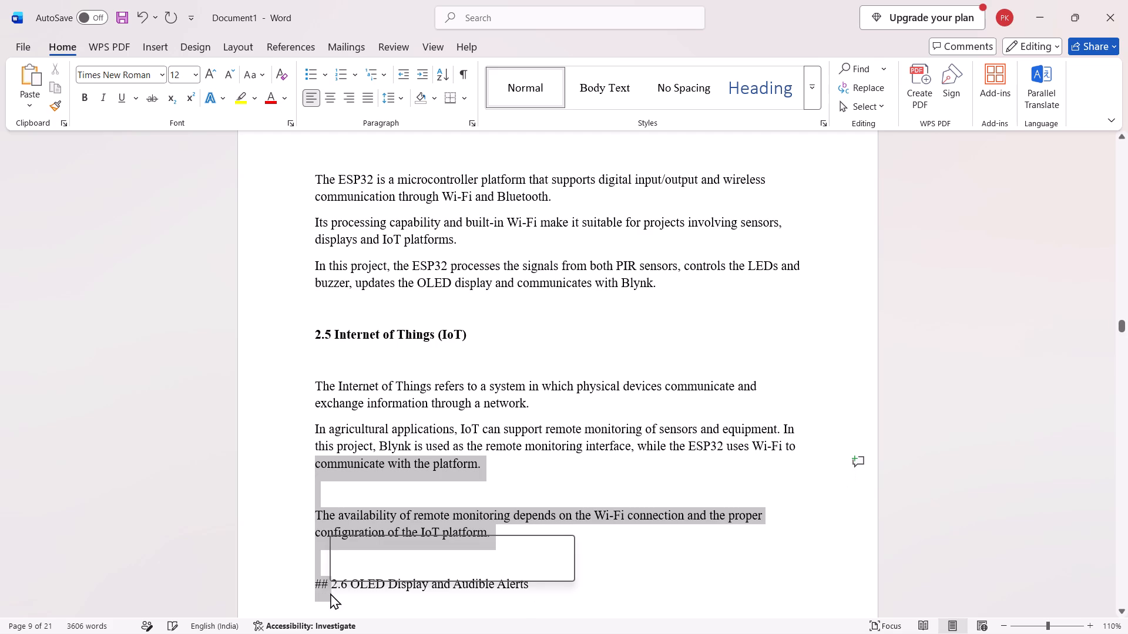
left_click(312, 514)
key("BackSpace")
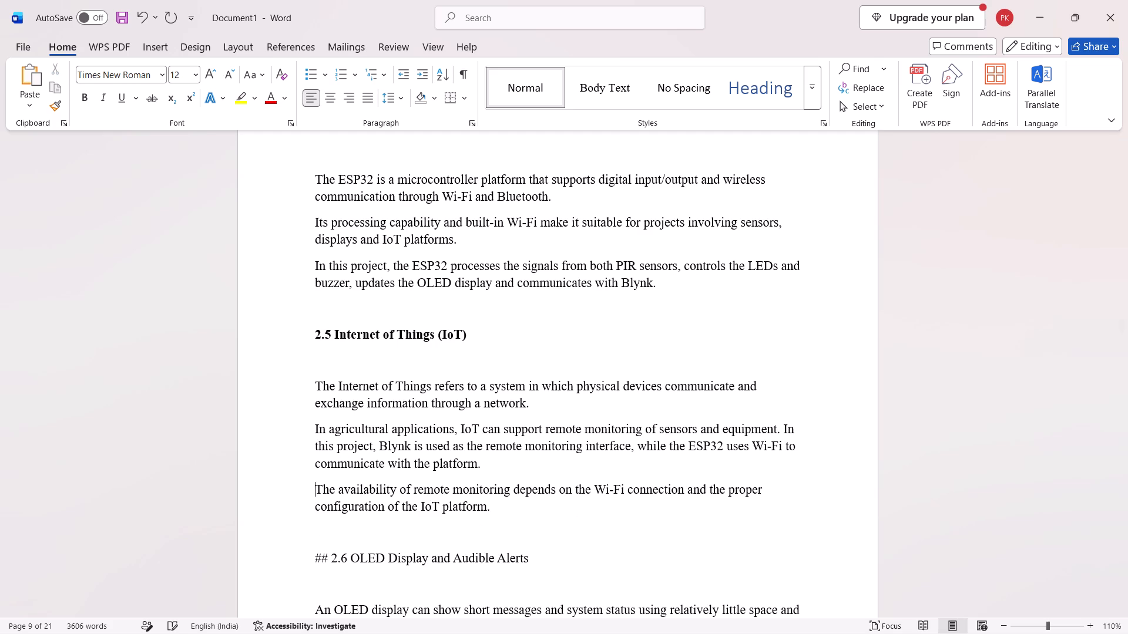
Remove the "##" and its space in front of the "2.6 OLED Display and Audible Alerts" heading and make the heading bold.
scroll(312, 514, "down", 2)
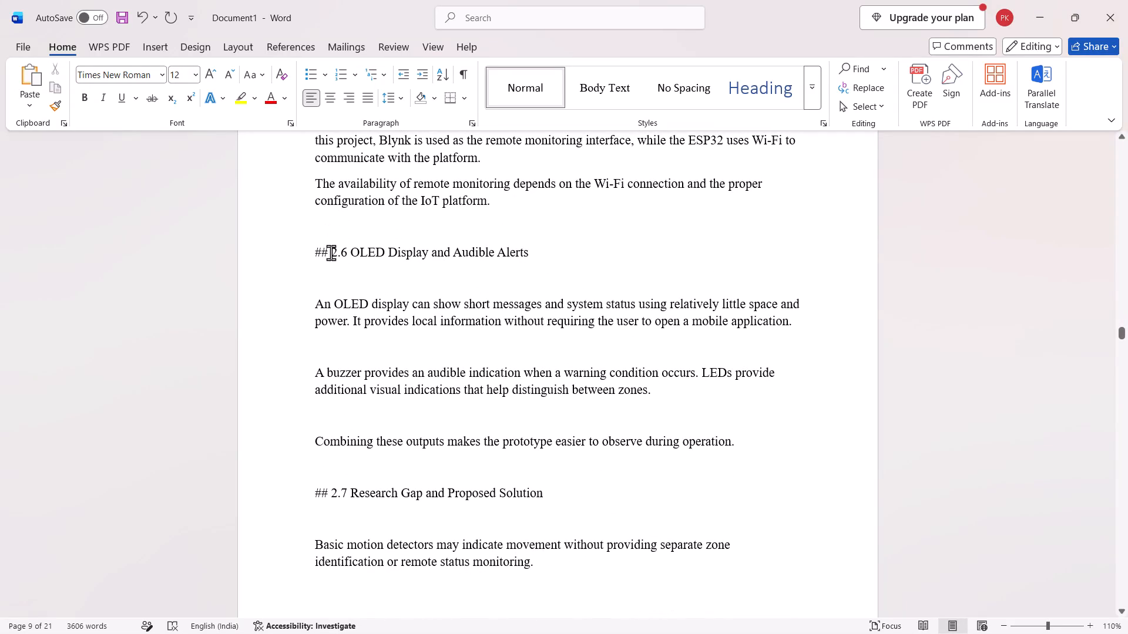
left_click(331, 252)
key("BackSpace")
key("BackSpace")
key("BackSpace")
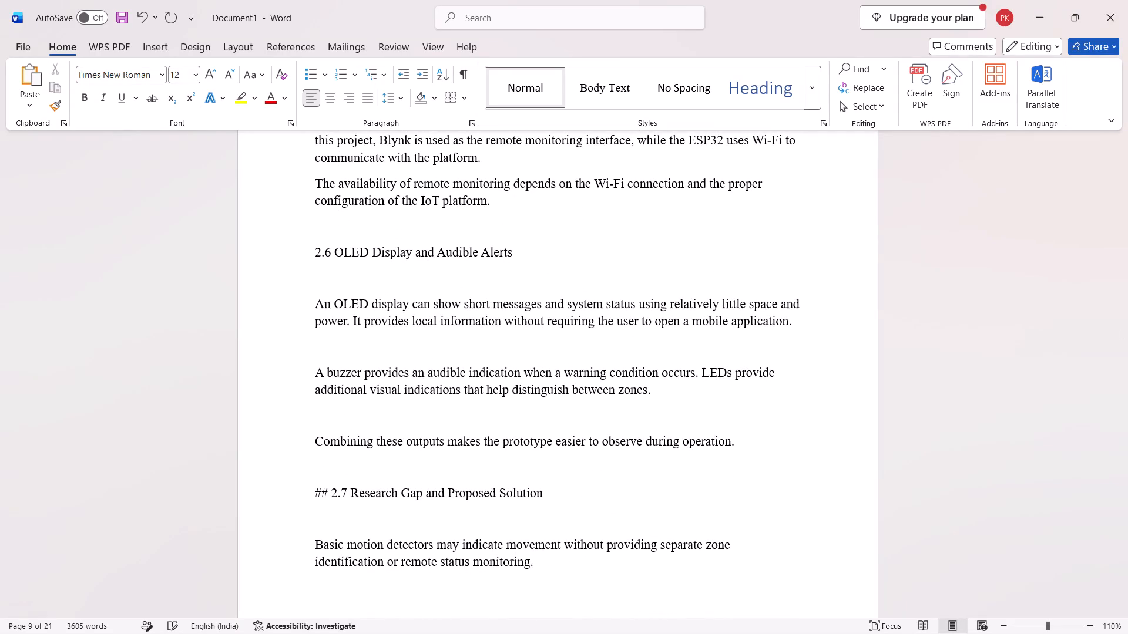
left_click_drag(313, 241, 532, 251)
key("ctrl+b")
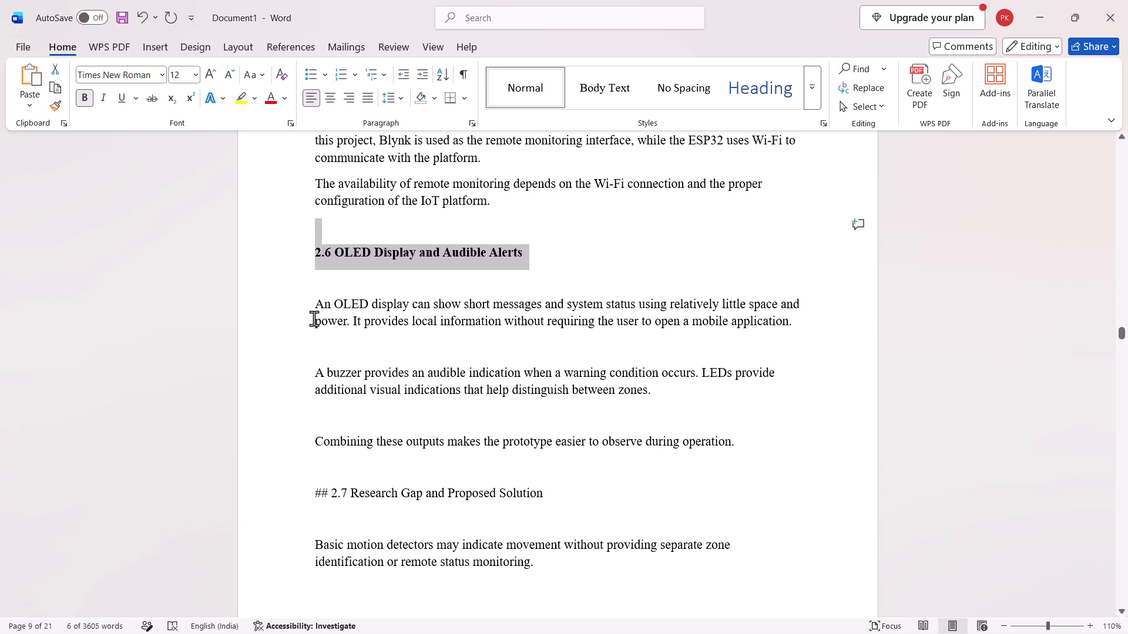
Delete the blank lines between the three body paragraphs of section 2.6 OLED Display and Audible Alerts.
left_click(315, 376)
key("BackSpace")
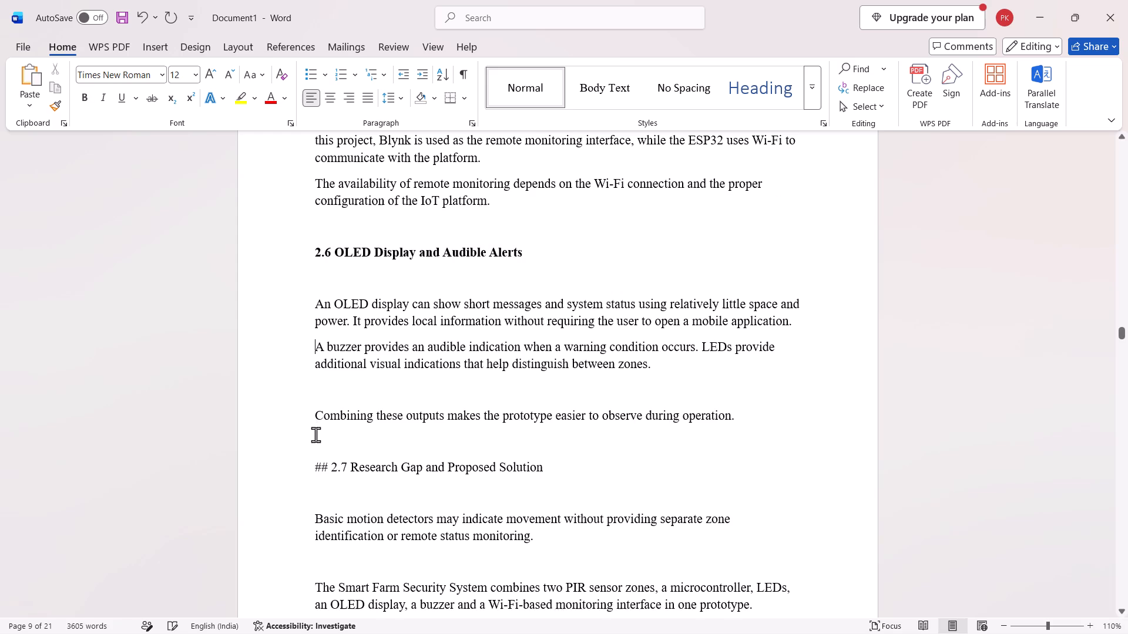
left_click(319, 416)
key("BackSpace")
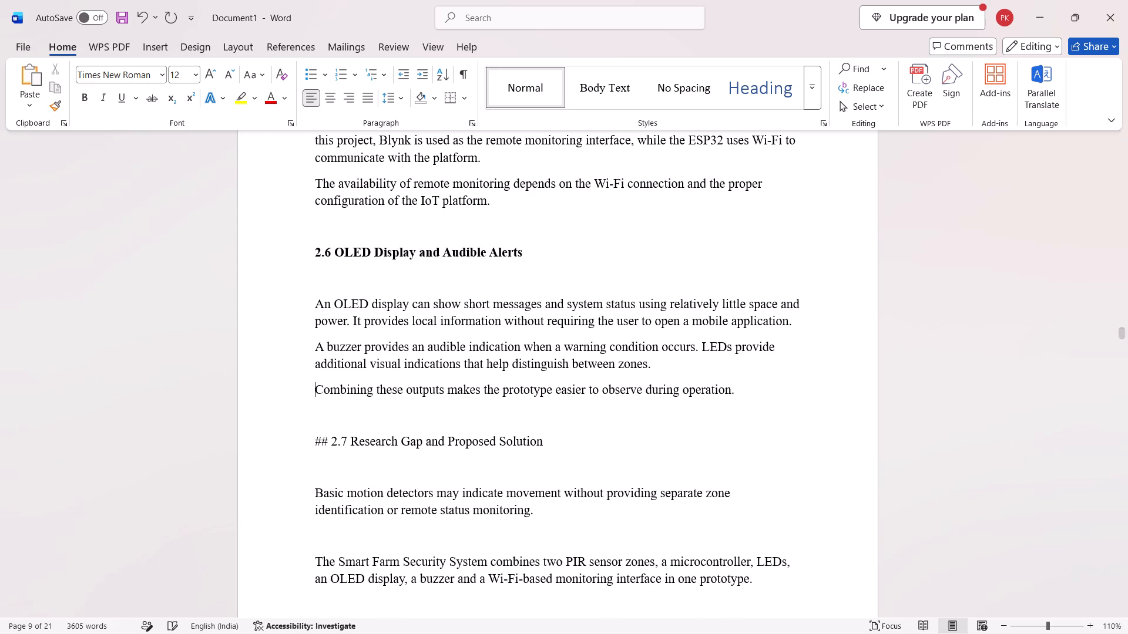
Remove the "##" and its space in front of the "2.7 Research Gap and Proposed Solution" heading and make the heading bold.
key("Down")
key("Down")
key("Right")
key("Right")
key("Right")
key("BackSpace")
key("BackSpace")
key("BackSpace")
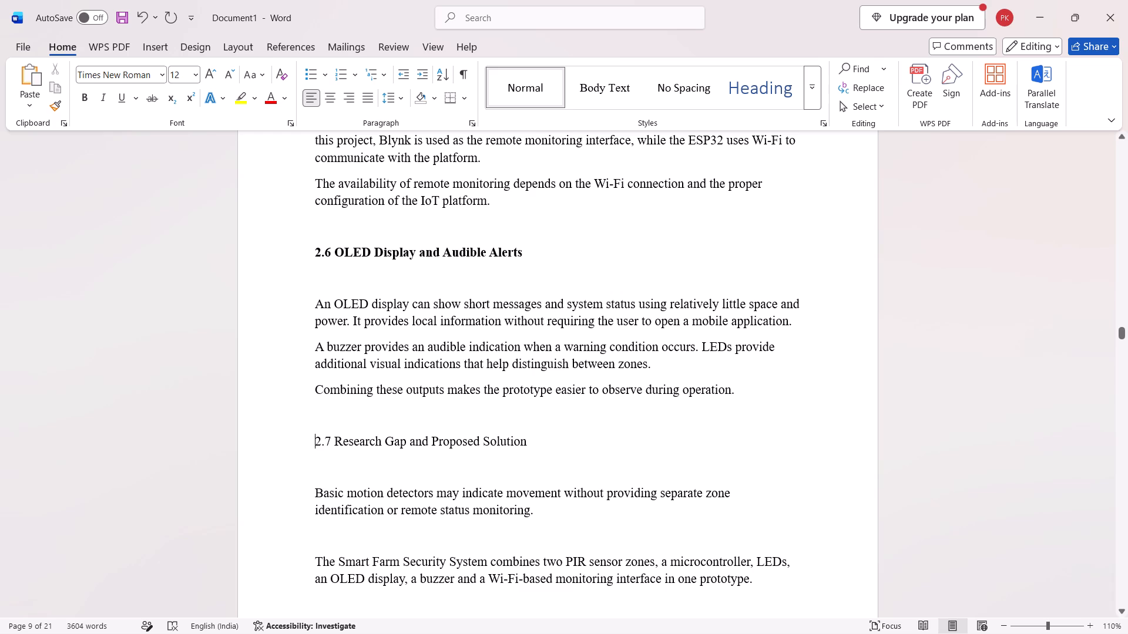
left_click_drag(303, 439, 512, 451)
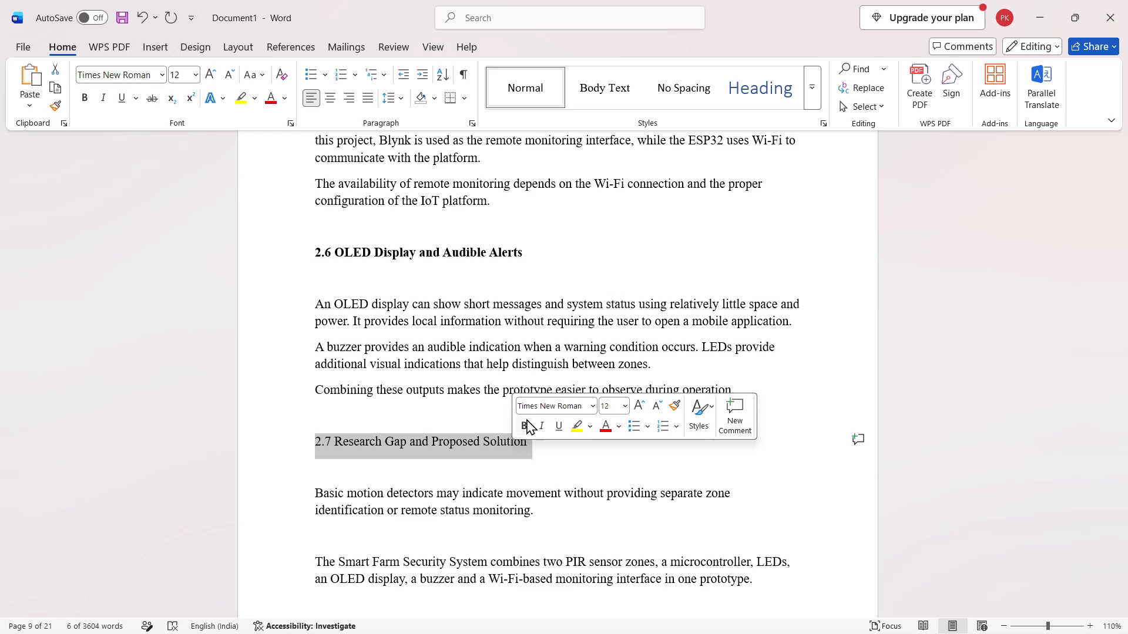
left_click(526, 419)
Delete the blank lines between the three body paragraphs of section 2.7 Research Gap and Proposed Solution.
scroll(380, 467, "down", 1)
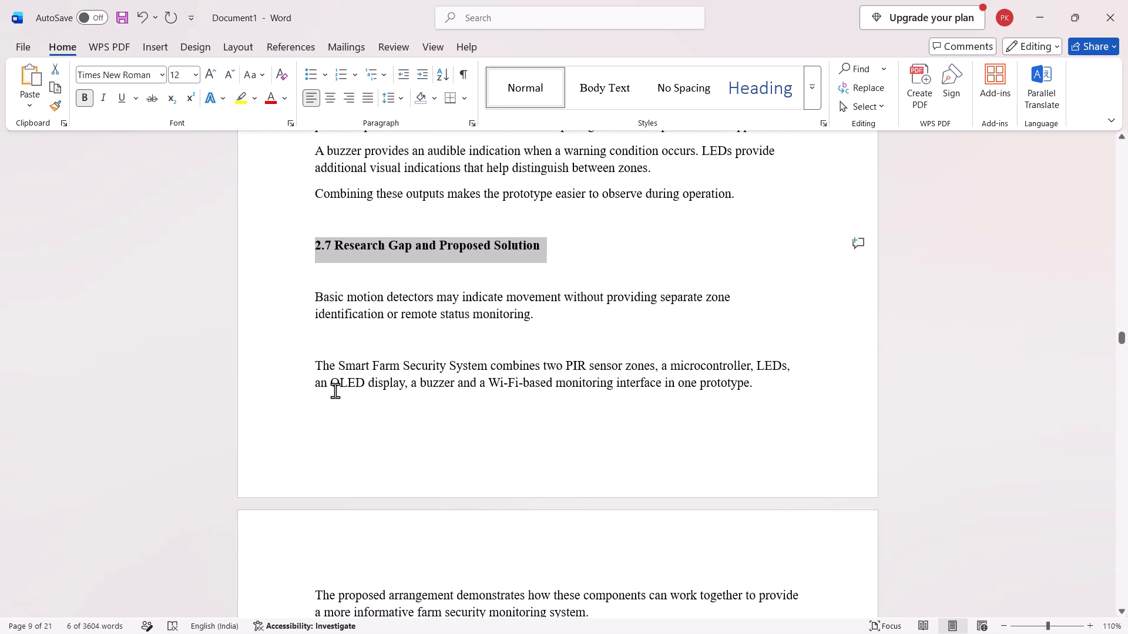
left_click(311, 363)
key("BackSpace")
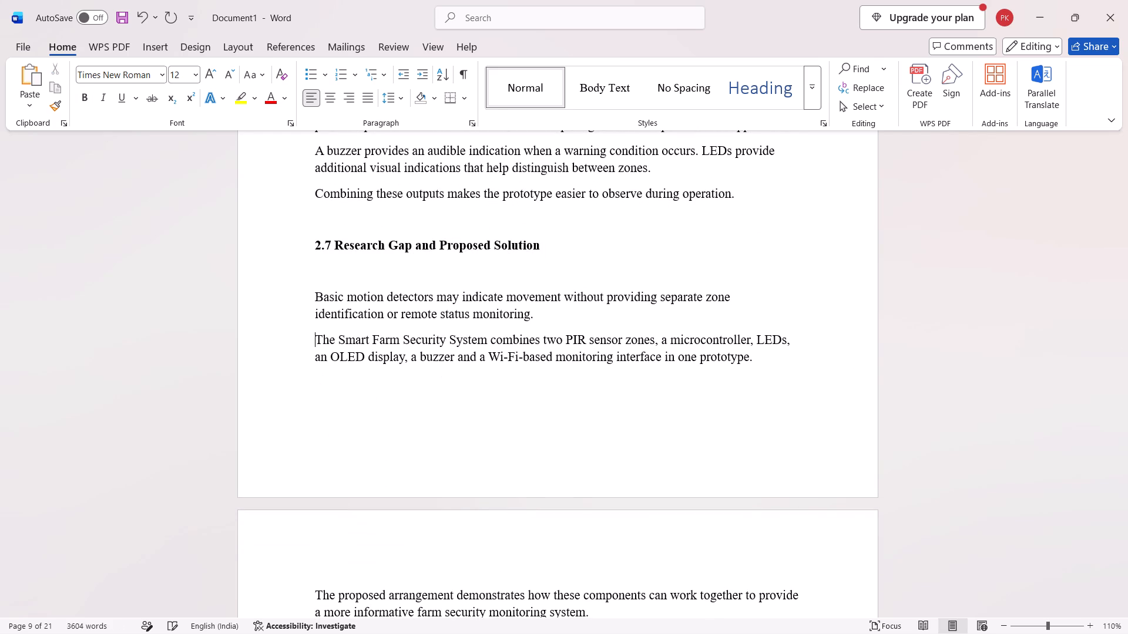
left_click(313, 590)
key("BackSpace")
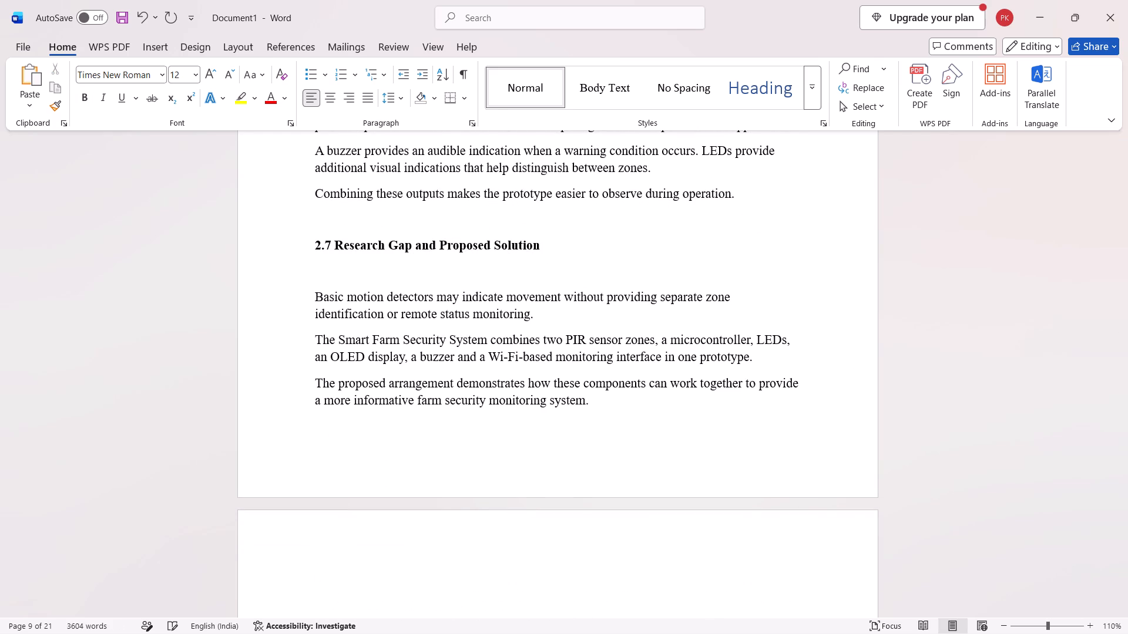
Remove the "#", the "---" line and the blank lines before "CHAPTER 3: METHODOLOGY", keeping the heading as its own paragraph at the page's start.
scroll(313, 590, "down", 1)
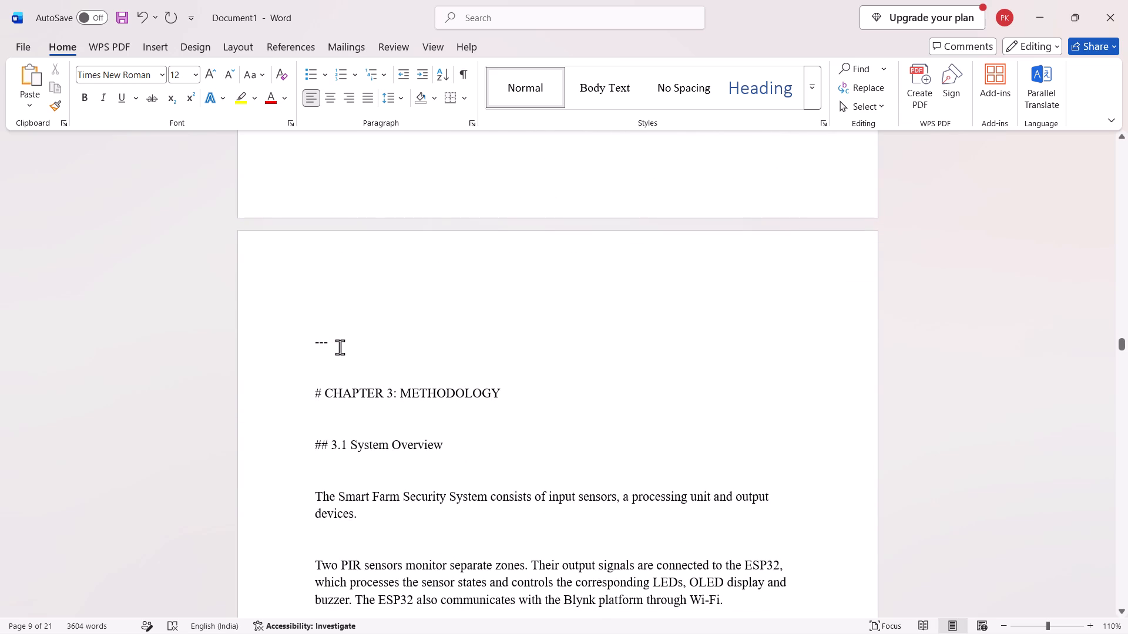
left_click(321, 397)
key("Delete")
key("BackSpace")
key("BackSpace")
key("BackSpace")
key("BackSpace")
key("BackSpace")
key("BackSpace")
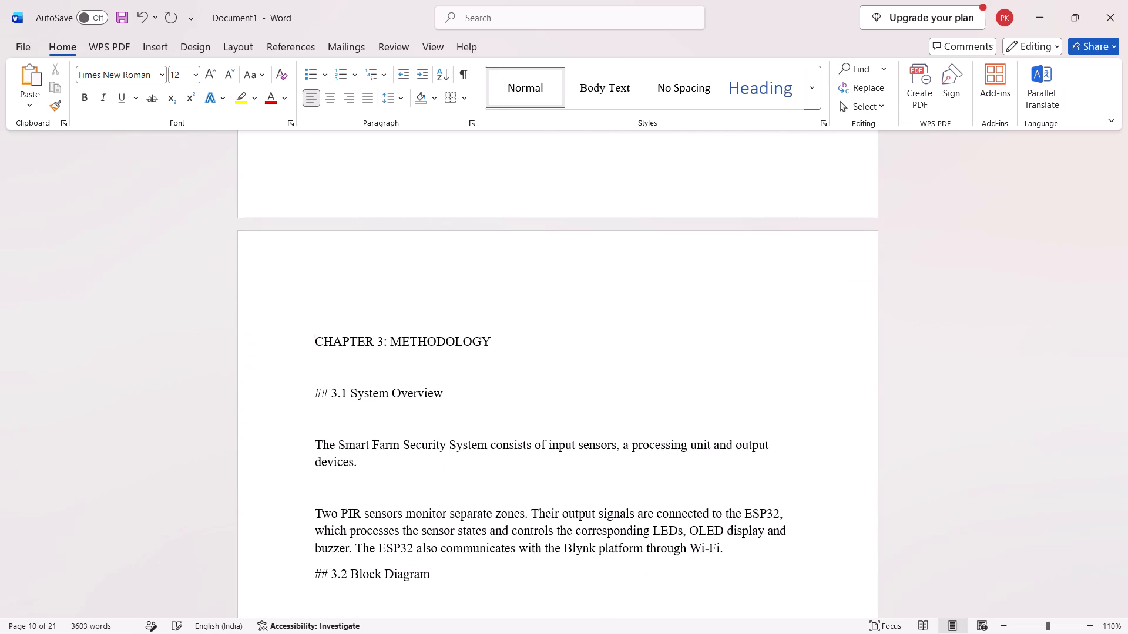
key("BackSpace")
key("BackSpace")
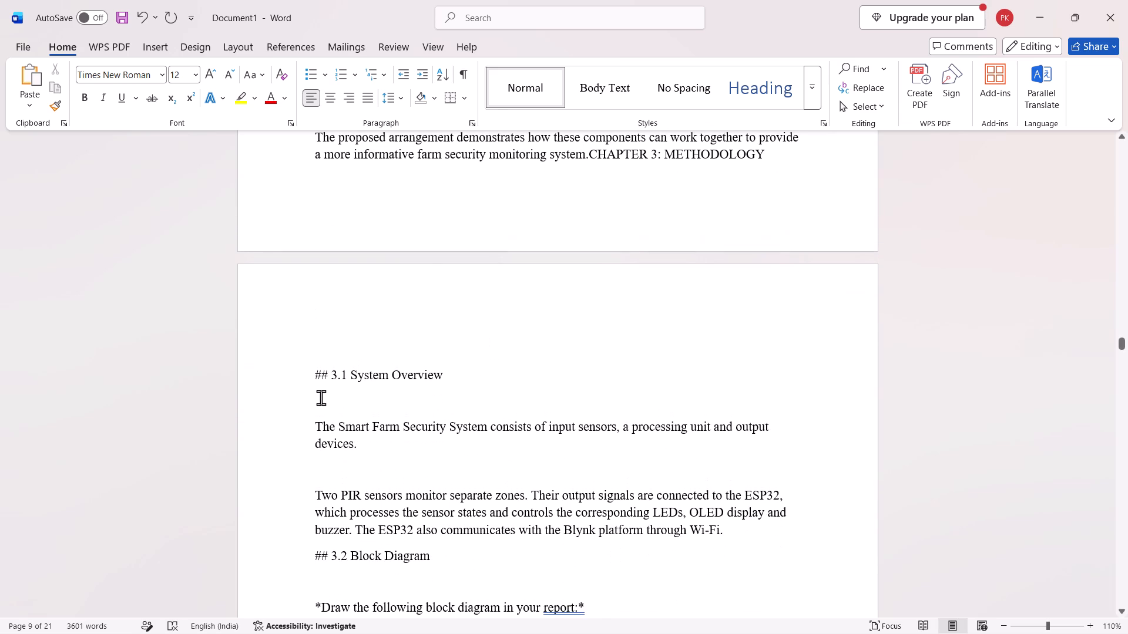
key("ctrl+z")
Set the "CHAPTER 3: METHODOLOGY" heading to 14 pt bold.
left_click_drag(307, 347, 517, 357)
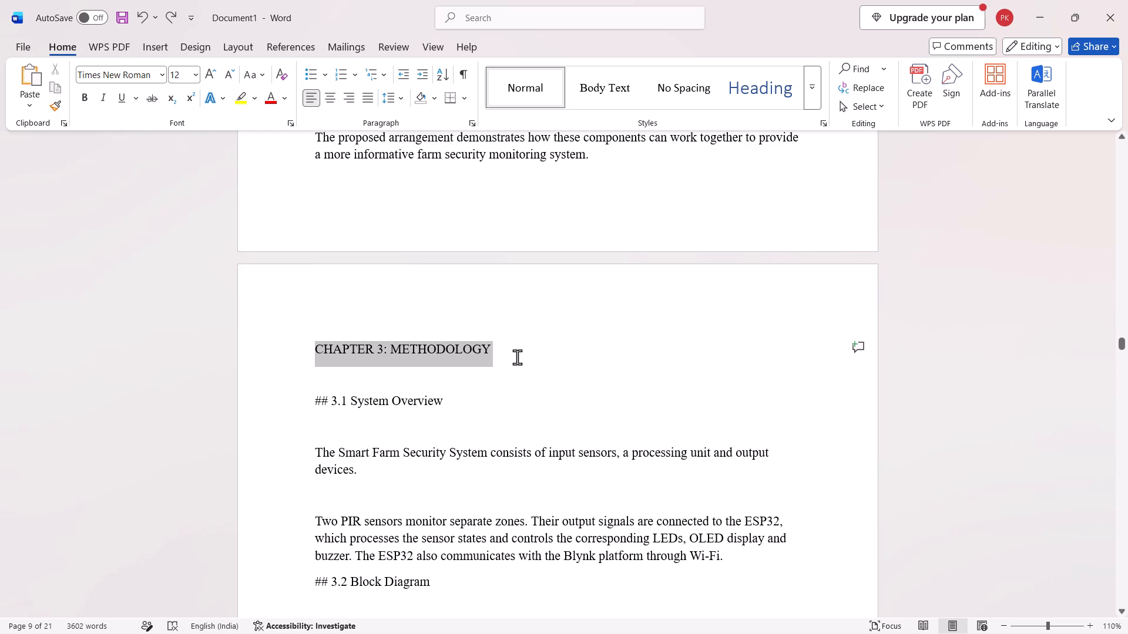
left_click_drag(517, 357, 501, 354)
left_click(630, 309)
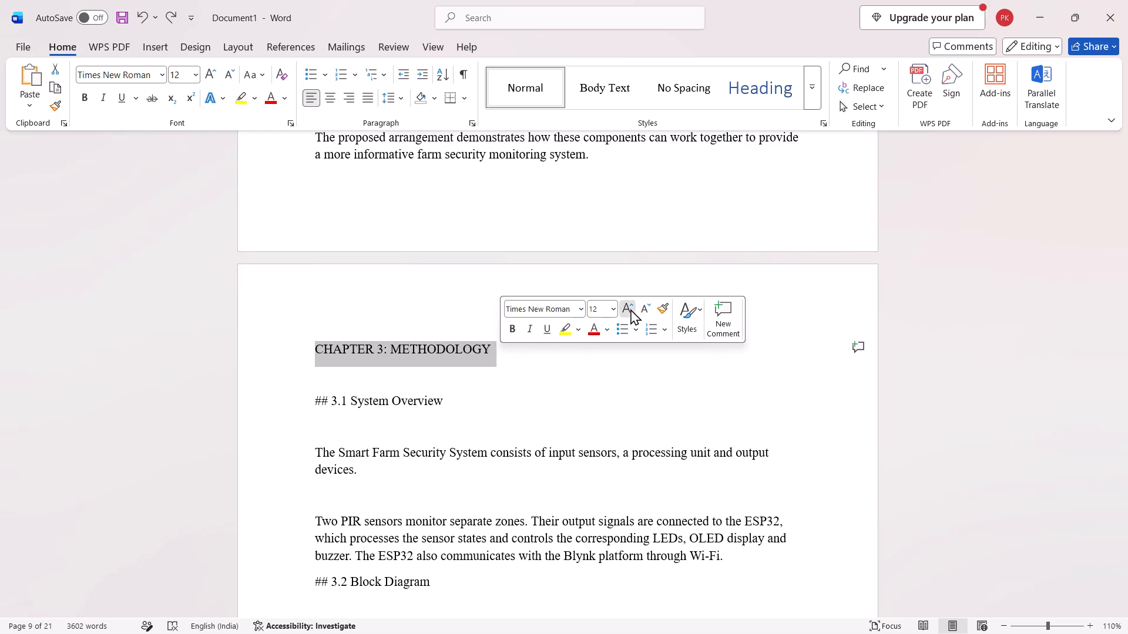
left_click(512, 329)
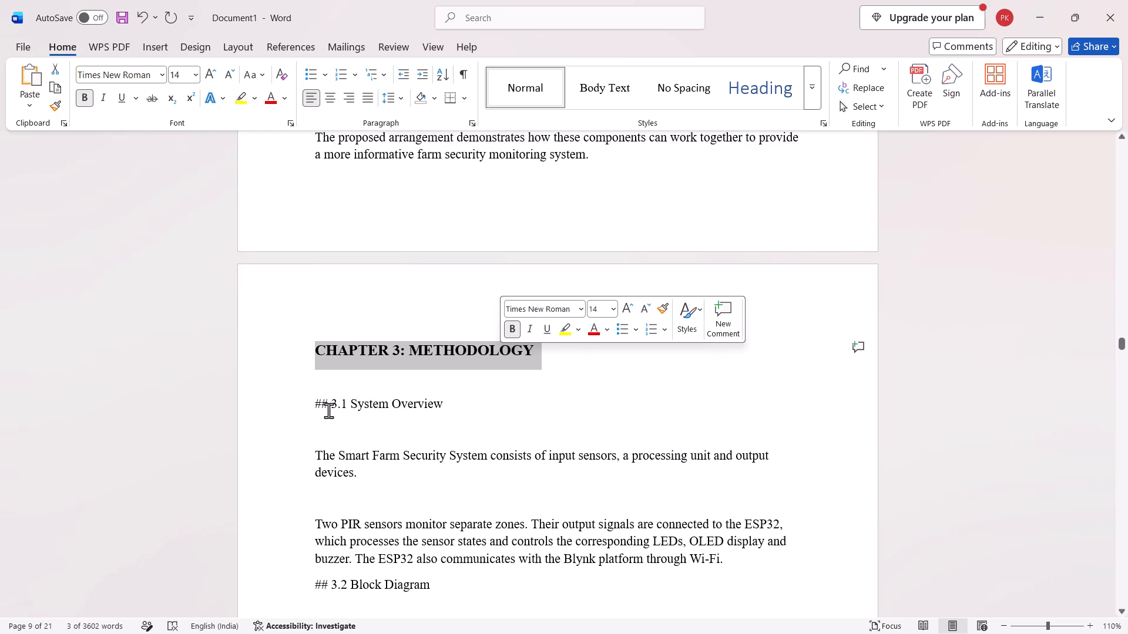
Remove the "##" and its space in front of "3.1 System Overview", keep one blank line above it, and make the heading bold.
left_click(330, 403)
key("BackSpace")
key("BackSpace")
key("BackSpace")
key("BackSpace")
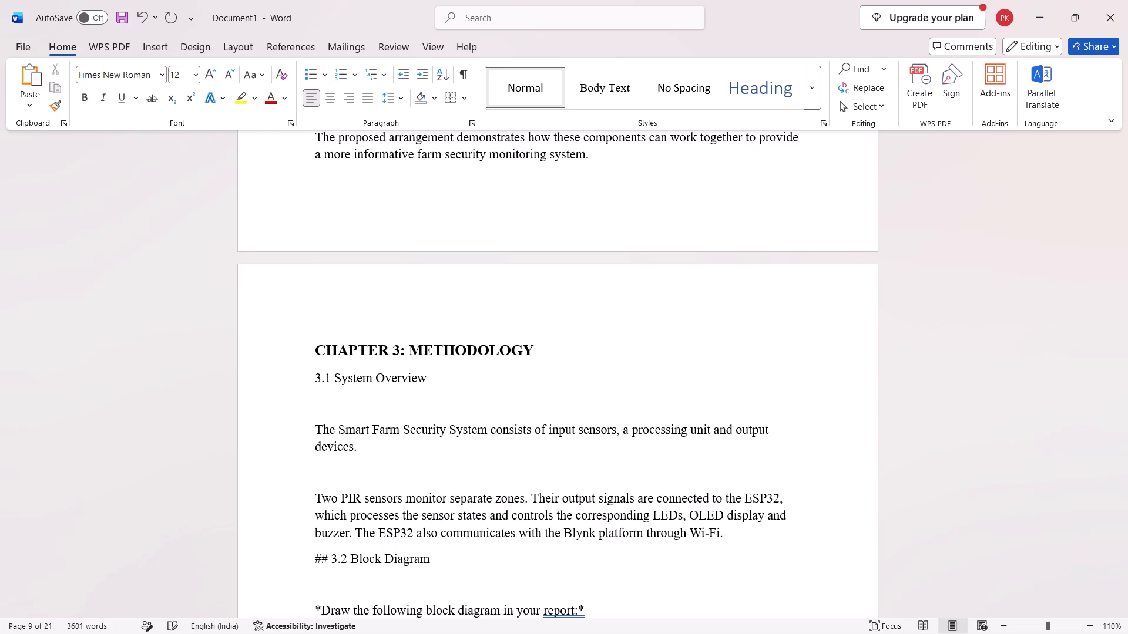
key("Return")
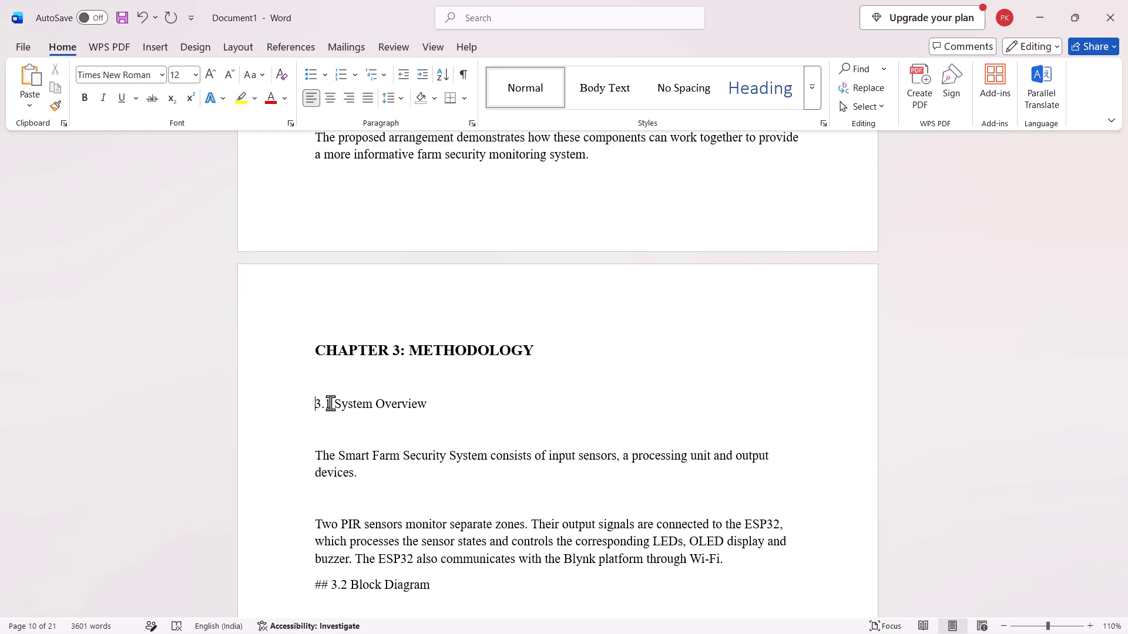
left_click_drag(300, 412, 448, 411)
key("ctrl+b")
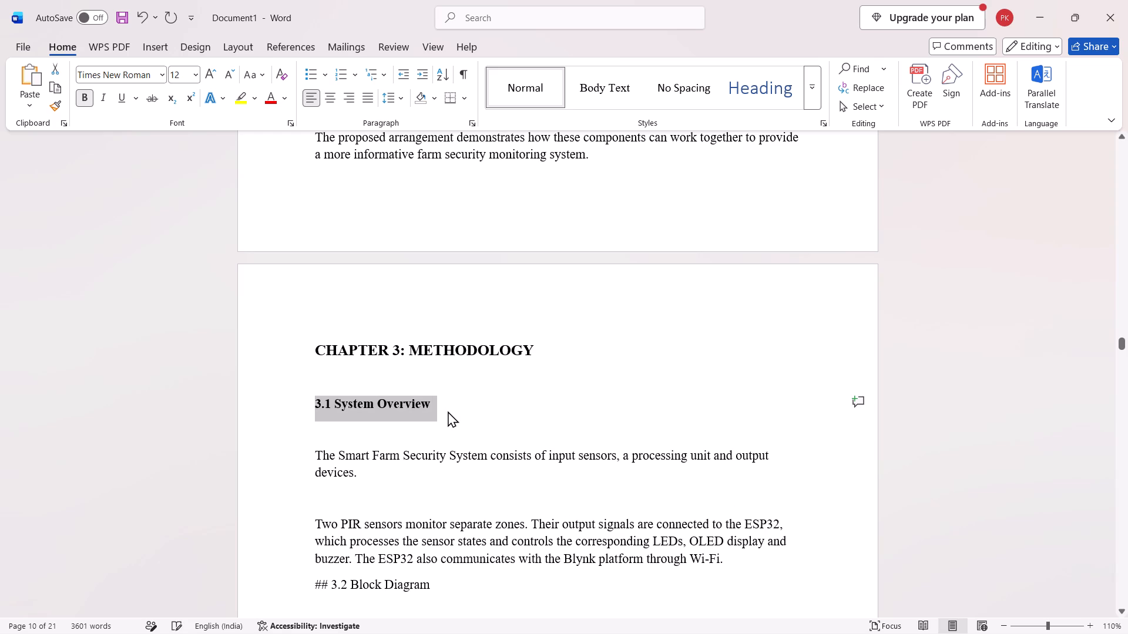
Delete the blank line between the two body paragraphs of section 3.1 System Overview.
left_click(315, 528)
key("BackSpace")
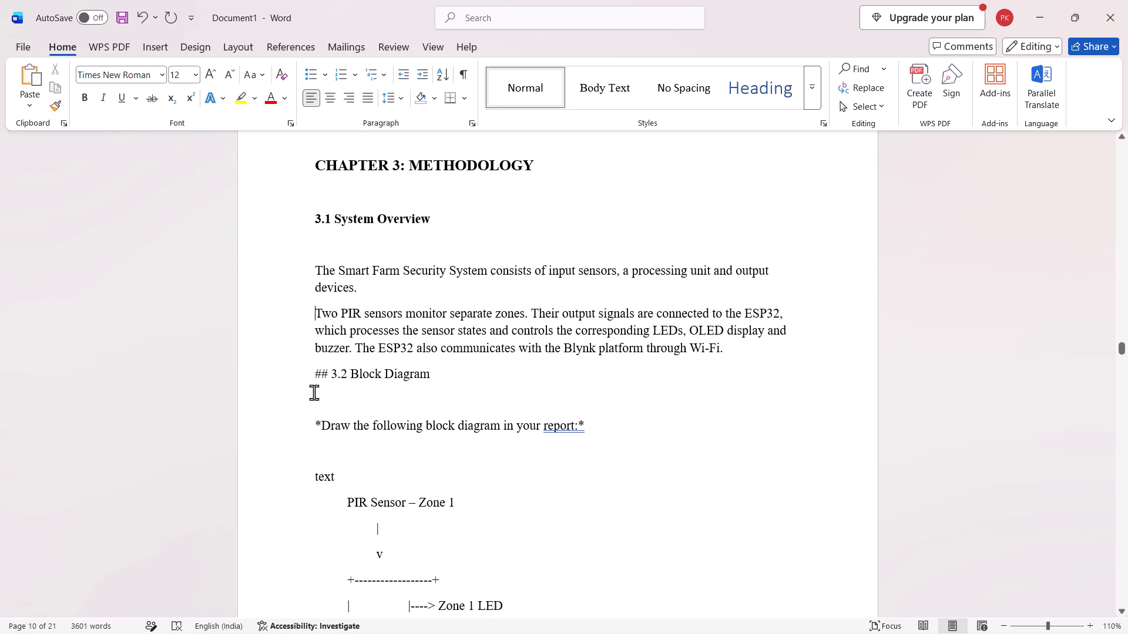
Remove the "##" in front of "3.2 Block Diagram", insert a blank line above it, and make the whole heading bold.
left_click(330, 373)
key("BackSpace")
key("BackSpace")
key("BackSpace")
key("Return")
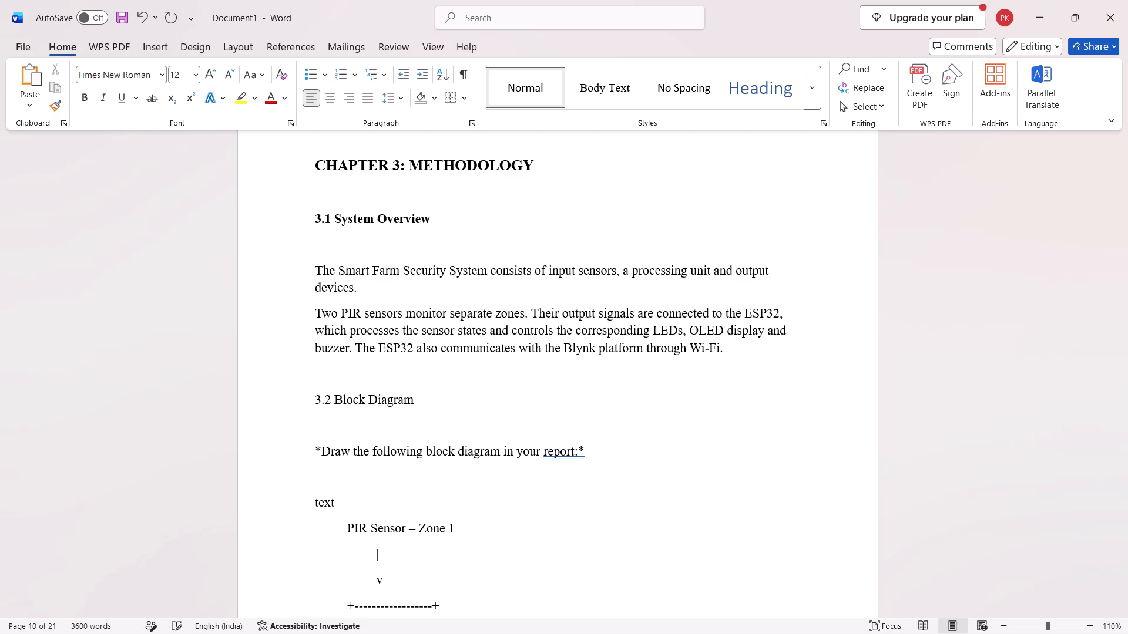
left_click_drag(318, 392, 424, 403)
left_click(435, 373)
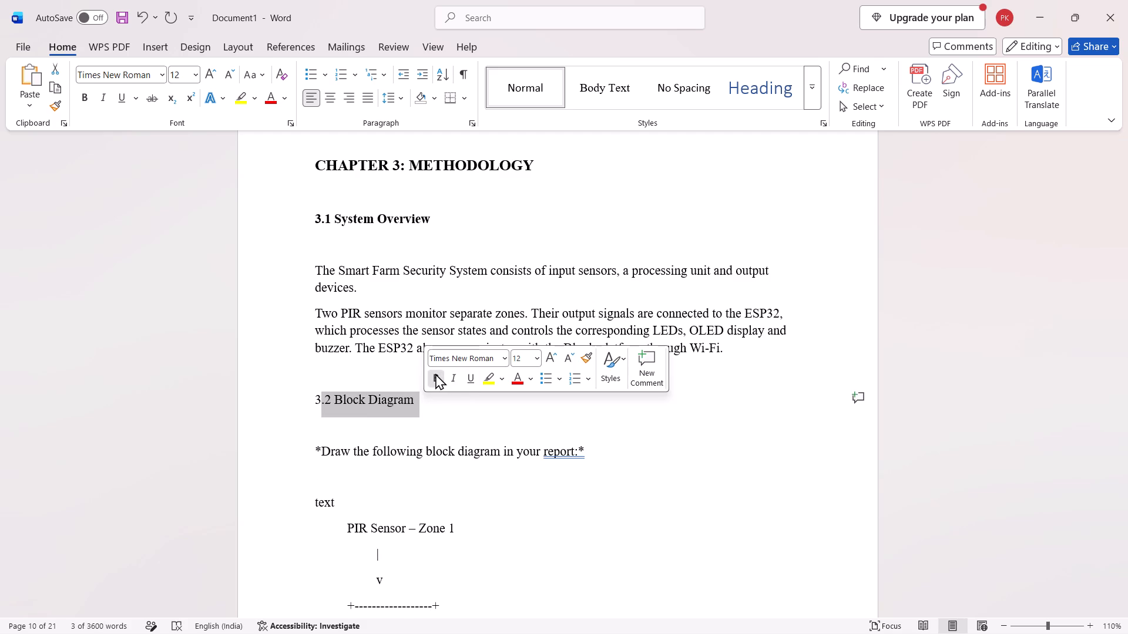
left_click_drag(319, 393, 310, 397)
left_click(315, 372)
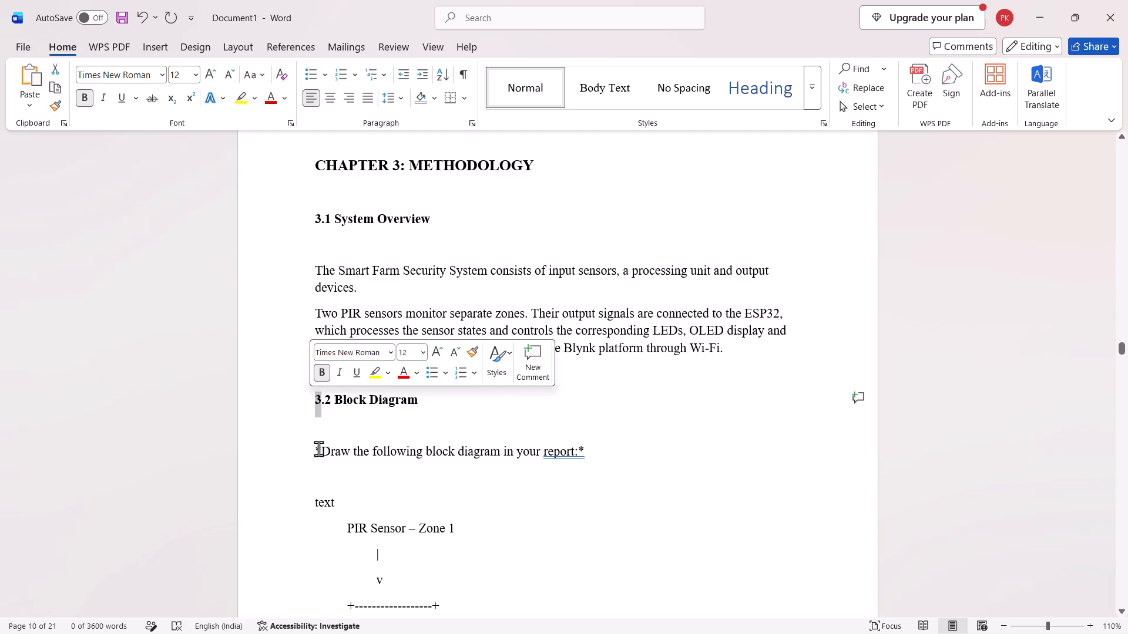
Remove the asterisk in front of the "Draw the following block diagram in your report:" line in section 3.2.
left_click(319, 448)
key("BackSpace")
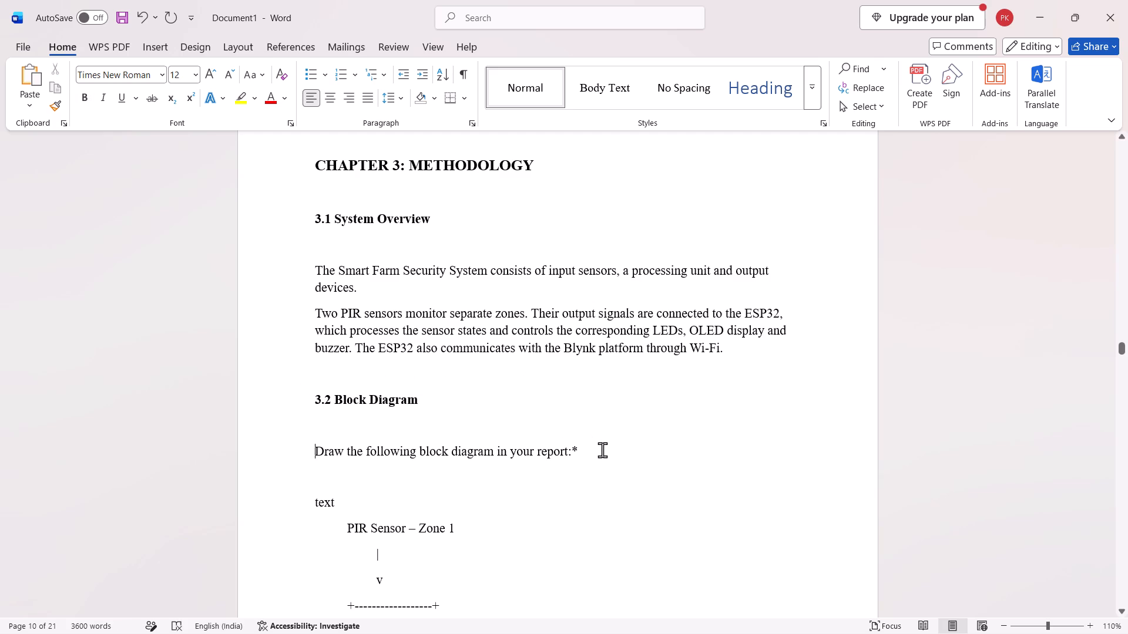
Remove the trailing asterisk from the "Draw the following block diagram in your report:" line in section 3.2.
left_click(601, 450)
key("BackSpace")
Look over the text-based block diagram in section 3.2 and the component table that follows it, including how they spread across pages.
scroll(446, 527, "down", 1)
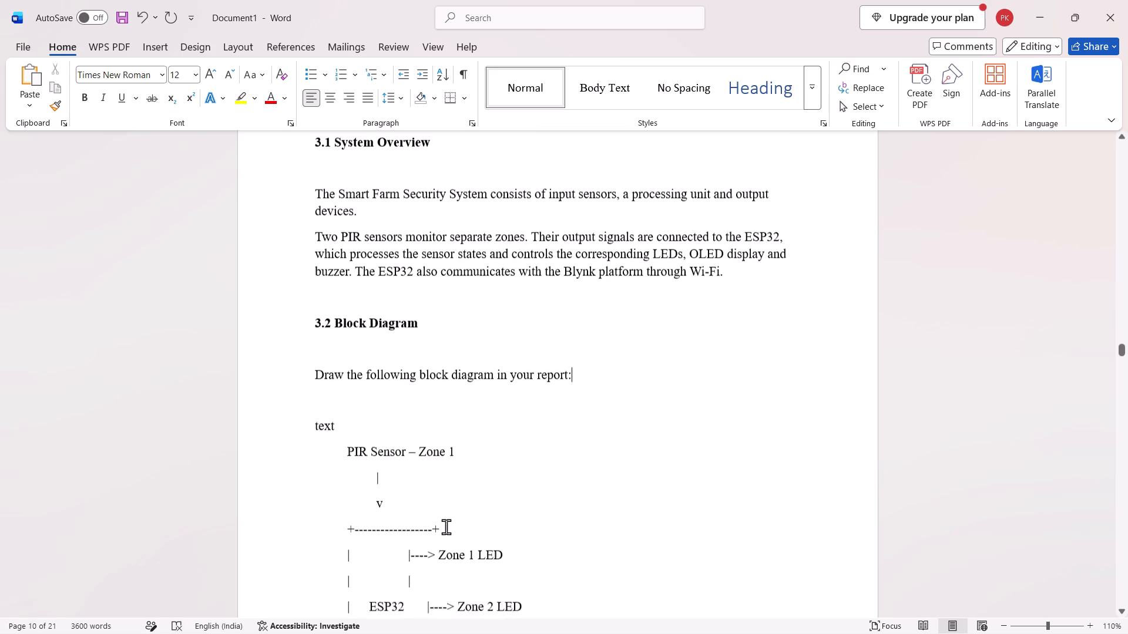
scroll(446, 527, "down", 1)
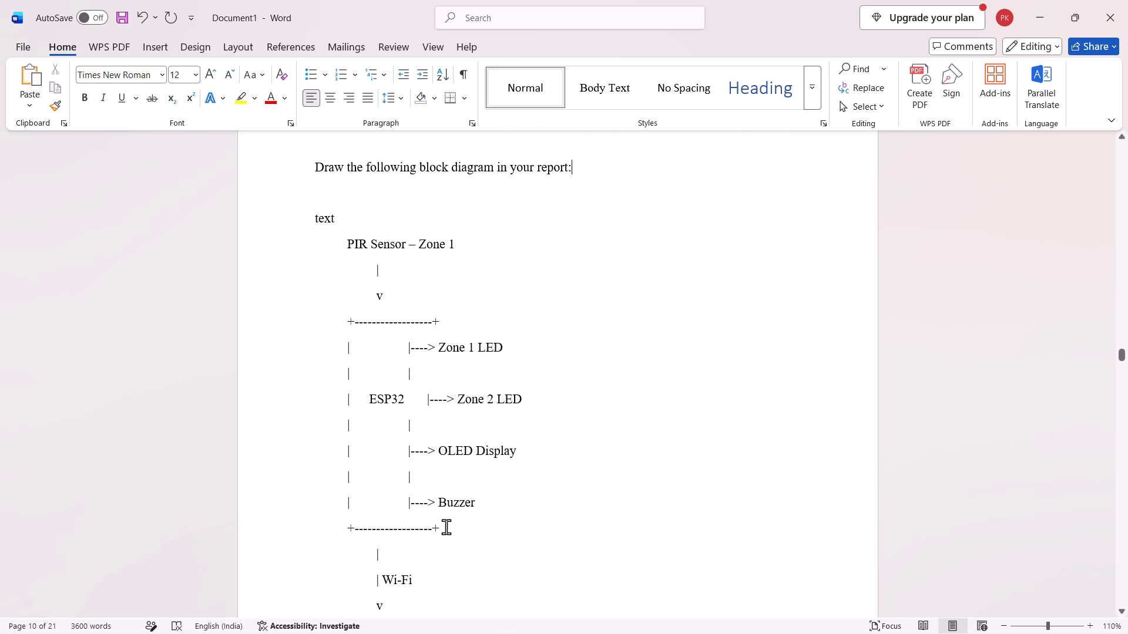
scroll(448, 453, "right", 1)
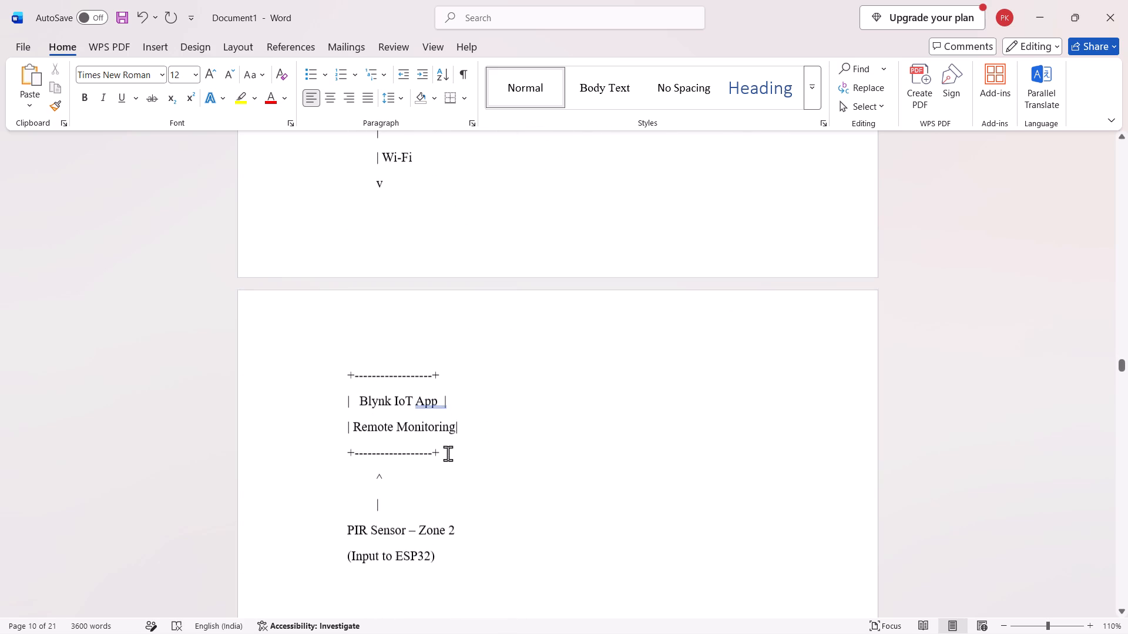
scroll(448, 453, "right", 1)
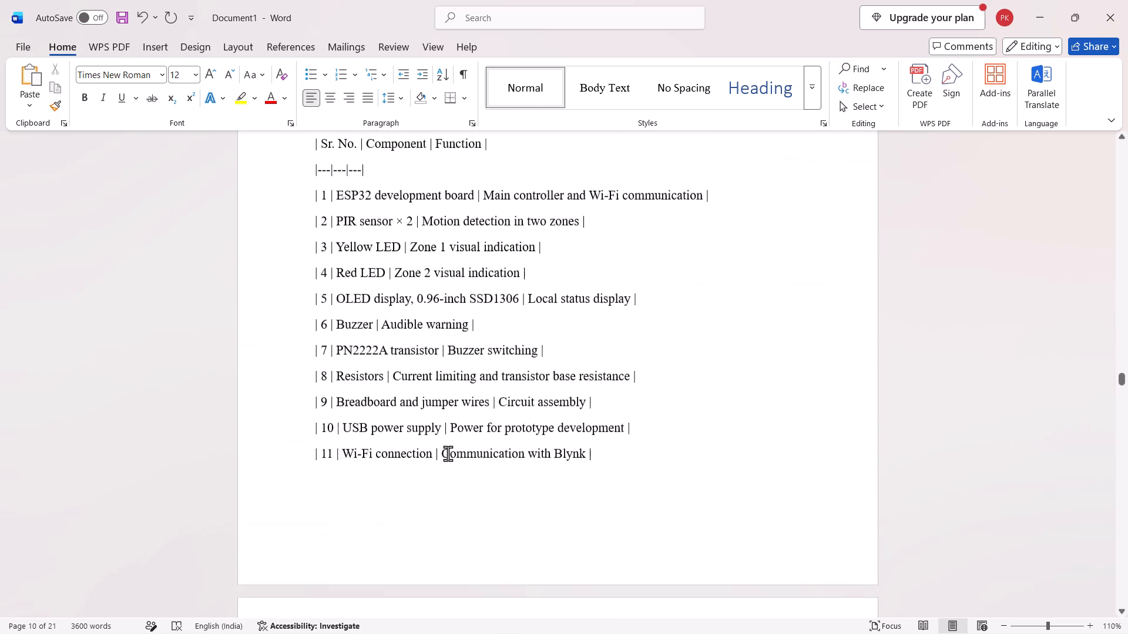
scroll(448, 453, "right", 1)
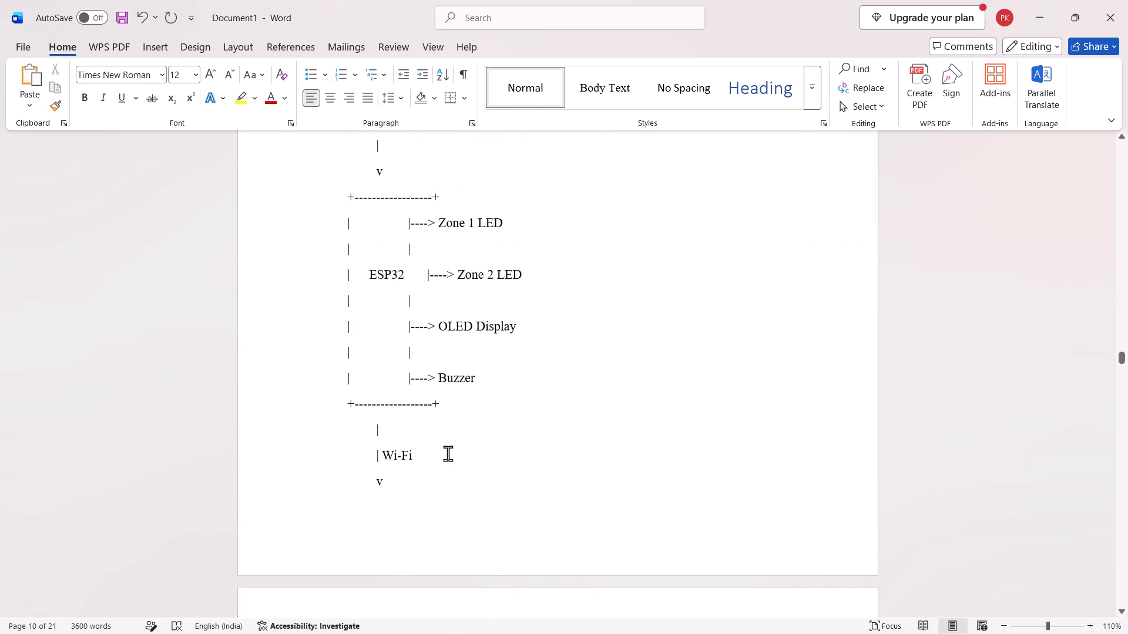
scroll(448, 453, "right", 1)
scroll(448, 453, "down", 2, "ctrl")
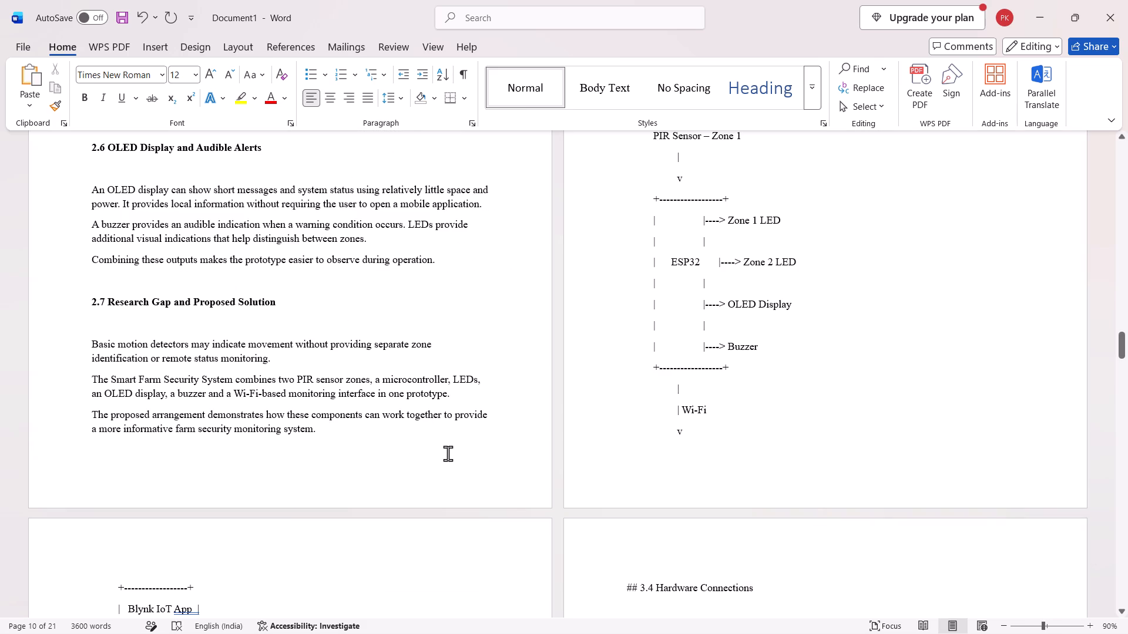
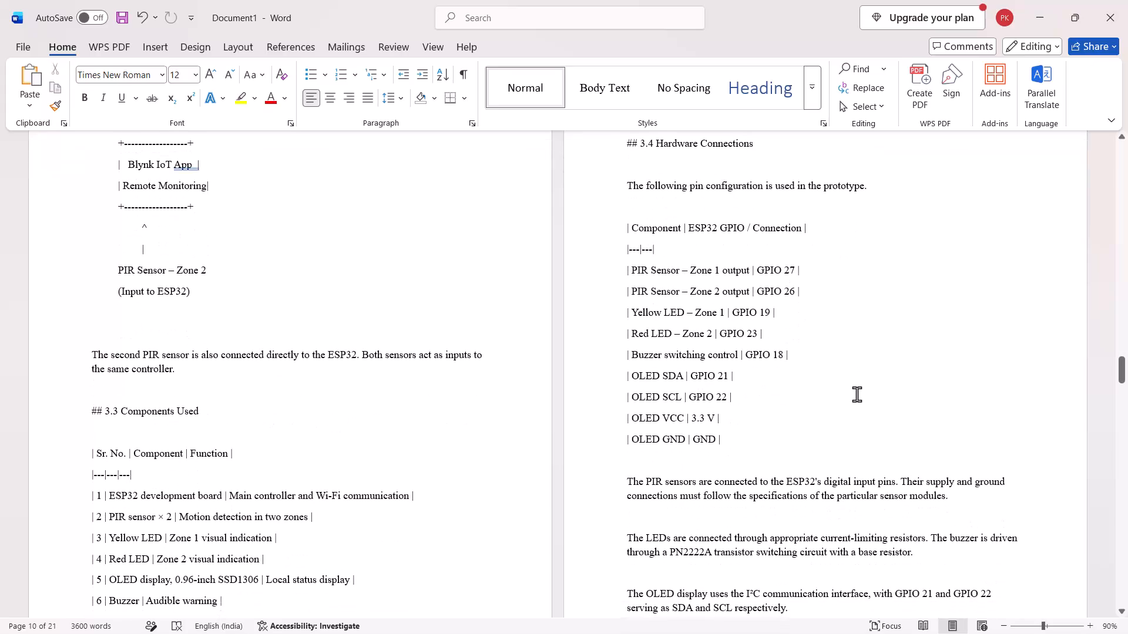
Look through the rest of the report, from section 3.3 Components Used to Chapter 5: Limitations, for content still needing cleanup.
scroll(857, 394, "down", 4)
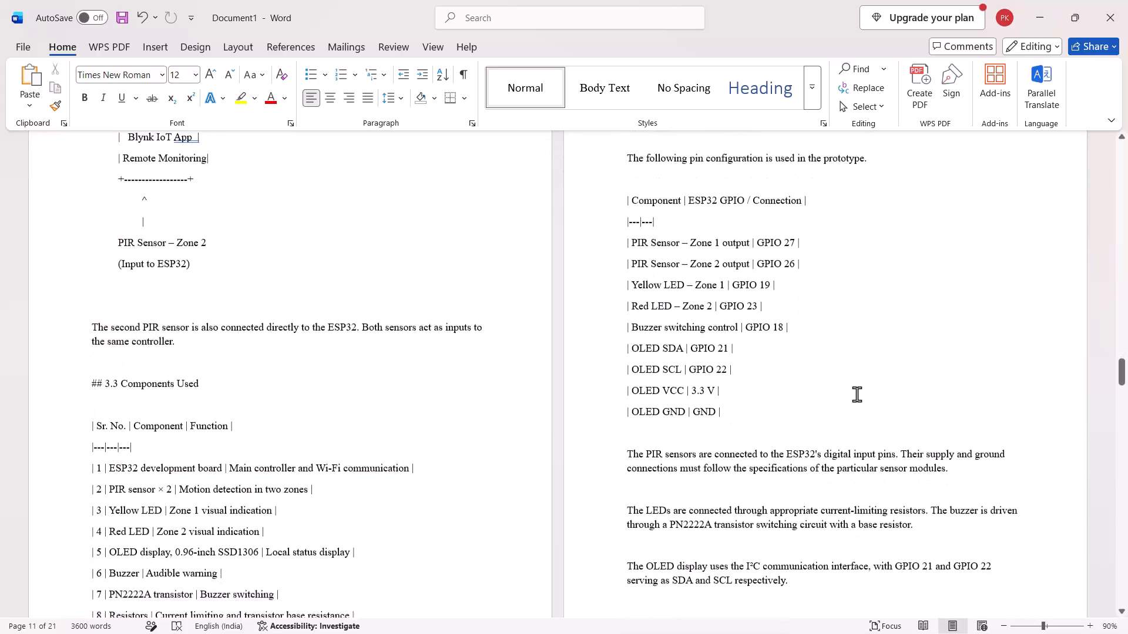
scroll(857, 394, "down", 1)
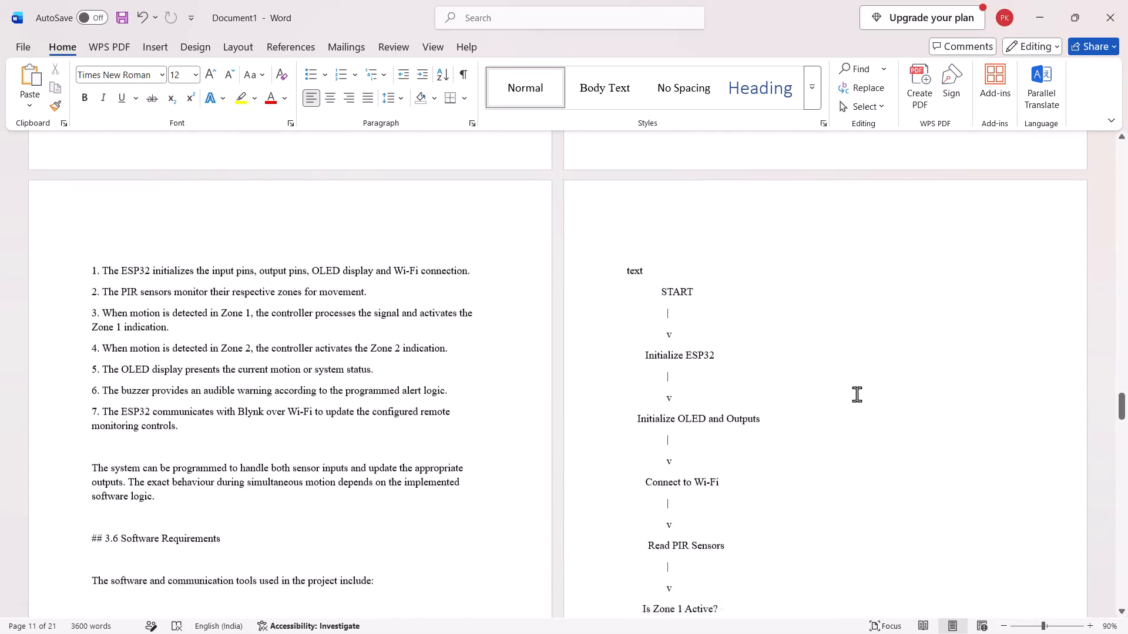
scroll(857, 394, "down", 1)
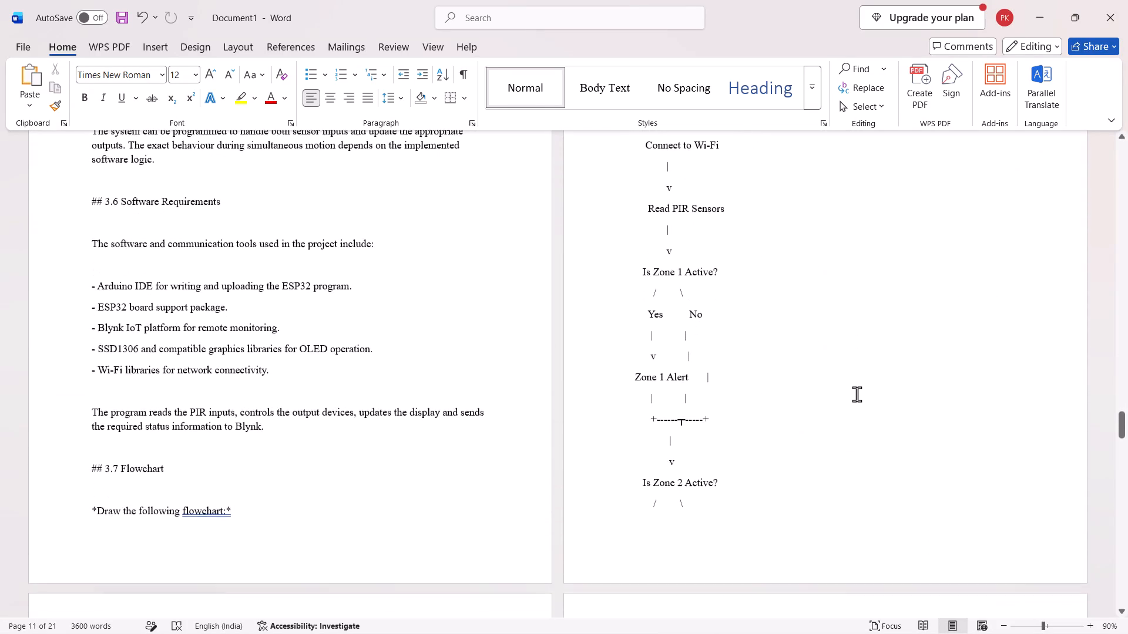
scroll(857, 394, "down", 2)
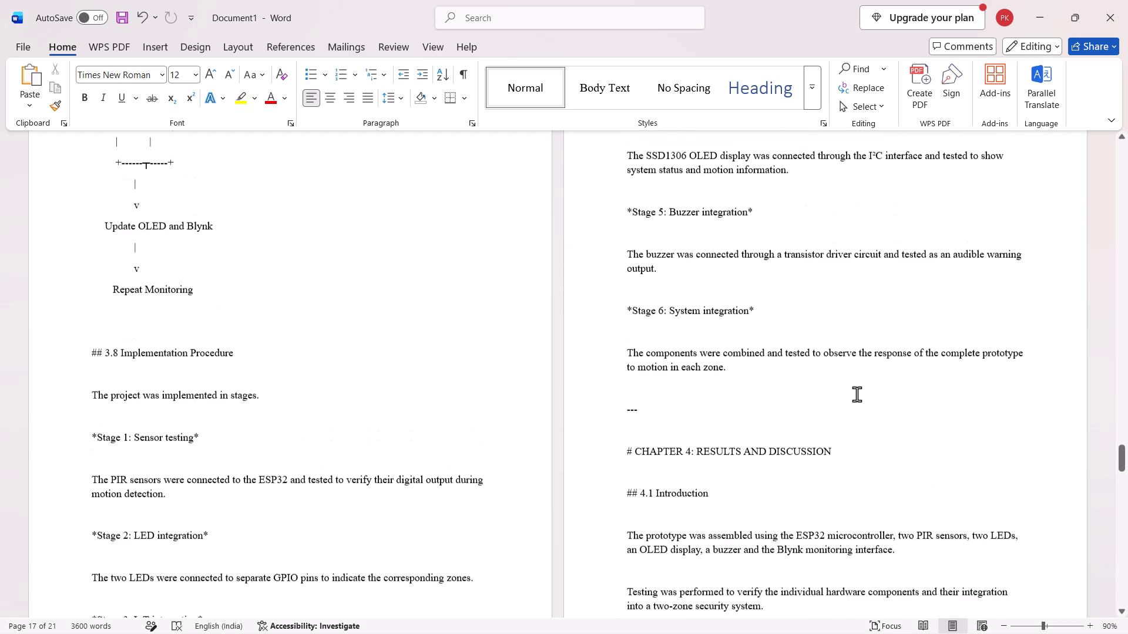
scroll(857, 394, "down", 1)
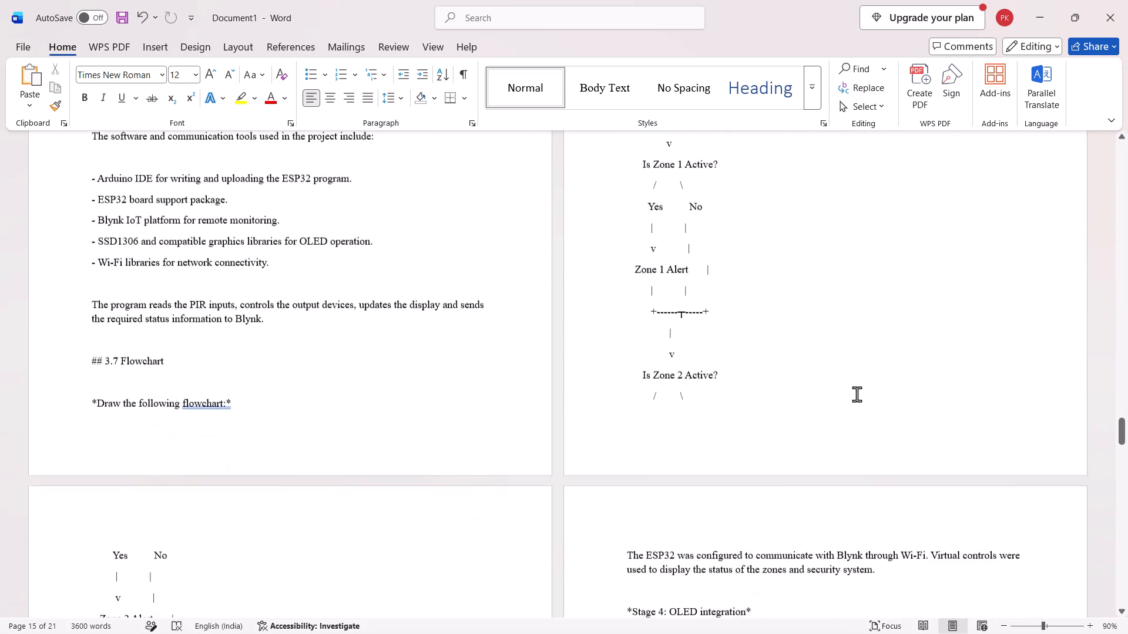
scroll(857, 394, "down", 1)
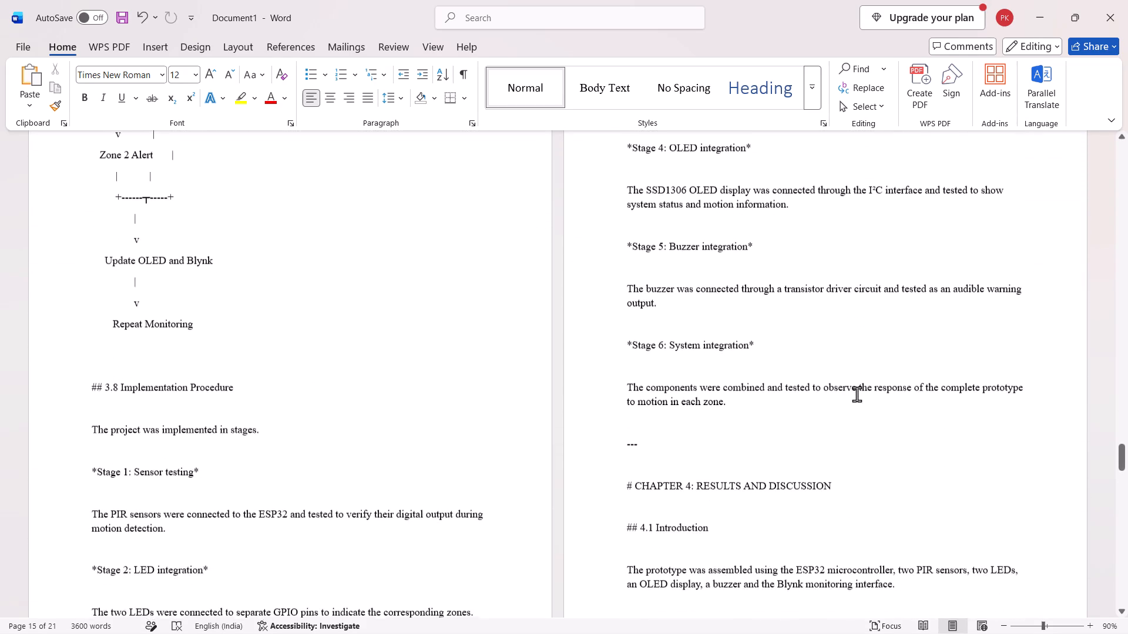
scroll(857, 394, "down", 2)
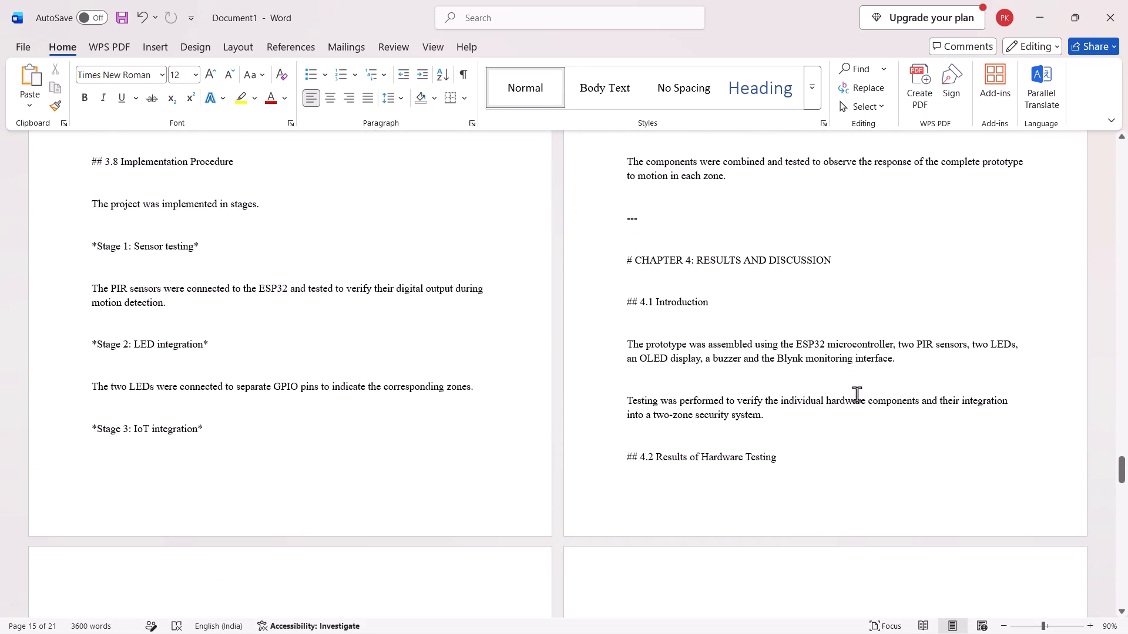
scroll(857, 394, "down", 2)
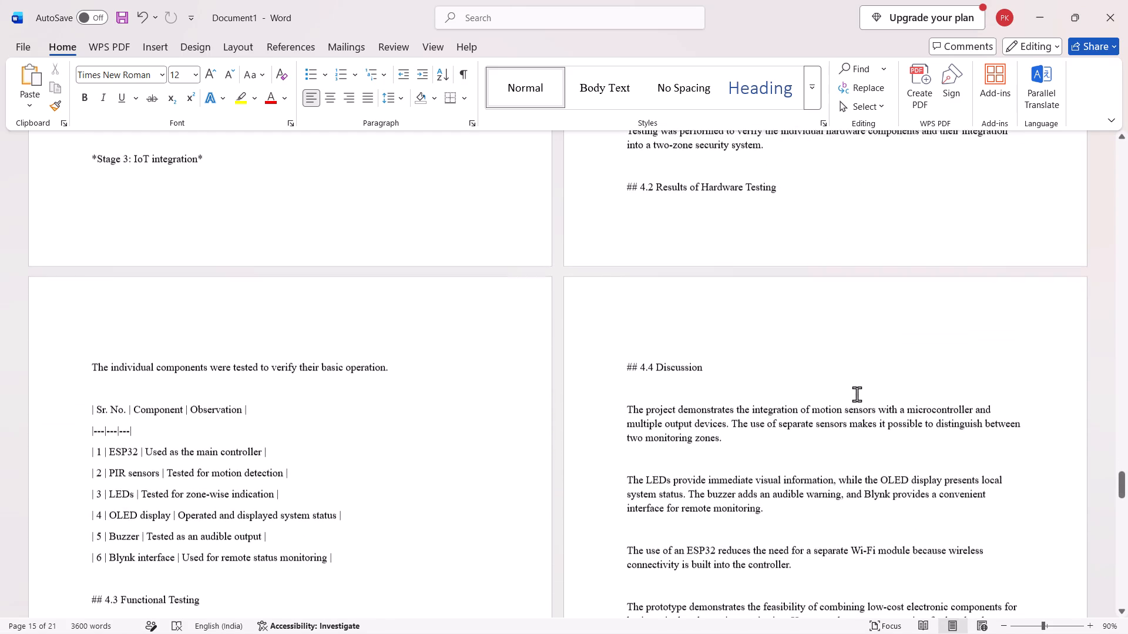
scroll(857, 394, "down", 2)
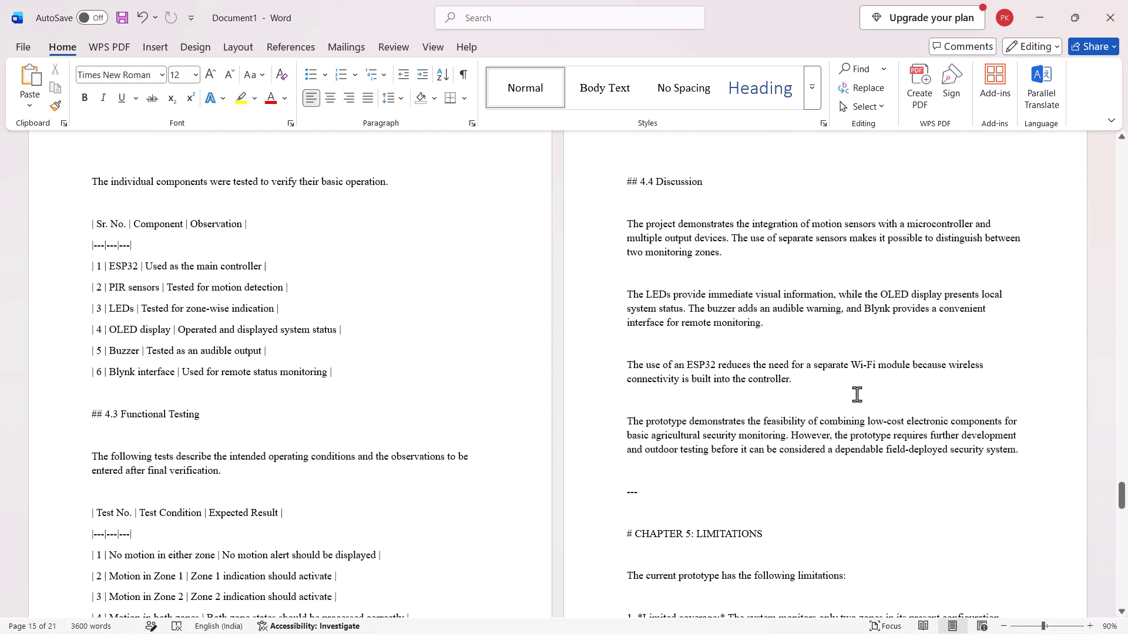
scroll(857, 394, "down", 1)
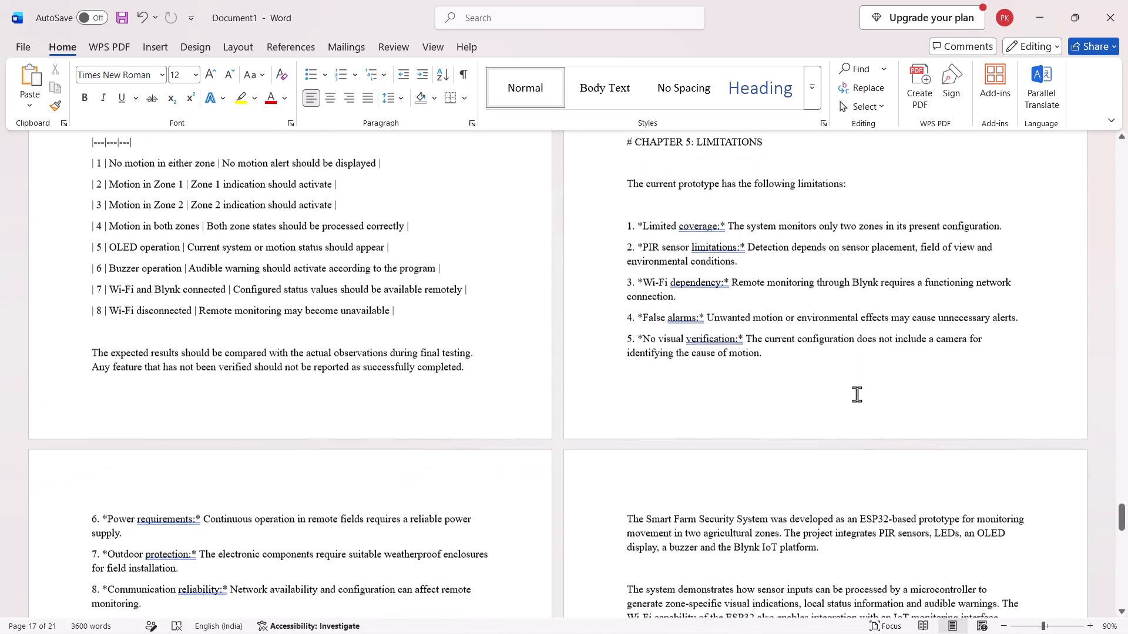
Look through the Smart Farm Security System report, from the closing chapters and references back to the 3.2 Block Diagram section.
scroll(857, 394, "down", 1)
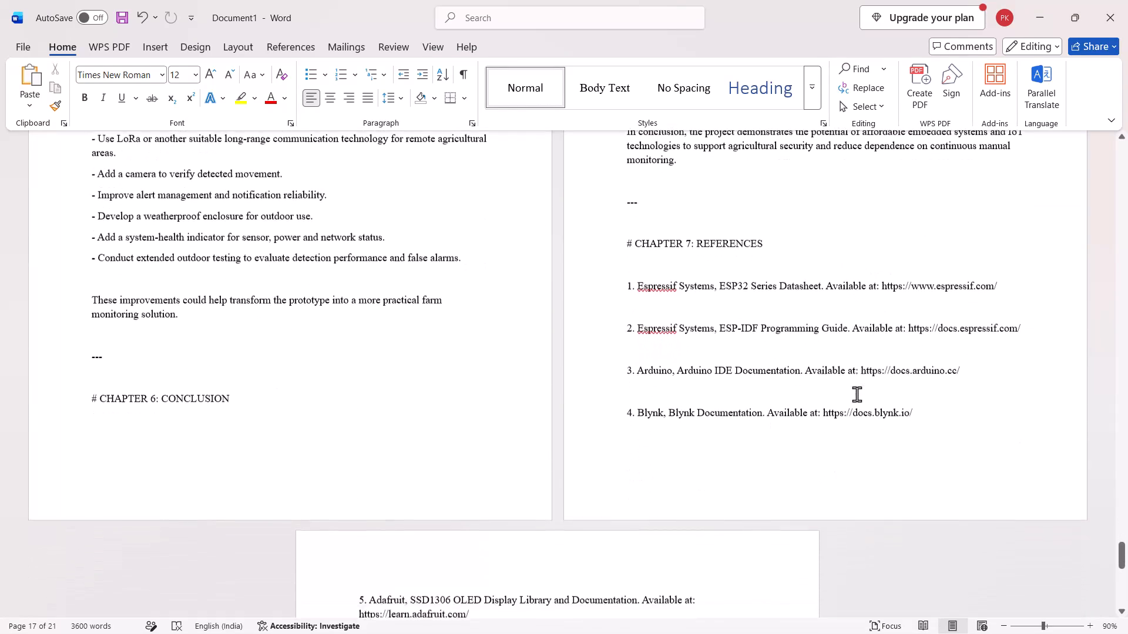
scroll(857, 394, "down", 1)
scroll(857, 394, "up", 2)
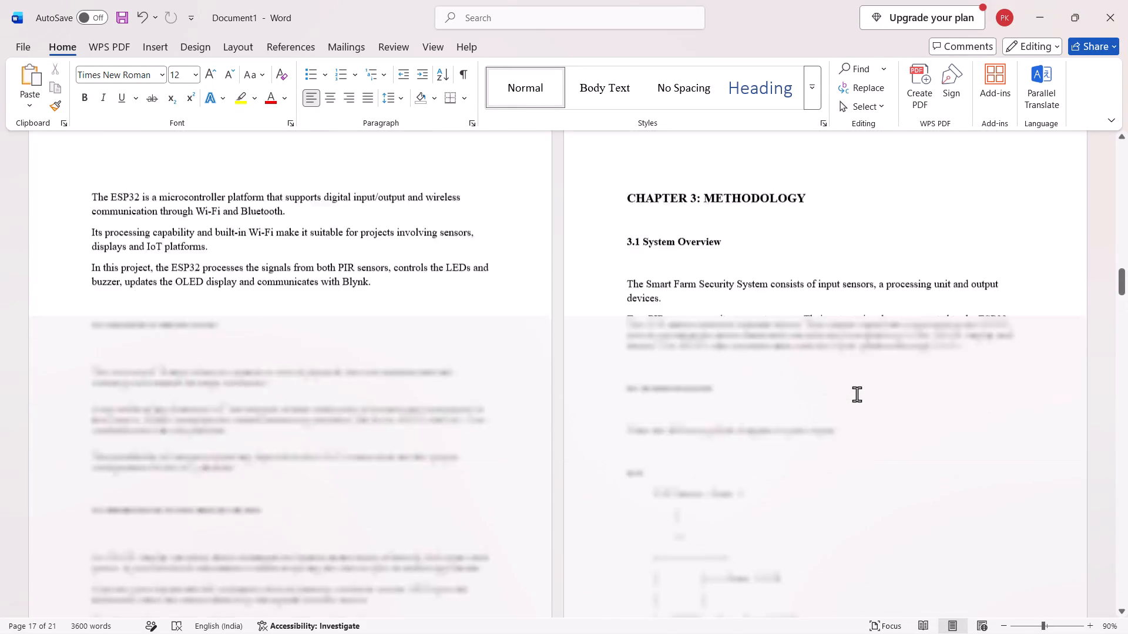
scroll(857, 394, "down", 1)
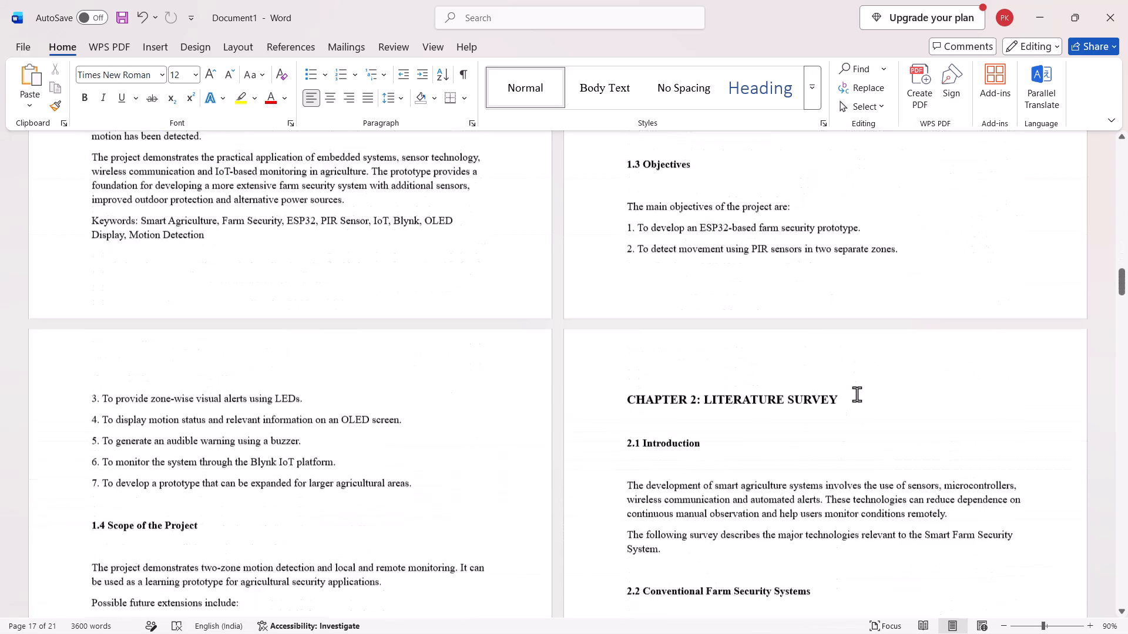
scroll(857, 394, "down", 1)
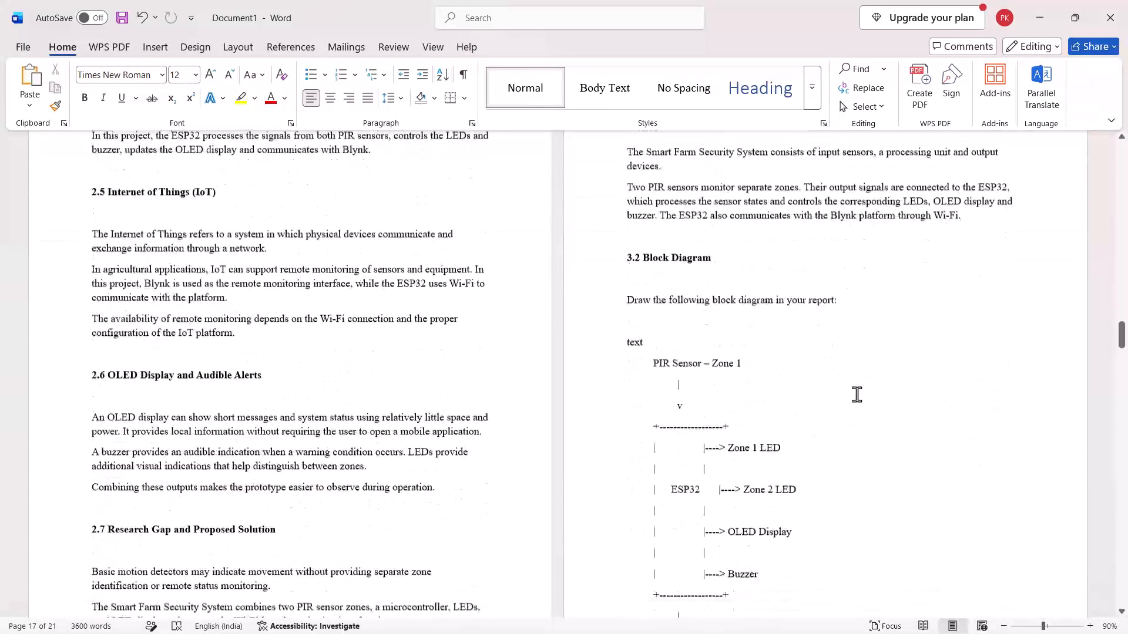
scroll(857, 394, "down", 1)
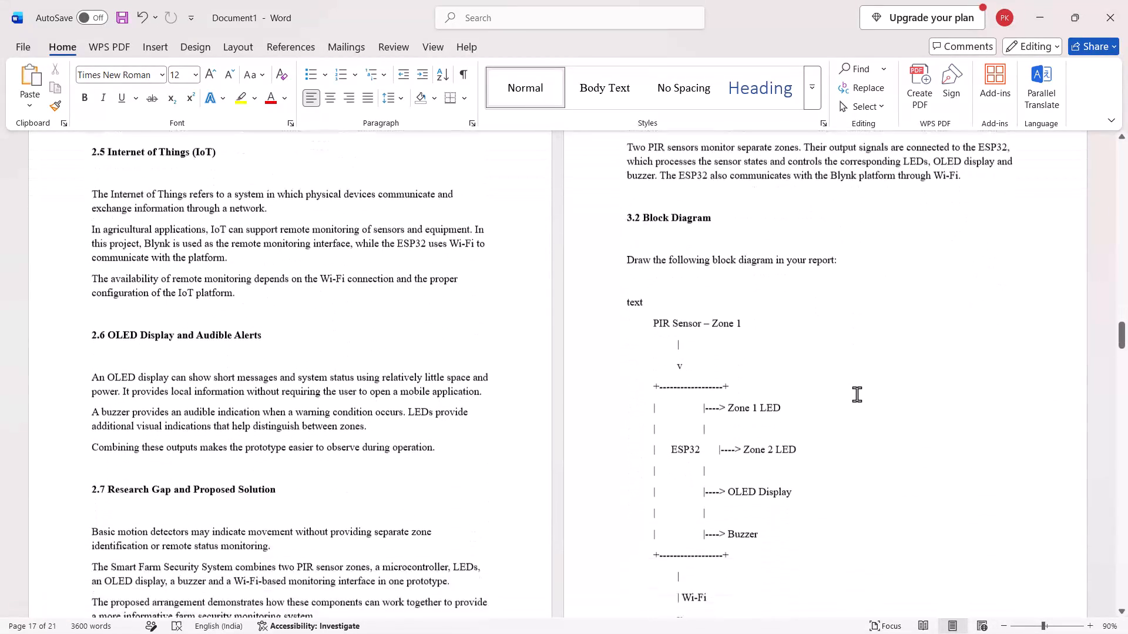
scroll(857, 394, "down", 1)
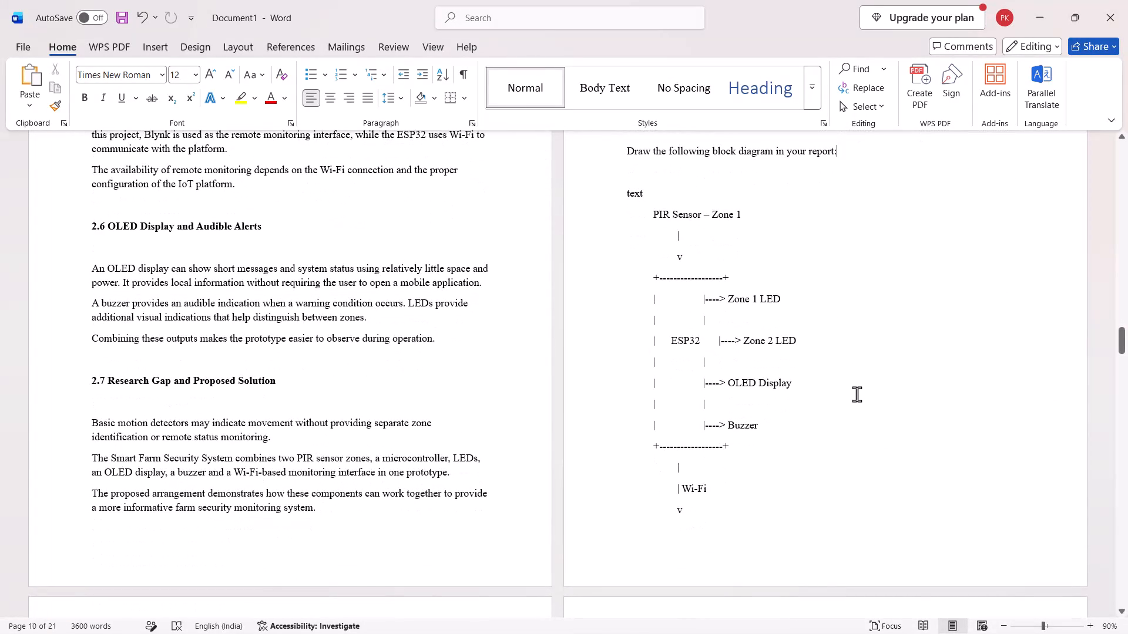
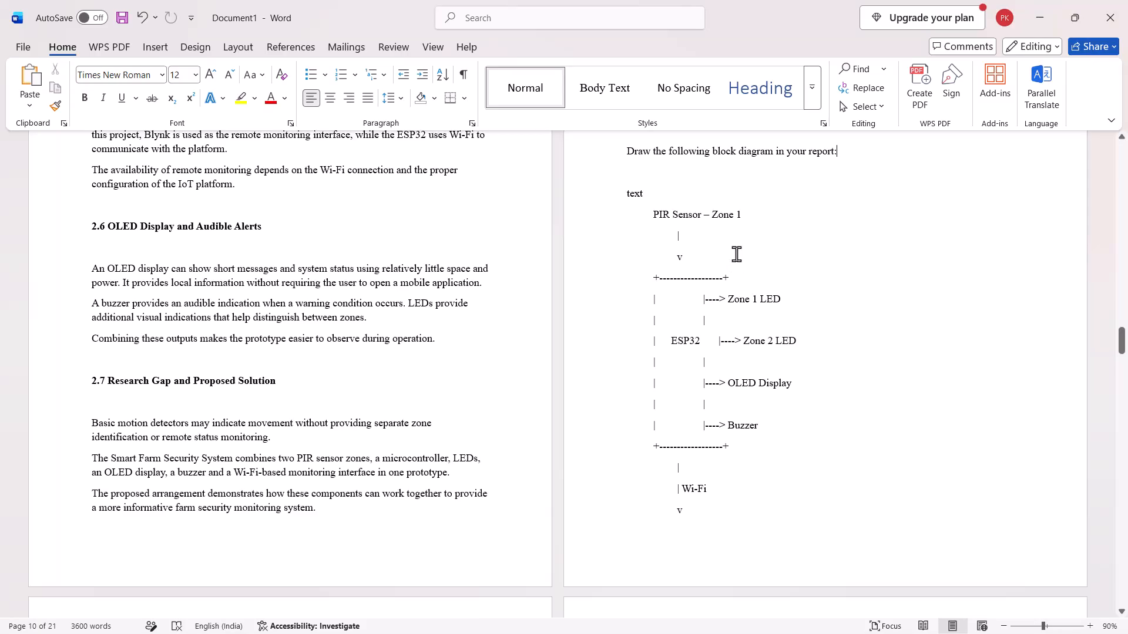
Delete the text-drawn block diagram in section 3.2 from the "text" line through the Wi-Fi arrow below the ESP32 block.
scroll(736, 254, "up", 1)
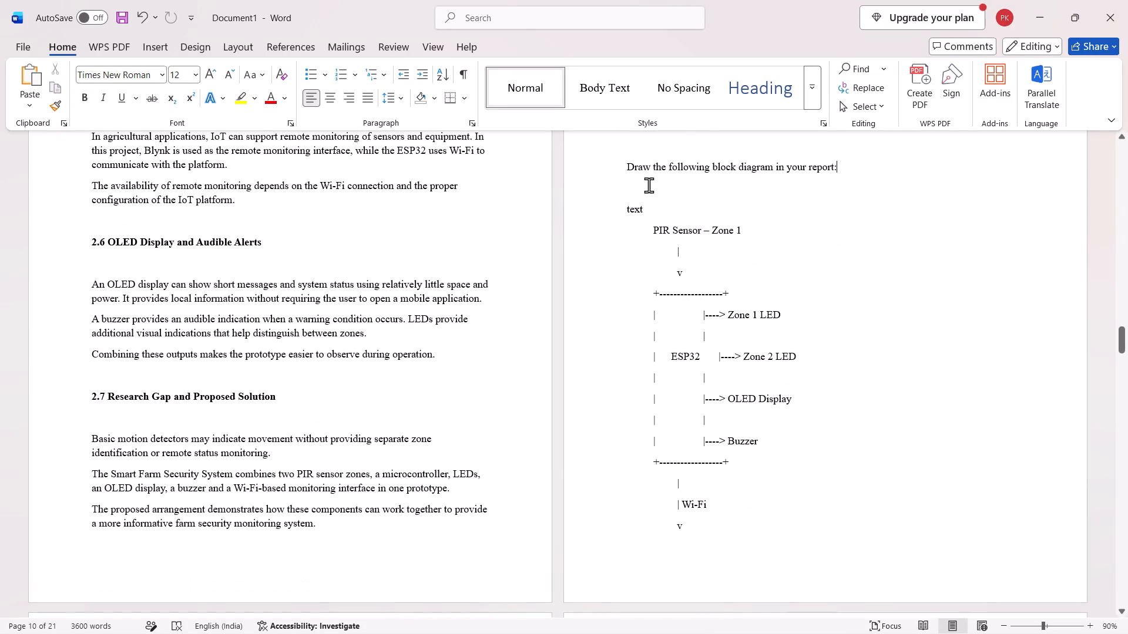
left_click_drag(623, 210, 798, 502)
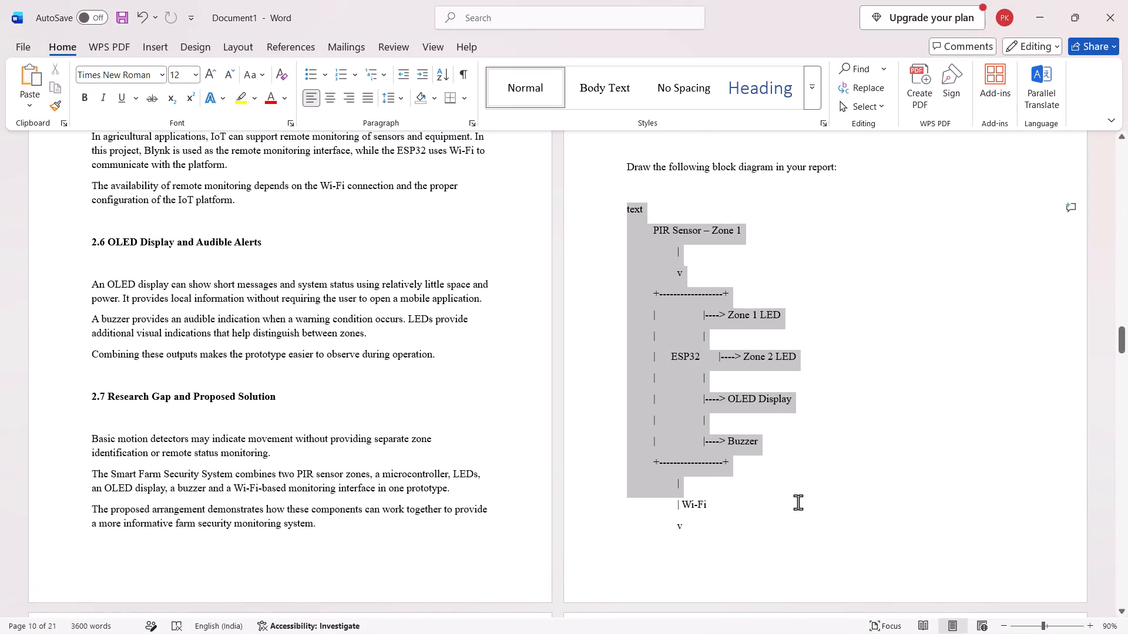
left_click_drag(798, 502, 797, 525)
key("BackSpace")
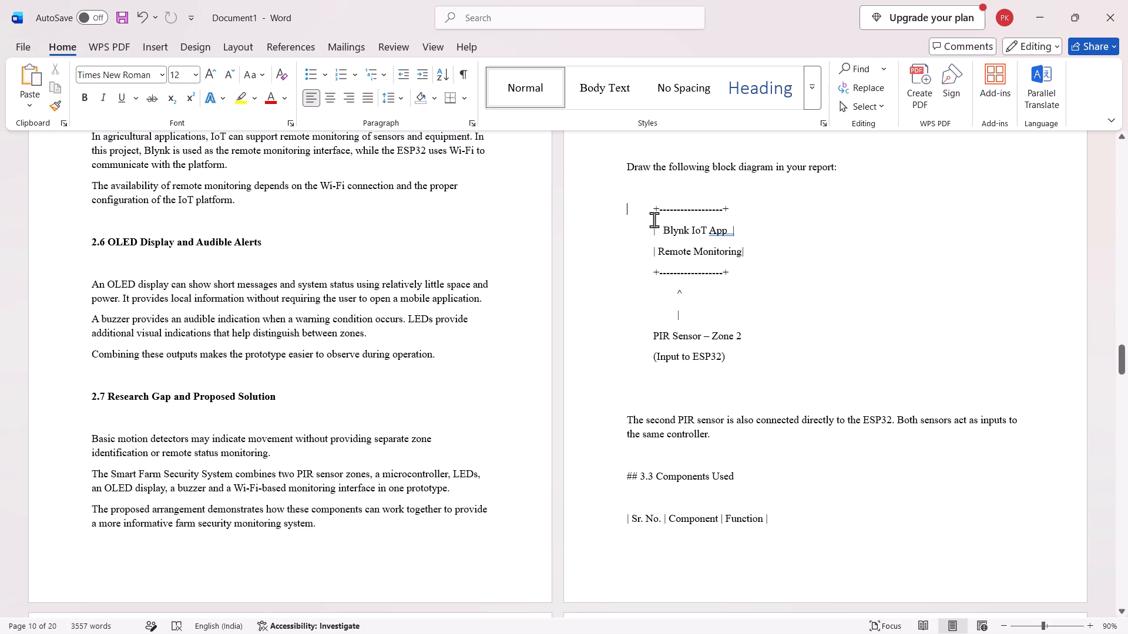
Delete the rest of the text-drawn block diagram in section 3.2, from the Blynk IoT App box through "(Input to ESP32)".
left_click_drag(648, 207, 757, 367)
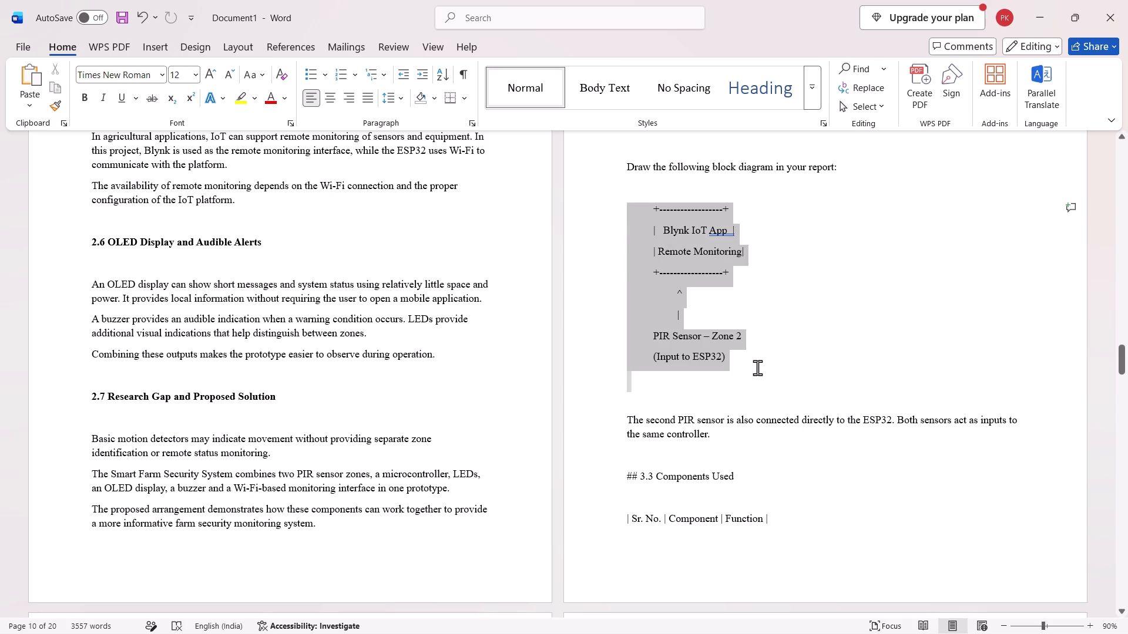
left_click_drag(757, 367, 757, 366)
key("BackSpace")
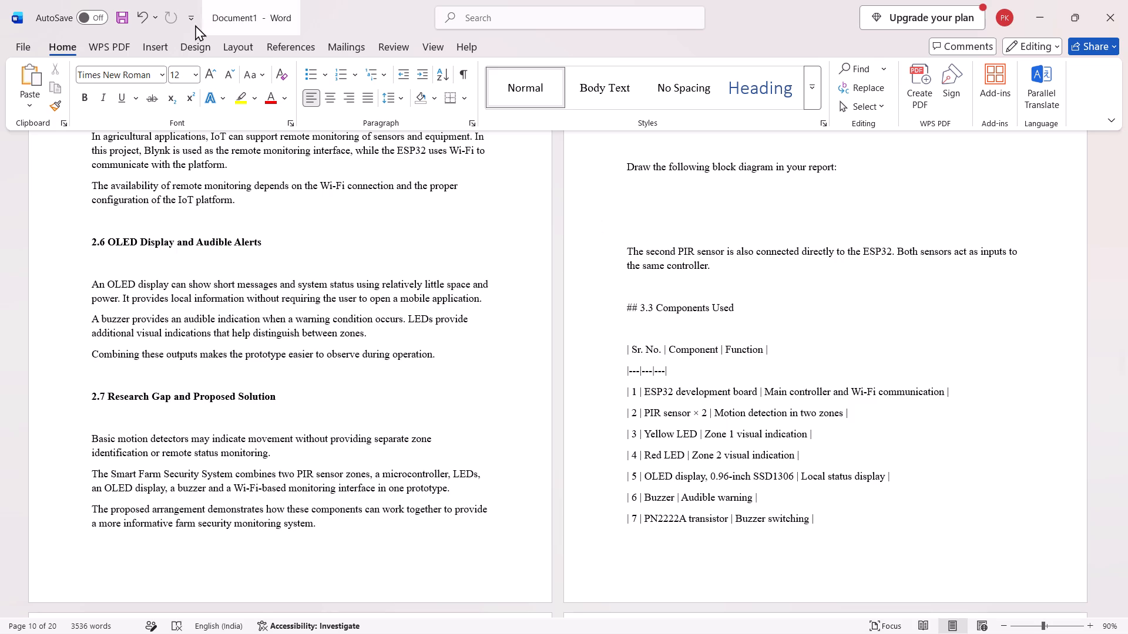
Start inserting a picture from this device below the block diagram line in section 3.2, browsing Home to the recent WhatsApp images.
left_click(155, 49)
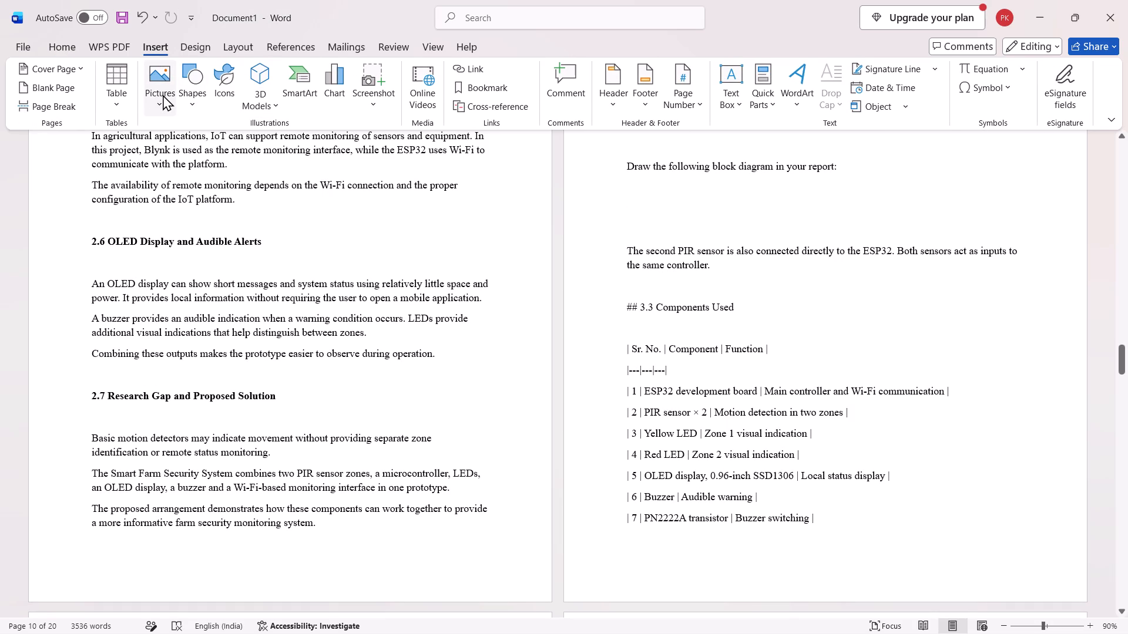
left_click(163, 95)
left_click(191, 151)
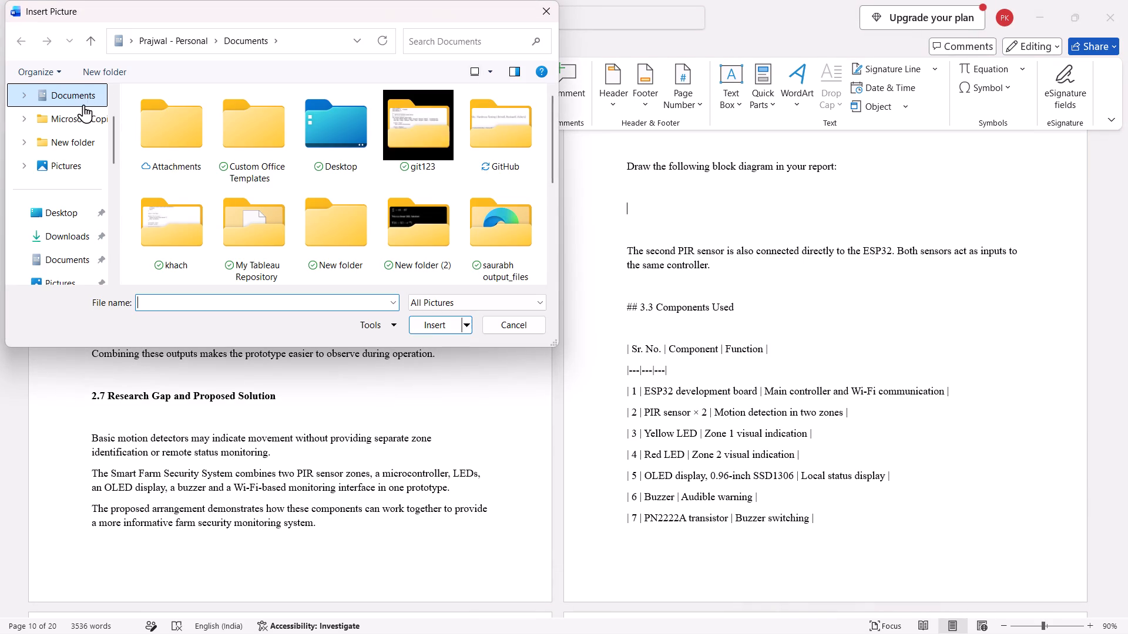
scroll(83, 104, "up", 4)
left_click(83, 103)
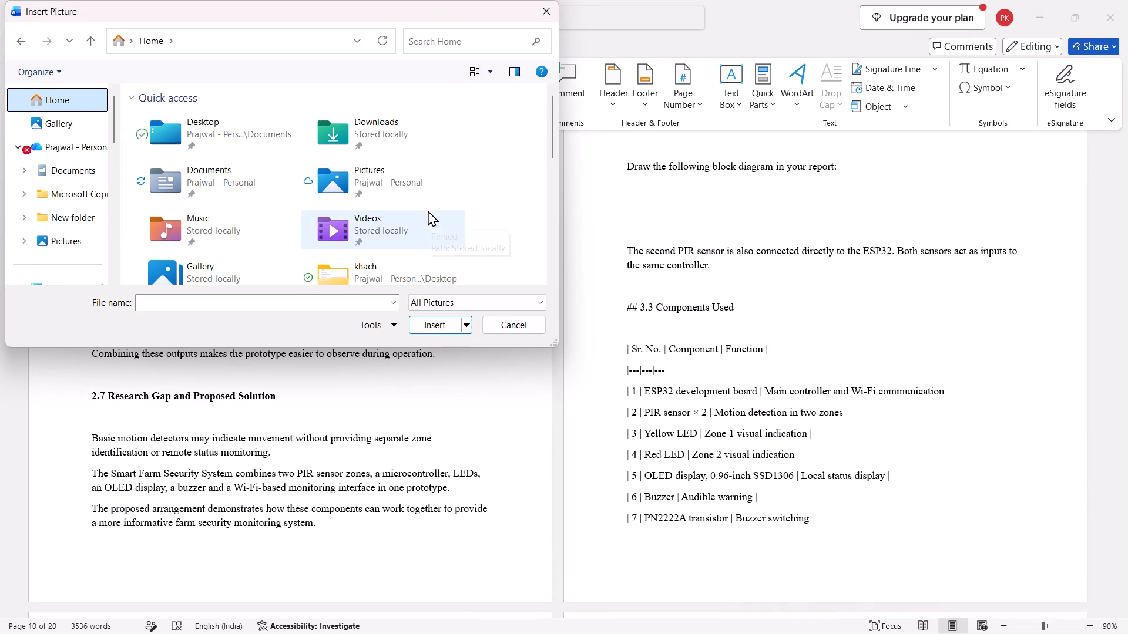
left_click_drag(555, 122, 563, 175)
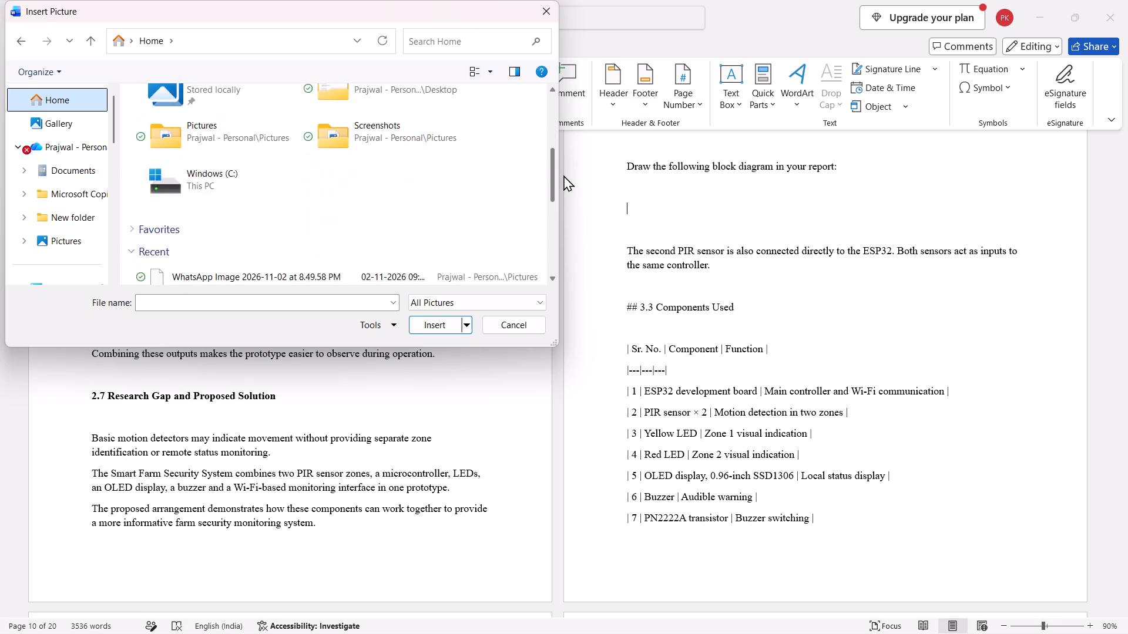
left_click_drag(563, 175, 566, 192)
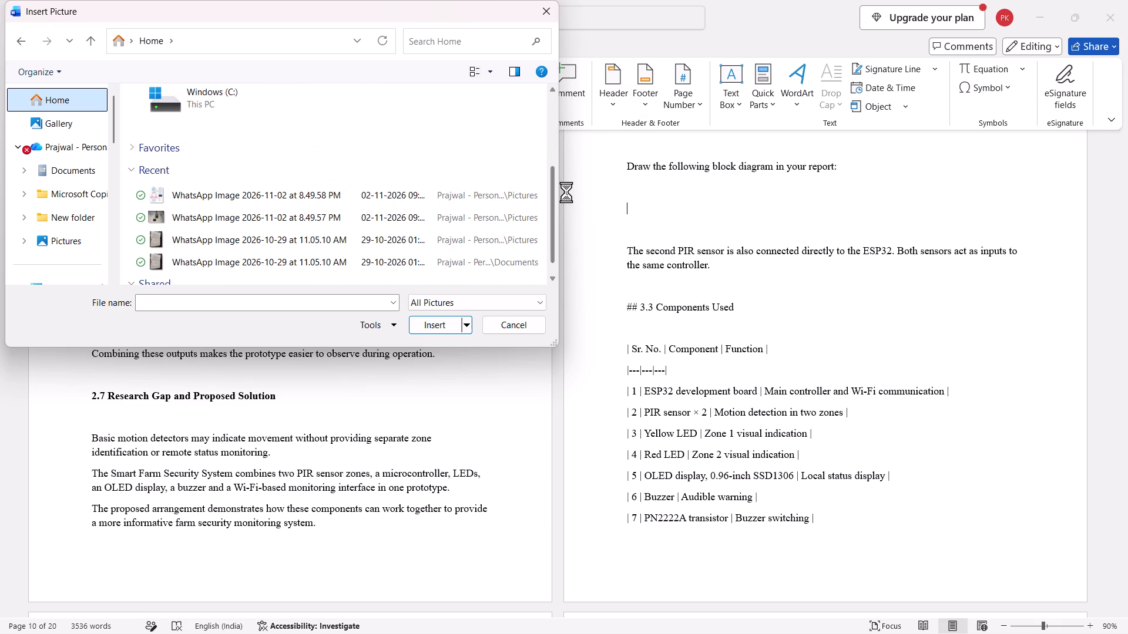
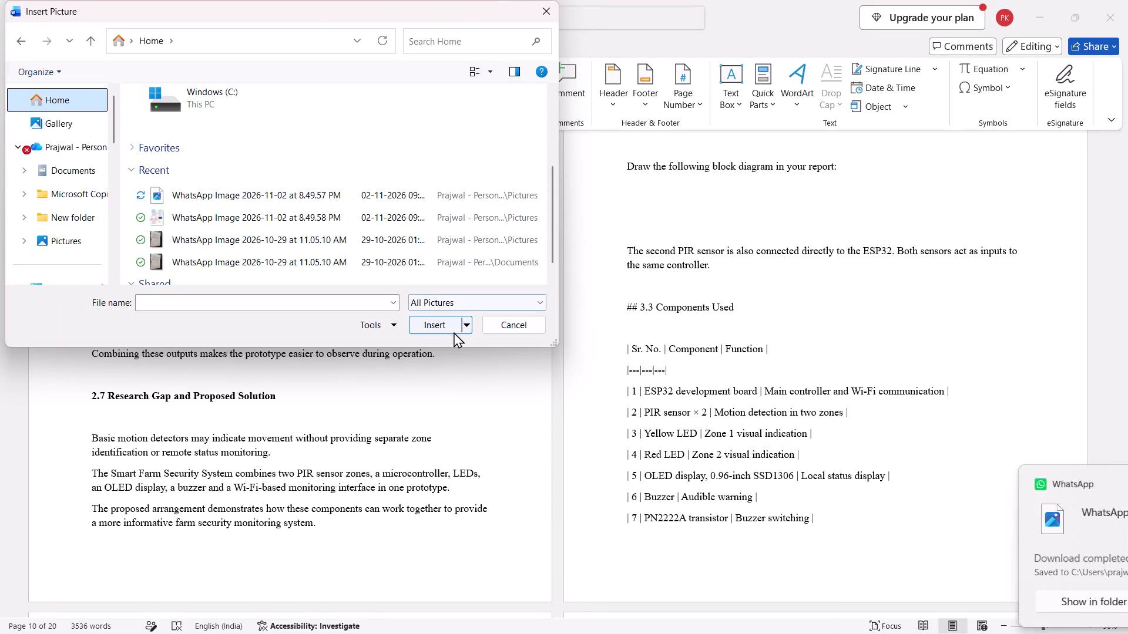
Insert the picture "WhatsApp Image 2026-11-02 at 8.49.57 PM" from the nested Pictures folder below the block diagram line in section 3.2.
left_click(542, 18)
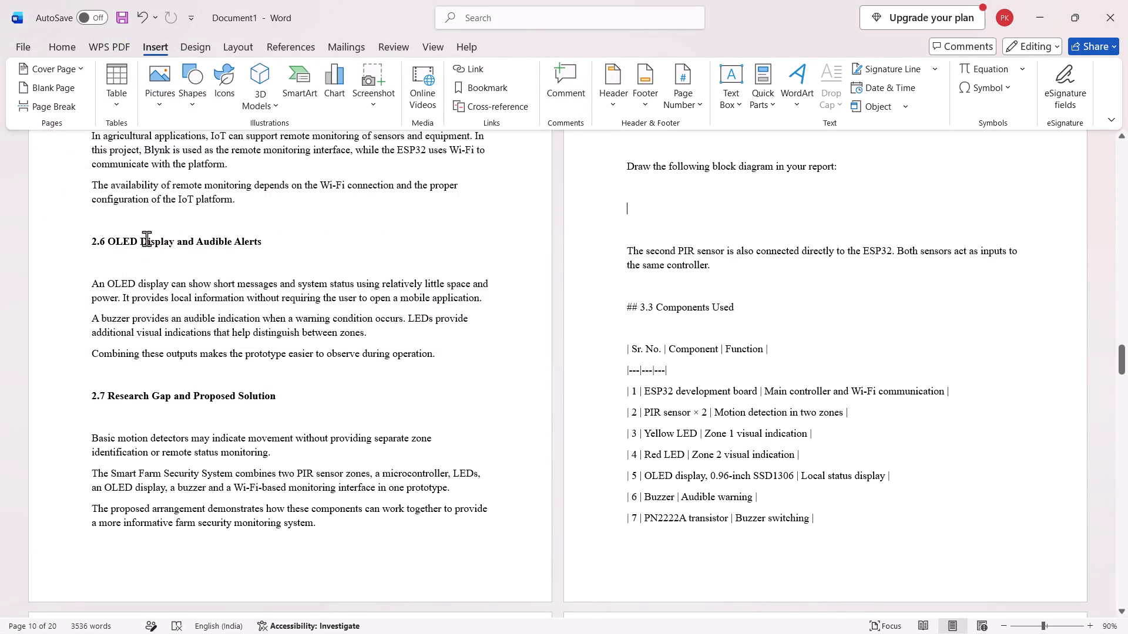
left_click(157, 90)
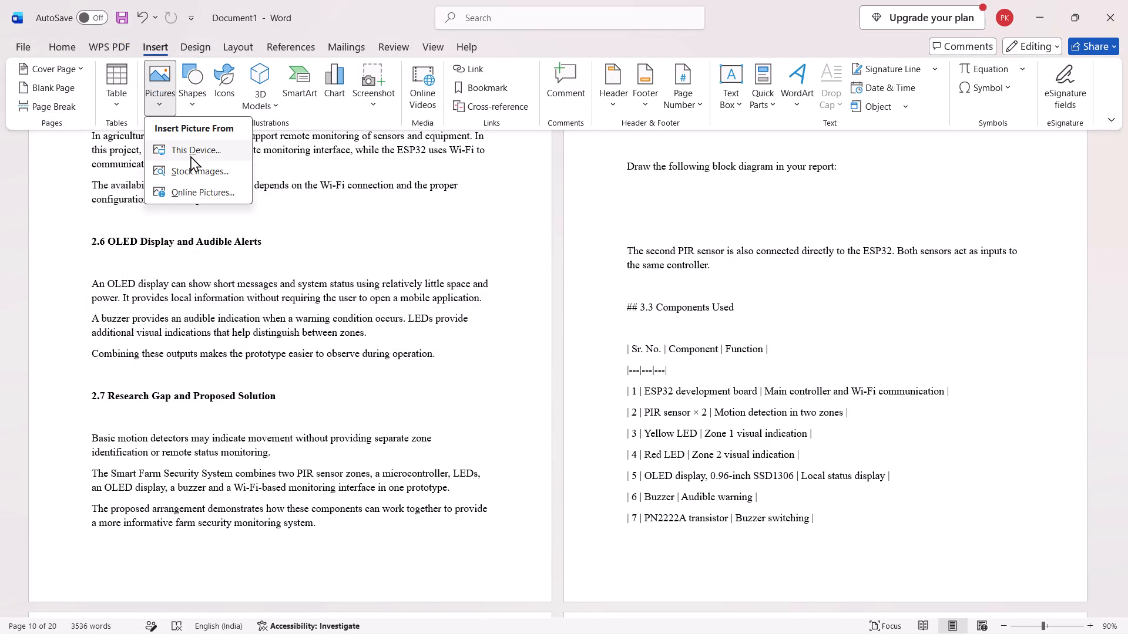
left_click(190, 156)
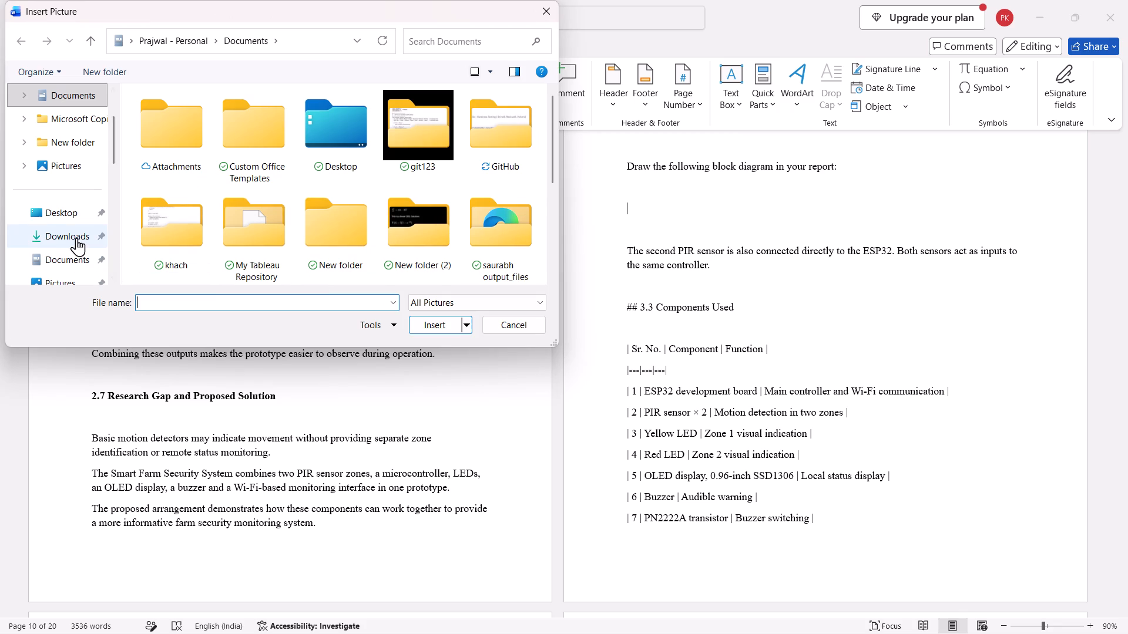
left_click(89, 166)
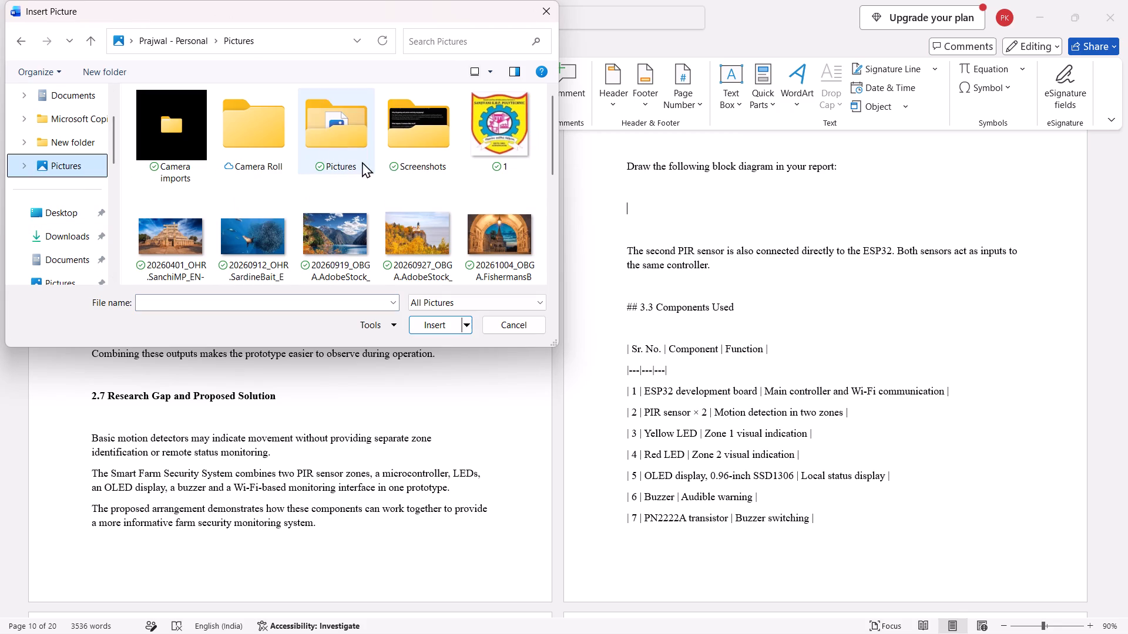
scroll(391, 173, "down", 1)
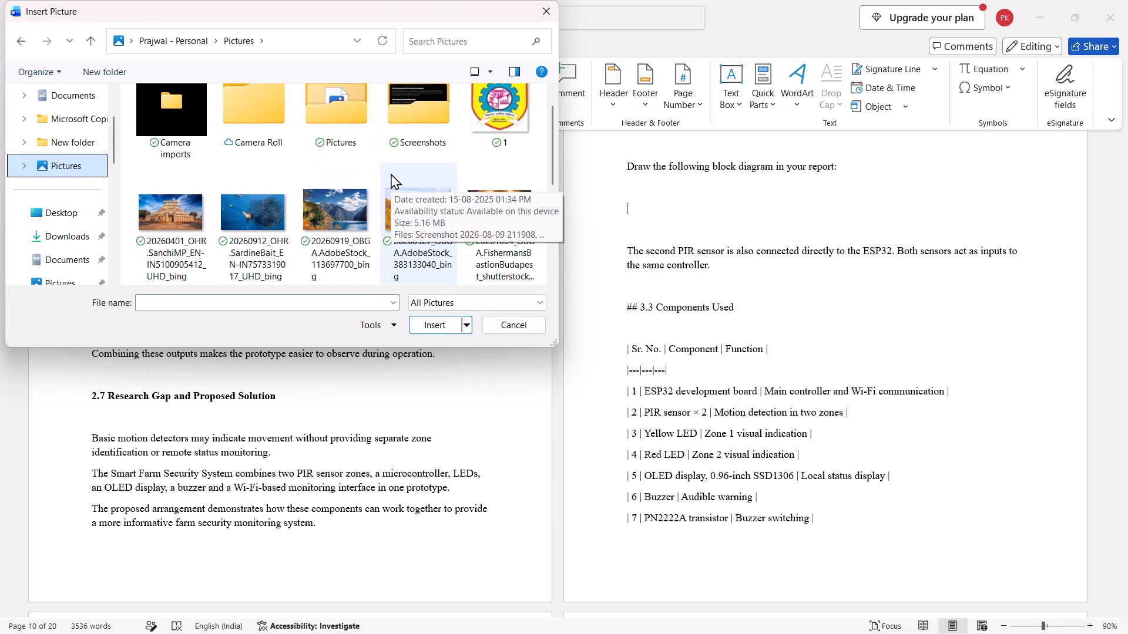
double_click(351, 129)
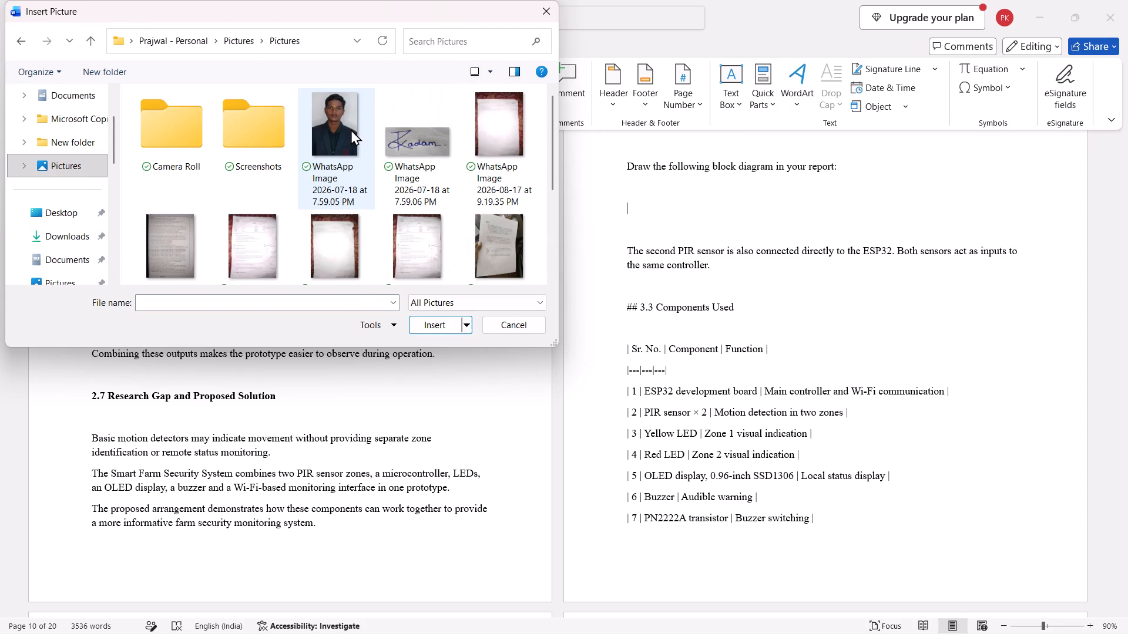
scroll(438, 193, "down", 1)
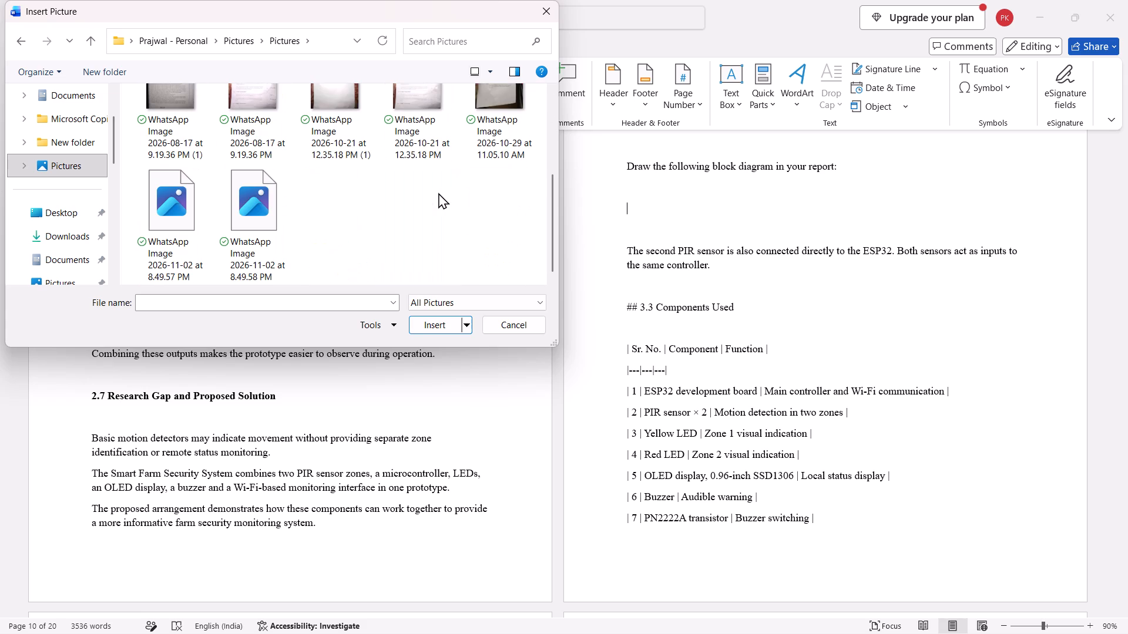
left_click(159, 210)
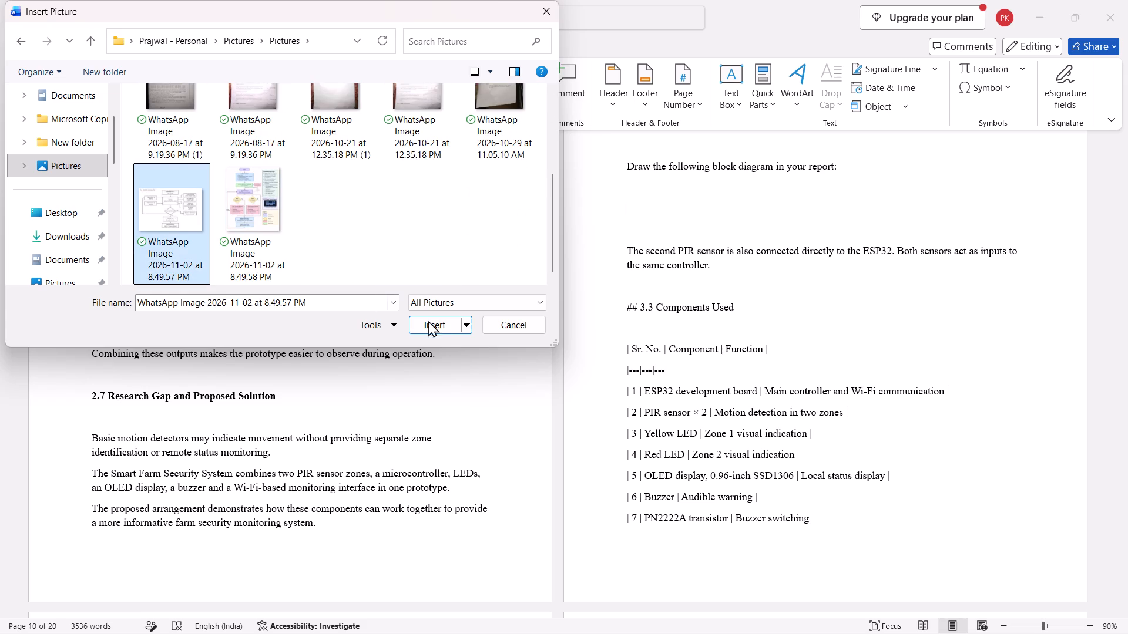
left_click(441, 319)
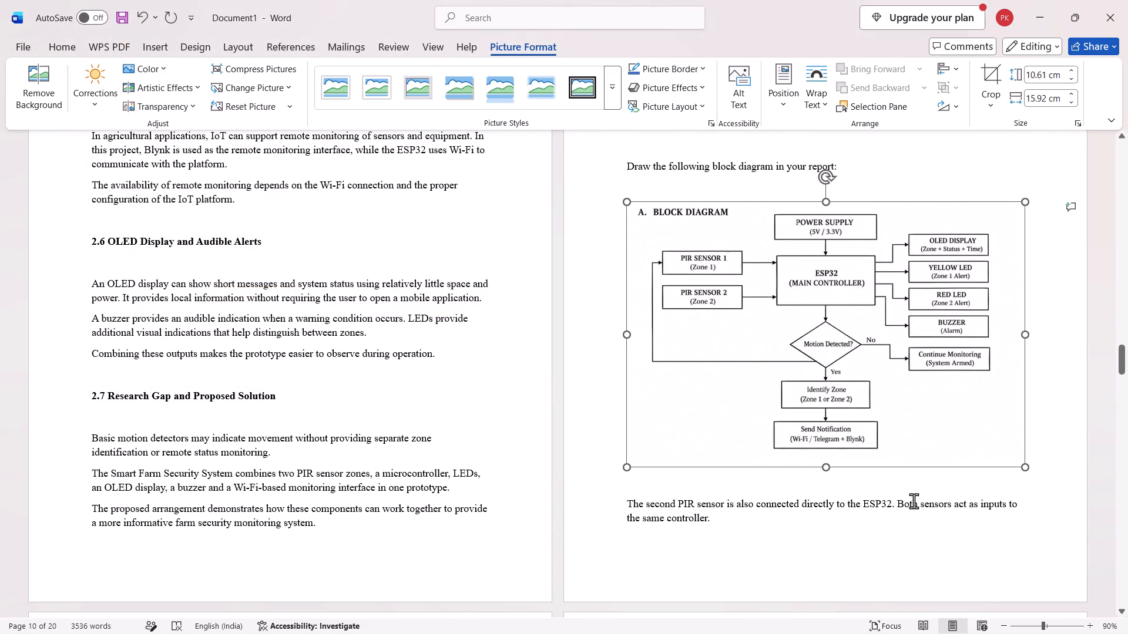
left_click(910, 545)
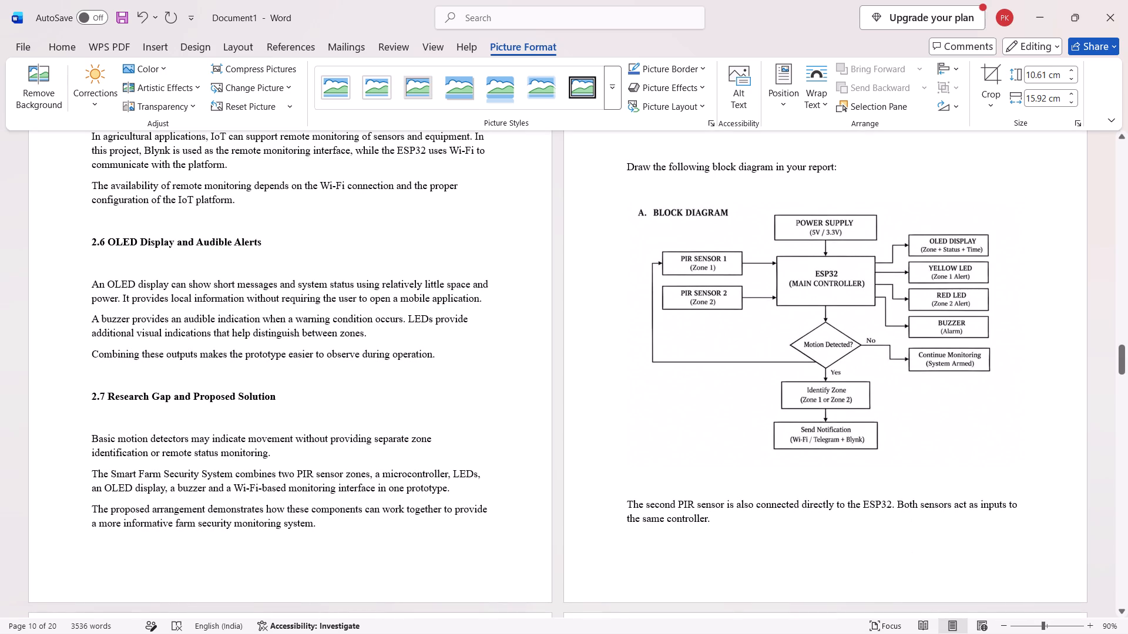
Stretch the block diagram picture in section 3.2 slightly taller by extending its bottom edge downward, keeping its width.
left_click(878, 431)
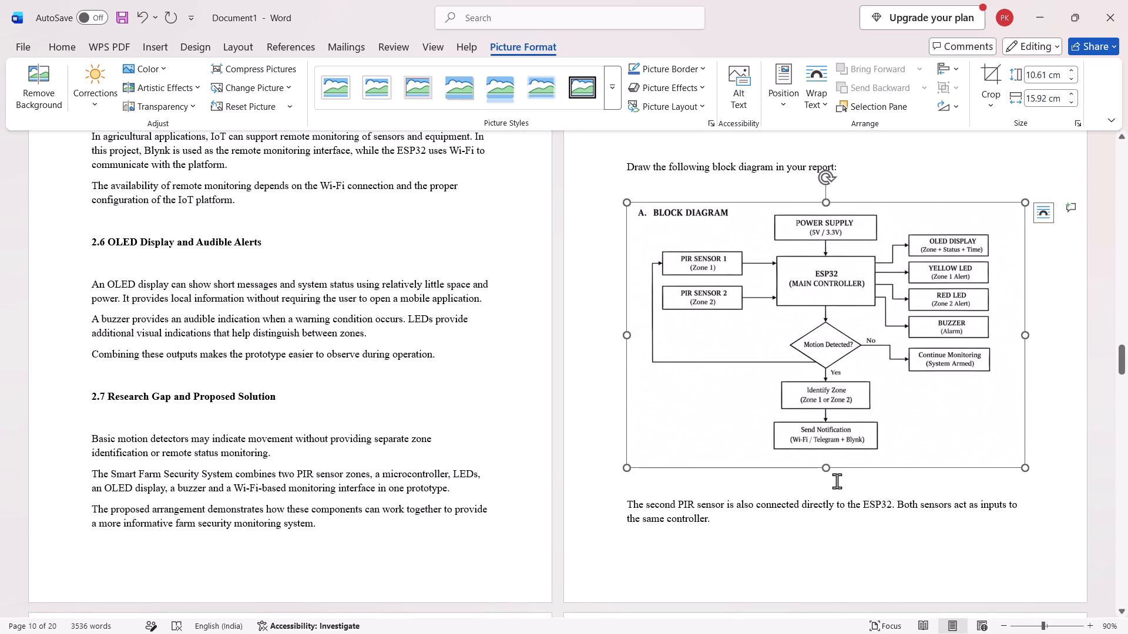
left_click_drag(824, 467, 827, 490)
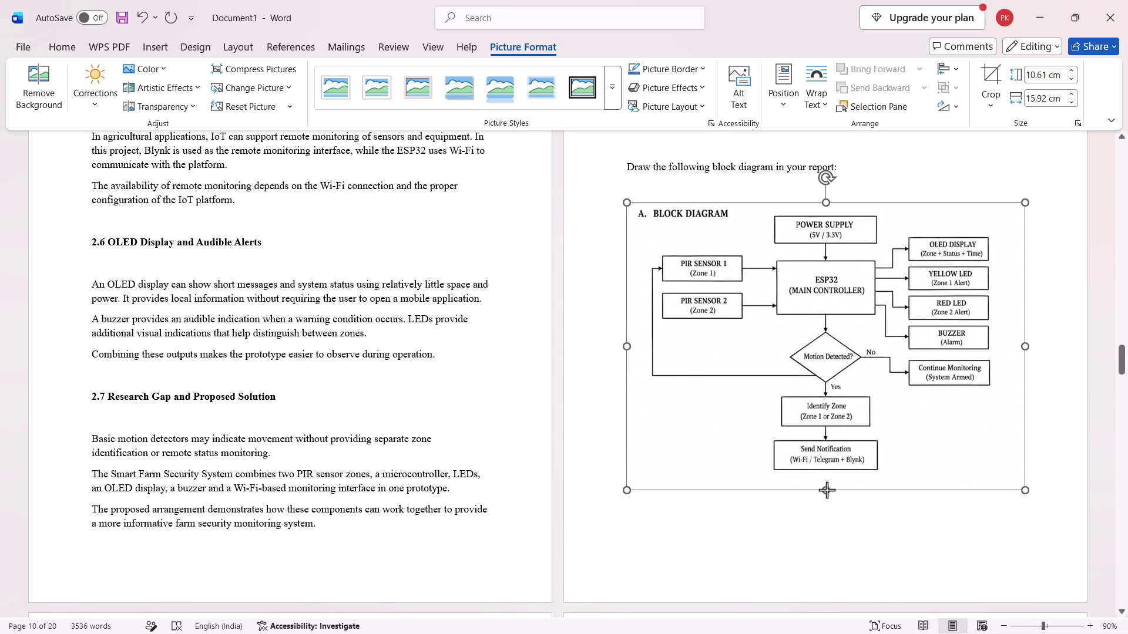
Resize the block diagram picture in section 3.2 to a height of about 11.38 cm, leaving its width unchanged.
left_click_drag(827, 490, 828, 486)
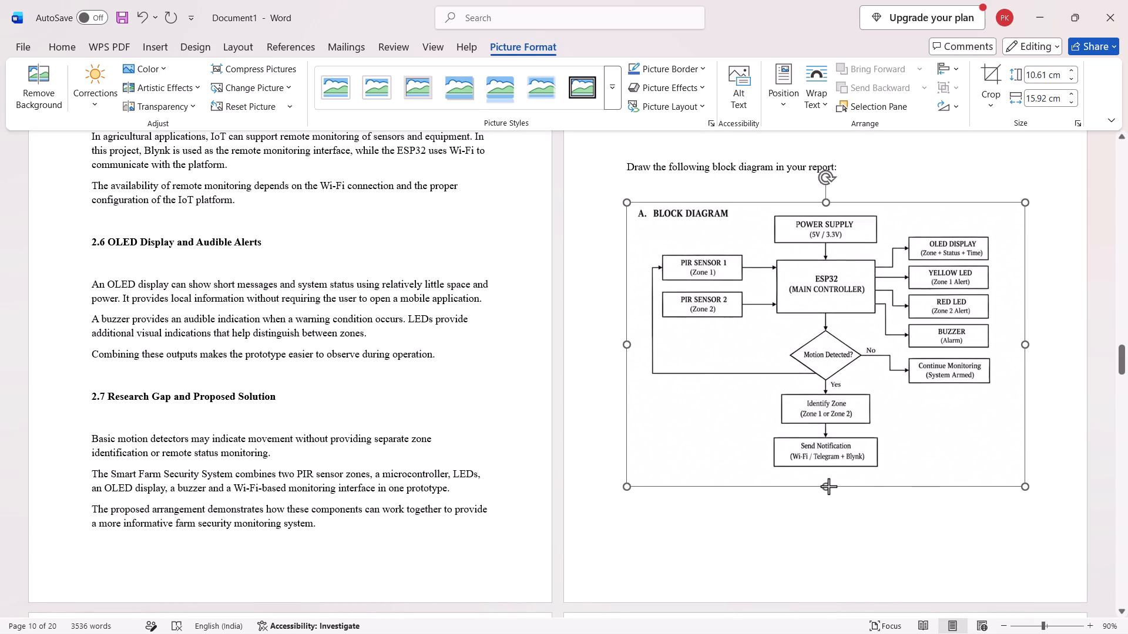
left_click_drag(828, 486, 828, 487)
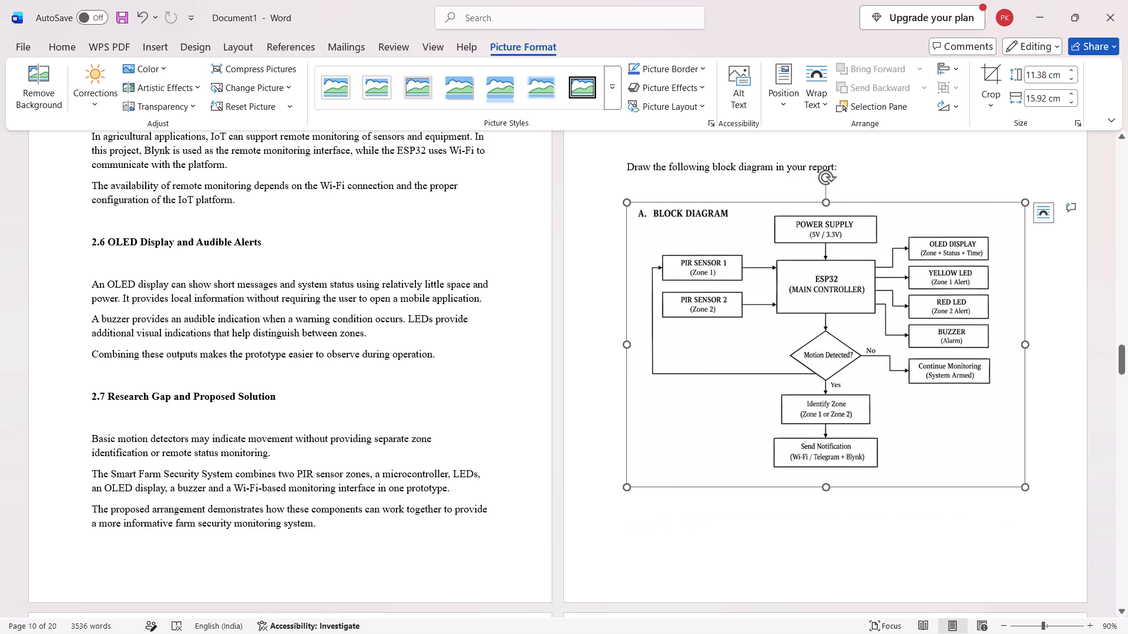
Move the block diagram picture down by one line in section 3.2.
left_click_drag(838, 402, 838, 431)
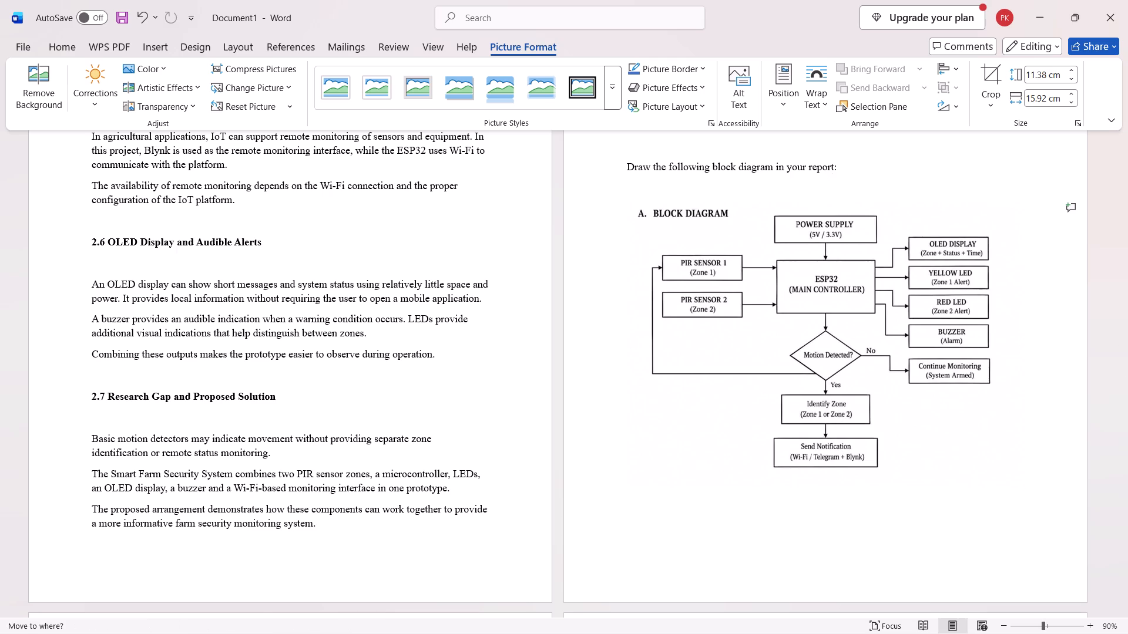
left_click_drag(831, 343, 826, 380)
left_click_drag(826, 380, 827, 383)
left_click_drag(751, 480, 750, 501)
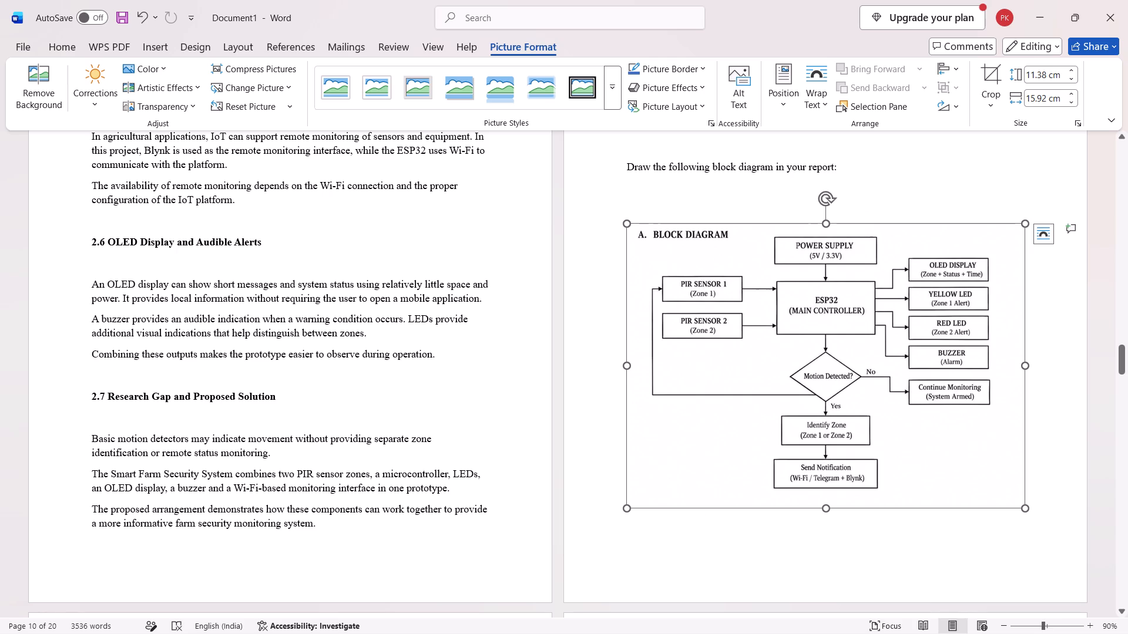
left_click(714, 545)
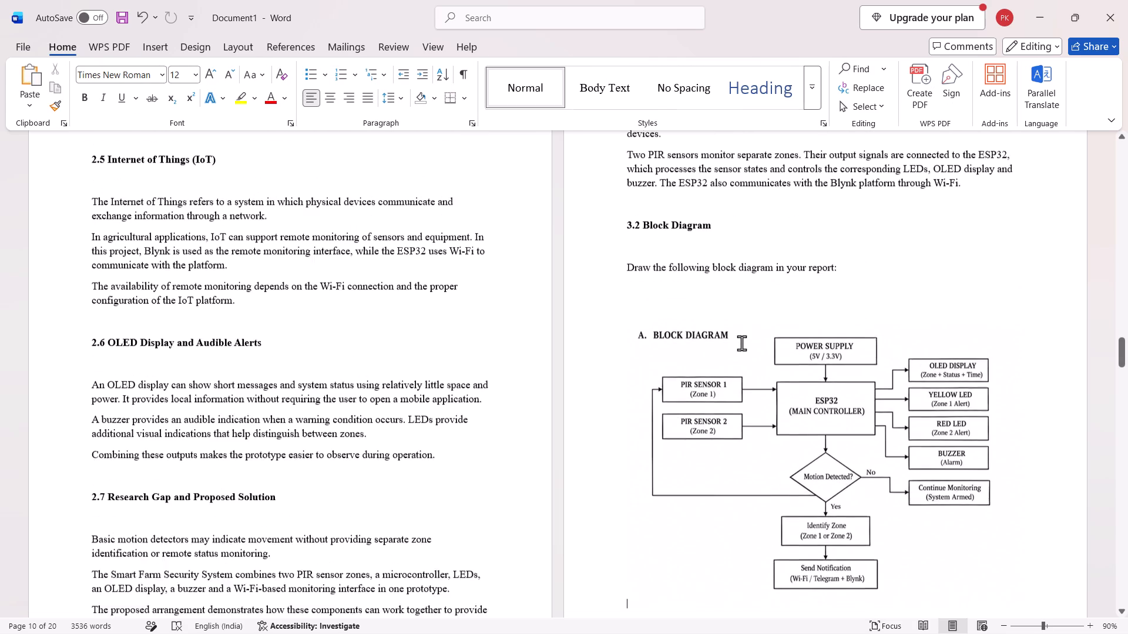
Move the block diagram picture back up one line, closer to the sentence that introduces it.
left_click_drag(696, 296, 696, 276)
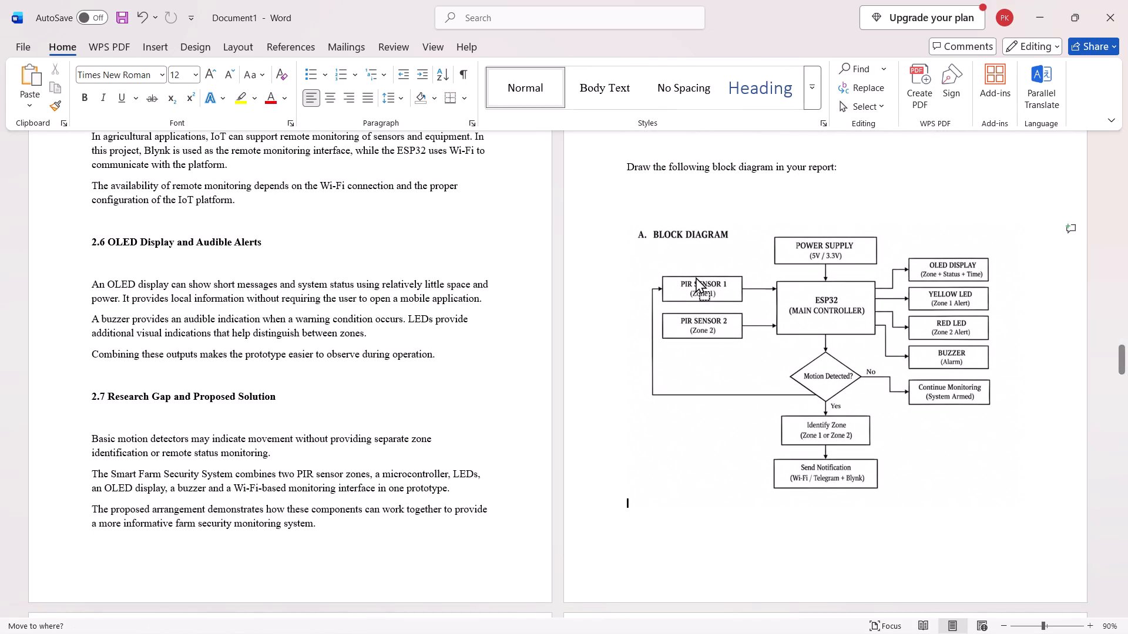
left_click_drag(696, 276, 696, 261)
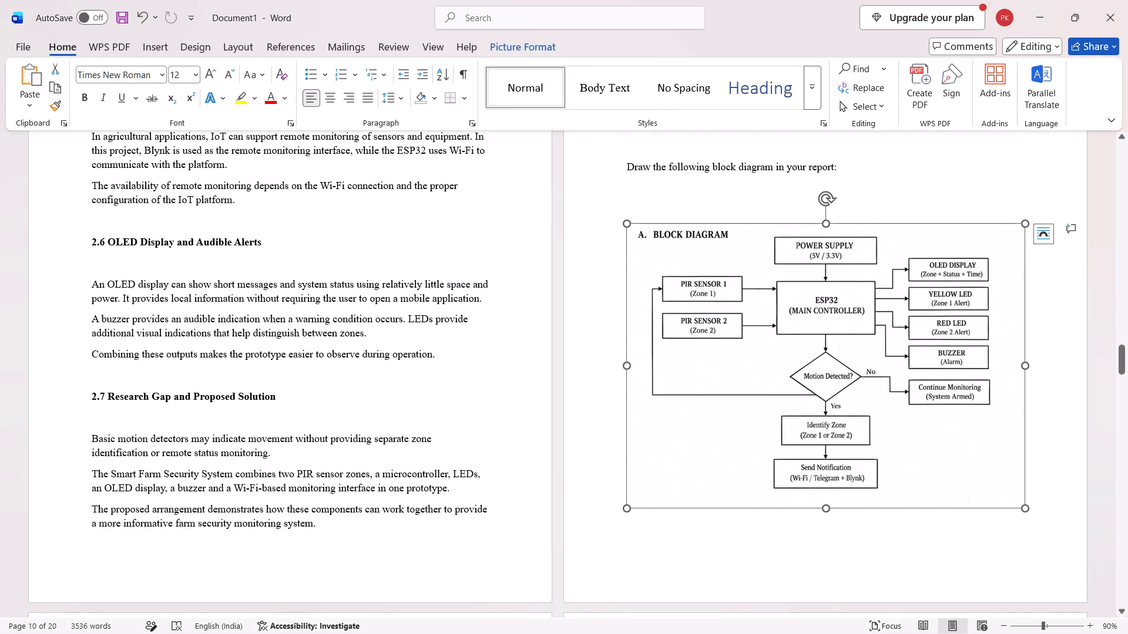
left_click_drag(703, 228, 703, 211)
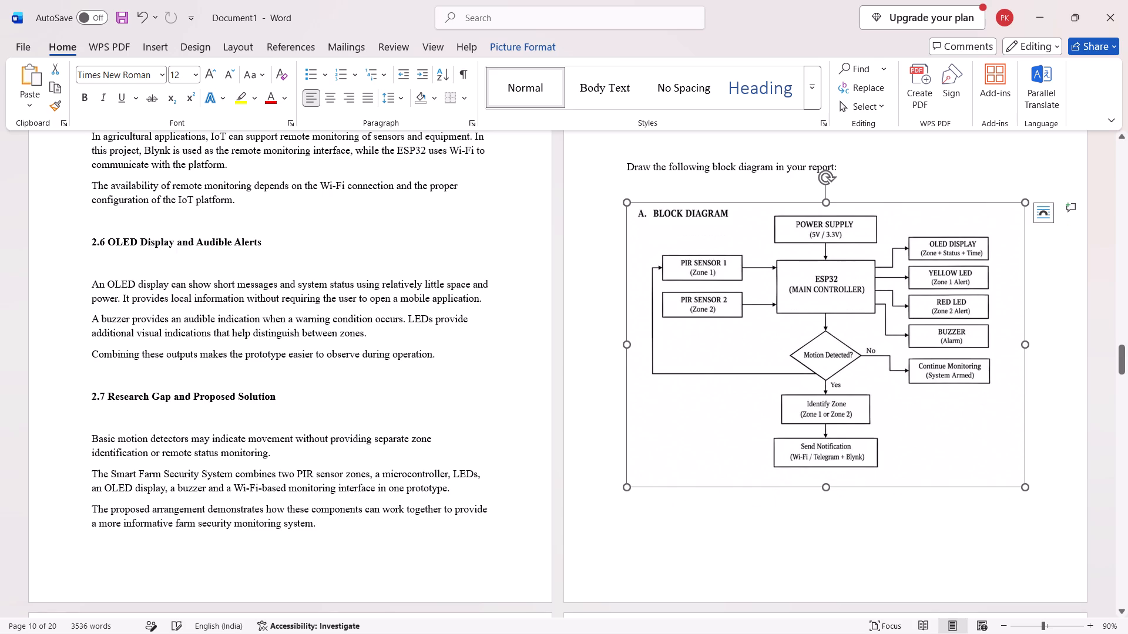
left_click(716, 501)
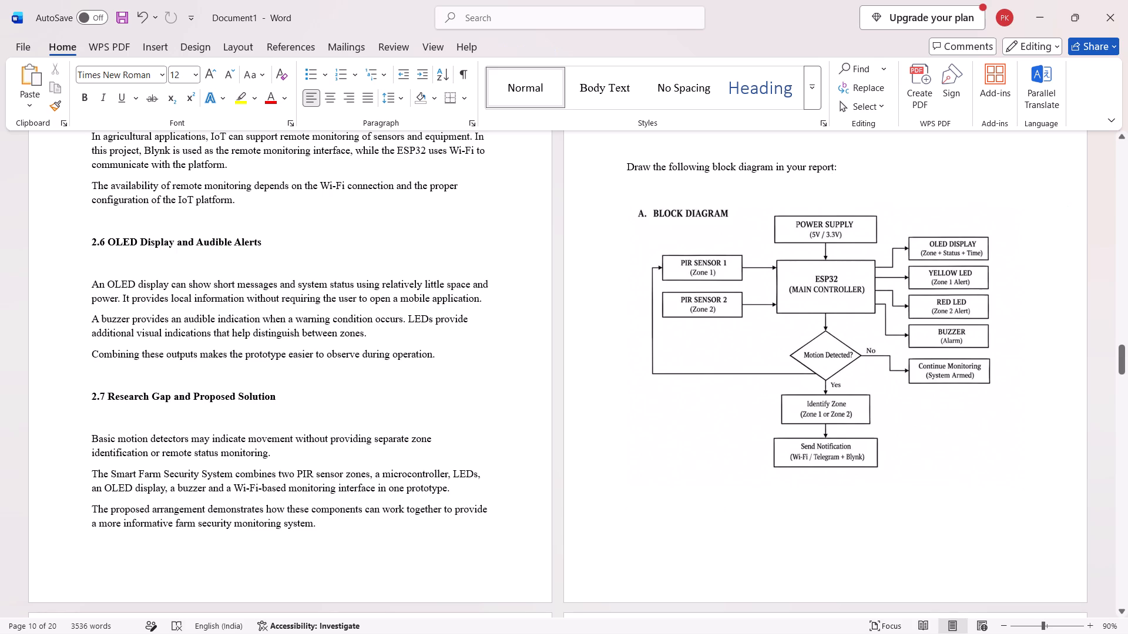
Remove the "##" marker from the "3.3 Components Used" heading and make the heading bold.
scroll(720, 302, "down", 1)
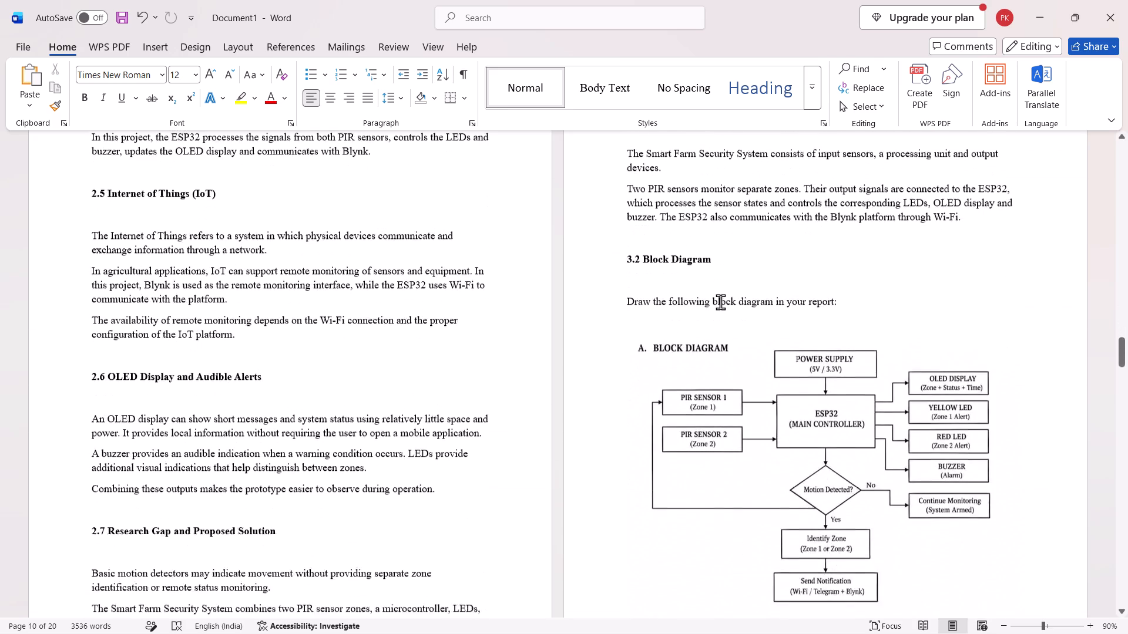
scroll(720, 302, "down", 1)
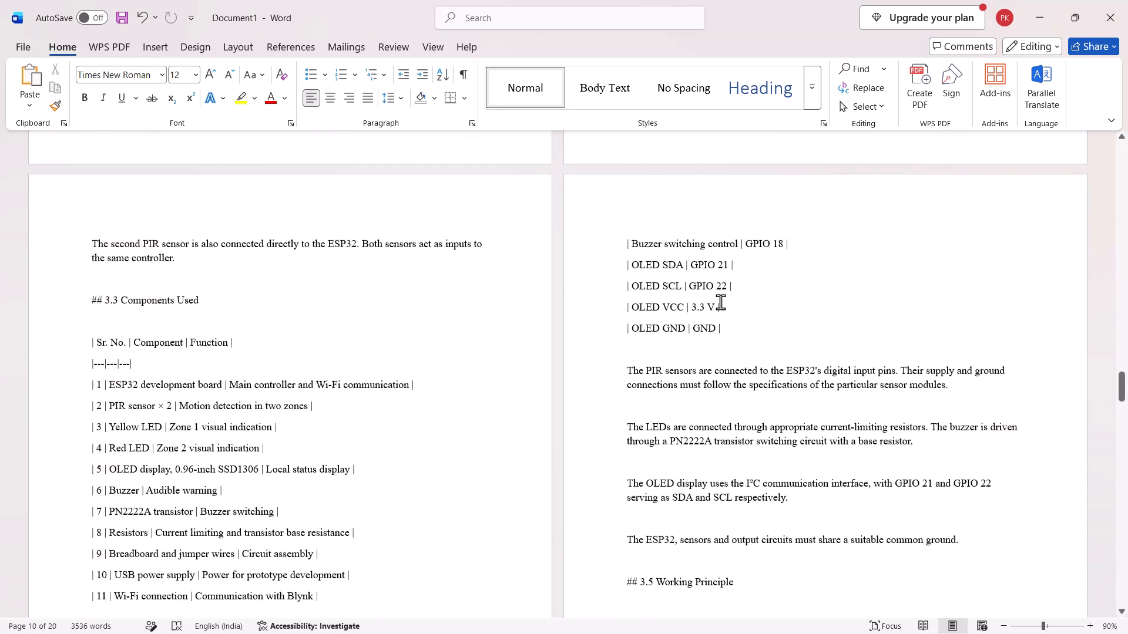
scroll(720, 302, "down", 1)
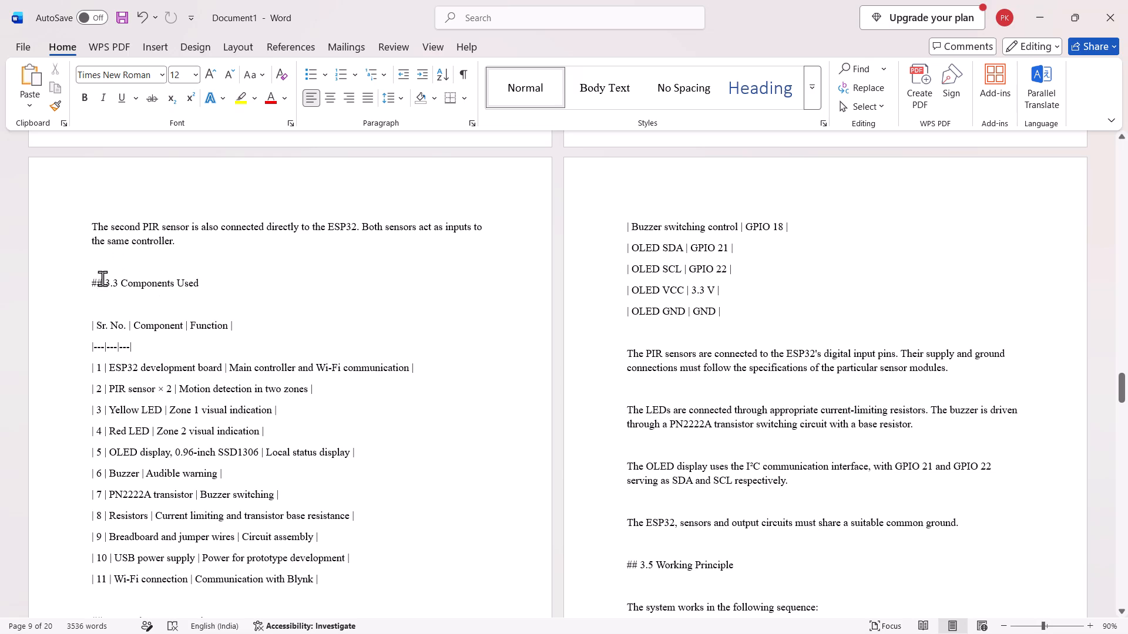
left_click_drag(105, 282, 81, 285)
key("BackSpace")
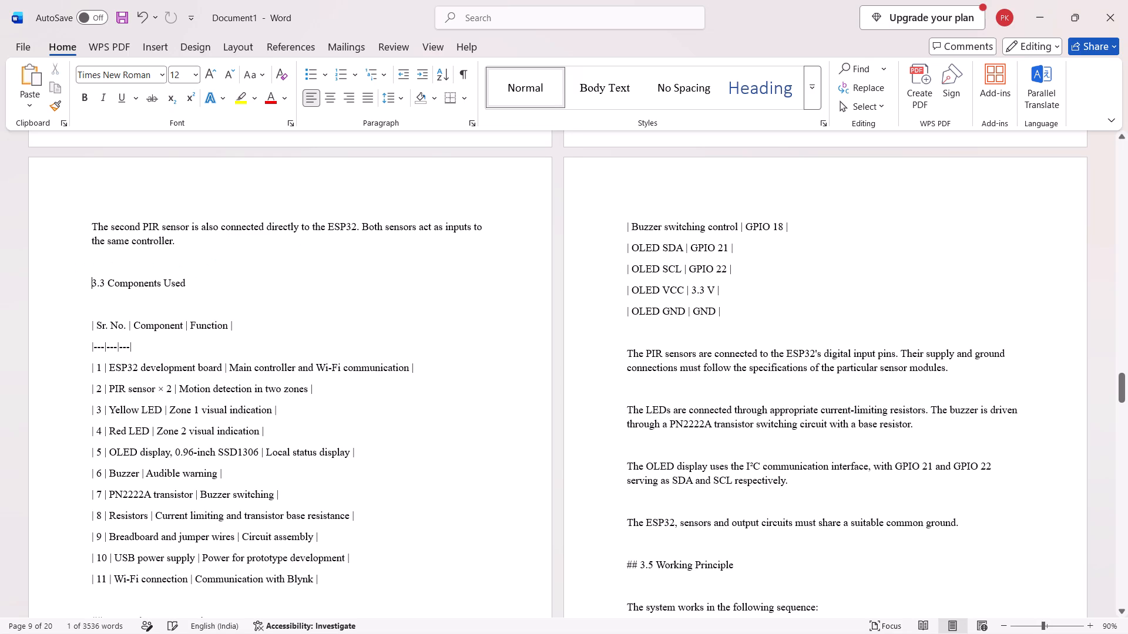
left_click_drag(95, 281, 146, 284)
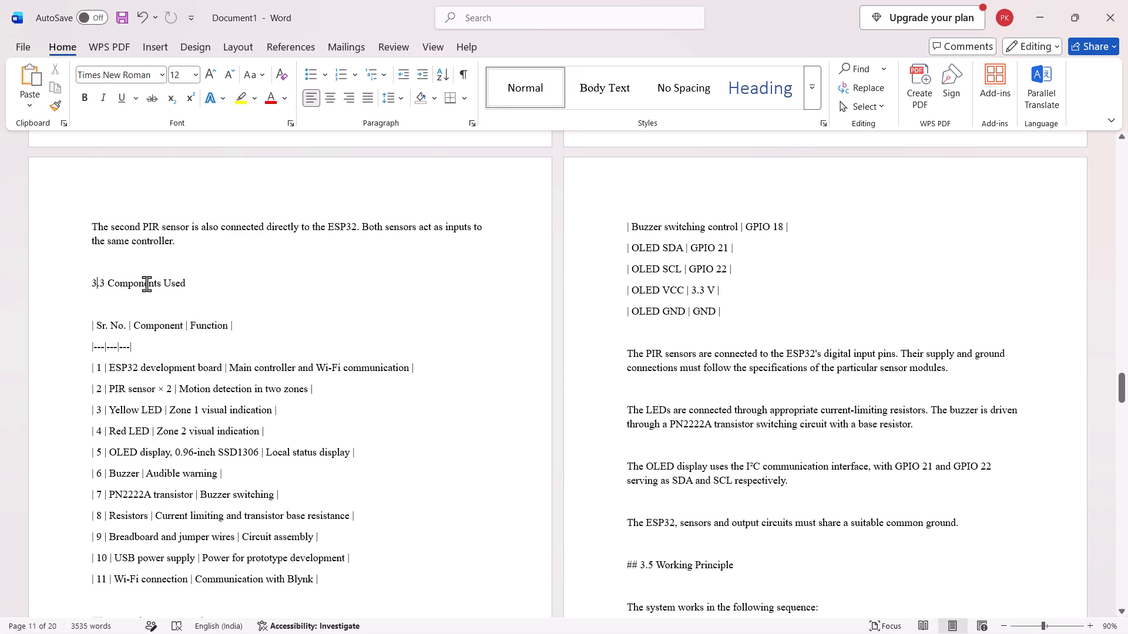
left_click_drag(146, 284, 57, 281)
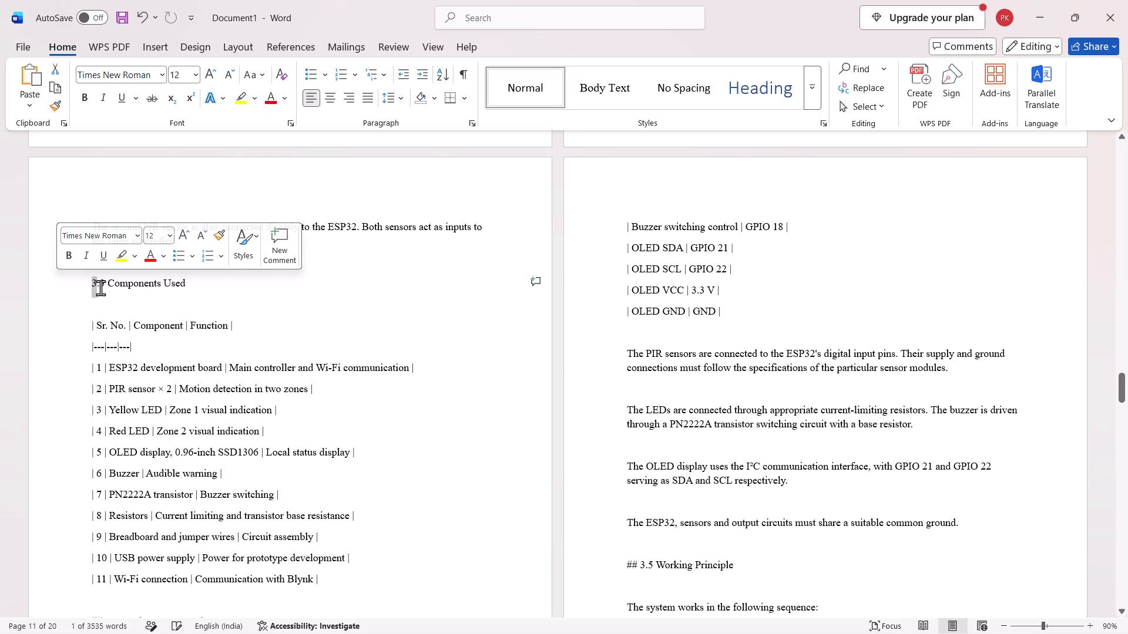
left_click_drag(82, 282, 149, 284)
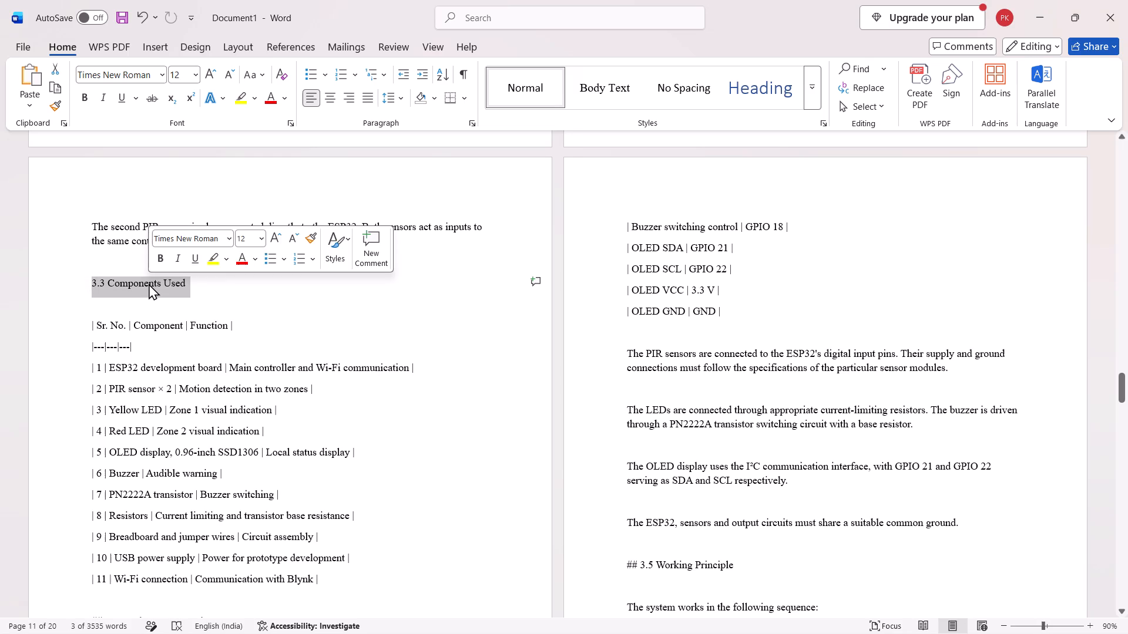
key("ctrl+b")
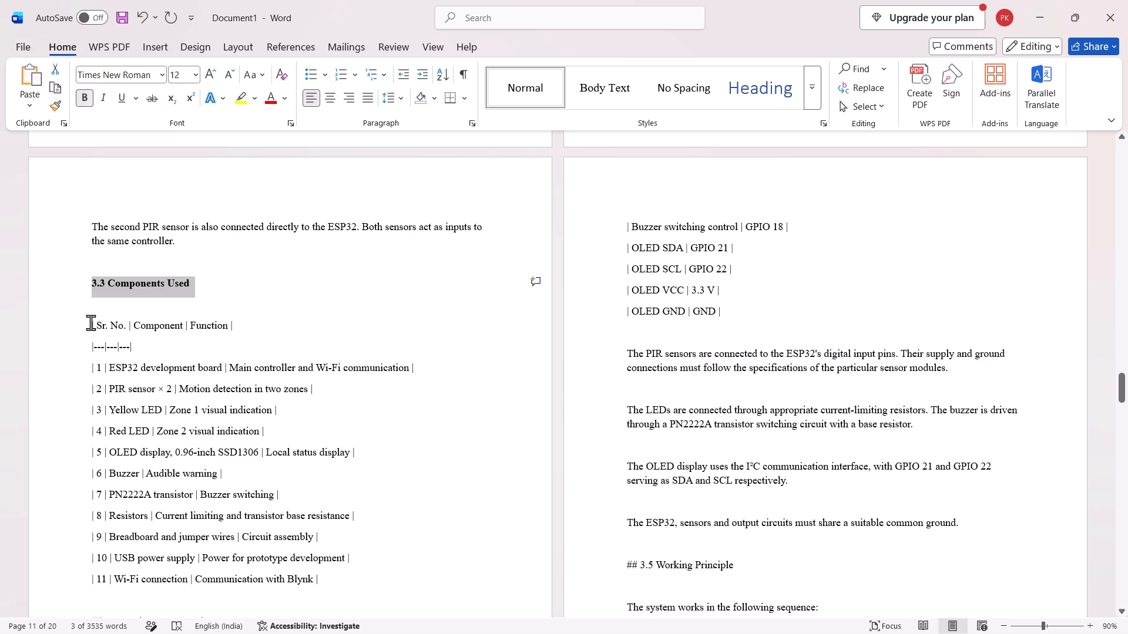
Examine the component list in section 3.3, the pin configuration in section 3.4 and the working sequence in section 3.5.
scroll(92, 323, "down", 1)
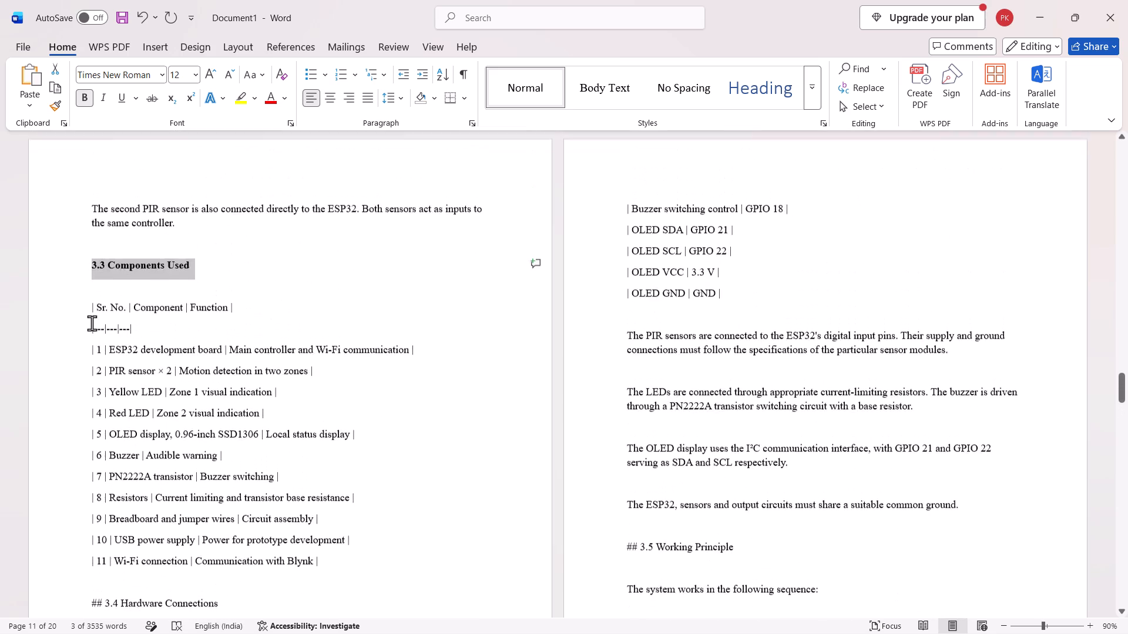
scroll(92, 323, "down", 1)
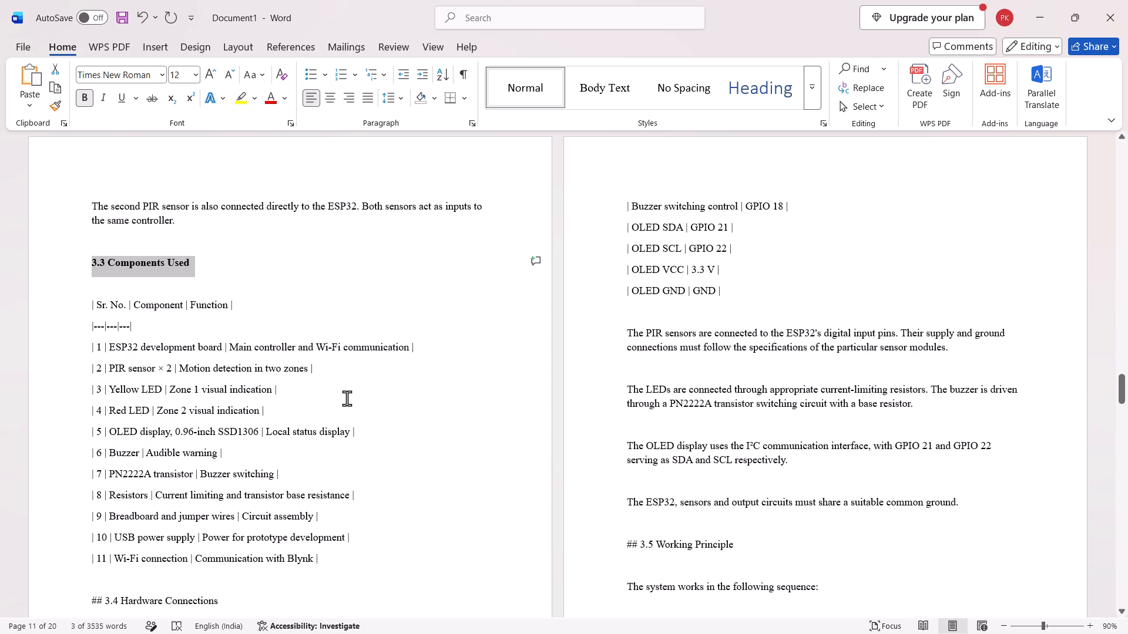
scroll(347, 398, "down", 1)
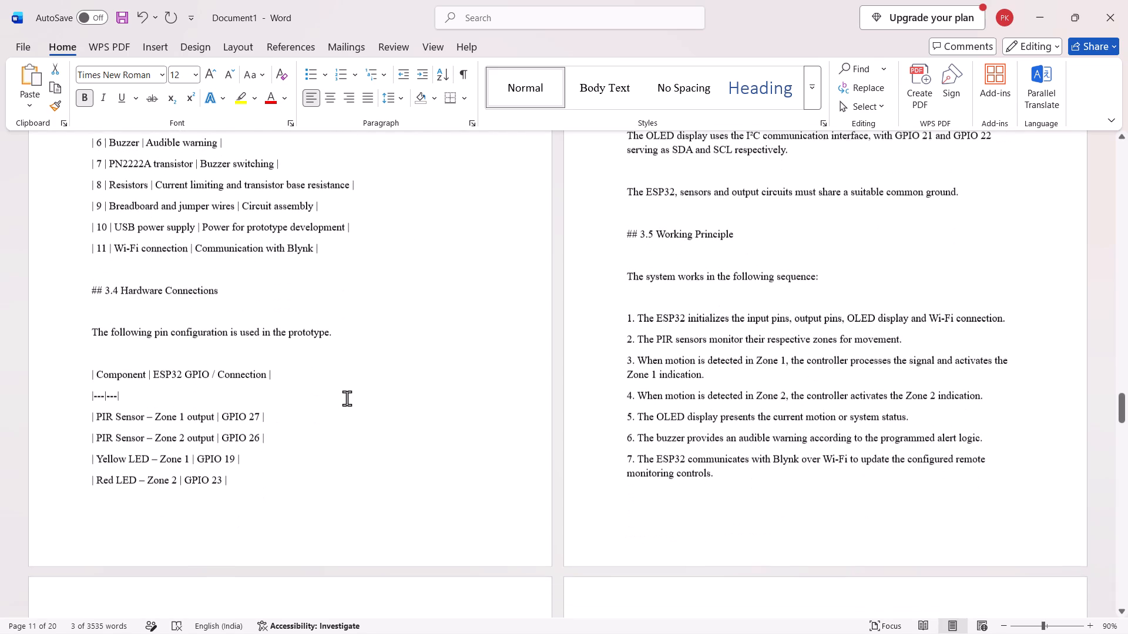
scroll(347, 398, "down", 1)
left_click(347, 398)
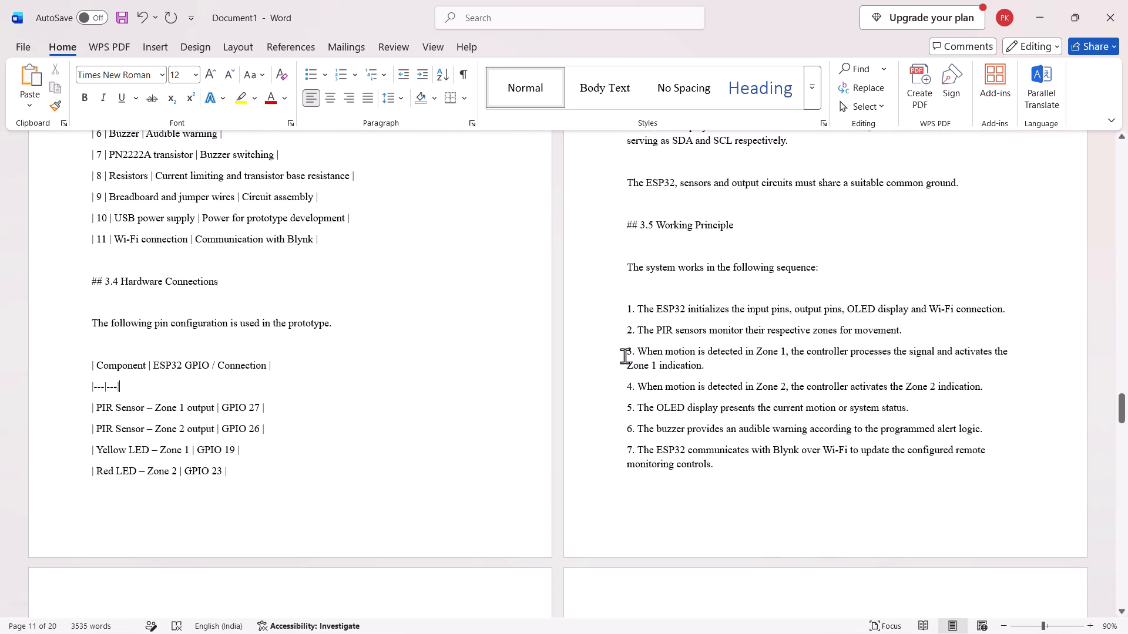
left_click(625, 356)
left_click(659, 318)
left_click(308, 313)
scroll(409, 281, "up", 1)
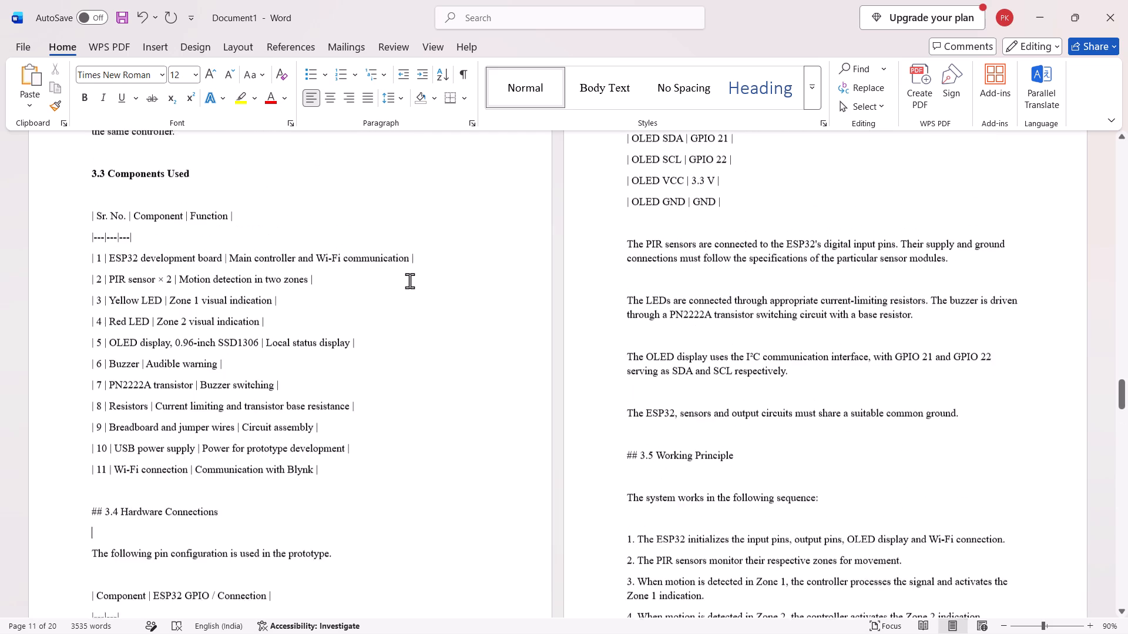
scroll(409, 281, "up", 1)
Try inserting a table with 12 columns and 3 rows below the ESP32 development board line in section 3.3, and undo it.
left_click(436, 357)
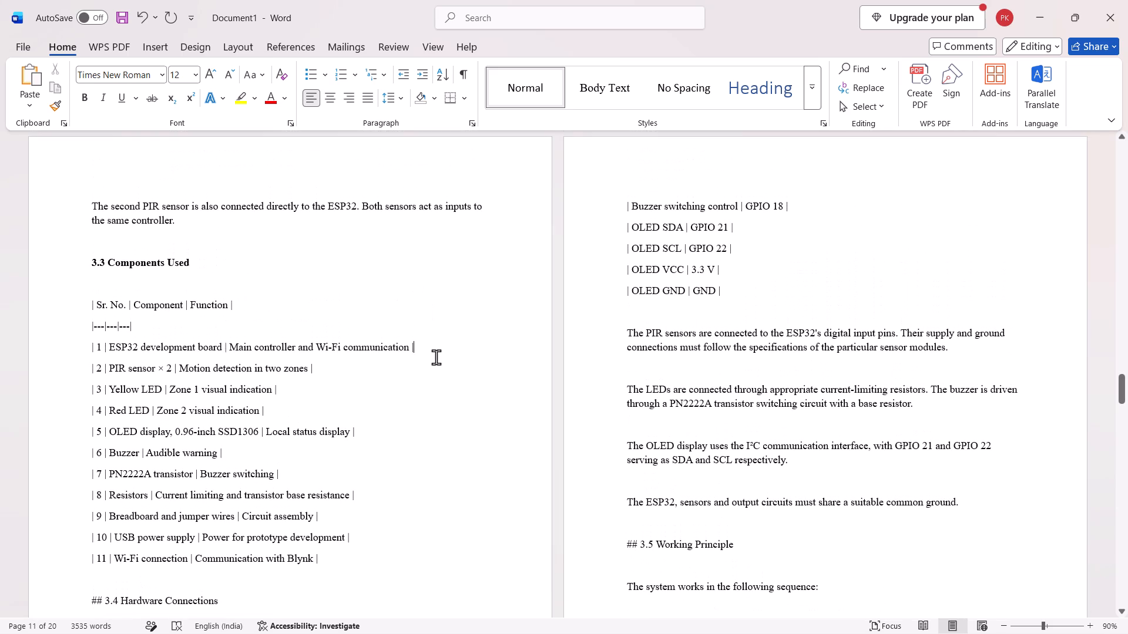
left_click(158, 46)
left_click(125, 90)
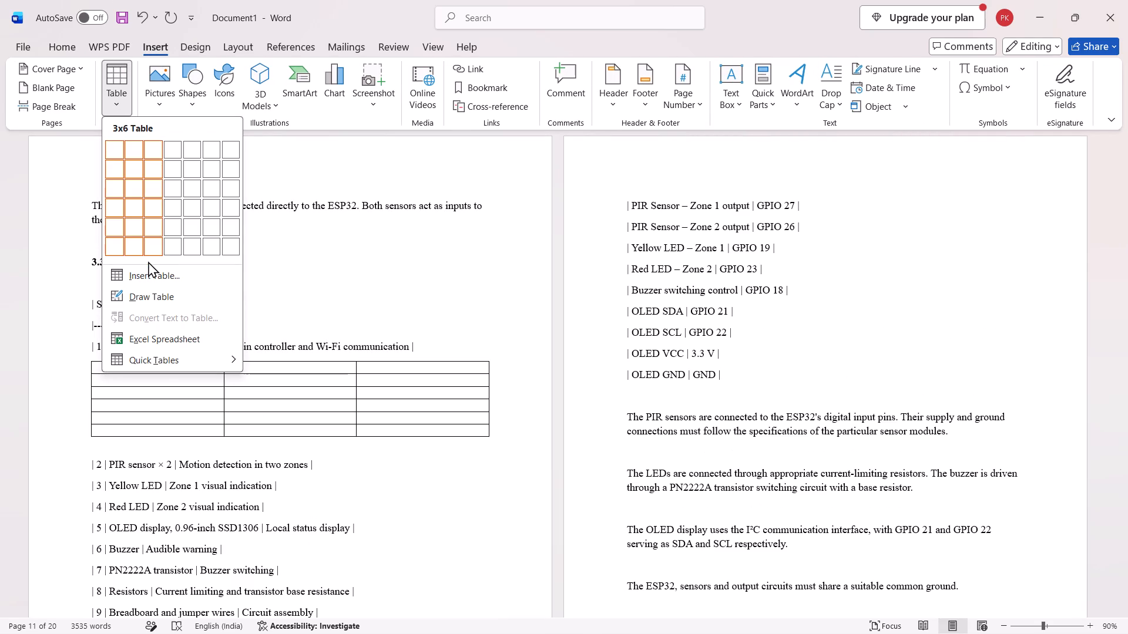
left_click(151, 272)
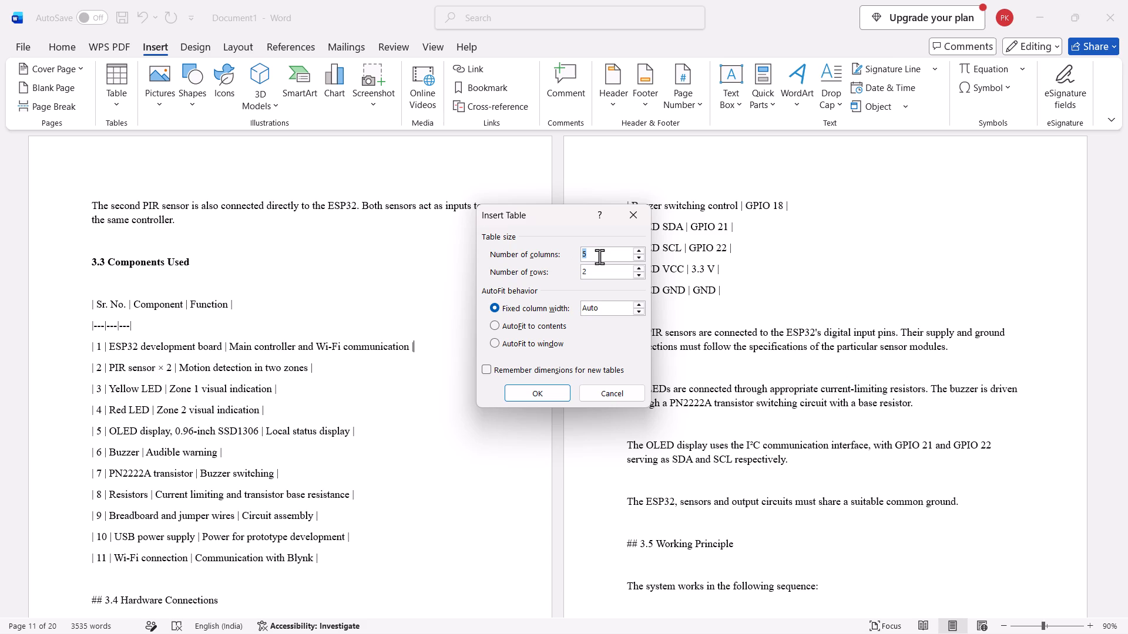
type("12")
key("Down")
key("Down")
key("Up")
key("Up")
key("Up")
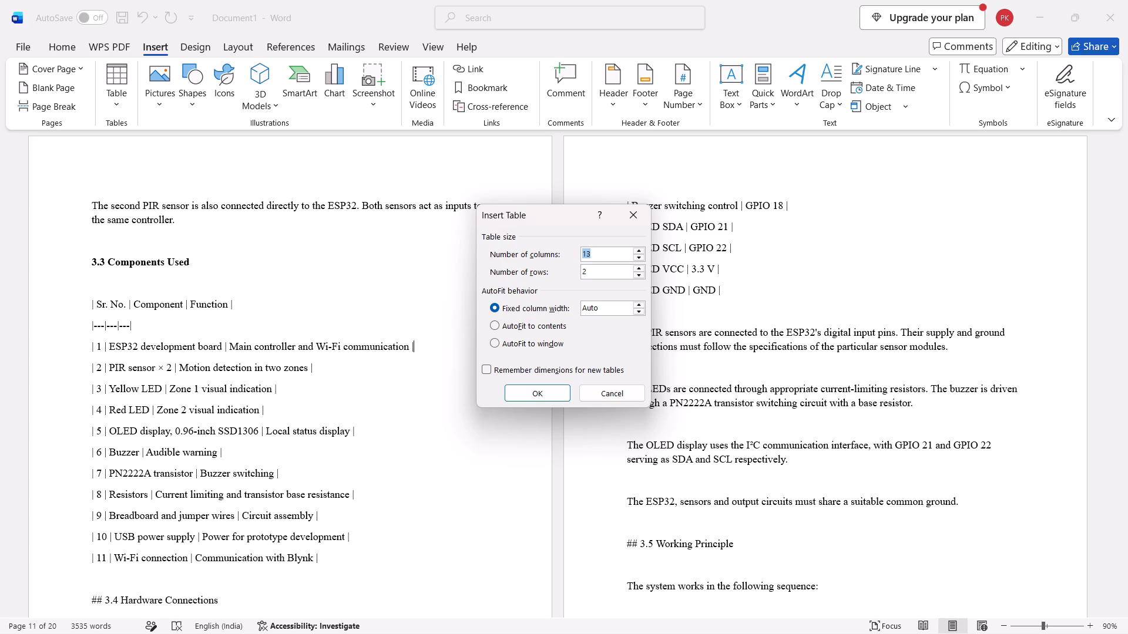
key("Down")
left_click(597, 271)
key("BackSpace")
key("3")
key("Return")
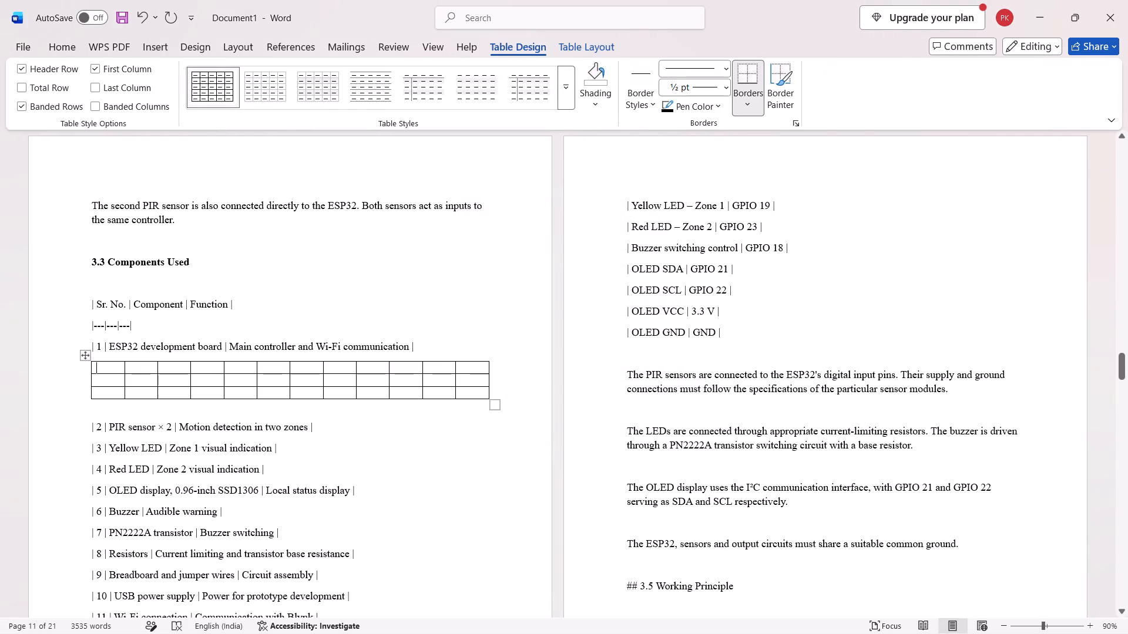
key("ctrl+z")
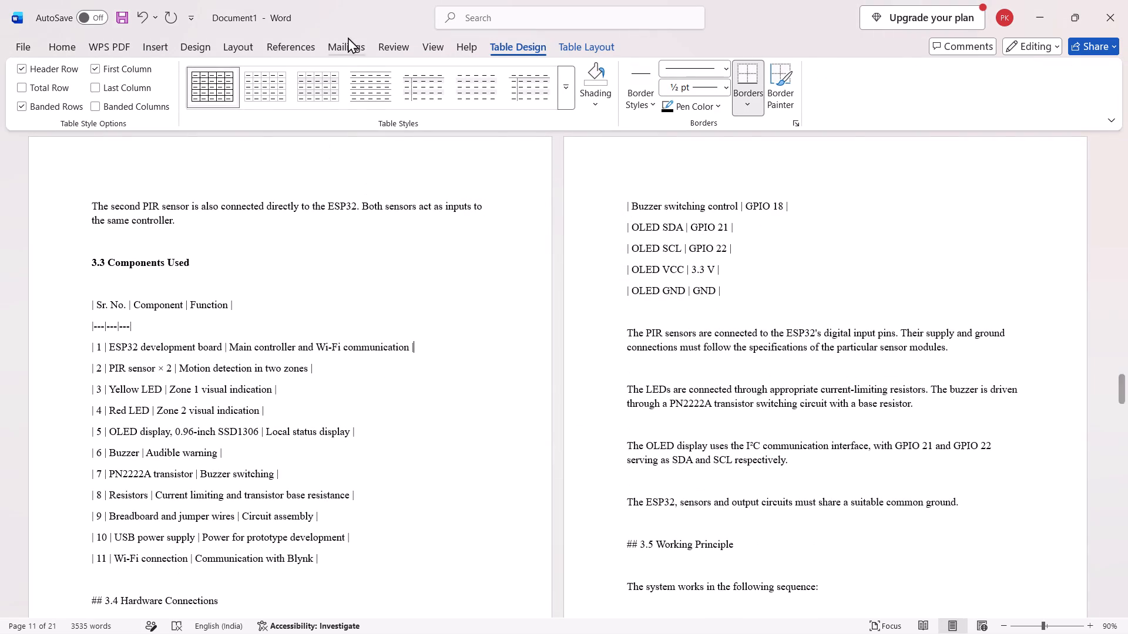
Insert a table with 3 columns and 12 rows below the ESP32 development board line in section 3.3.
left_click(152, 44)
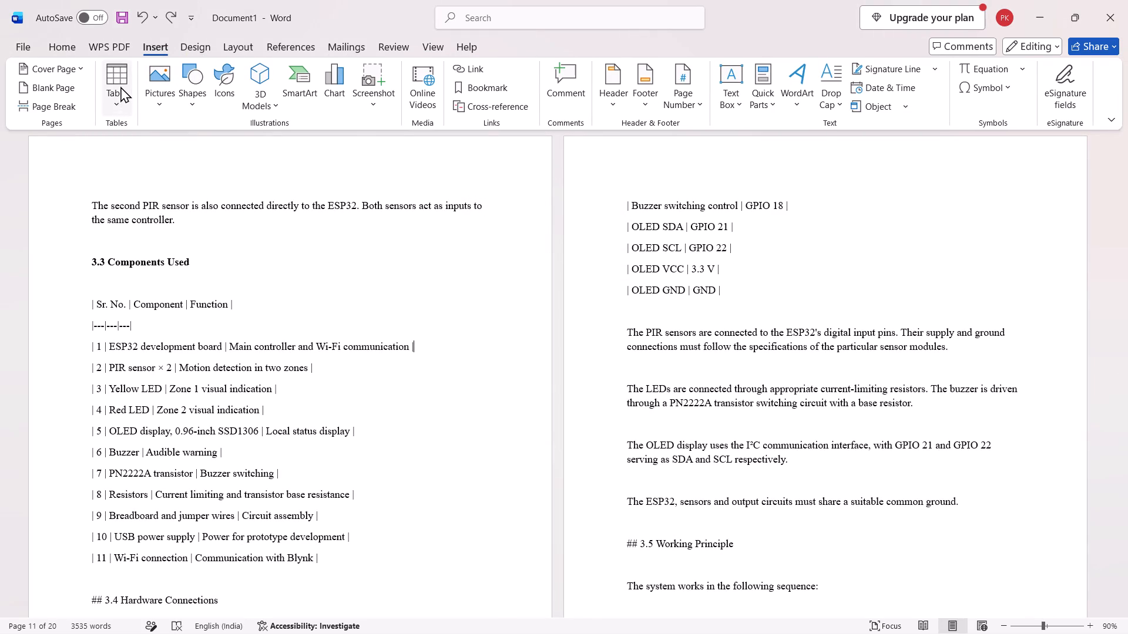
left_click(120, 86)
left_click(177, 271)
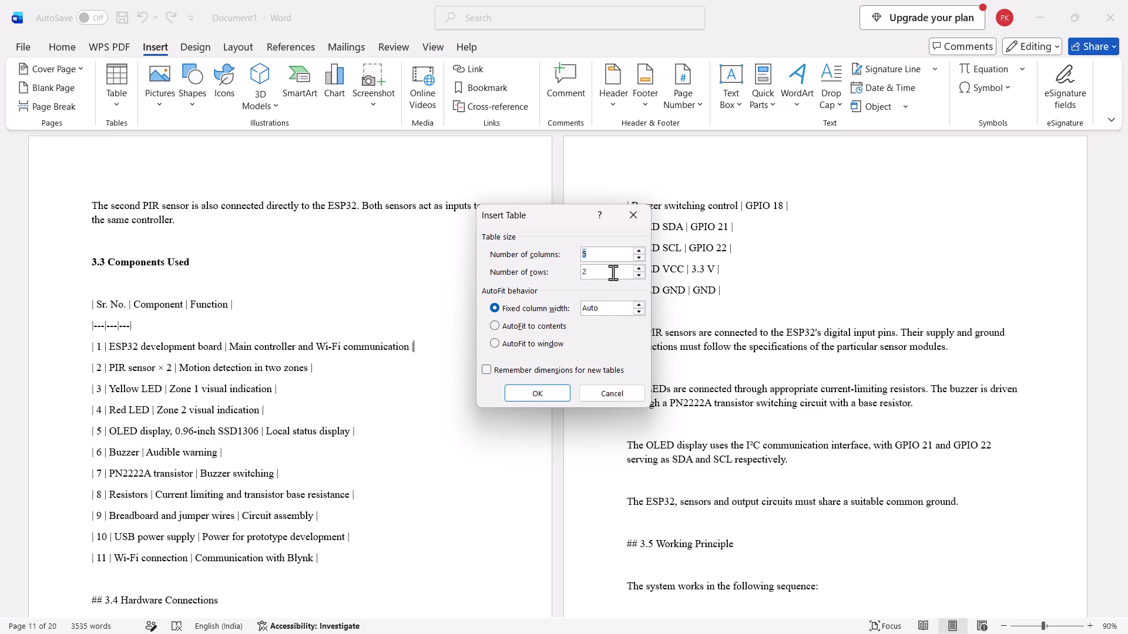
key("3")
left_click(593, 272)
key("Left")
key("2")
key("BackSpace")
key("1")
left_click(552, 389)
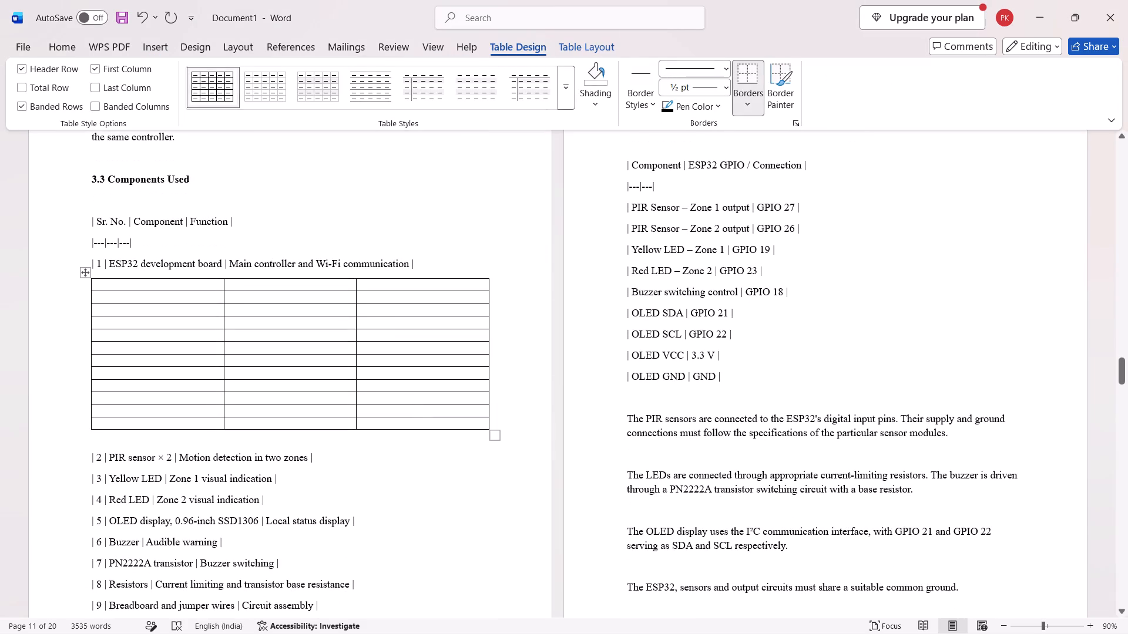
Copy the headings "Sr. No.", "Component" and "Function" from the text-drawn table into the new table's first row.
left_click_drag(96, 223, 127, 222)
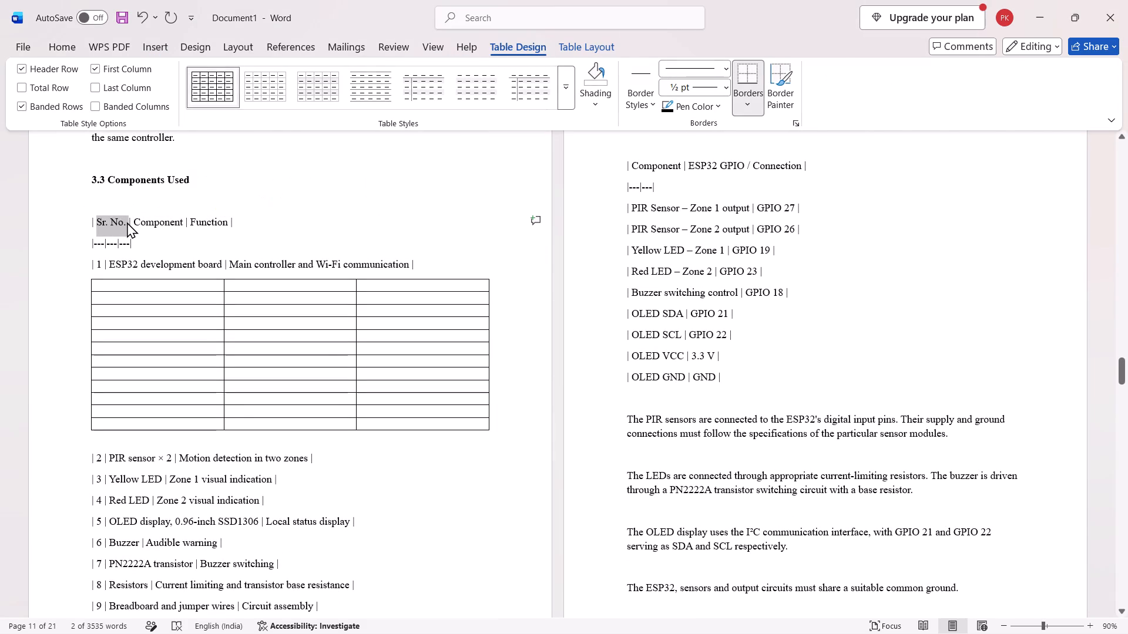
key("ctrl+c")
left_click(148, 284)
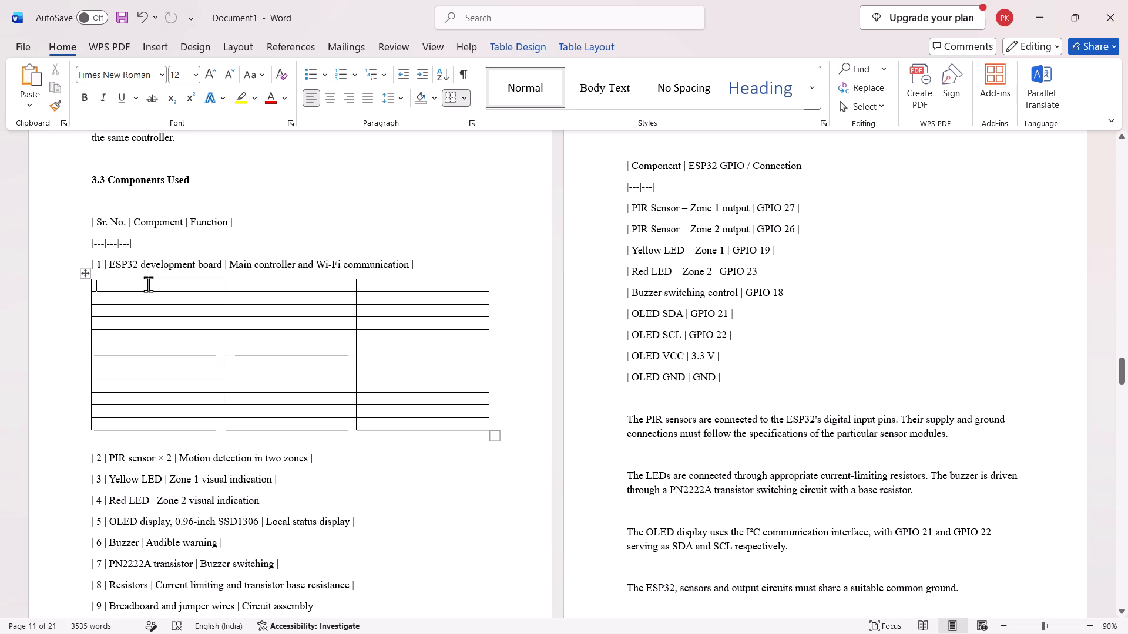
key("ctrl+v")
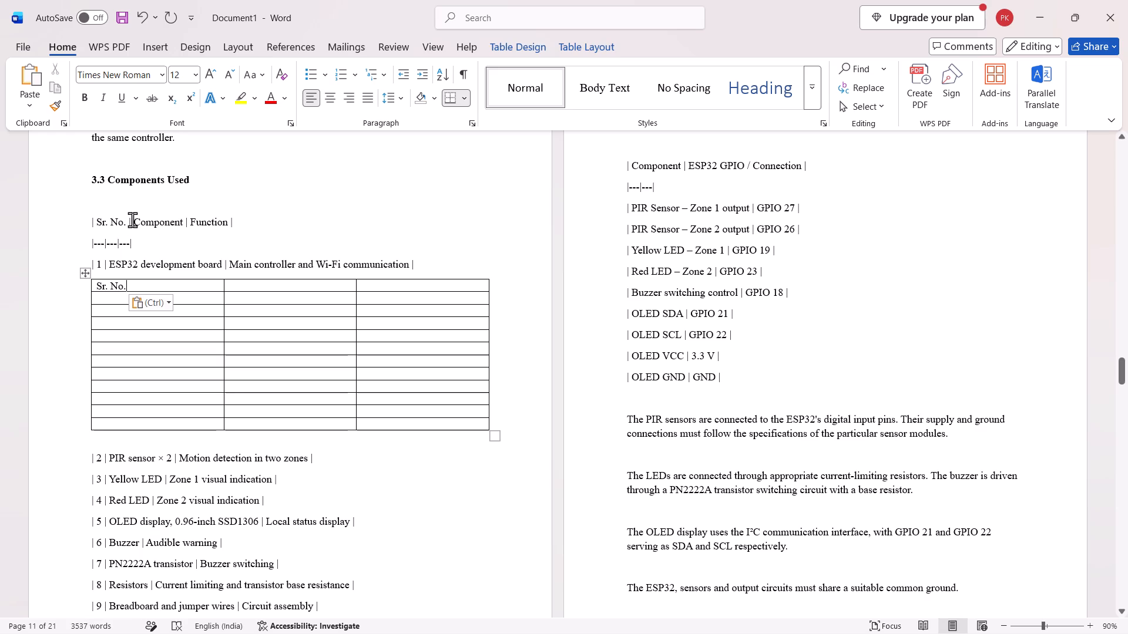
left_click_drag(132, 220, 183, 221)
key("ctrl+c")
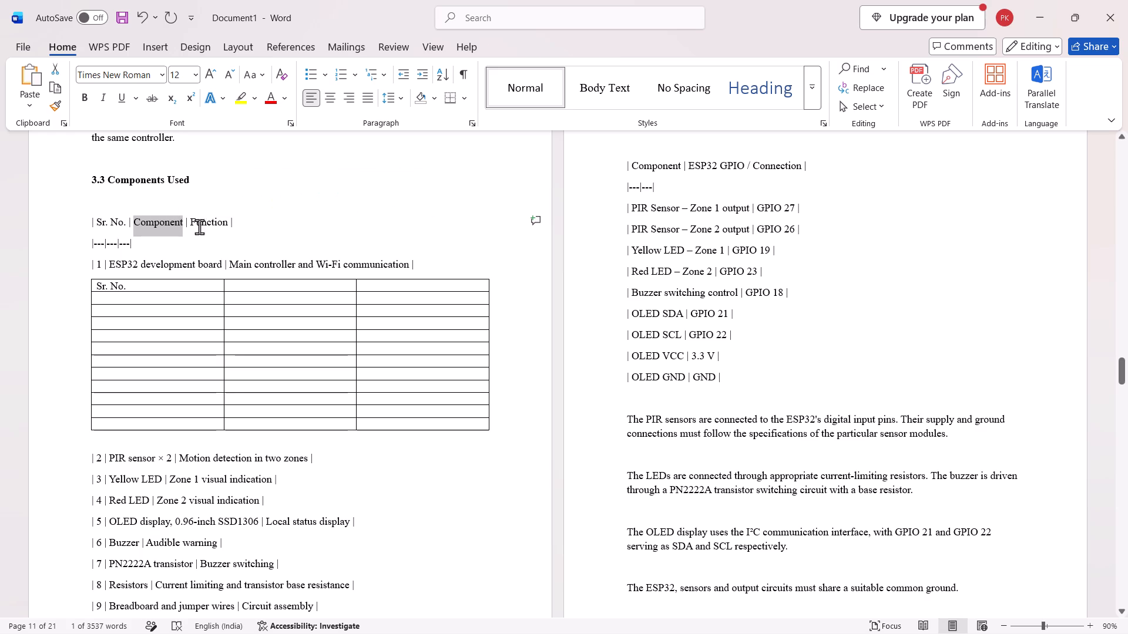
left_click(263, 284)
key("ctrl+v")
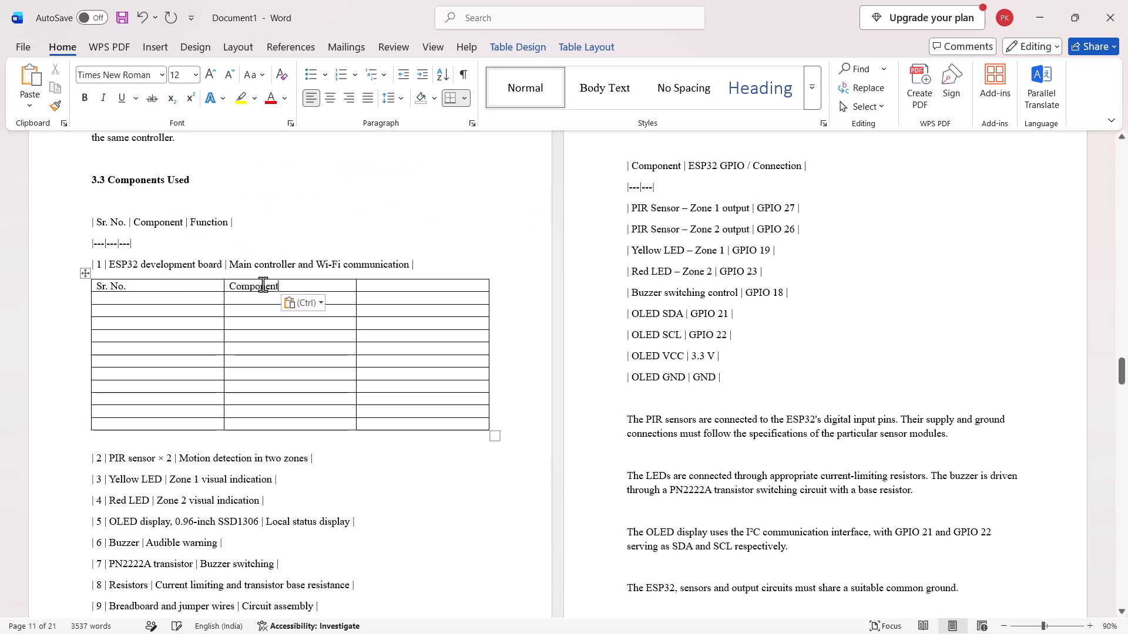
left_click_drag(189, 222, 226, 225)
key("ctrl+c")
left_click(375, 285)
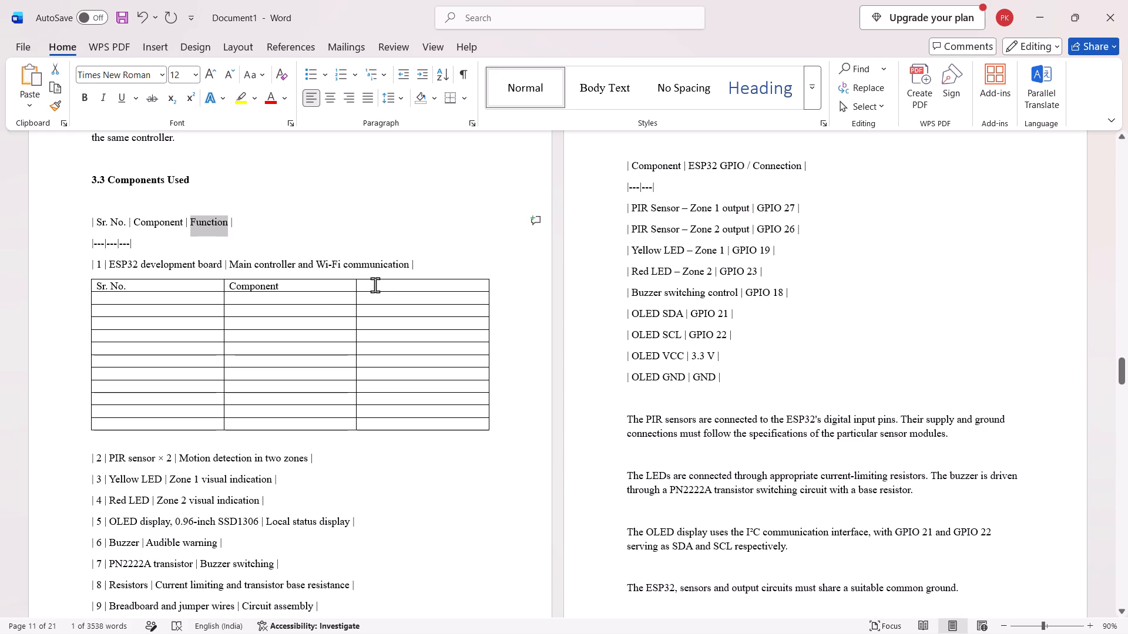
key("ctrl+v")
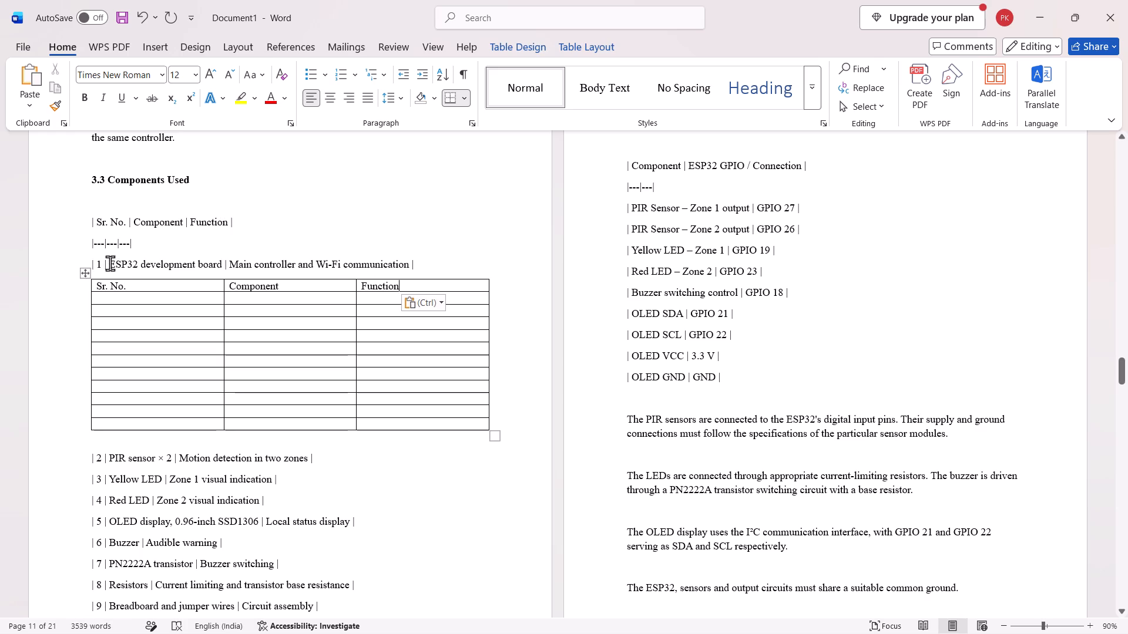
Copy "ESP32 development board" and "Main controller and Wi-Fi communication" into the table's second row under Component and Function.
left_click_drag(109, 261, 221, 262)
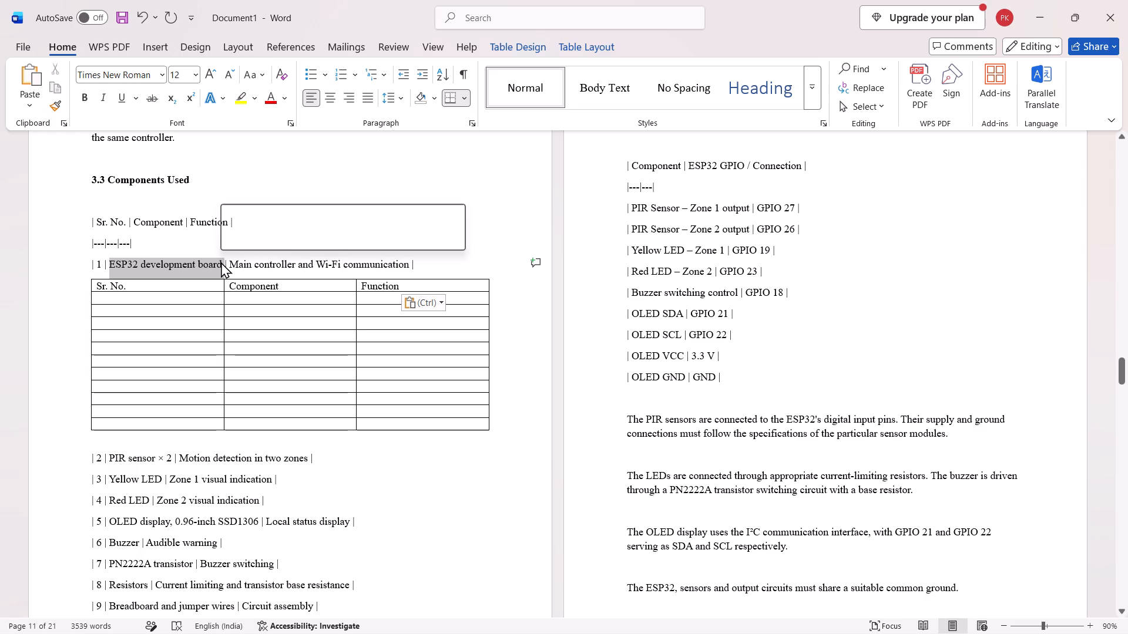
key("ctrl+c")
left_click(271, 298)
key("ctrl+v")
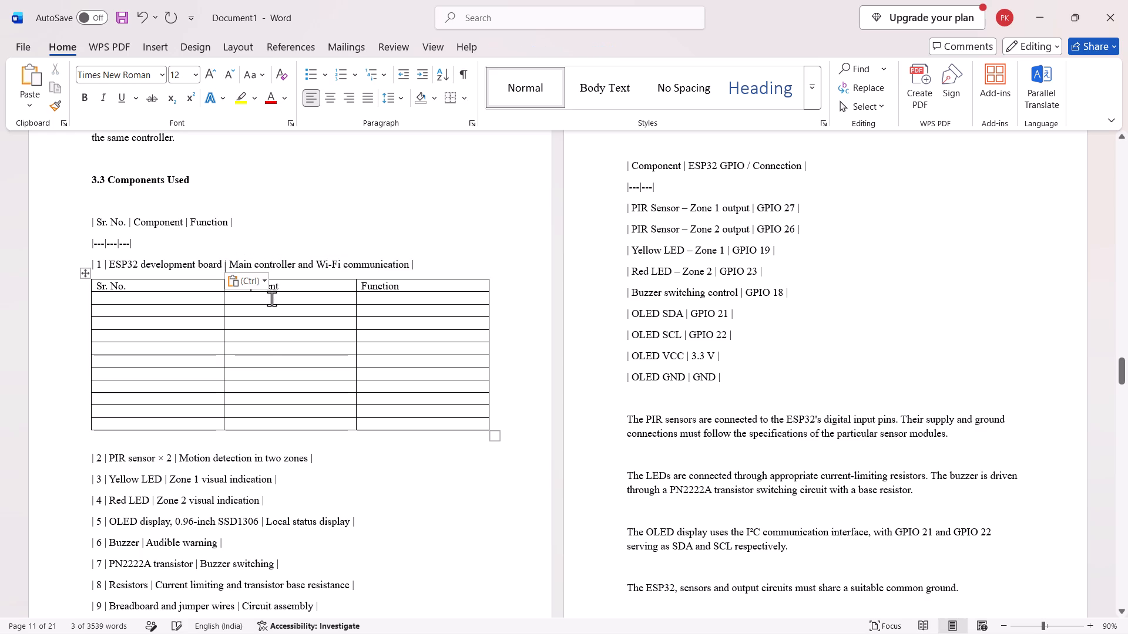
key("ctrl+z")
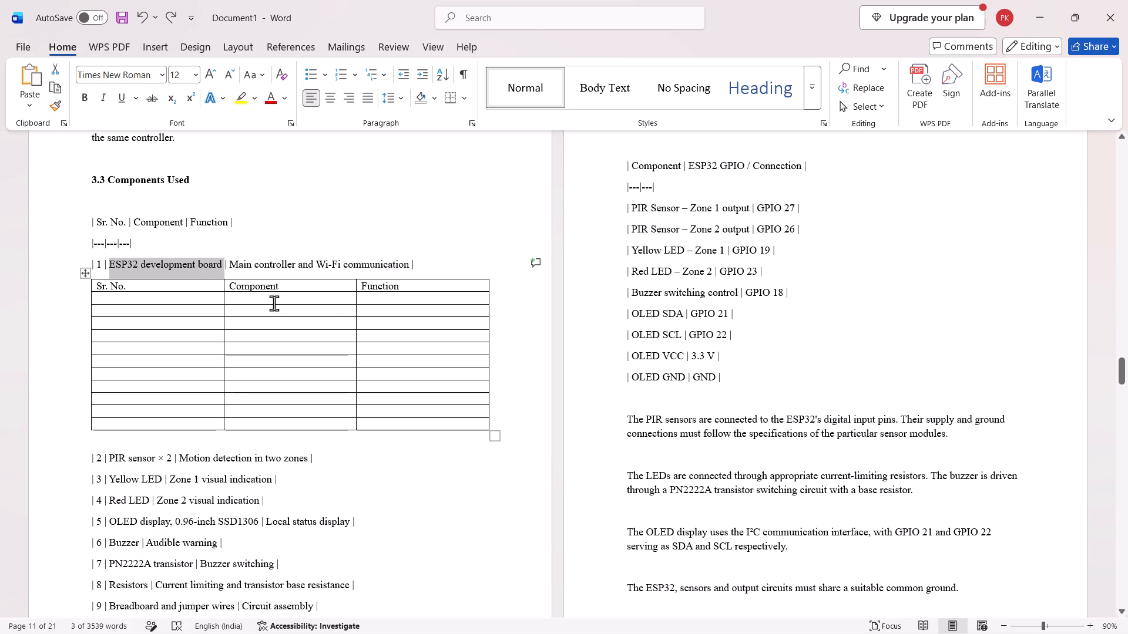
left_click(274, 303)
key("ctrl+v")
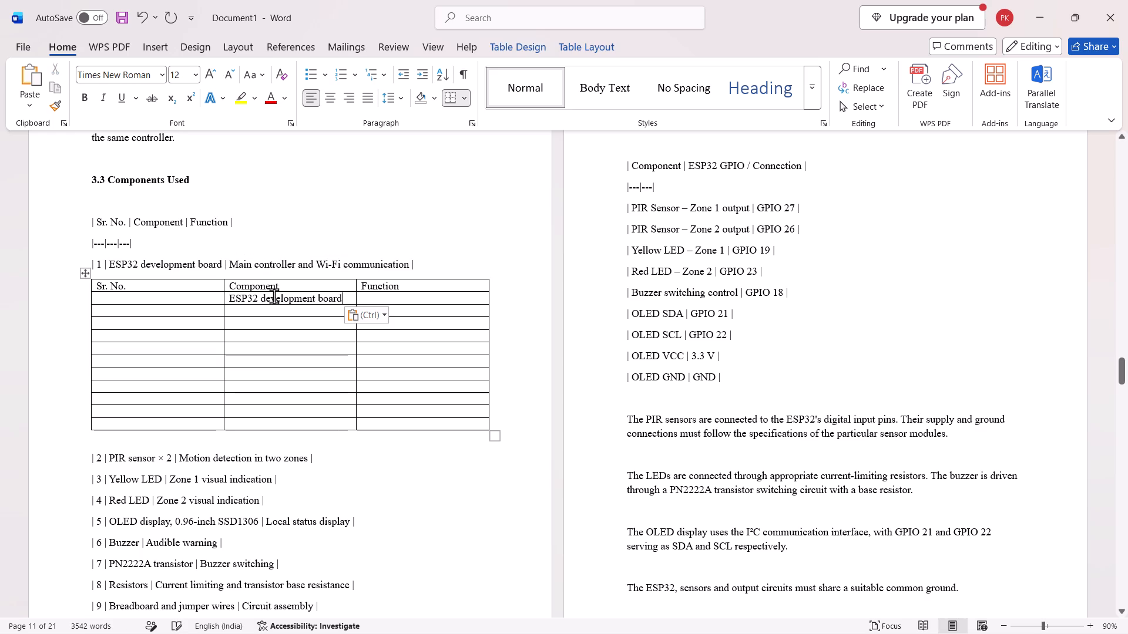
left_click_drag(228, 261, 408, 261)
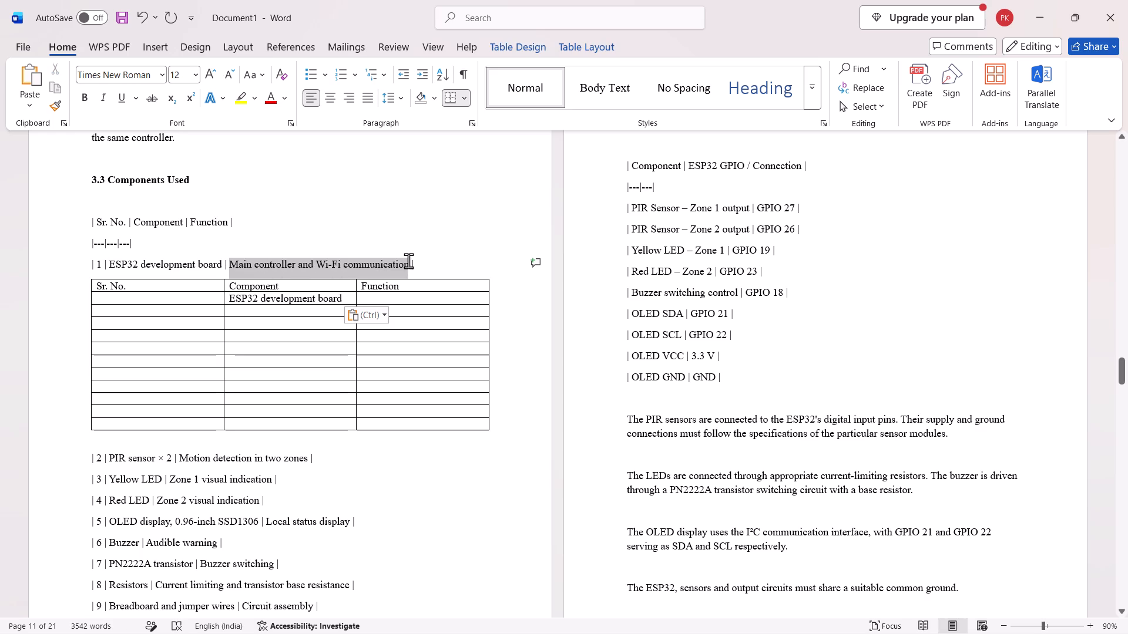
left_click_drag(408, 261, 409, 261)
key("ctrl+c")
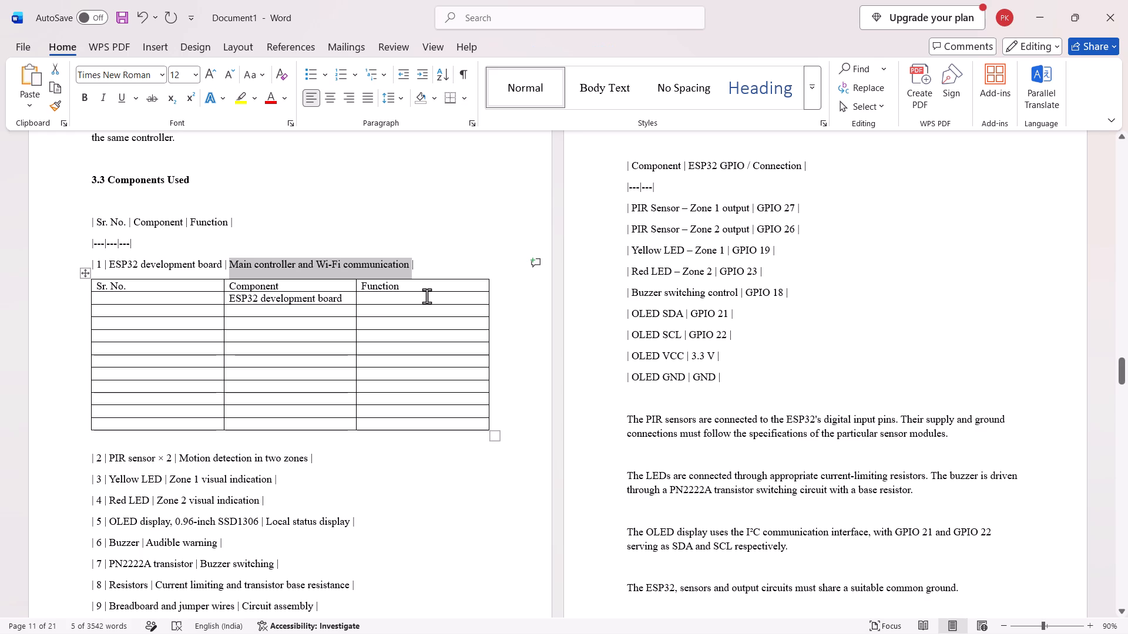
left_click(427, 296)
key("ctrl+v")
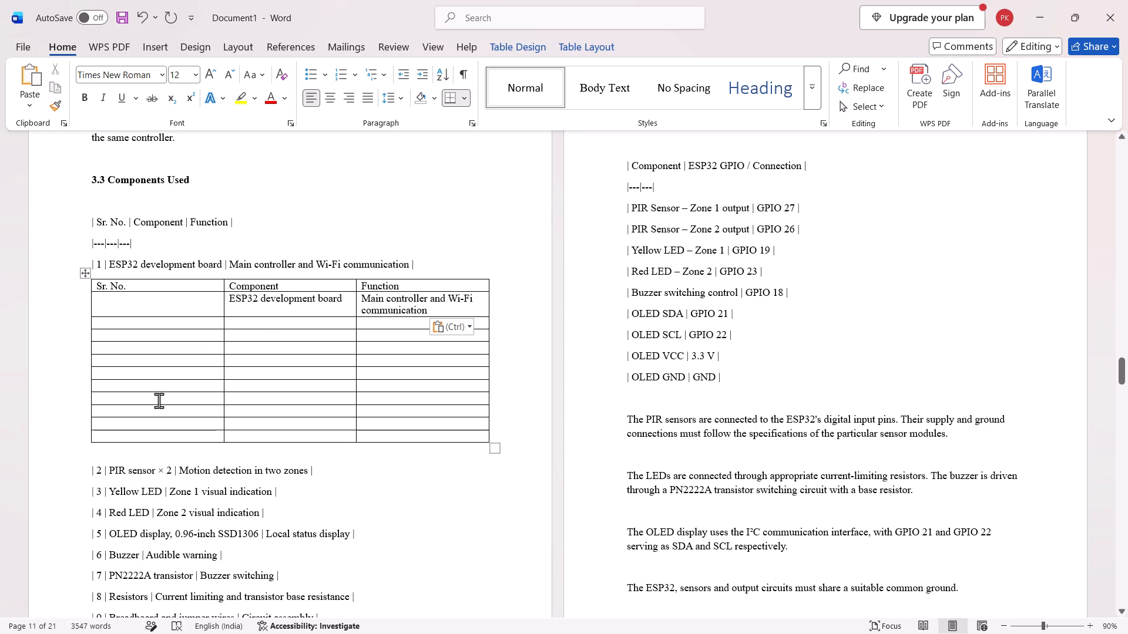
Copy "PIR sensor × 2" and "Yellow LED" from the text lines into the next two cells of the Component column.
left_click_drag(108, 466, 174, 469)
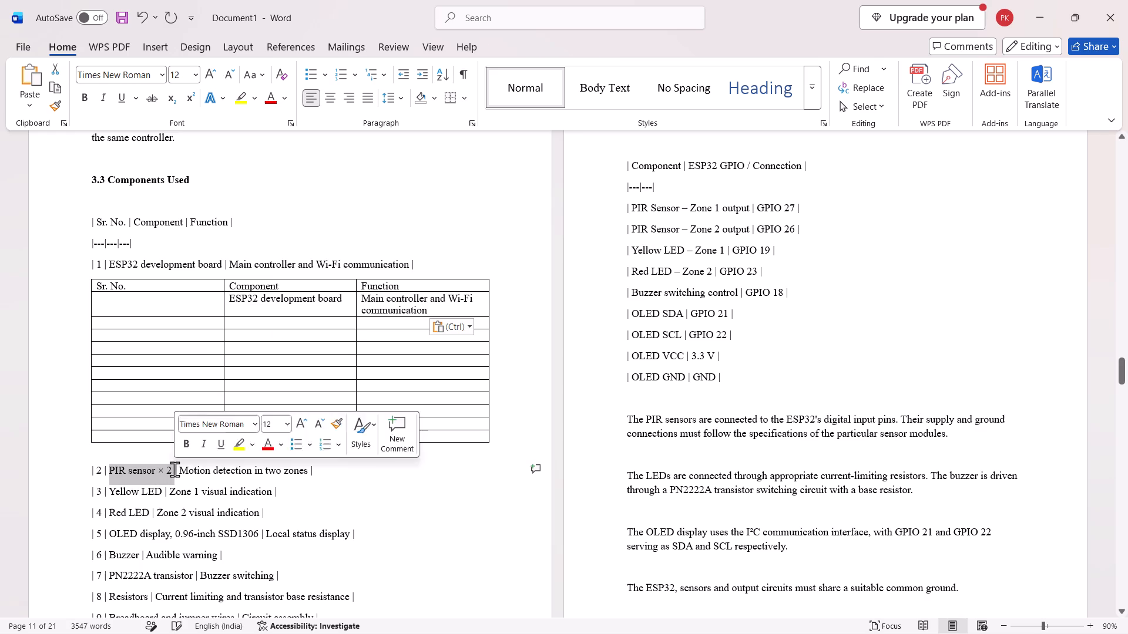
key("ctrl+c")
left_click(263, 326)
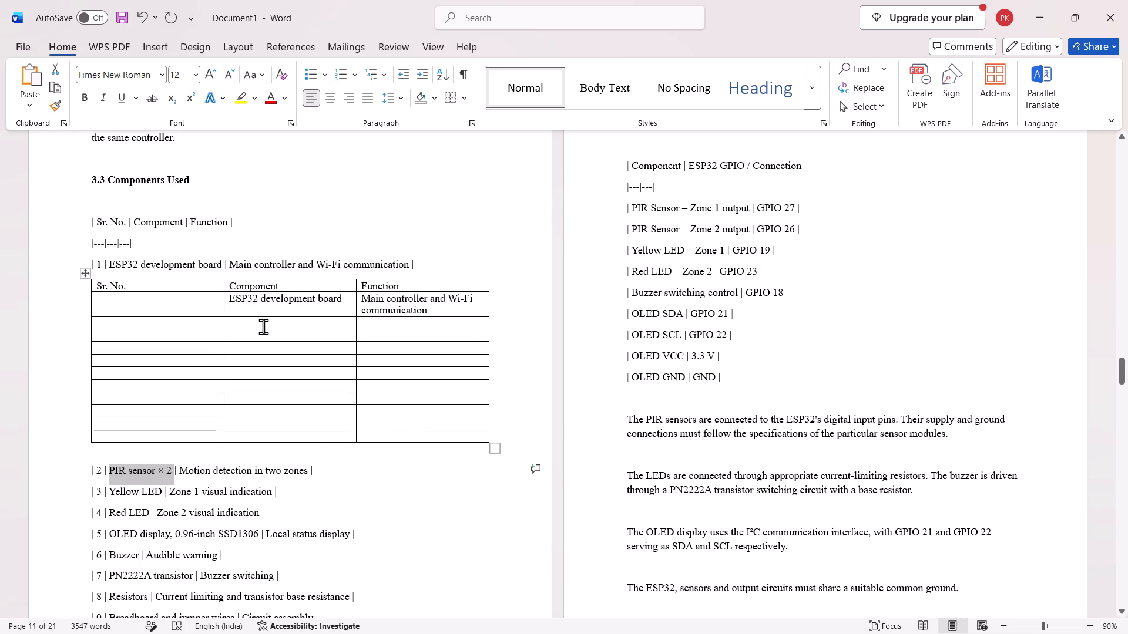
key("ctrl+v")
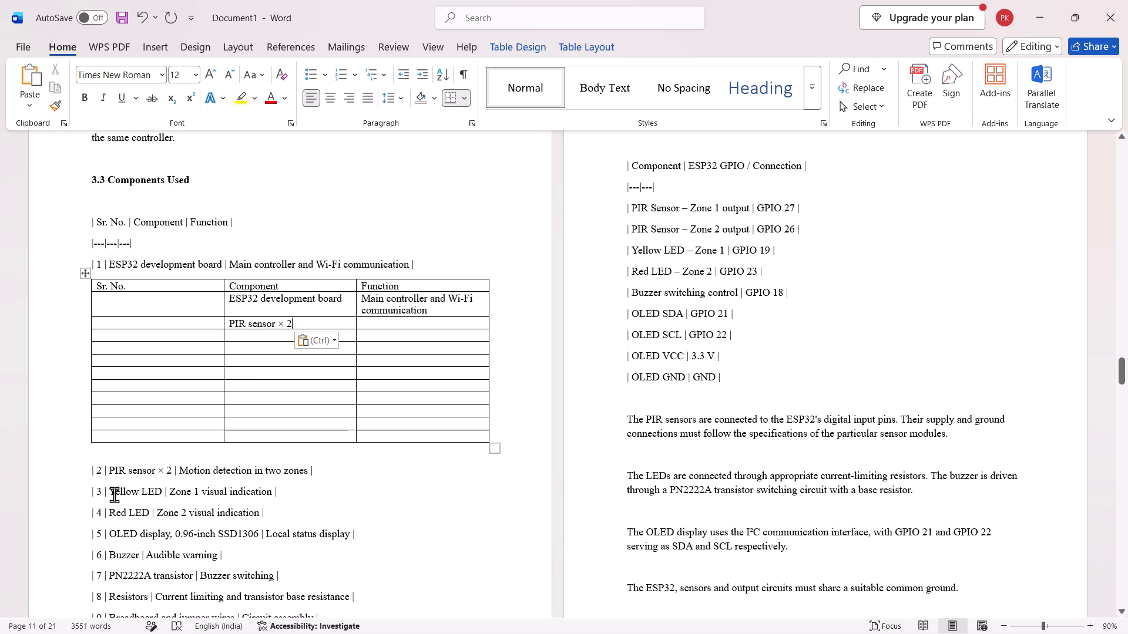
left_click_drag(110, 491, 163, 487)
key("ctrl+c")
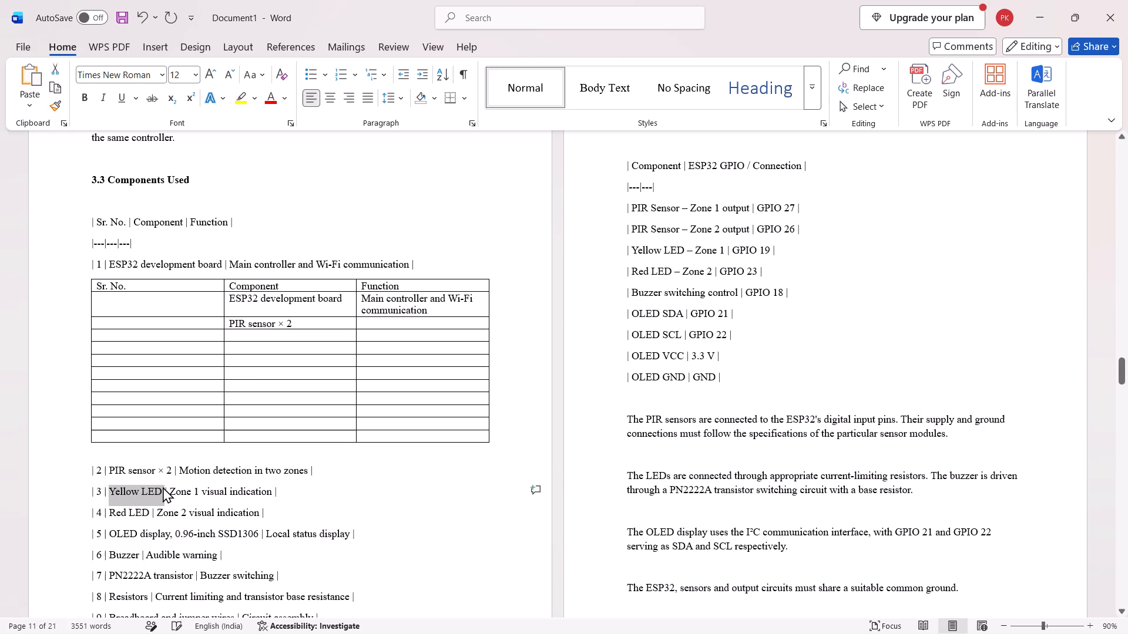
left_click(267, 333)
key("ctrl+v")
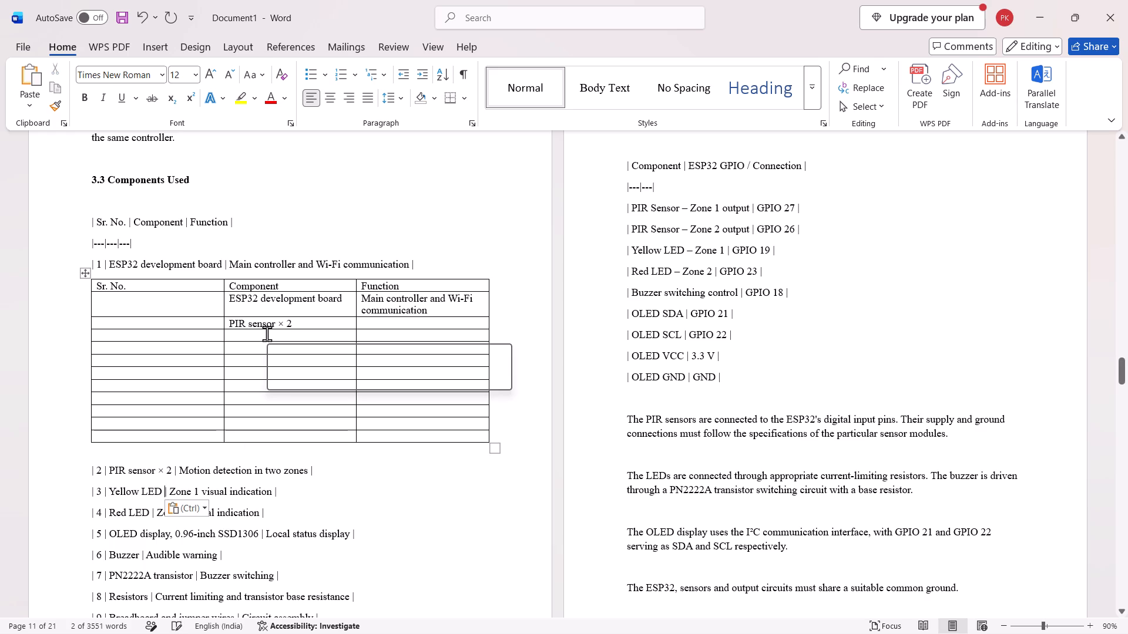
key("ctrl+z")
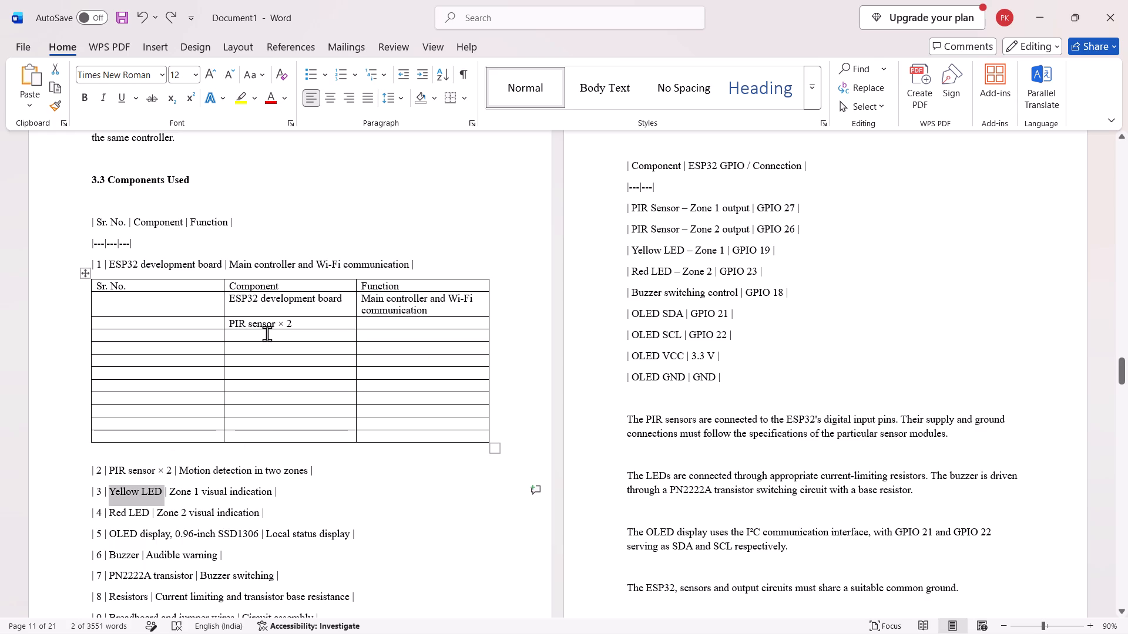
double_click(267, 333)
key("ctrl+v")
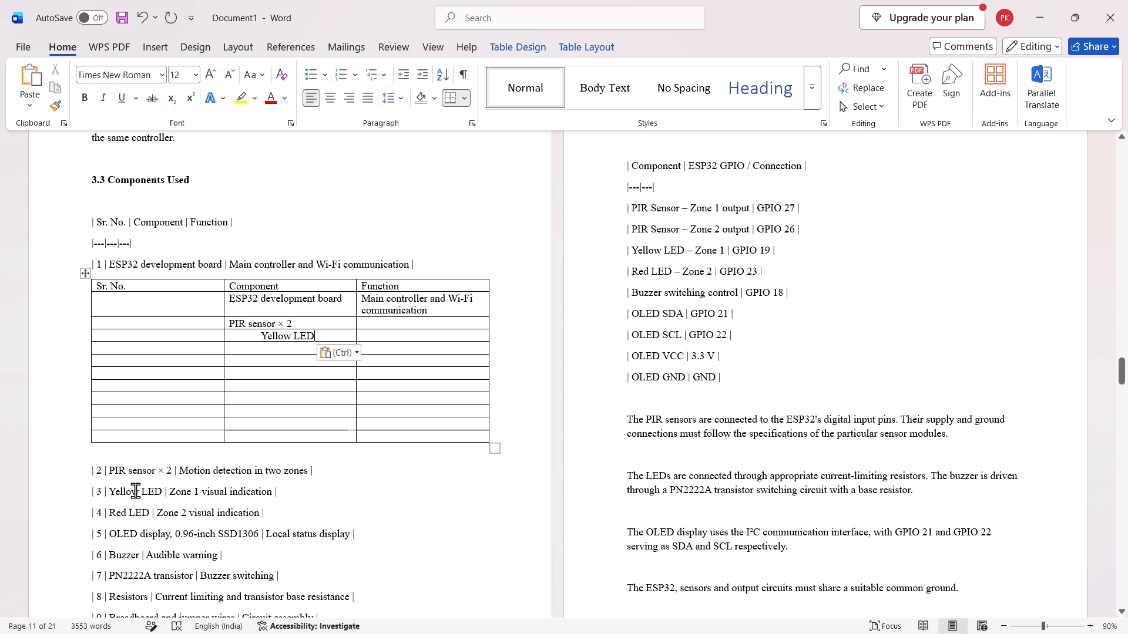
Copy "Motion detection in two zones" and "Zone 1 visual indication" into the Function cells of the PIR sensor and Yellow LED rows.
left_click(260, 338)
left_click_drag(179, 470, 302, 476)
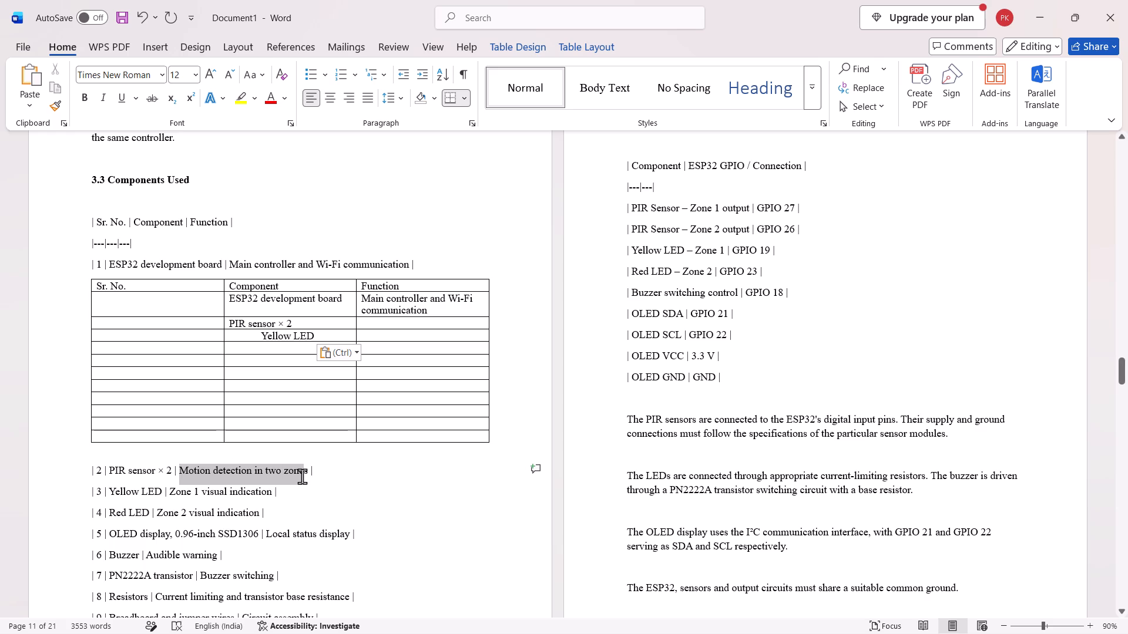
left_click_drag(302, 476, 307, 475)
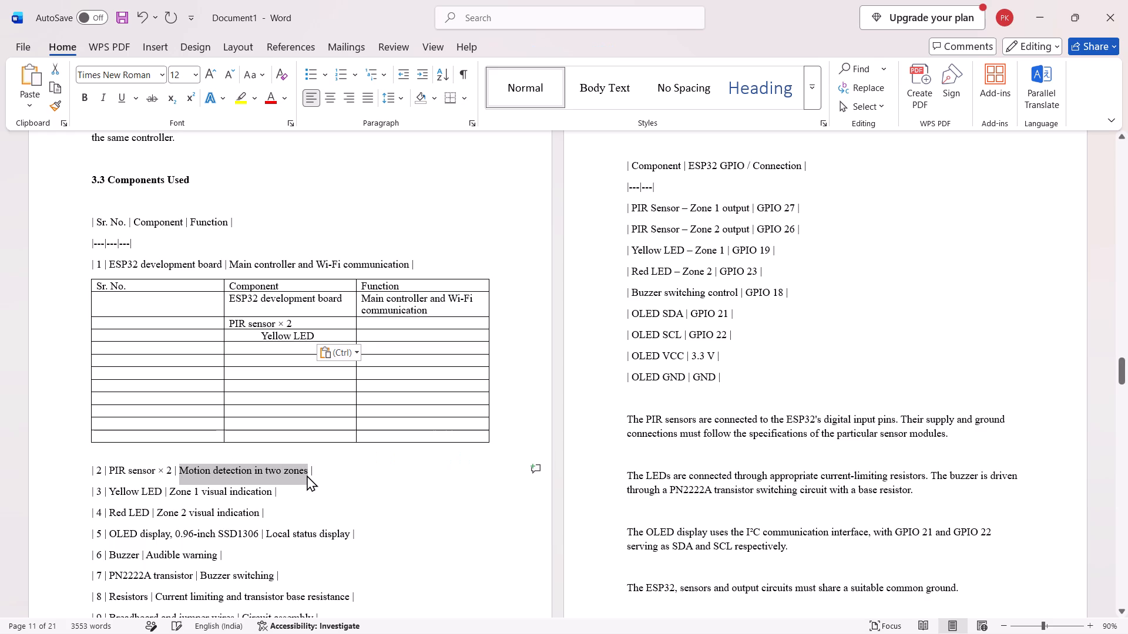
key("ctrl+c")
left_click(404, 319)
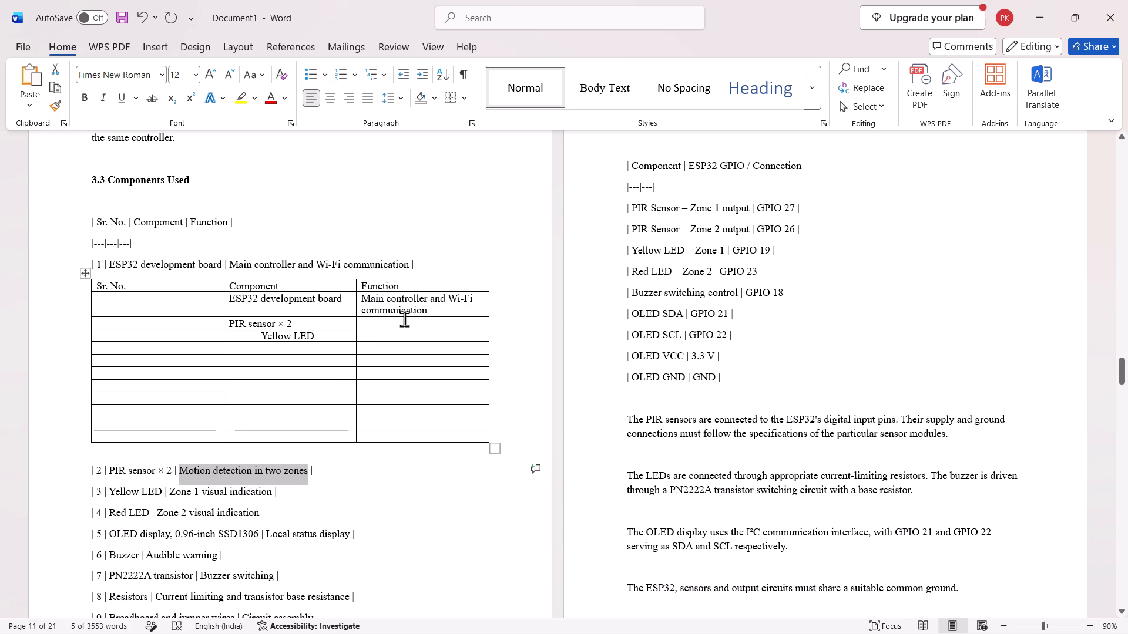
key("ctrl+v")
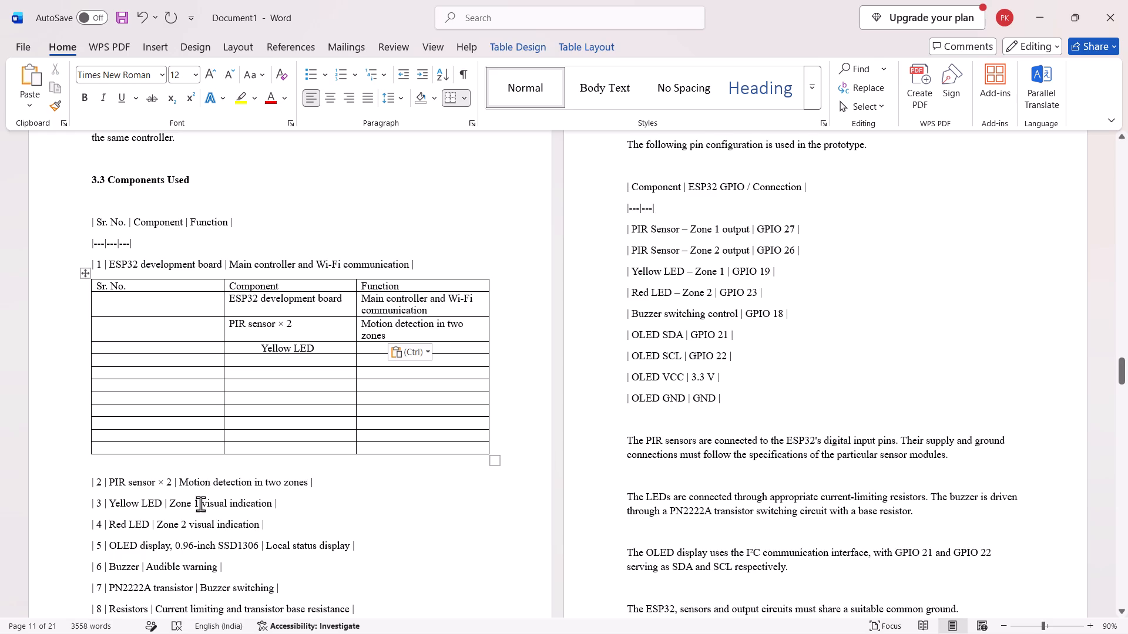
left_click_drag(166, 500, 264, 501)
key("ctrl+c")
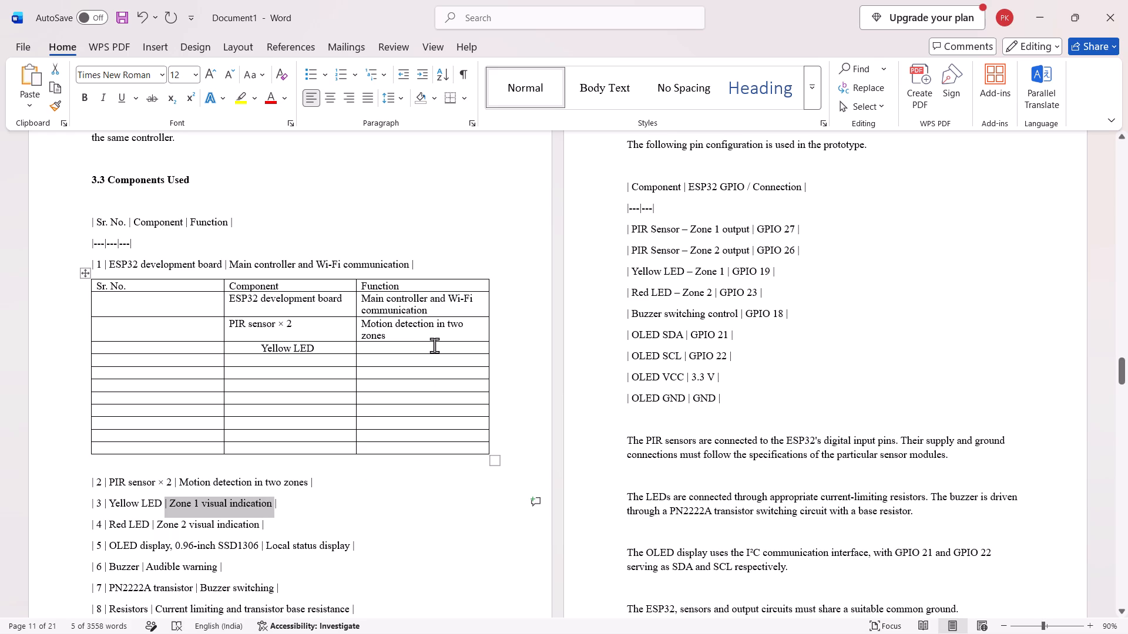
left_click(434, 345)
key("ctrl+v")
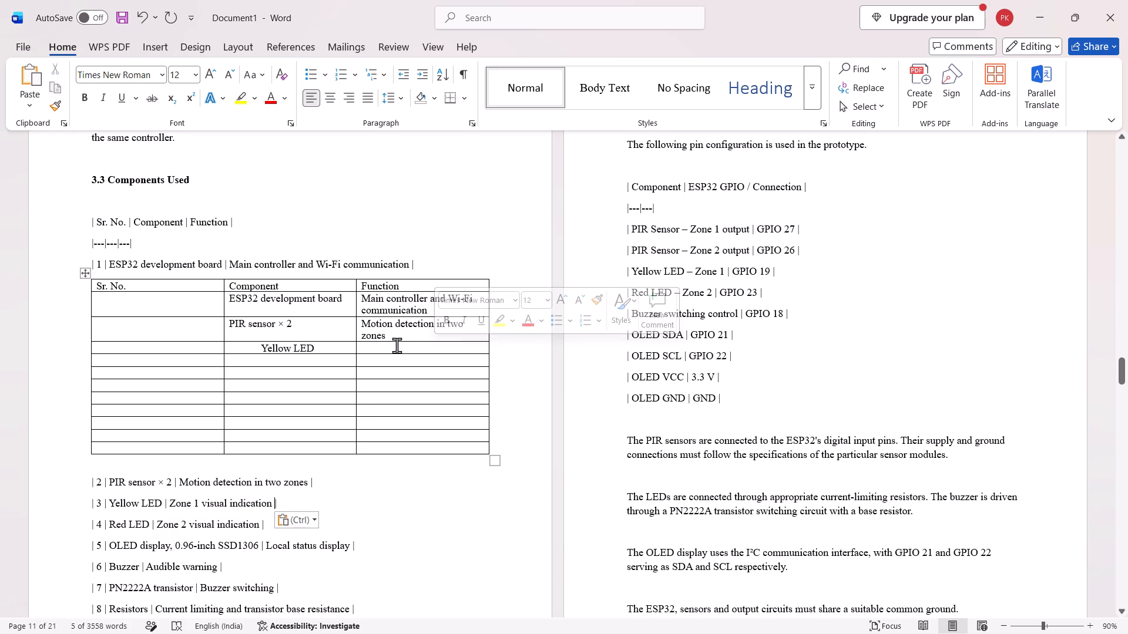
left_click(398, 343)
key("ctrl+v")
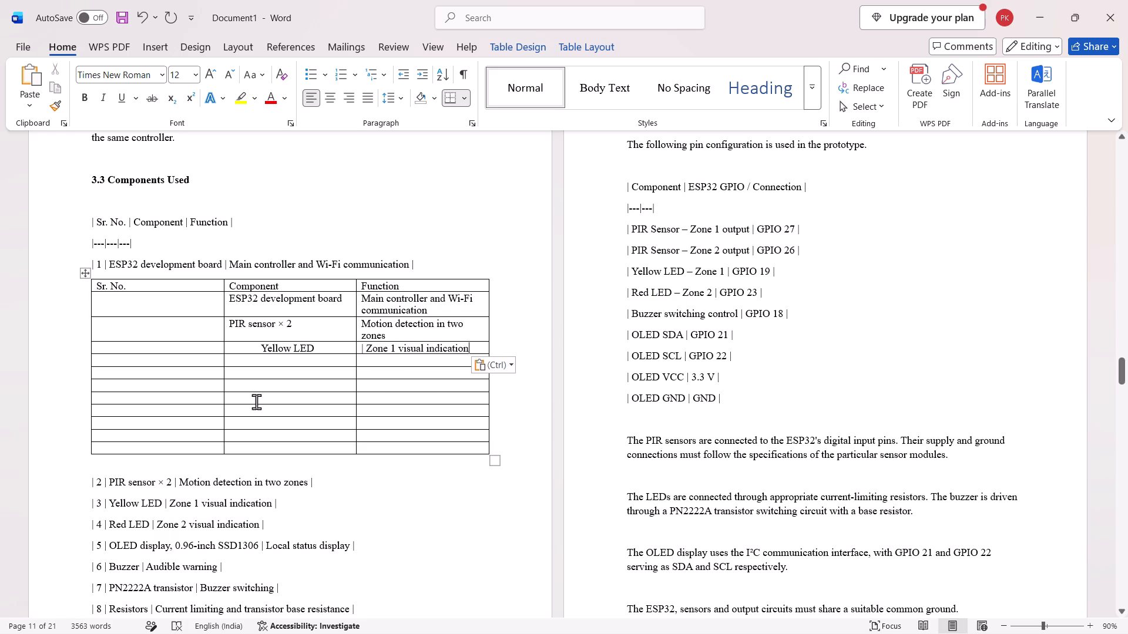
Fill the row below Yellow LED with the component "Red LED" and the function "Zone 2 visual indication", copied from the text list.
left_click_drag(112, 525, 150, 518)
key("ctrl+c")
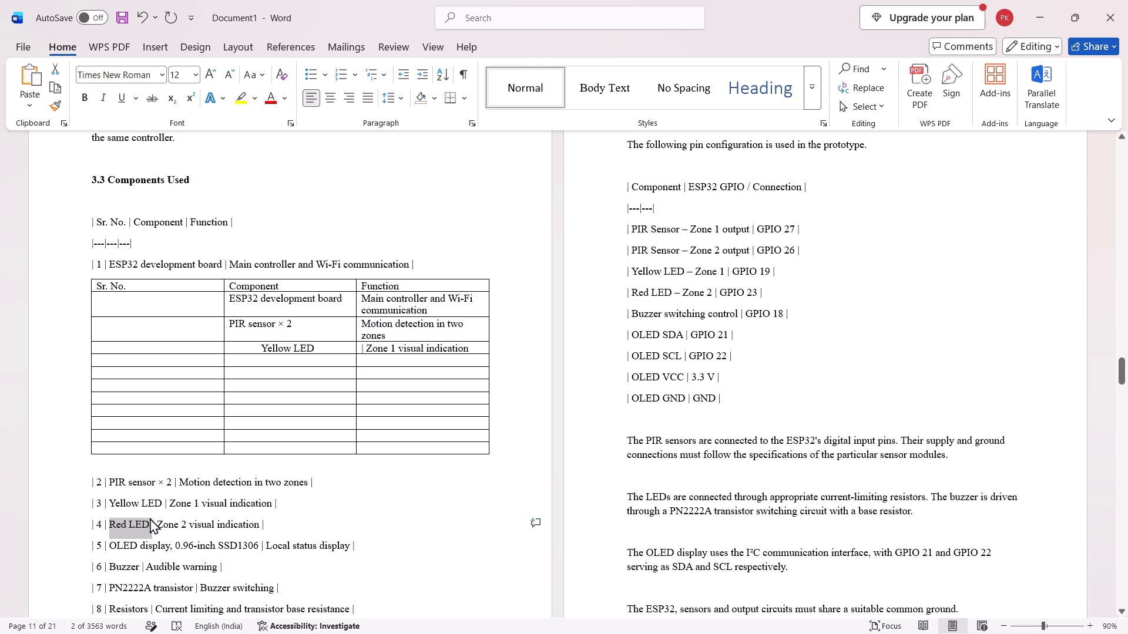
left_click(276, 357)
key("ctrl+v")
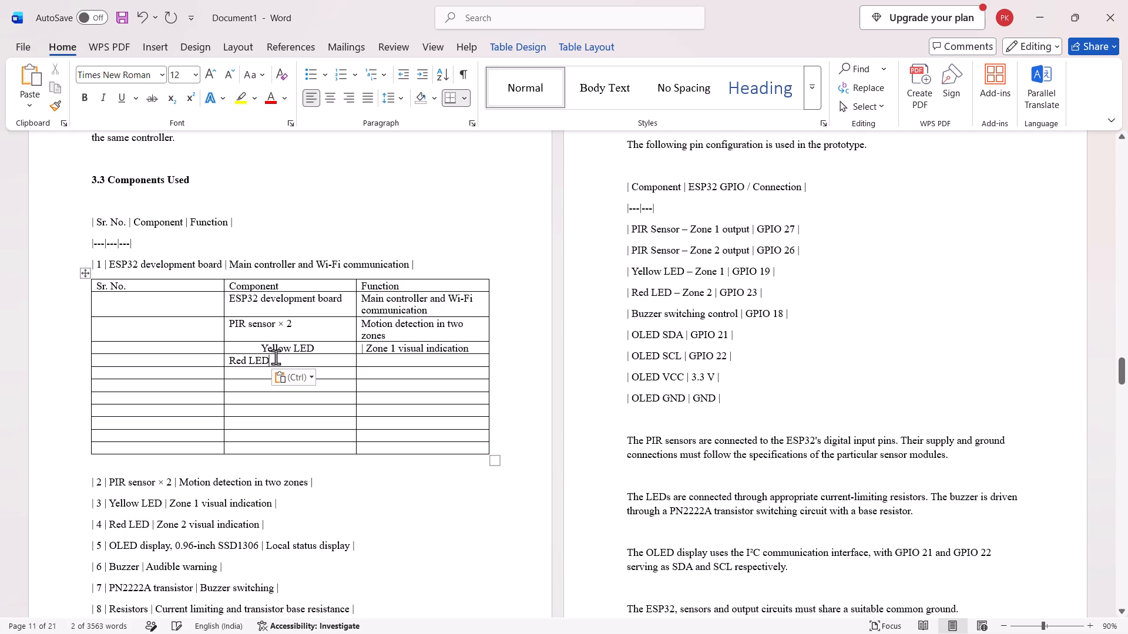
left_click_drag(155, 522, 256, 520)
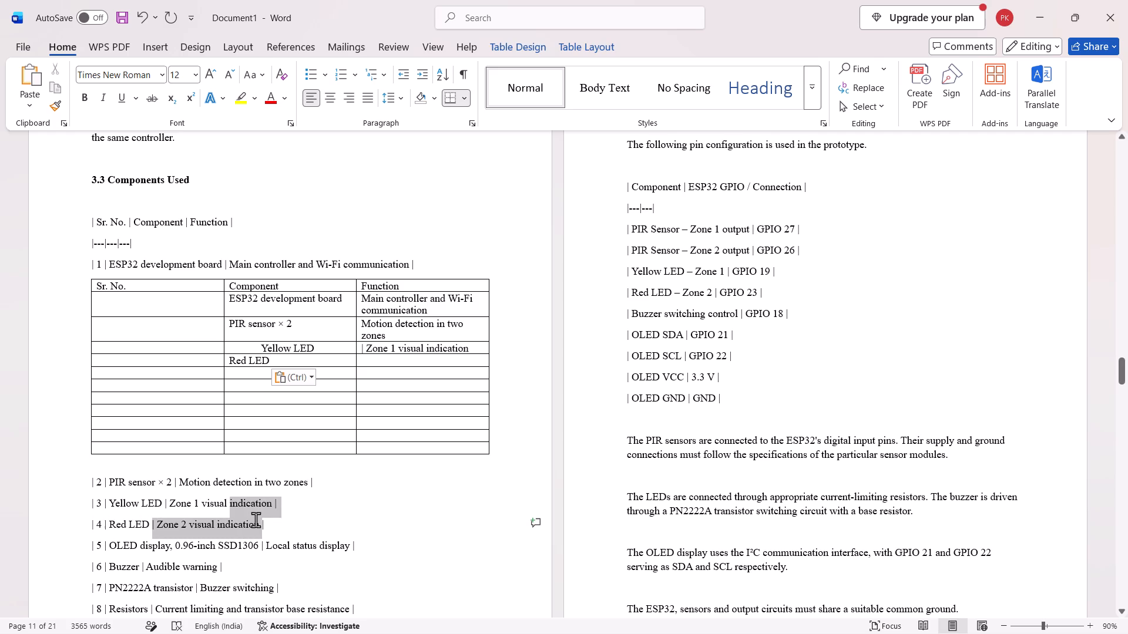
left_click_drag(256, 520, 260, 528)
key("ctrl+c")
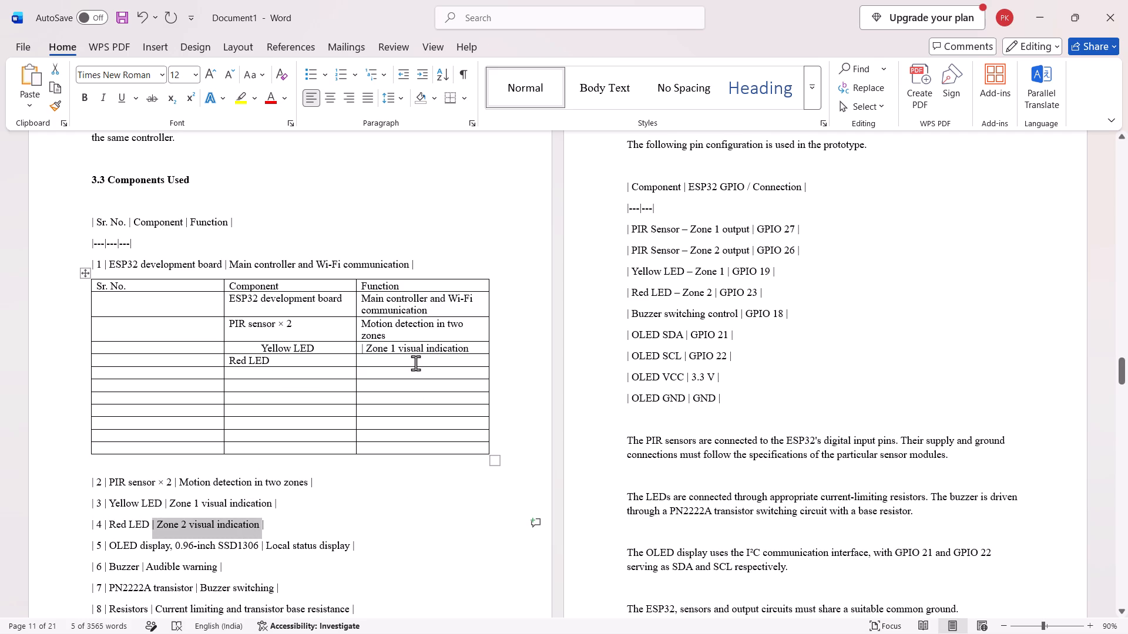
left_click(417, 359)
key("ctrl+v")
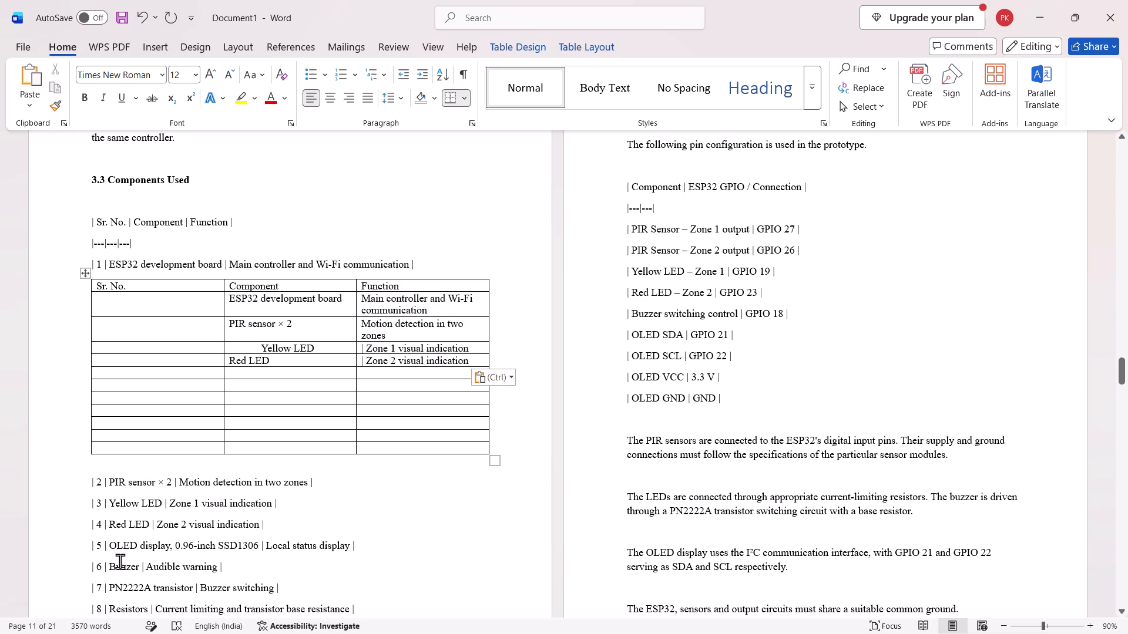
Fill the row below Red LED with "OLED display, 0.96-inch SSD1306" and its function "Local status display", copied from the text list.
left_click_drag(110, 544, 255, 543)
key("ctrl+c")
left_click(296, 367)
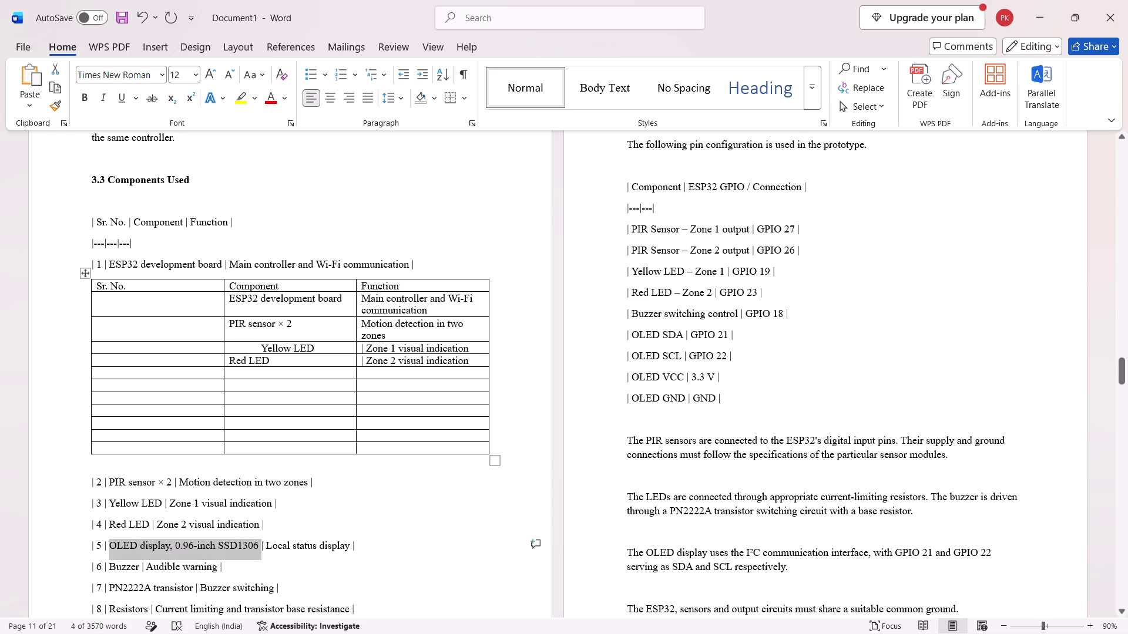
left_click(296, 375)
left_click(296, 375)
key("ctrl+c")
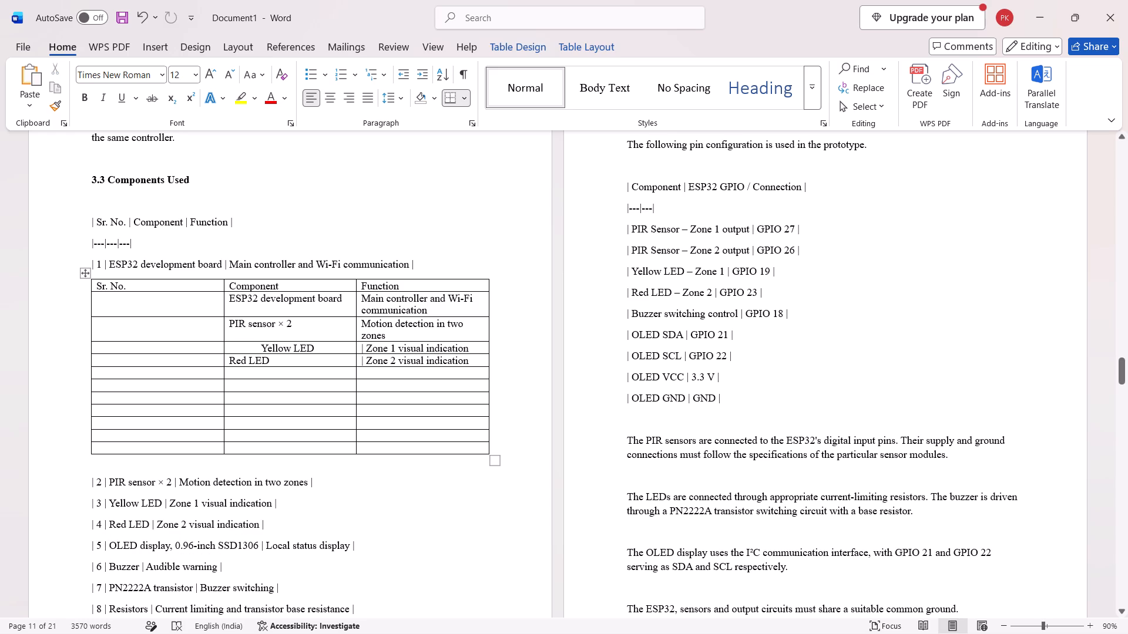
key("ctrl+v")
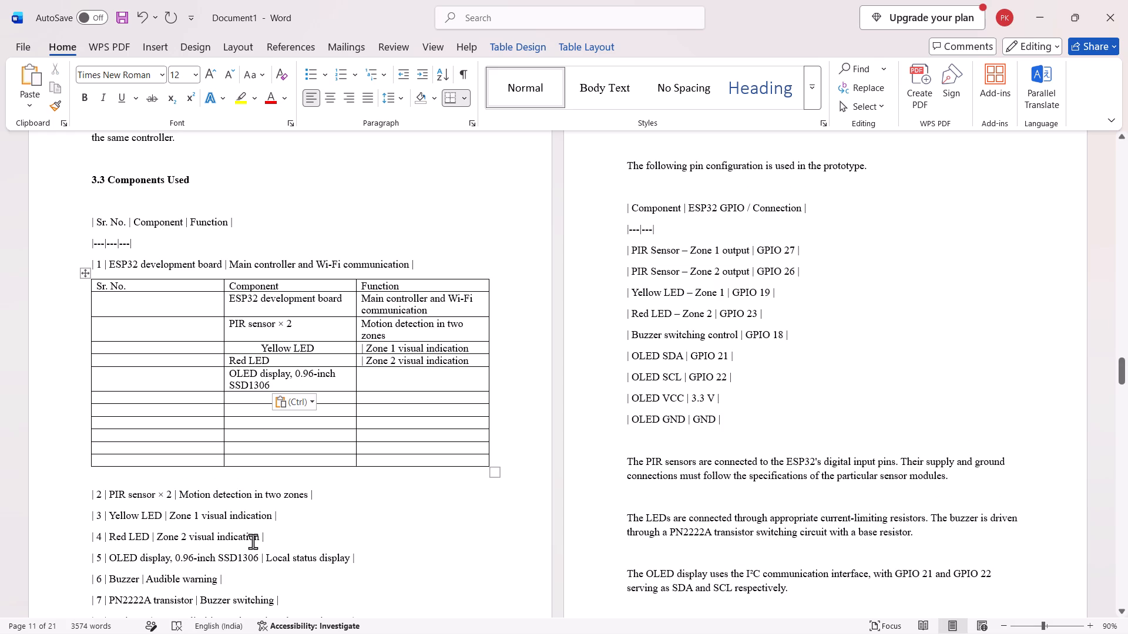
left_click_drag(266, 557, 345, 563)
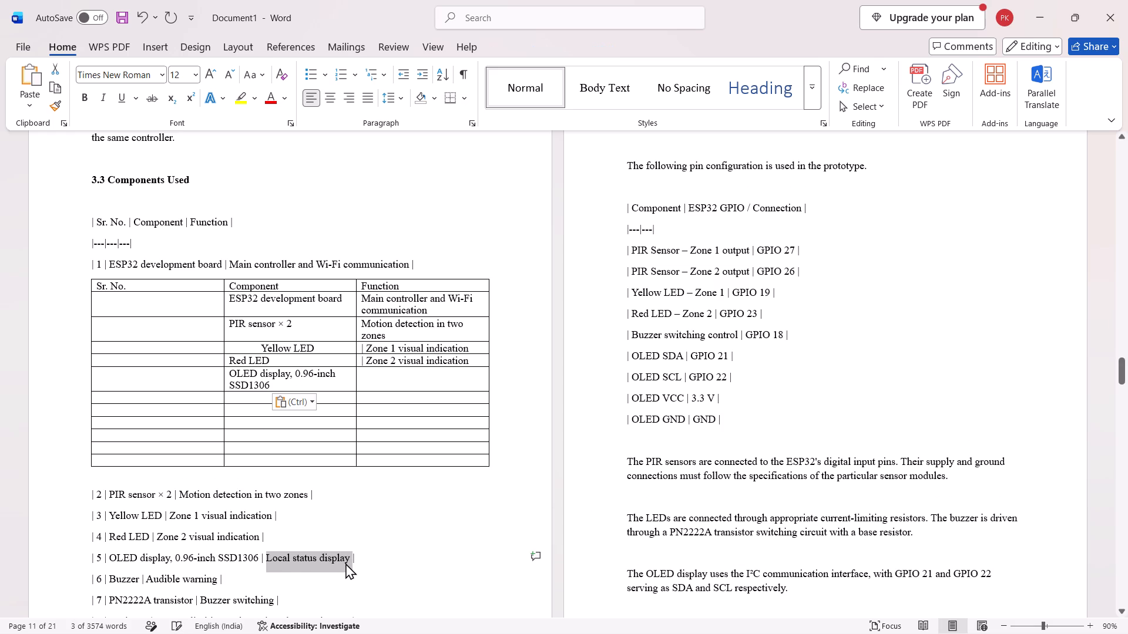
key("ctrl+c")
left_click(422, 389)
key("ctrl+v")
scroll(243, 540, "down", 1)
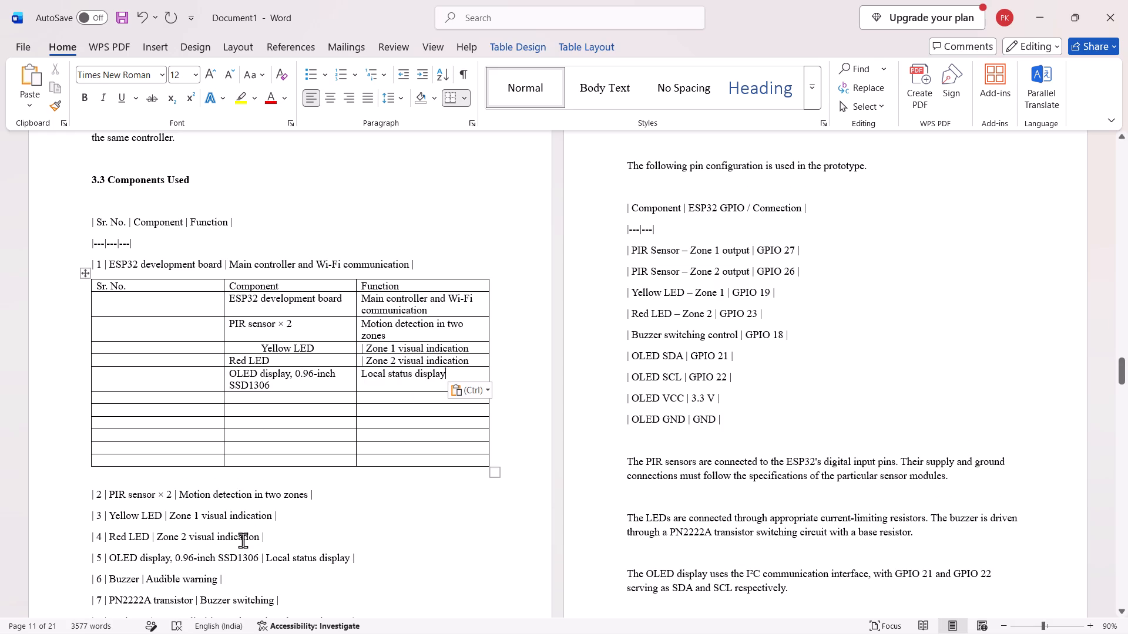
scroll(243, 540, "down", 1)
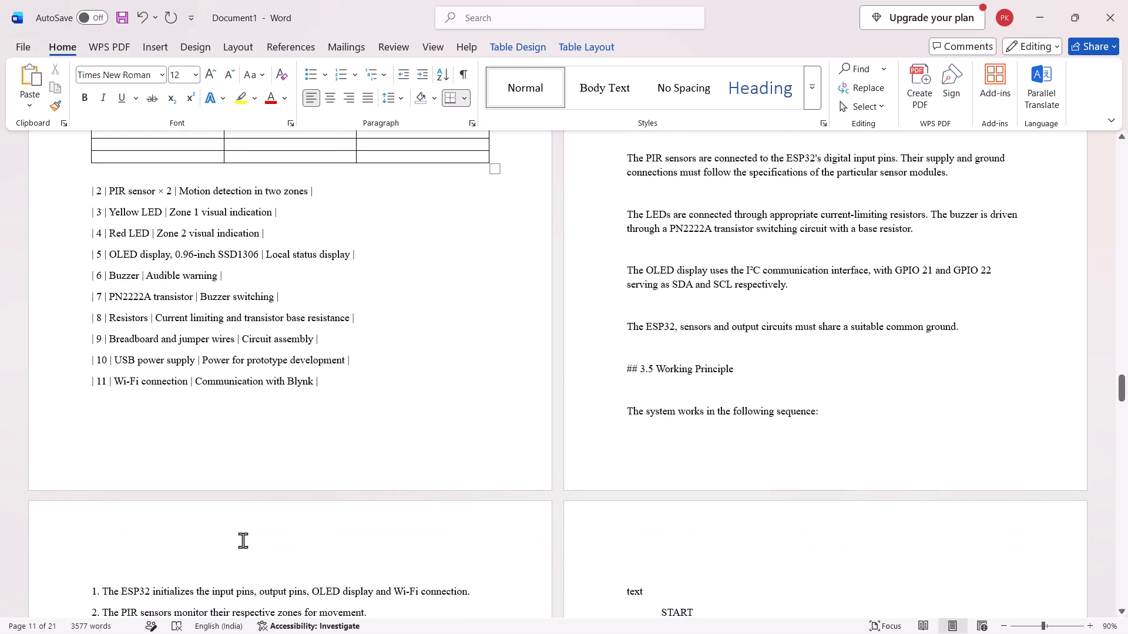
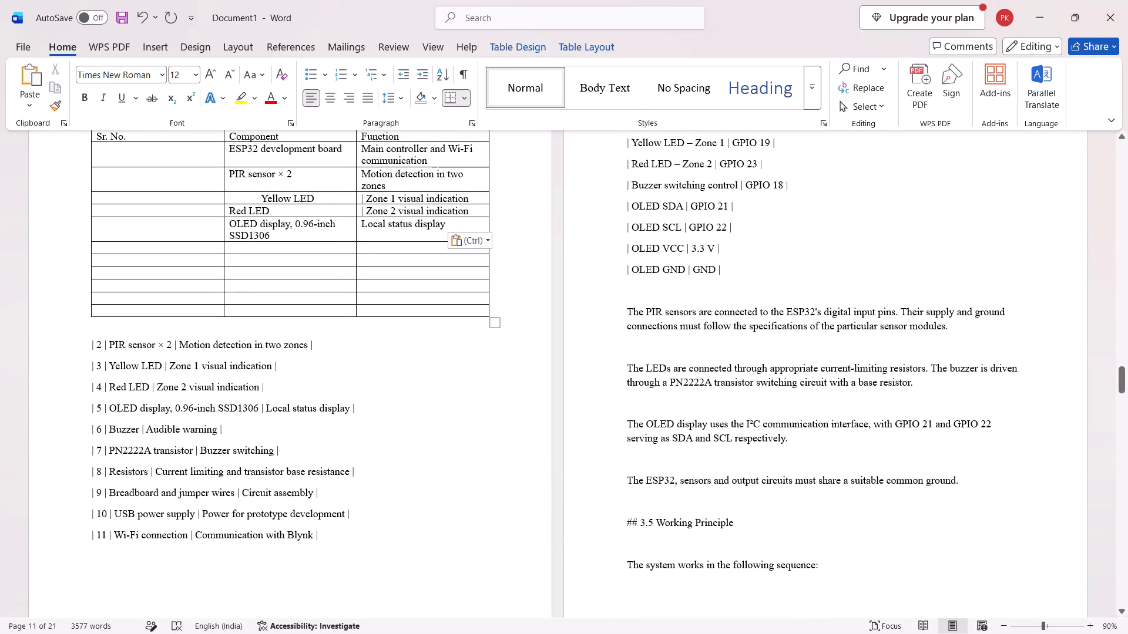
Fill the row below OLED display with the component "Buzzer" and the function "Audible warning", copied from the text list.
left_click_drag(110, 430, 140, 435)
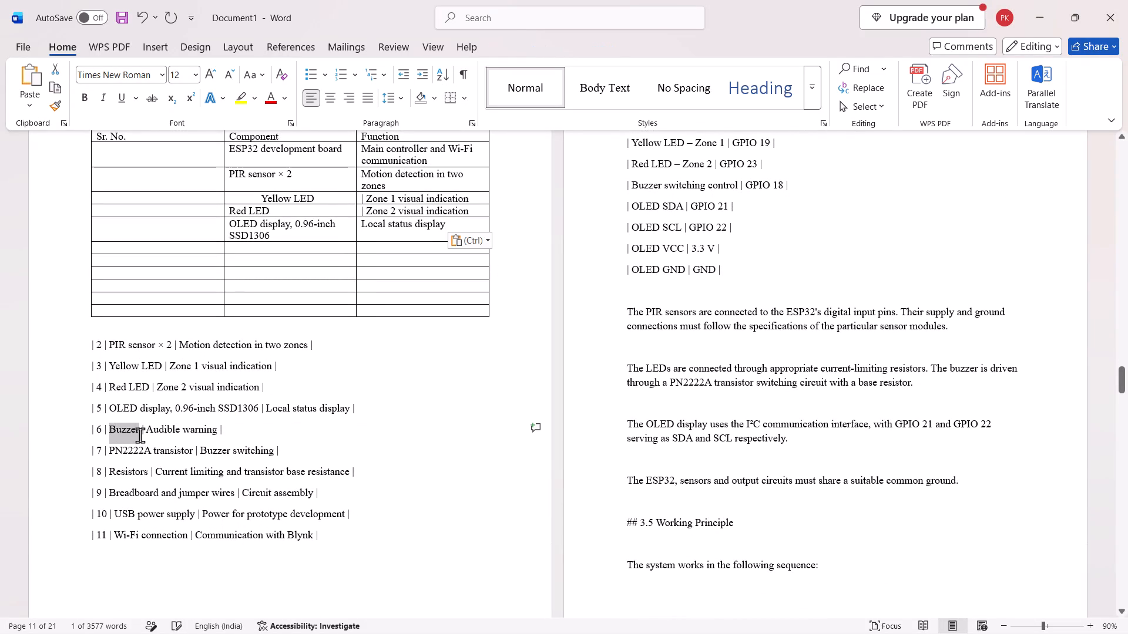
key("ctrl+c")
left_click(251, 247)
key("ctrl+v")
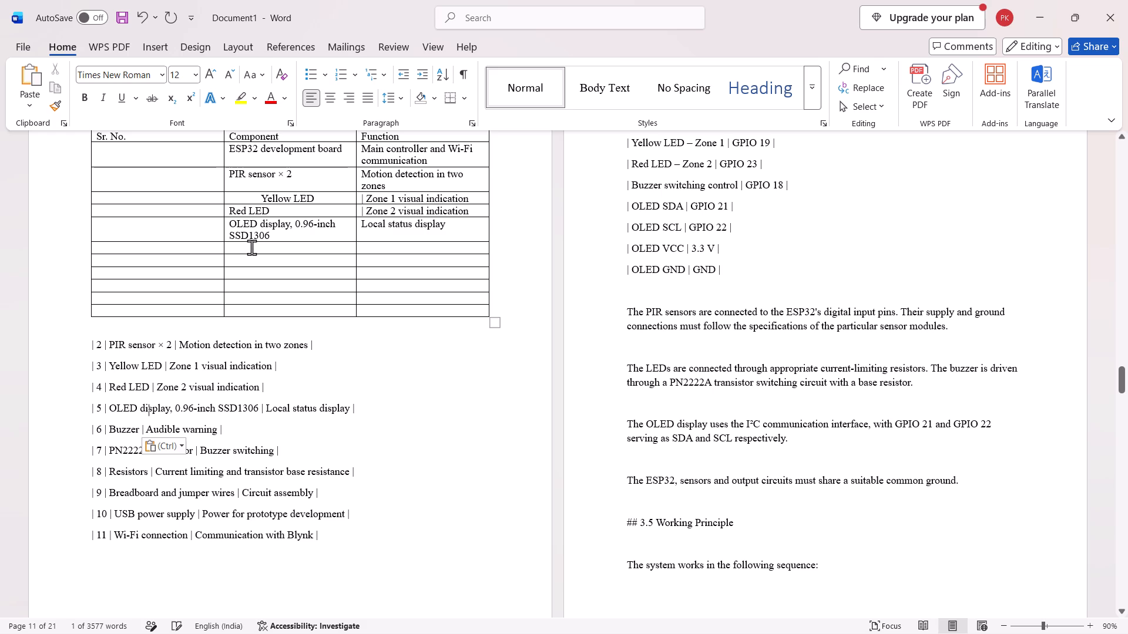
left_click(251, 247)
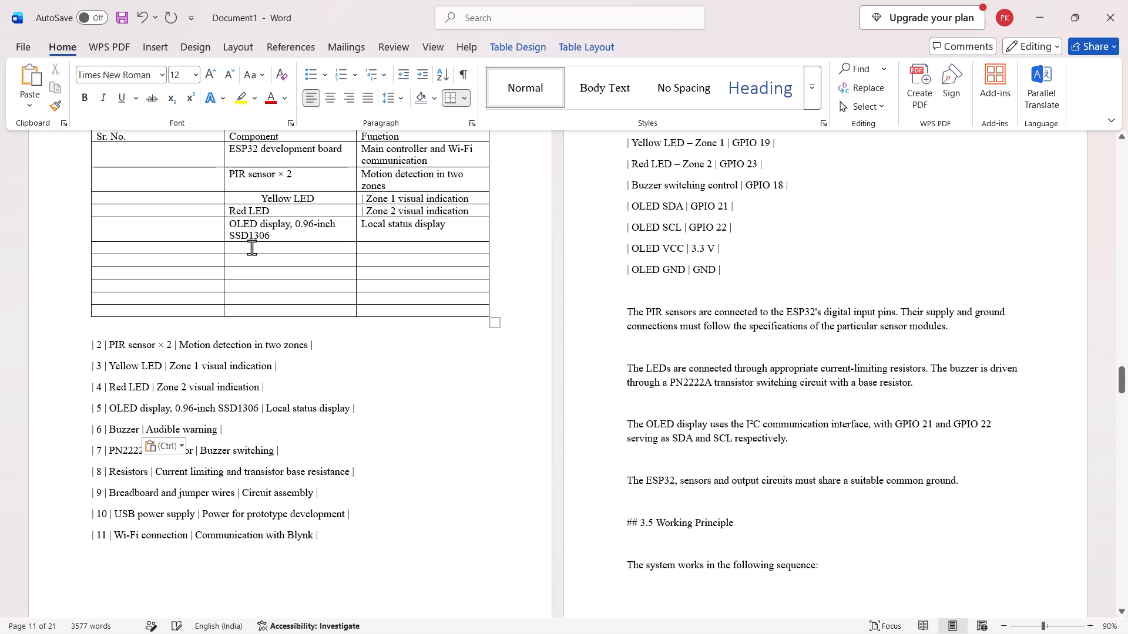
key("ctrl+v")
left_click_drag(147, 430, 207, 426)
key("ctrl+c")
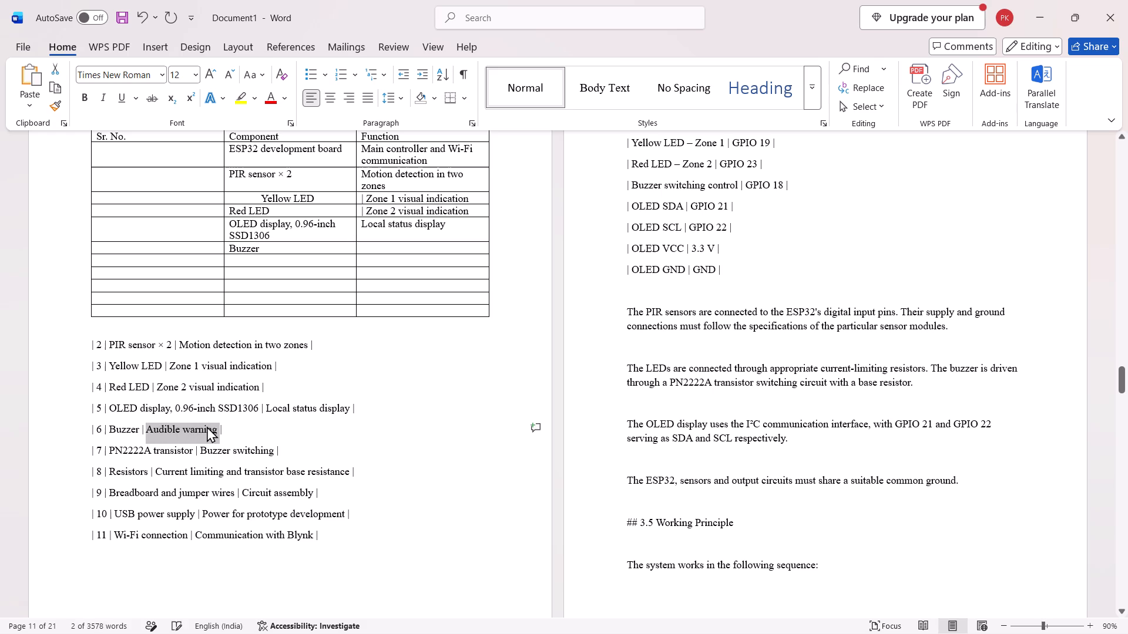
left_click(401, 246)
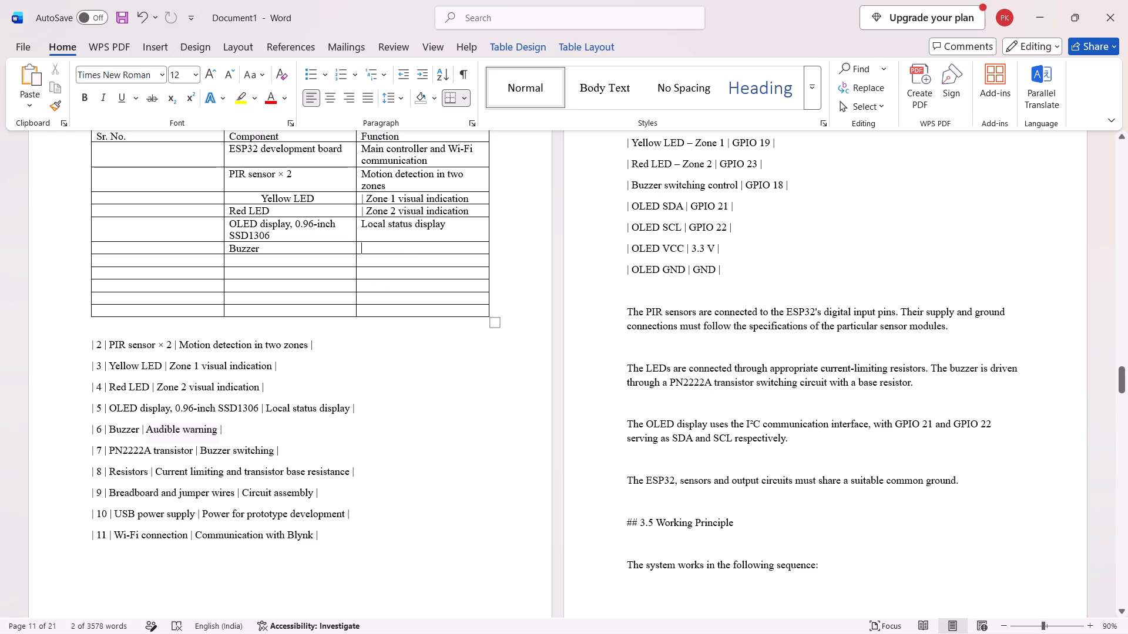
key("ctrl+v")
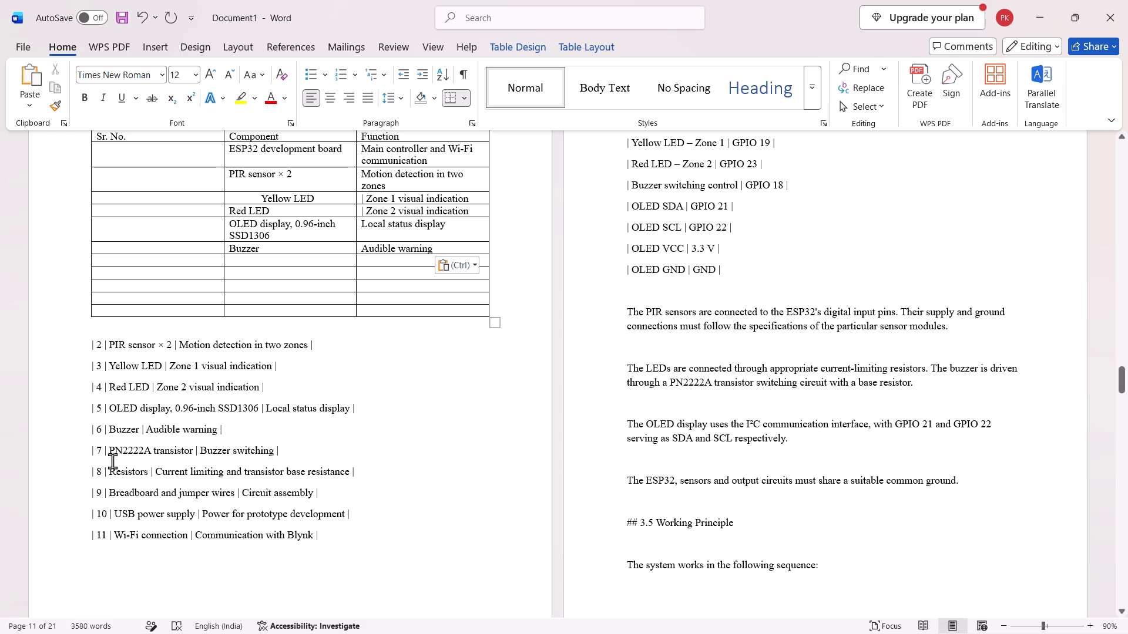
Fill the row below Buzzer with "PN2222A transistor" and its function "Buzzer switching", copied from the text list without the separator bar.
left_click_drag(108, 453, 197, 451)
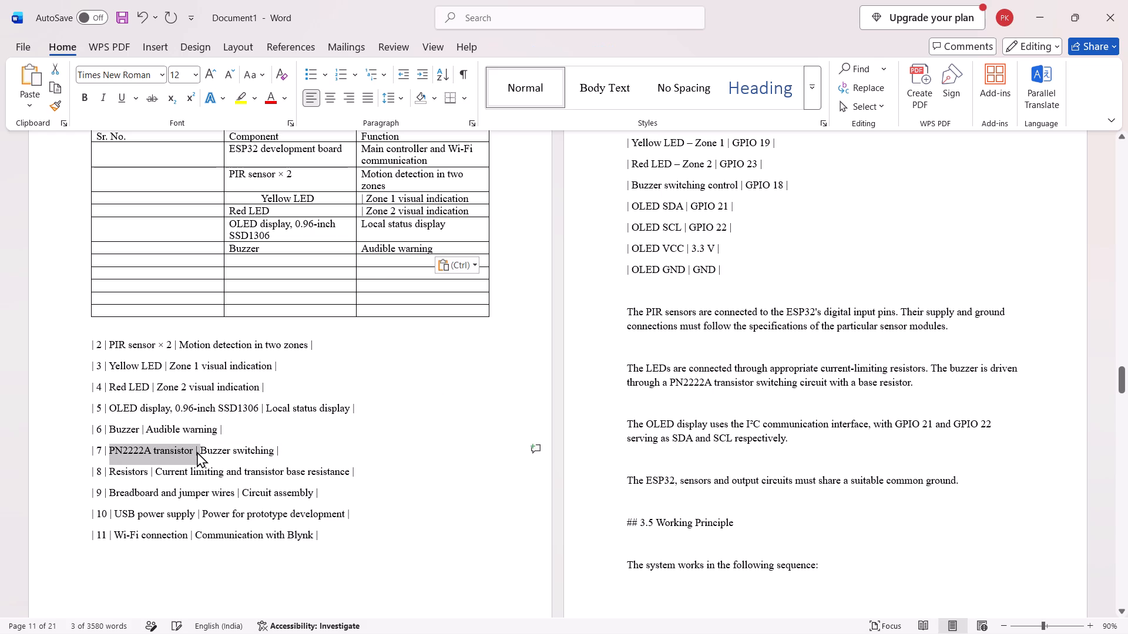
key("ctrl+c")
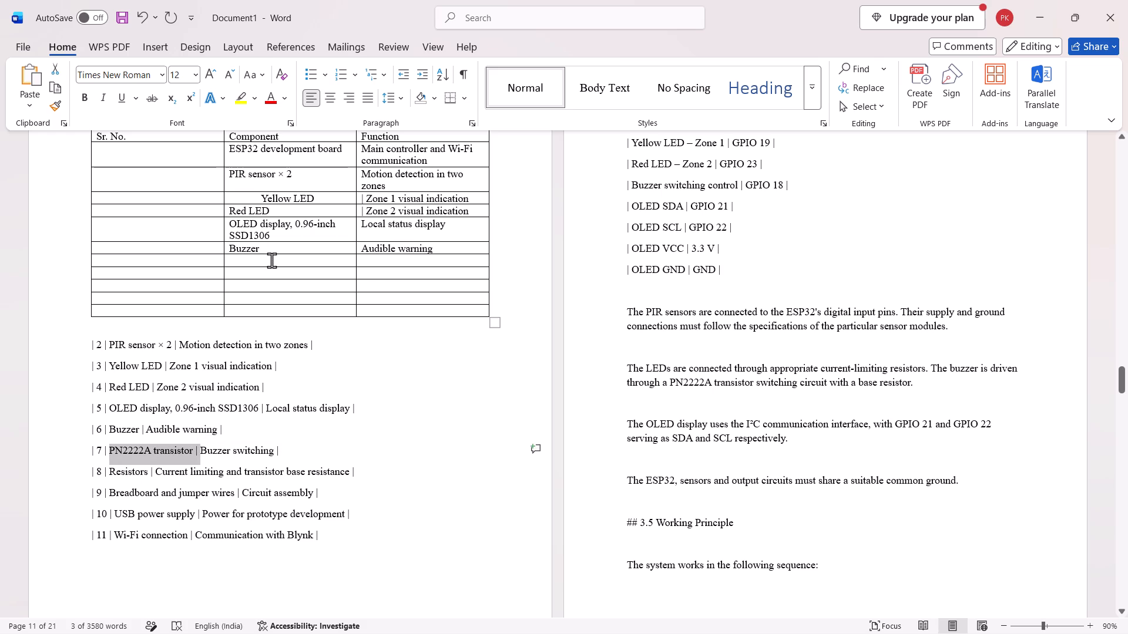
left_click(272, 261)
key("ctrl+v")
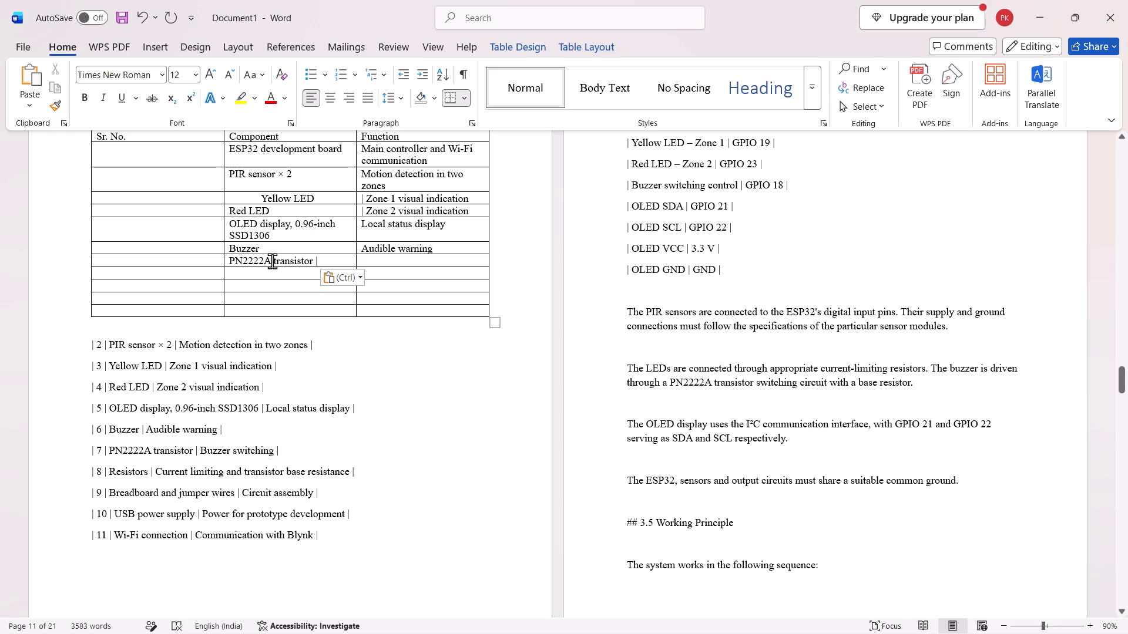
key("BackSpace")
left_click_drag(203, 449, 270, 451)
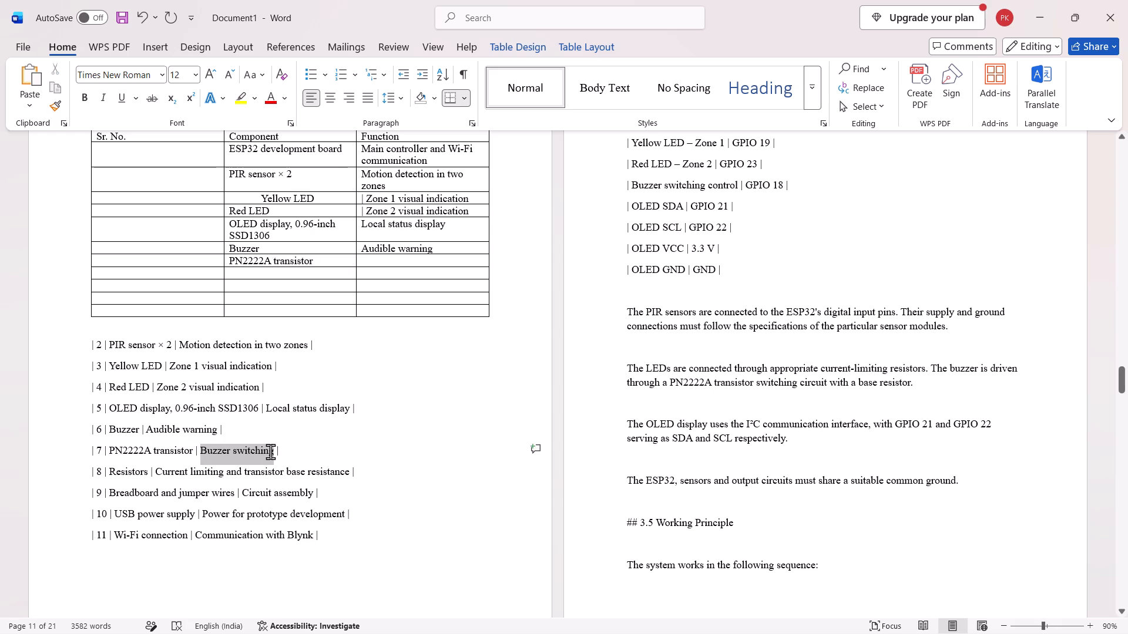
left_click_drag(270, 451, 269, 452)
left_click_drag(269, 452, 277, 452)
key("ctrl+c")
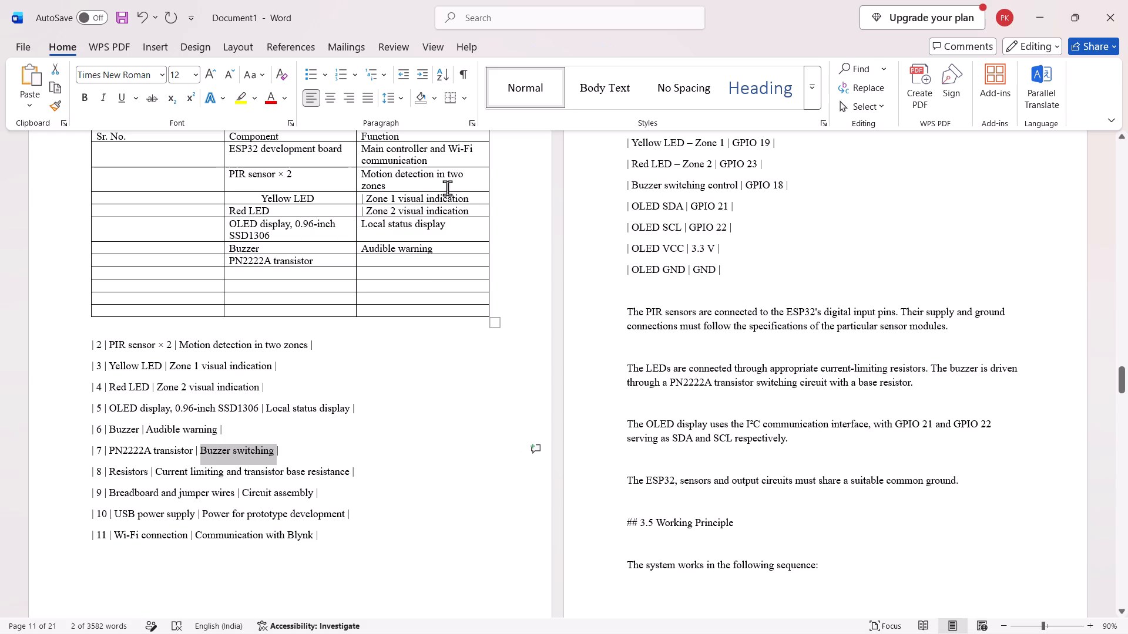
left_click(430, 261)
key("ctrl+v")
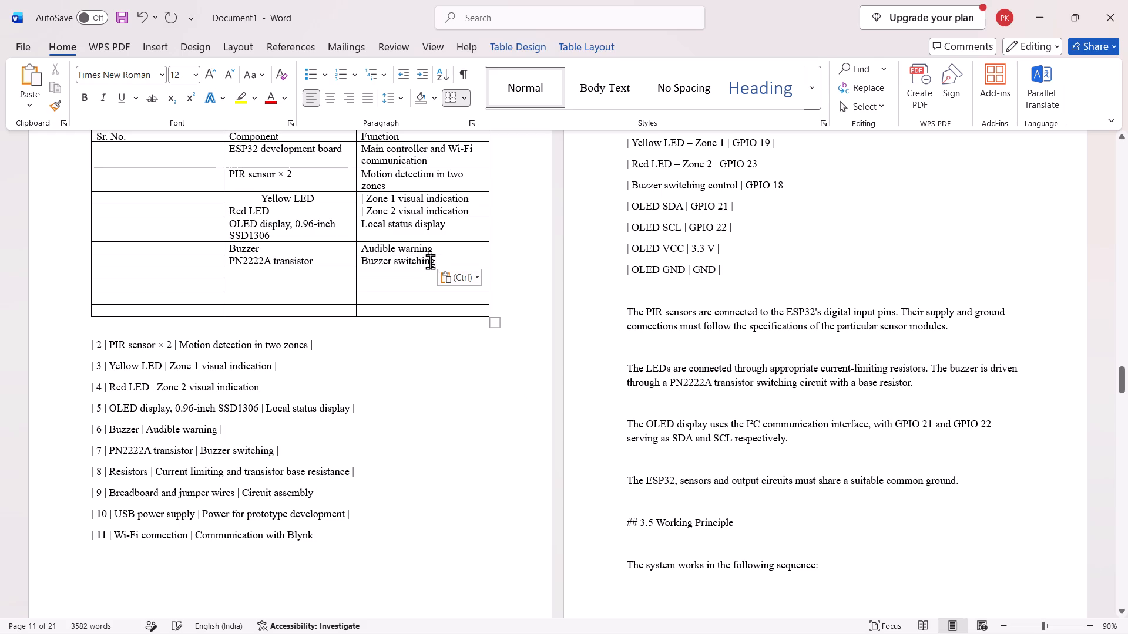
Fill the row below PN2222A transistor with "Resistors" and its function "Current limiting and transistor base resistance", copied from the text list.
left_click_drag(110, 472, 146, 472)
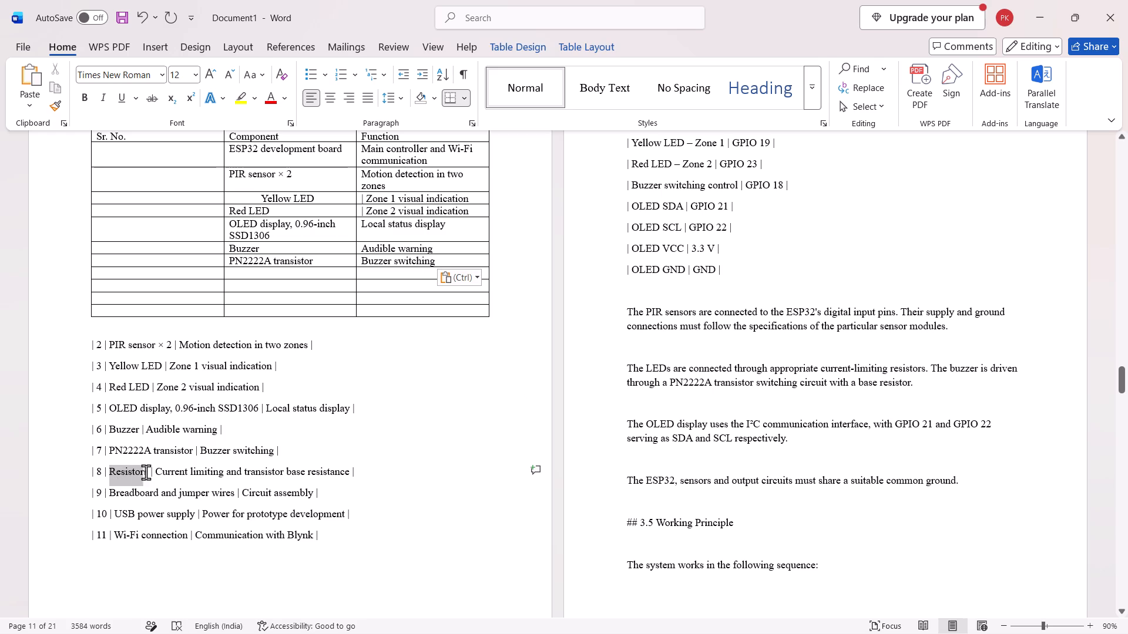
left_click_drag(146, 472, 147, 472)
key("ctrl+c")
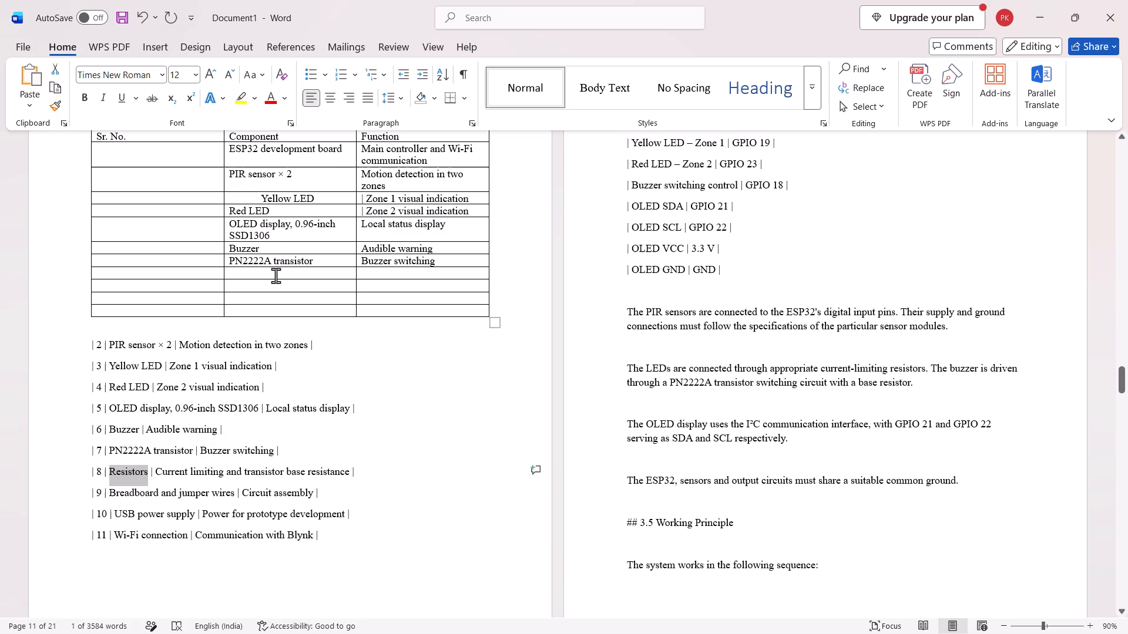
left_click(276, 275)
key("ctrl+b")
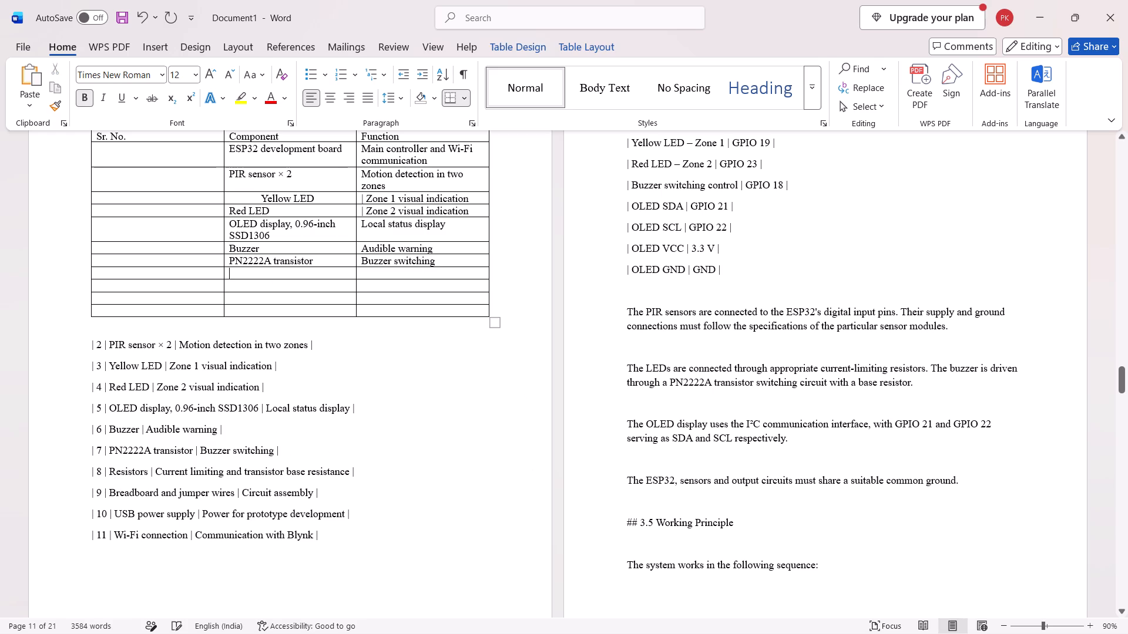
key("ctrl+v")
left_click_drag(157, 471, 348, 468)
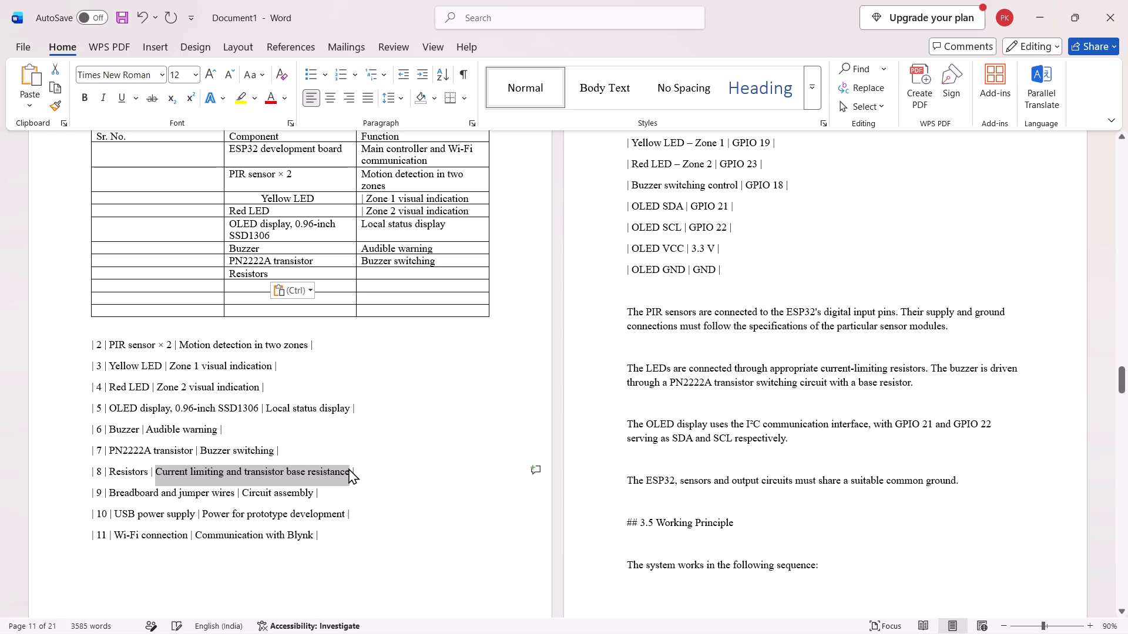
key("ctrl+c")
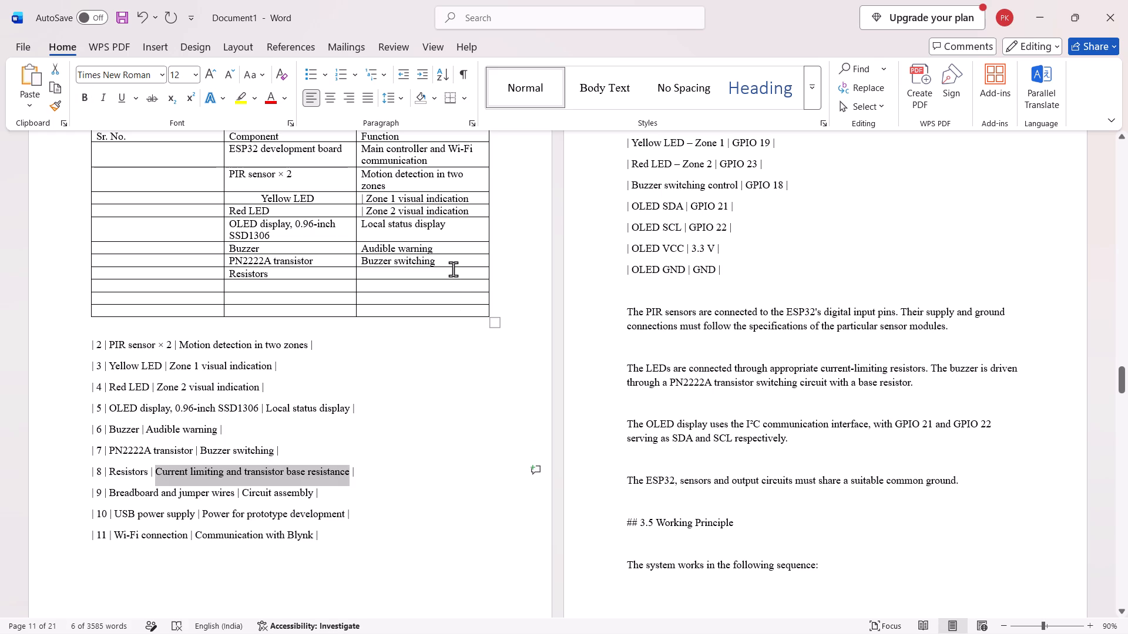
left_click(453, 269)
key("ctrl+v")
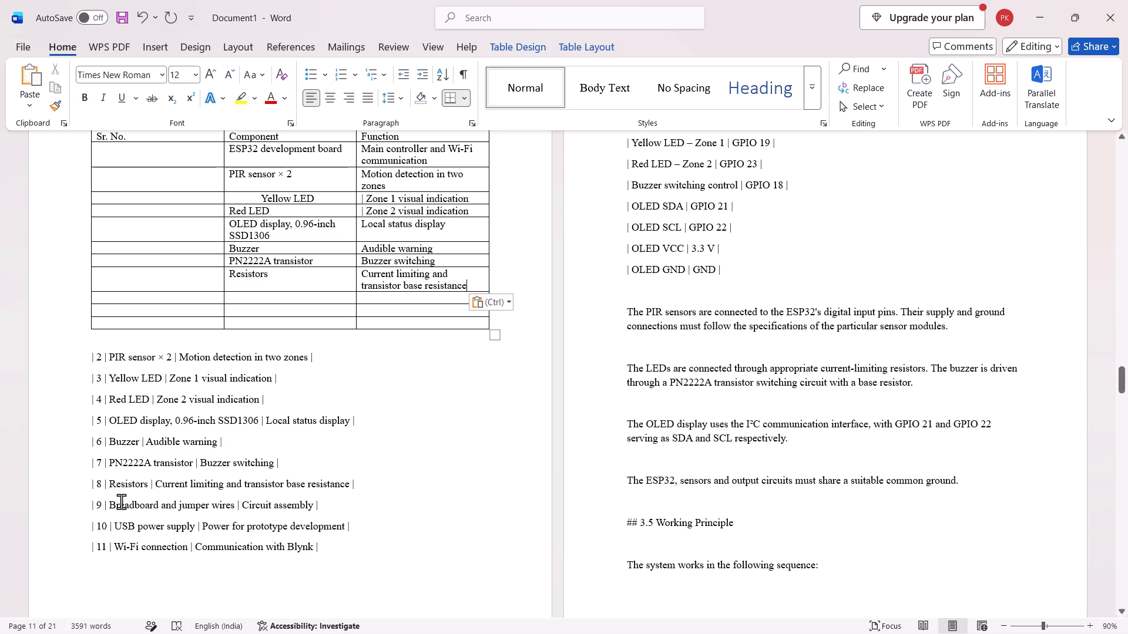
Fill the last three Component cells with "Breadboard and jumper wires", "USB power supply" and "Wi-Fi connection", copied from the text list.
left_click_drag(110, 506, 236, 511)
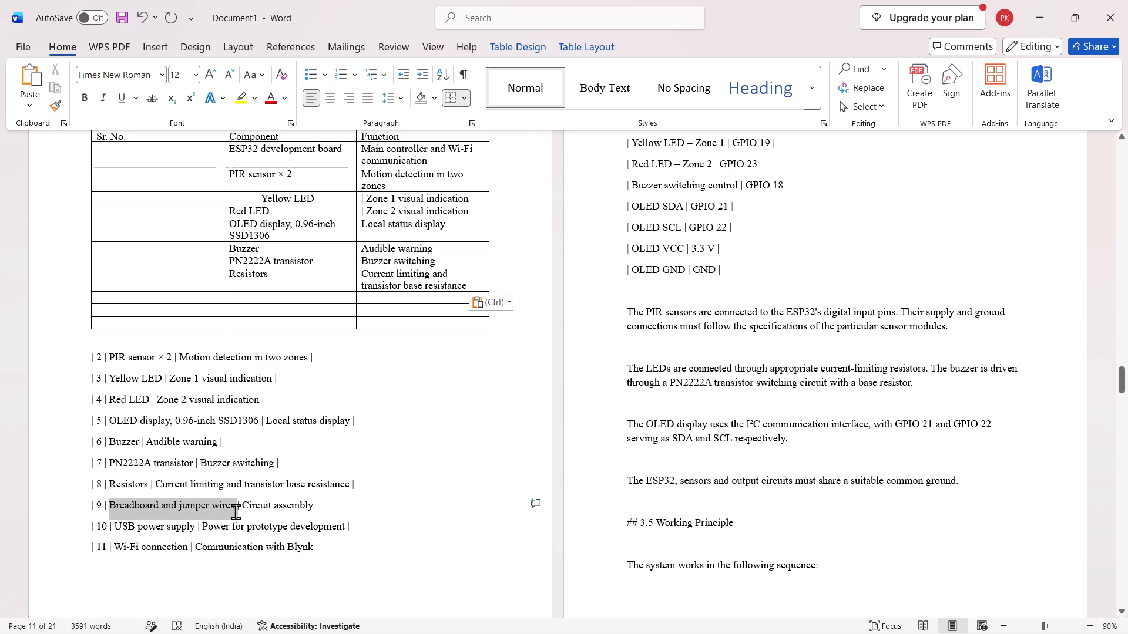
left_click_drag(236, 511, 236, 511)
key("ctrl+c")
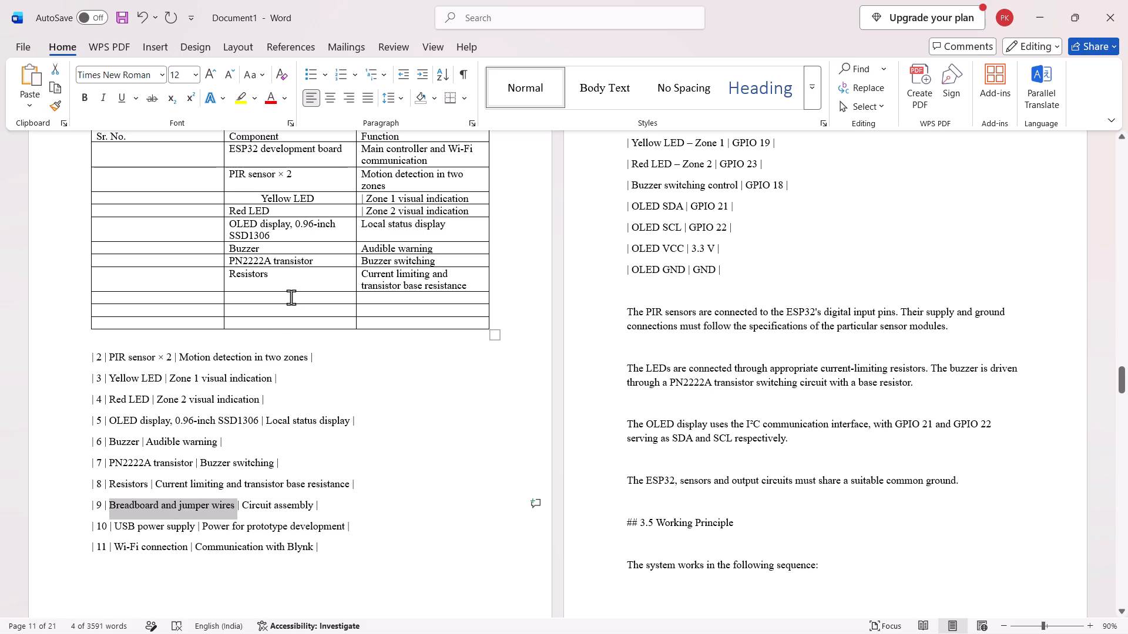
left_click(291, 296)
key("ctrl+v")
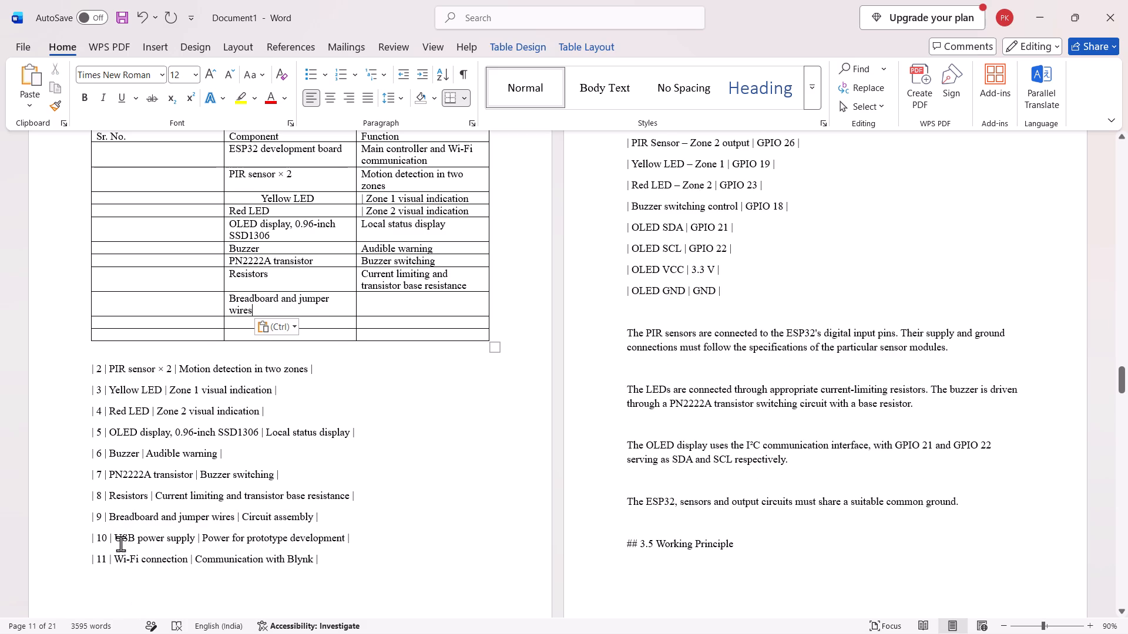
left_click_drag(114, 533, 187, 536)
key("ctrl+c")
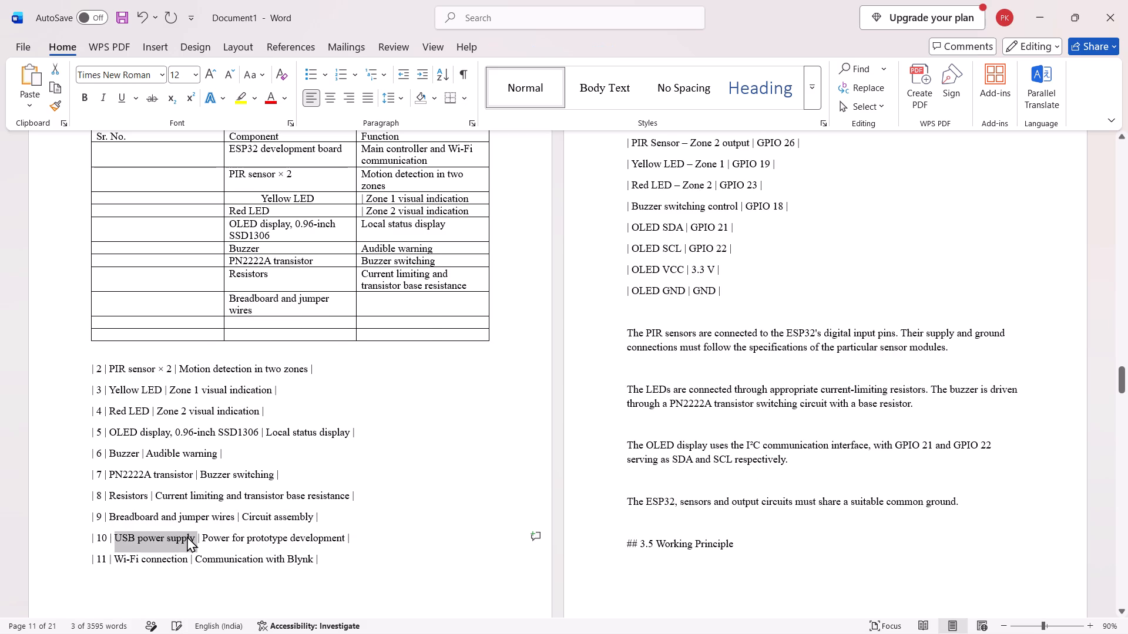
left_click(309, 321)
key("ctrl+v")
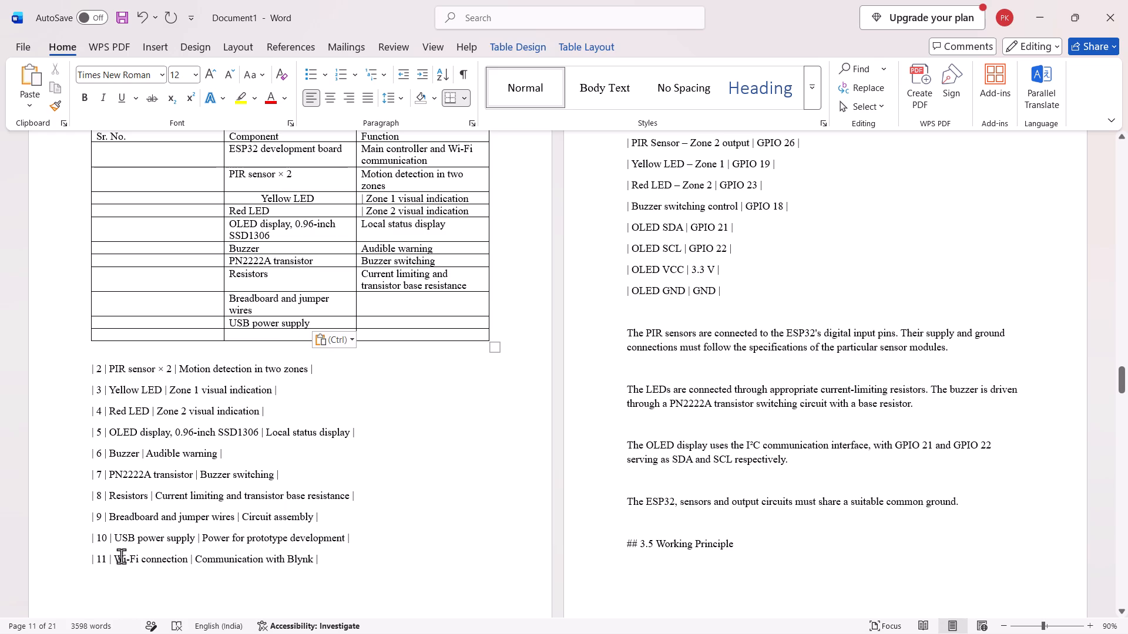
left_click_drag(119, 554, 176, 562)
key("ctrl+c")
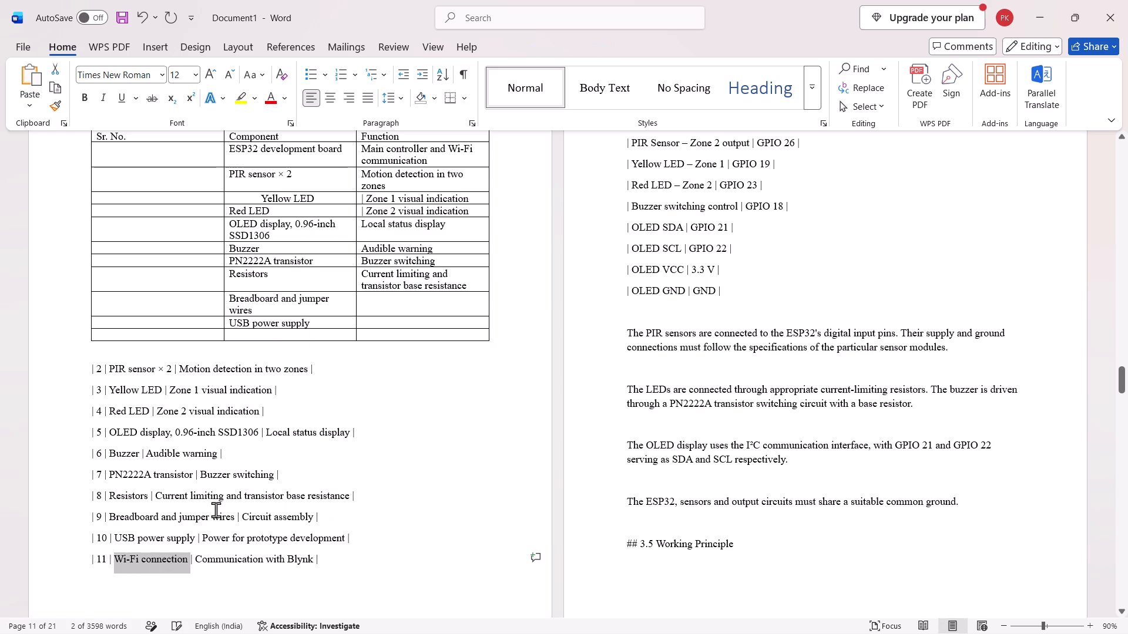
left_click(297, 340)
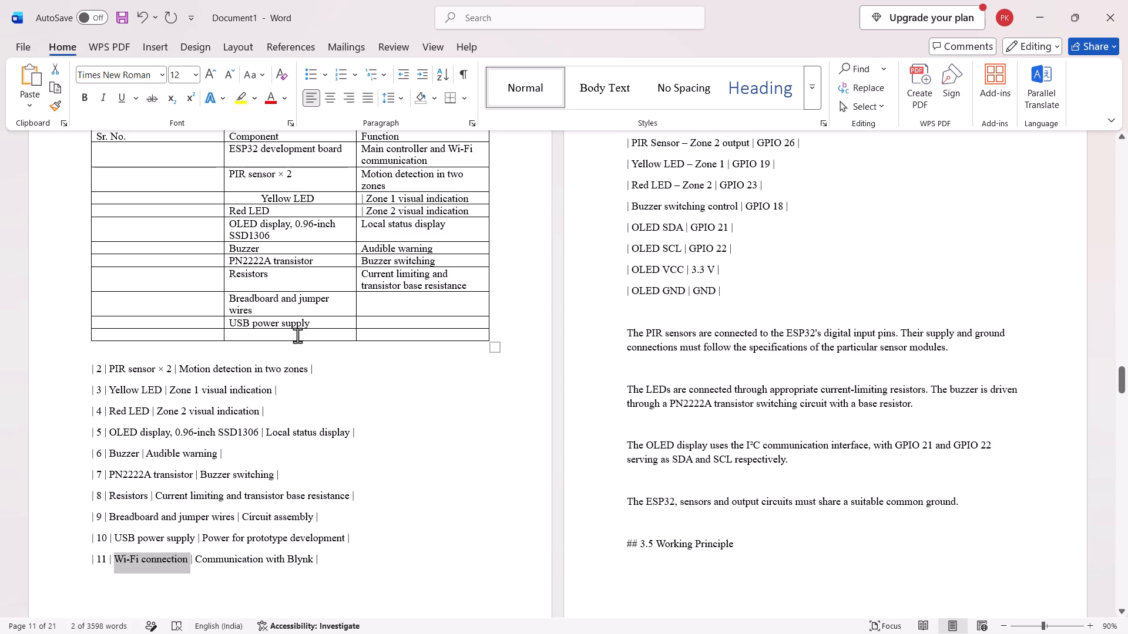
left_click(298, 334)
key("ctrl+v")
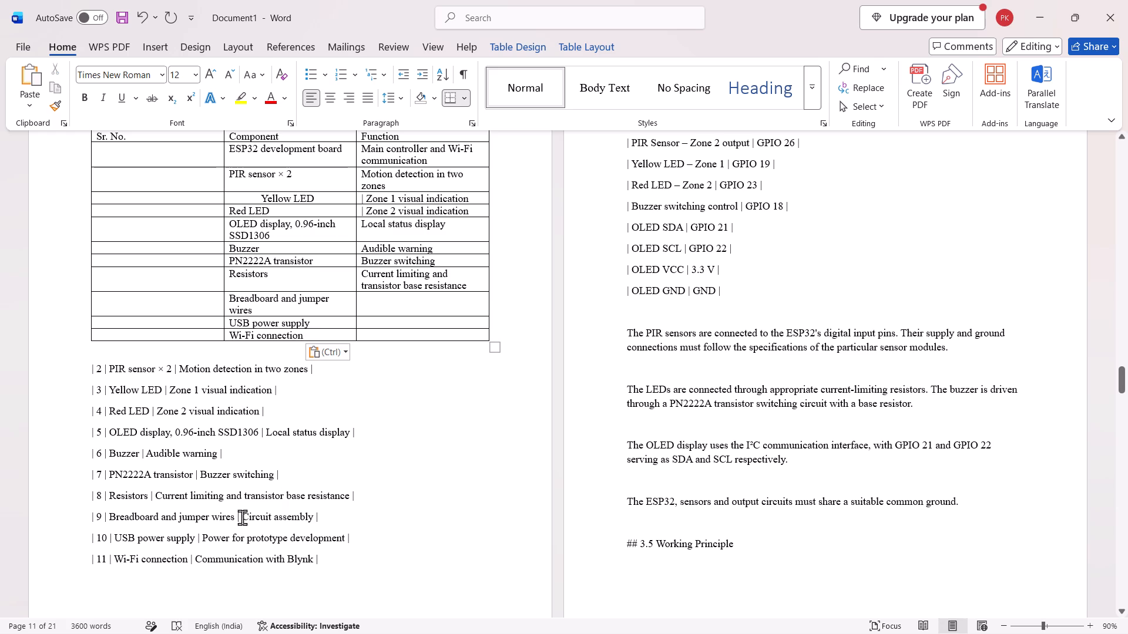
Fill the last three Function cells, bottom row first, with "Communication with Blynk", "Power for prototype development" and "Circuit assembly" from the text list.
left_click_drag(197, 556, 311, 554)
key("ctrl+c")
left_click(460, 336)
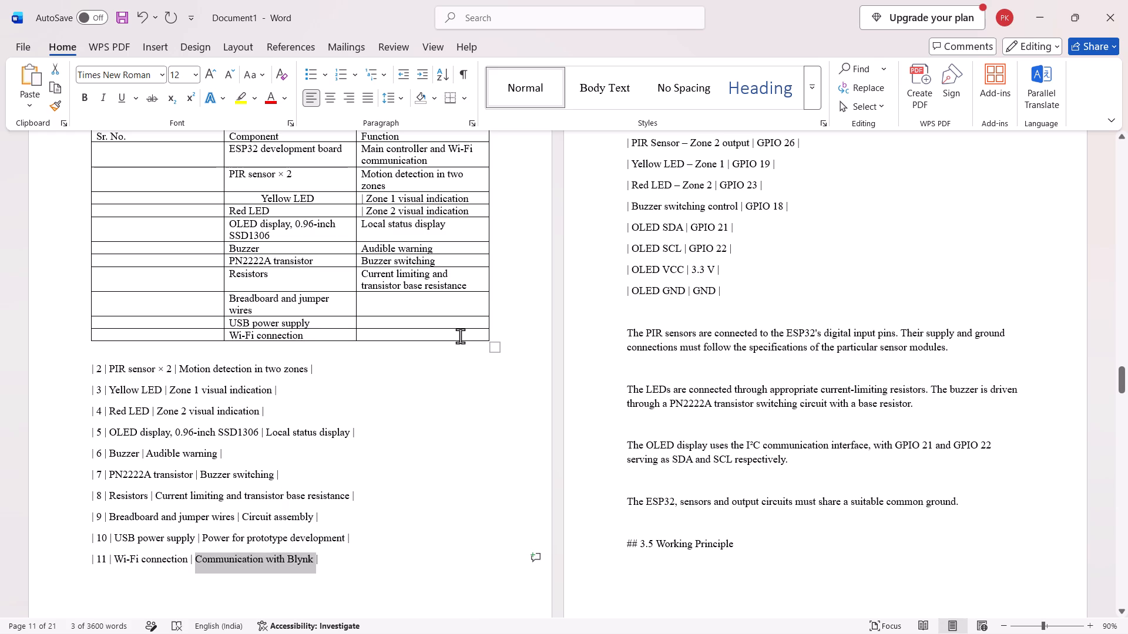
key("ctrl+v")
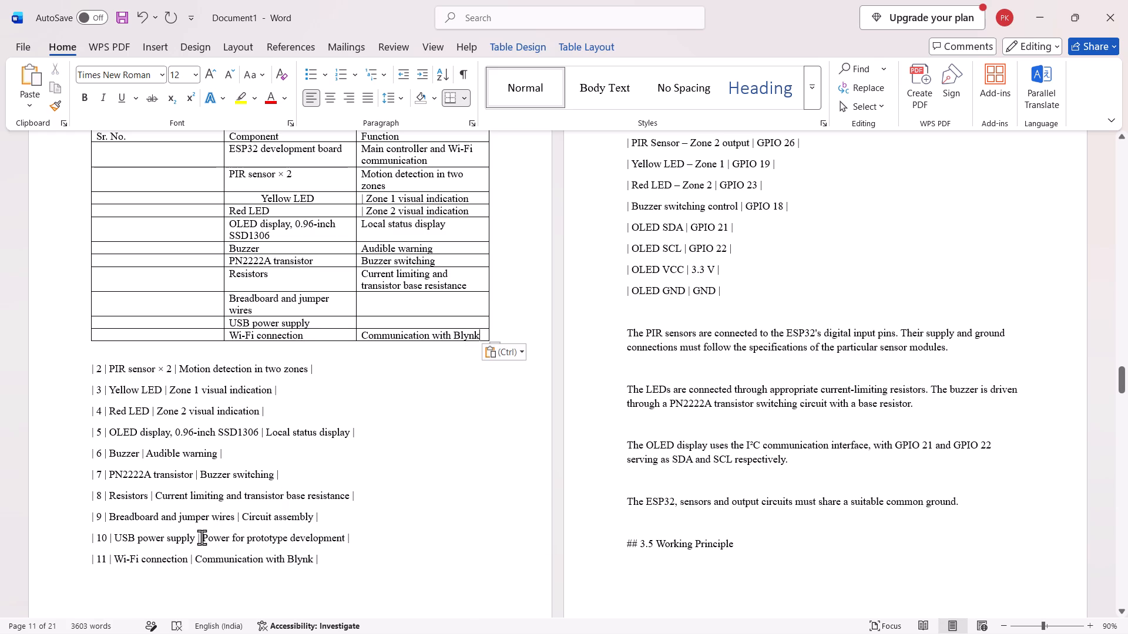
left_click_drag(202, 537, 347, 538)
key("ctrl+c")
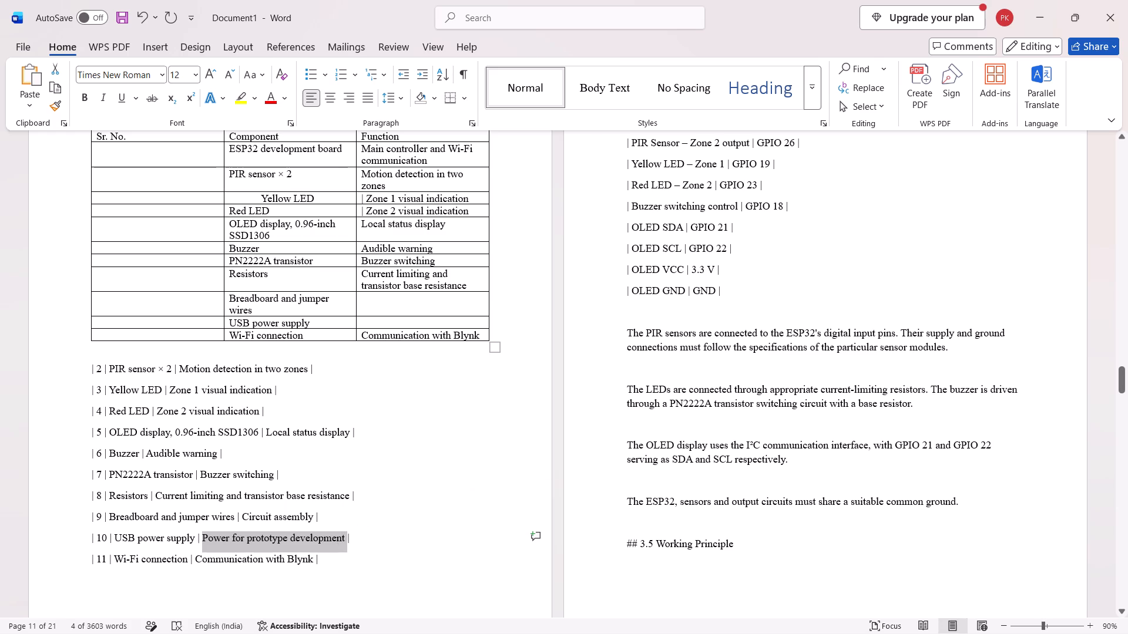
left_click(412, 325)
key("ctrl+v")
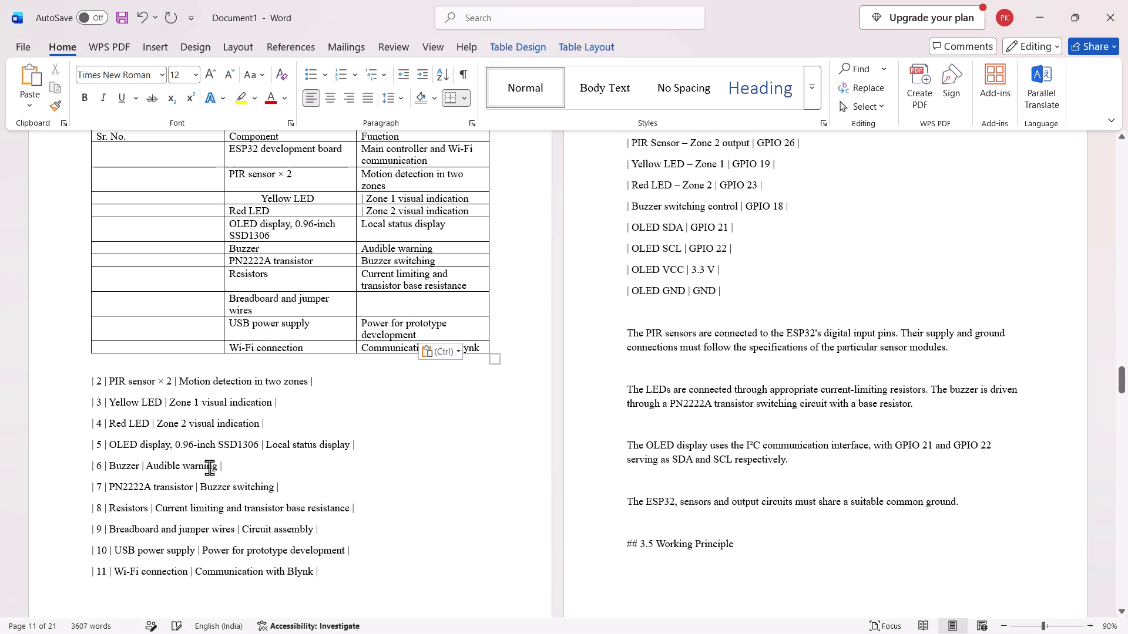
left_click_drag(243, 528, 307, 531)
key("ctrl+c")
left_click(427, 292)
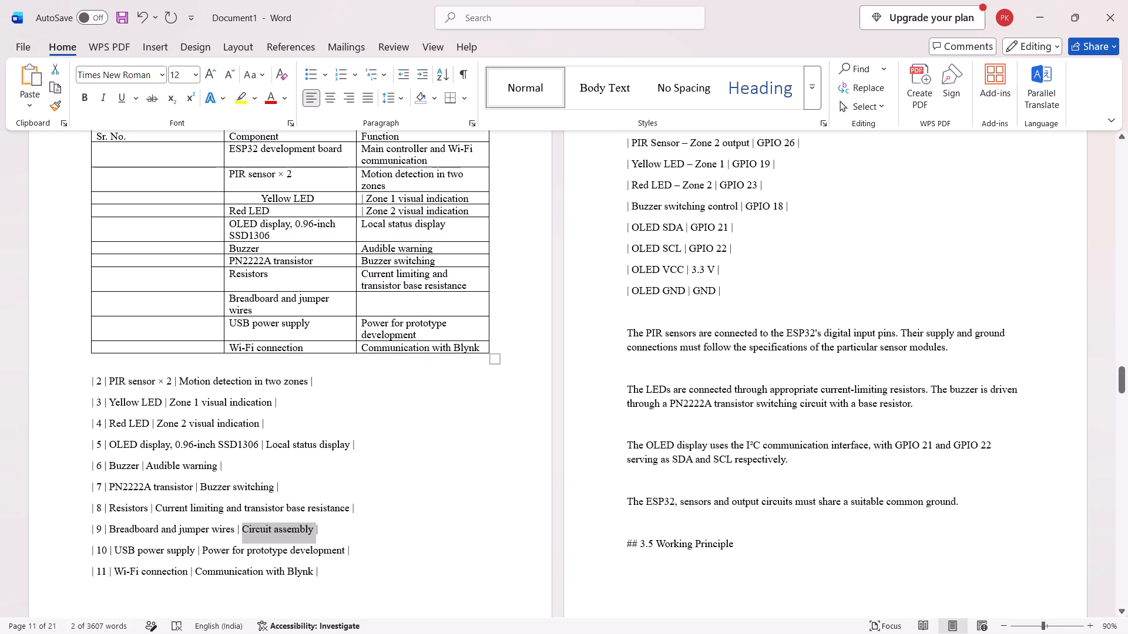
left_click(428, 304)
key("ctrl+v")
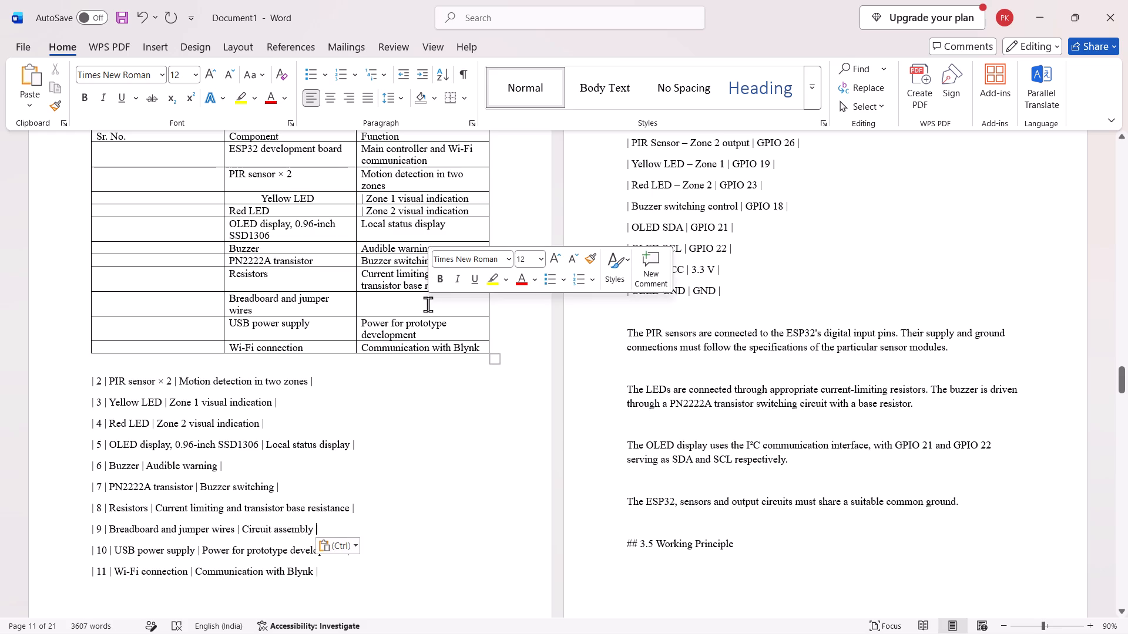
left_click(428, 304)
key("ctrl+v")
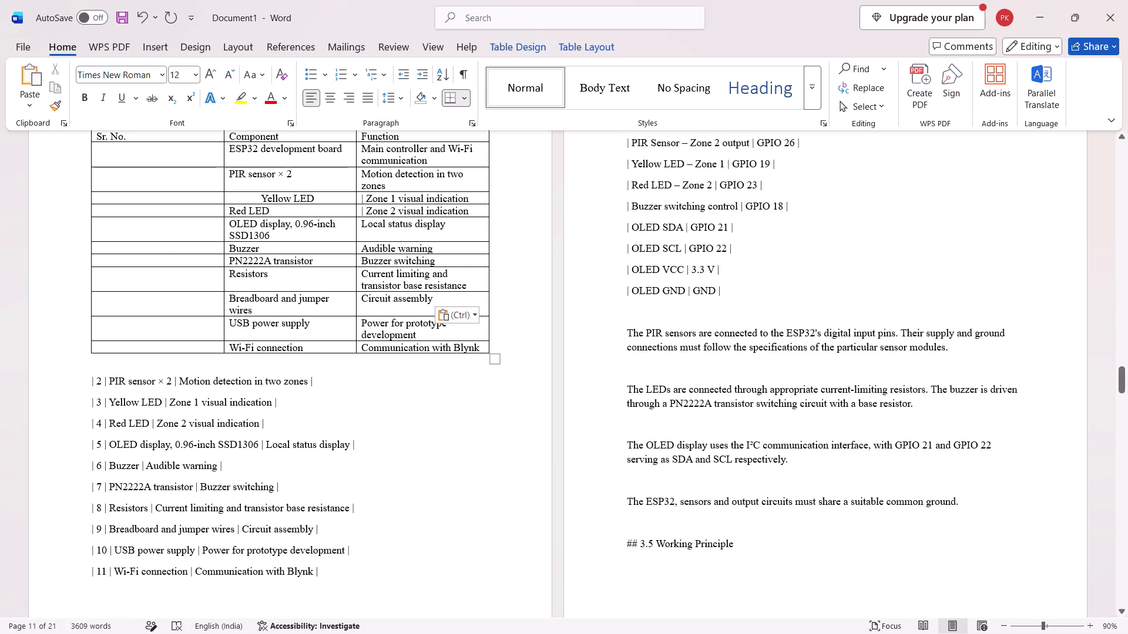
Delete the leftover text list of components, items 2 to 11, below the components table.
left_click_drag(83, 377, 315, 568)
key("BackSpace")
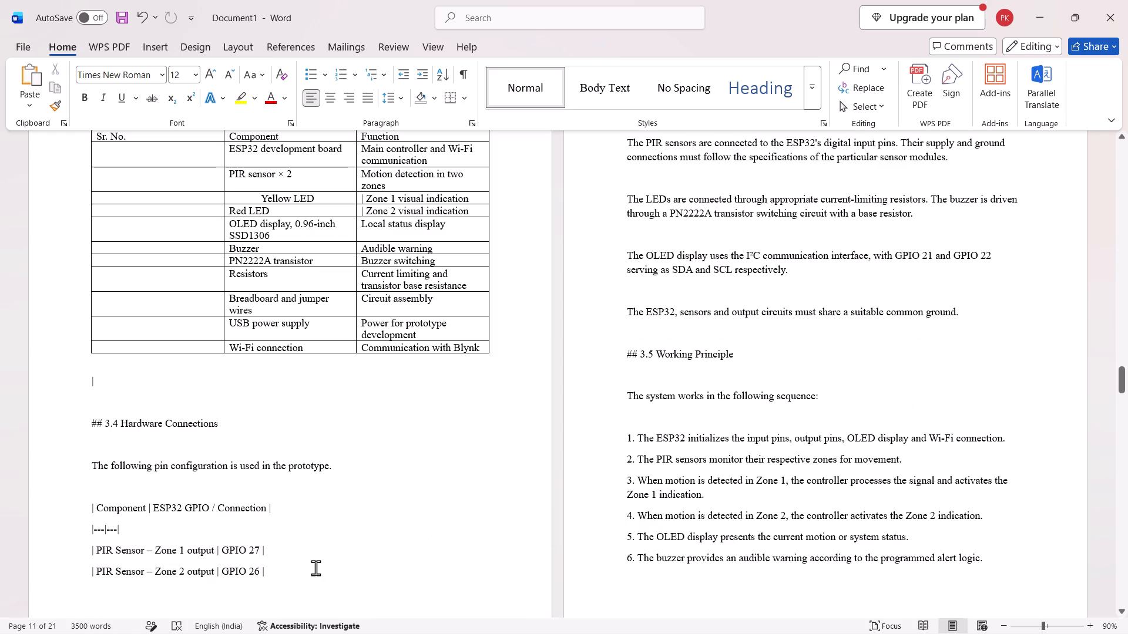
Remove the "##" marks from the 3.4 Hardware Connections heading and reduce the space above it to one blank line after the table.
key("Down")
key("Down")
key("Down")
key("Up")
key("Right")
key("Right")
key("Right")
key("BackSpace")
key("BackSpace")
key("BackSpace")
key("BackSpace")
key("BackSpace")
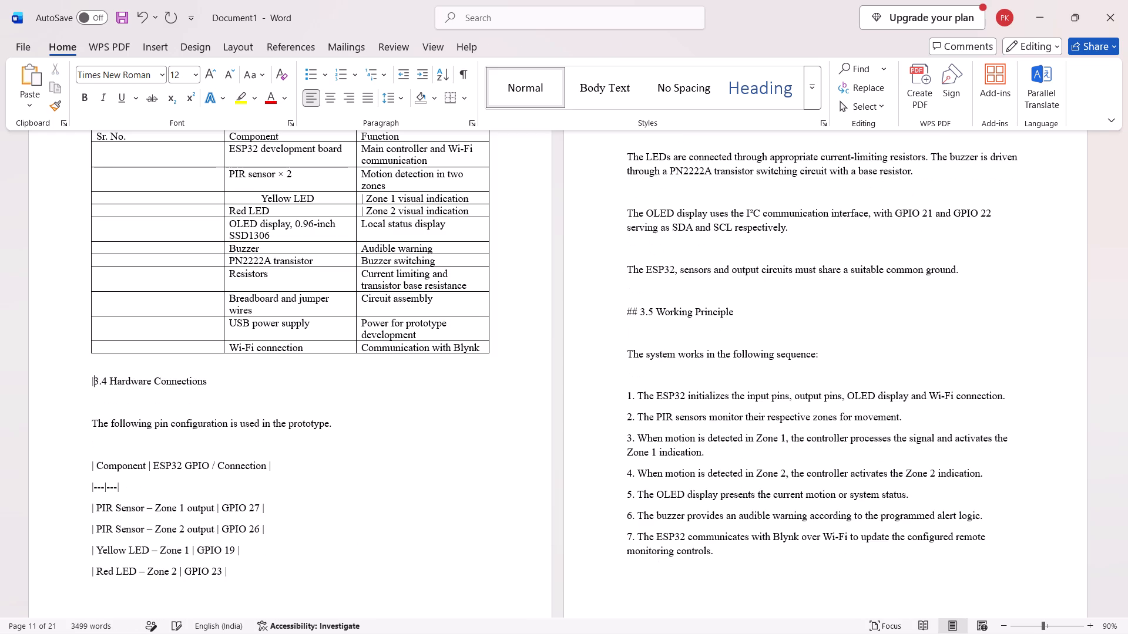
key("BackSpace")
key("Return")
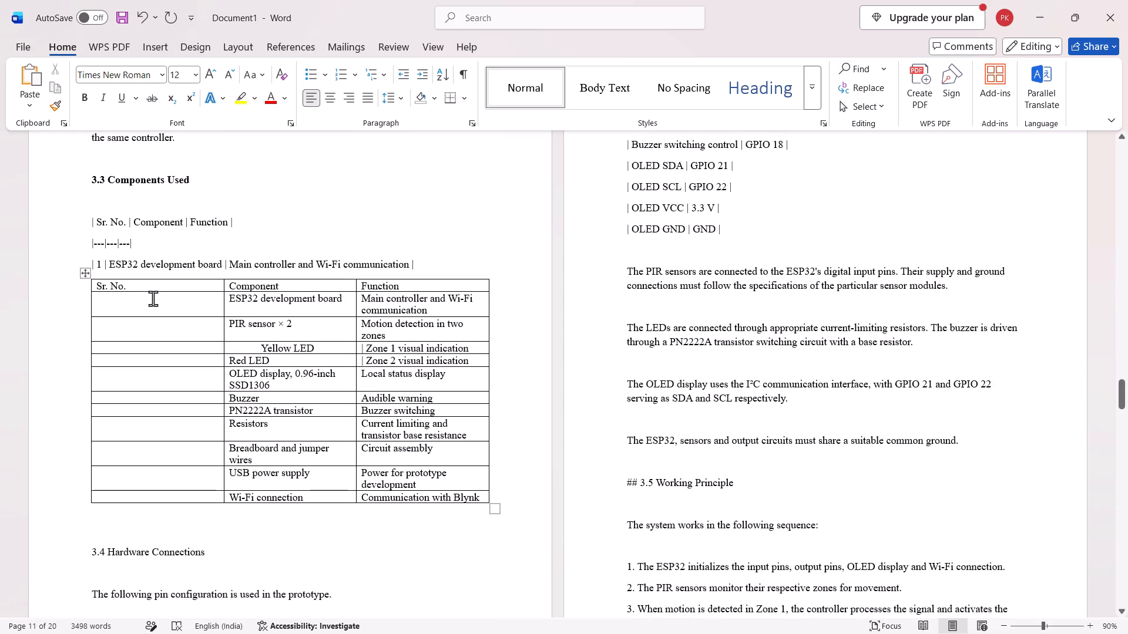
Delete the leftover text-drawn table lines and the blank line between the 3.3 Components Used heading and the table.
left_click_drag(88, 220, 425, 265)
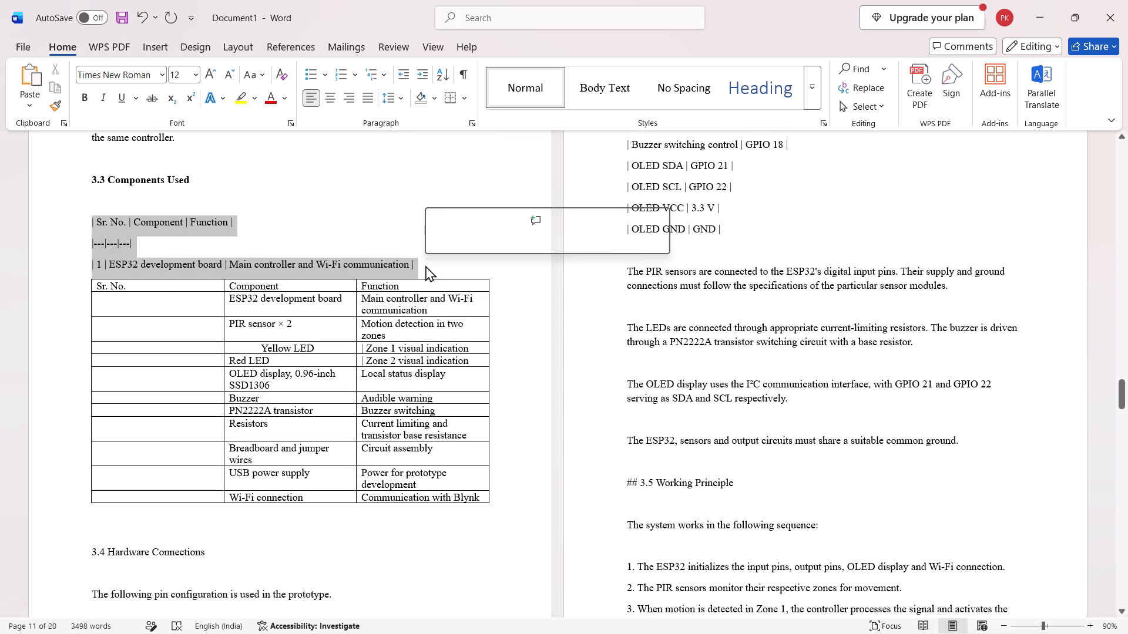
key("BackSpace")
key("BackSpace")
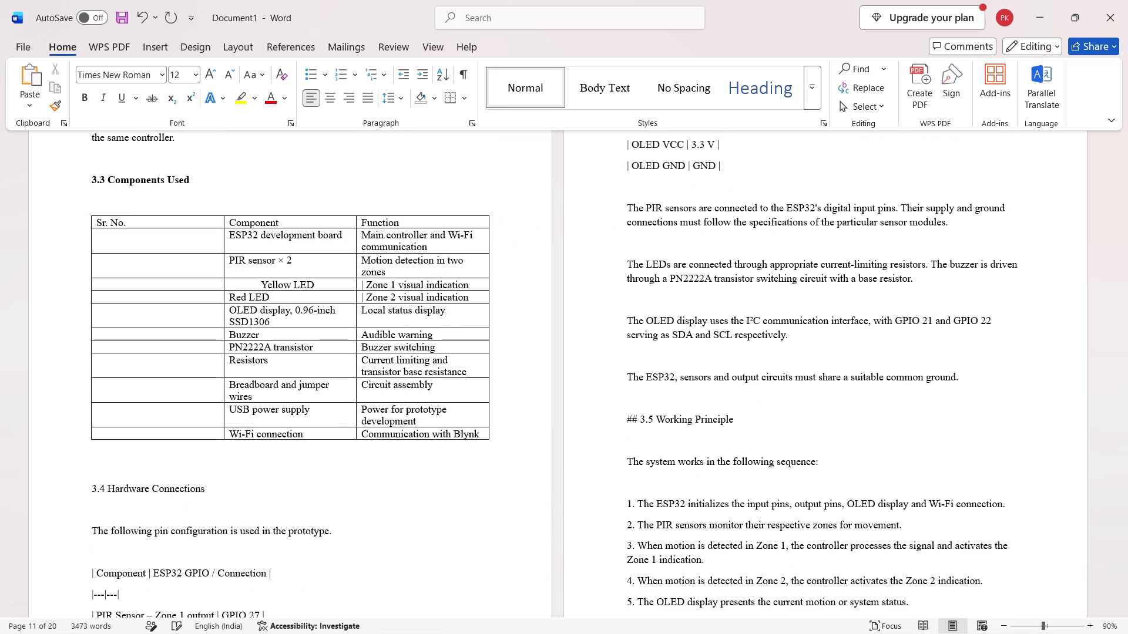
key("BackSpace")
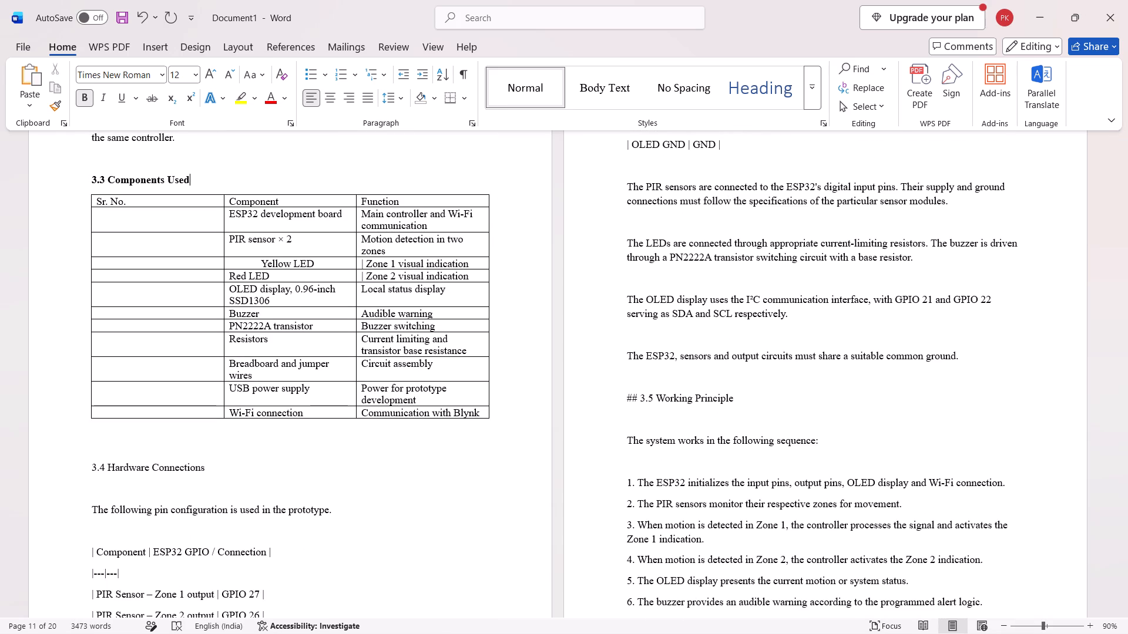
Number the component rows 1 to 11 in the Sr. No. column, from ESP32 development board to Wi-Fi connection.
left_click(195, 214)
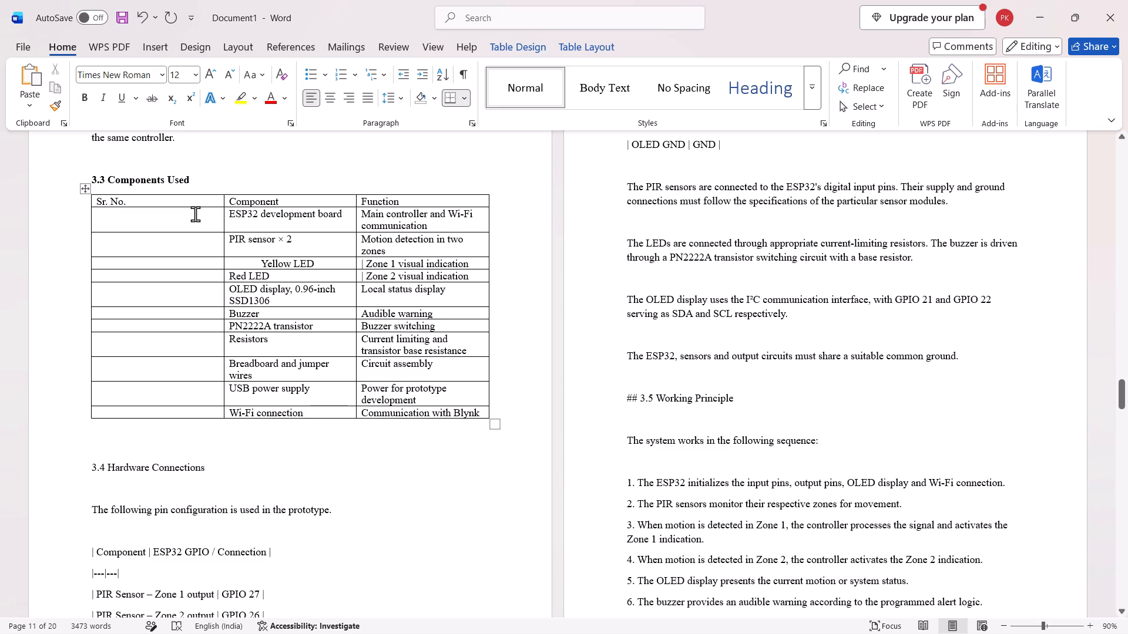
key("1")
key("Down")
key("2")
key("Down")
key("3")
key("Down")
key("4")
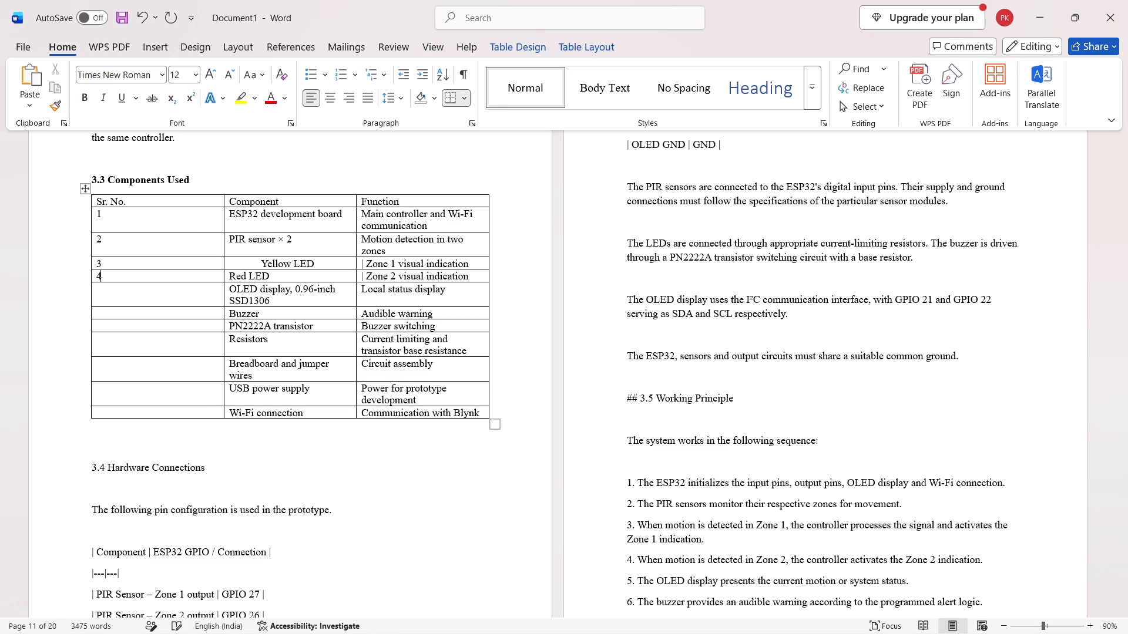
key("Down")
key("5")
key("Down")
key("6")
key("Down")
key("7")
key("Down")
key("8")
key("Down")
key("9")
key("Down")
type("10")
key("Down")
key("1")
key("1")
Make the heading "3.4 Hardware Connections" bold.
left_click(327, 494)
scroll(327, 494, "down", 1)
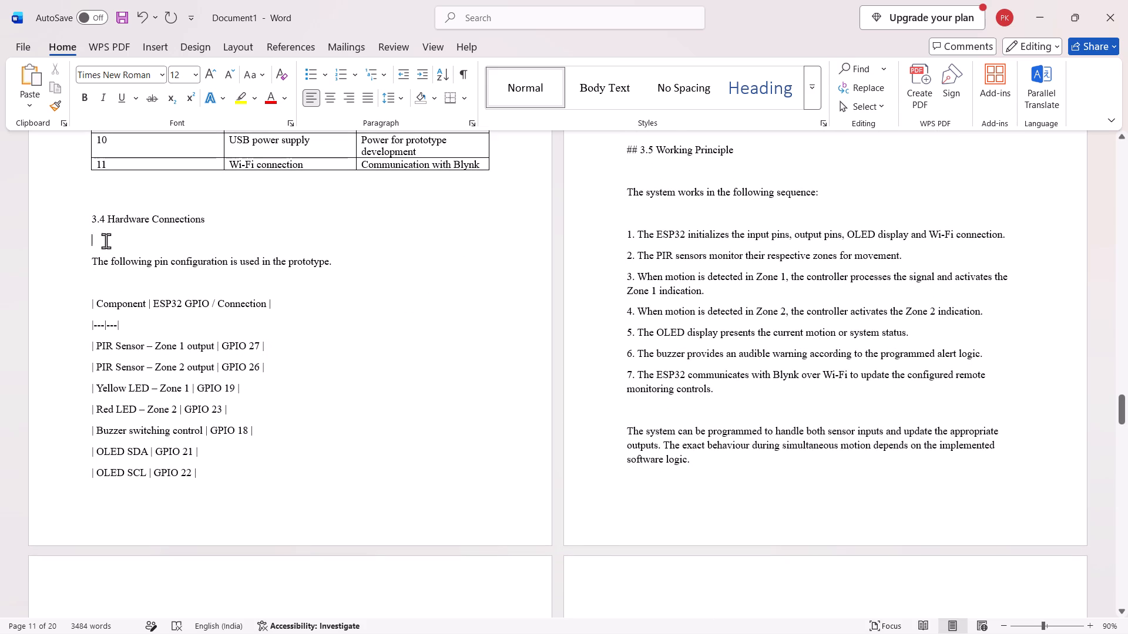
left_click_drag(82, 217, 194, 216)
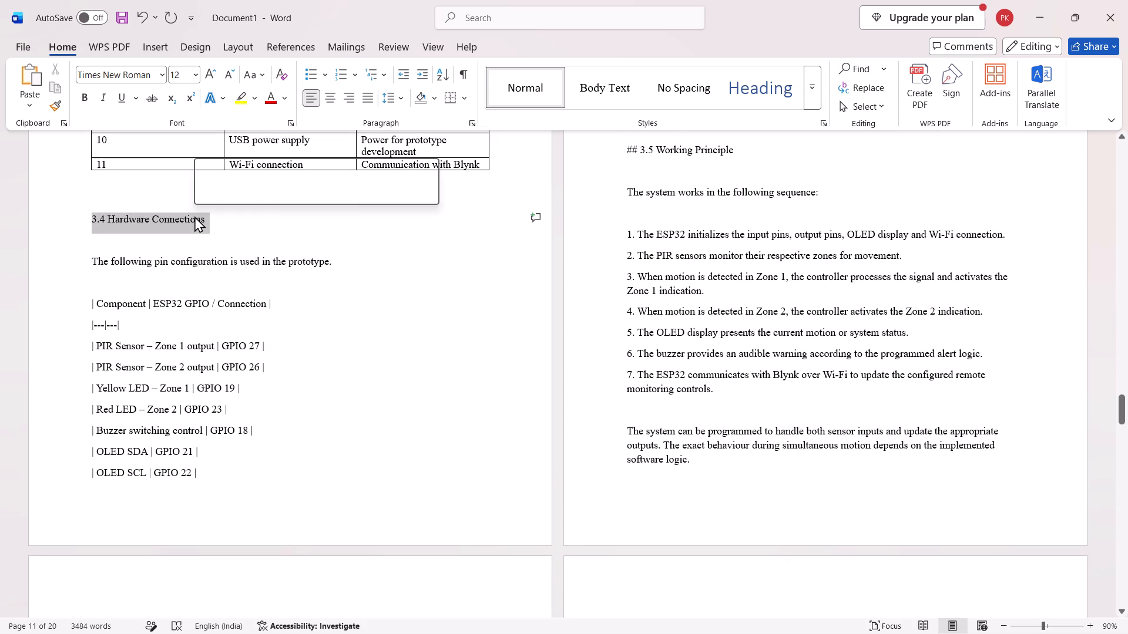
key("ctrl+b")
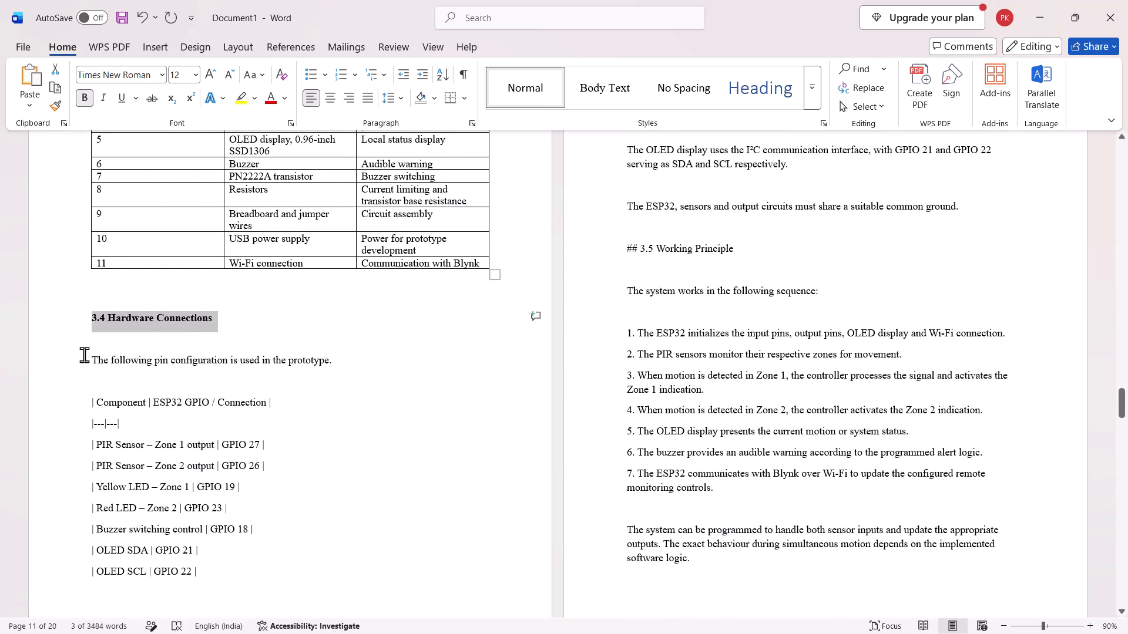
Delete the sentence "The following pin configuration is used in the prototype." and the extra blank line under heading 3.4.
left_click_drag(84, 355, 377, 365)
key("BackSpace")
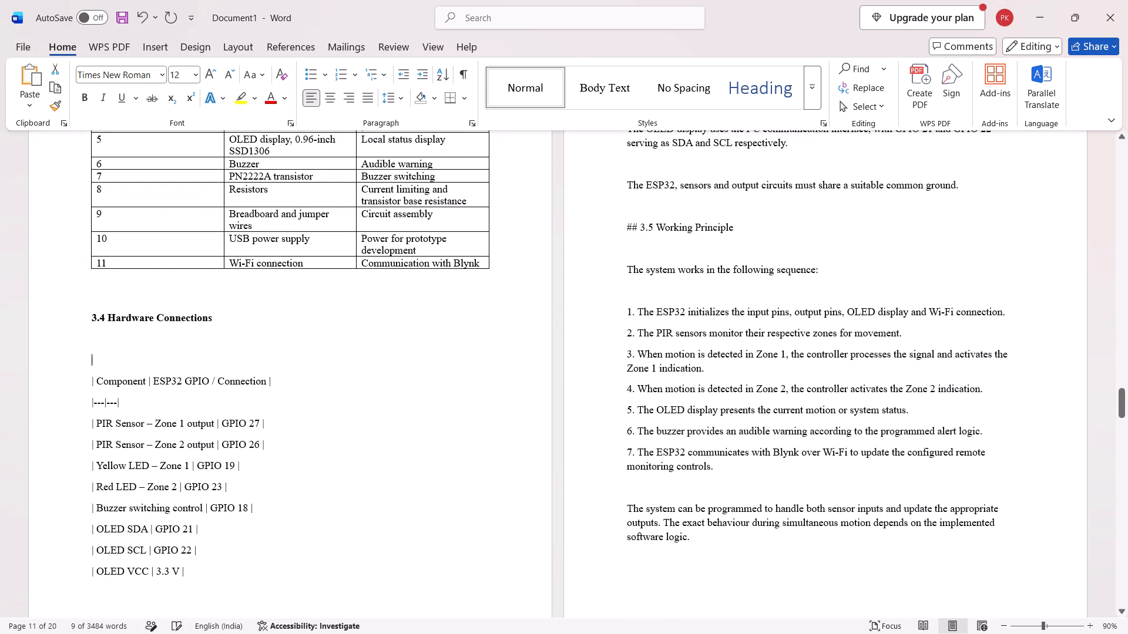
key("Down")
key("BackSpace")
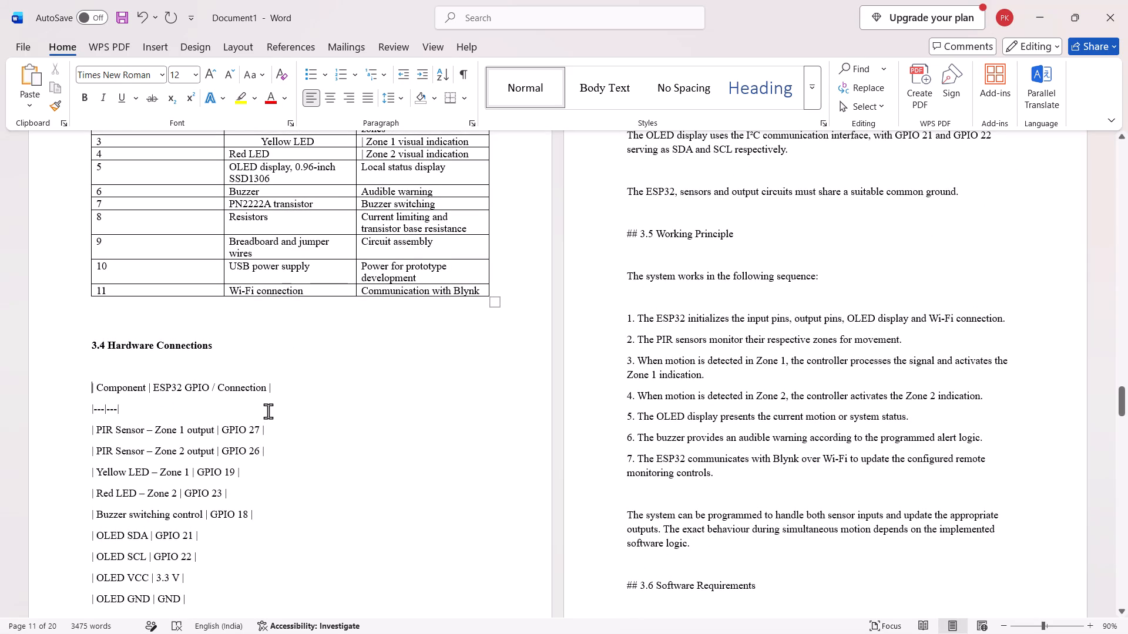
Center the text in all cells of the 3.3 Components Used table, including the Sr. No. column.
scroll(201, 355, "up", 1)
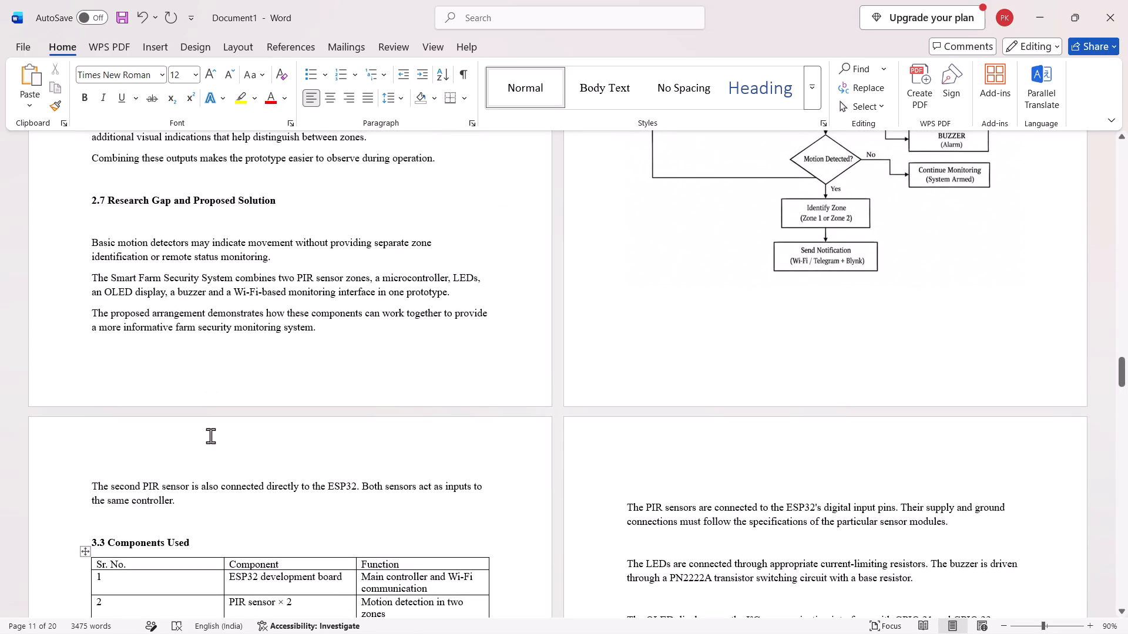
scroll(202, 461, "down", 1)
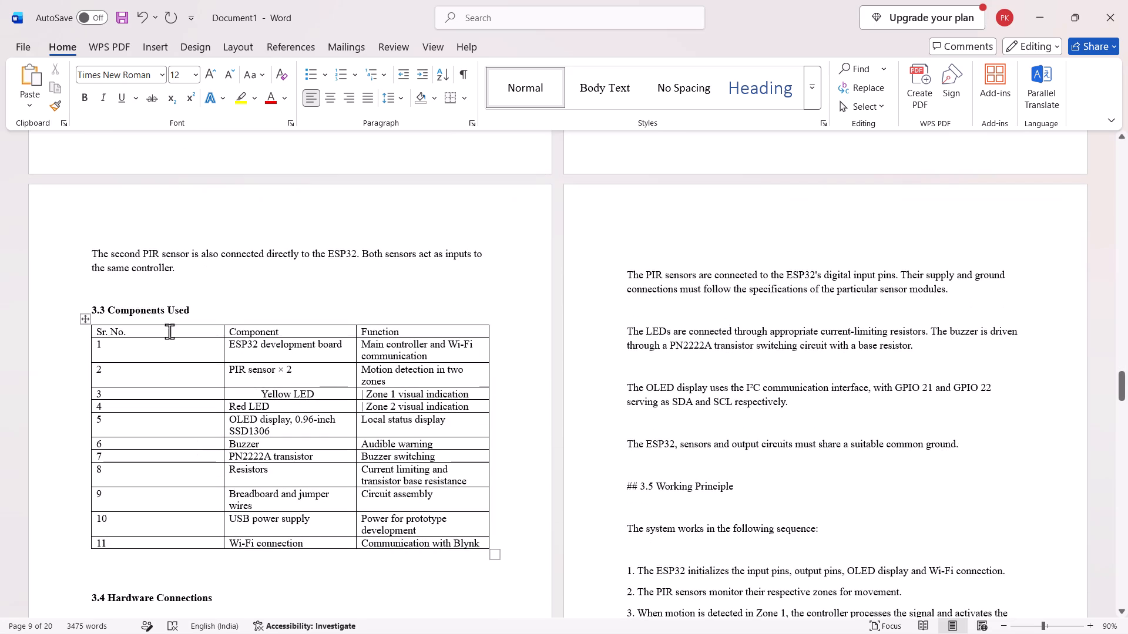
left_click(168, 326)
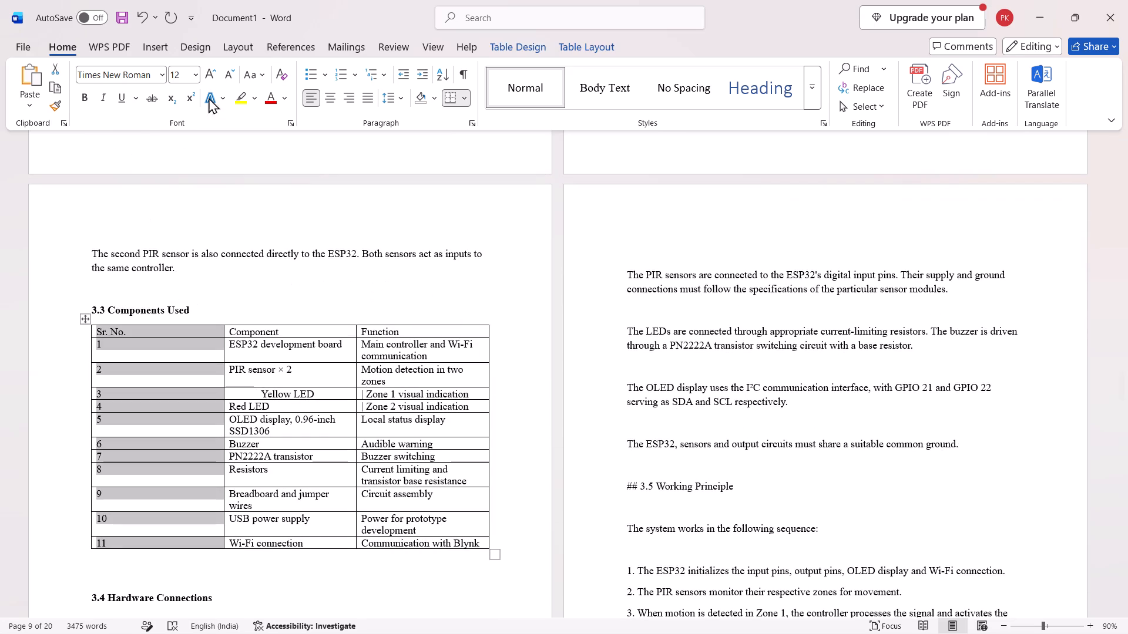
left_click(332, 96)
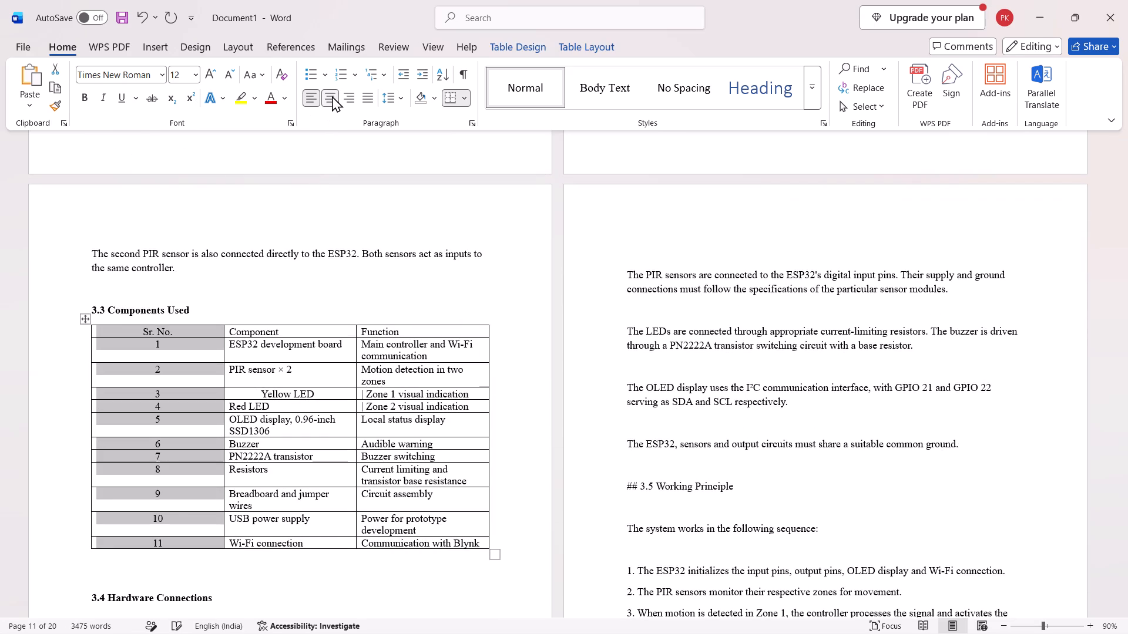
left_click(305, 322)
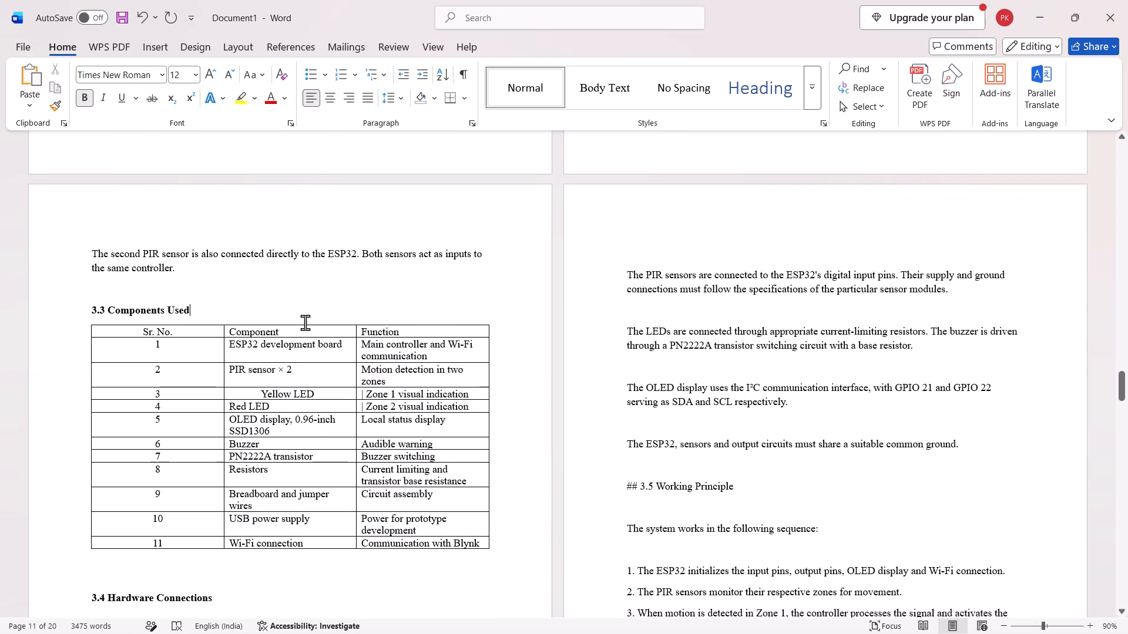
left_click_drag(111, 332, 438, 538)
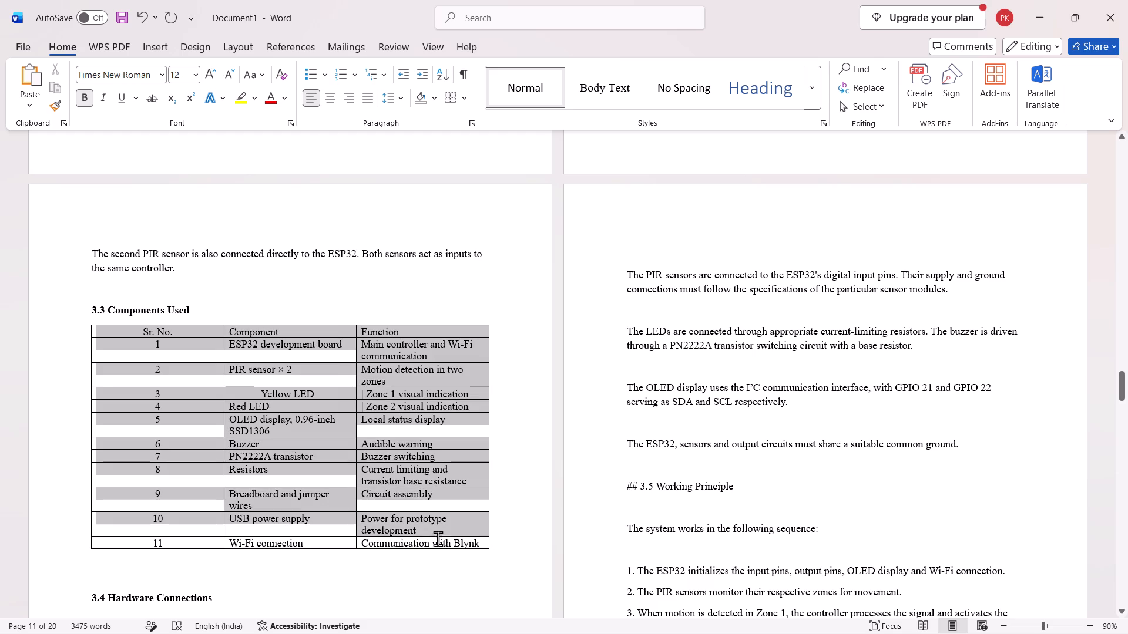
left_click_drag(438, 538, 446, 539)
left_click(333, 100)
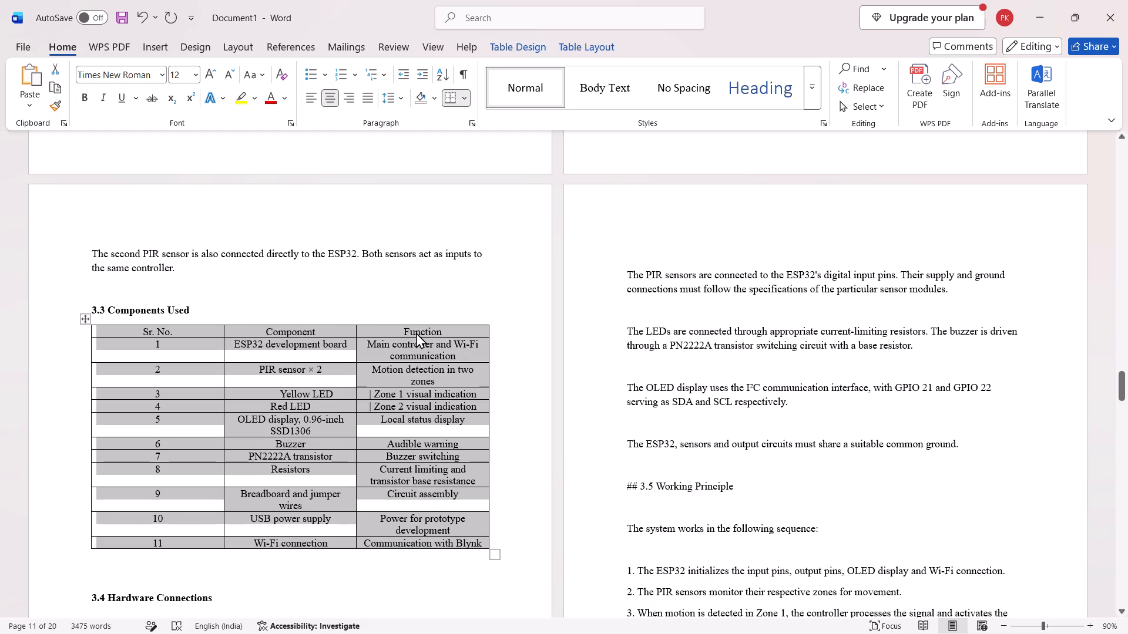
left_click(375, 296)
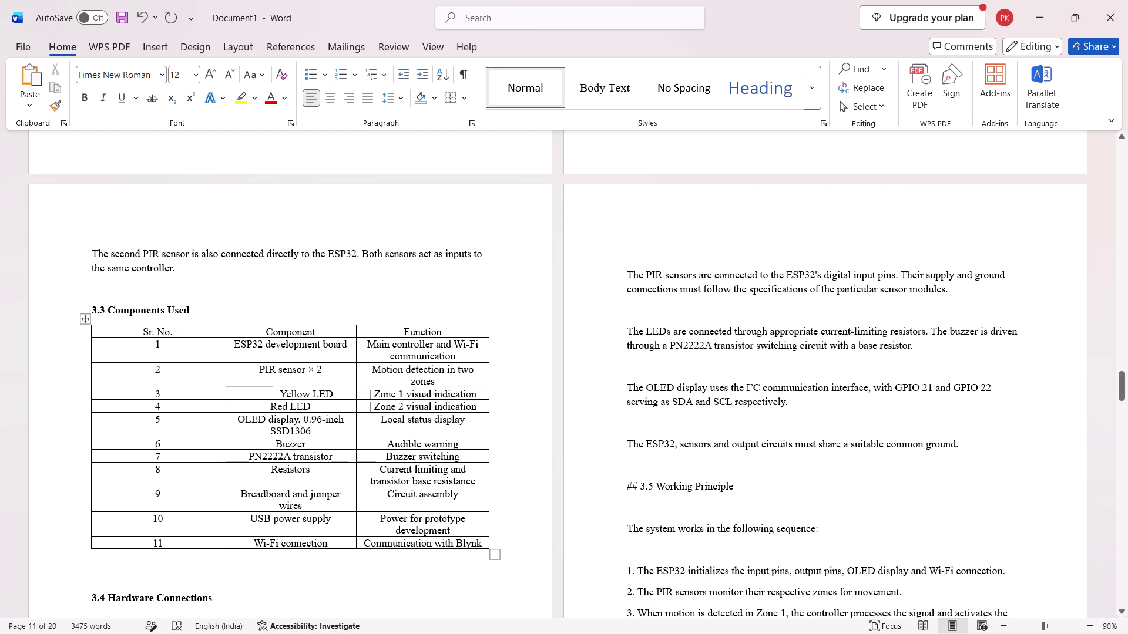
left_click(347, 298)
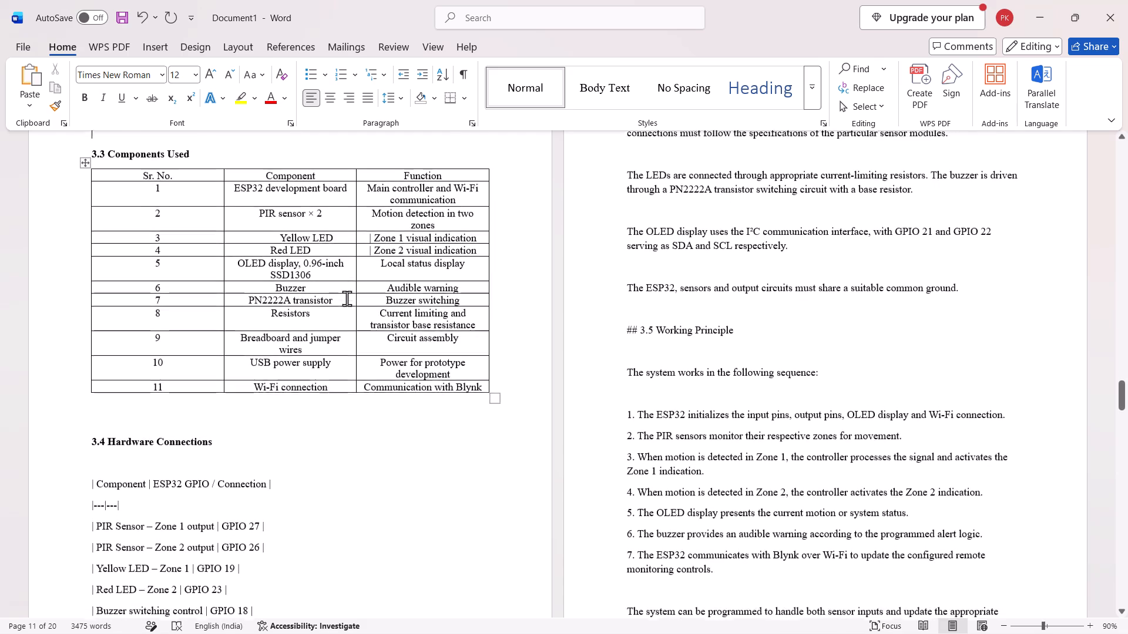
Remove the extra spacing before "Yellow LED" in row 3 of the 3.3 components table.
left_click(280, 309)
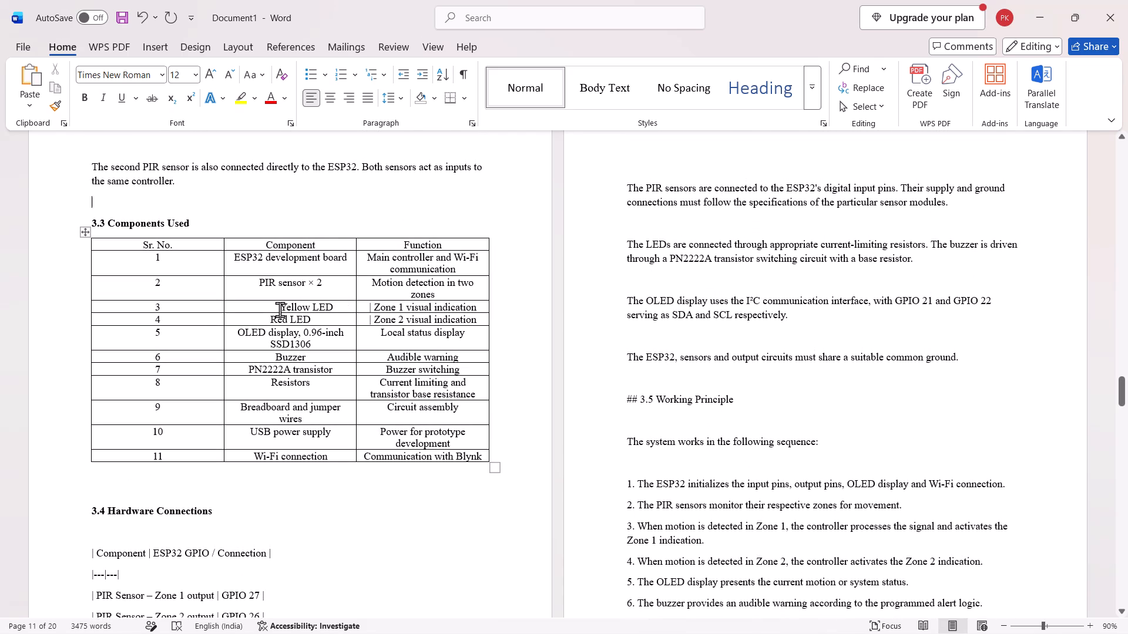
key("BackSpace")
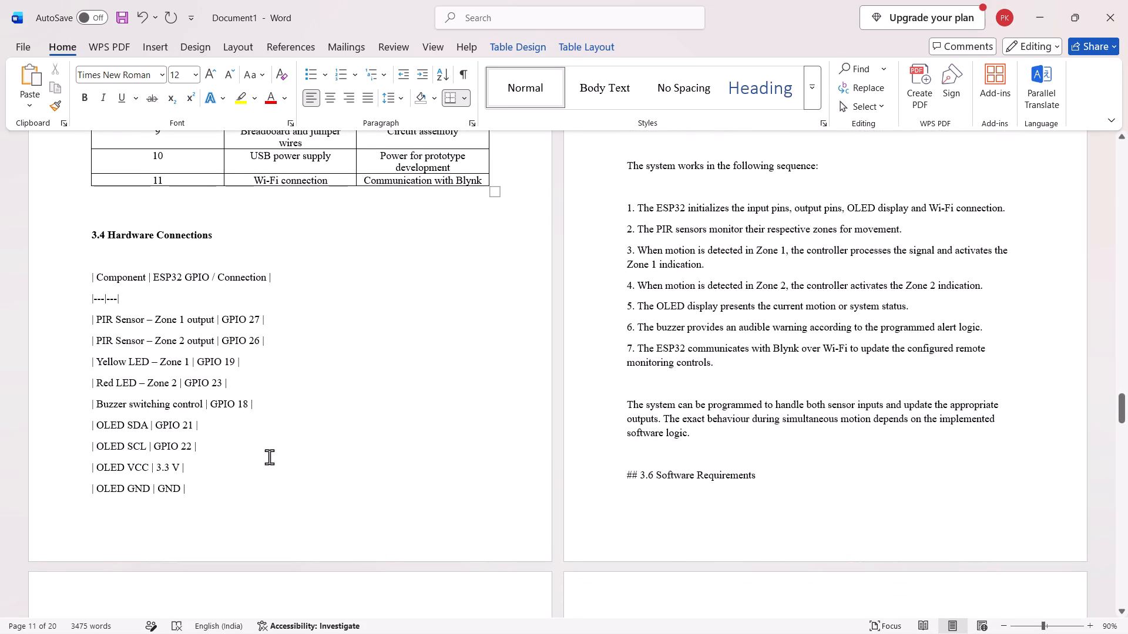
Insert a table of 3 columns and 10 rows, autofitted to contents, below the Component | ESP32 GPIO / Connection line in section 3.4.
left_click(315, 286)
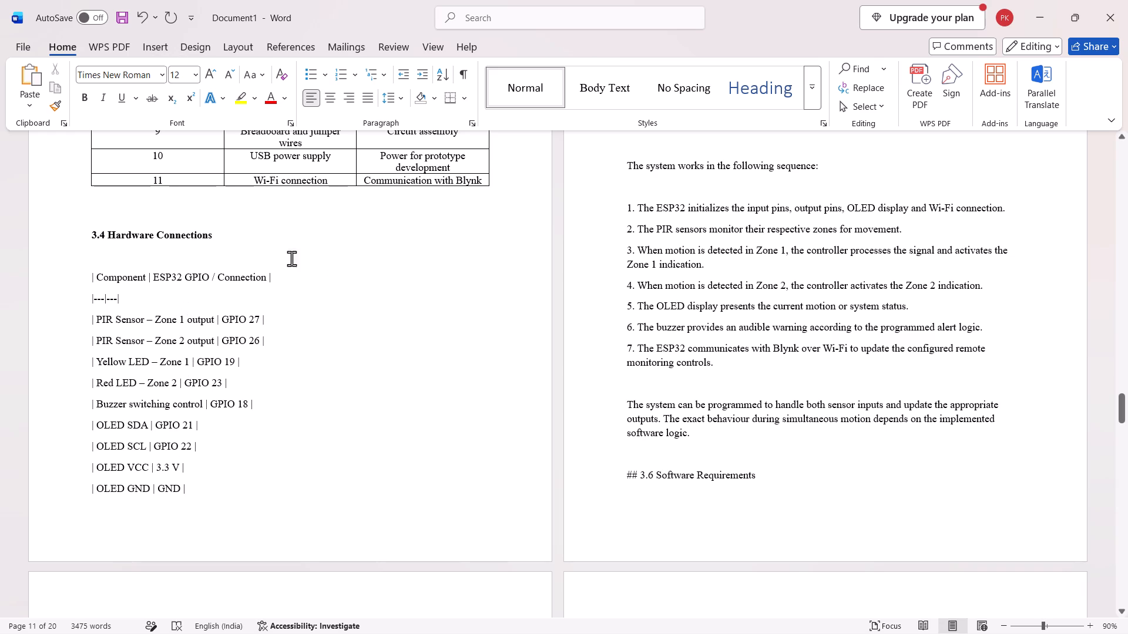
left_click(151, 42)
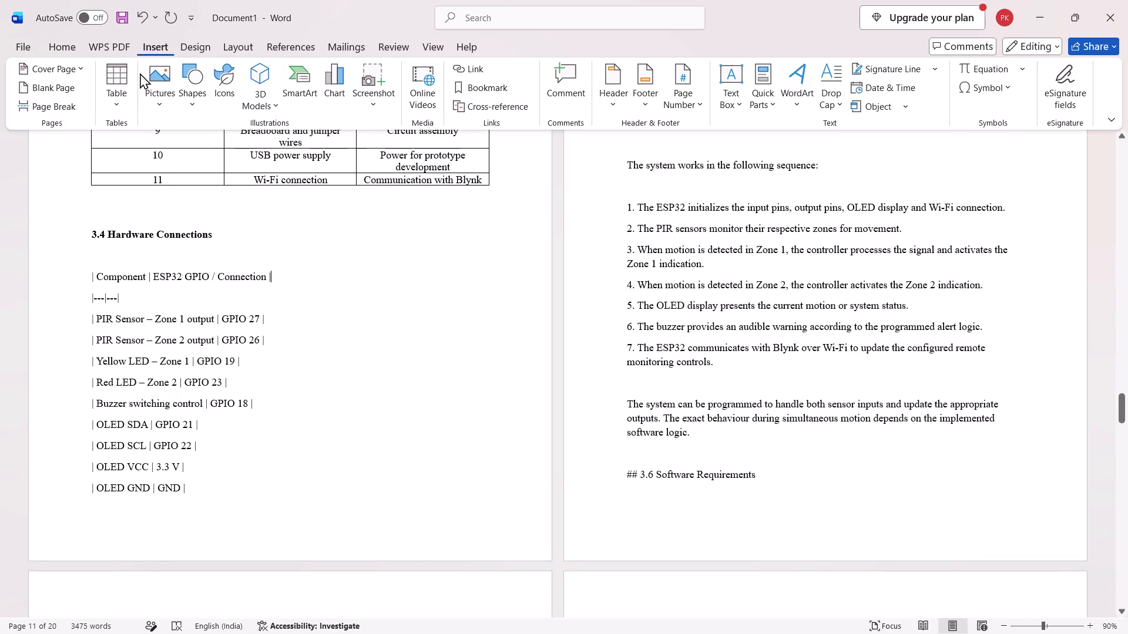
left_click(110, 94)
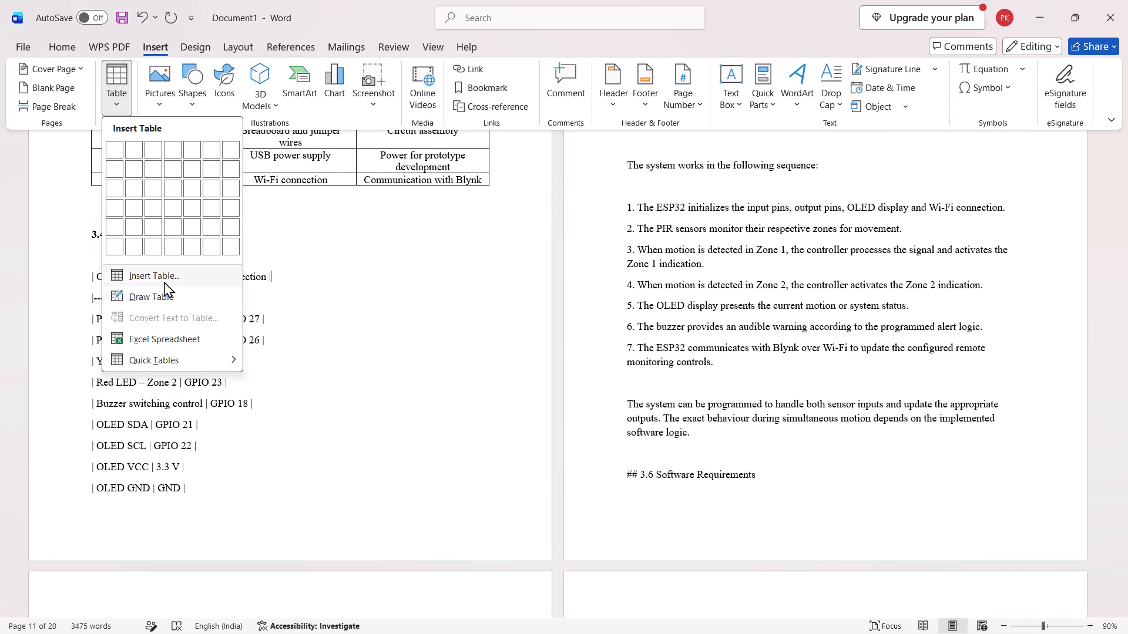
left_click(166, 276)
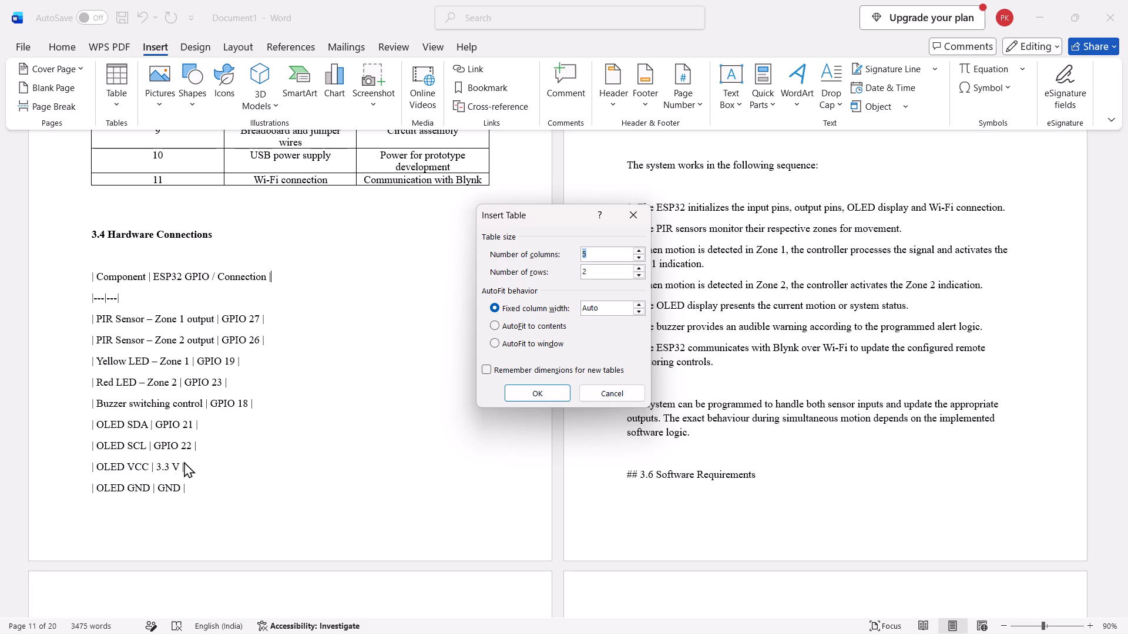
left_click(551, 327)
left_click(605, 249)
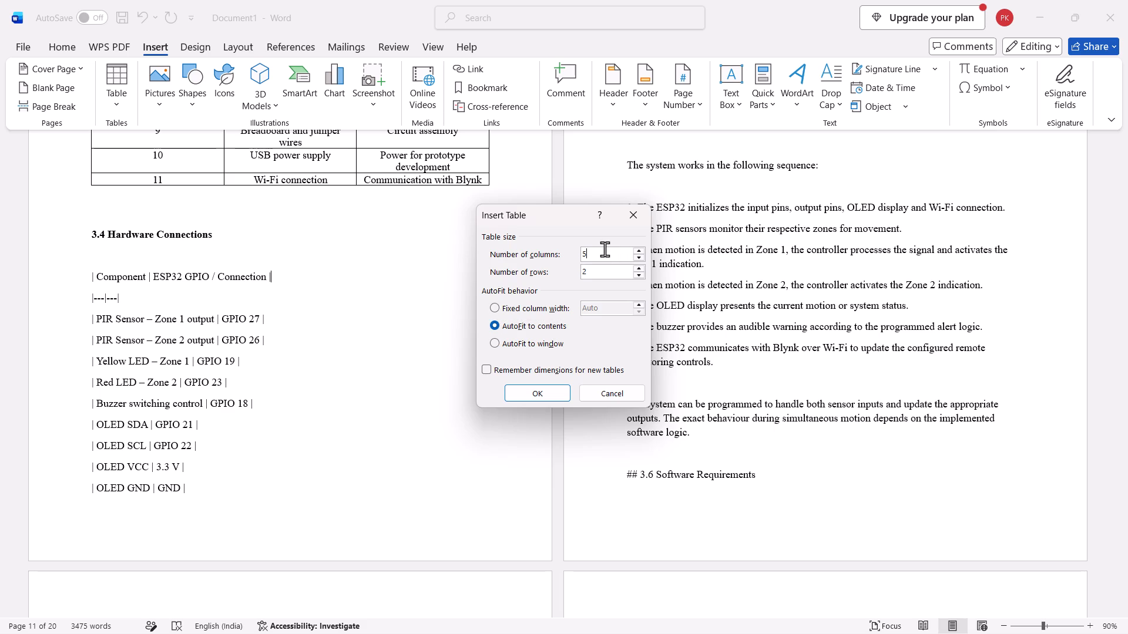
key("BackSpace")
key("3")
key("Down")
key("Up")
left_click(619, 268)
key("BackSpace")
type("10")
left_click(528, 395)
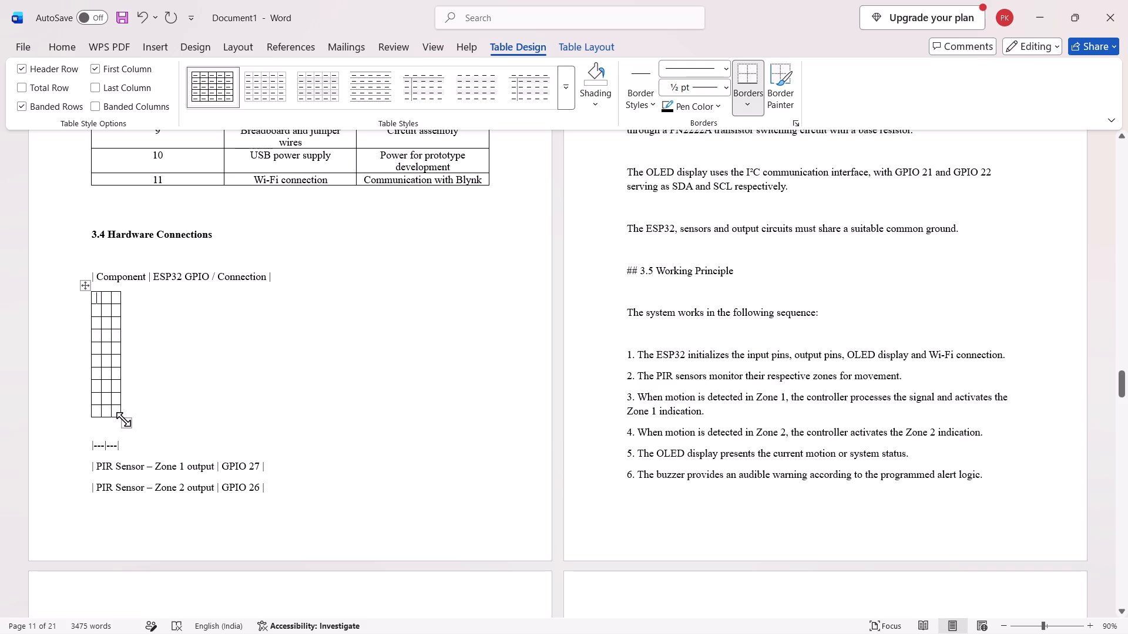
Widen the new 3.4 table to nearly the full width of the page's text area.
left_click_drag(126, 419, 372, 429)
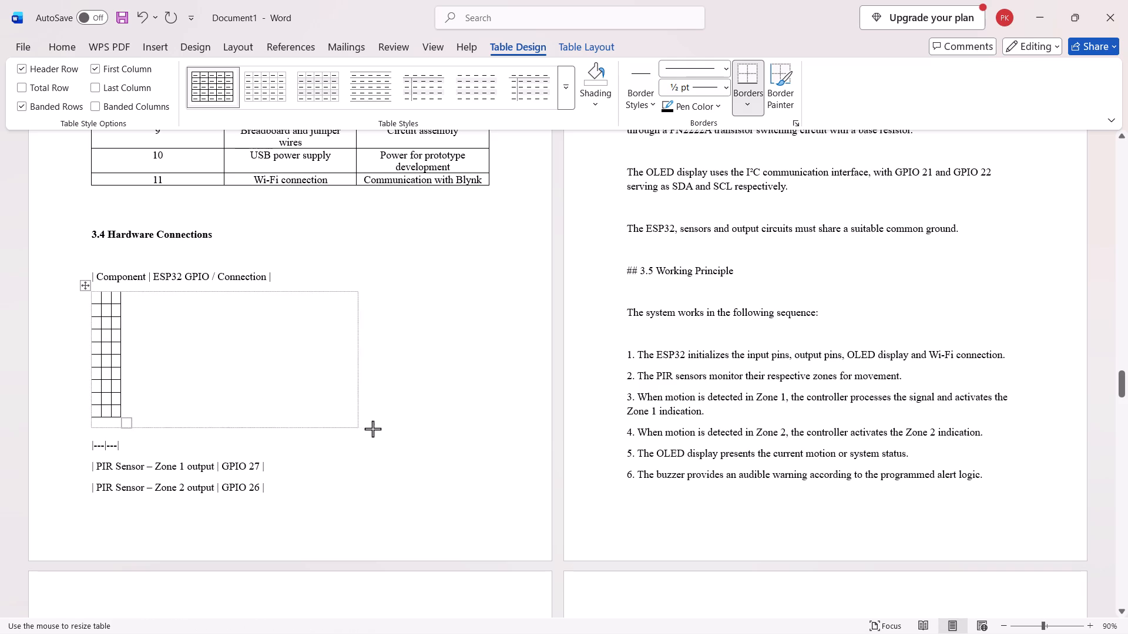
left_click_drag(372, 429, 461, 411)
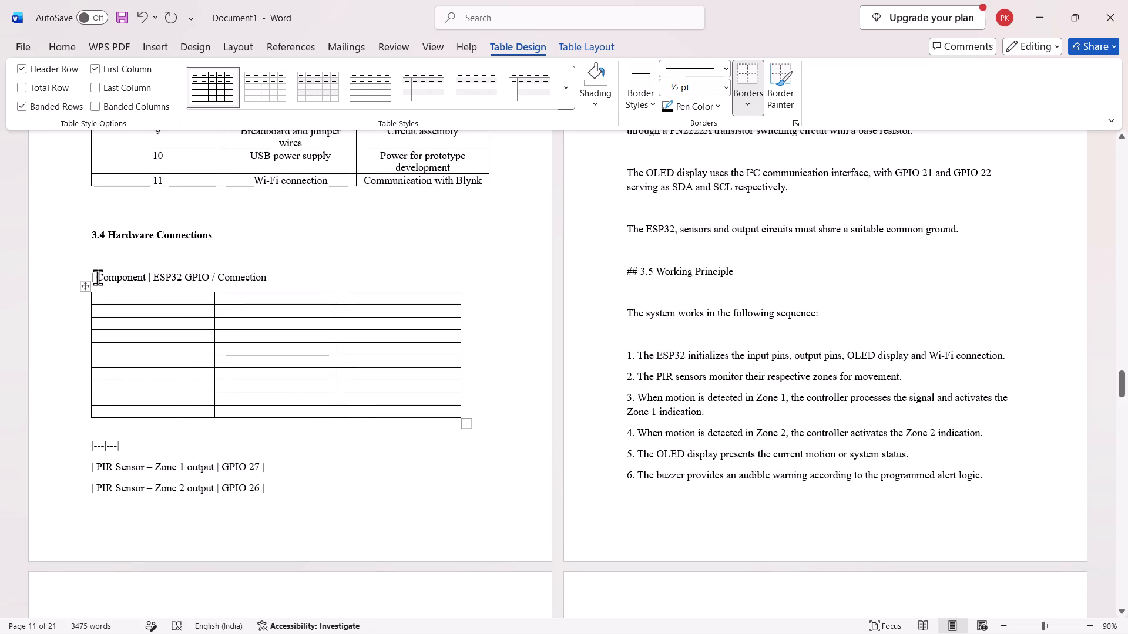
Copy "Component", "ESP32 GPIO" and "Connection" from the text line into the three header cells of the 3.4 table.
left_click_drag(98, 277, 147, 277)
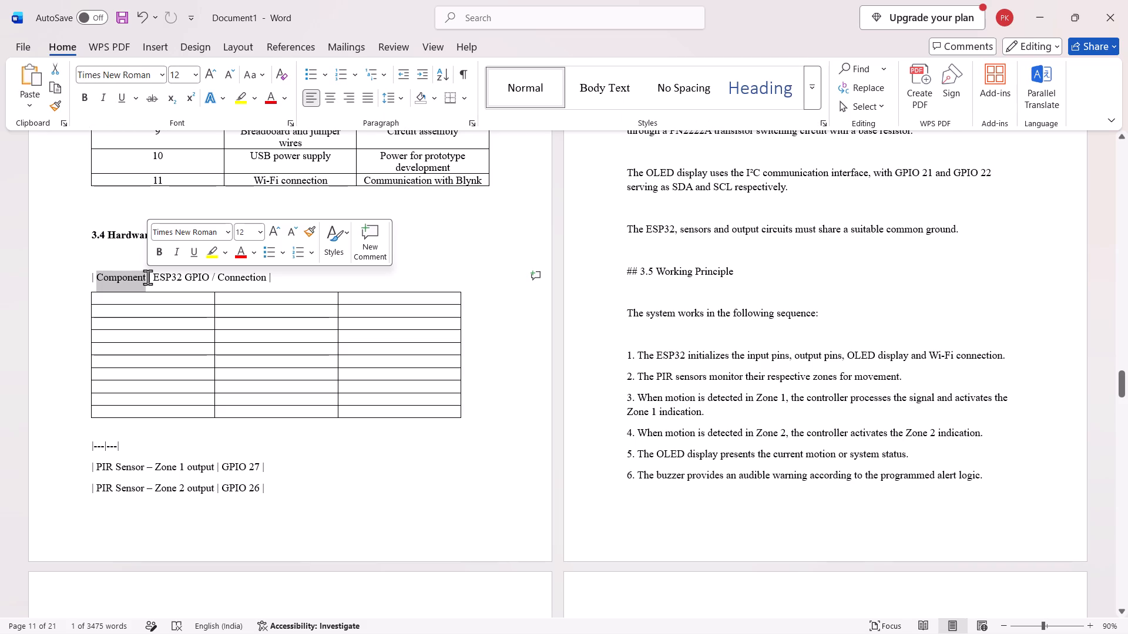
key("ctrl+c")
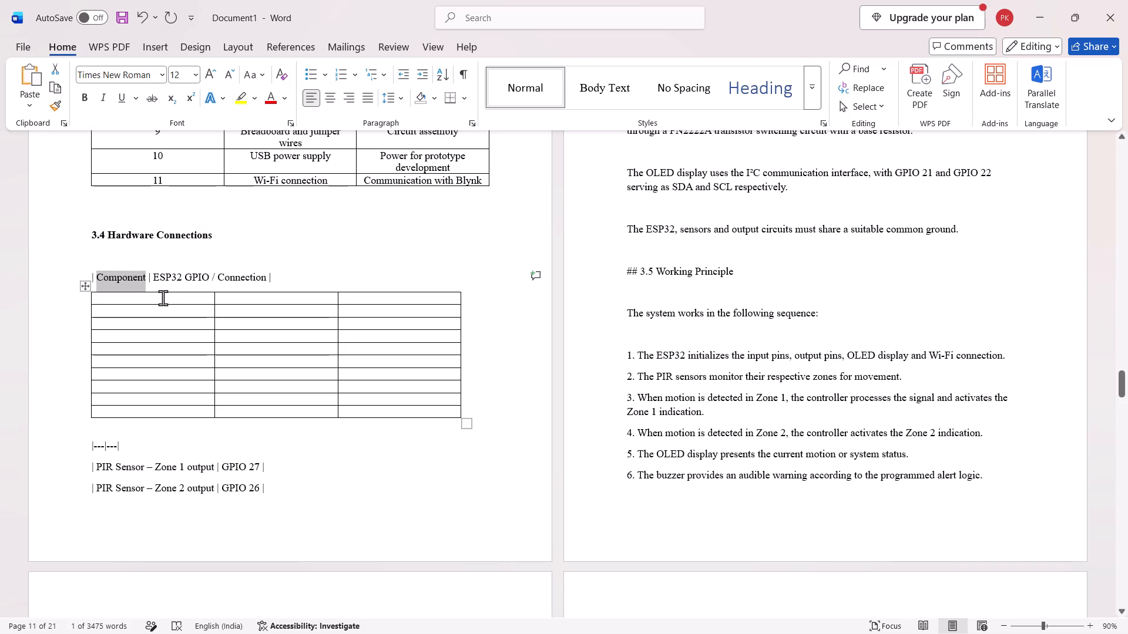
double_click(163, 298)
key("ctrl+v")
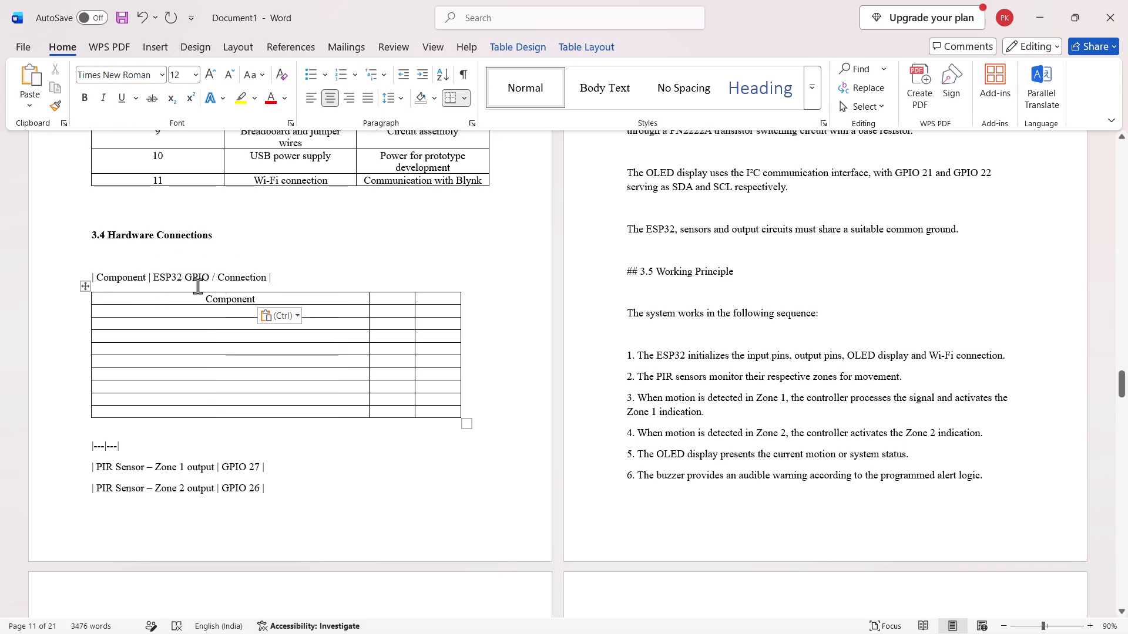
left_click_drag(155, 275, 213, 273)
key("ctrl+c")
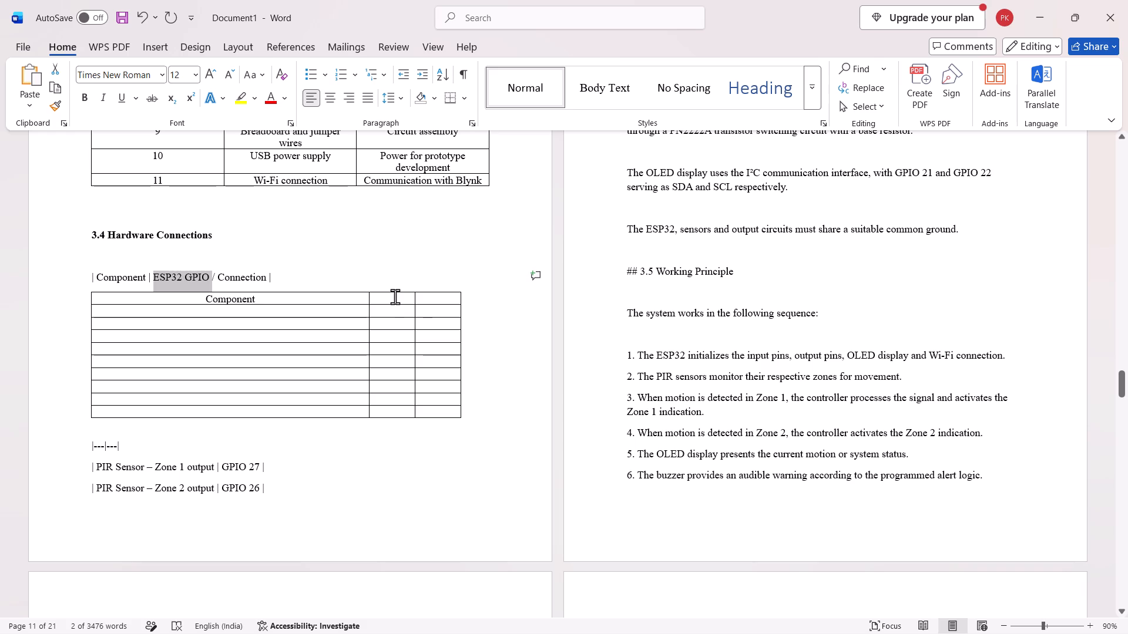
left_click(395, 296)
key("ctrl+v")
left_click(395, 296)
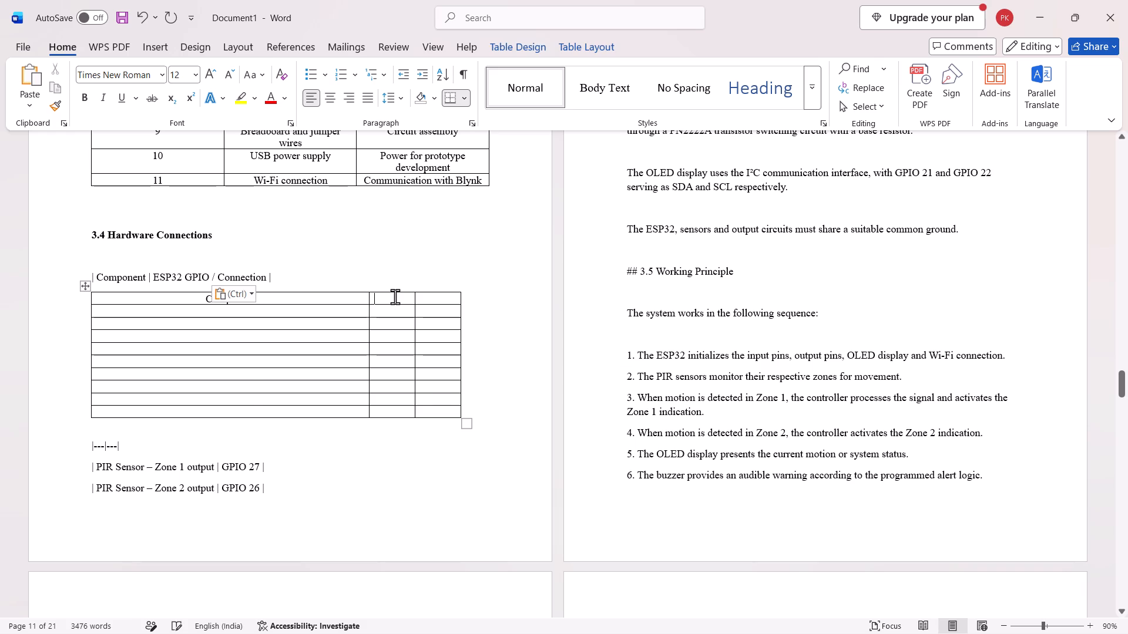
key("ctrl+v")
left_click_drag(216, 276, 265, 276)
key("ctrl+c")
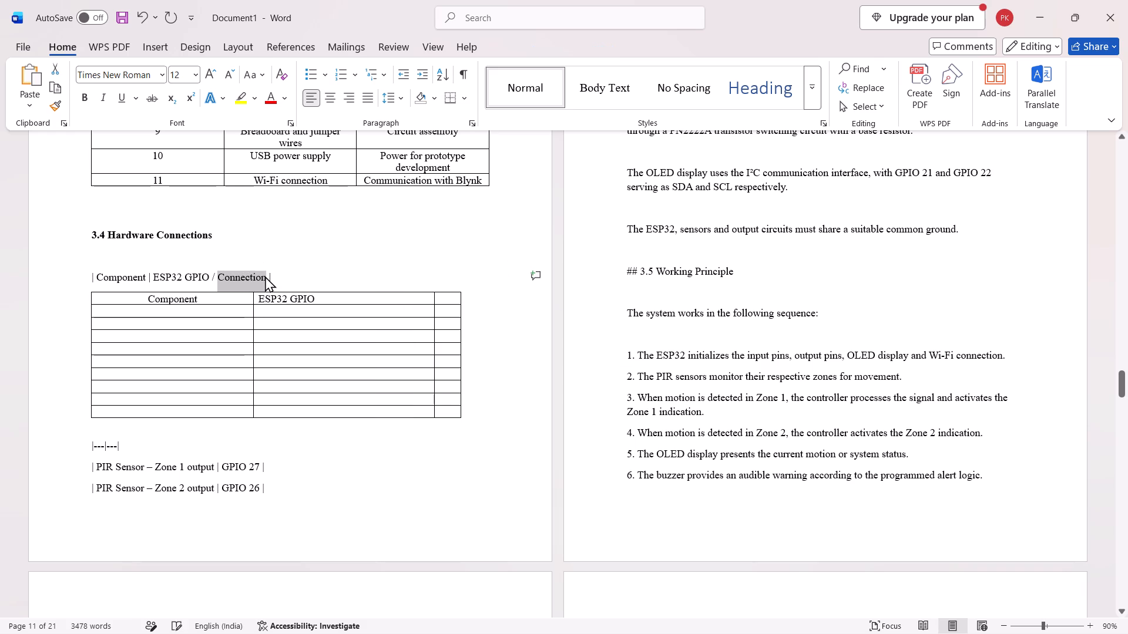
left_click(454, 299)
key("ctrl+v")
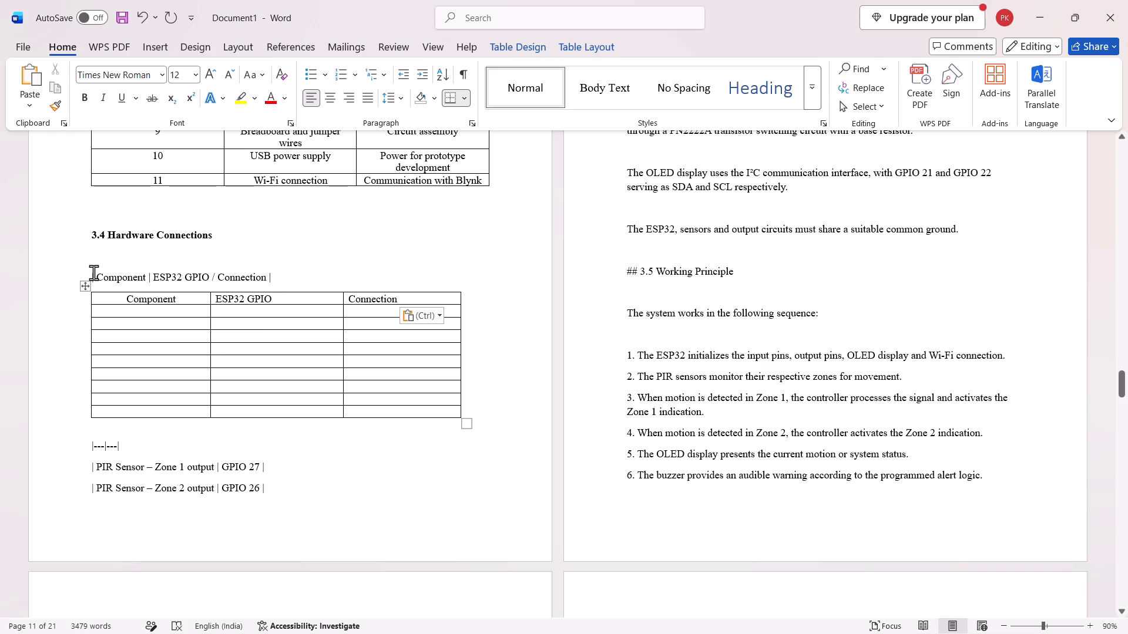
Delete the text-drawn header line, the blank line under heading 3.4 and the dashed separator line below the table.
left_click_drag(93, 272, 273, 279)
key("BackSpace")
key("BackSpace")
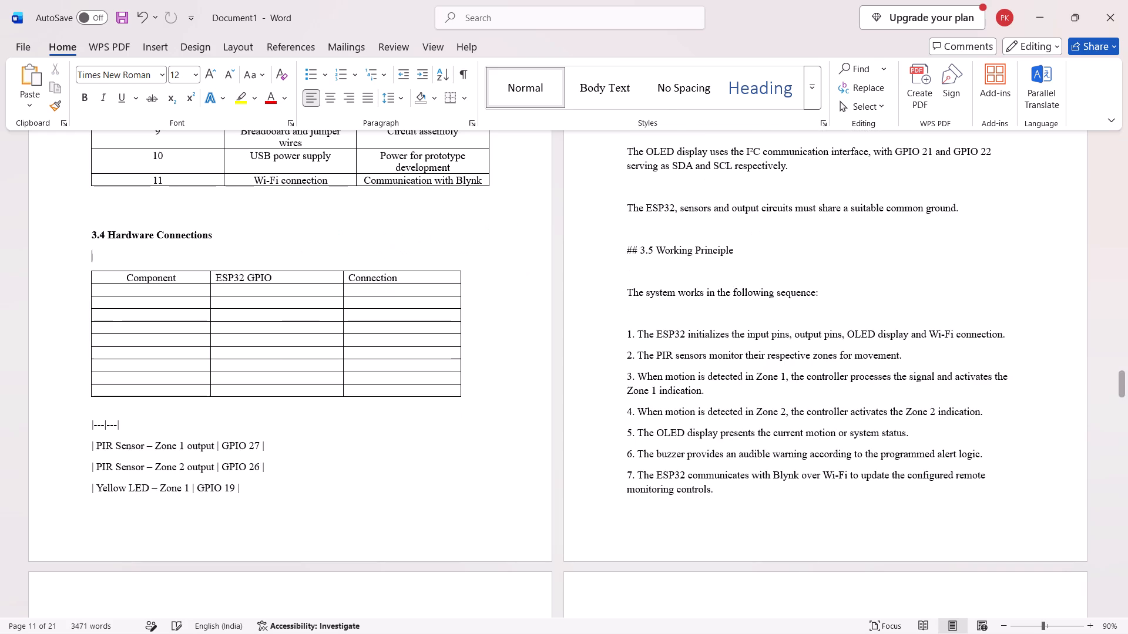
key("BackSpace")
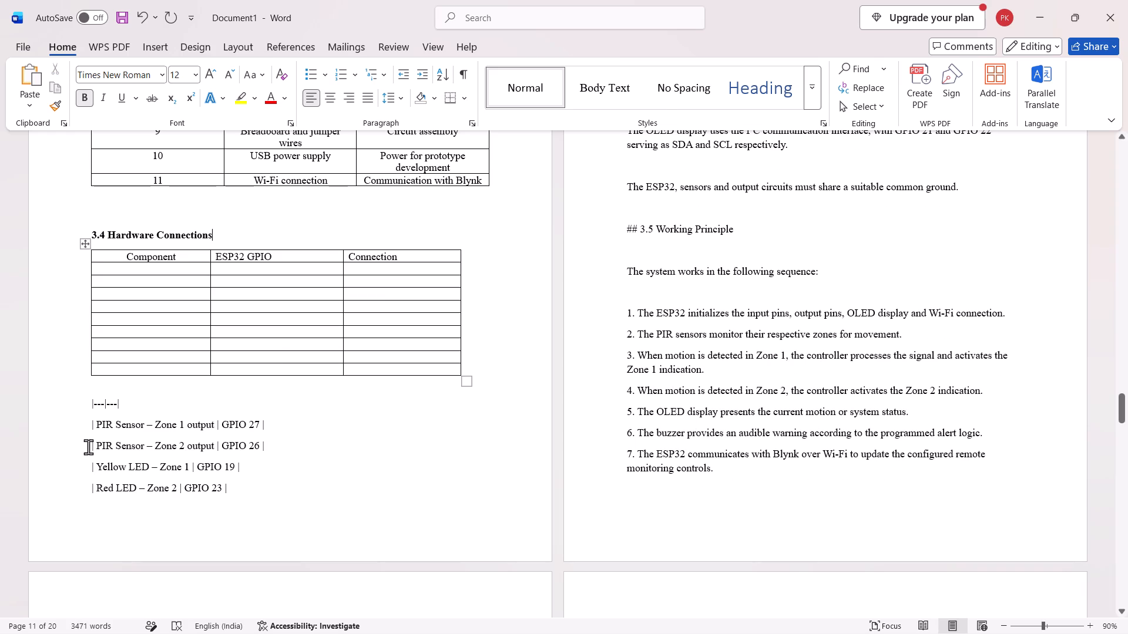
left_click_drag(127, 399, 73, 403)
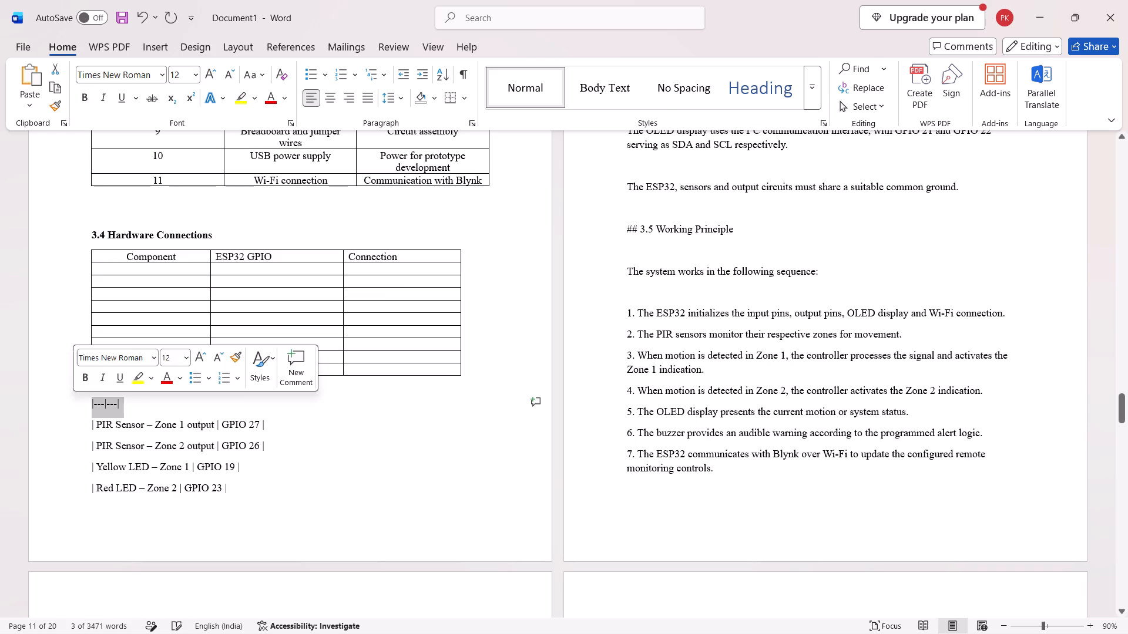
key("BackSpace")
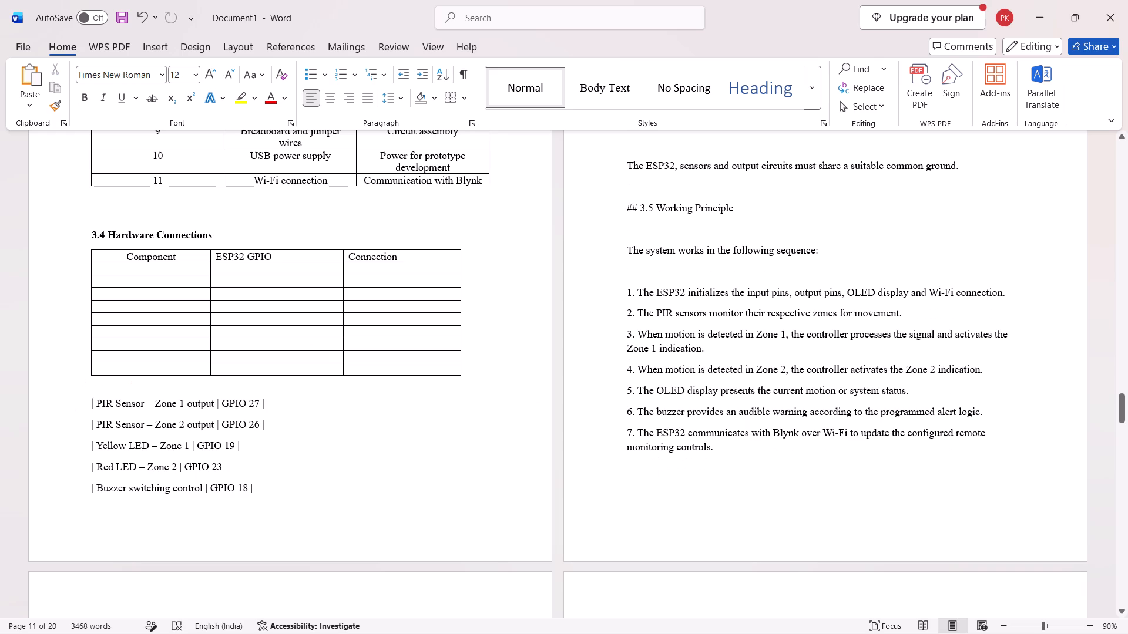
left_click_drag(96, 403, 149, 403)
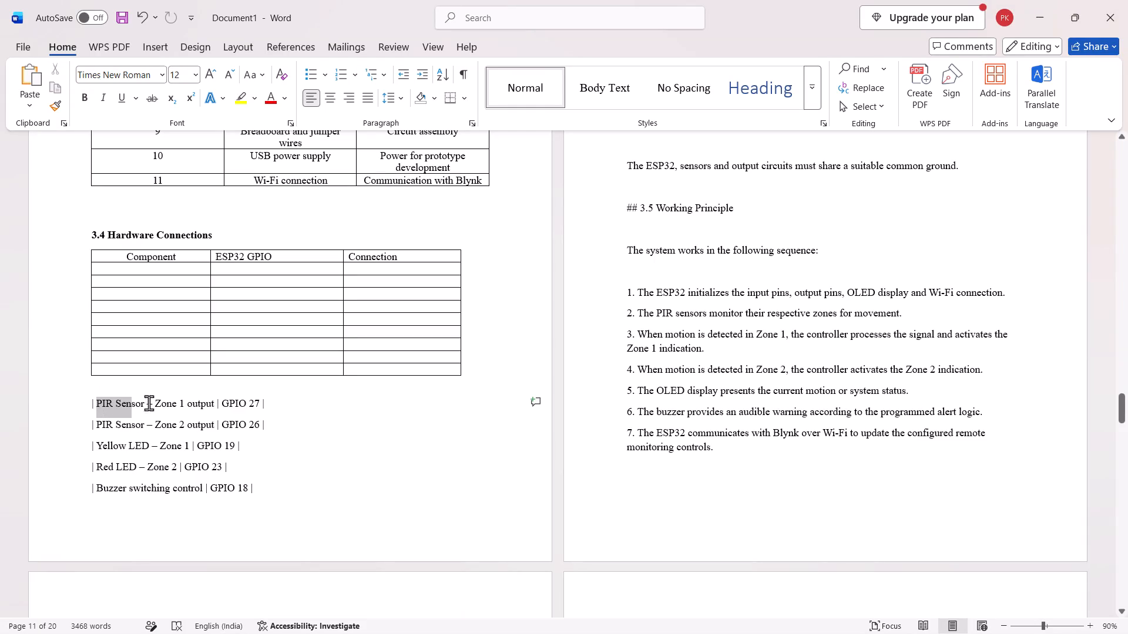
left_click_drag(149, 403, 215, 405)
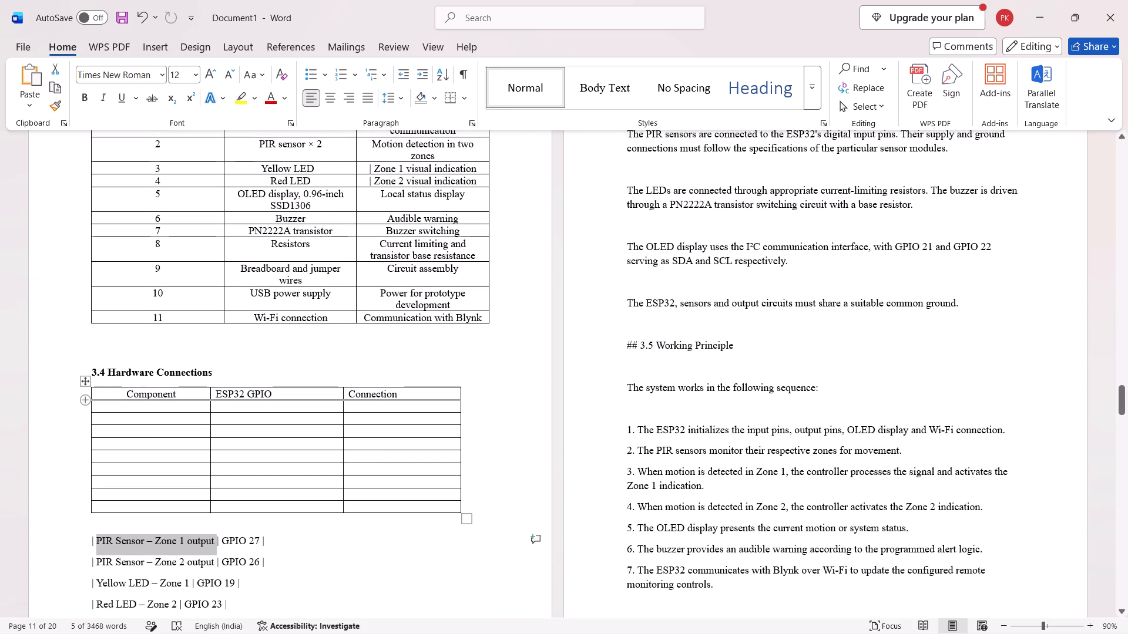
Copy the entire 3.4 Hardware Connections table, including its header row.
left_click_drag(96, 393, 294, 451)
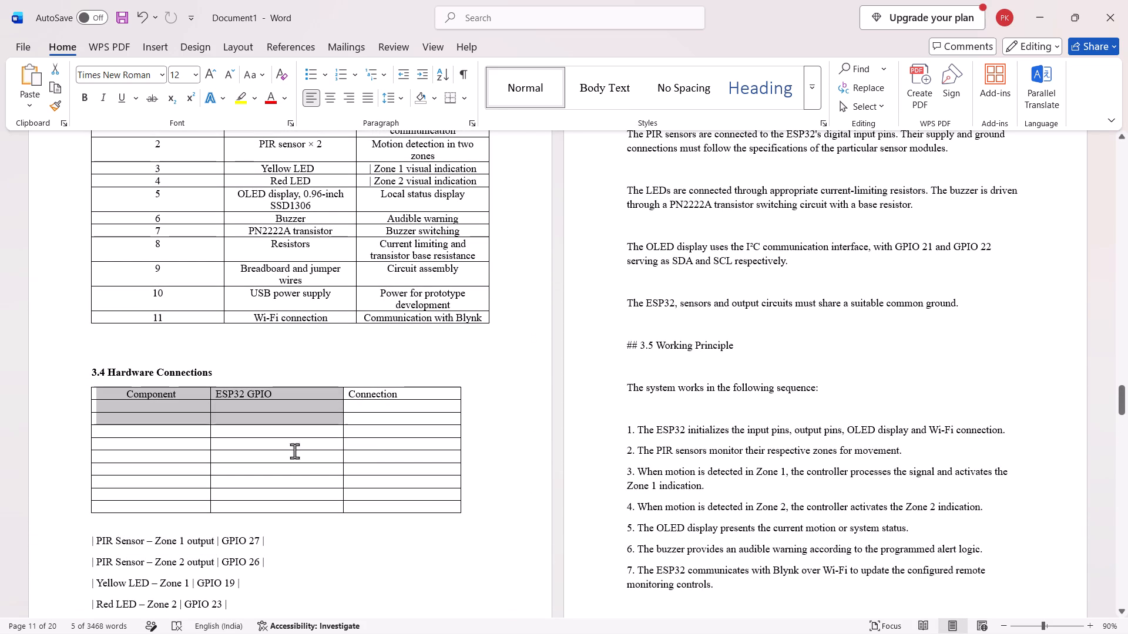
left_click_drag(294, 451, 452, 508)
key("ctrl+c")
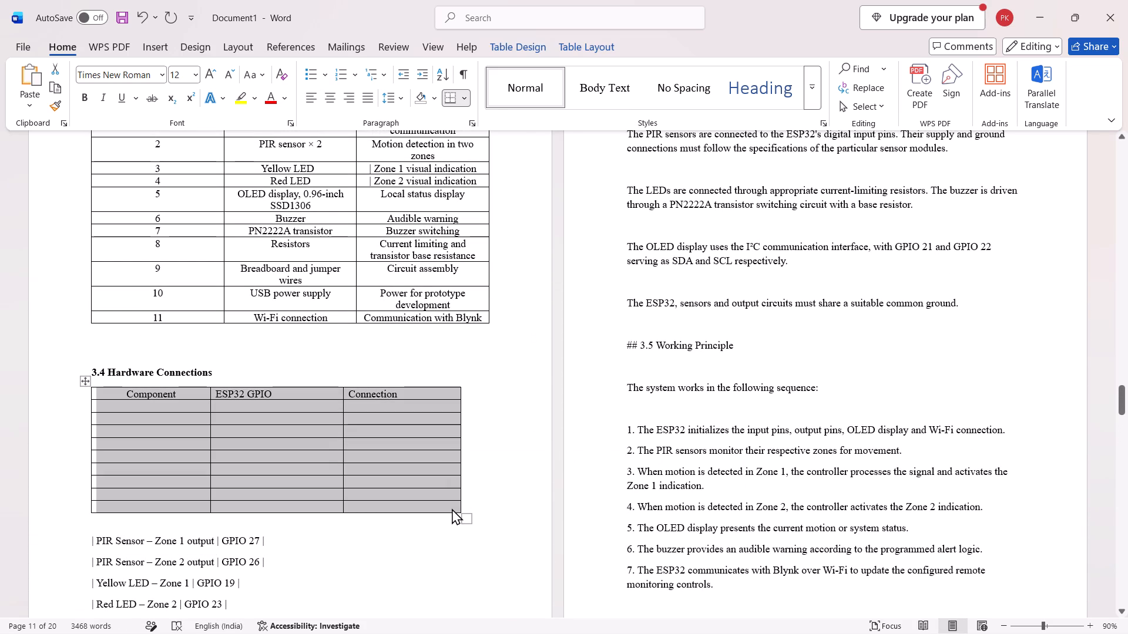
Undo the edits in section 3.4 back to the original text-drawn lines without the inserted table.
key("ctrl+z")
key("ctrl+z")
key("ctrl+z")
key("ctrl+z")
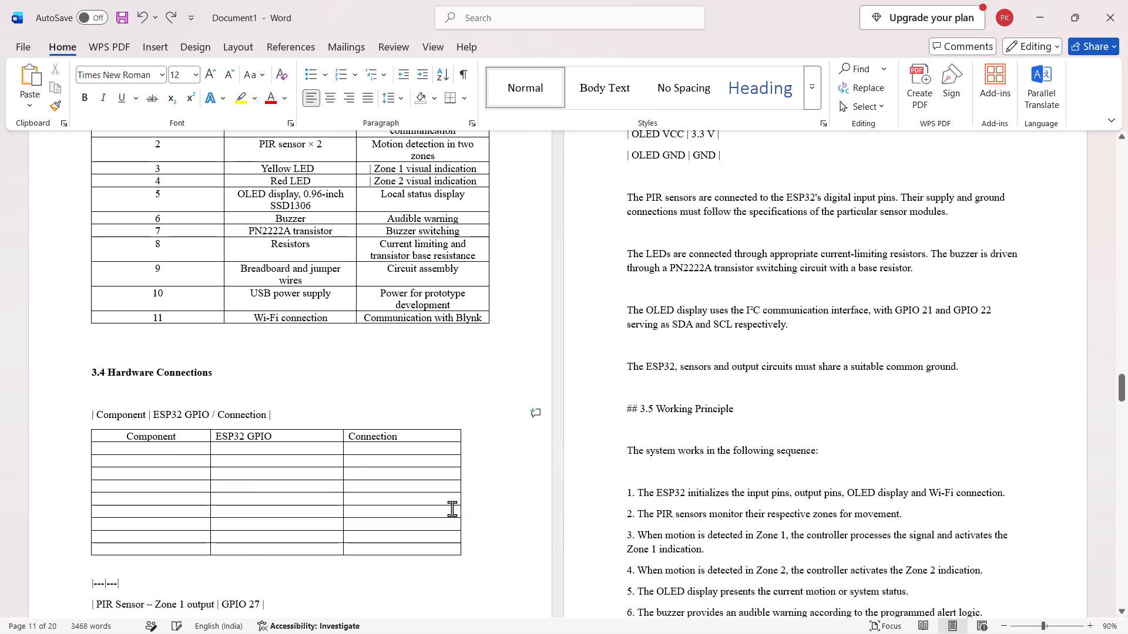
key("ctrl+z")
key("ctrl+z")
key("ctrl+z")
key("ctrl+z")
key("ctrl+z")
key("ctrl+z")
key("ctrl+z")
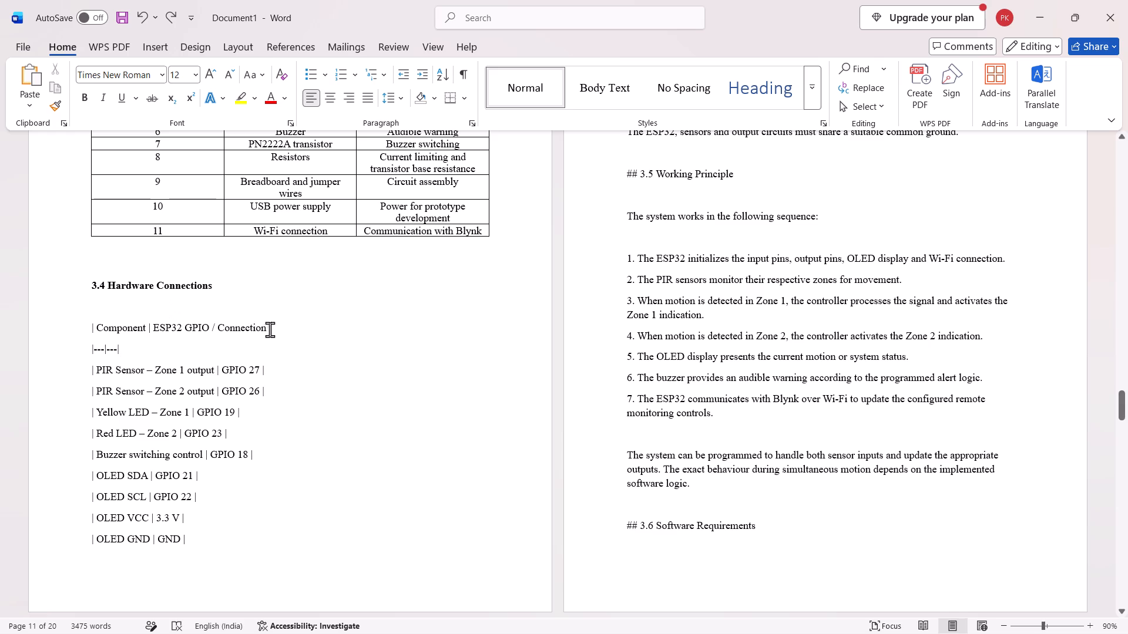
Paste the copied table directly above the "| Component | ESP32 GPIO / Connection |" line in section 3.4.
left_click(89, 325)
key("ctrl+v")
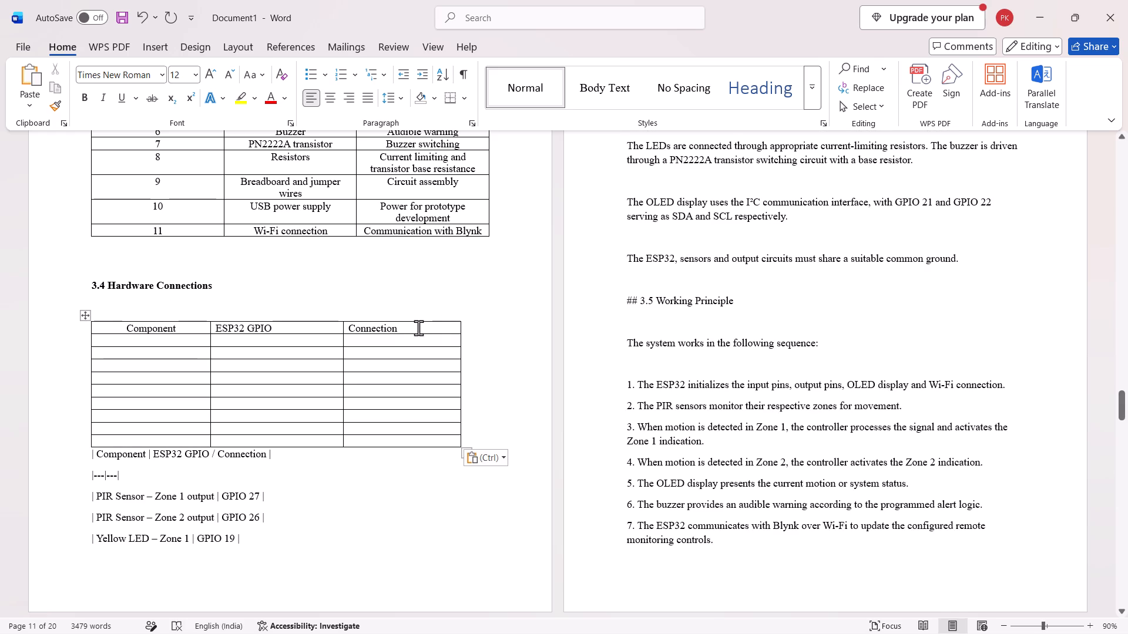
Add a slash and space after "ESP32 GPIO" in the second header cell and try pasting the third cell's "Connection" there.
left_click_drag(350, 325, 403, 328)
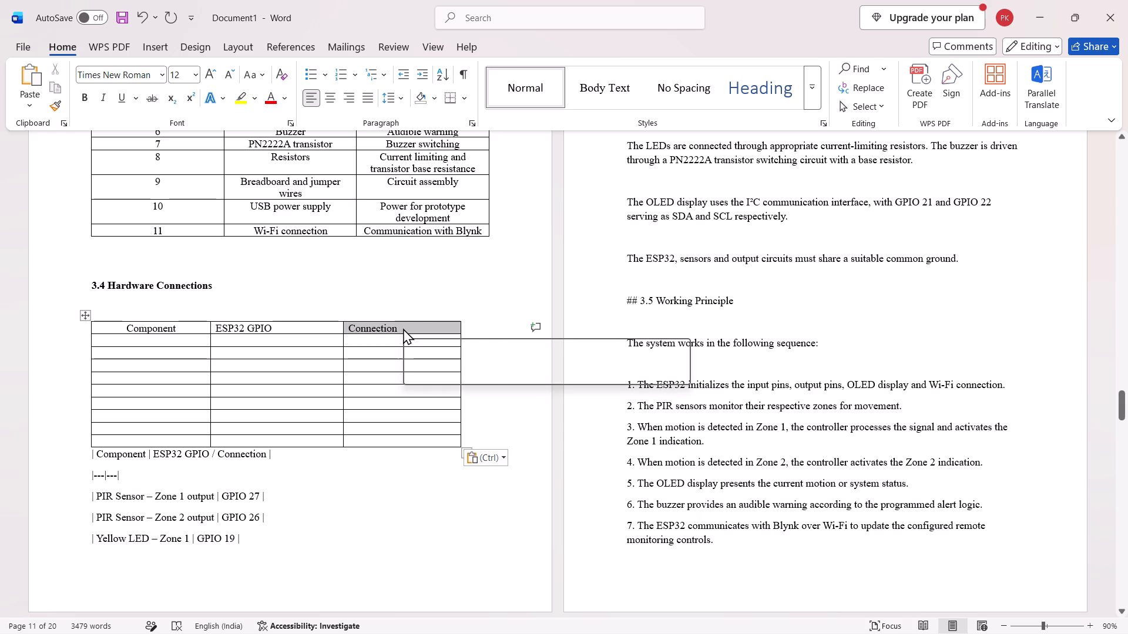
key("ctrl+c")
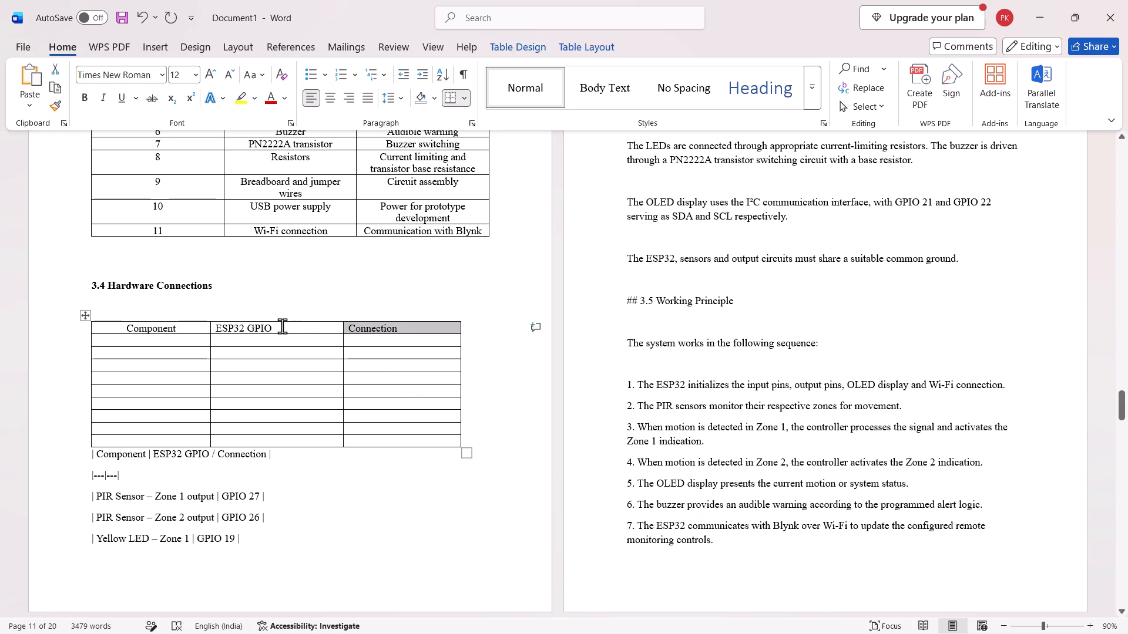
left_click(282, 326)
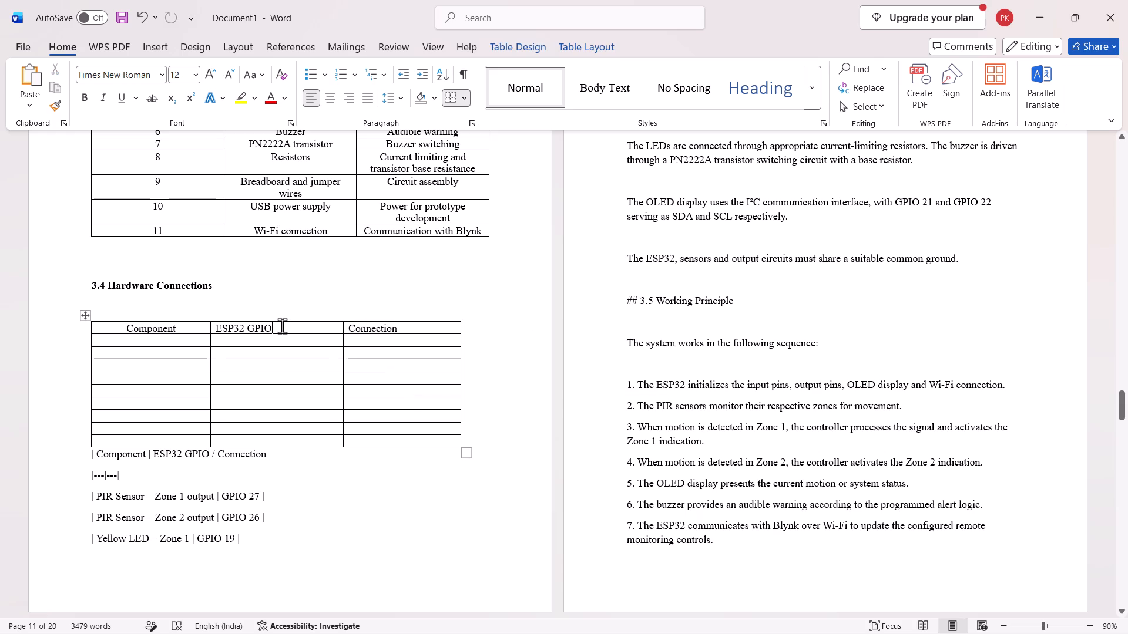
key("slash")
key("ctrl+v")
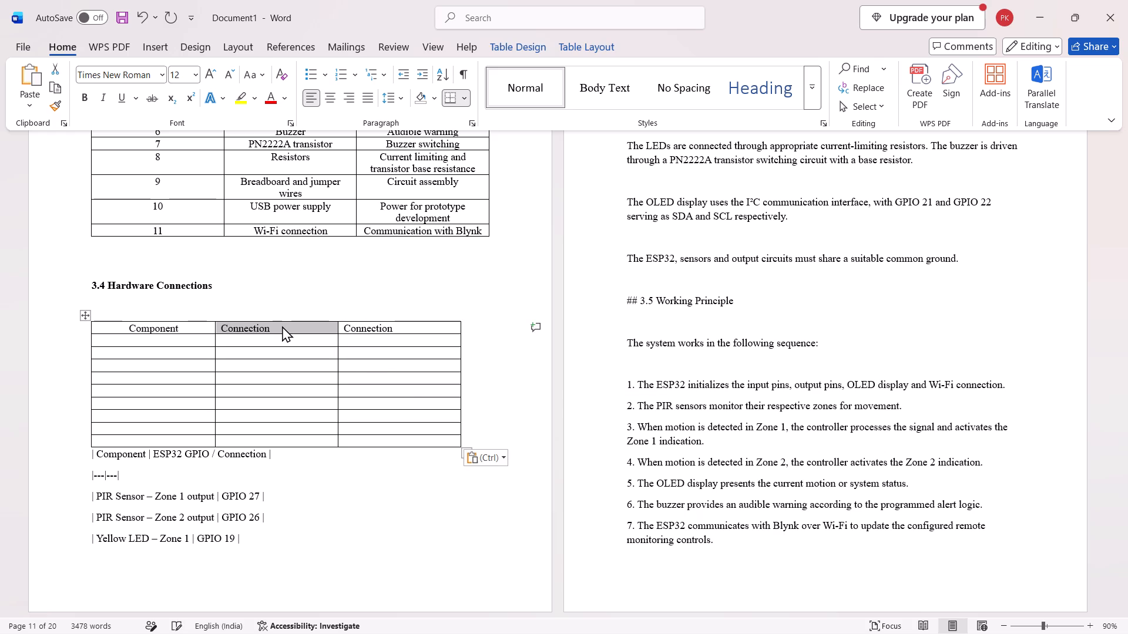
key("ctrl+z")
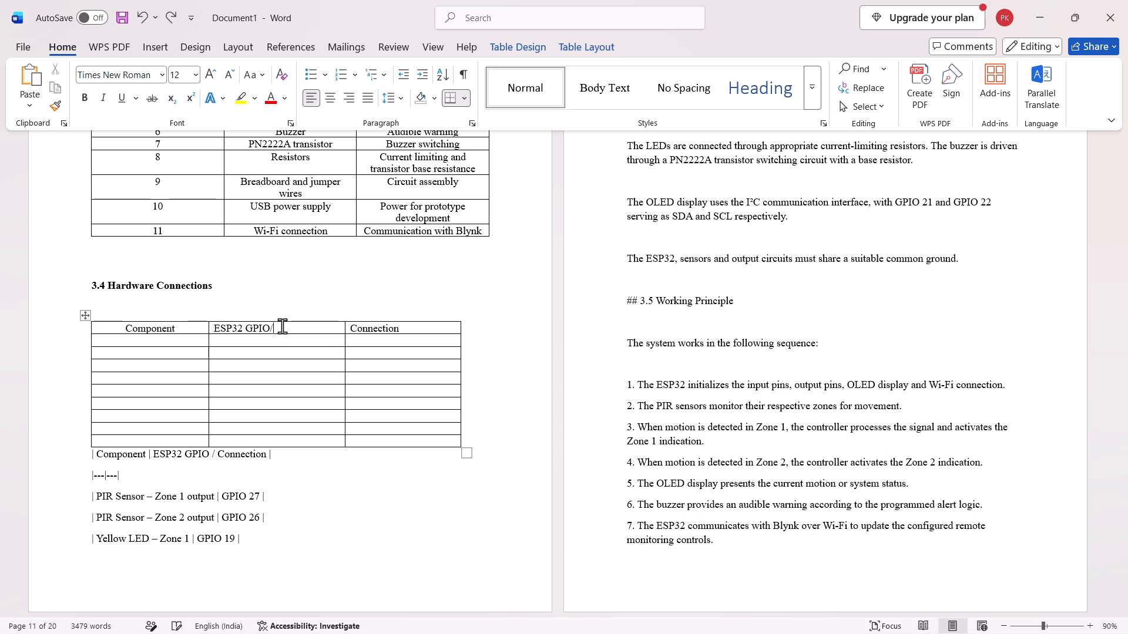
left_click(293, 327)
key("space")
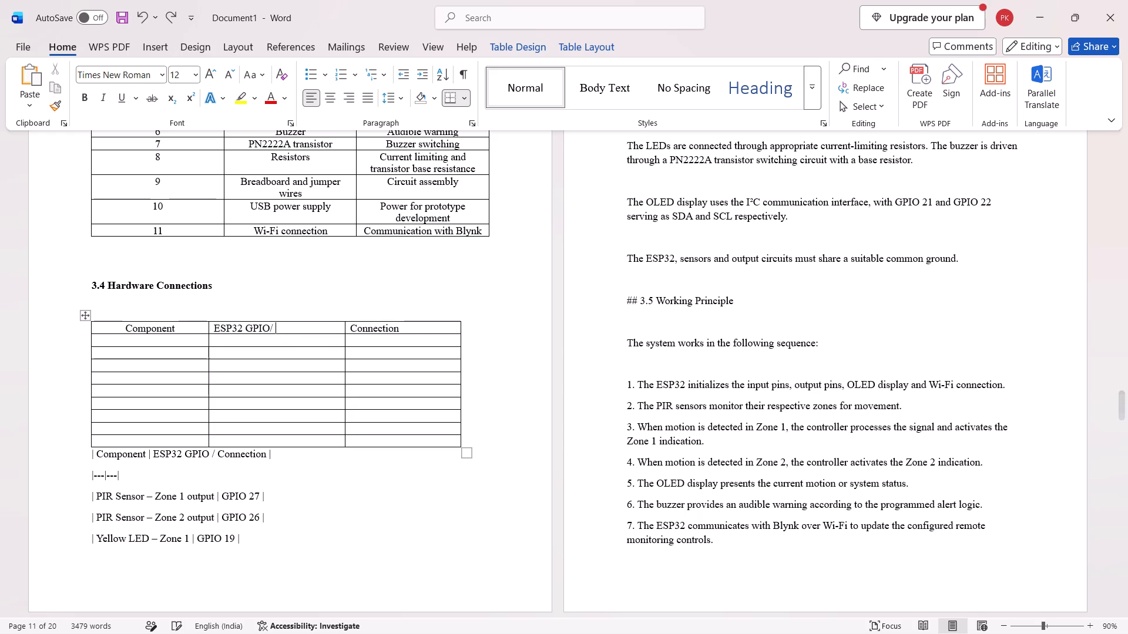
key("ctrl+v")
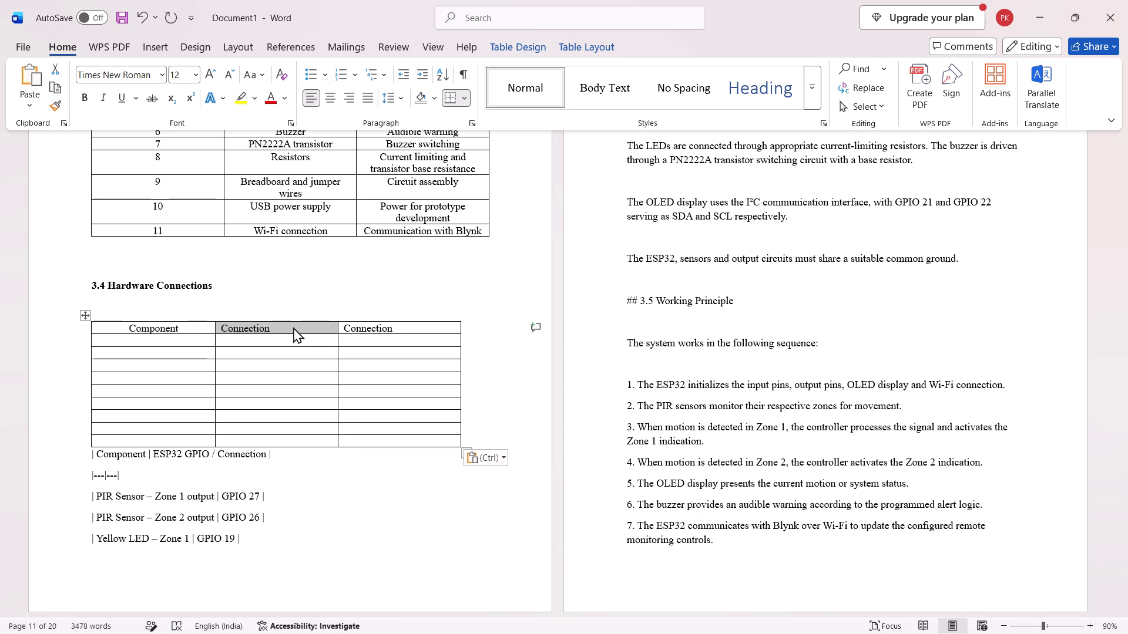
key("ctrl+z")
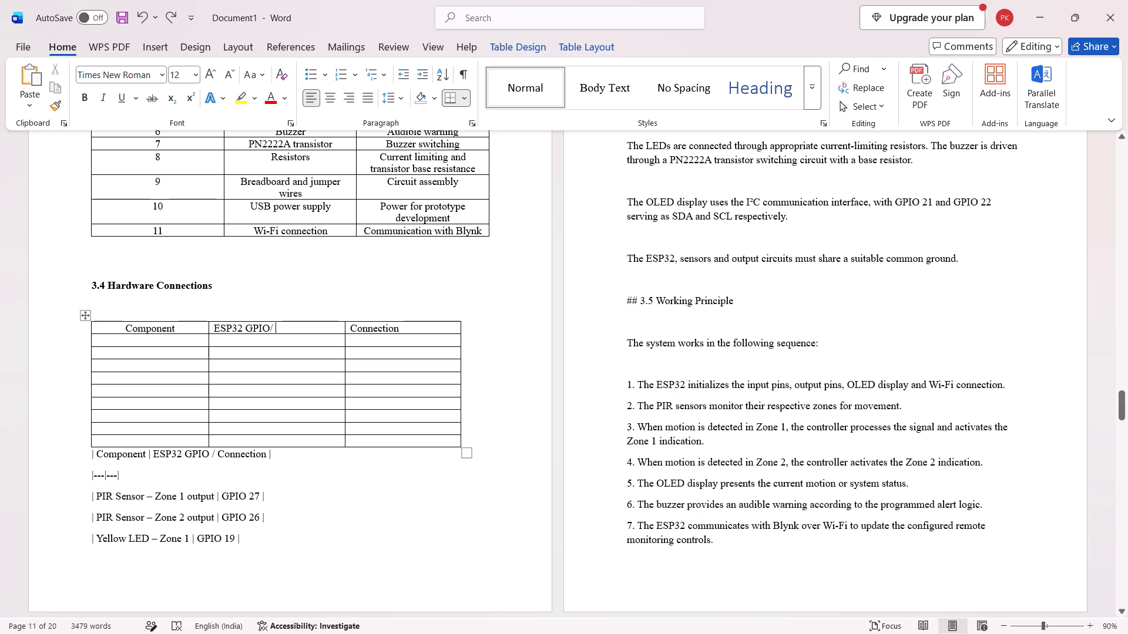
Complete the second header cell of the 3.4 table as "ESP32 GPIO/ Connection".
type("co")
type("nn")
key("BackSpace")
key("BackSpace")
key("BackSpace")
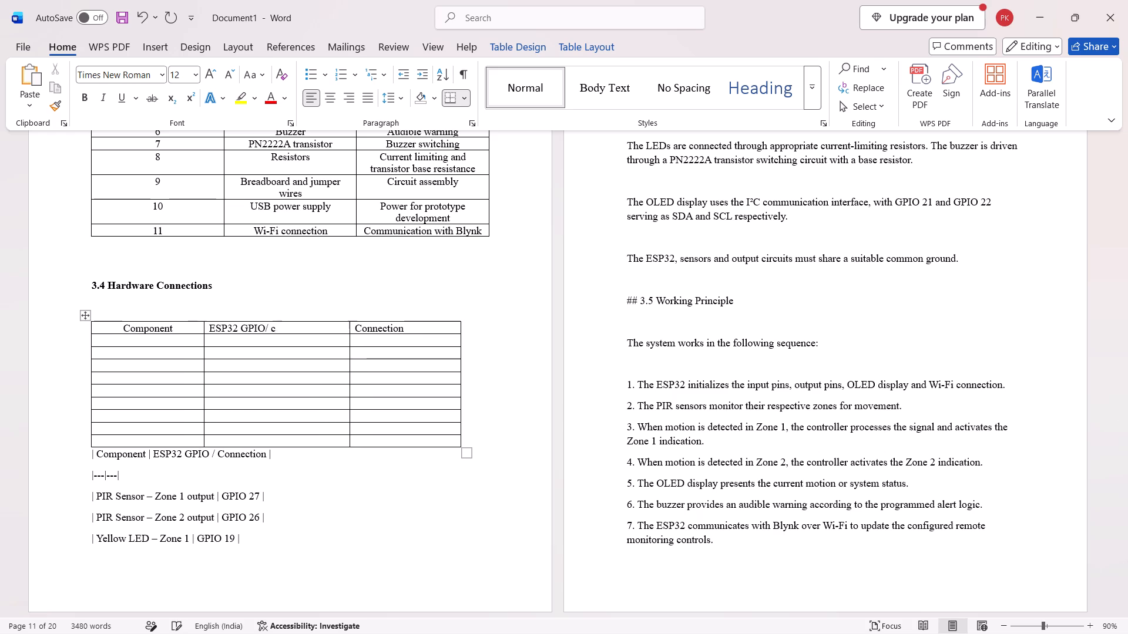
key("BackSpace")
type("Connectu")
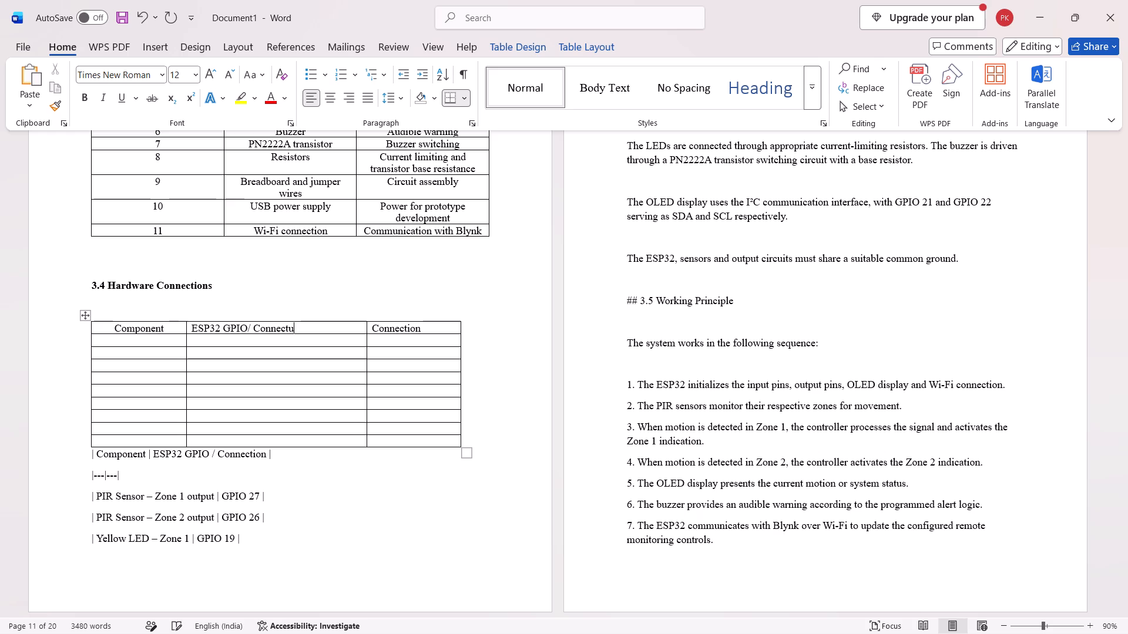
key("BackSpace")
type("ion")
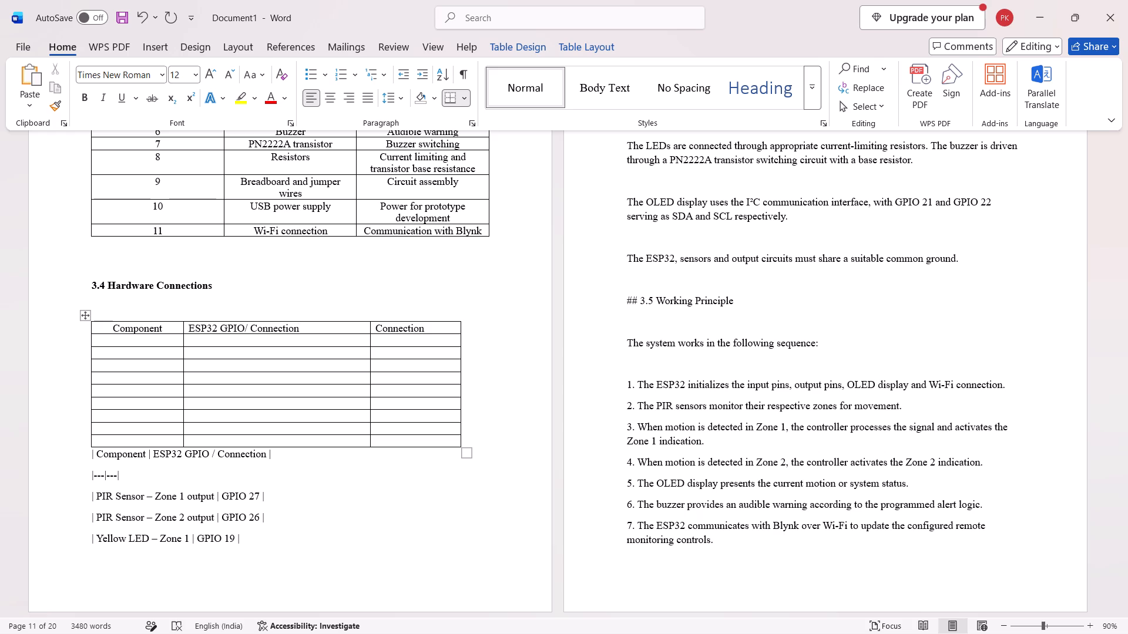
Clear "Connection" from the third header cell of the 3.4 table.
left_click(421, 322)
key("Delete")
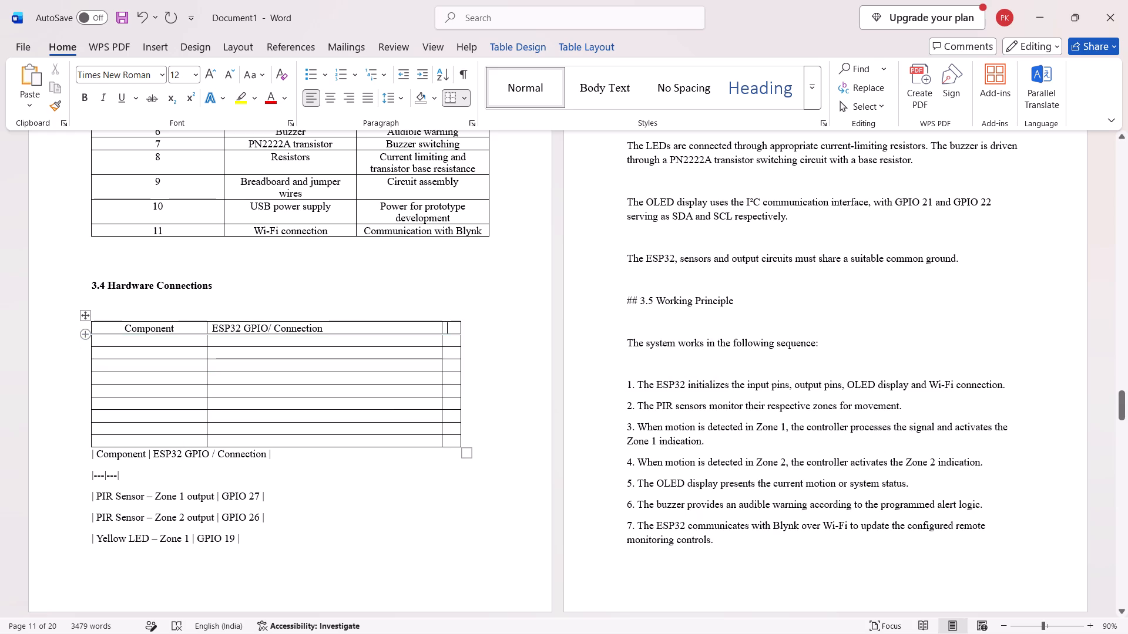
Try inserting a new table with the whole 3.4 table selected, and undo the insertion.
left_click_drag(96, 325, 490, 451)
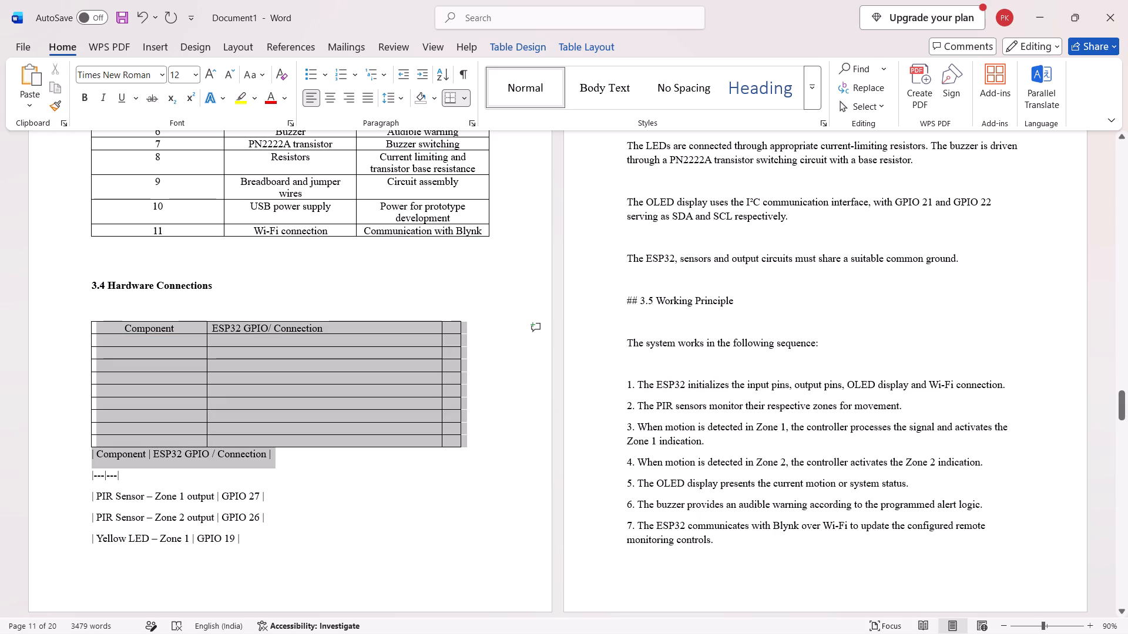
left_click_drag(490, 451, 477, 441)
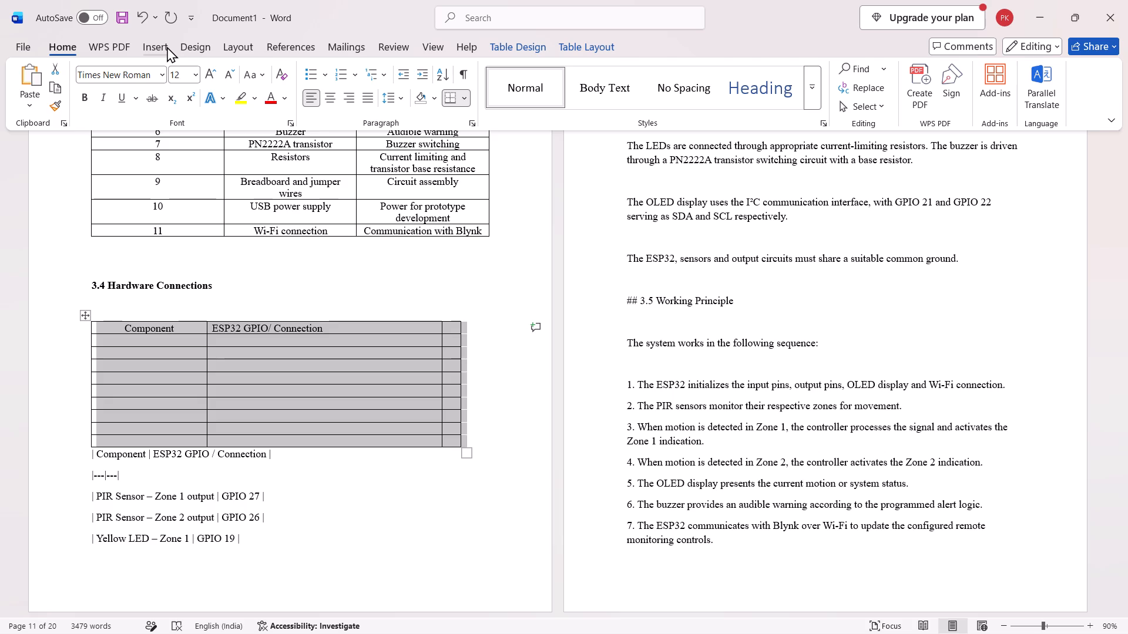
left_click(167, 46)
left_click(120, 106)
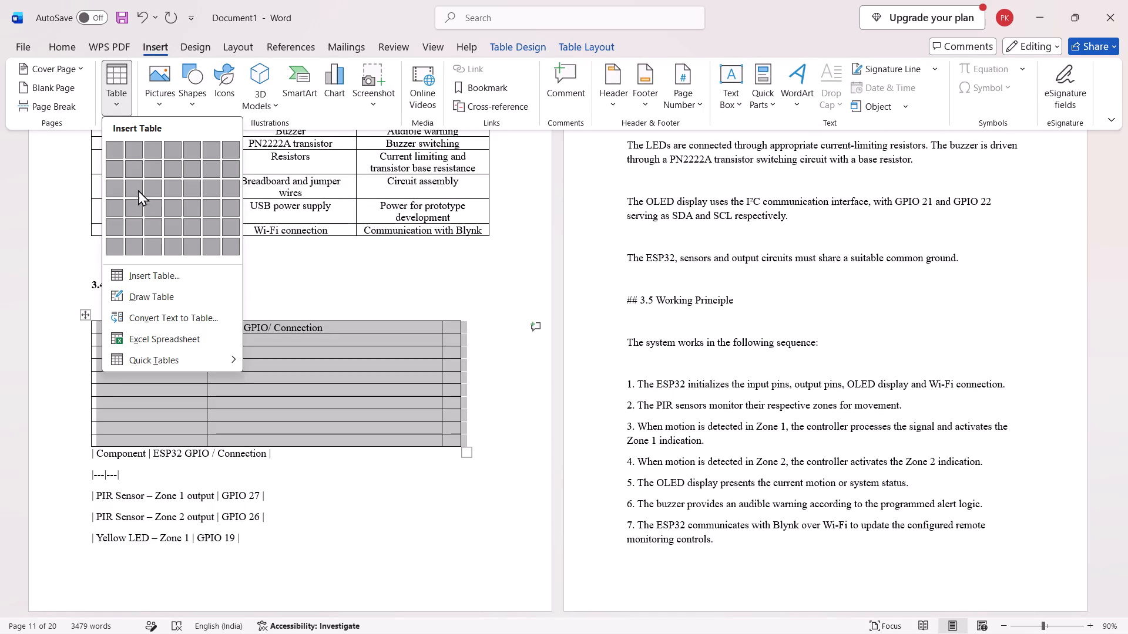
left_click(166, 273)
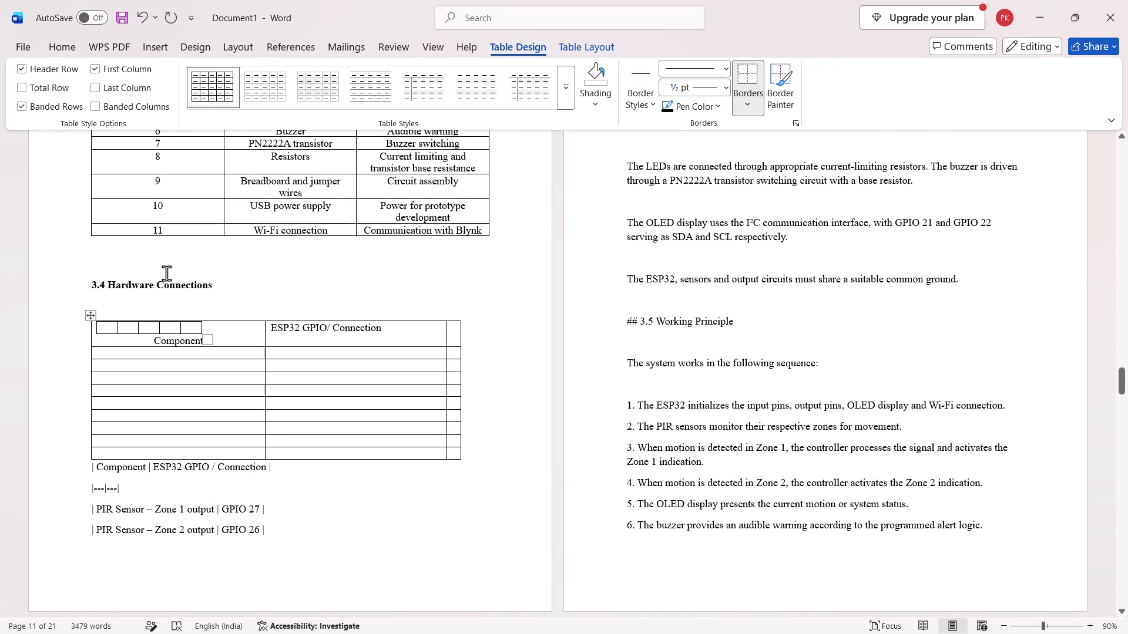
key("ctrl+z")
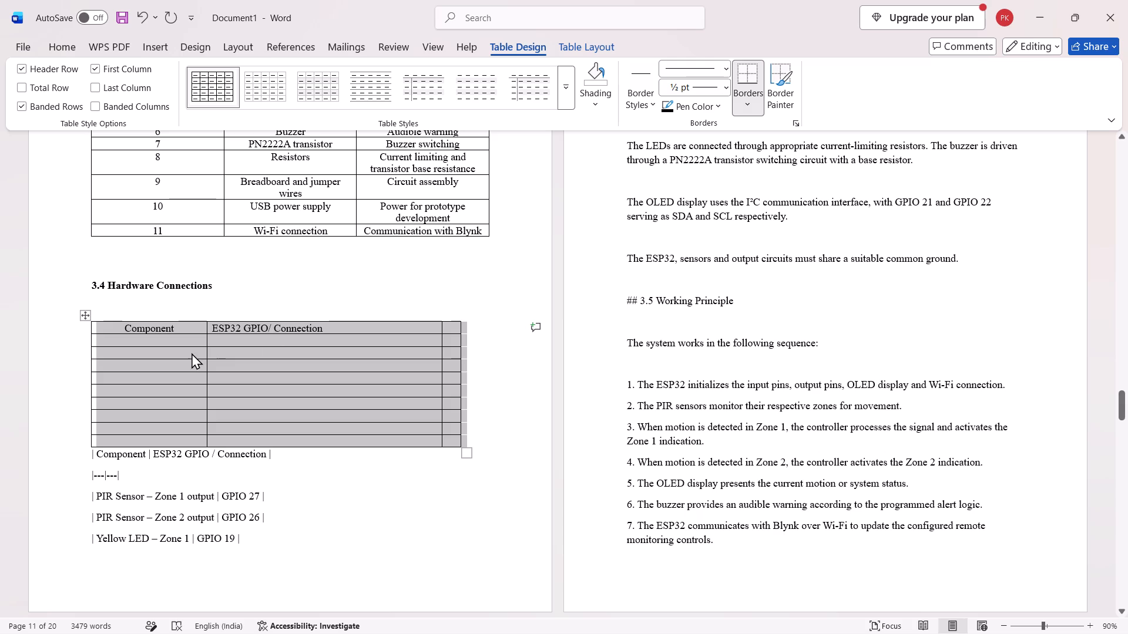
Clear the contents of all cells in the 3.4 Hardware Connections table.
key("Delete")
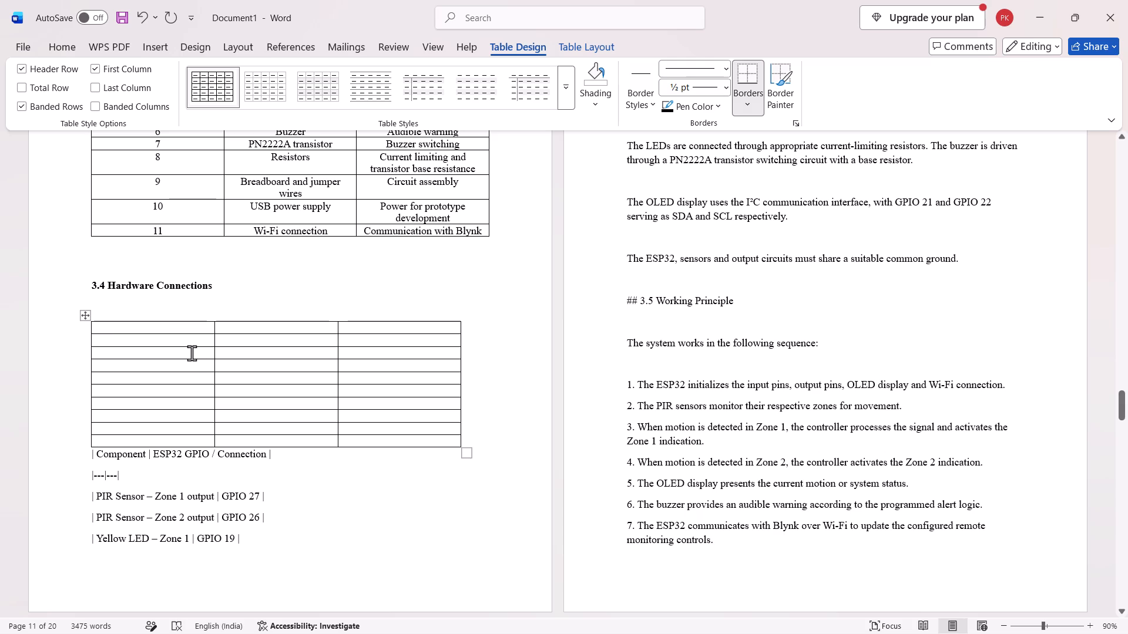
key("ctrl+a")
left_click(192, 353)
left_click_drag(94, 326, 439, 438)
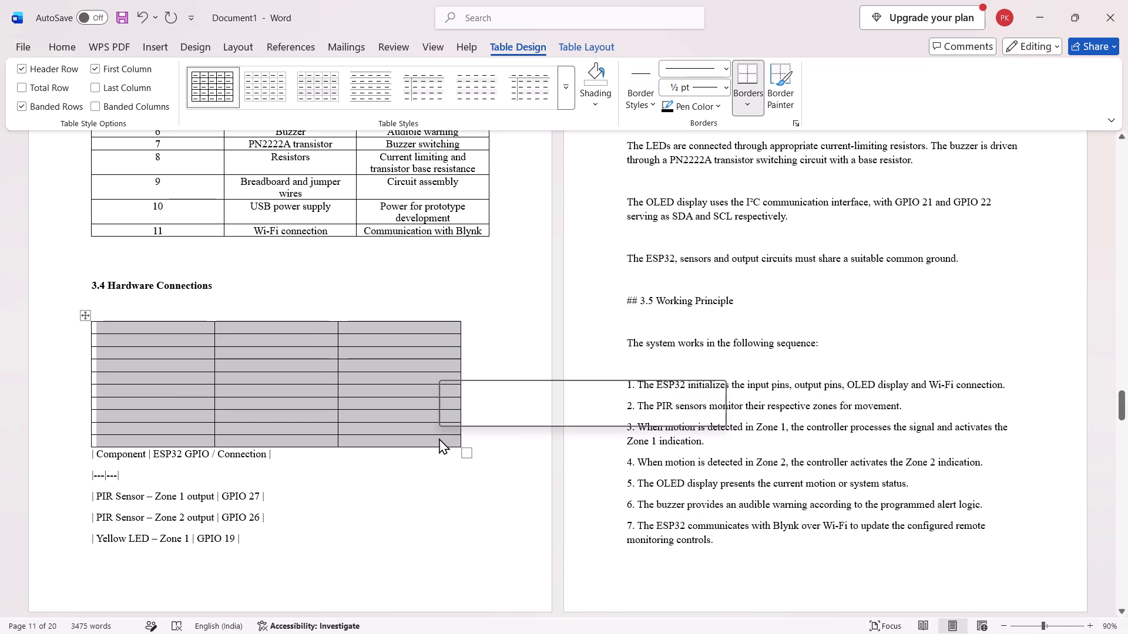
key("Delete")
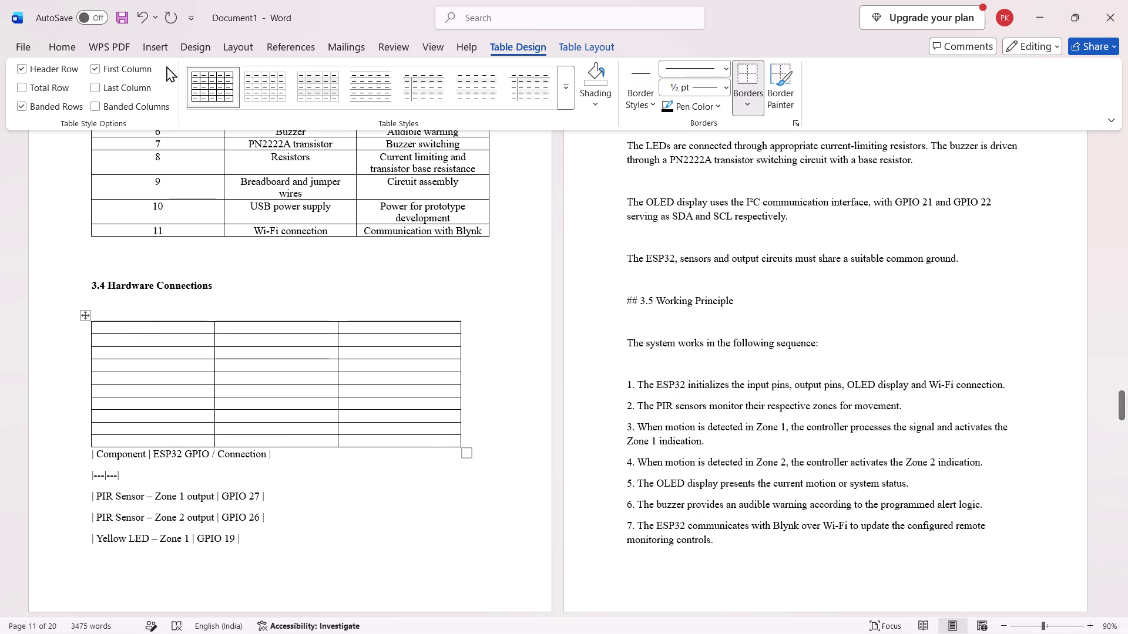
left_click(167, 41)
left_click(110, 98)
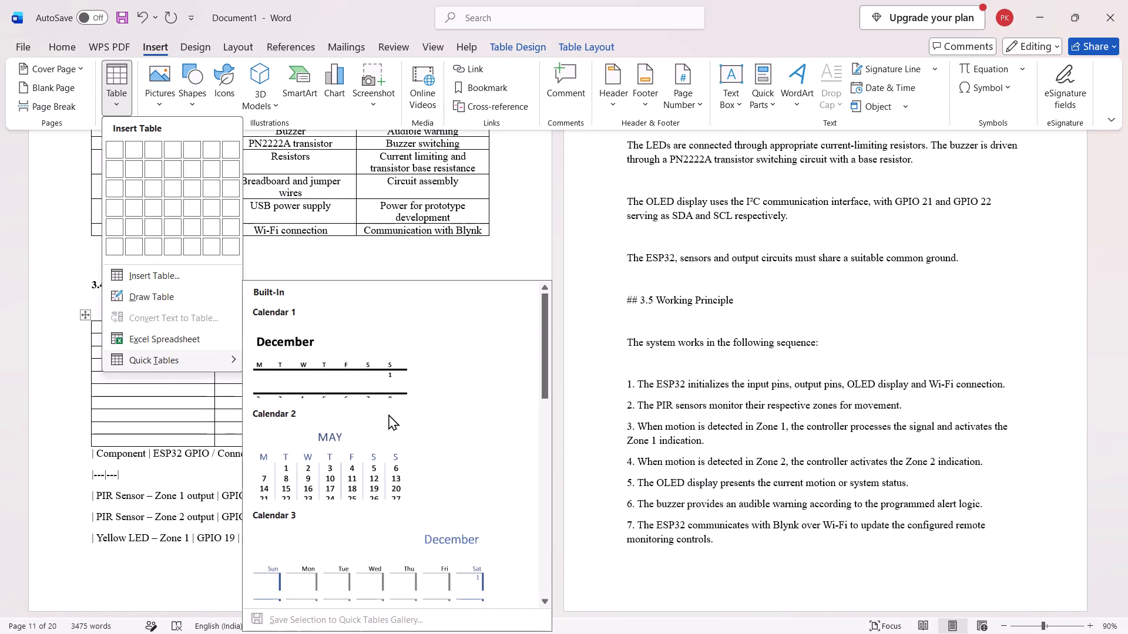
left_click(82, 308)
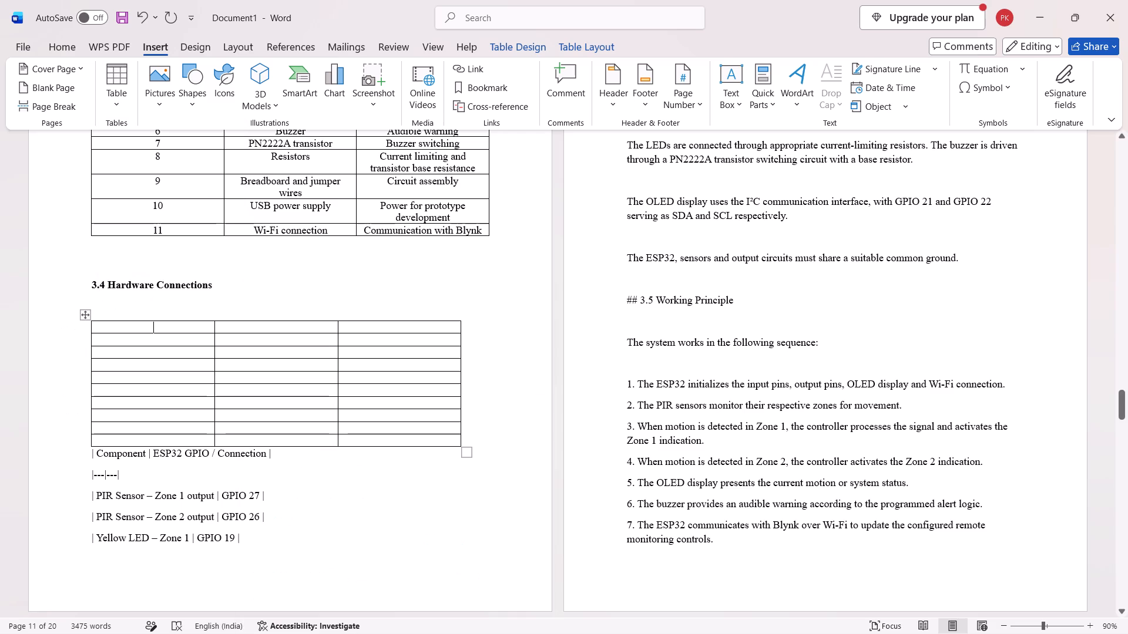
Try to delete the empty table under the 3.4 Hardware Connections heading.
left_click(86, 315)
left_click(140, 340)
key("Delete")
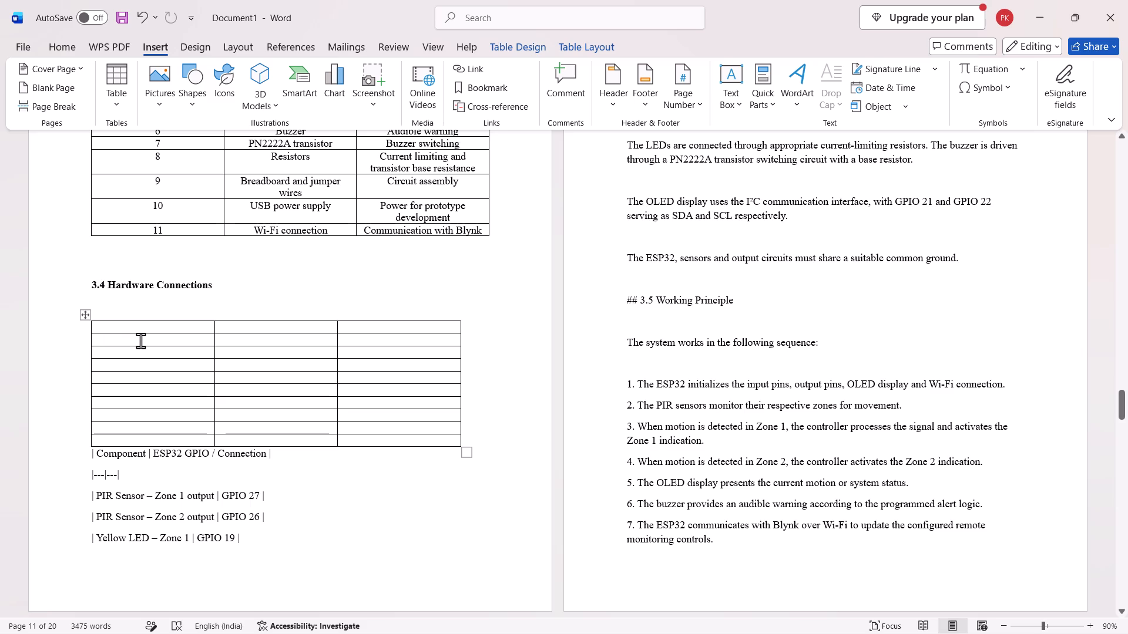
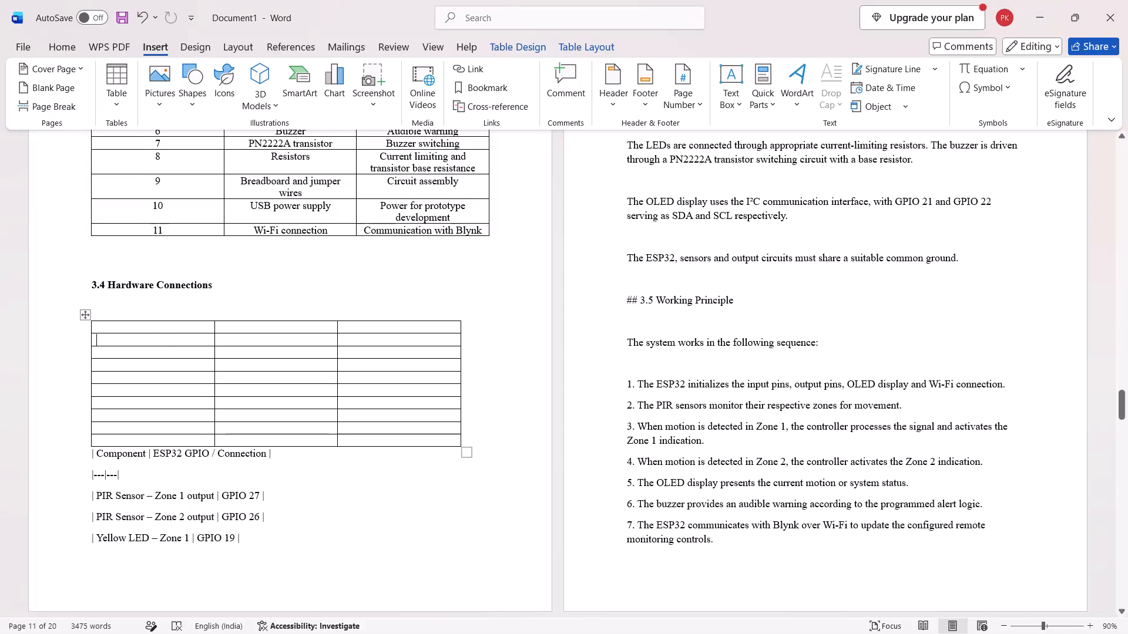
Delete the empty three-column table under the 3.4 Hardware Connections heading.
left_click(86, 315)
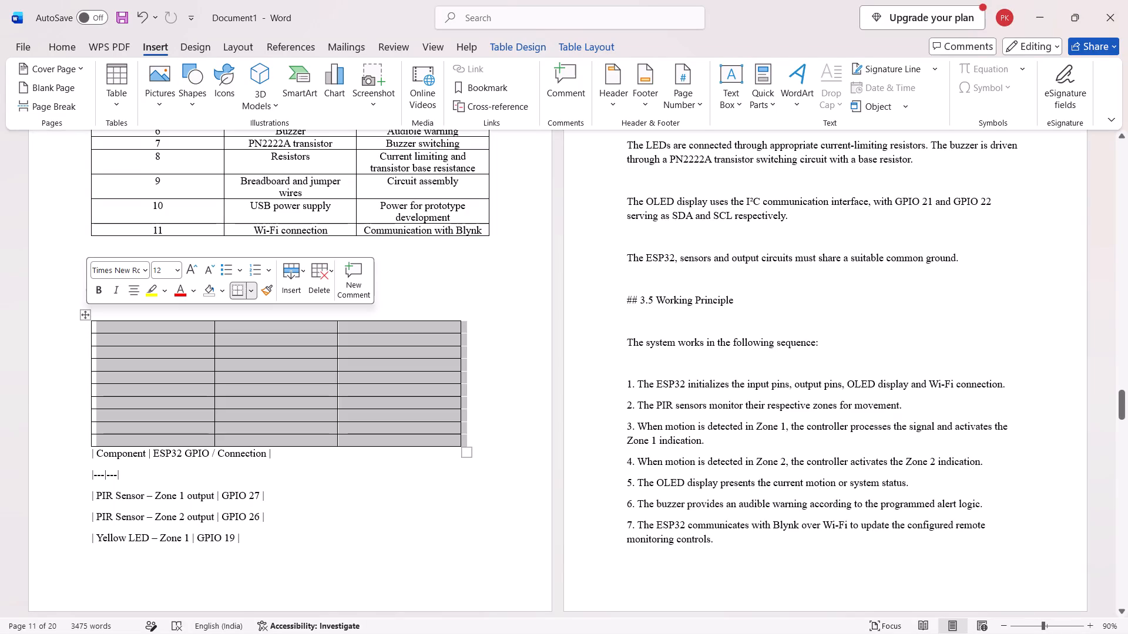
left_click(320, 290)
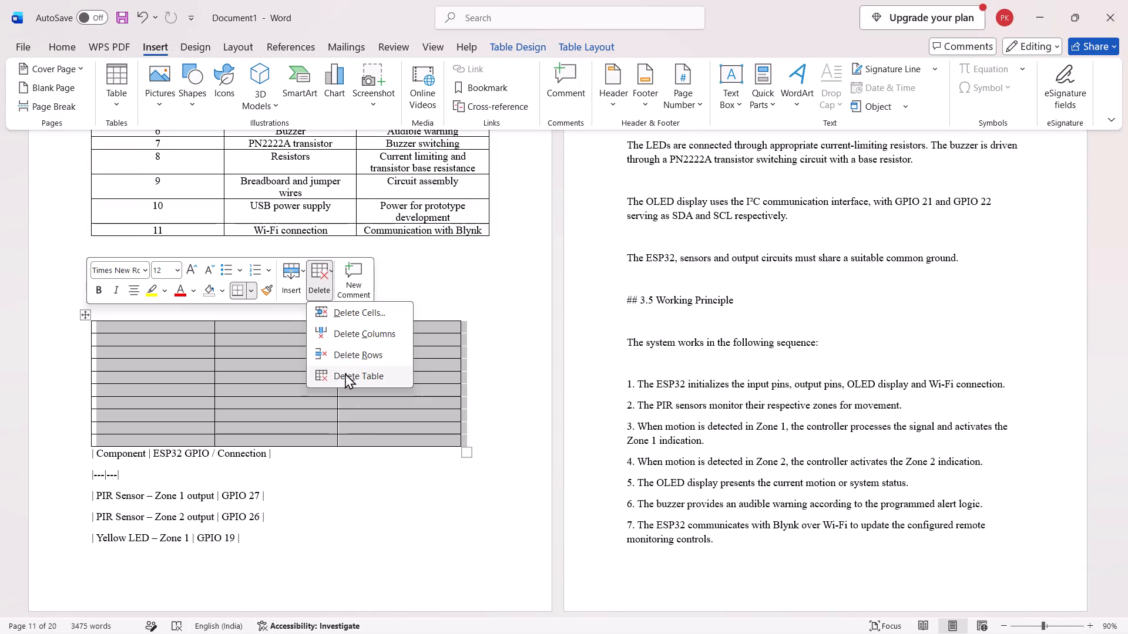
left_click(345, 373)
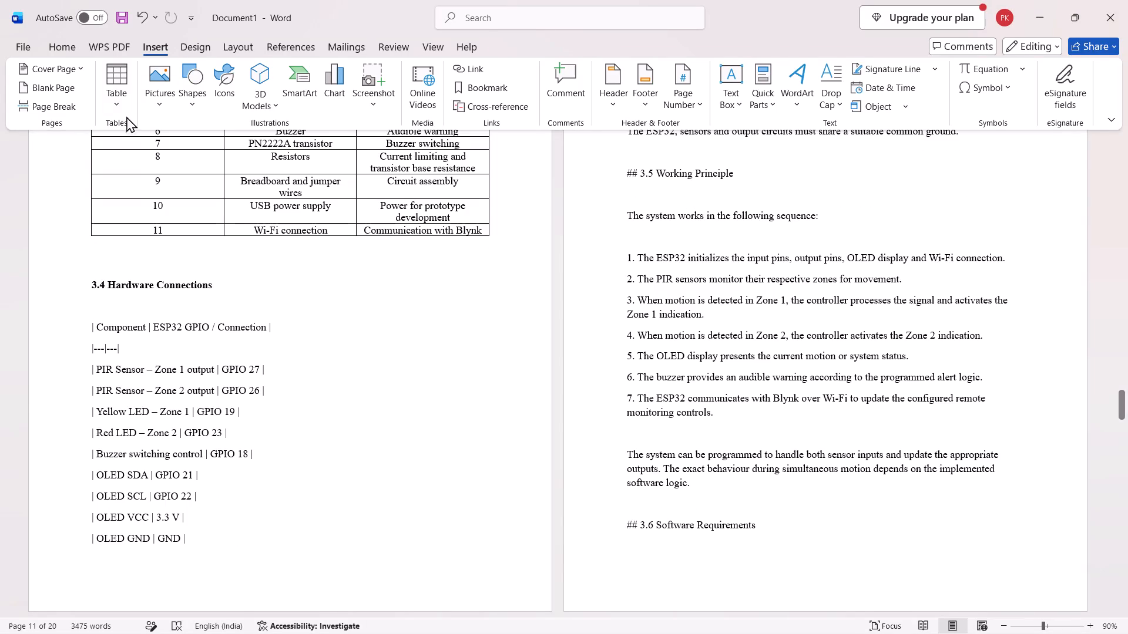
Insert a table with 2 columns and 10 rows under the 3.4 Hardware Connections heading.
left_click(124, 86)
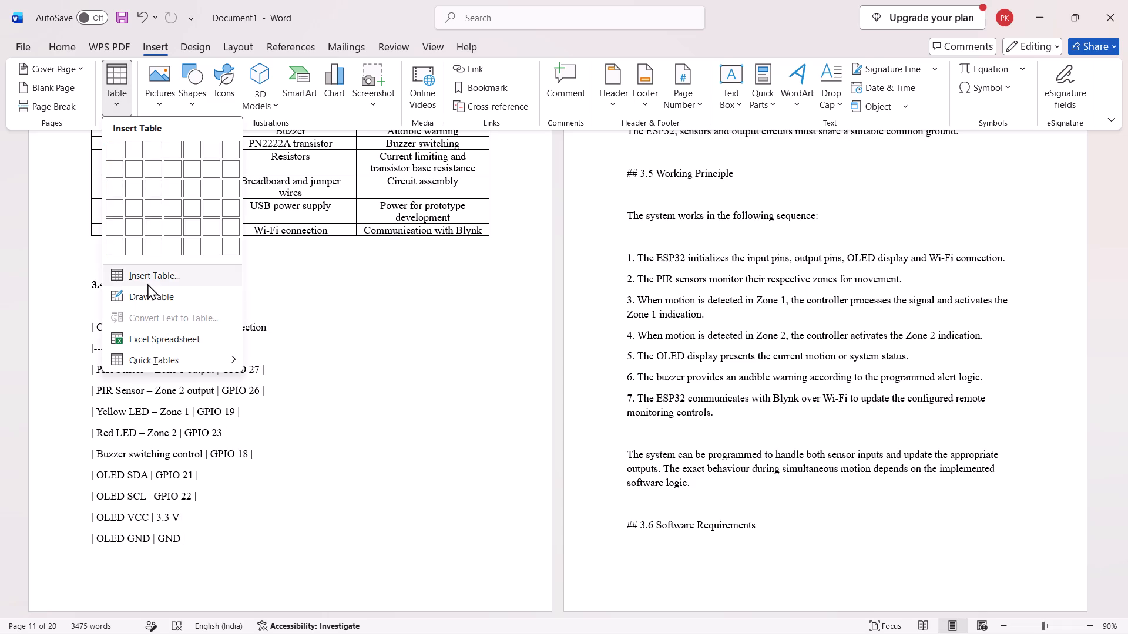
left_click(155, 274)
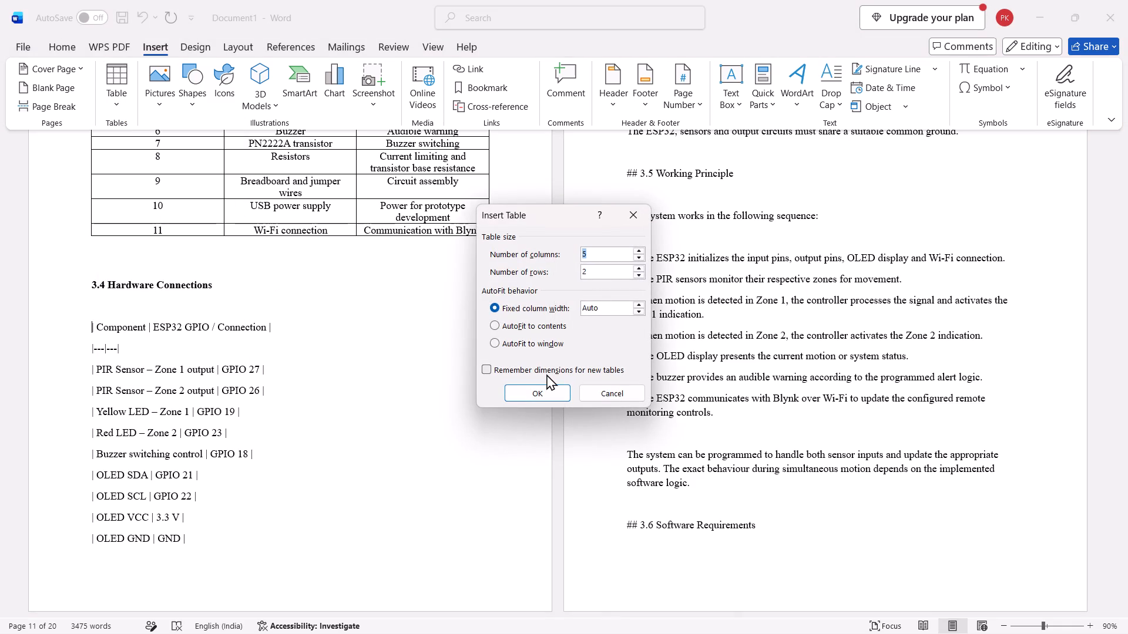
key("2")
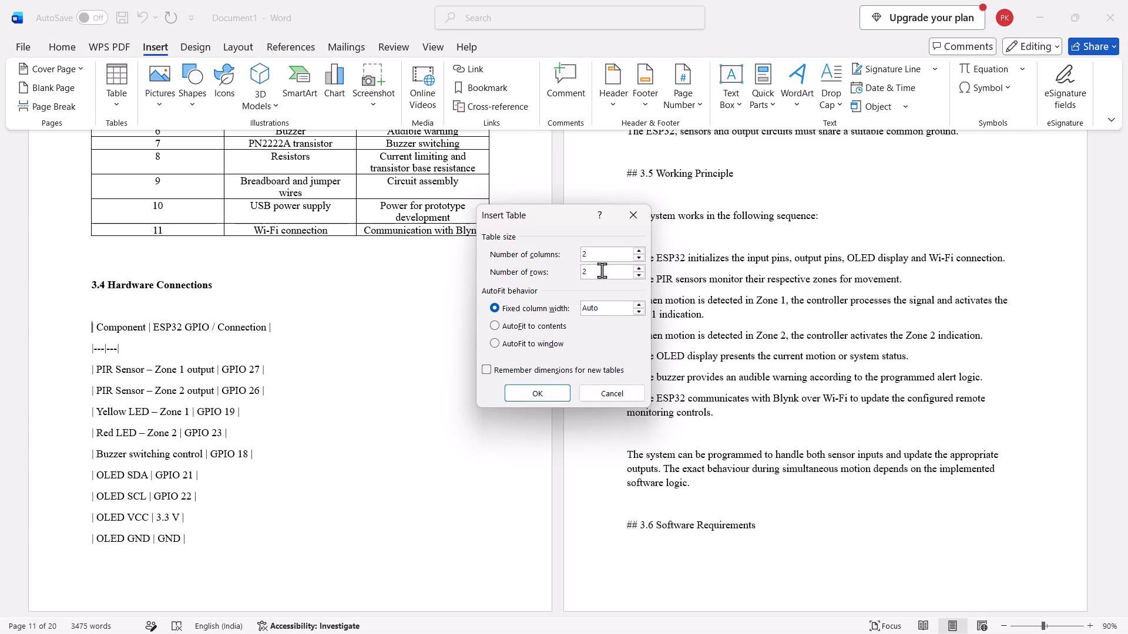
left_click(602, 268)
key("BackSpace")
type("10")
left_click(543, 393)
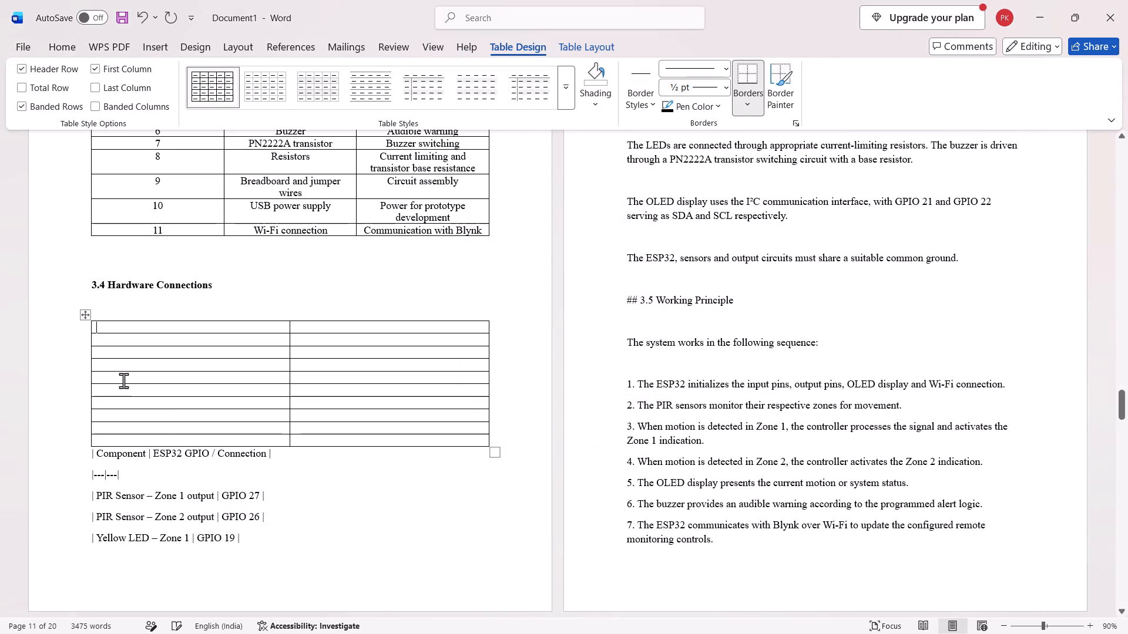
Copy "Component" and "ESP32 GPIO / Connection" from the text below into the two header cells of the 3.4 table.
left_click_drag(96, 454, 141, 451)
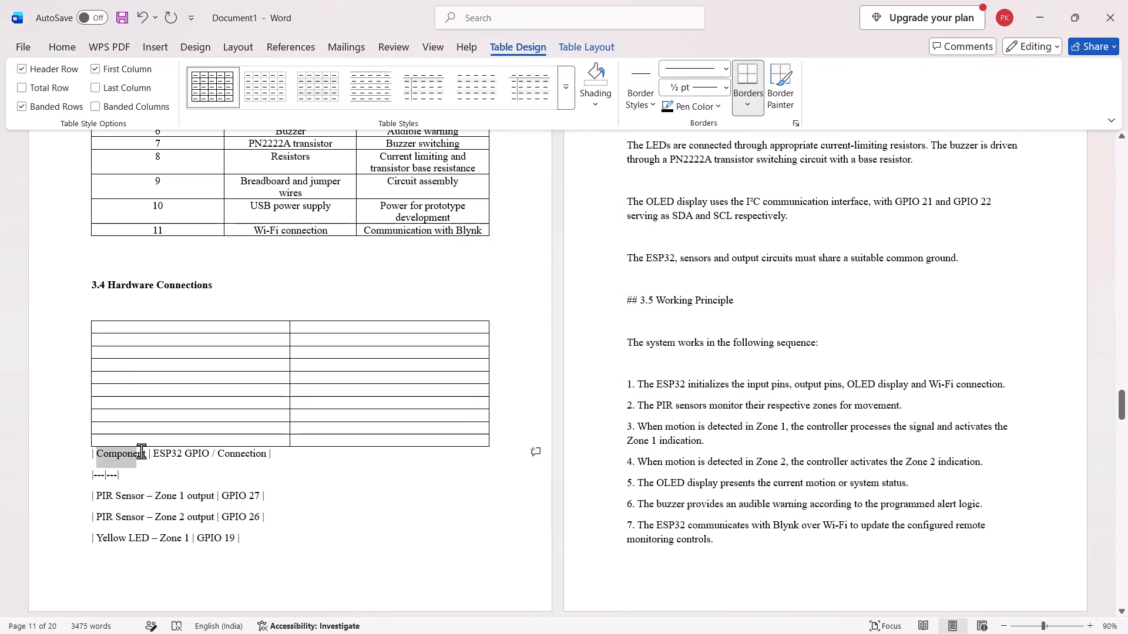
left_click_drag(141, 451, 146, 451)
key("ctrl+c")
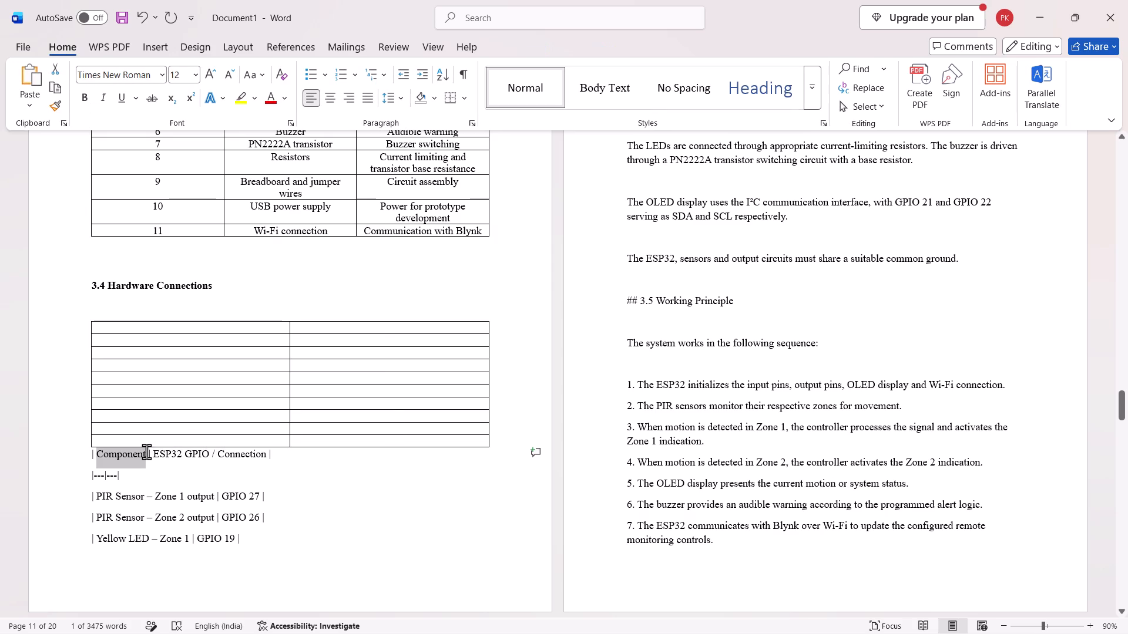
left_click(184, 326)
key("v")
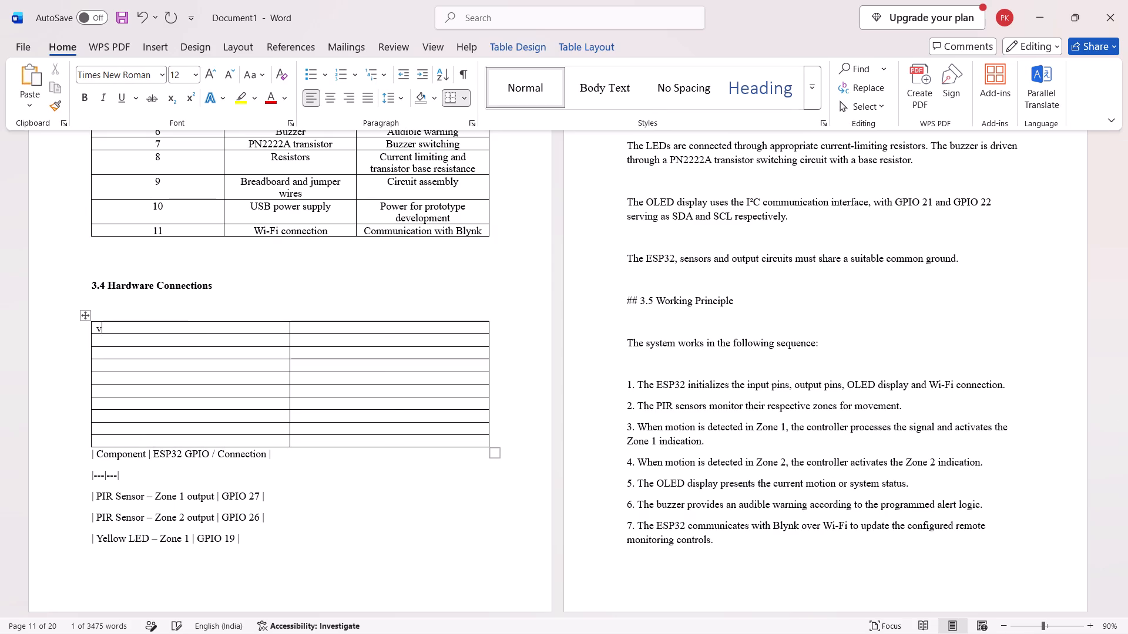
key("BackSpace")
key("ctrl+v")
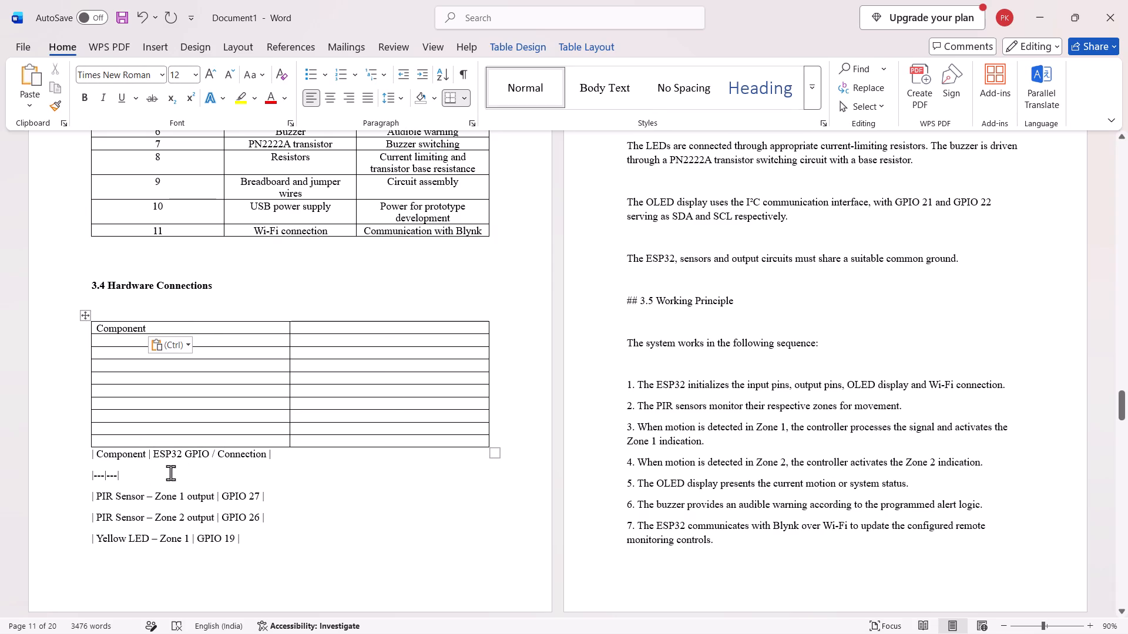
left_click_drag(153, 454, 263, 461)
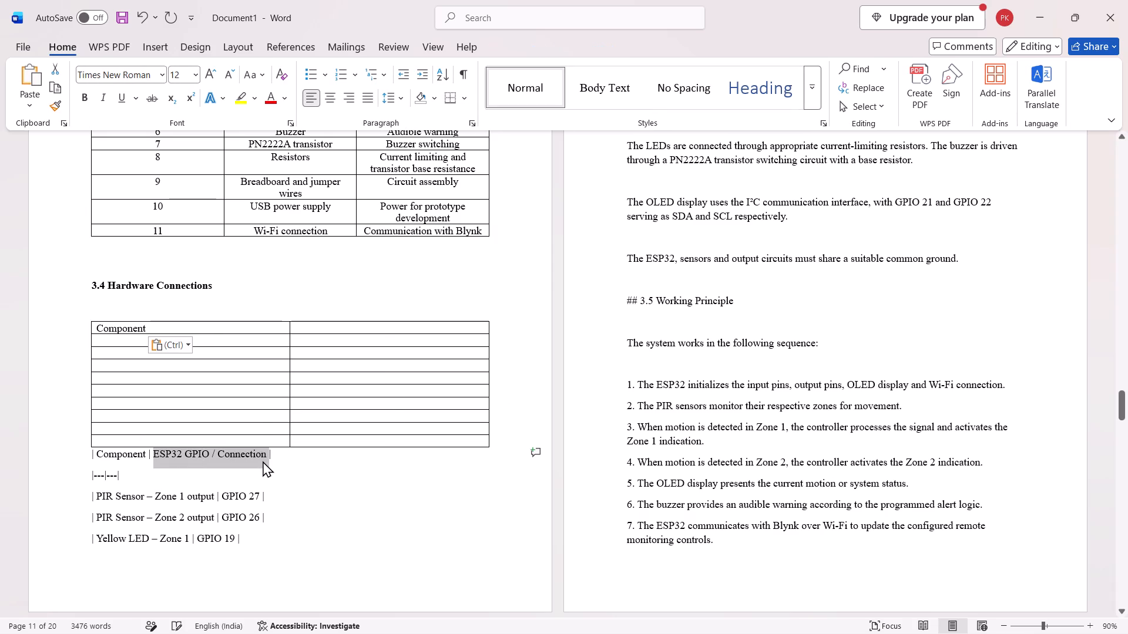
key("ctrl+c")
left_click(404, 323)
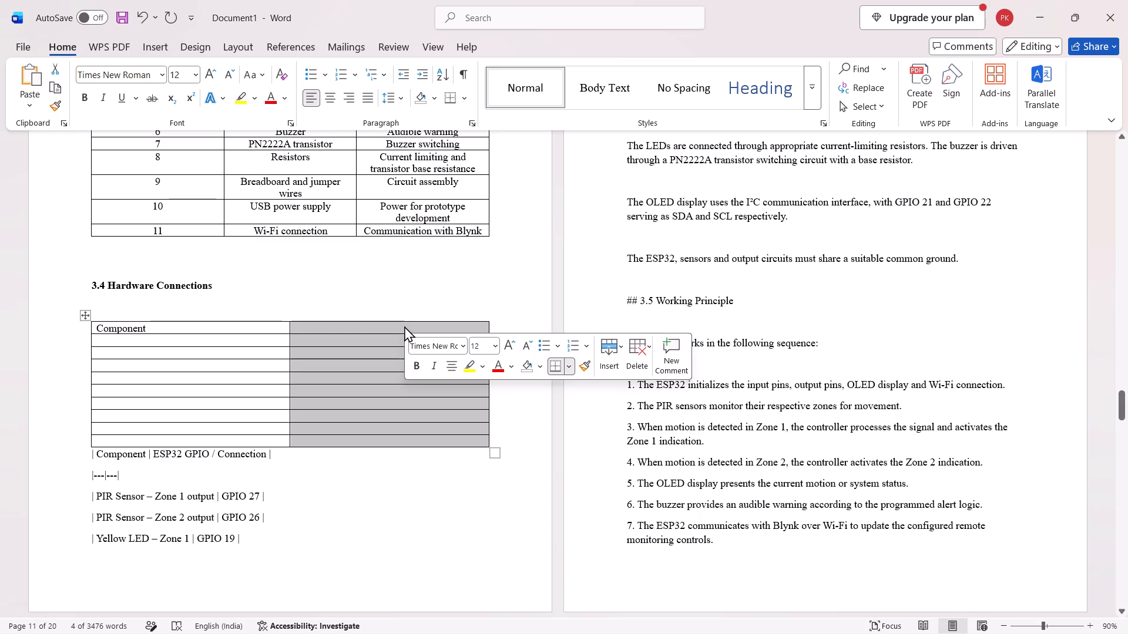
left_click(404, 326)
key("ctrl+v")
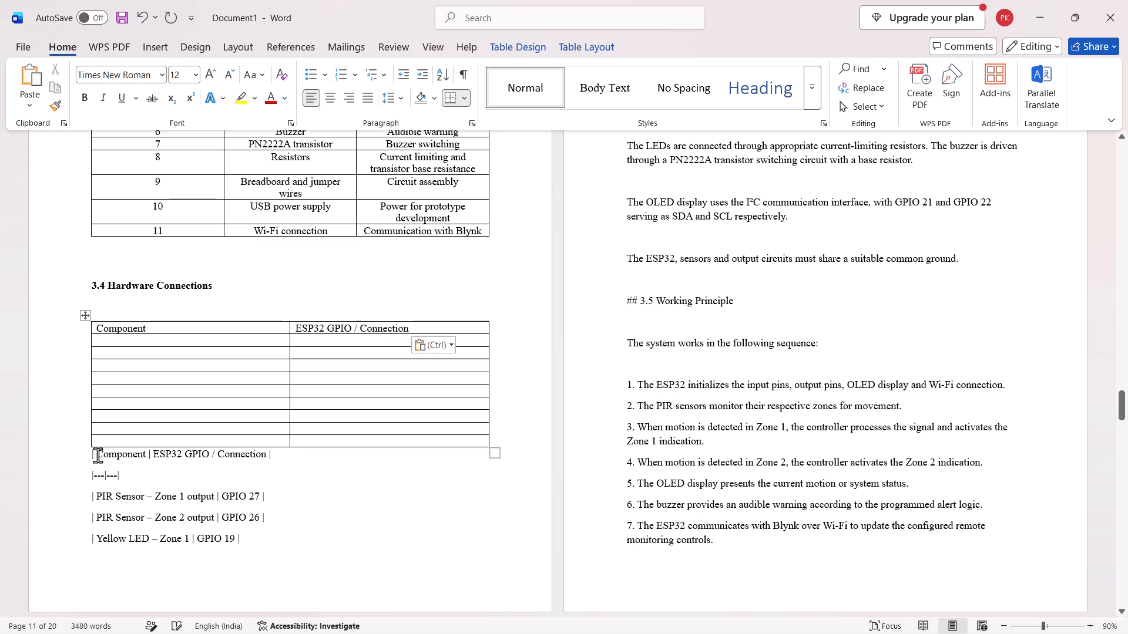
Copy "PIR Sensor – Zone 1 output" and "PIR Sensor – Zone 2 output" into the first two cells under Component.
left_click_drag(100, 494, 182, 496)
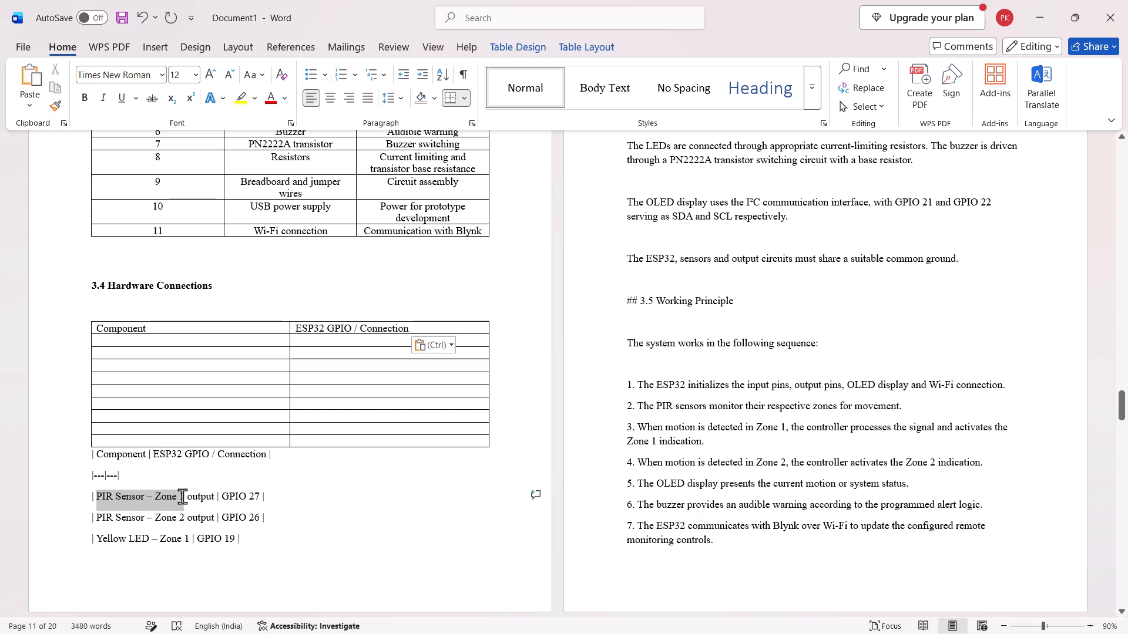
left_click_drag(182, 496, 198, 497)
left_click_drag(198, 497, 206, 494)
key("ctrl+c")
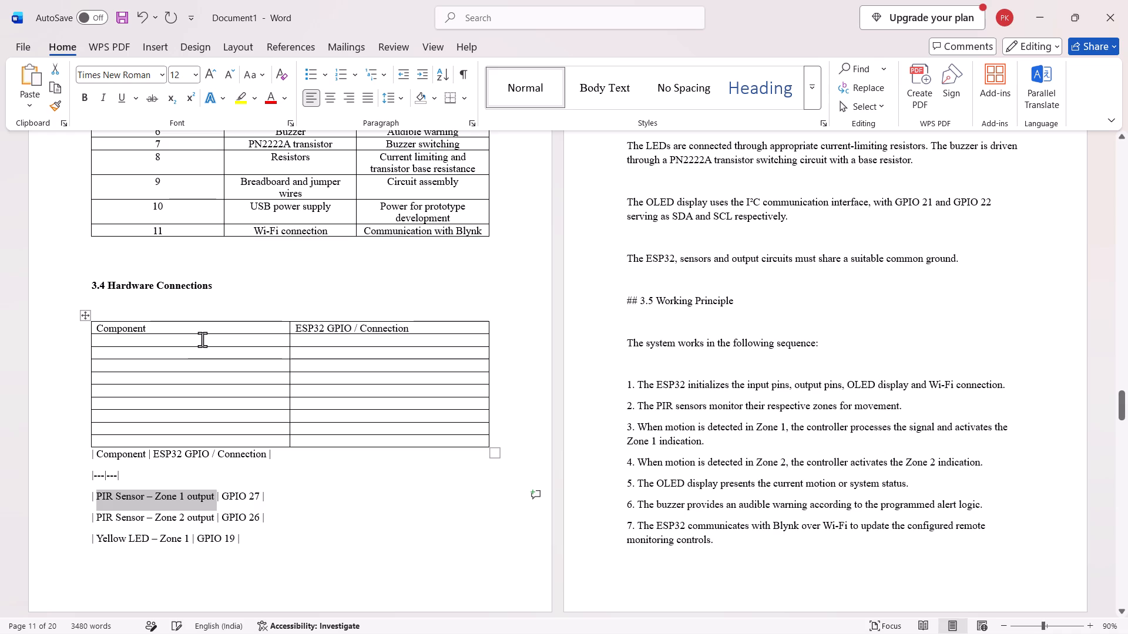
left_click(203, 339)
key("ctrl+v")
left_click(203, 339)
key("ctrl+v")
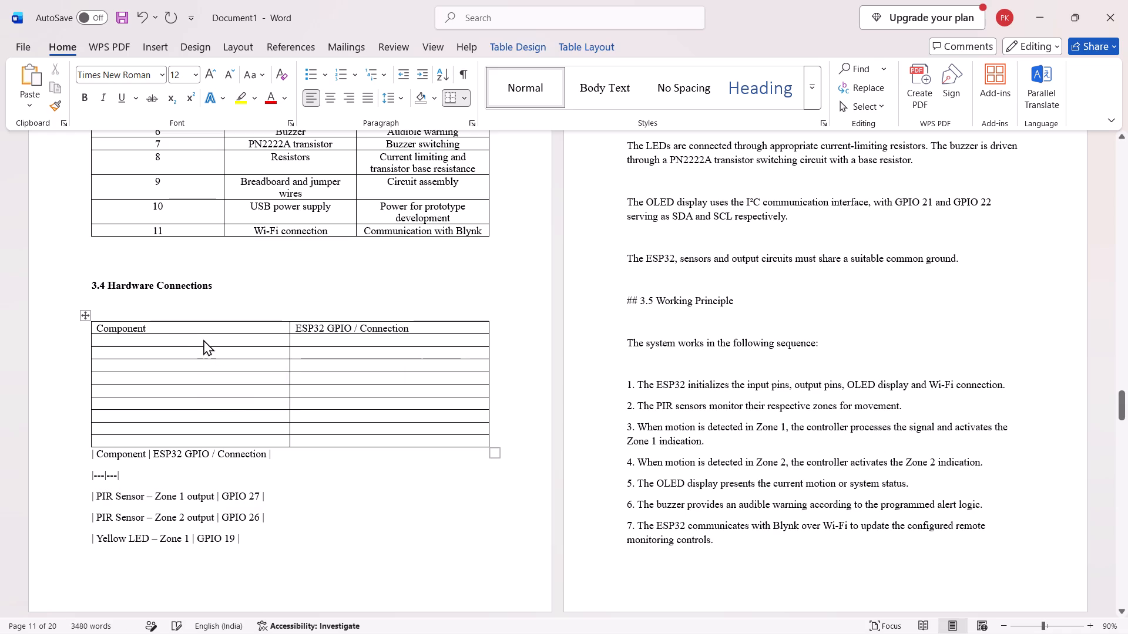
left_click_drag(96, 512, 164, 512)
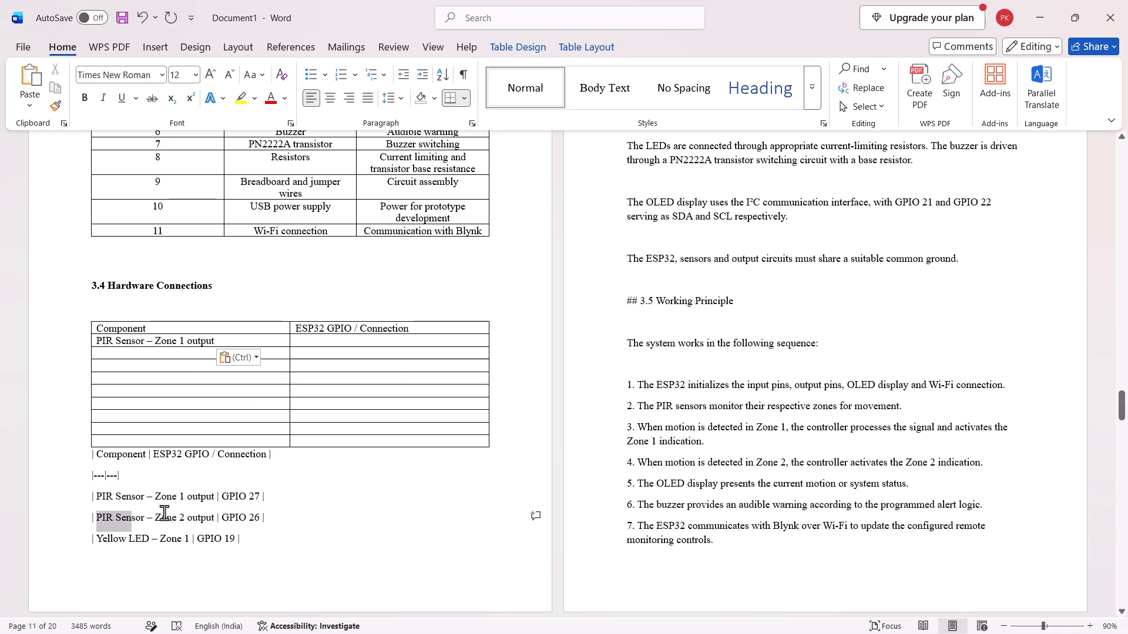
left_click_drag(164, 512, 213, 518)
key("ctrl+c")
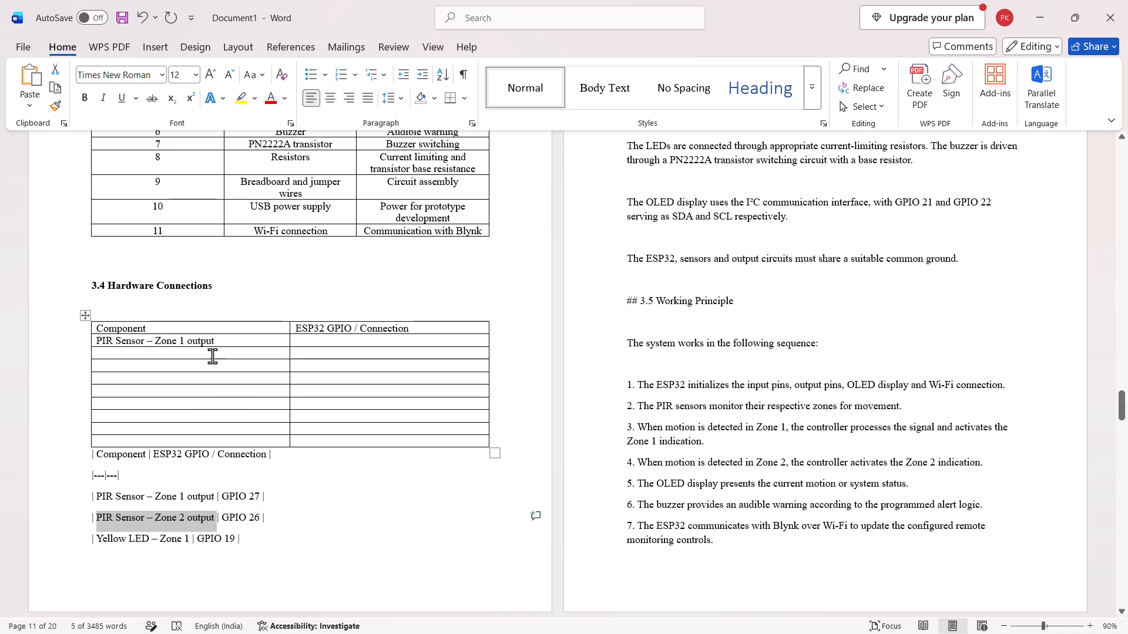
left_click(215, 350)
key("ctrl+v")
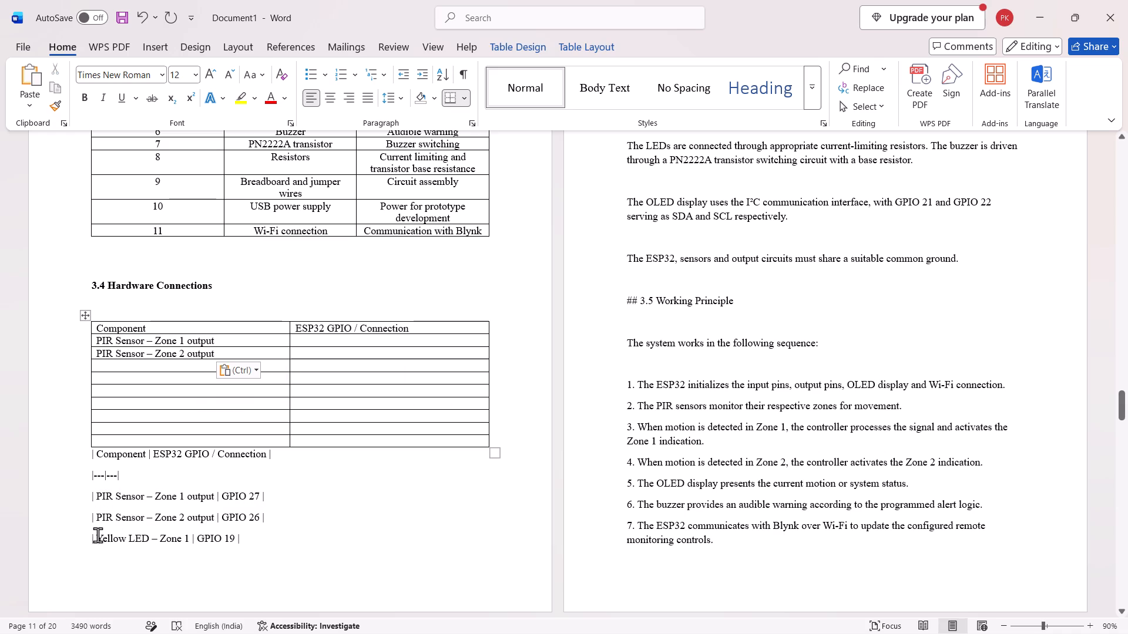
Fill the third data row of the 3.4 table with the copied "Yellow LED – Zone 1" and "GPIO 19".
left_click_drag(97, 536, 186, 539)
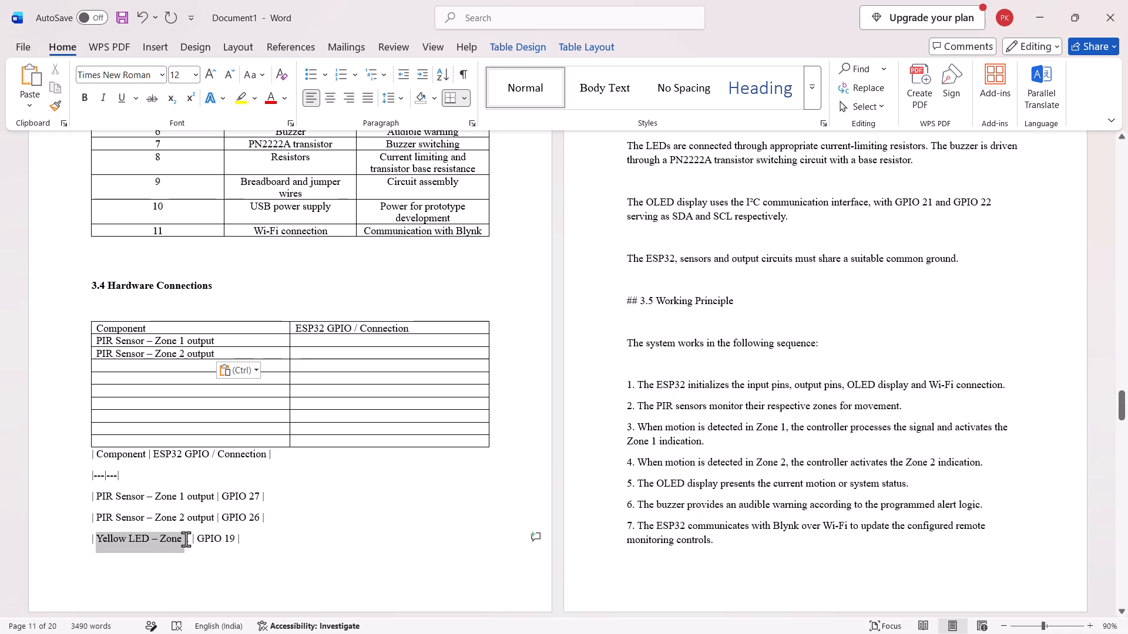
left_click_drag(186, 539, 190, 540)
key("ctrl+c")
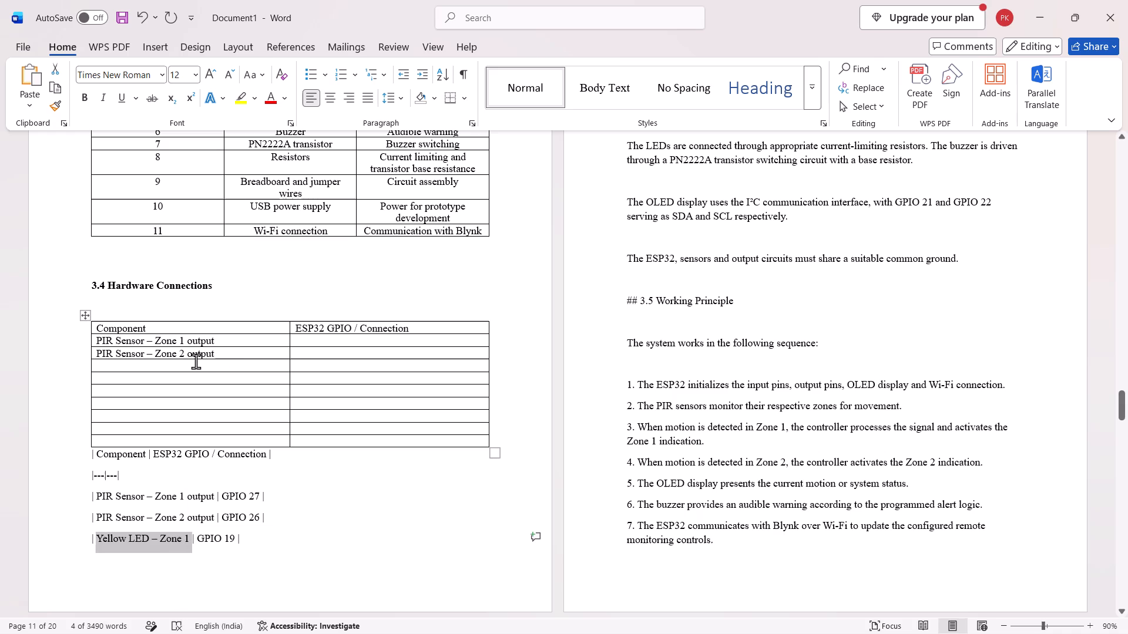
left_click(196, 361)
key("ctrl+v")
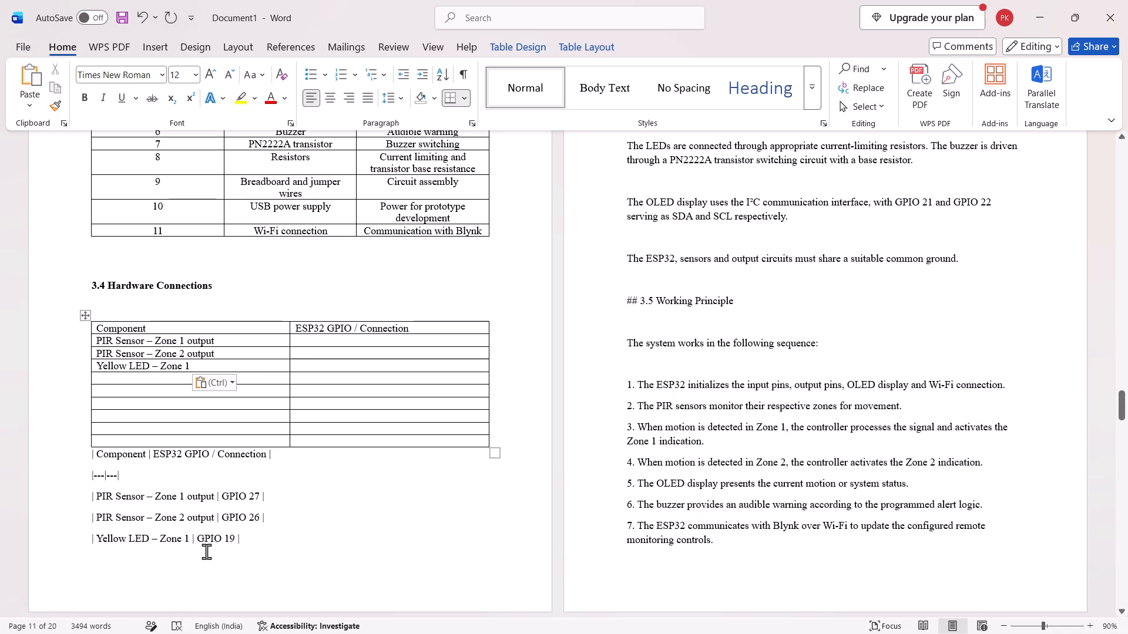
left_click_drag(199, 538, 234, 540)
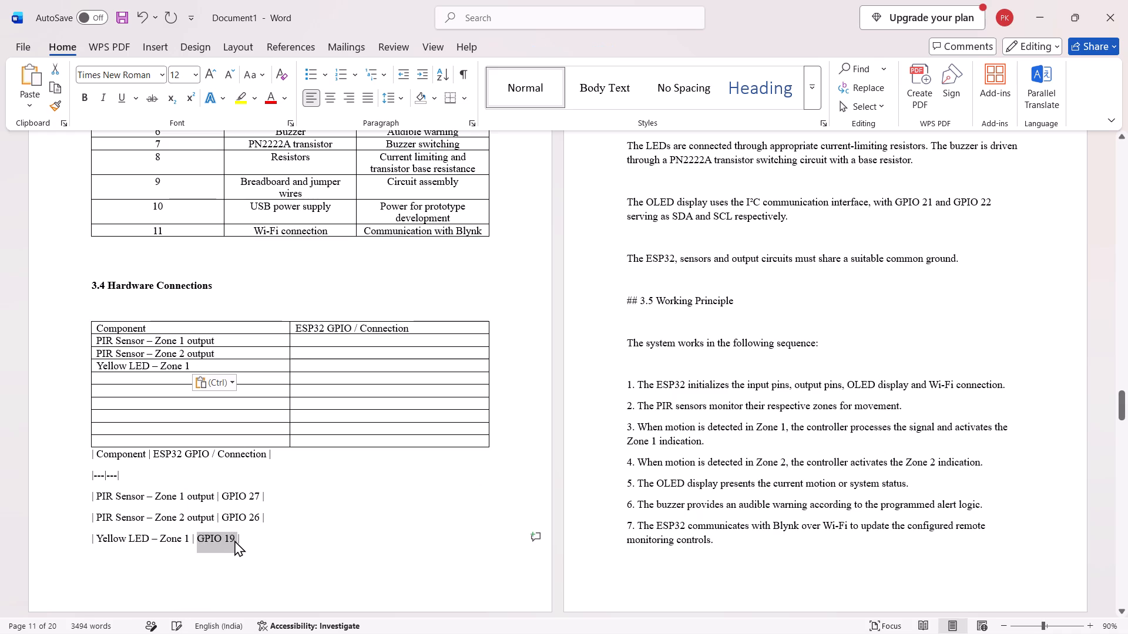
key("ctrl+c")
left_click(360, 363)
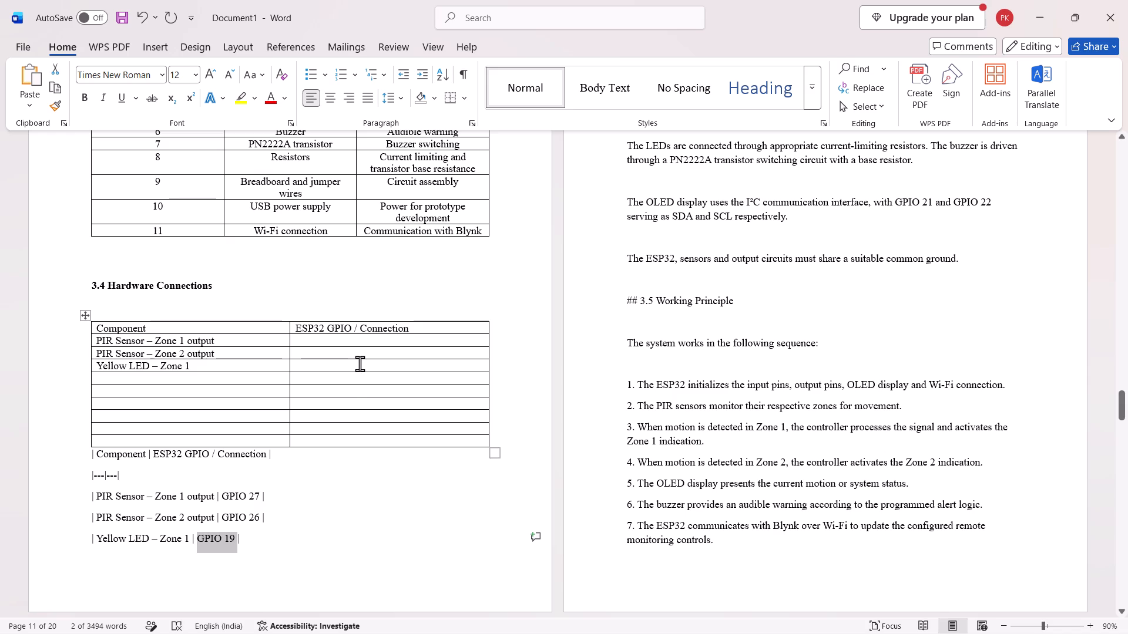
key("ctrl+v")
Copy "GPIO 26" into the PIR Sensor – Zone 2 row and "GPIO 27" into the PIR Sensor – Zone 1 row.
left_click_drag(225, 516, 227, 516)
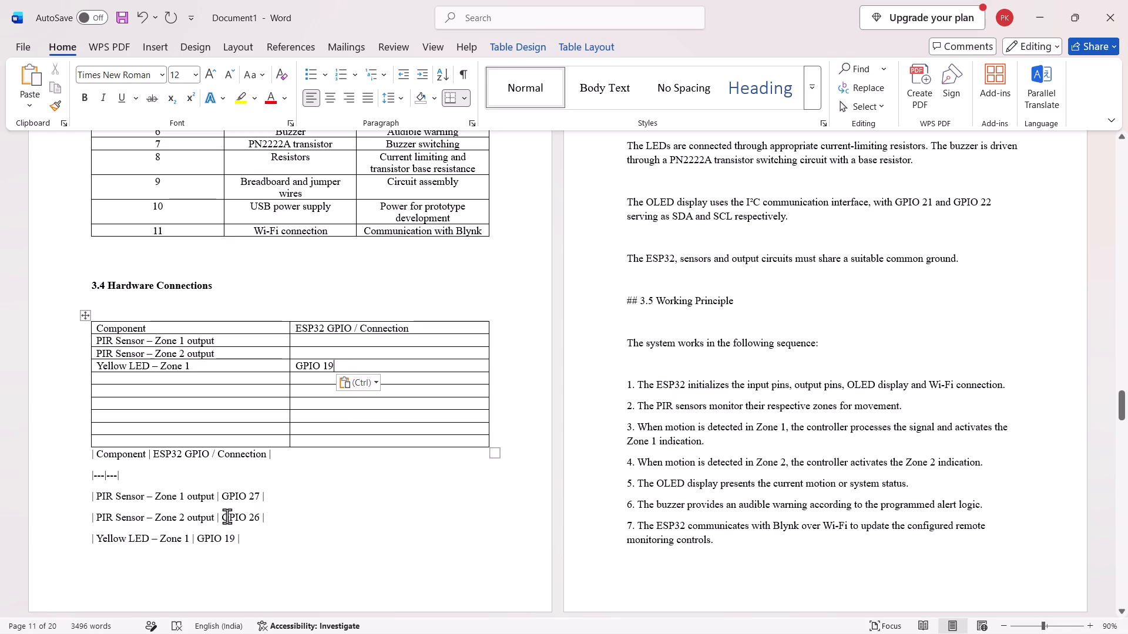
left_click_drag(227, 516, 262, 517)
key("ctrl+c")
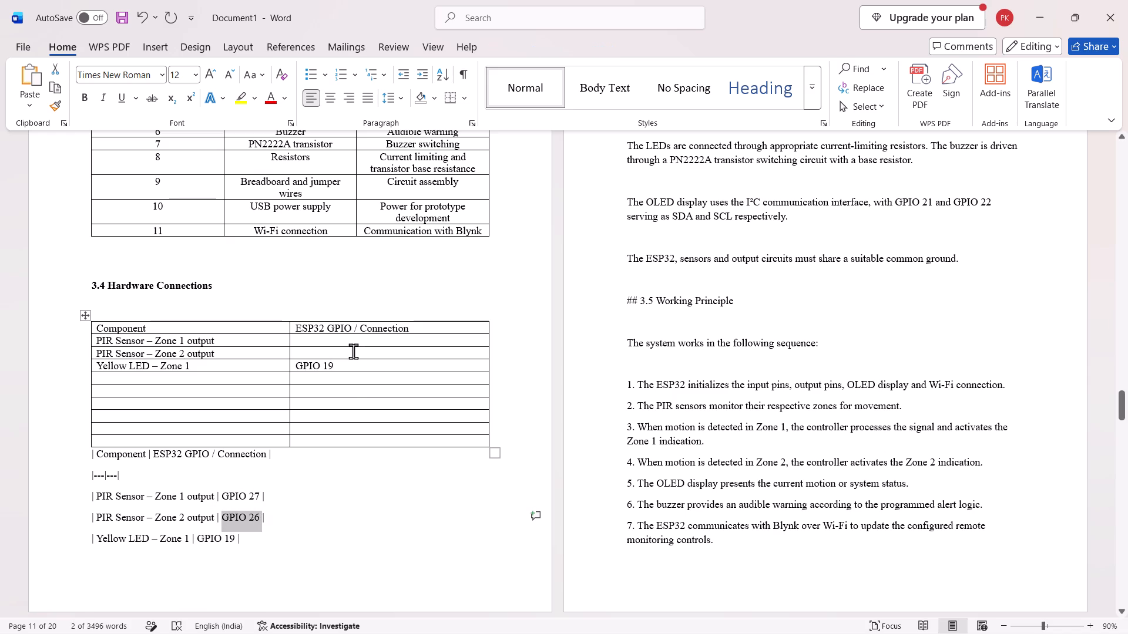
left_click(353, 352)
left_click(353, 352)
left_click(353, 352)
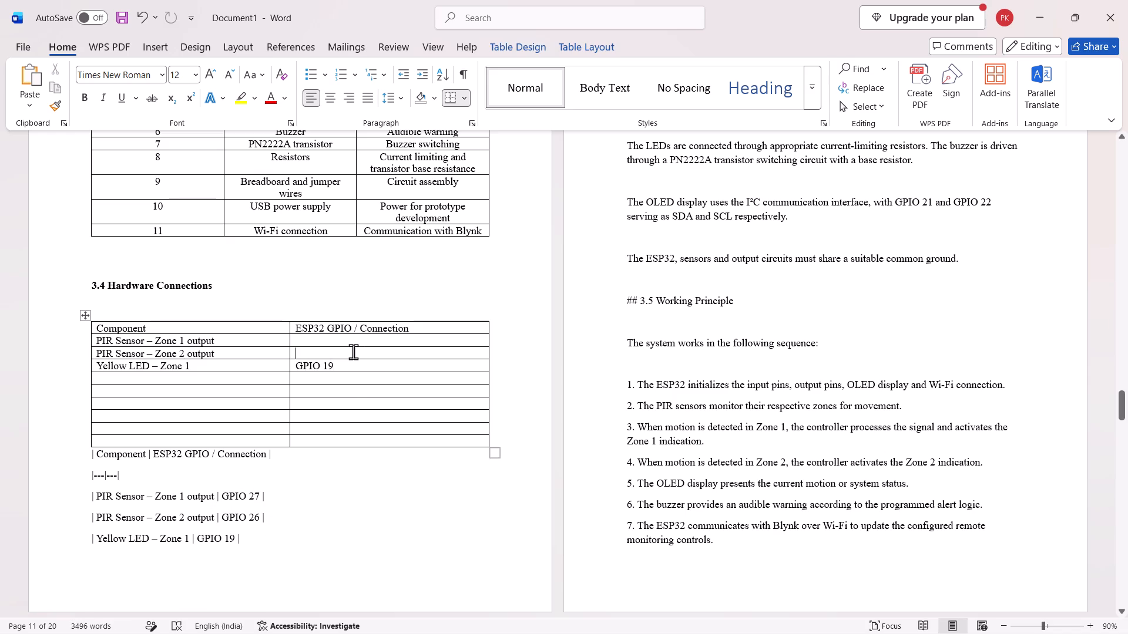
key("ctrl+v")
left_click_drag(222, 495, 263, 493)
key("ctrl+c")
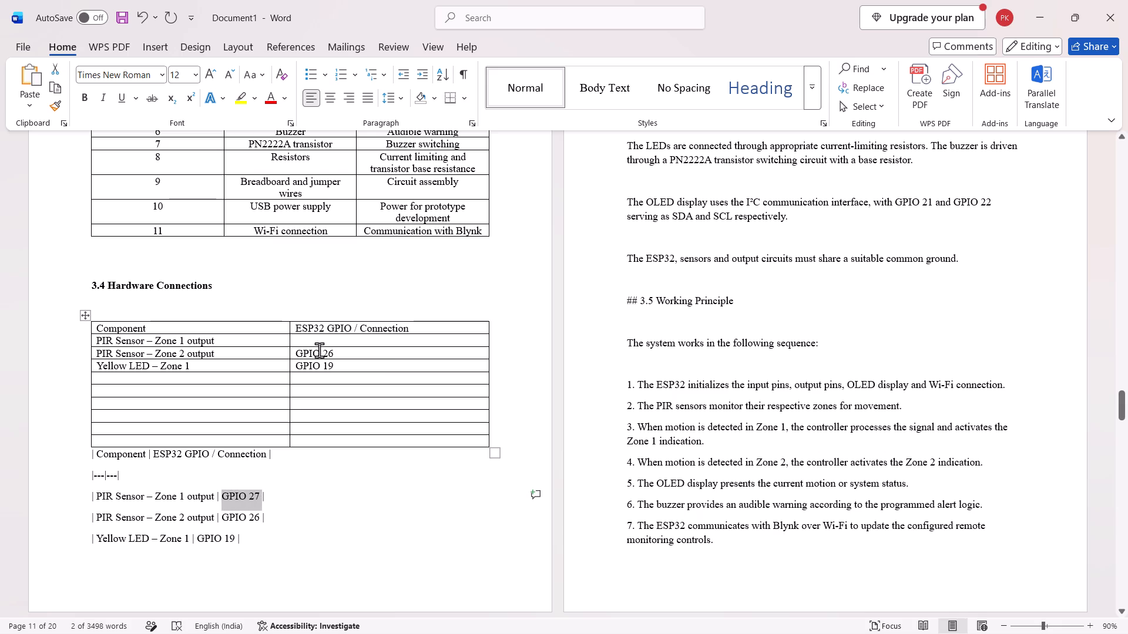
left_click(325, 335)
left_click(325, 342)
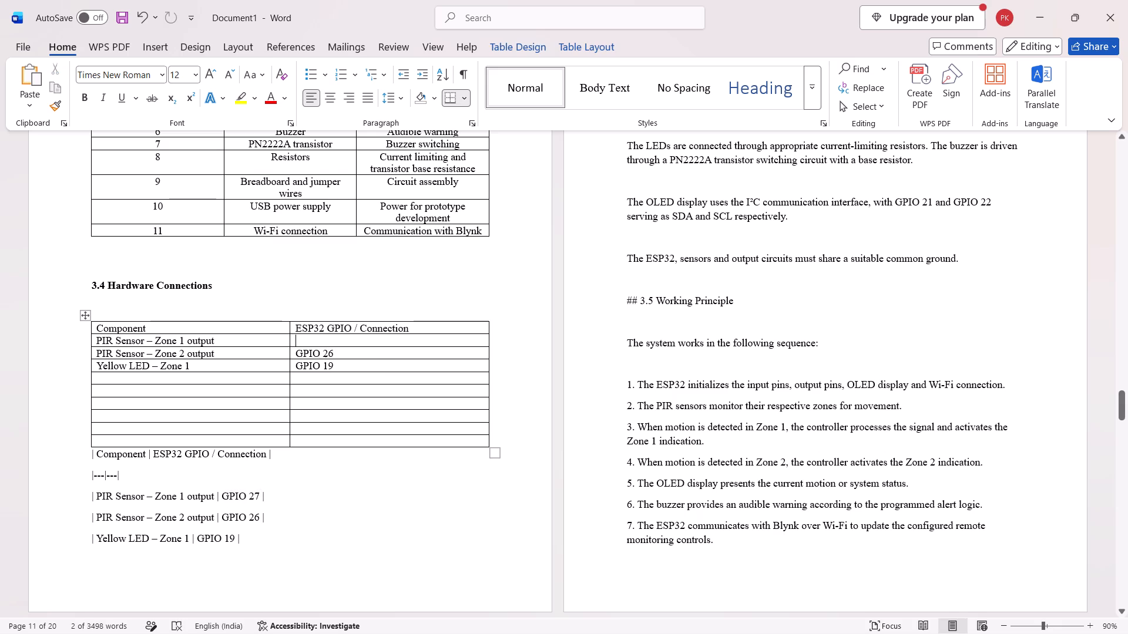
key("ctrl+v")
Delete the already transferred text lines below the 3.4 table, from the Component header line through the Yellow LED line.
left_click_drag(89, 453, 105, 458)
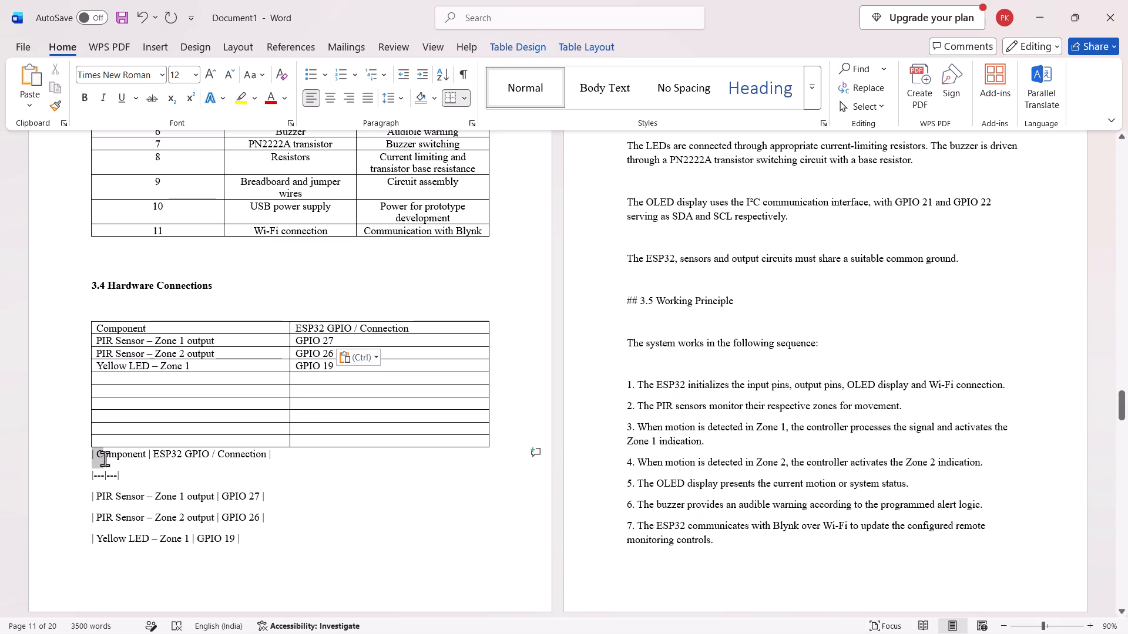
left_click_drag(105, 458, 266, 552)
key("Delete")
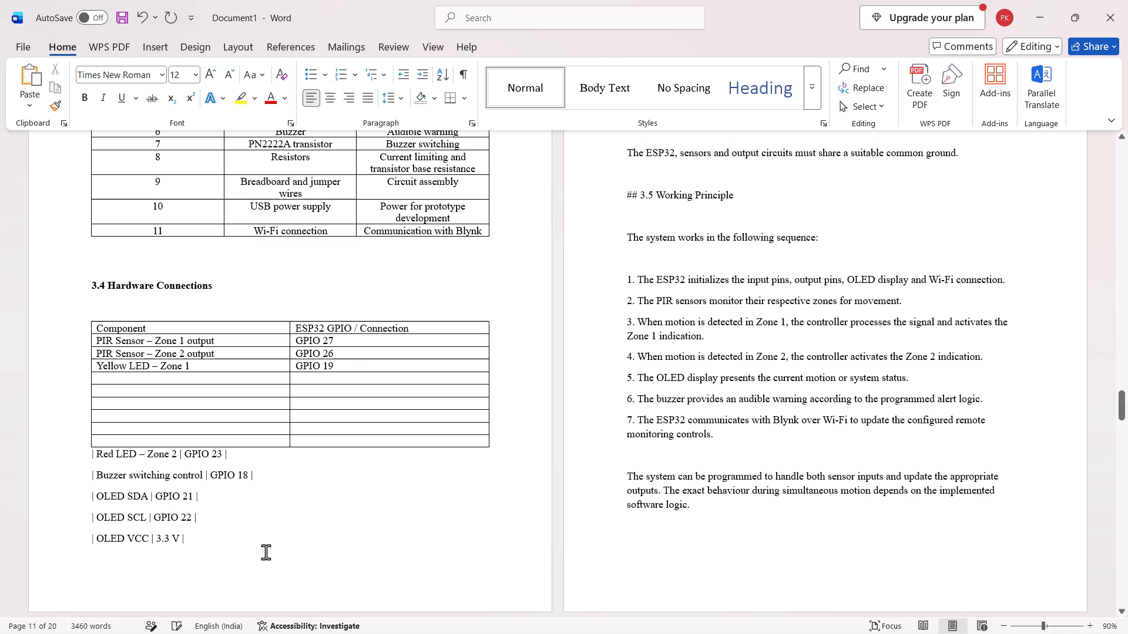
Copy "Red LED – Zone 2" from the text below the 3.4 table into the Component cell under Yellow LED – Zone 1.
left_click_drag(97, 449, 168, 459)
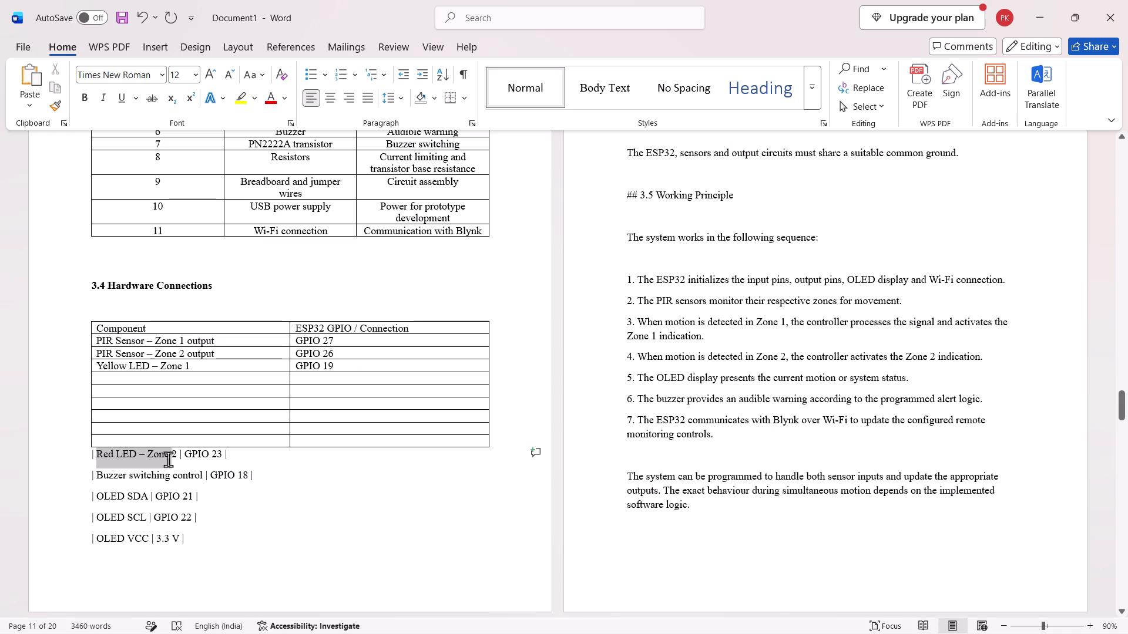
left_click_drag(168, 459, 179, 452)
key("ctrl+c")
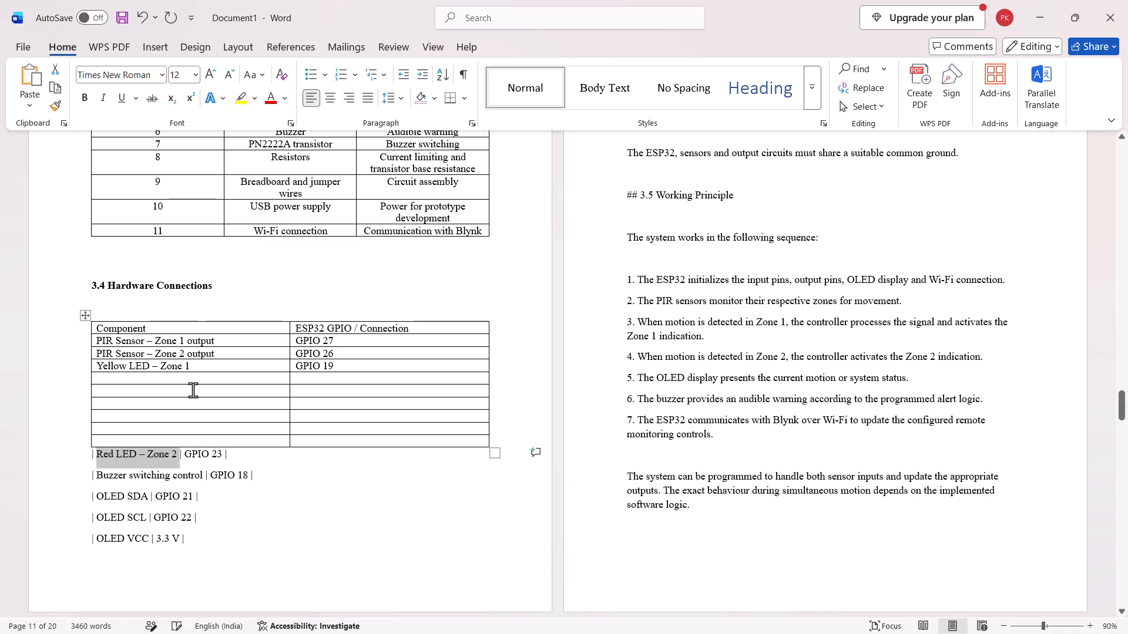
left_click(197, 377)
double_click(197, 377)
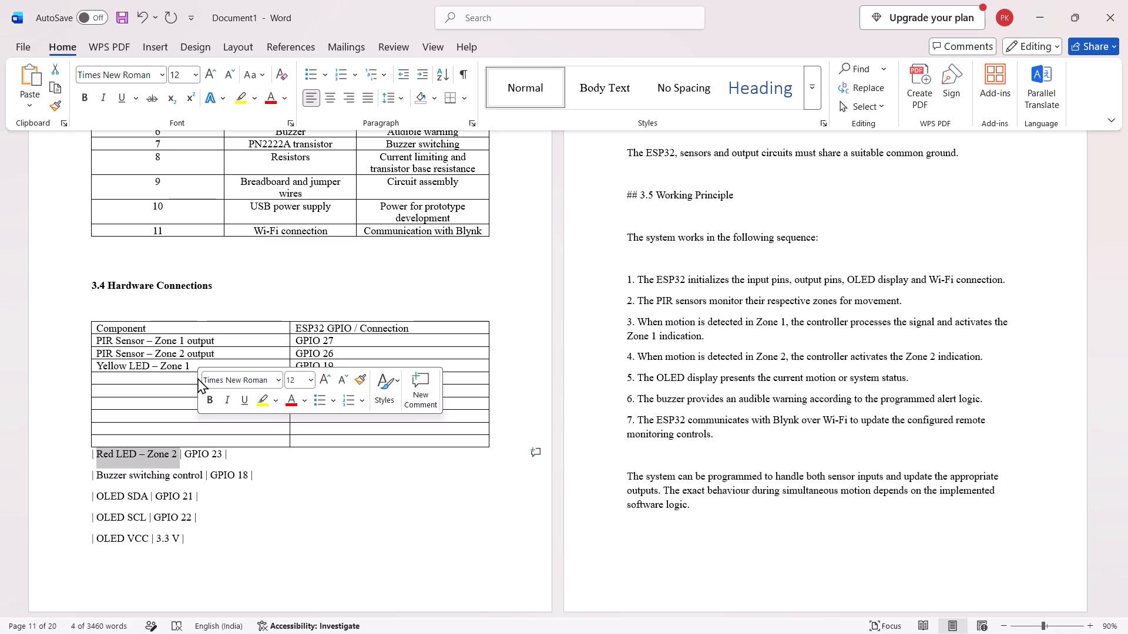
left_click(187, 375)
left_click(187, 375)
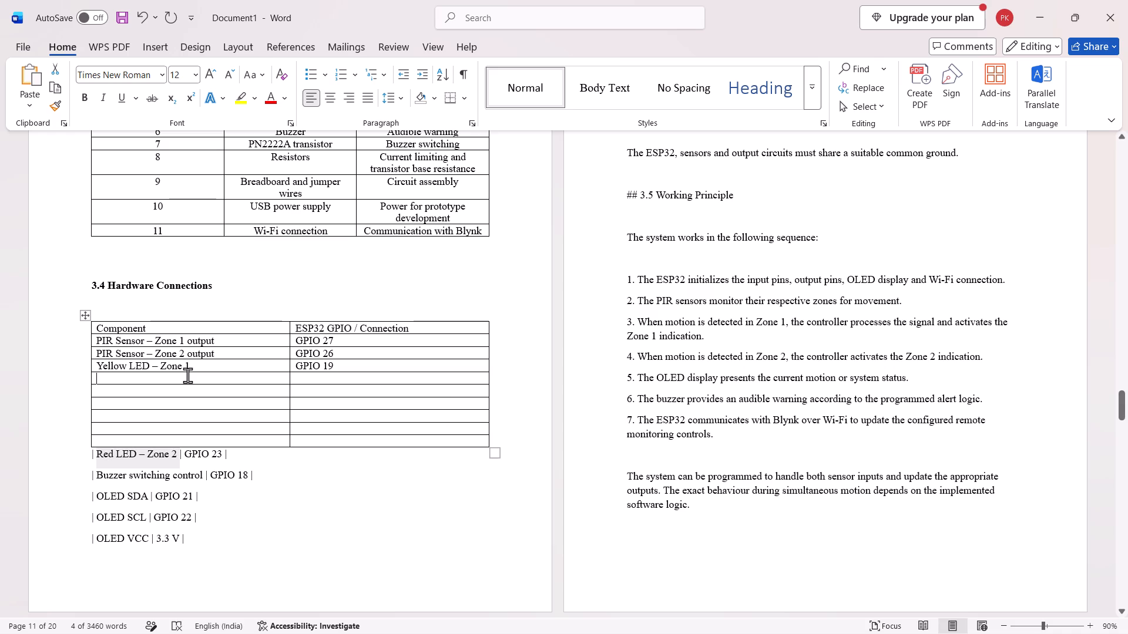
left_click(187, 375)
key("ctrl+v")
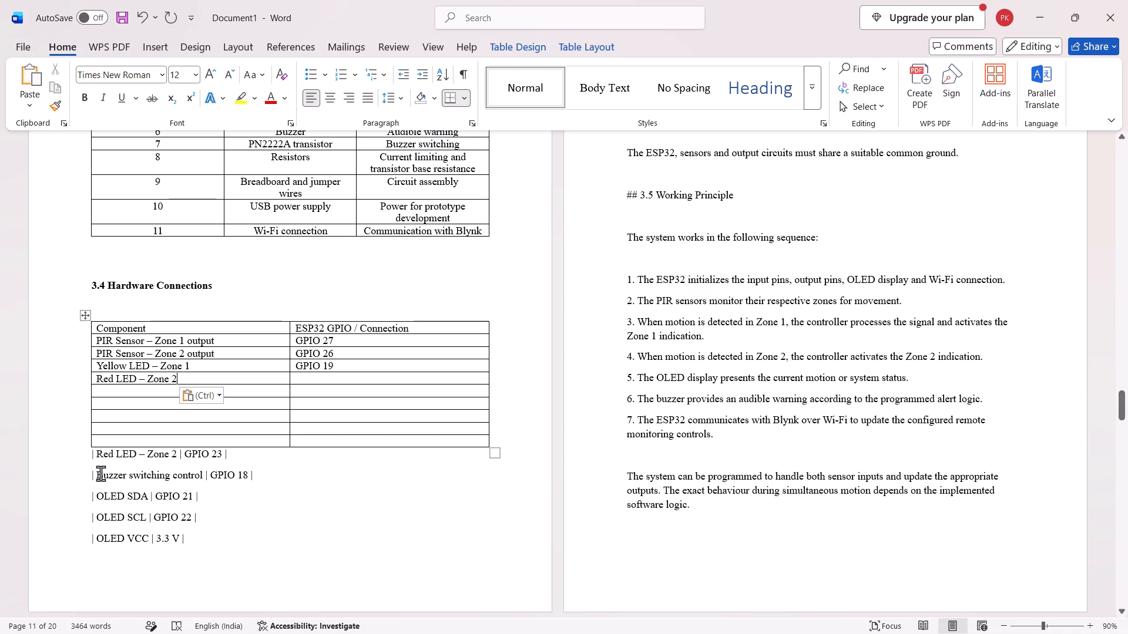
Copy "Buzzer switching control" into the Component cell under Red LED – Zone 2.
left_click_drag(100, 473, 196, 468)
key("ctrl+c")
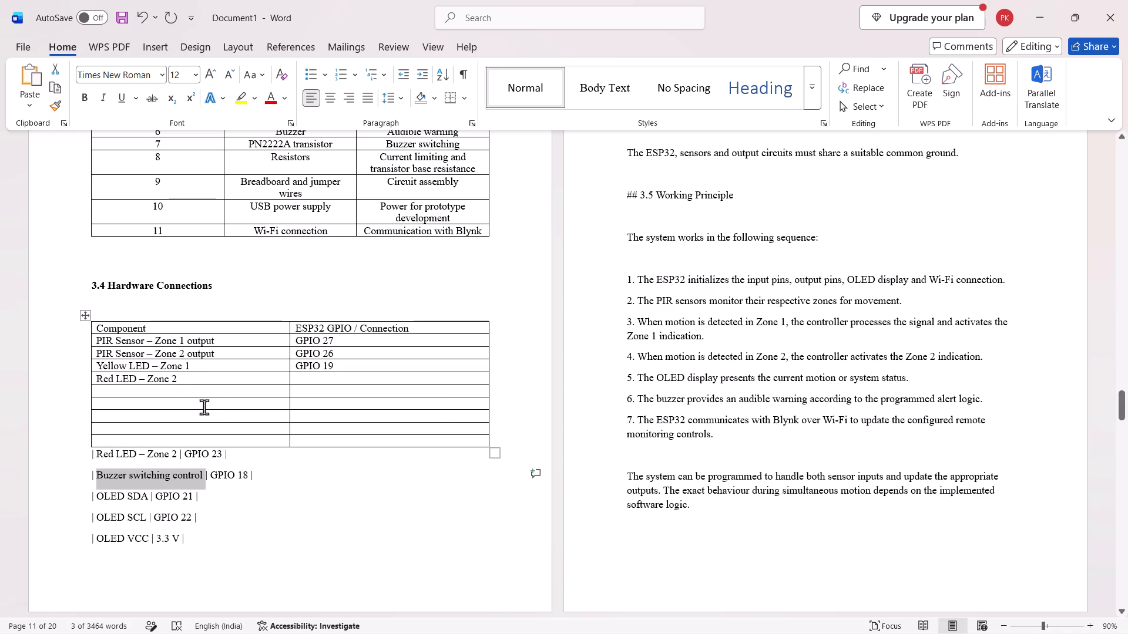
left_click(210, 392)
left_click(210, 392)
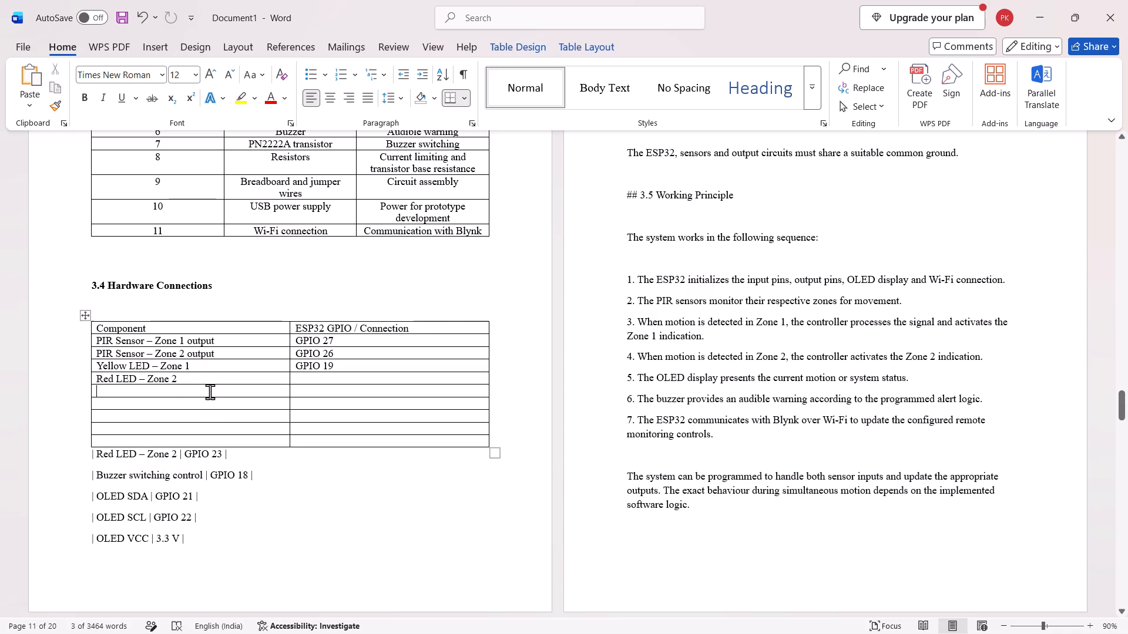
key("v")
key("BackSpace")
key("ctrl+v")
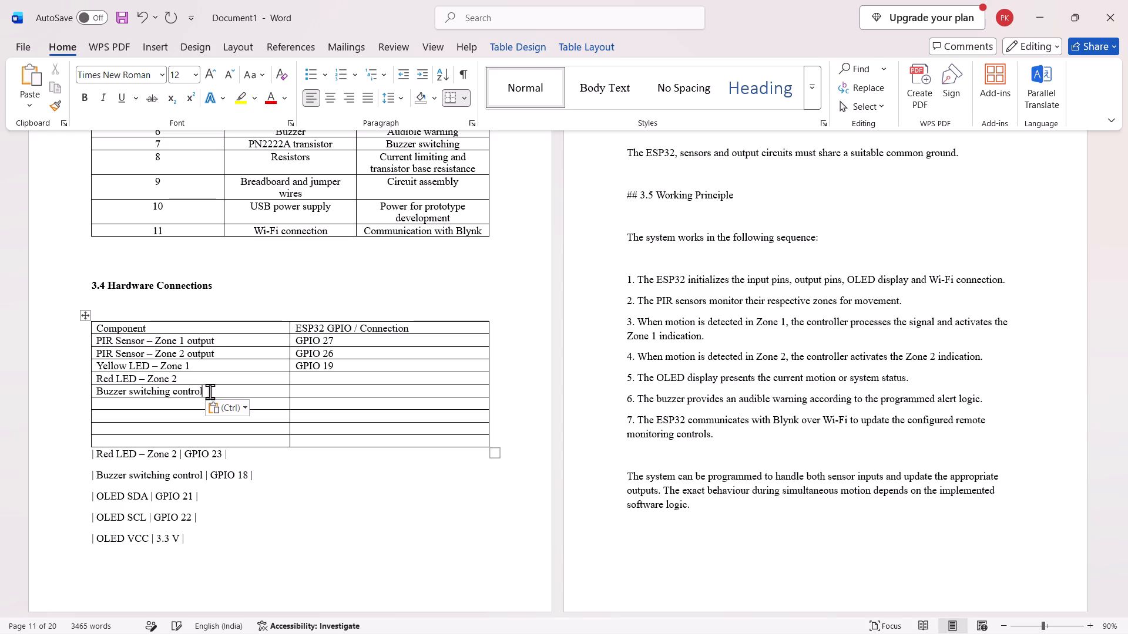
Copy "OLED SDA", "OLED SCL" and "OLED VCC" into the three Component cells below Buzzer switching control.
left_click_drag(96, 494, 137, 488)
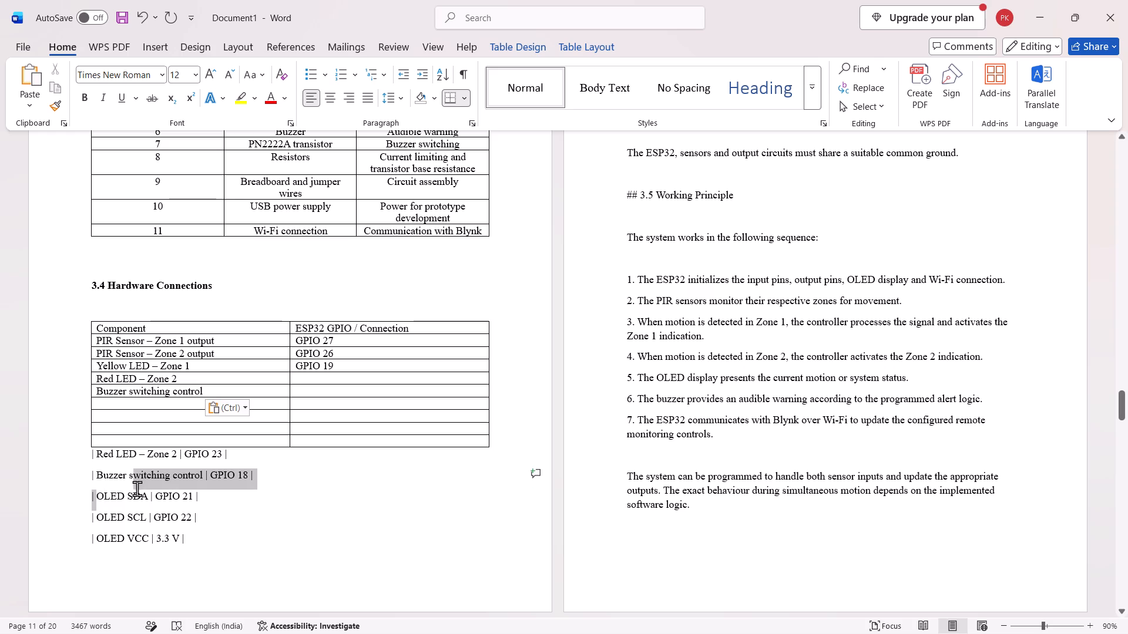
left_click_drag(137, 488, 150, 498)
key("ctrl+c")
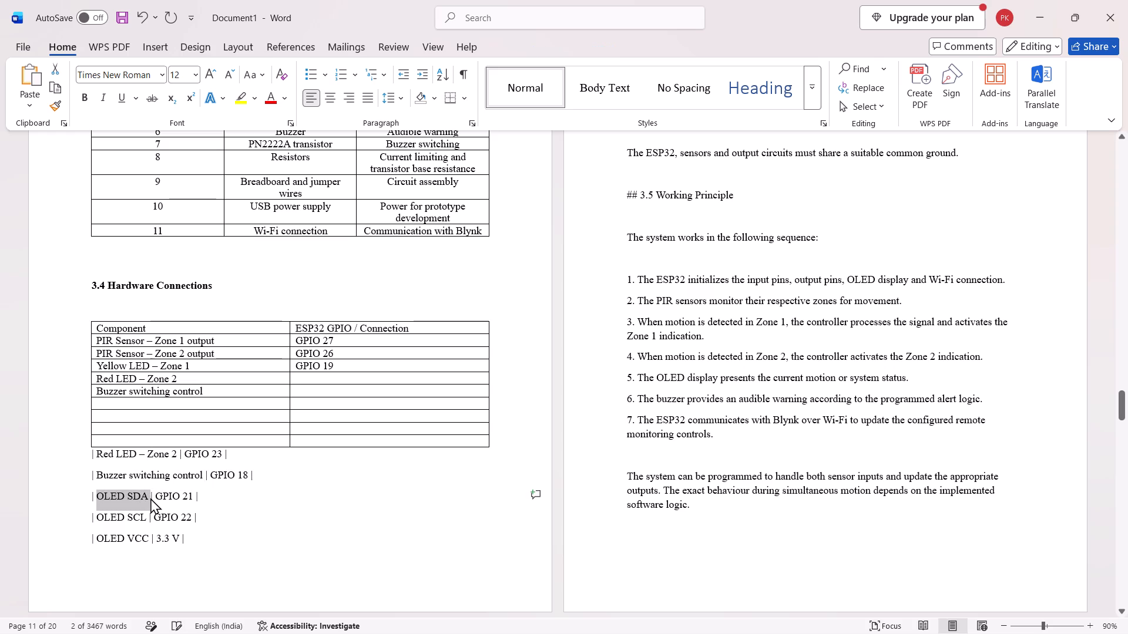
left_click(169, 400)
key("ctrl+v")
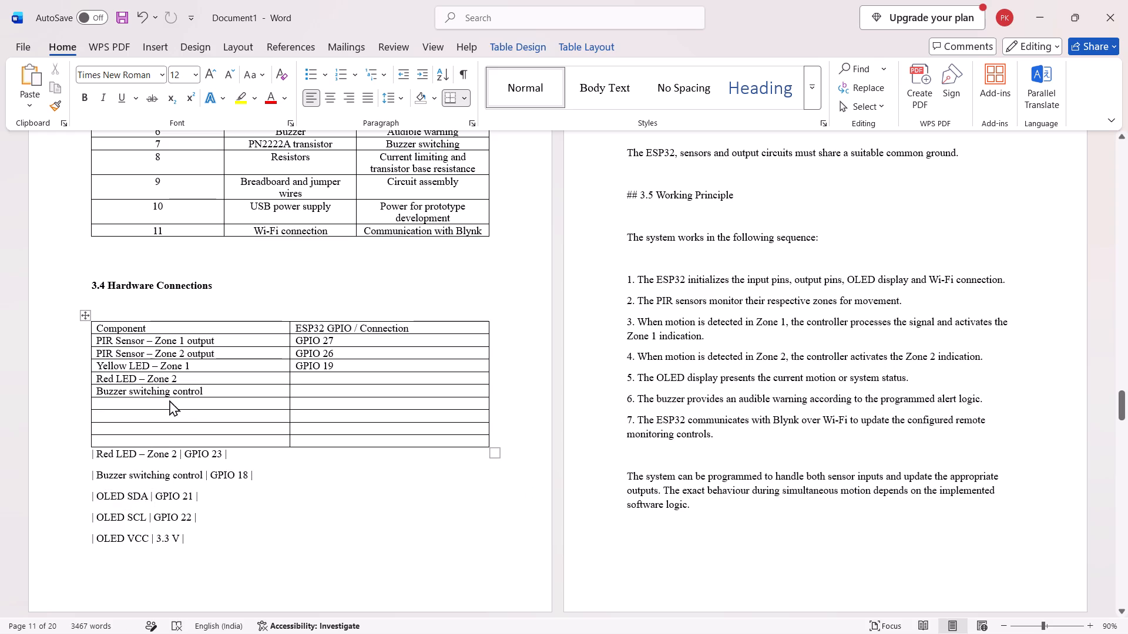
left_click_drag(100, 519, 147, 514)
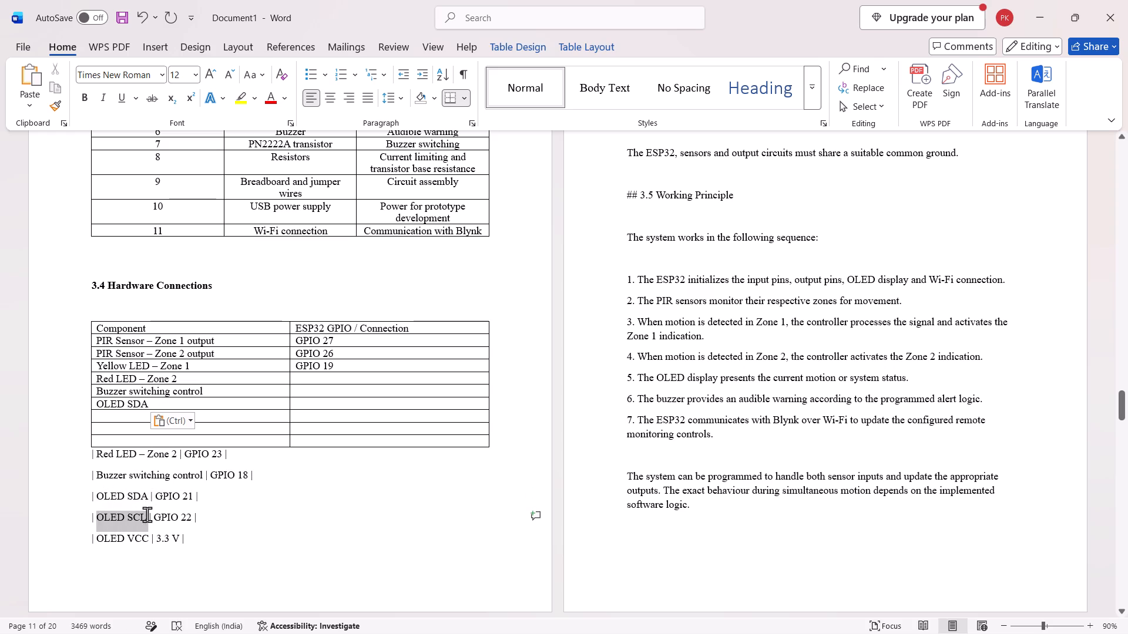
left_click_drag(147, 514, 147, 513)
key("ctrl+c")
left_click(168, 413)
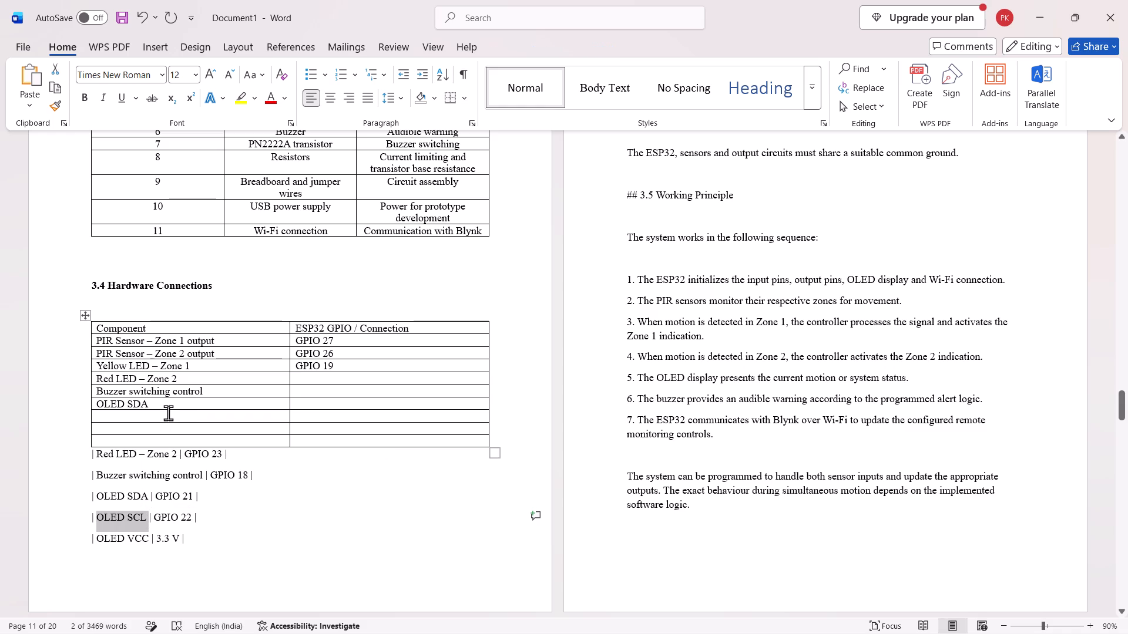
key("ctrl+v")
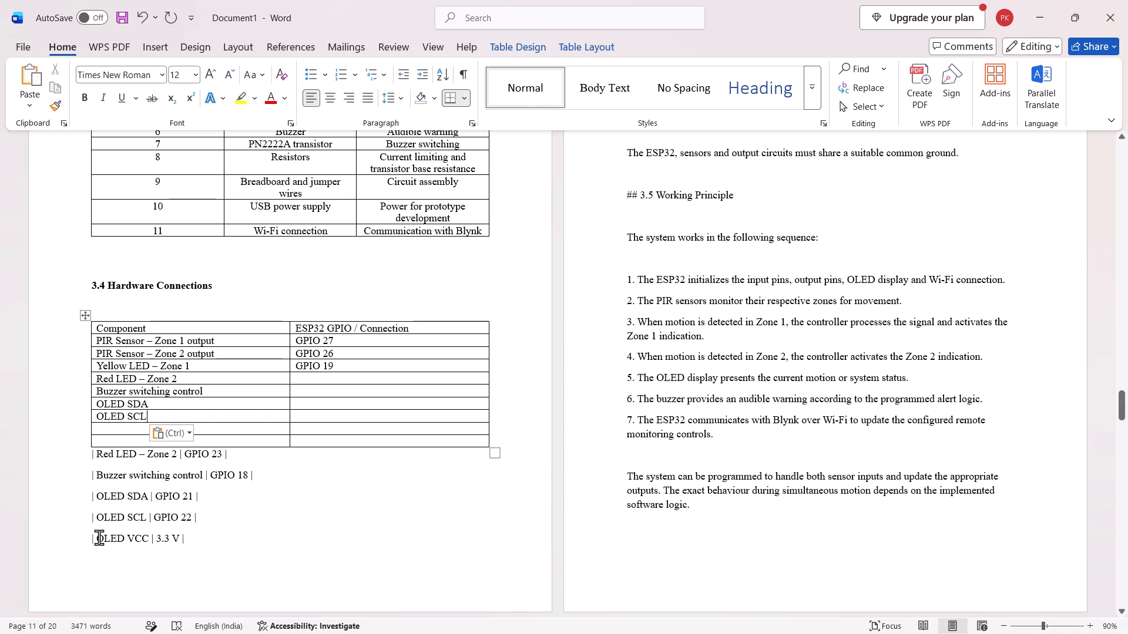
left_click_drag(99, 537, 146, 535)
key("ctrl+c")
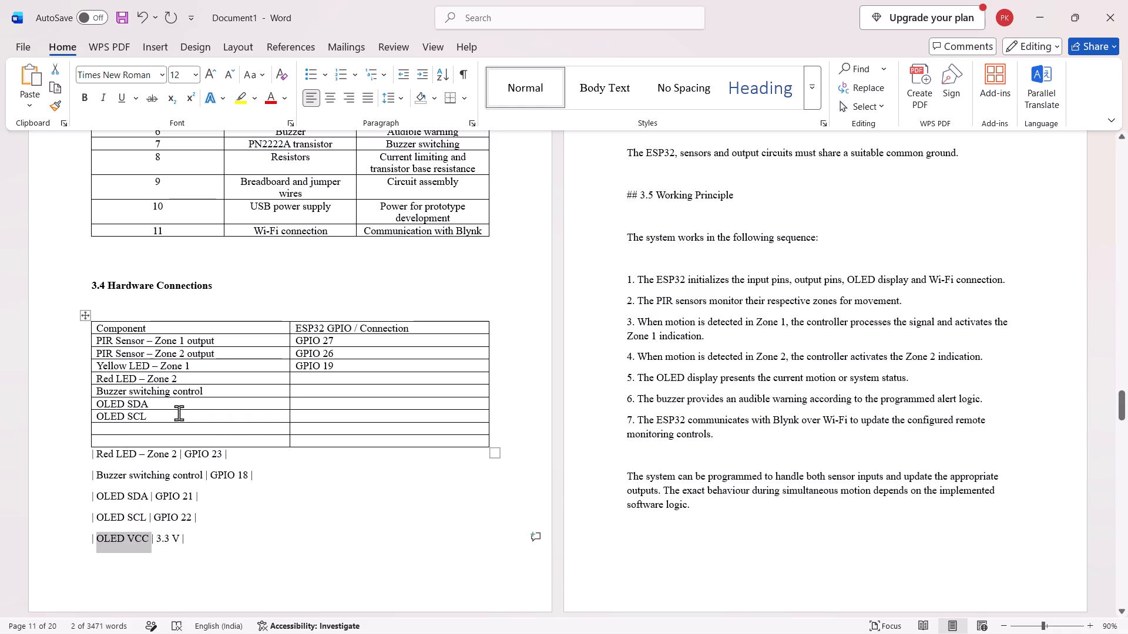
left_click(177, 430)
key("ctrl+v")
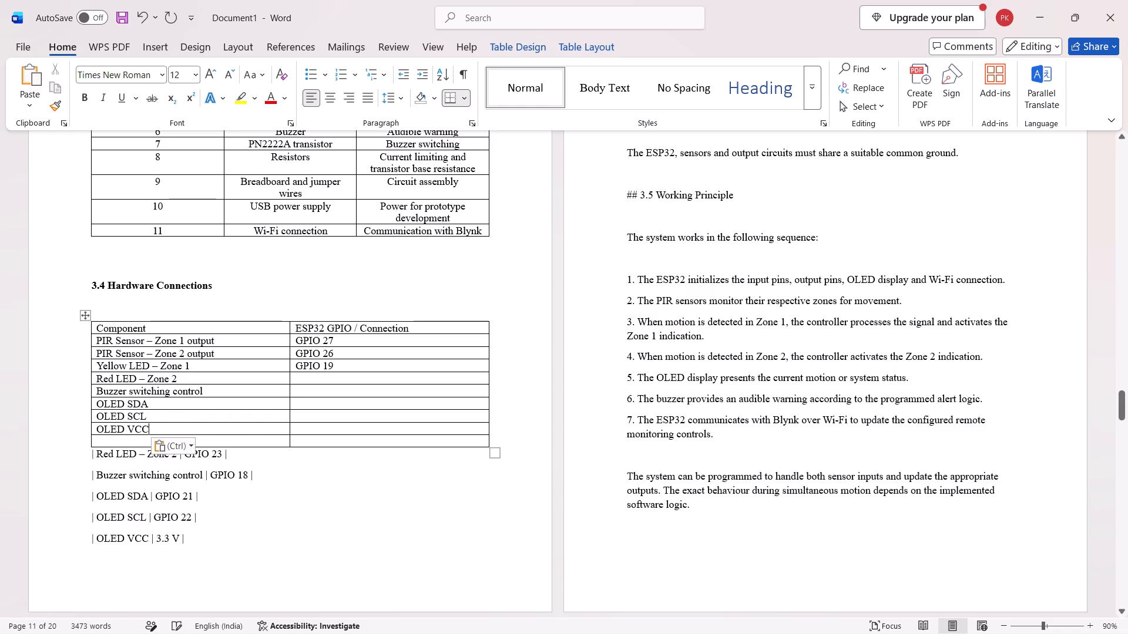
Copy "| 3.3 V" into the OLED VCC row, "GPIO 22" into the OLED SCL row and "GPIO 21" into the OLED SDA row.
left_click_drag(153, 537, 180, 537)
key("ctrl+c")
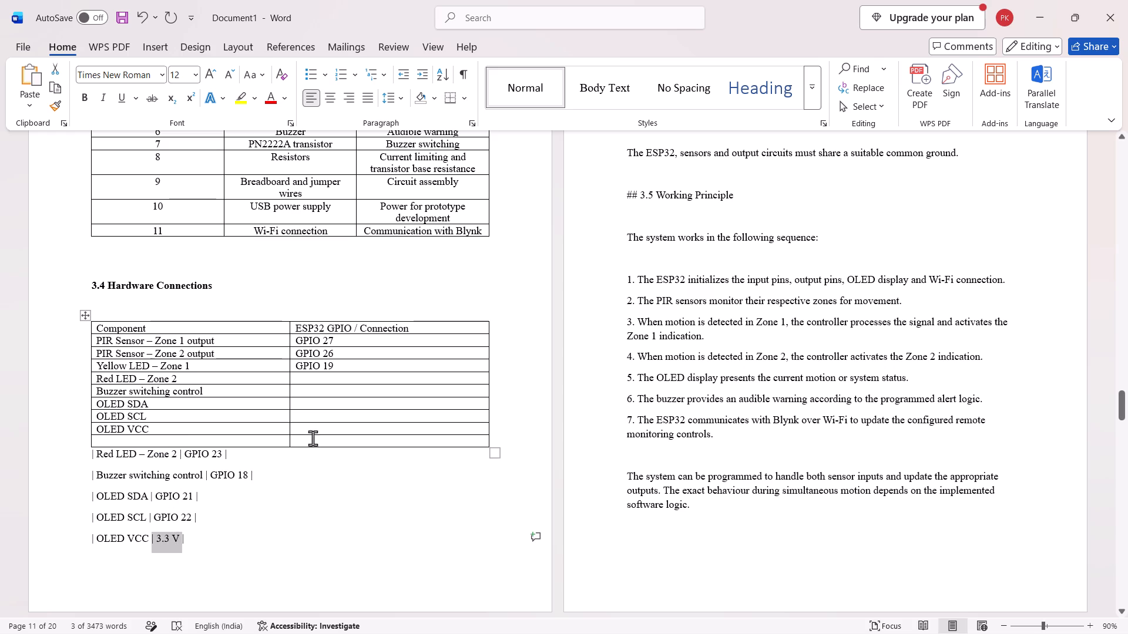
left_click(317, 426)
key("ctrl+v")
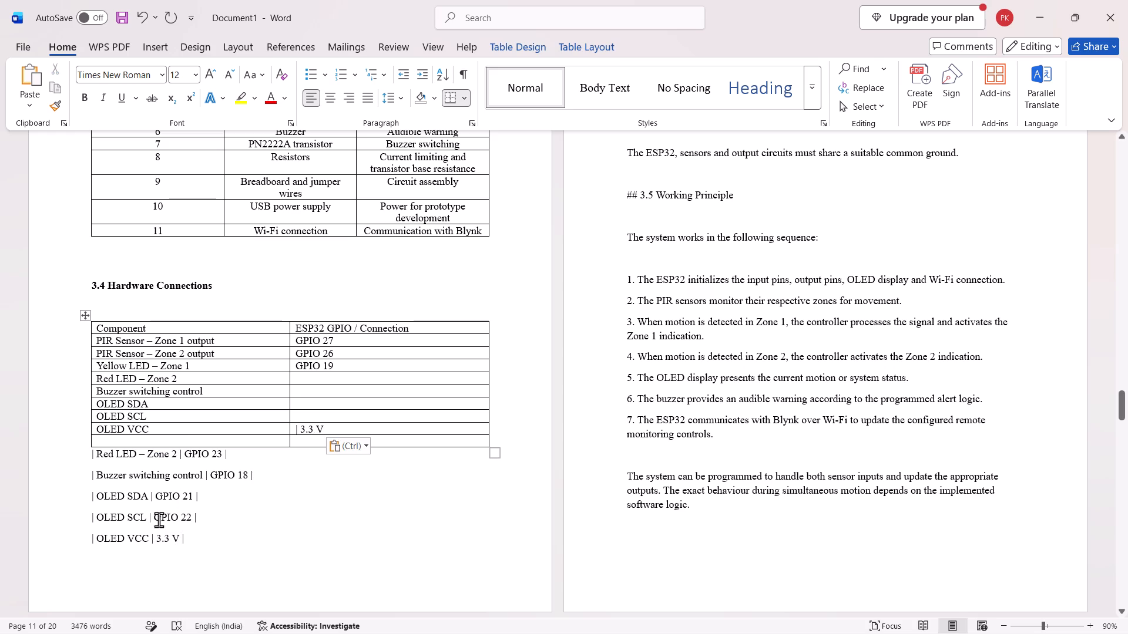
left_click_drag(155, 517, 194, 514)
key("ctrl+c")
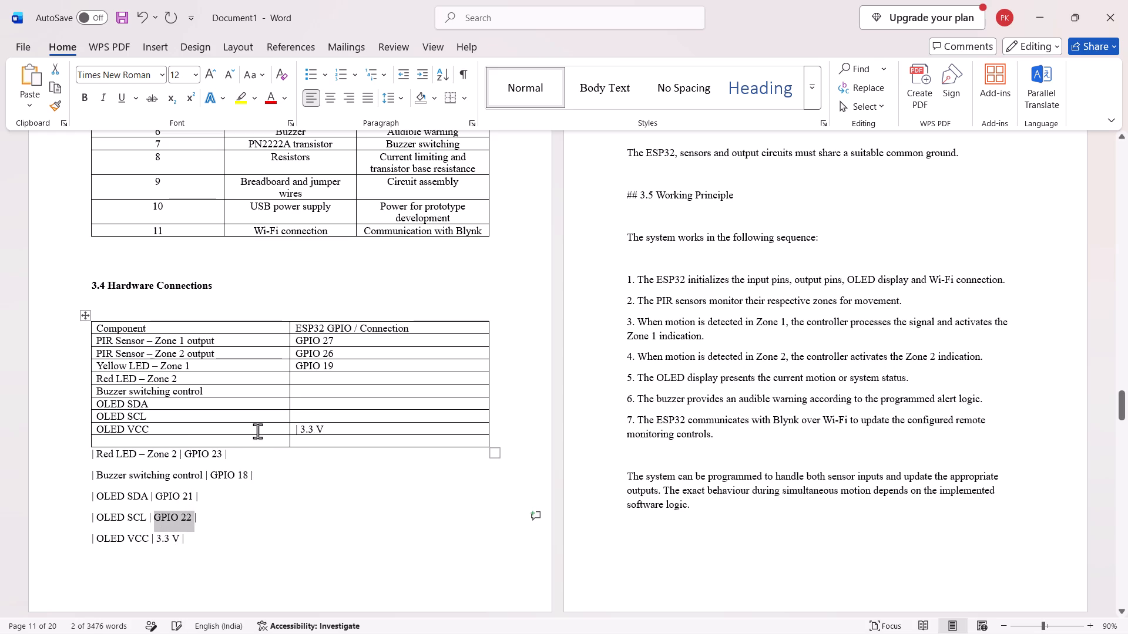
left_click(307, 413)
key("ctrl+v")
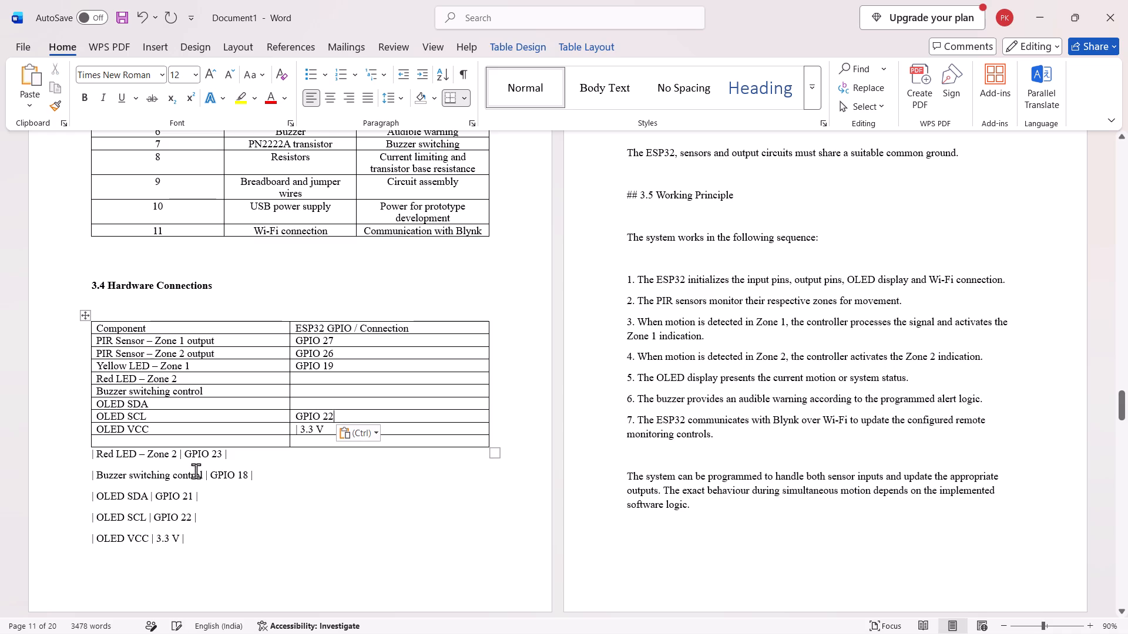
left_click_drag(155, 495, 193, 491)
key("ctrl+c")
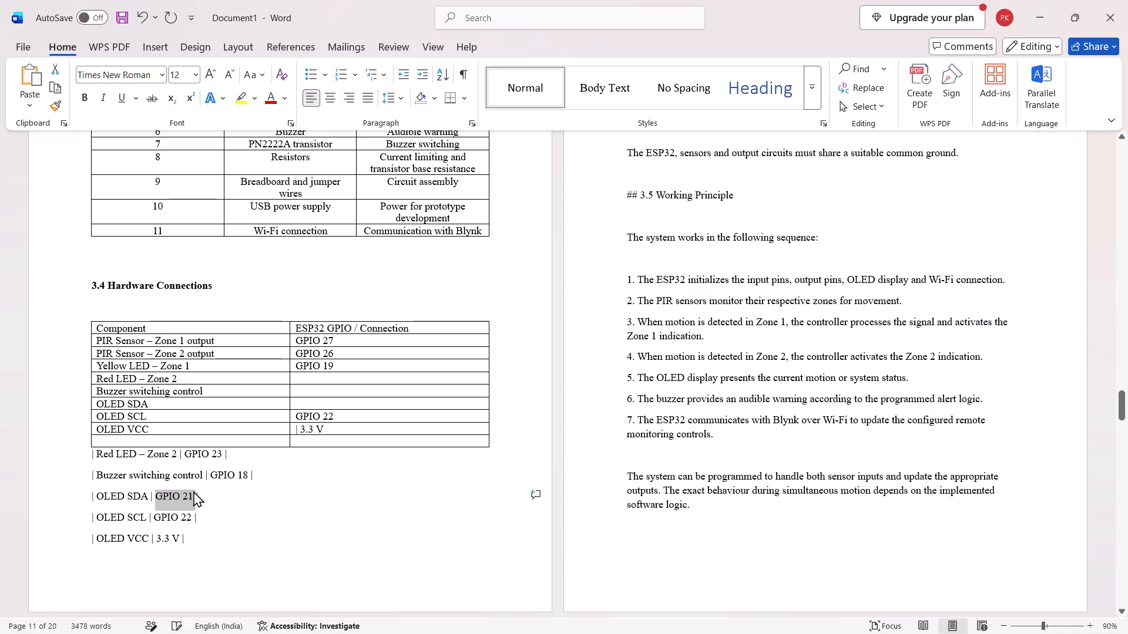
left_click(303, 402)
key("ctrl+v")
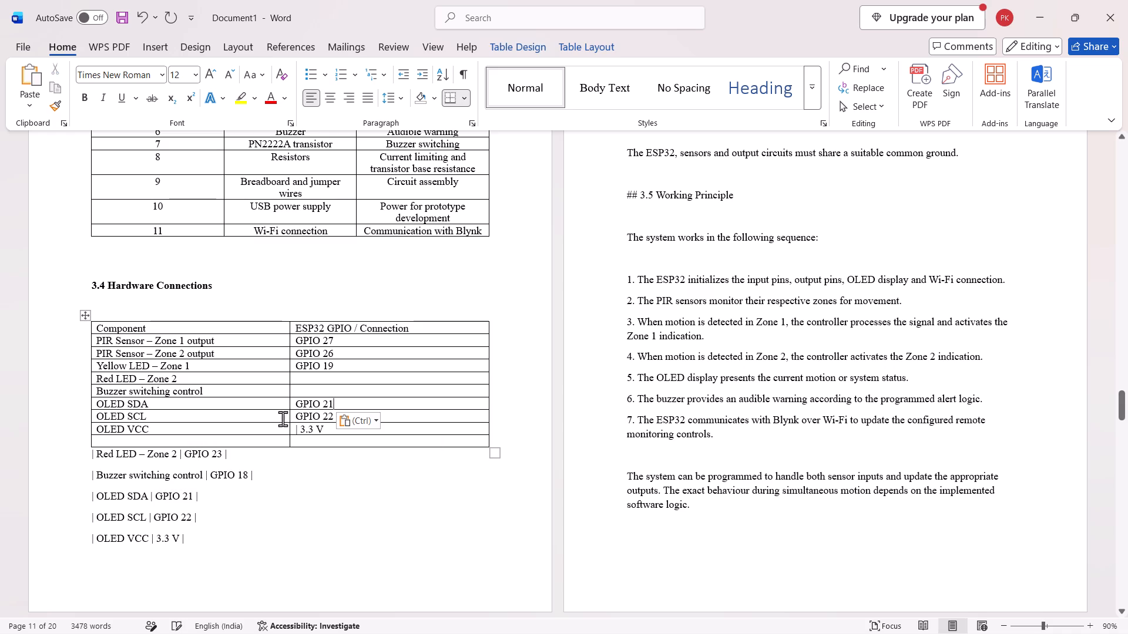
Copy "GPIO 18" into the Buzzer switching control row and "GPIO 23 |" into the Red LED – Zone 2 row.
left_click_drag(213, 473, 257, 473)
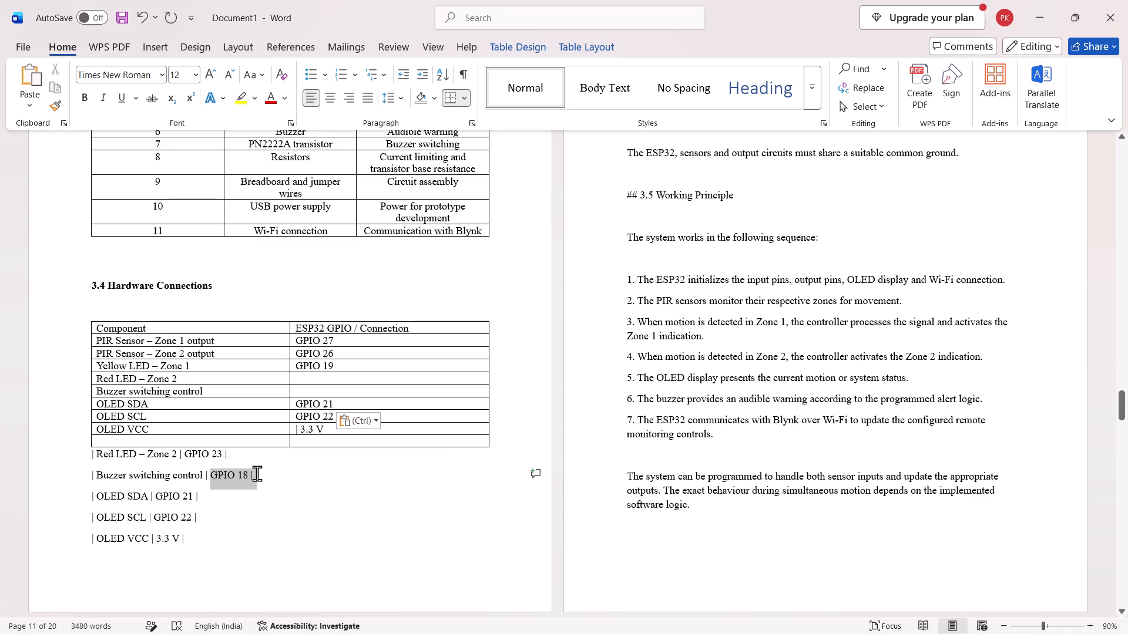
left_click_drag(257, 473, 249, 475)
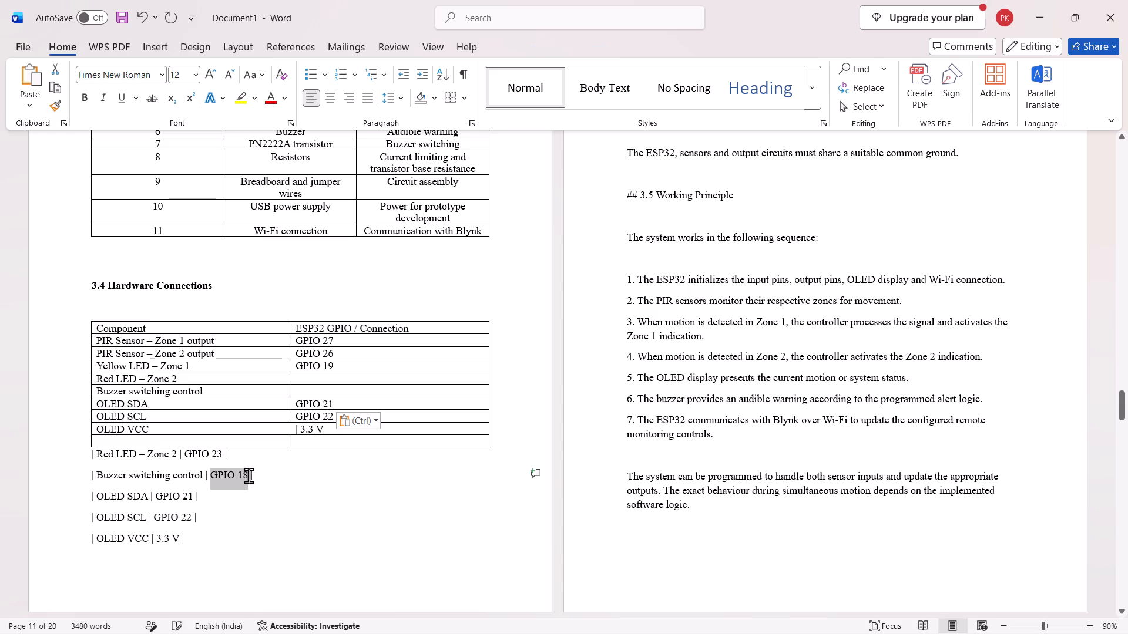
key("ctrl+c")
left_click(330, 394)
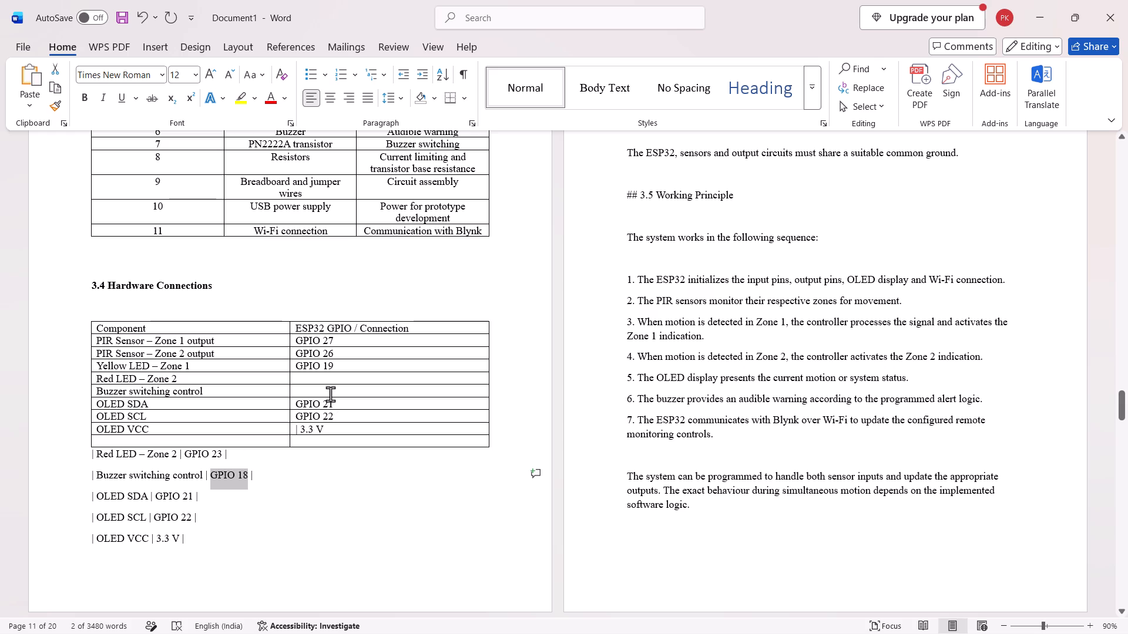
key("ctrl+v")
left_click(330, 394)
key("ctrl+v")
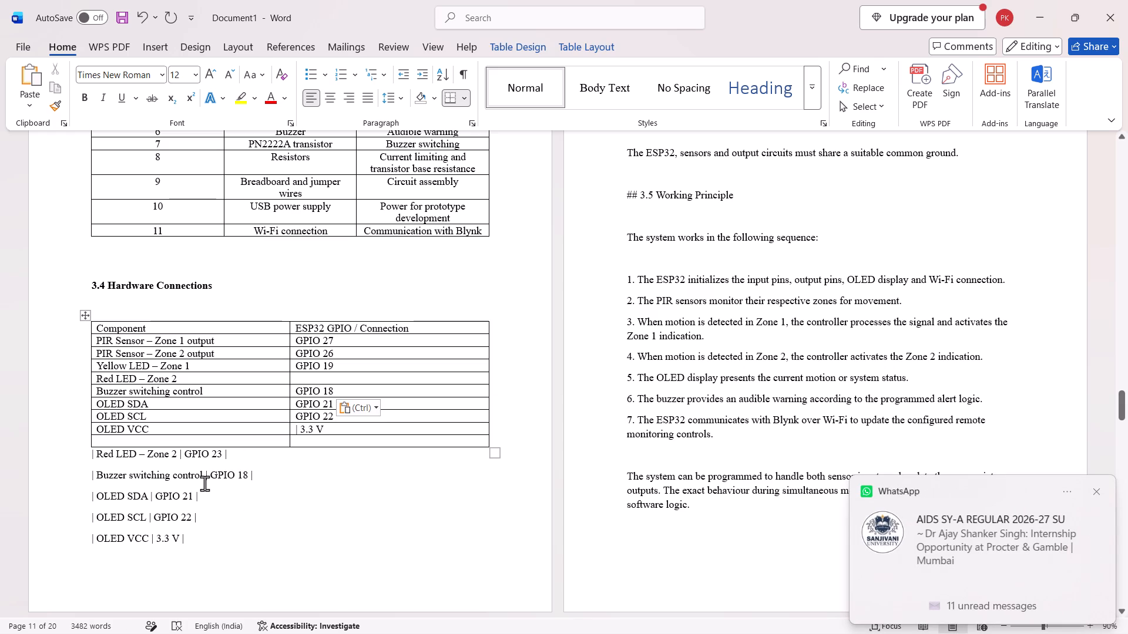
left_click_drag(187, 458, 219, 454)
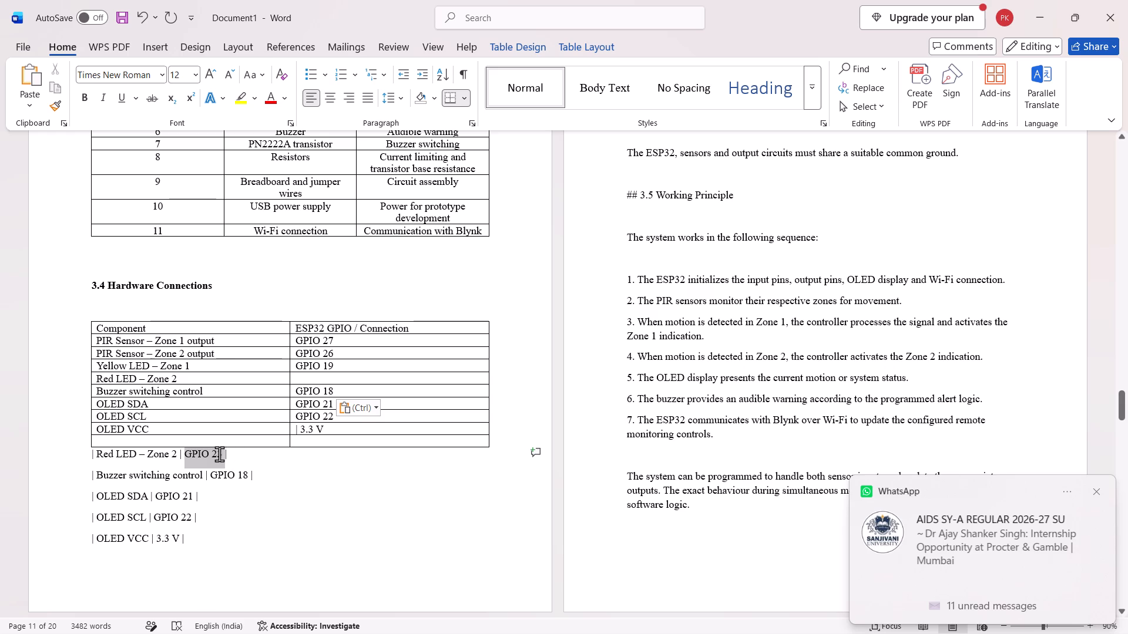
left_click_drag(219, 454, 227, 456)
key("ctrl+c")
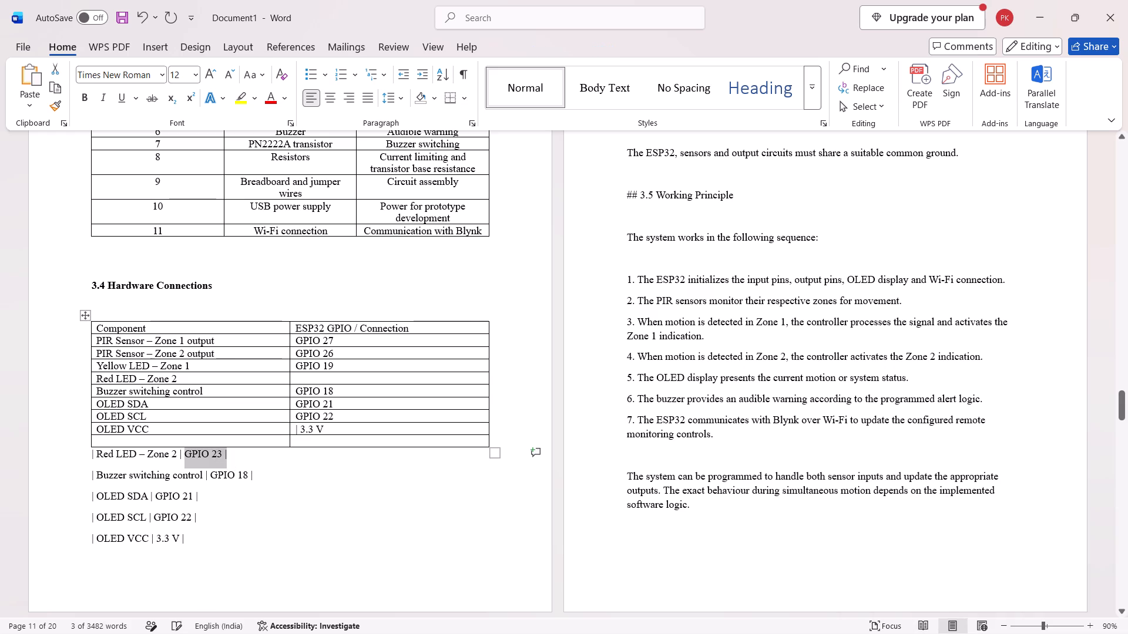
left_click(305, 378)
key("ctrl+v")
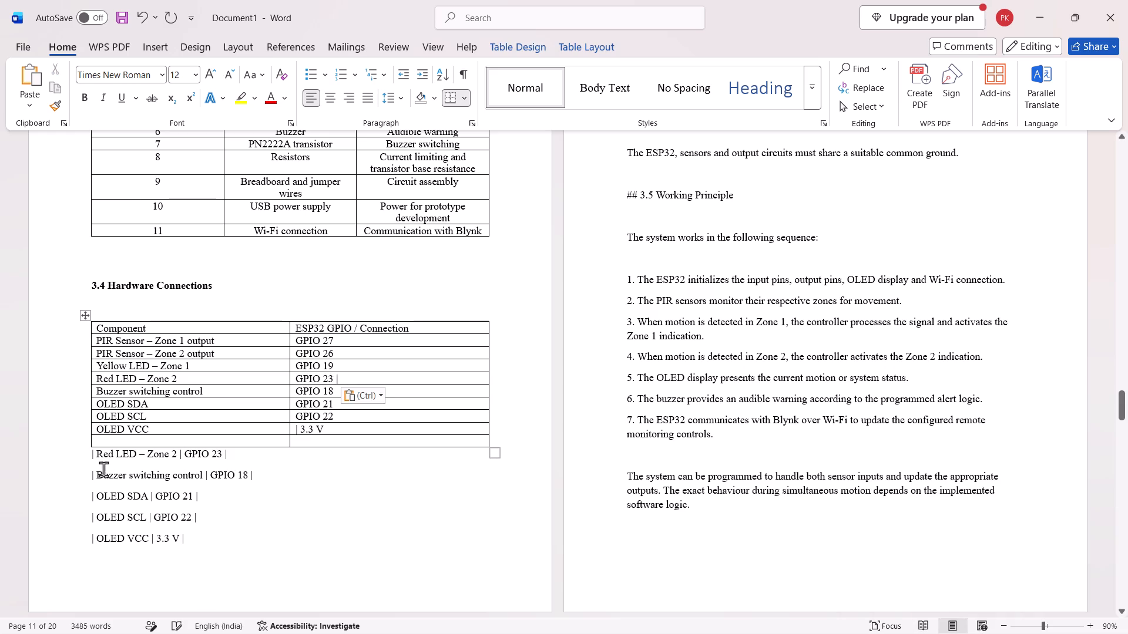
Delete the transferred text lines below the 3.4 table, from the Red LED line through the OLED VCC line.
left_click_drag(89, 457, 200, 546)
key("Delete")
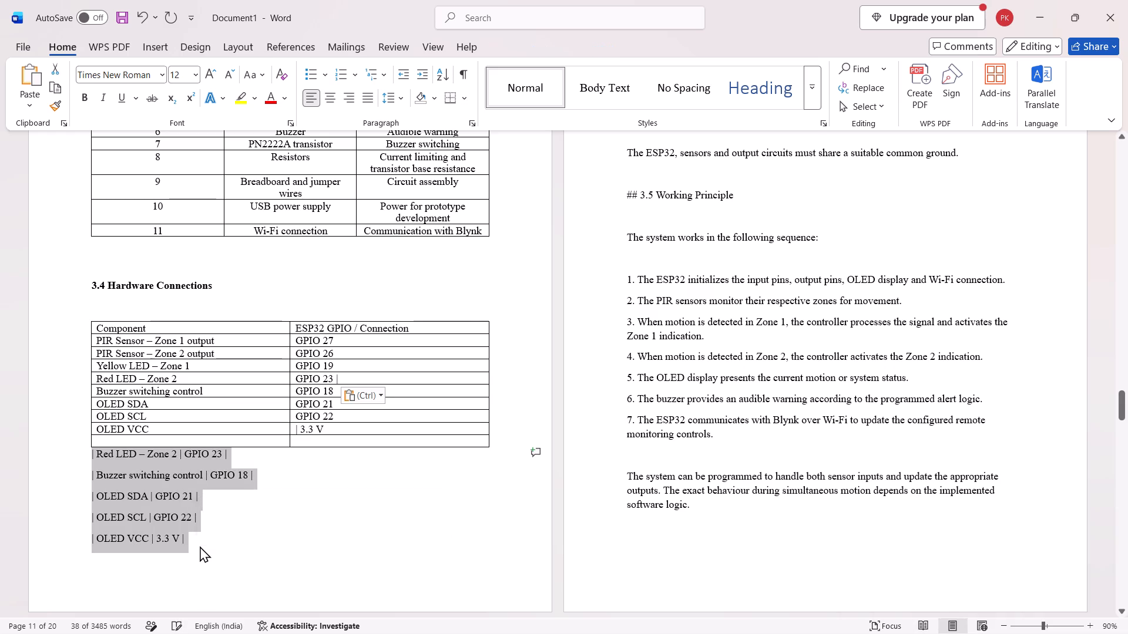
Move "OLED GND" from the text line below the 3.4 table into the last cell under Component.
left_click_drag(96, 451, 126, 455)
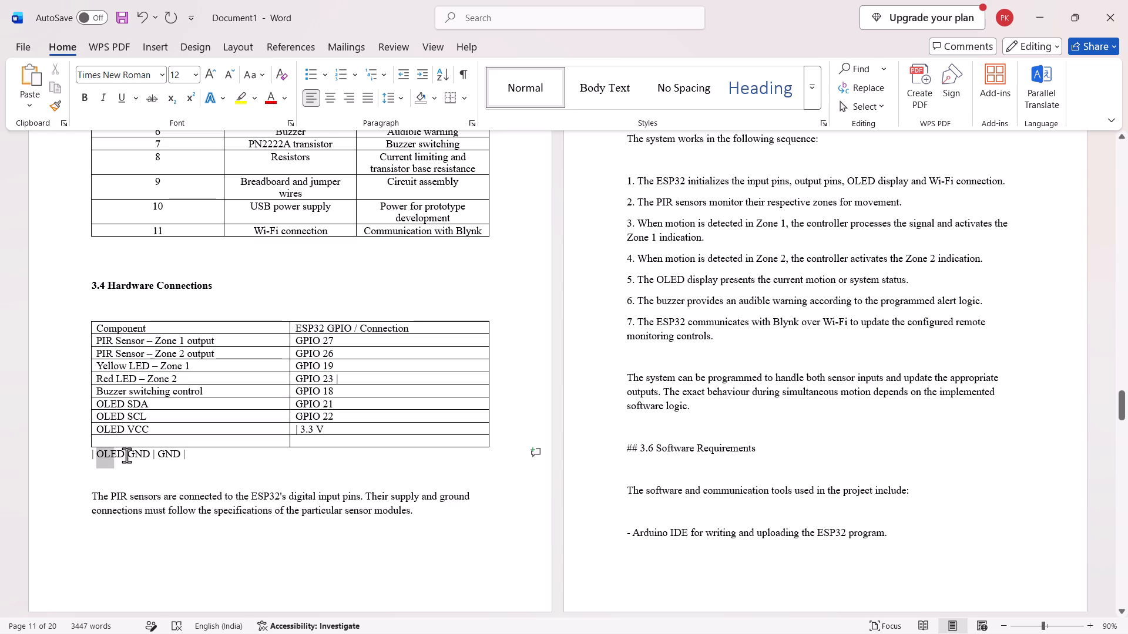
left_click_drag(126, 455, 143, 456)
key("ctrl+c")
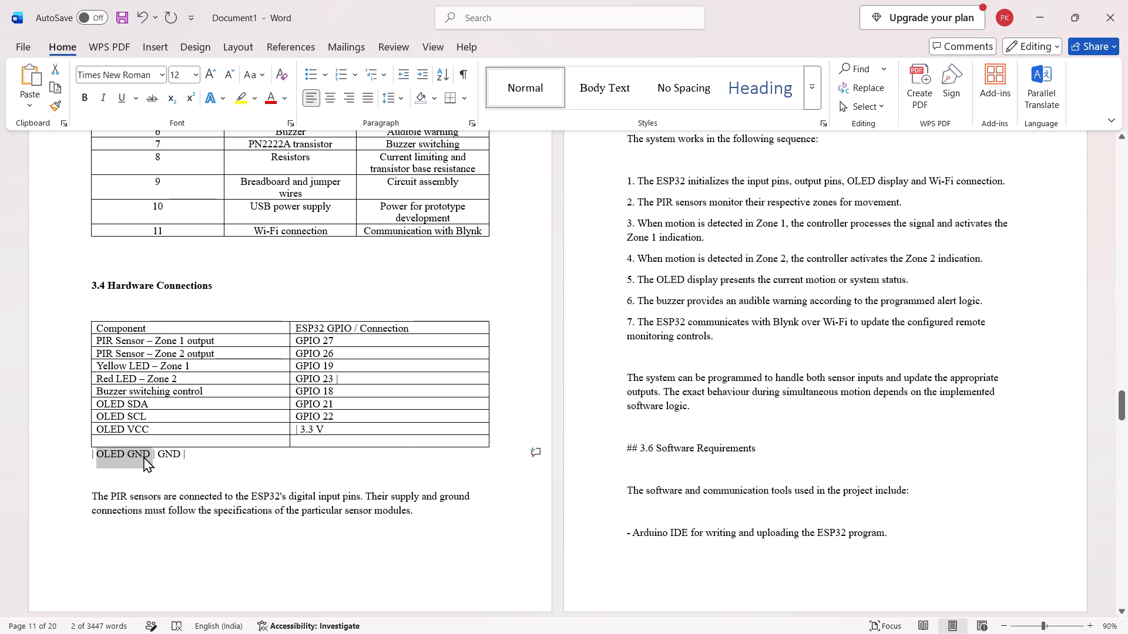
key("BackSpace")
key("BackSpace")
key("BackSpace")
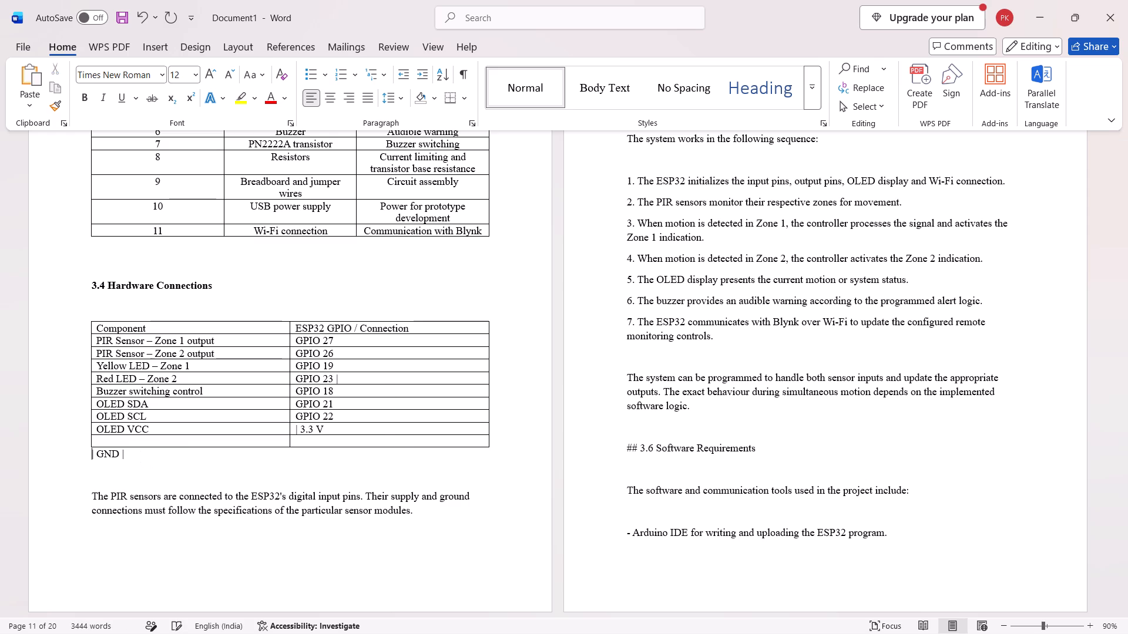
left_click(125, 442)
key("ctrl+v")
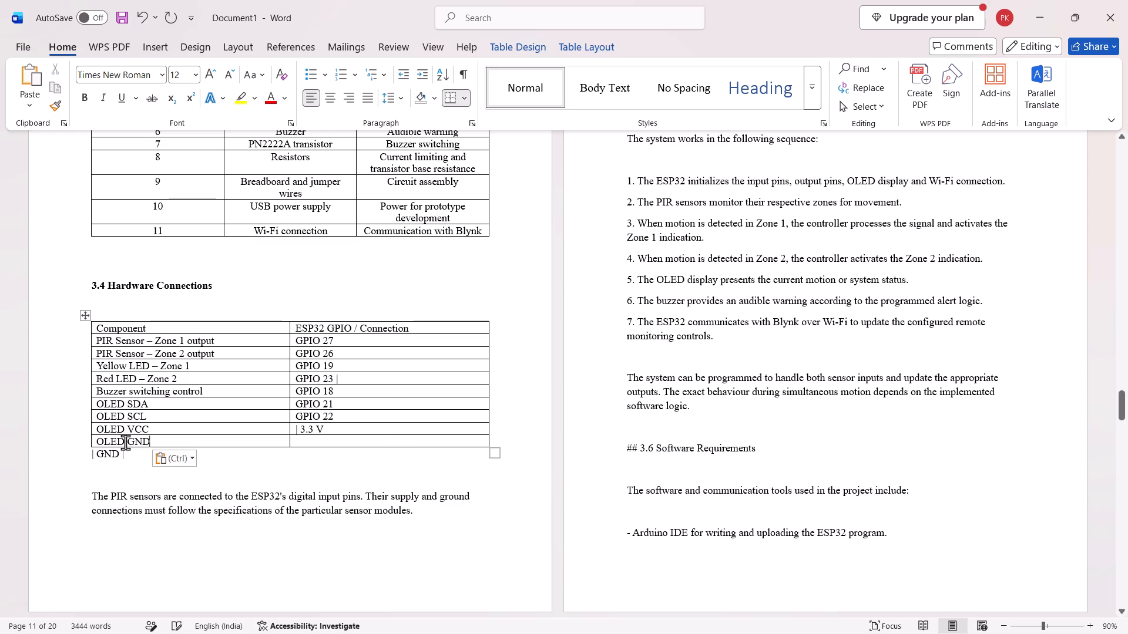
Move "GND" from below the 3.4 table into the OLED GND row, clearing the leftover pipes and keeping one blank line.
left_click_drag(112, 457, 101, 456)
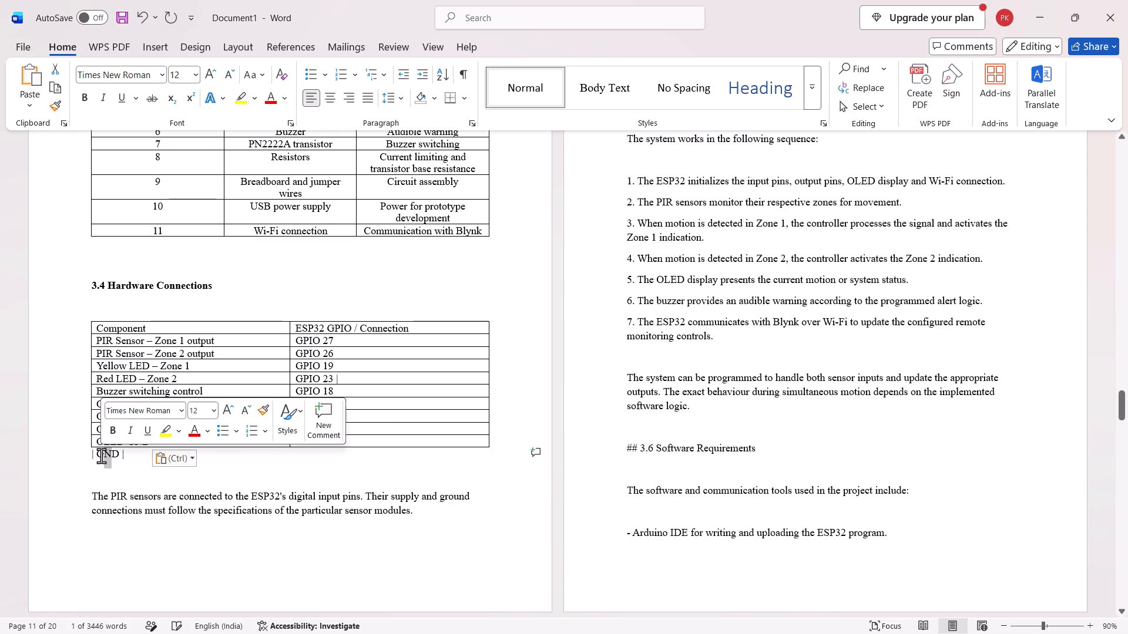
left_click(99, 454)
left_click_drag(99, 454, 115, 454)
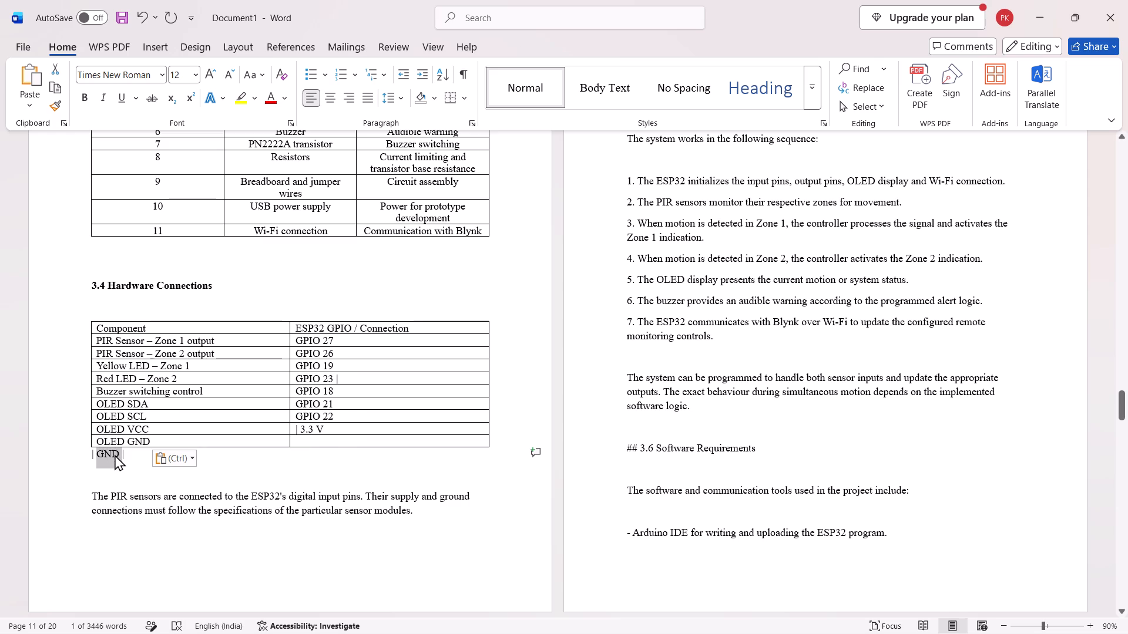
key("ctrl+c")
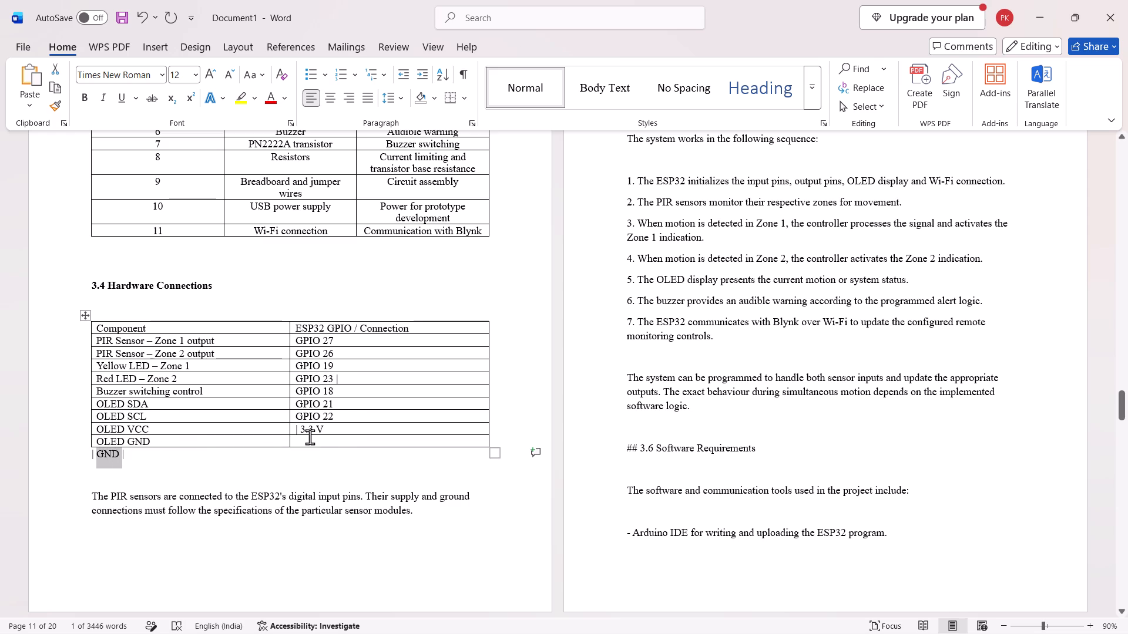
key("BackSpace")
key("Delete")
key("Delete")
key("Delete")
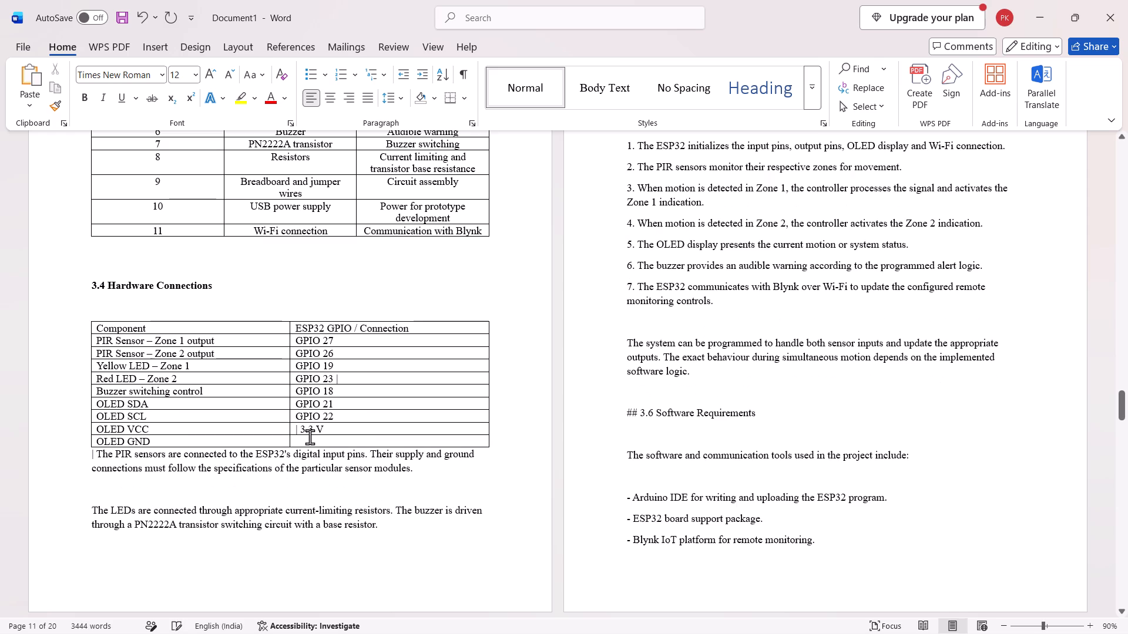
key("BackSpace")
key("BackSpace")
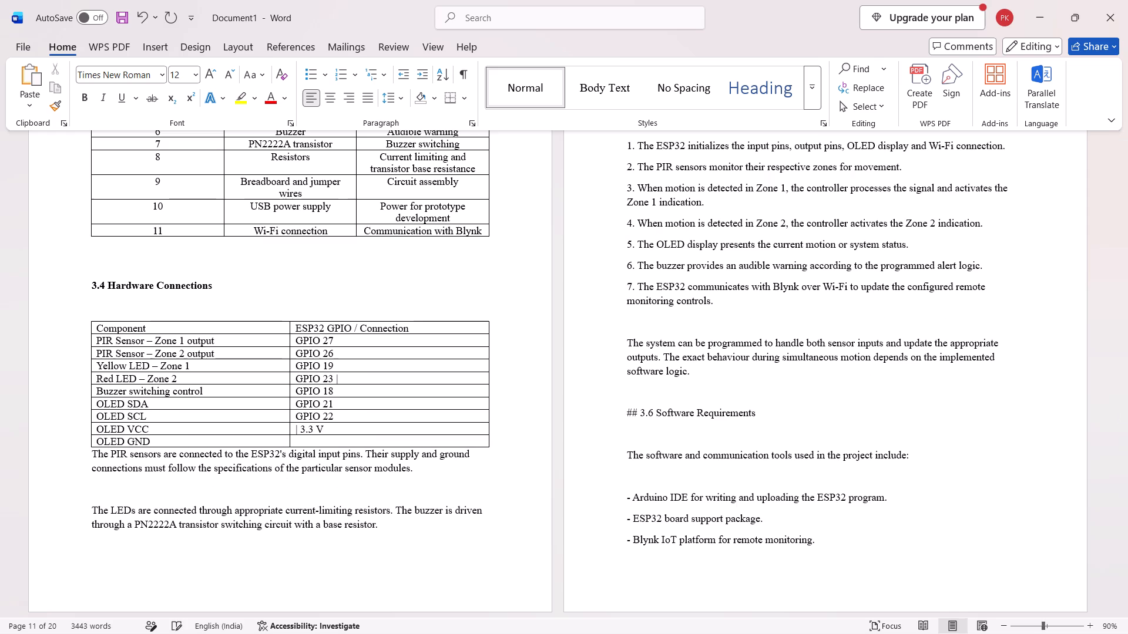
key("Return")
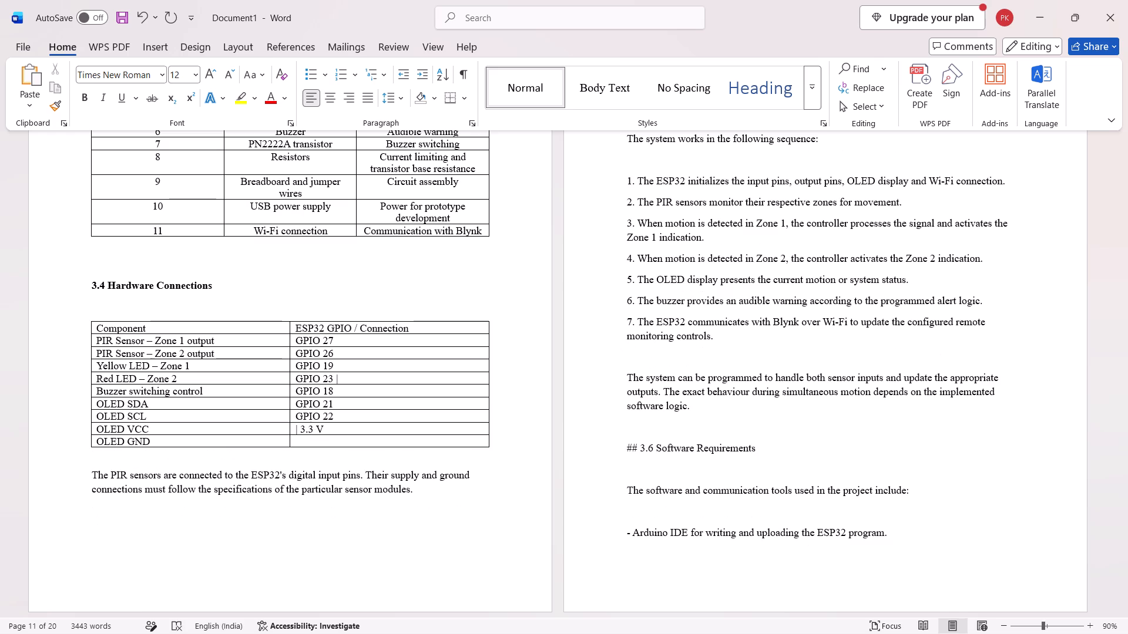
left_click(334, 443)
key("ctrl+v")
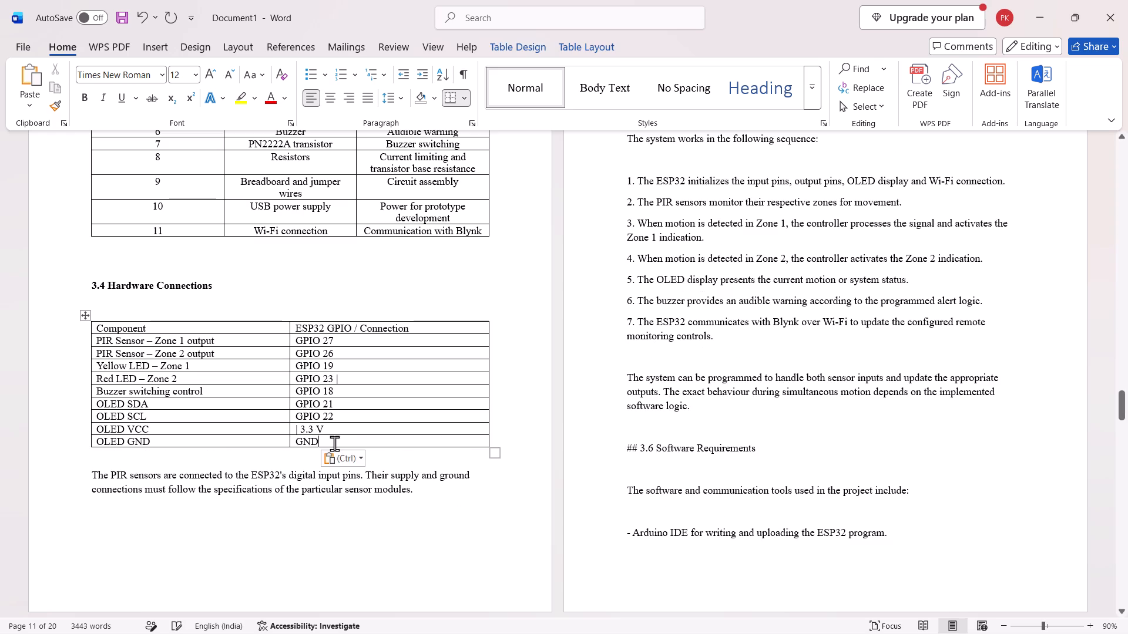
Remove the stray pipe characters from the OLED VCC and Red LED – Zone 2 connection cells in the 3.4 table.
left_click(298, 429)
key("BackSpace")
left_click(356, 376)
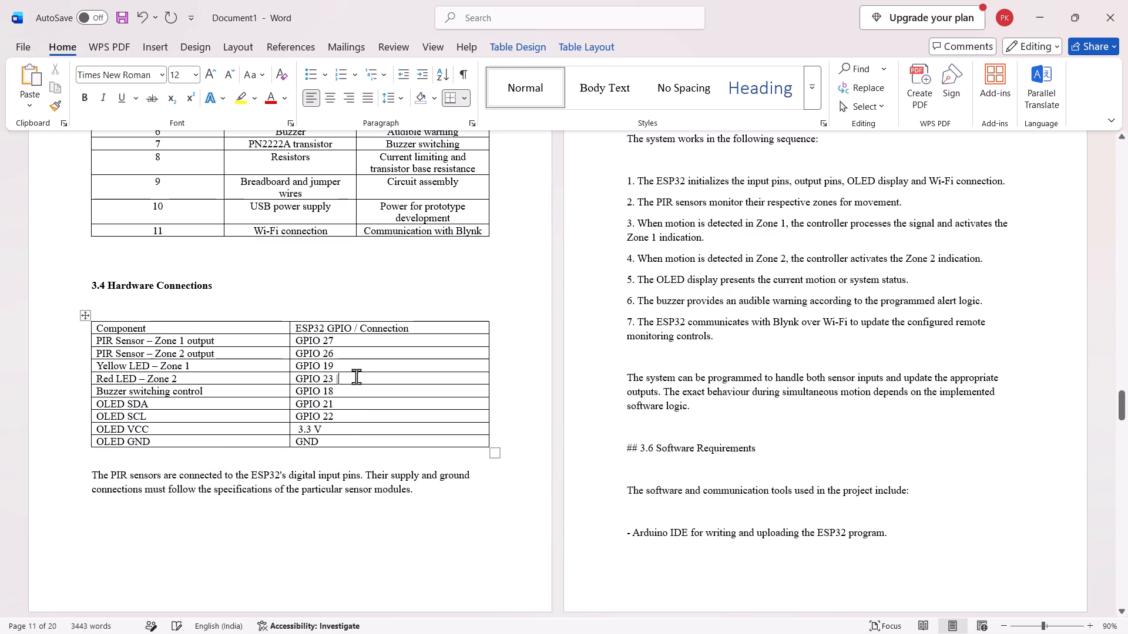
key("BackSpace")
Remove the stray pipes and leading spaces from the Yellow LED and Red LED function cells in the 3.3 Components Used table.
scroll(304, 438, "right", 1)
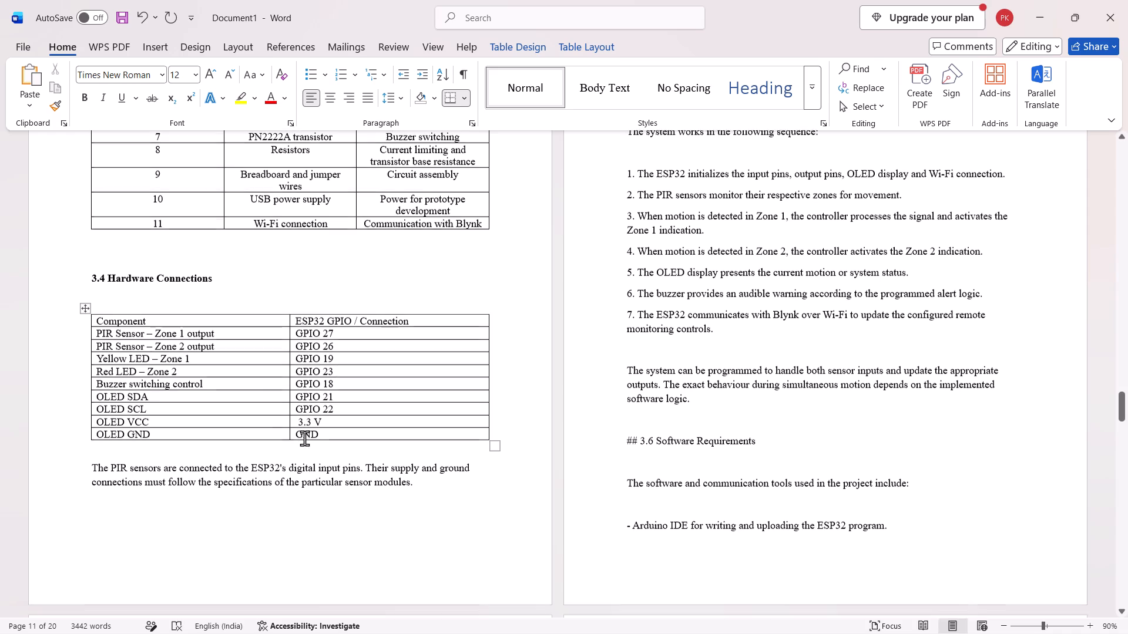
scroll(304, 438, "right", 2)
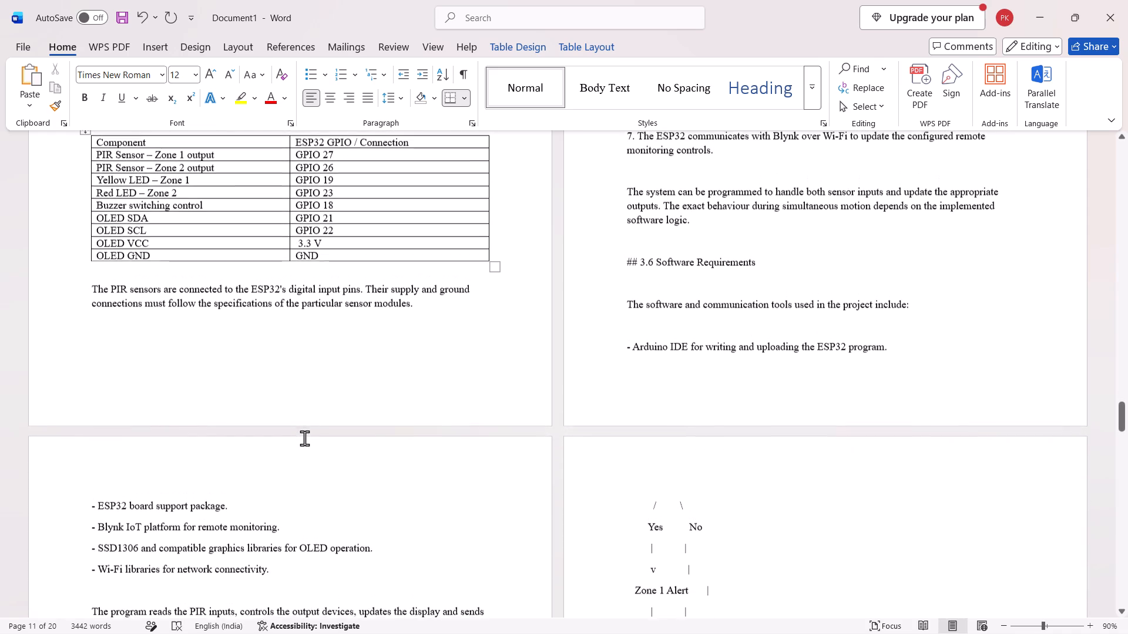
scroll(304, 438, "right", 1)
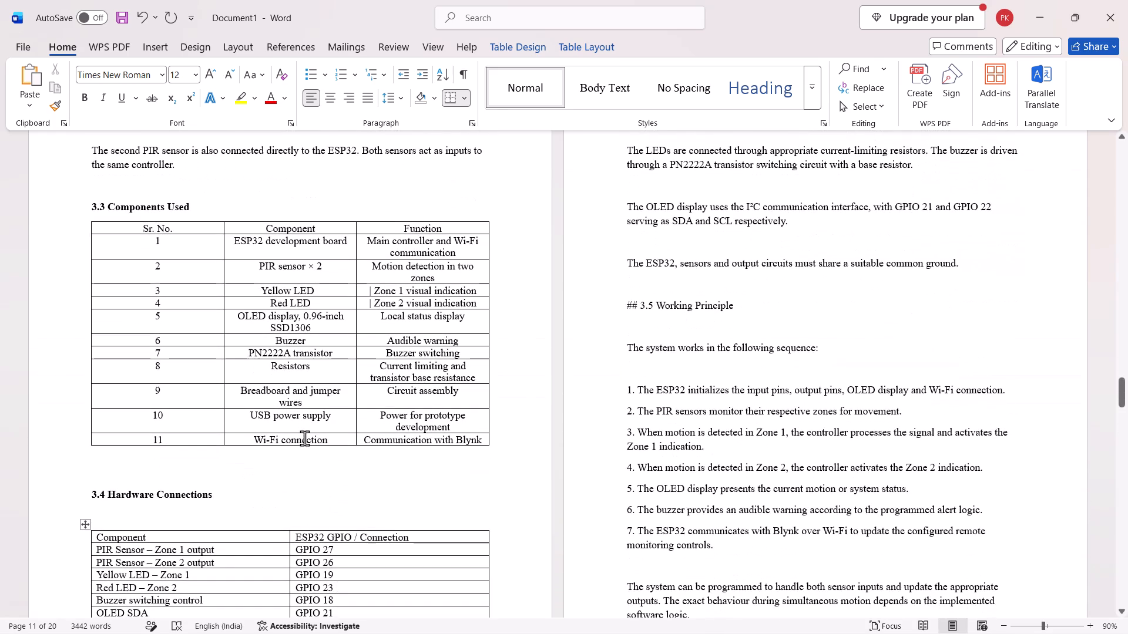
scroll(304, 438, "right", 2)
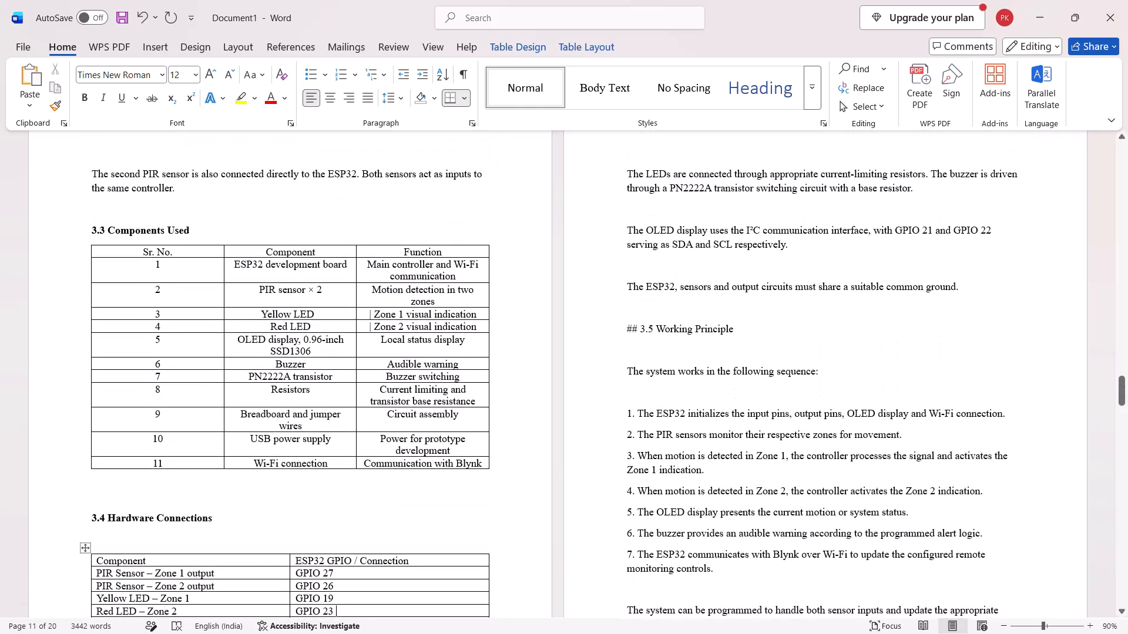
left_click(374, 328)
key("BackSpace")
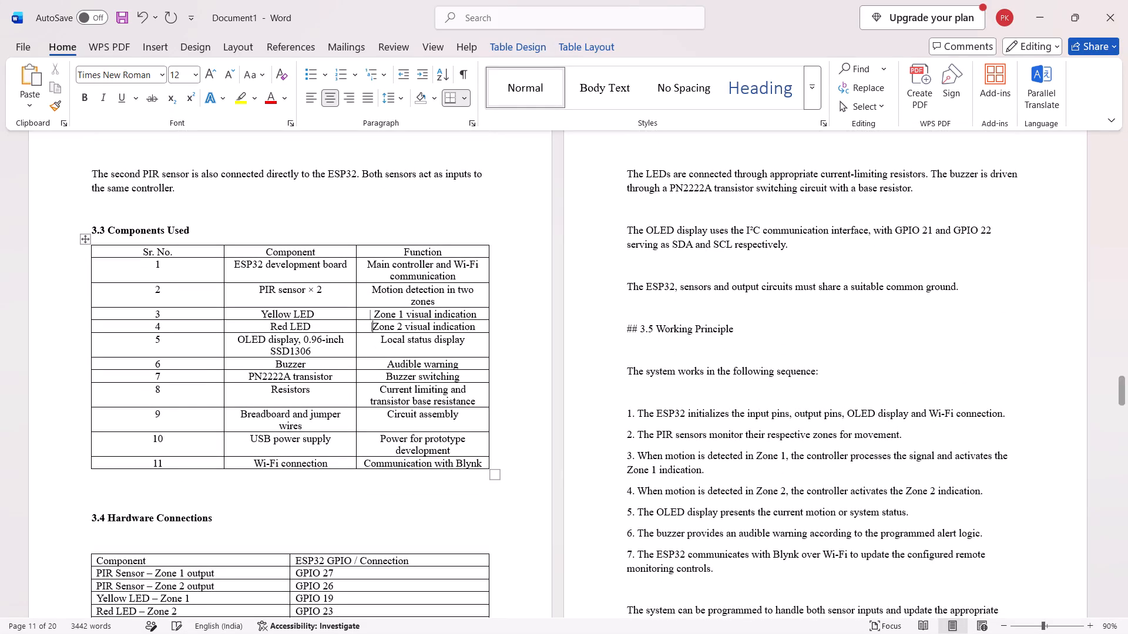
key("Up")
key("BackSpace")
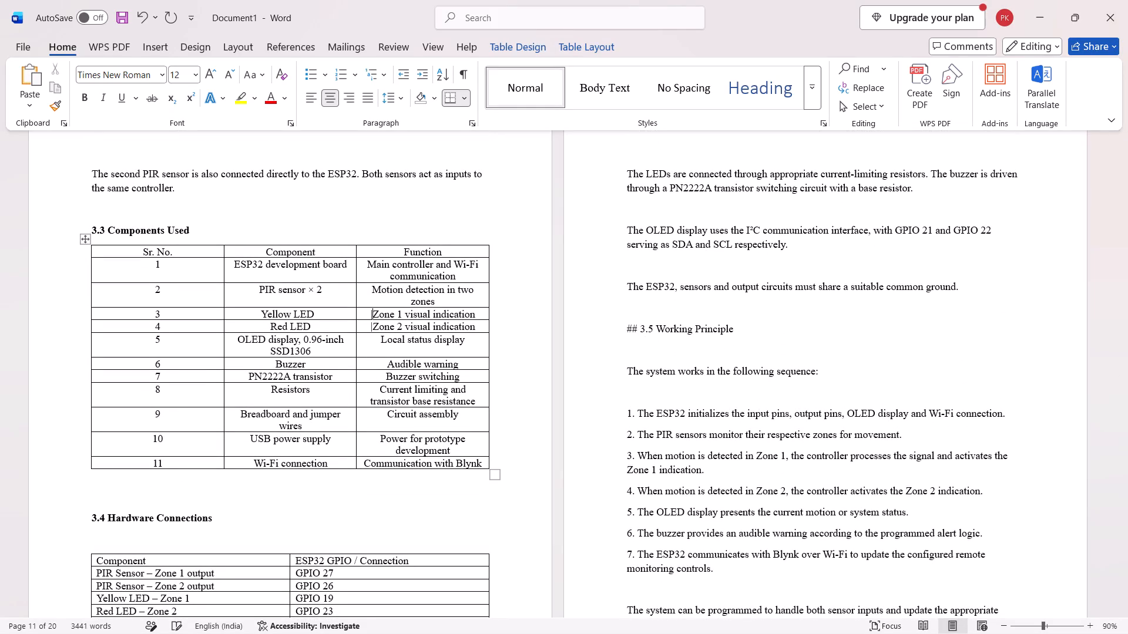
key("BackSpace")
key("Down")
key("Delete")
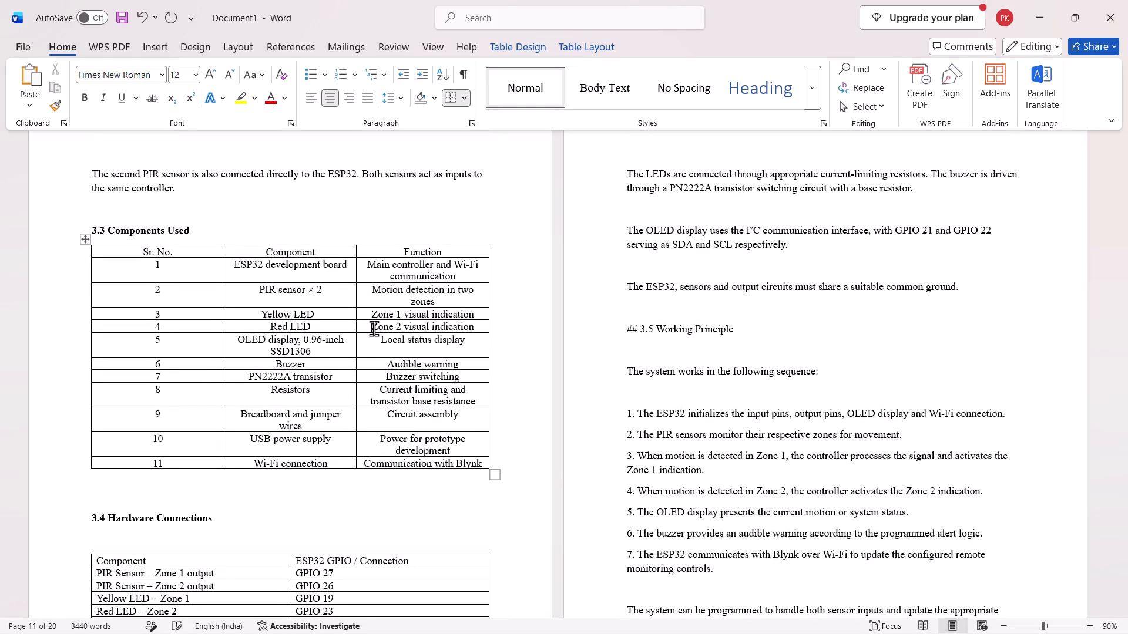
Centre the text in the cells of the 3.4 Hardware Connections table.
scroll(374, 328, "down", 1)
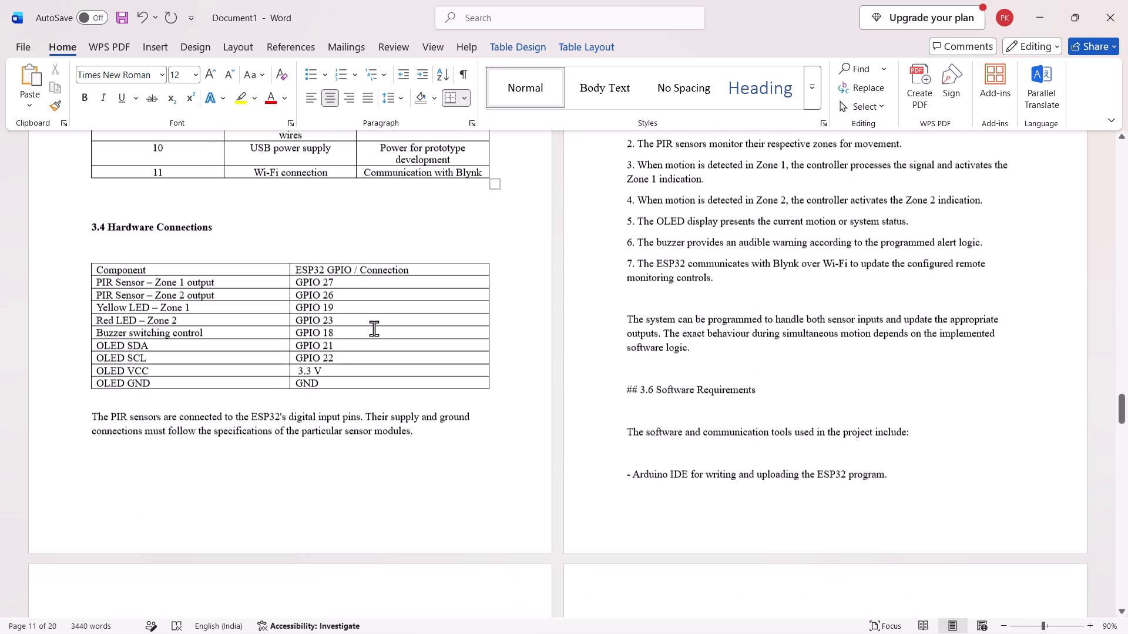
scroll(374, 328, "down", 1)
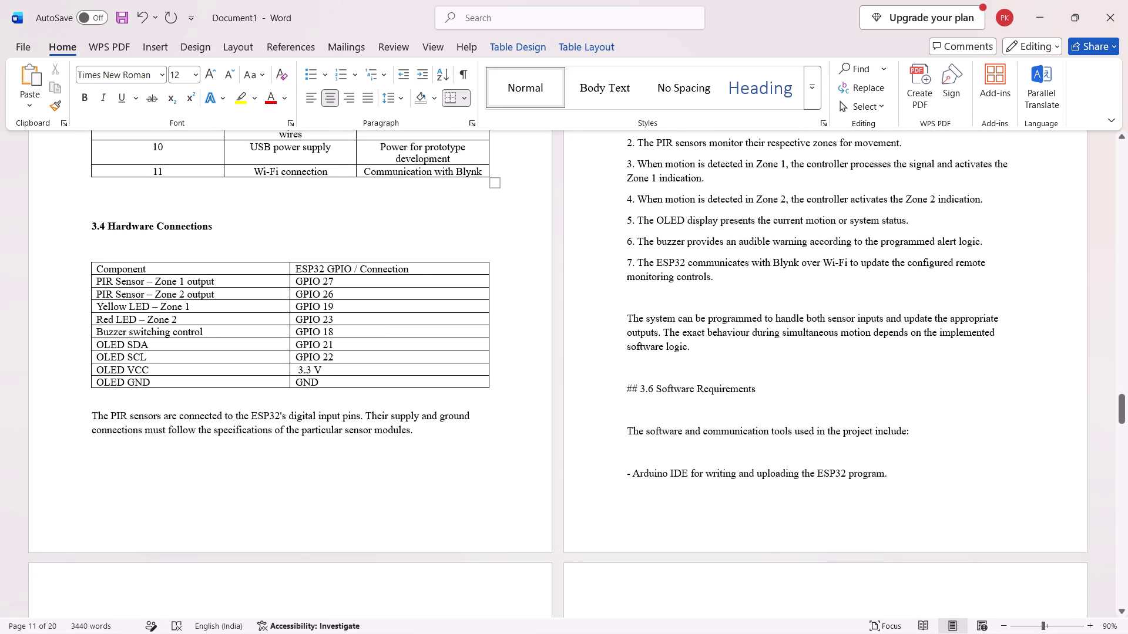
left_click_drag(92, 263, 384, 332)
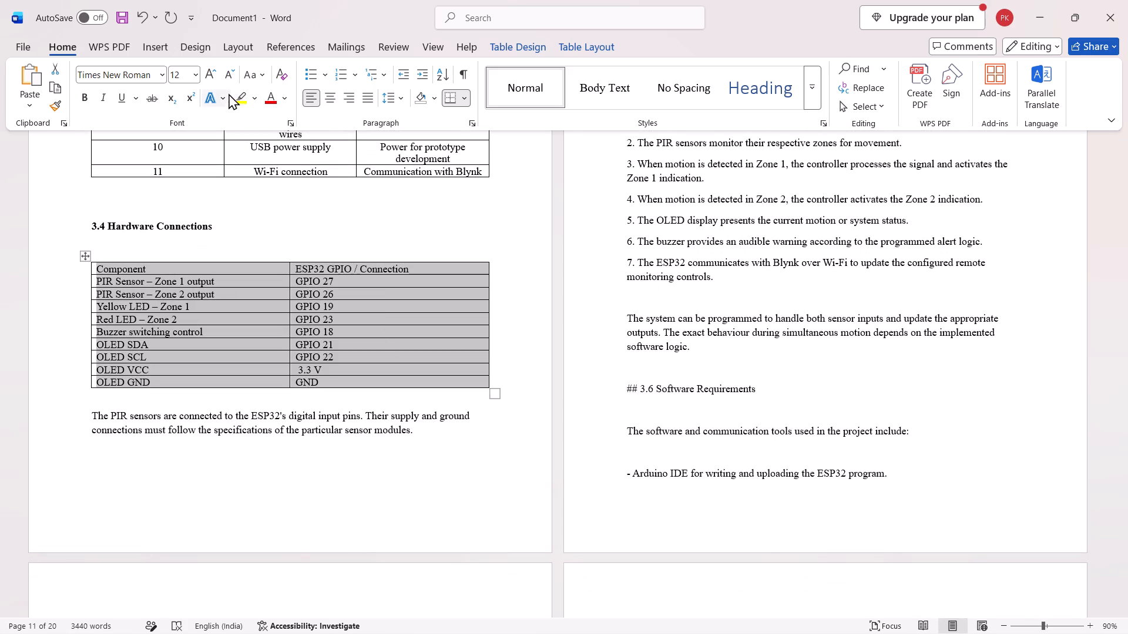
Centre the text in all cells of the 3.4 Hardware Connections table.
left_click(334, 96)
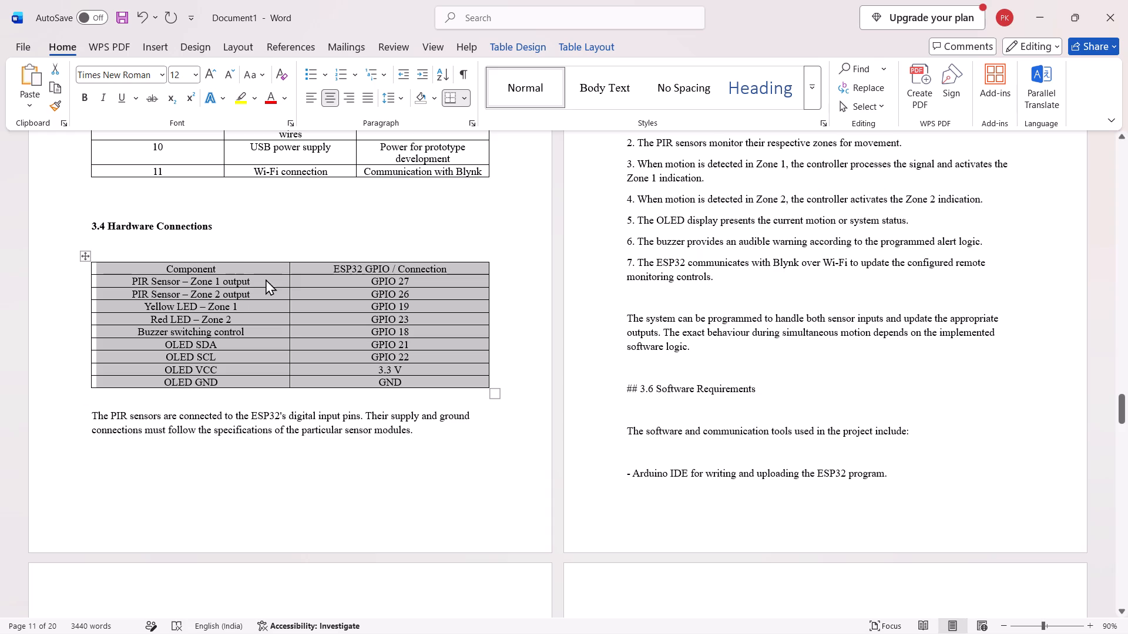
left_click(284, 237)
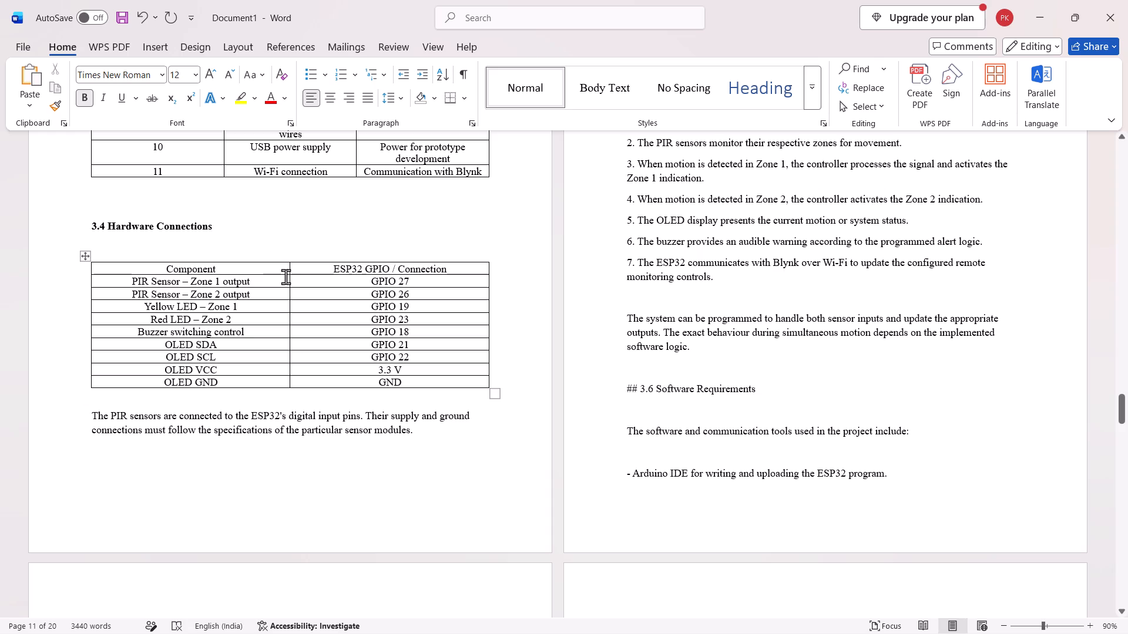
Make the header row of the 3.4 Hardware Connections table slightly taller.
left_click_drag(285, 274, 286, 279)
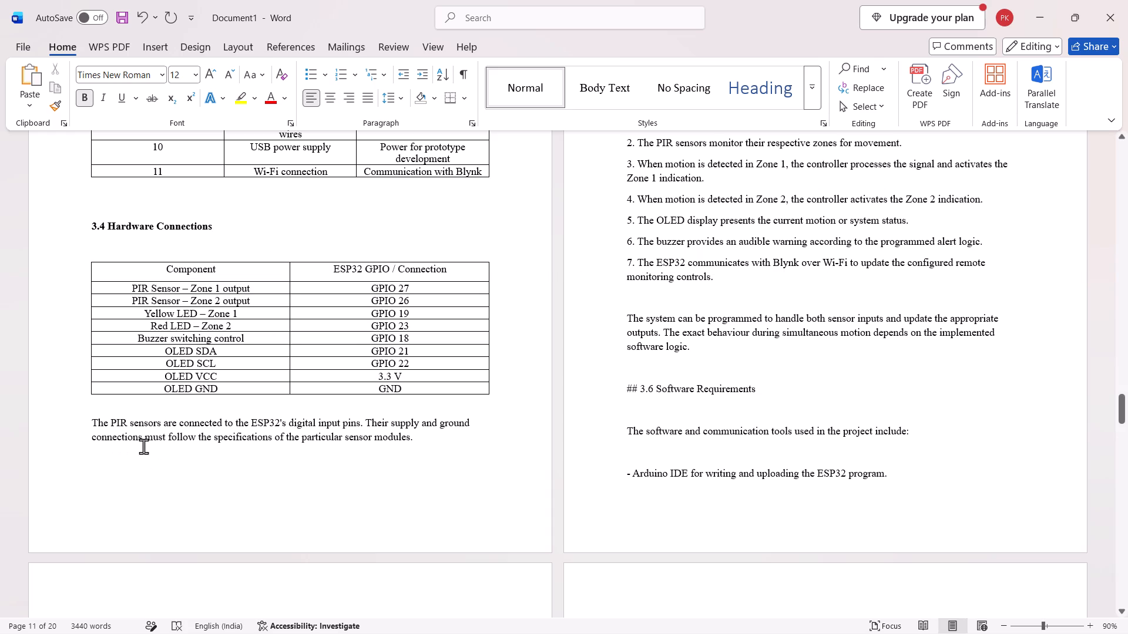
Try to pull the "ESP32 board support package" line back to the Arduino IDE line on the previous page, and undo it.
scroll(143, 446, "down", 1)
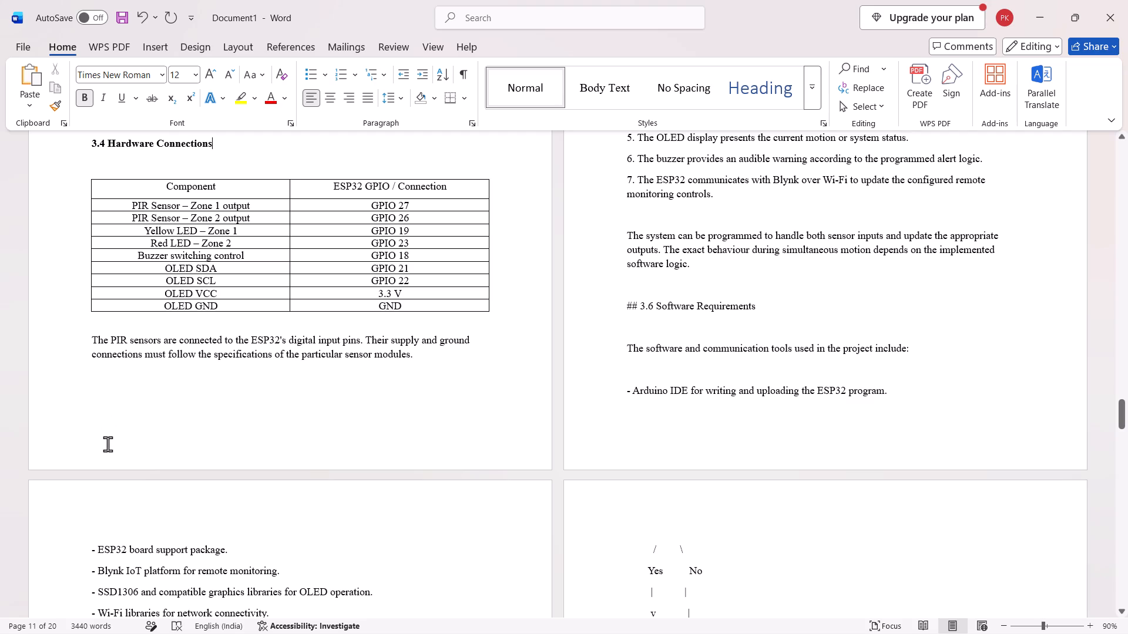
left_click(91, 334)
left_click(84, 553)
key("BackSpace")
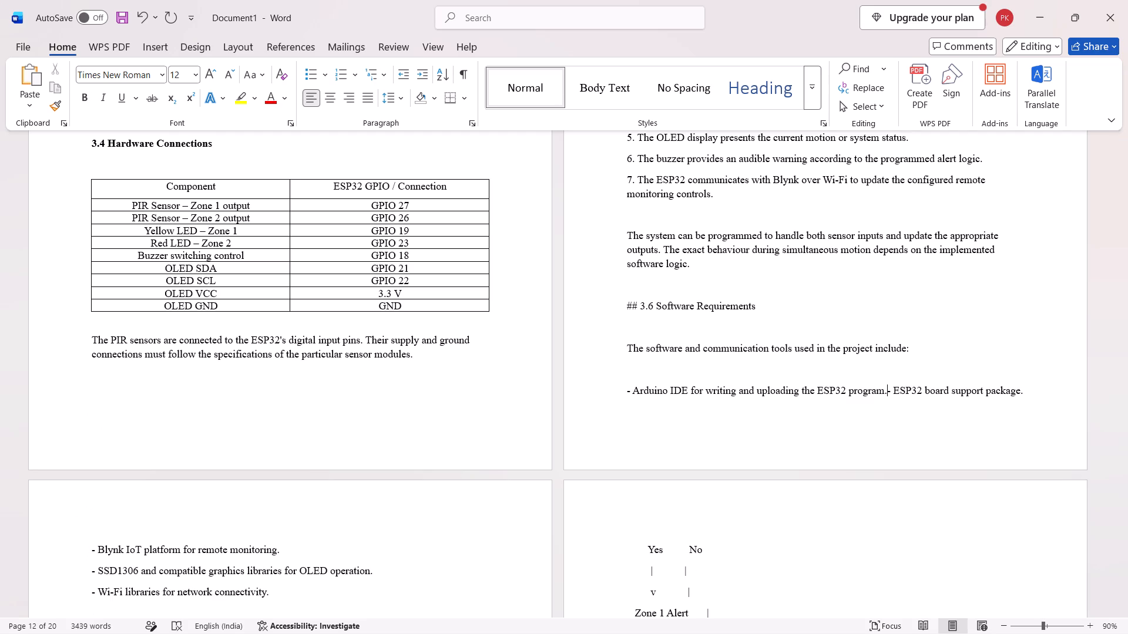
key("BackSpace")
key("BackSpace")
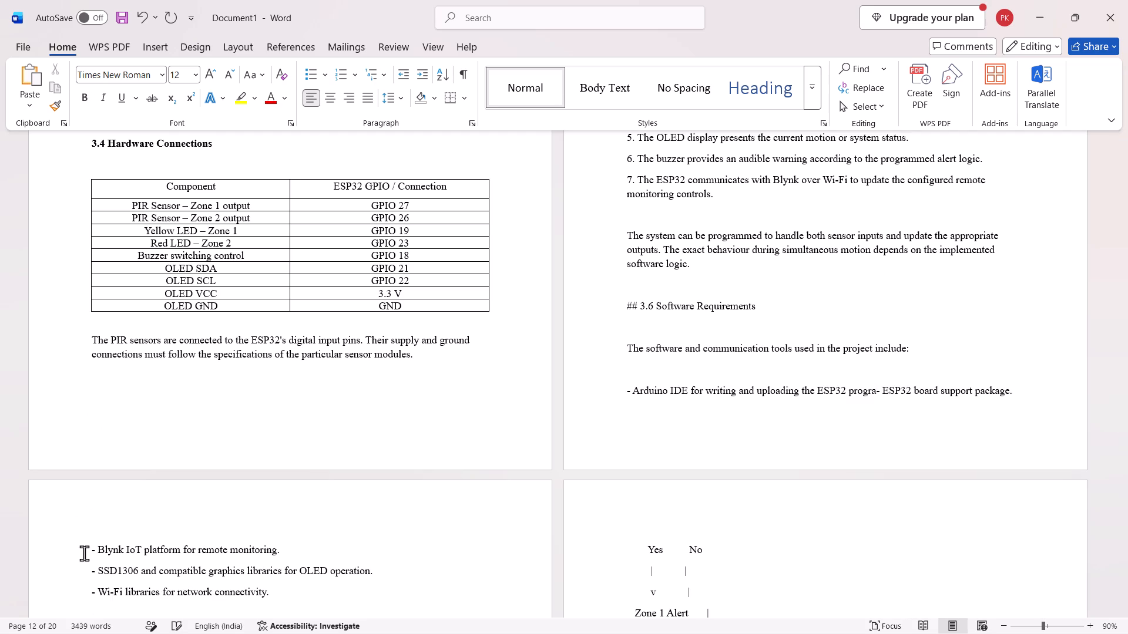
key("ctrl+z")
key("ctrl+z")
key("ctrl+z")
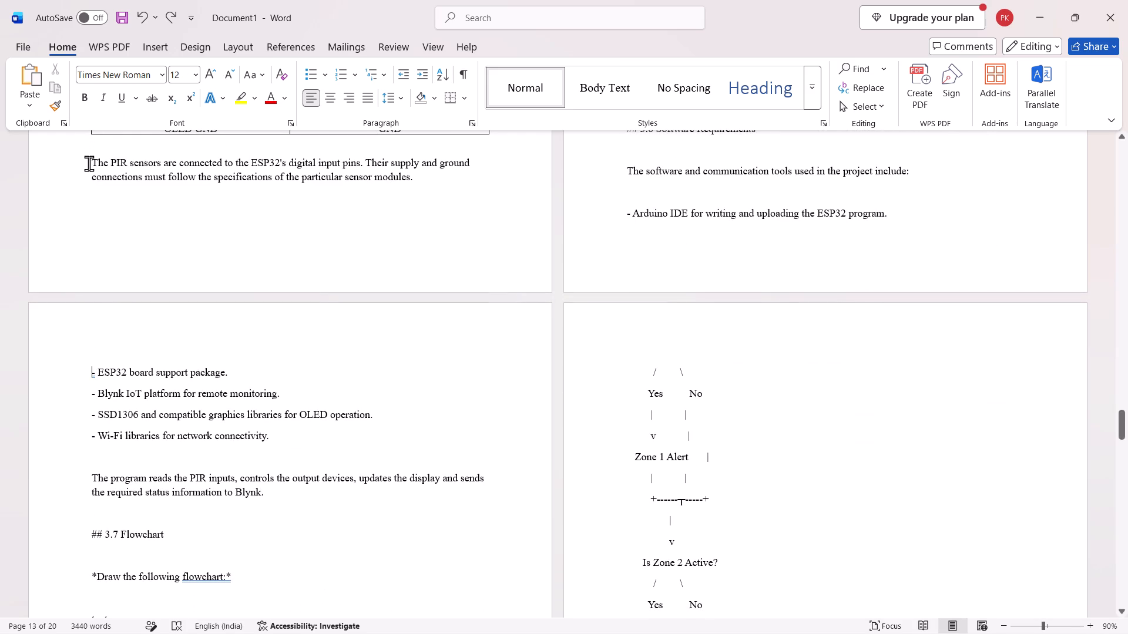
Remove the blank line above the paragraph starting "The program reads the PIR inputs".
left_click(87, 485)
key("BackSpace")
Remove the "##" marks in front of the 3.7 Flowchart heading and the blank line above it.
left_click(102, 520)
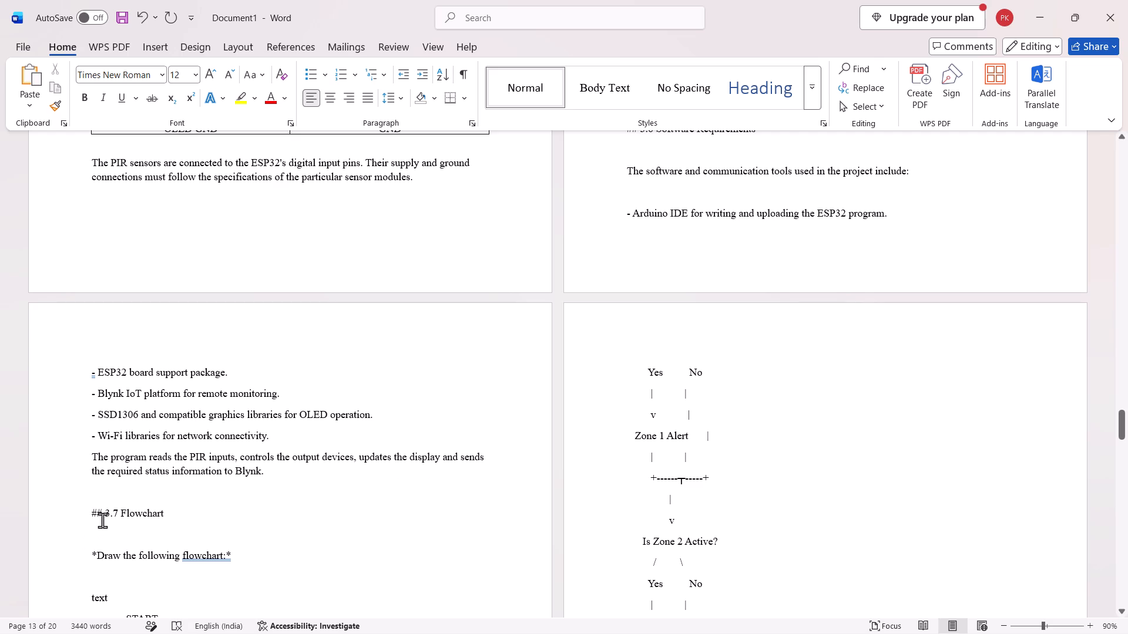
key("Delete")
key("BackSpace")
key("BackSpace")
key("BackSpace")
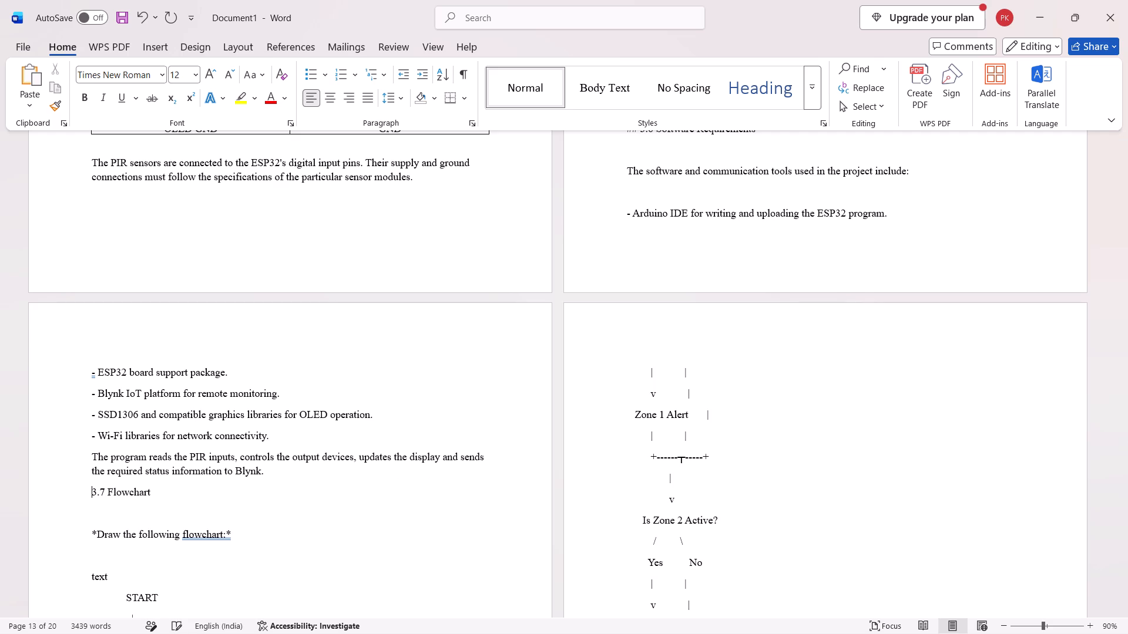
Insert a blank line above the "3.7 Flowchart" heading and make the heading bold.
key("Return")
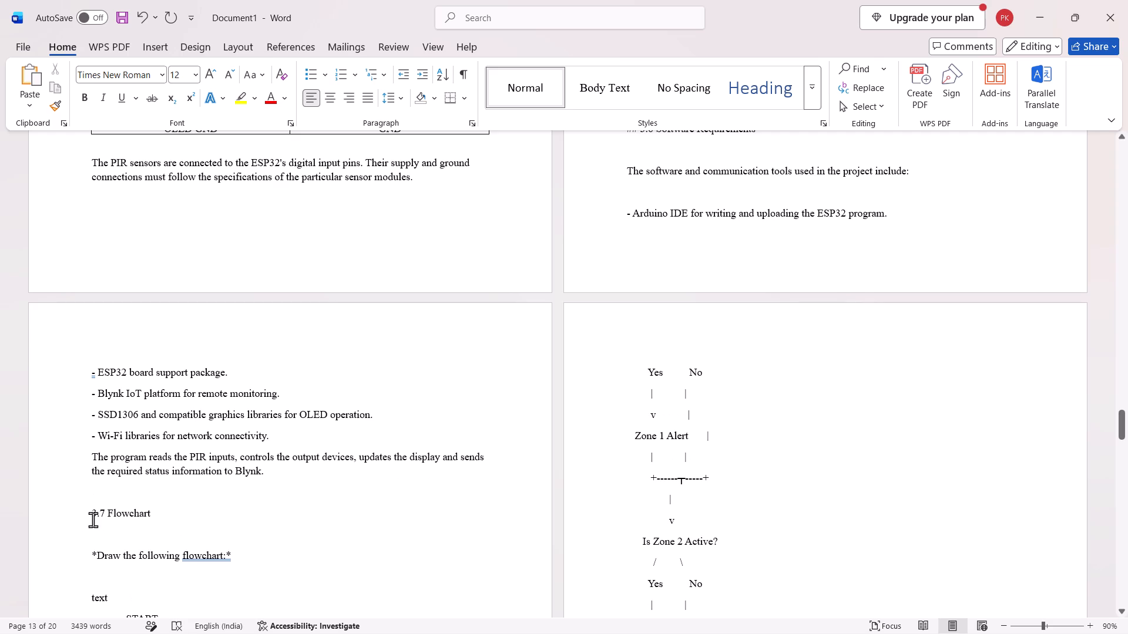
left_click_drag(93, 520, 181, 518)
key("ctrl+b")
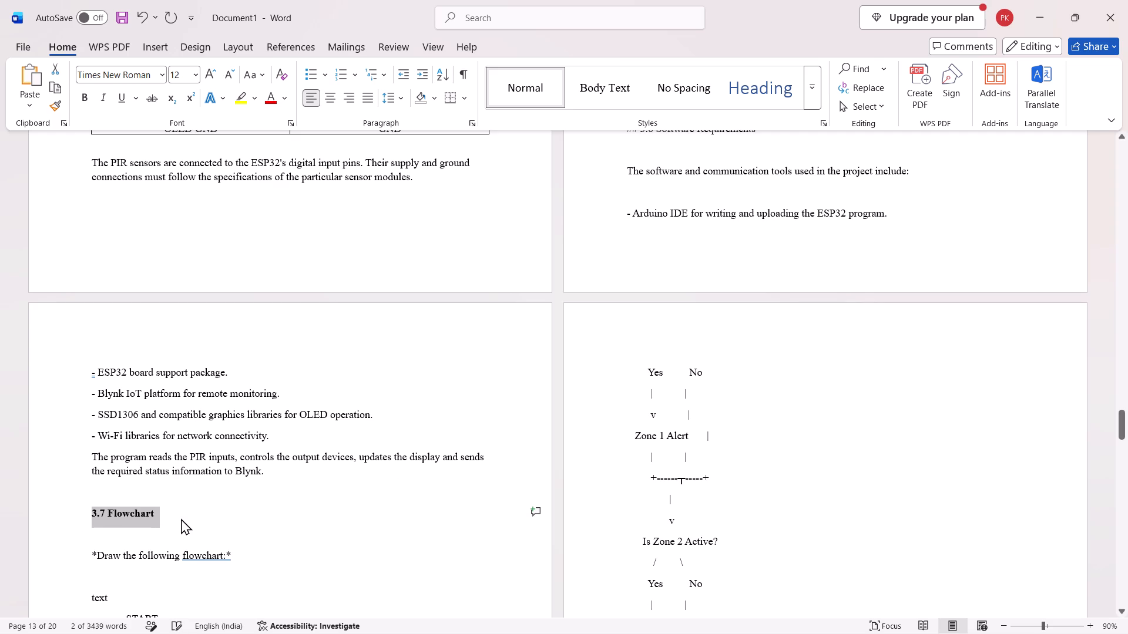
Remove the asterisks from both ends of the line "Draw the following flowchart:".
left_click(99, 556)
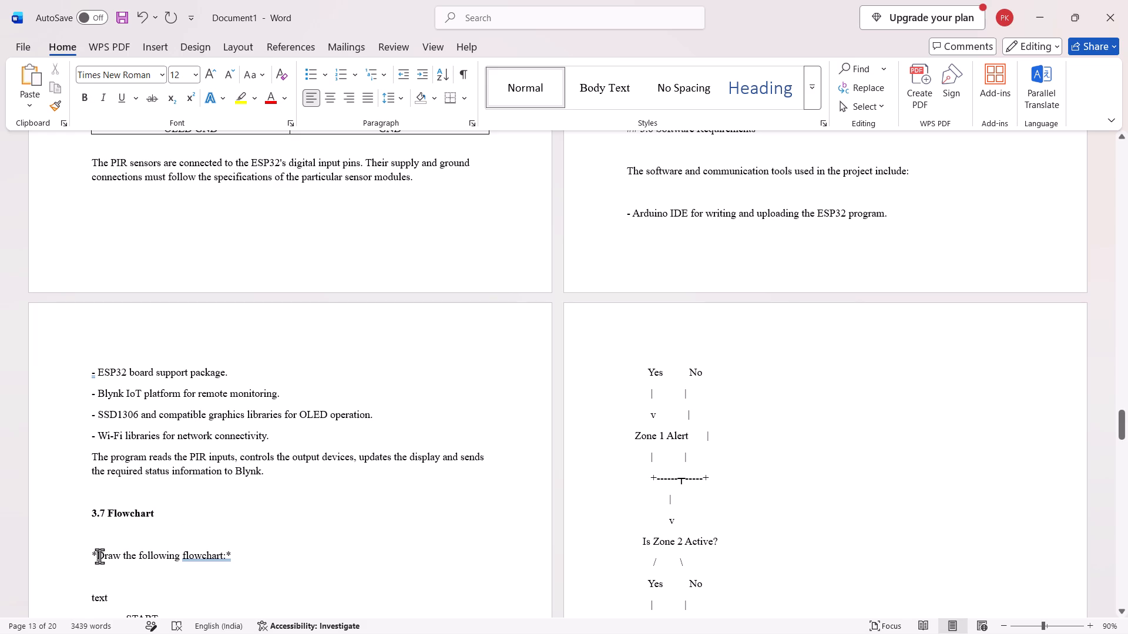
key("BackSpace")
left_click(244, 552)
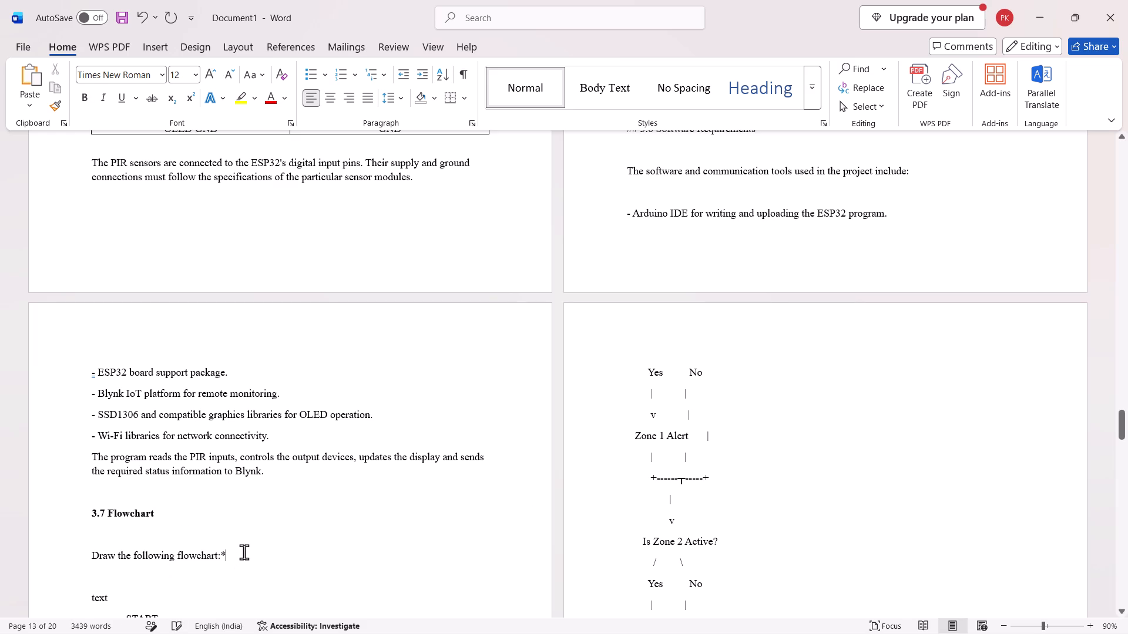
key("BackSpace")
Review the 3.7 flowchart text and the earlier sections, including the 3.3 and 3.4 tables.
scroll(244, 552, "down", 1)
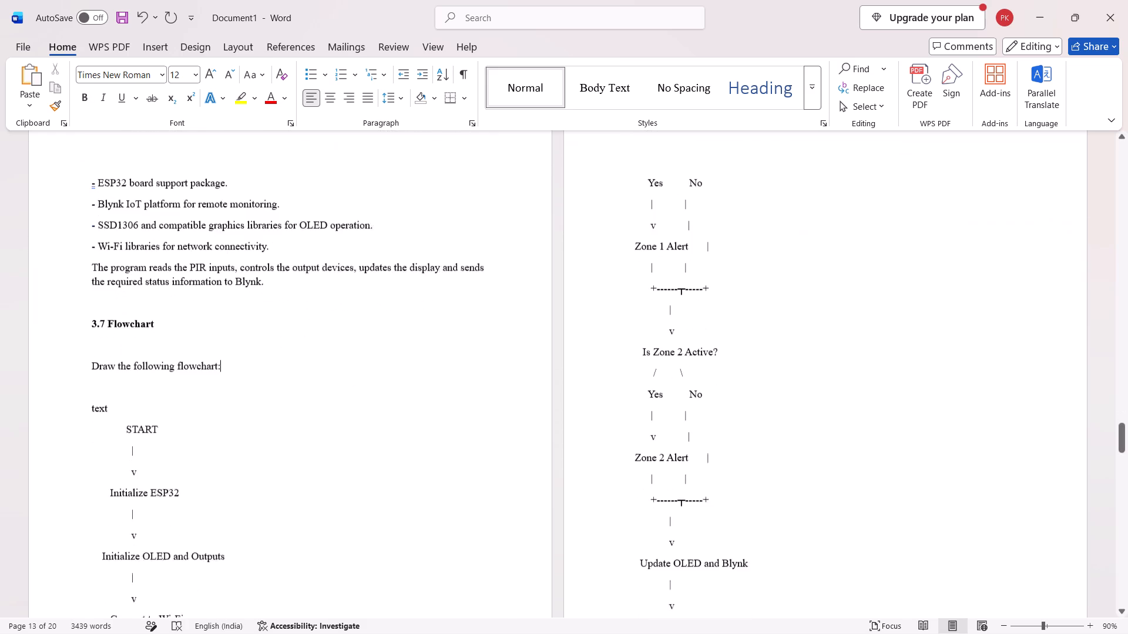
scroll(244, 552, "down", 1)
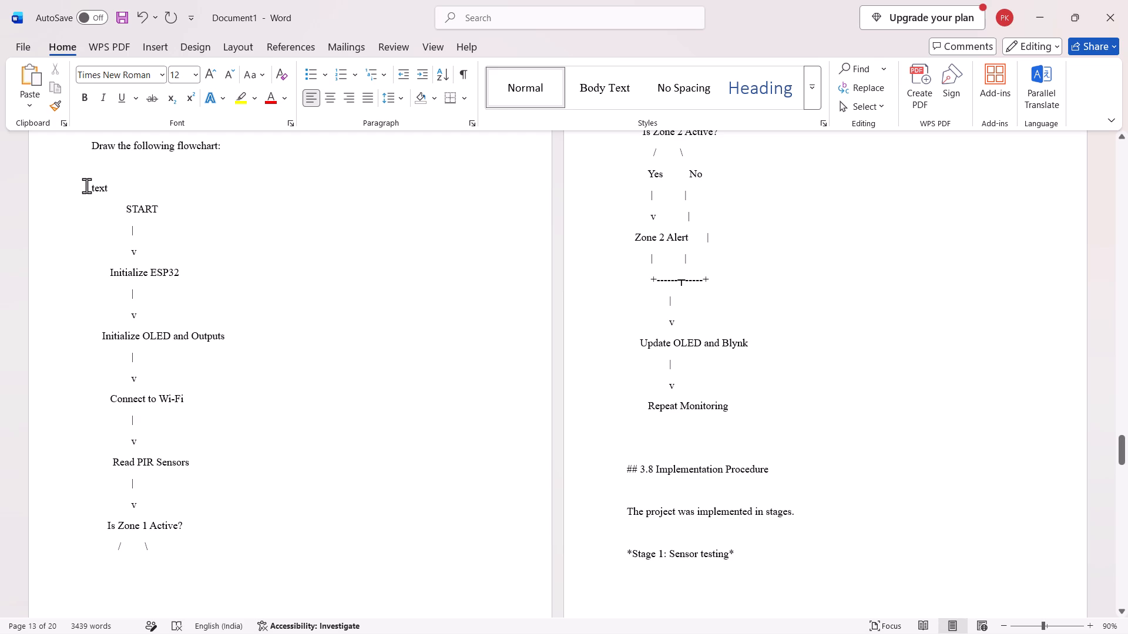
scroll(86, 186, "down", 1, "ctrl")
scroll(265, 273, "up", 1)
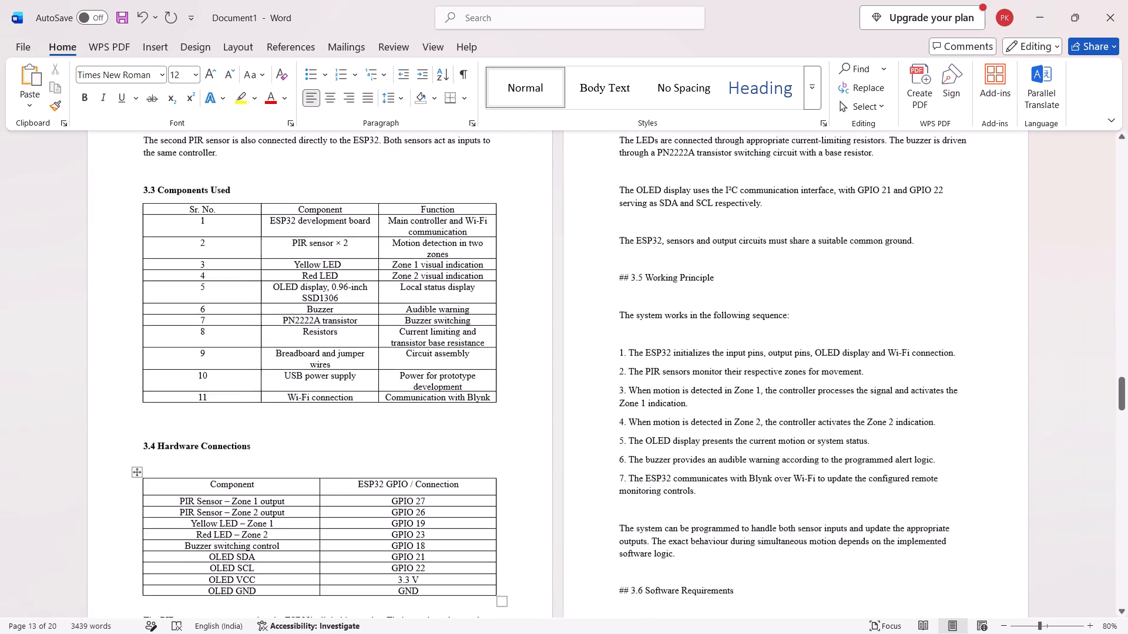
scroll(265, 273, "up", 1)
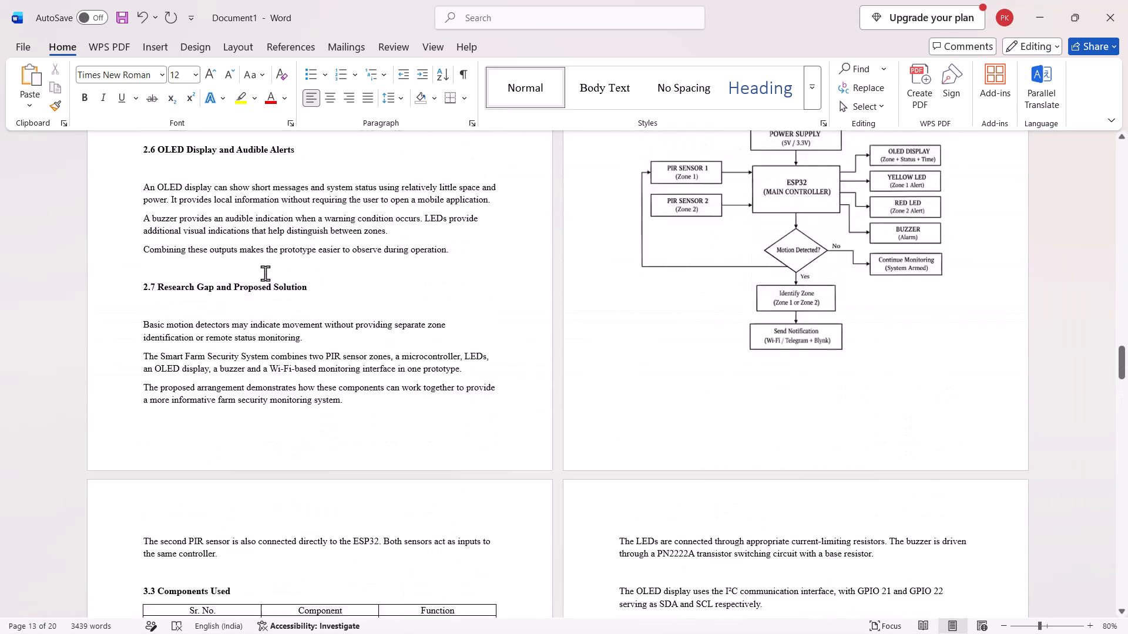
scroll(265, 273, "up", 2)
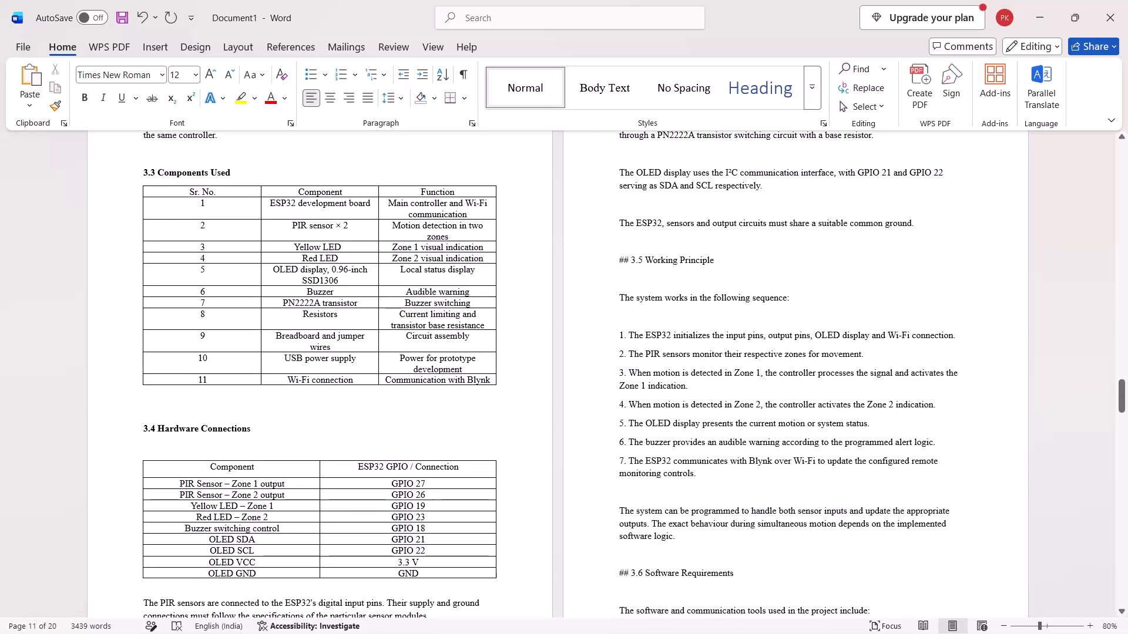
scroll(609, 237, "up", 5, "ctrl")
Remove the blank lines separating the PIR sensor, LED, OLED display and common ground paragraphs below the 3.4 table.
scroll(655, 319, "down", 1)
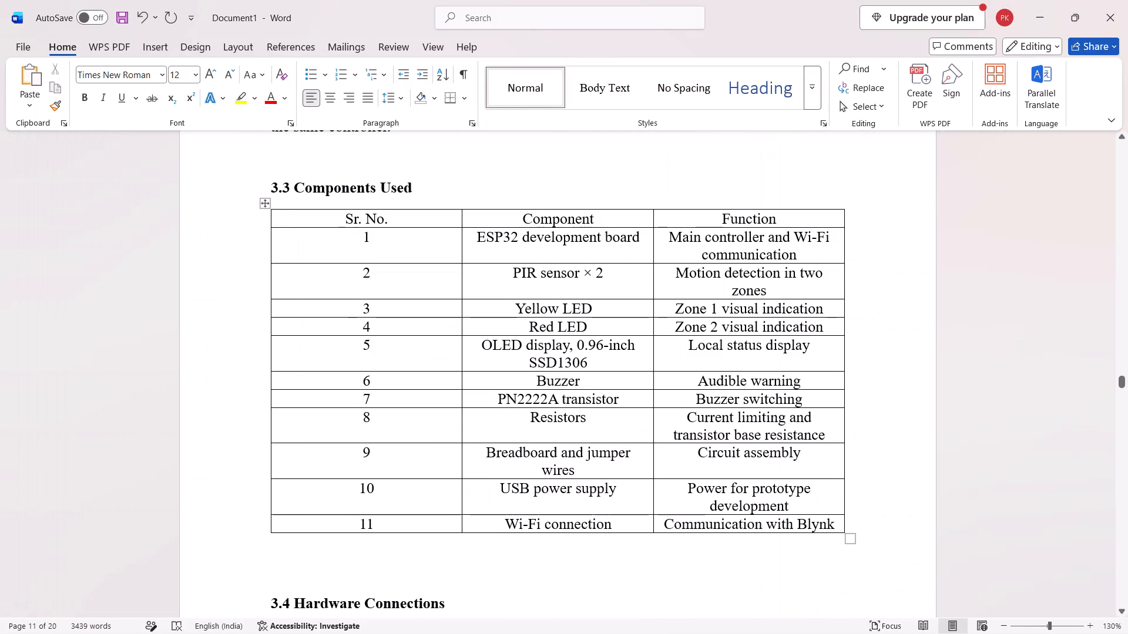
scroll(655, 319, "down", 1)
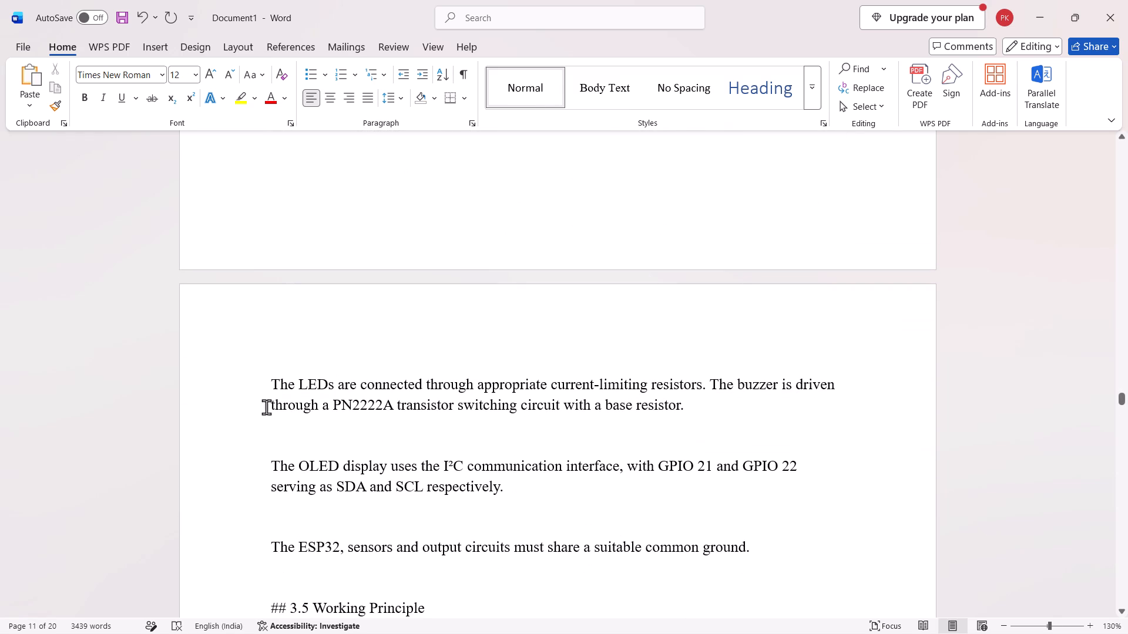
left_click(272, 463)
key("BackSpace")
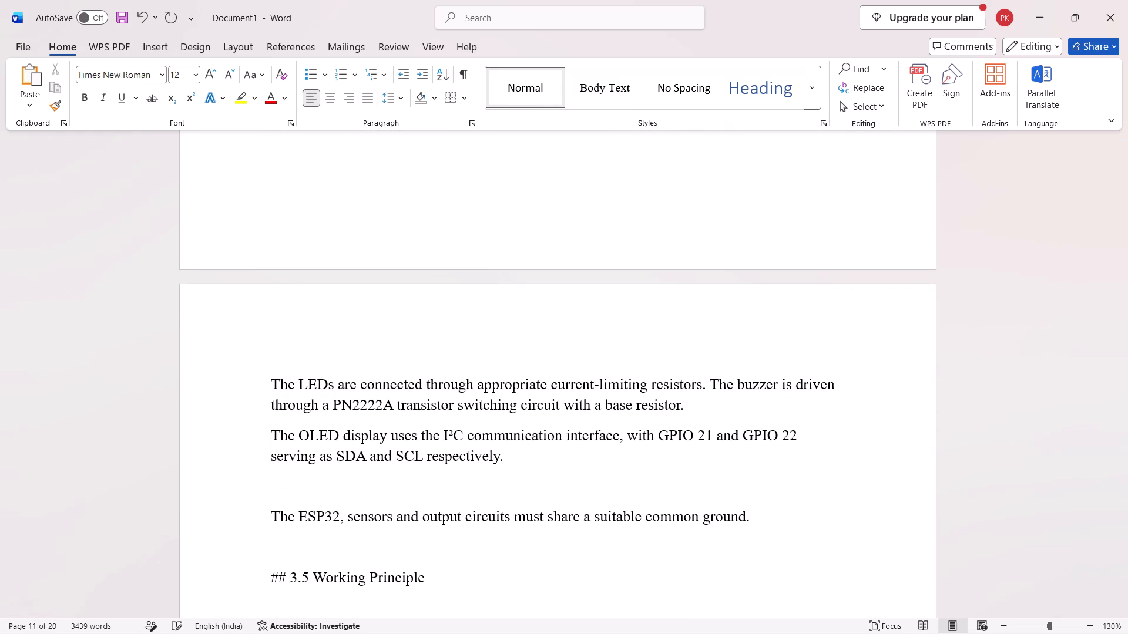
key("Down")
key("Down")
key("Down")
key("BackSpace")
key("Up")
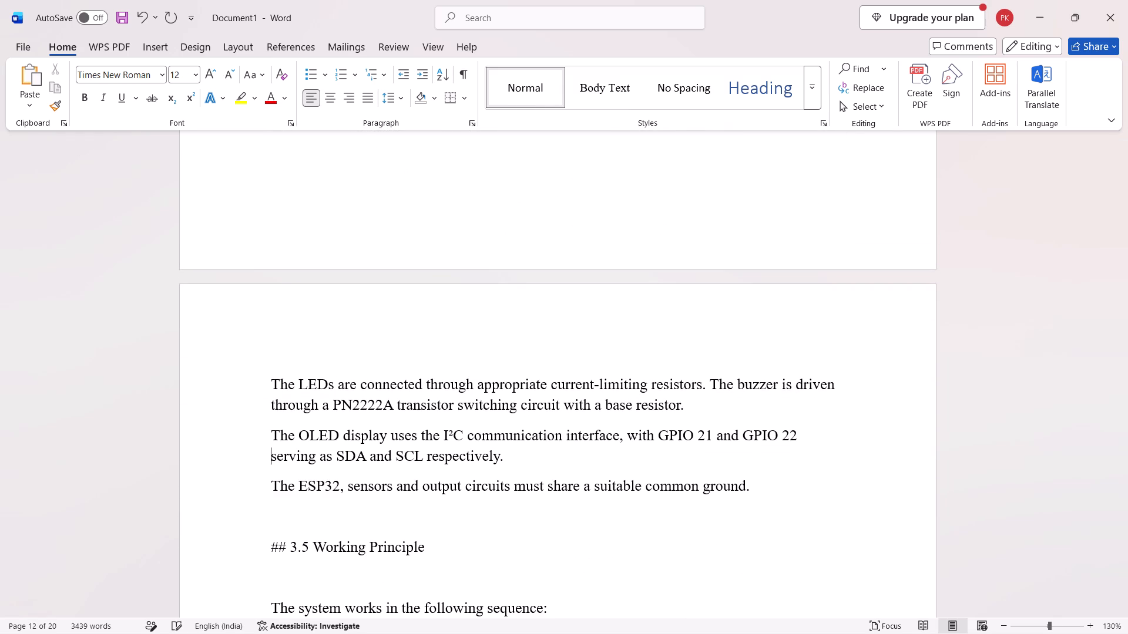
key("Up")
key("Up")
key("Up")
key("BackSpace")
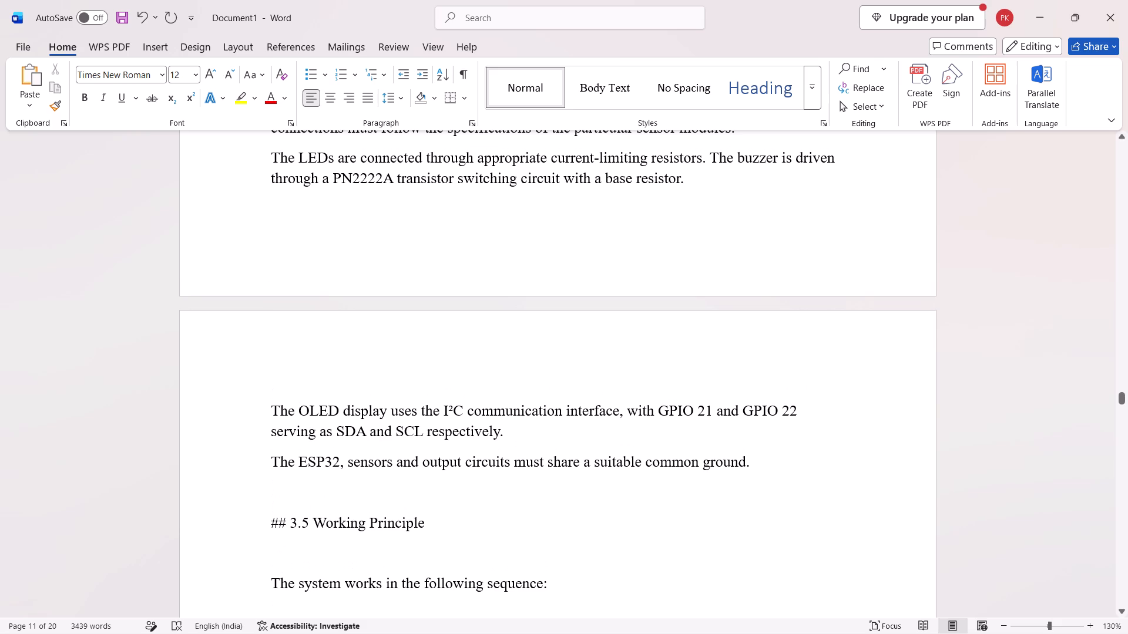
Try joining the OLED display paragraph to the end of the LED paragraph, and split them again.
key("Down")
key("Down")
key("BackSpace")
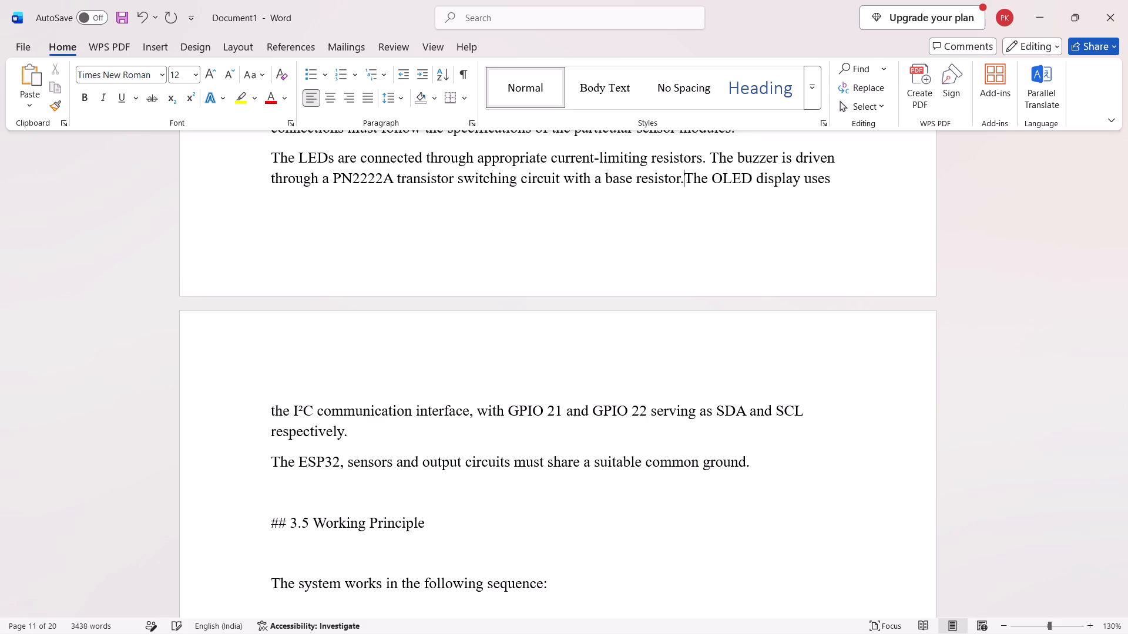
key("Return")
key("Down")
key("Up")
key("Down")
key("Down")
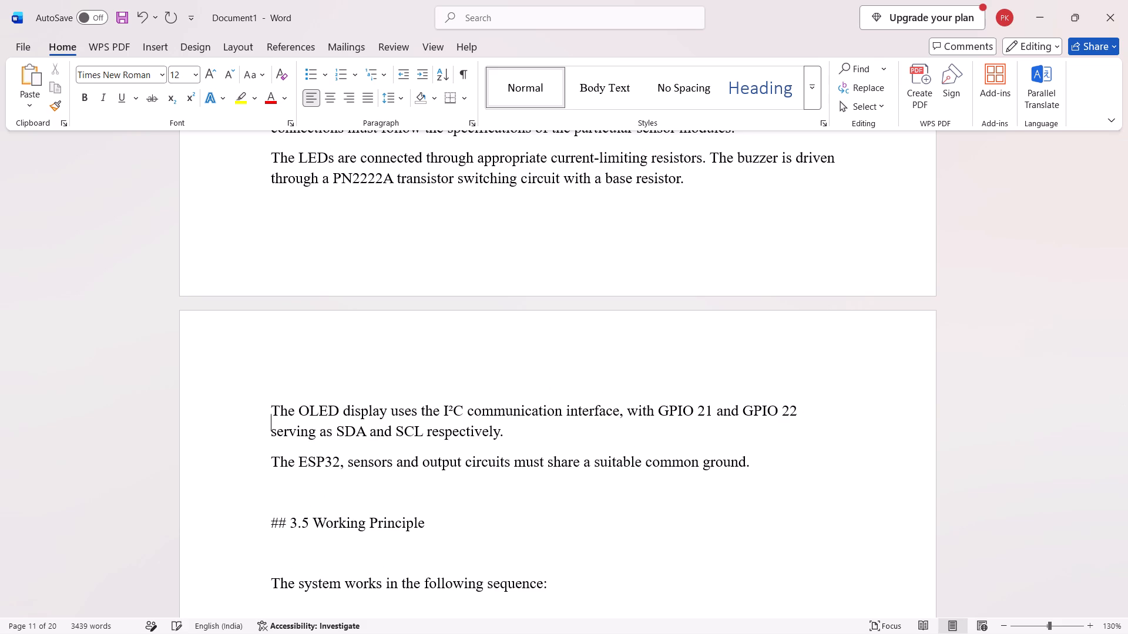
Remove the leading "##" from the "3.5 Working Principle" heading and make the heading bold.
key("Down")
key("Down")
key("Right")
key("Right")
key("Right")
key("BackSpace")
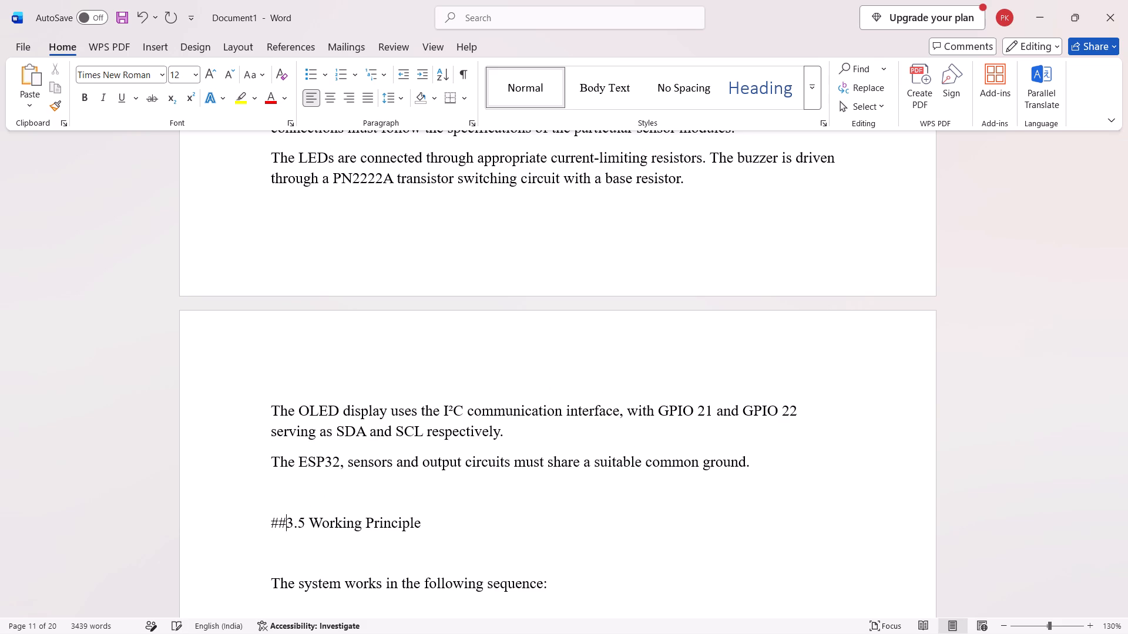
key("BackSpace")
key("BackSpace")
left_click_drag(267, 528, 421, 525)
key("ctrl+b")
left_click(421, 525, "ctrl")
Remove the blank line between "The system works in the following sequence:" and item 1 in section 3.5.
scroll(421, 525, "down", 1)
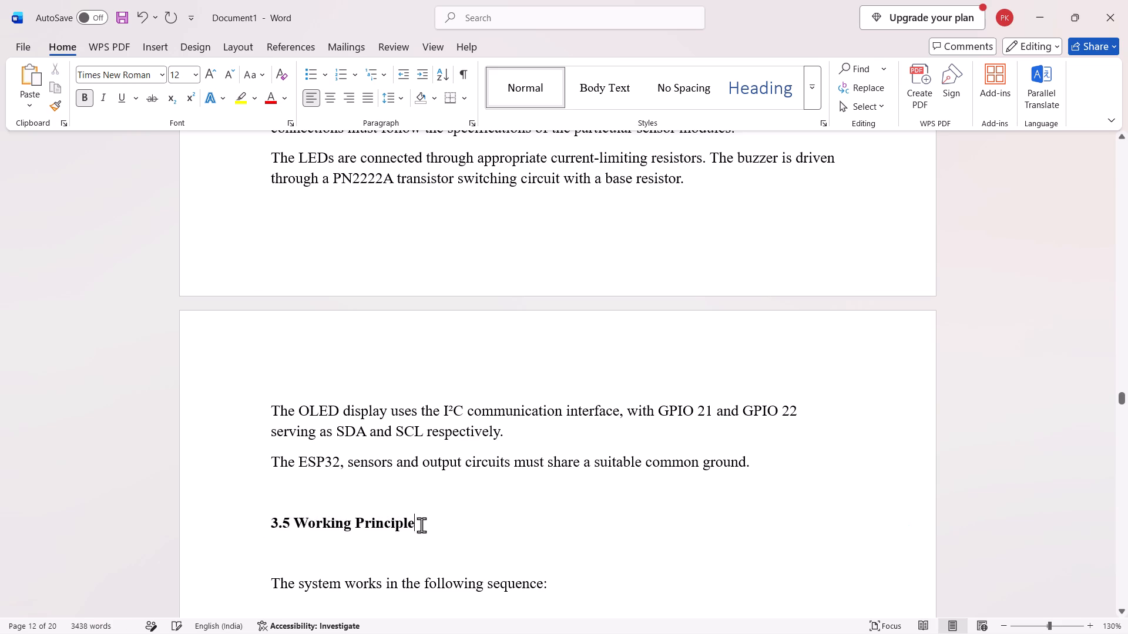
scroll(421, 525, "down", 1)
left_click(269, 313)
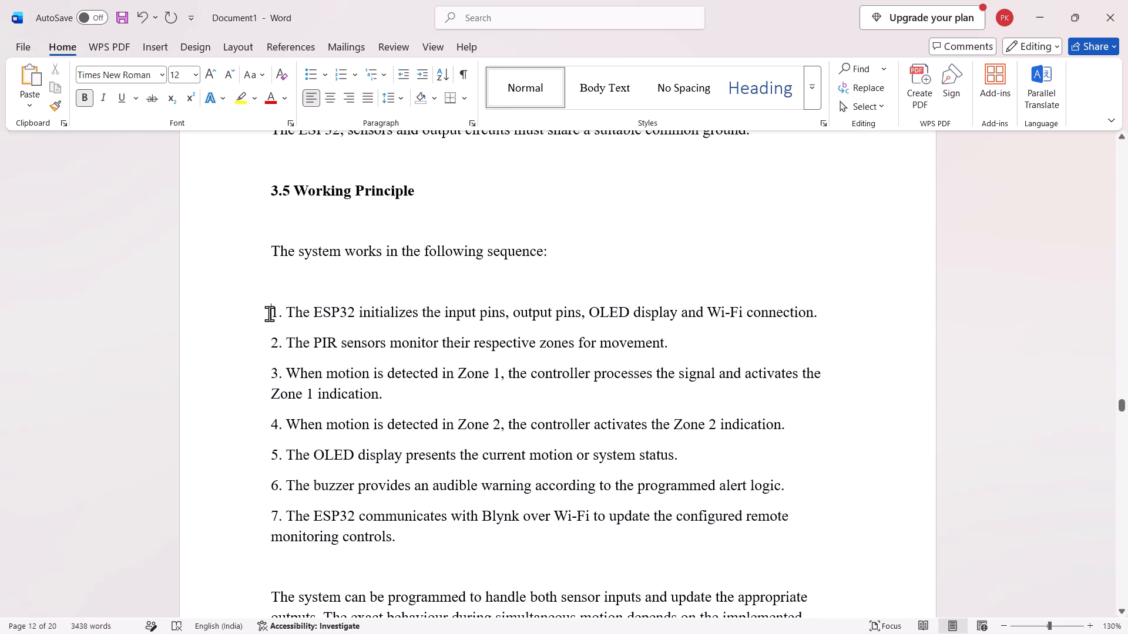
key("BackSpace")
Remove the blank line between item 7 and the paragraph starting "The system can be programmed", keeping them as separate paragraphs.
scroll(269, 313, "up", 1)
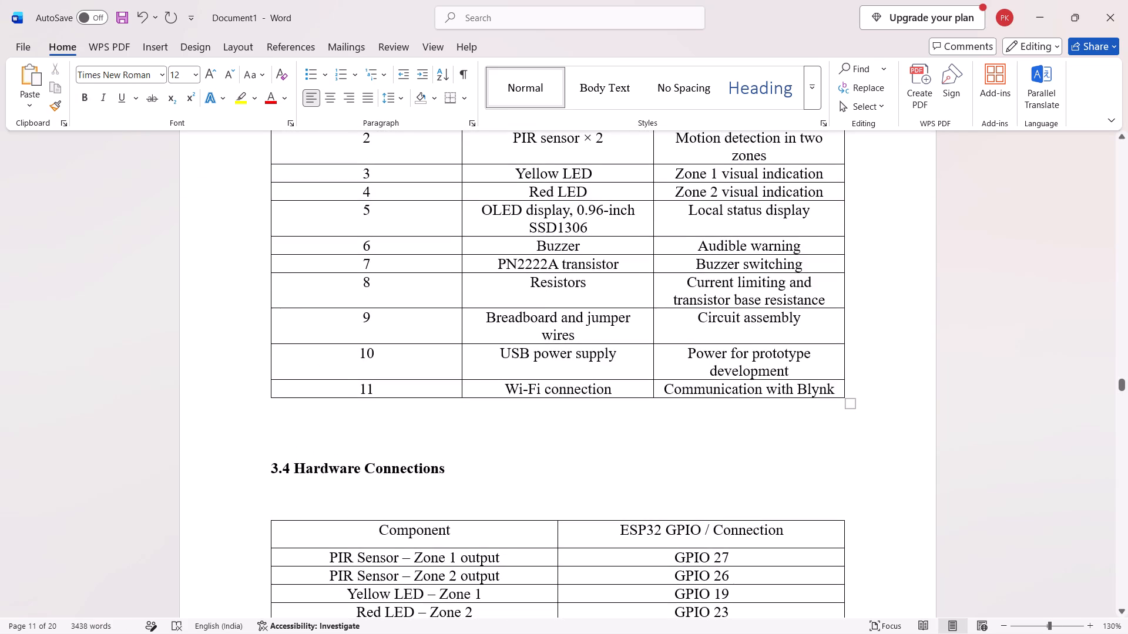
scroll(331, 380, "down", 1)
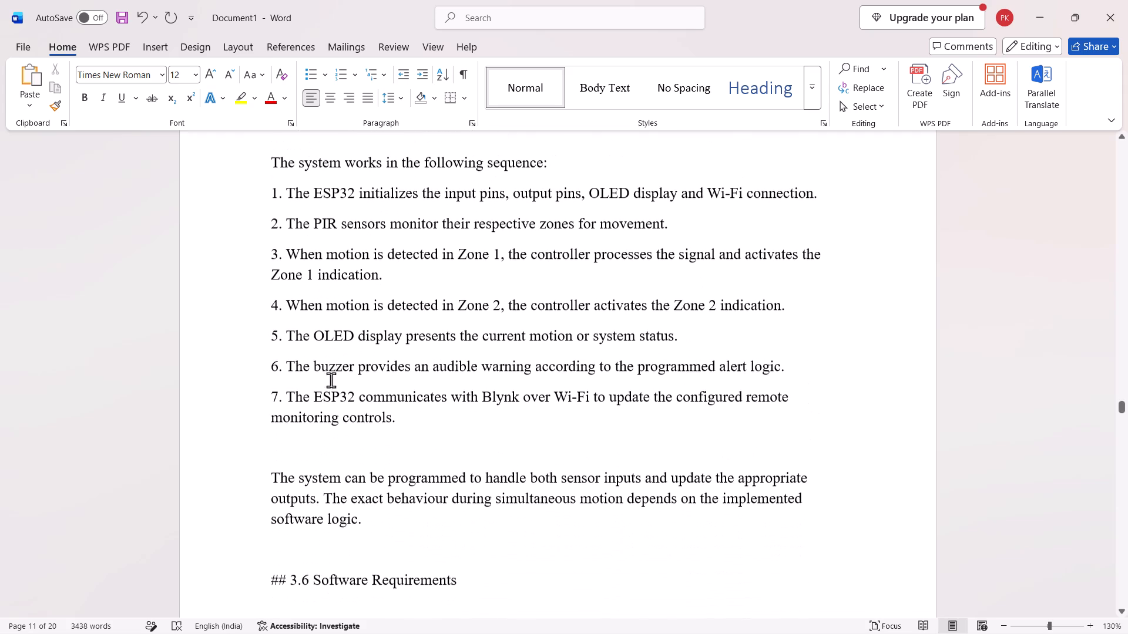
left_click(271, 466)
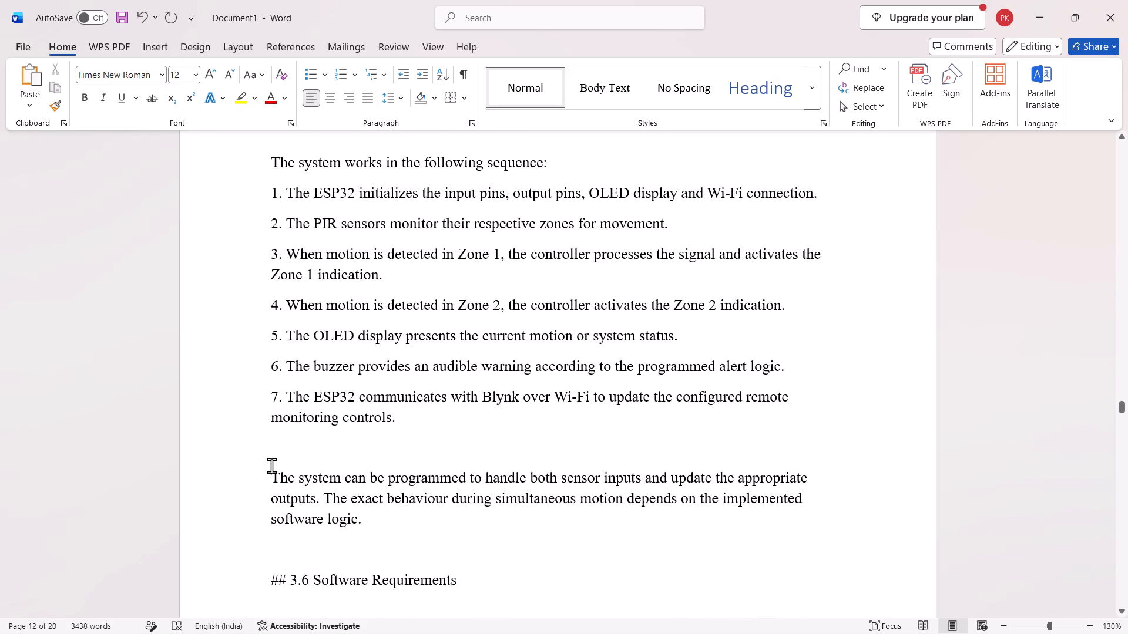
key("Delete")
key("BackSpace")
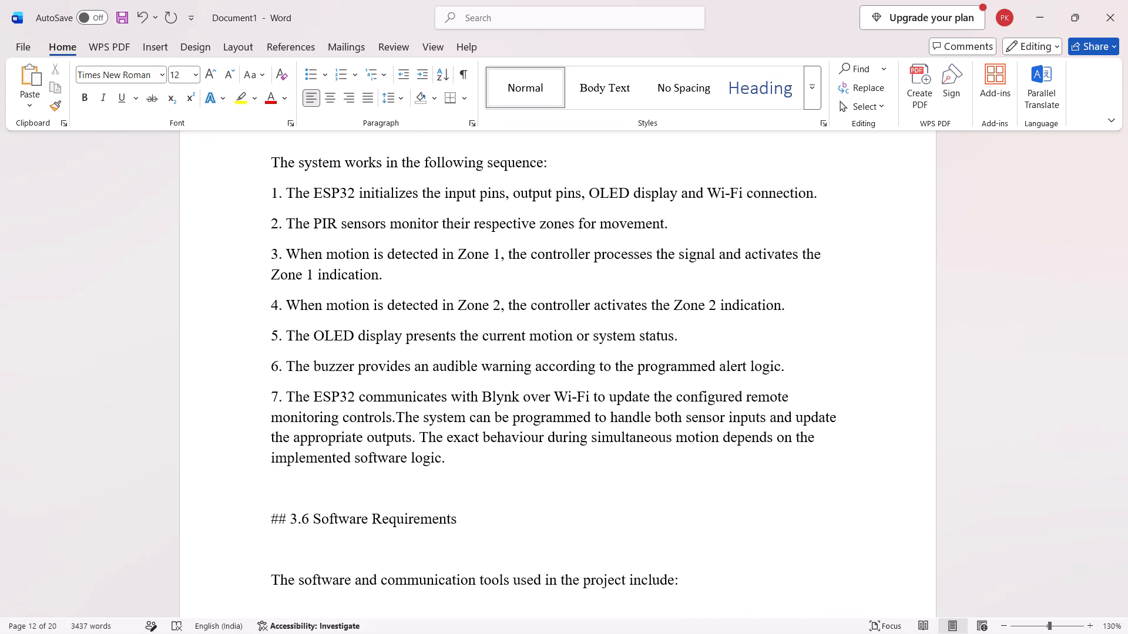
key("space")
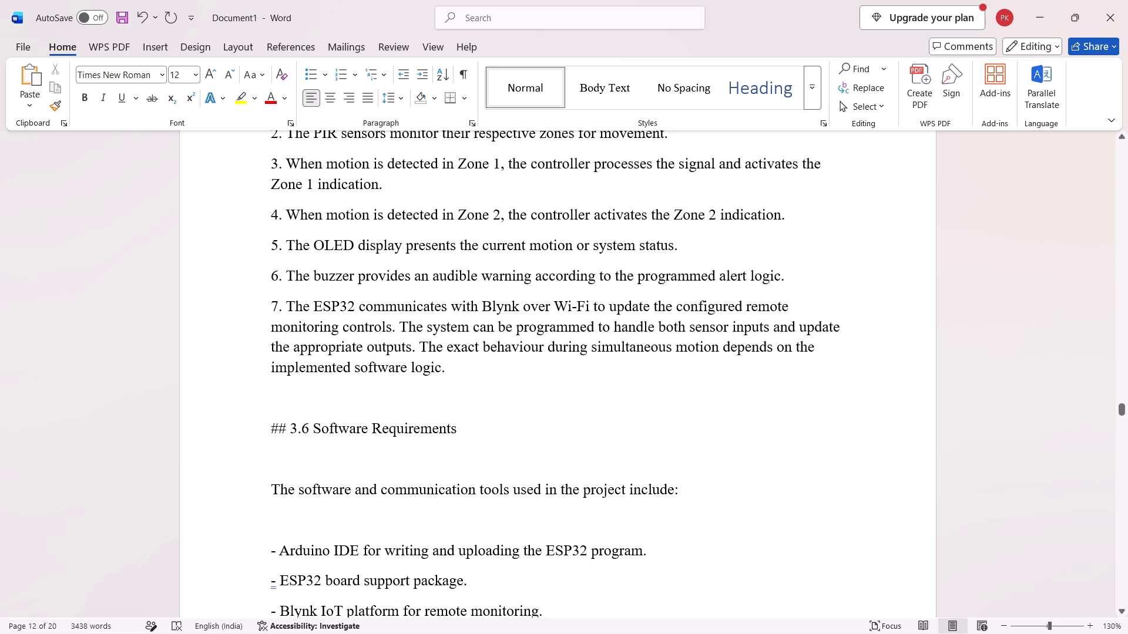
key("Return")
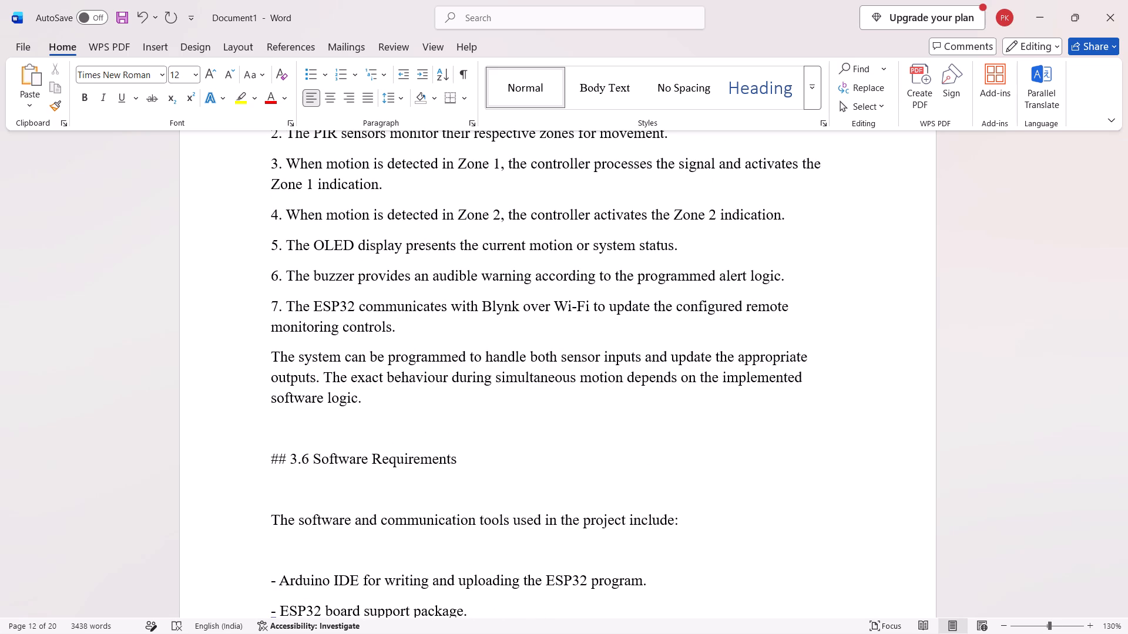
key("BackSpace")
key("Return")
Remove the leading "##" from the "3.6 Software Requirements" heading and make the heading bold.
left_click(289, 464)
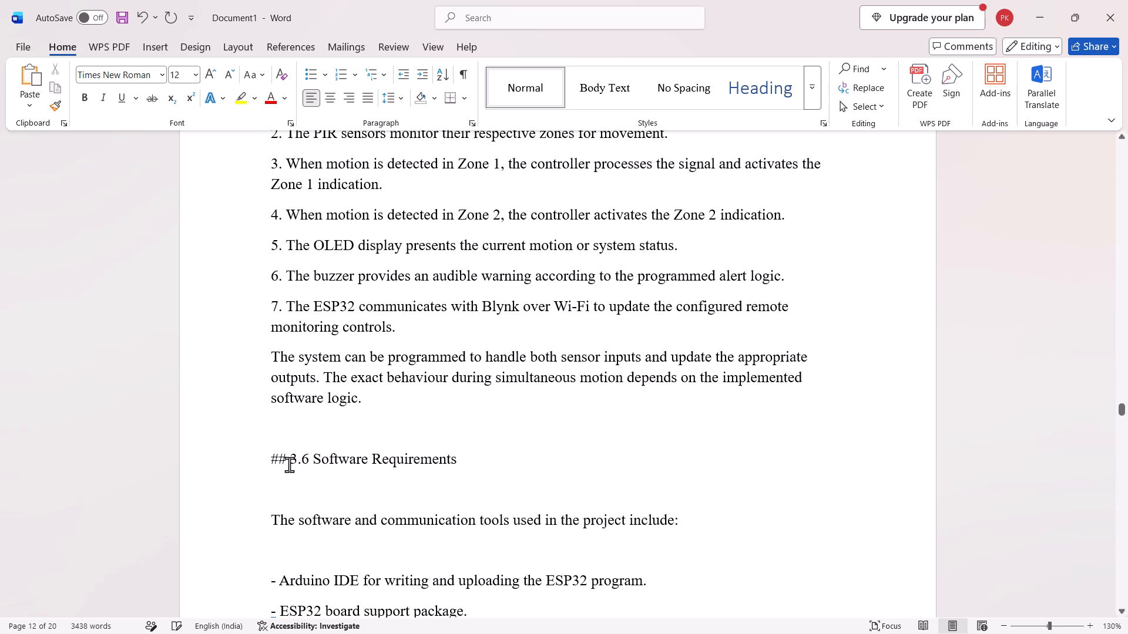
key("BackSpace")
key("BackSpace")
key("BackSpace")
left_click_drag(270, 456, 347, 459)
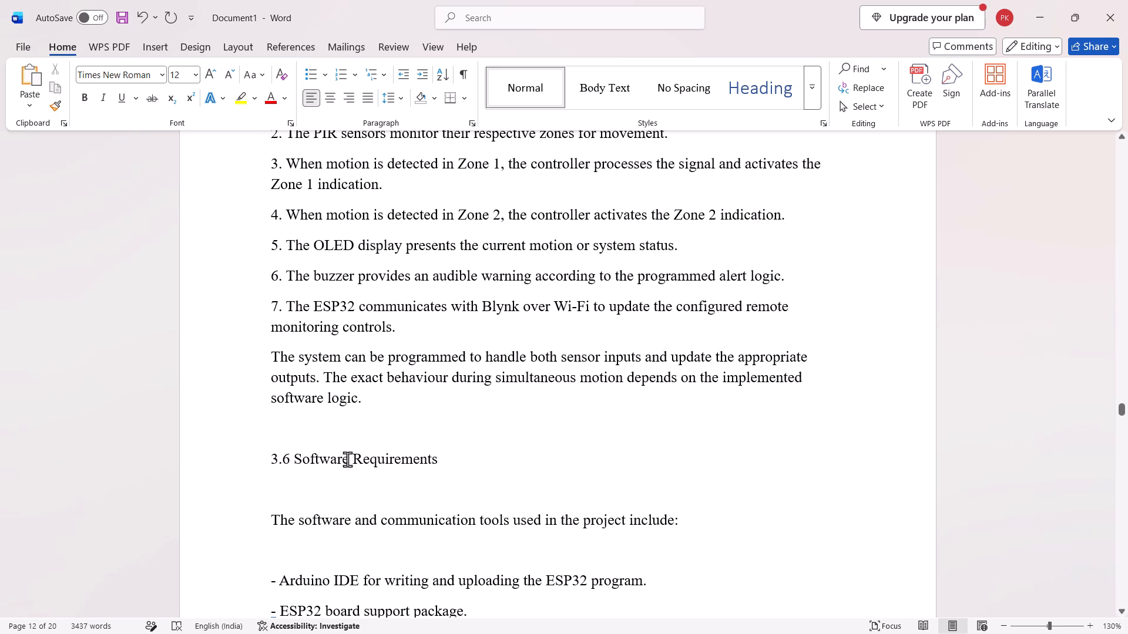
left_click_drag(347, 459, 445, 462)
key("ctrl+b")
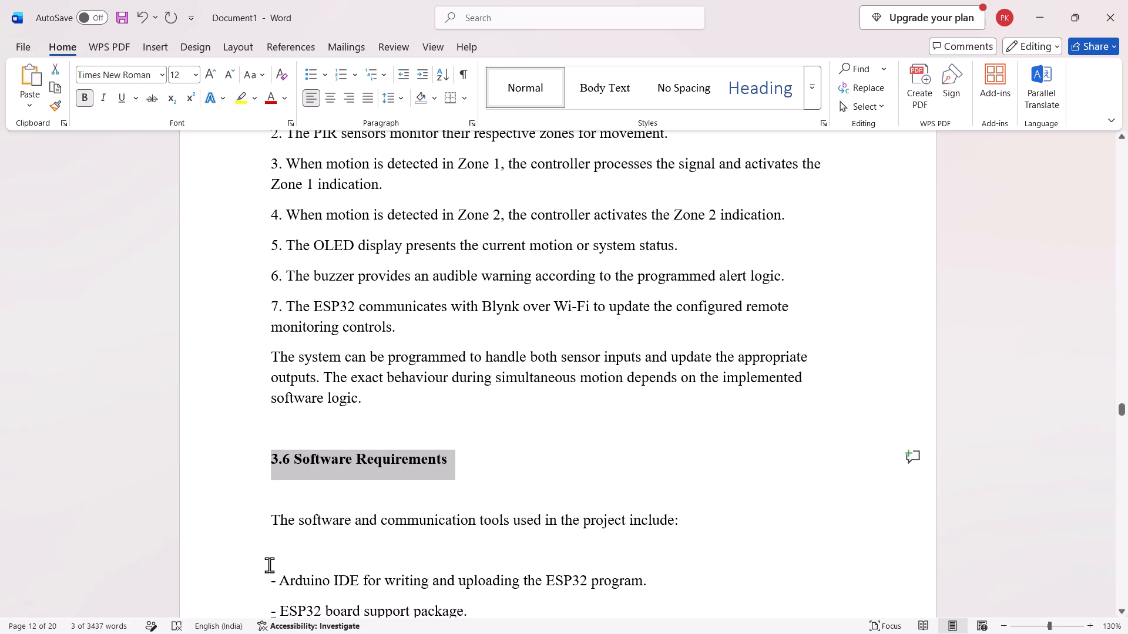
Remove the blank line between the section 3.6 introductory sentence and the Arduino IDE list item.
left_click(269, 578)
key("Return")
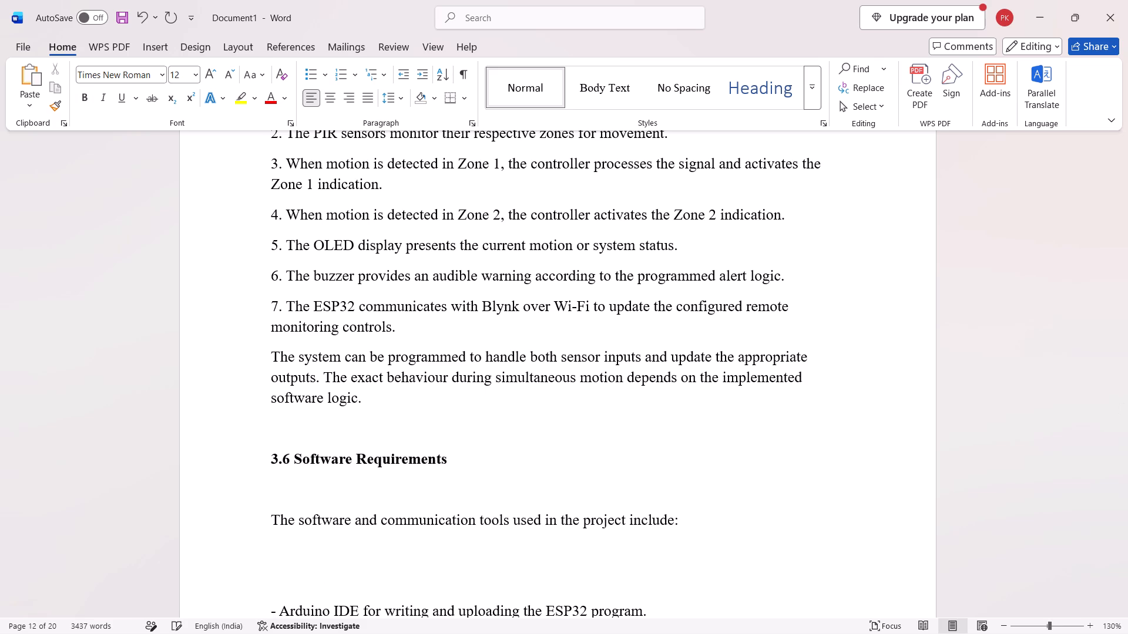
key("BackSpace")
key("BackSpace")
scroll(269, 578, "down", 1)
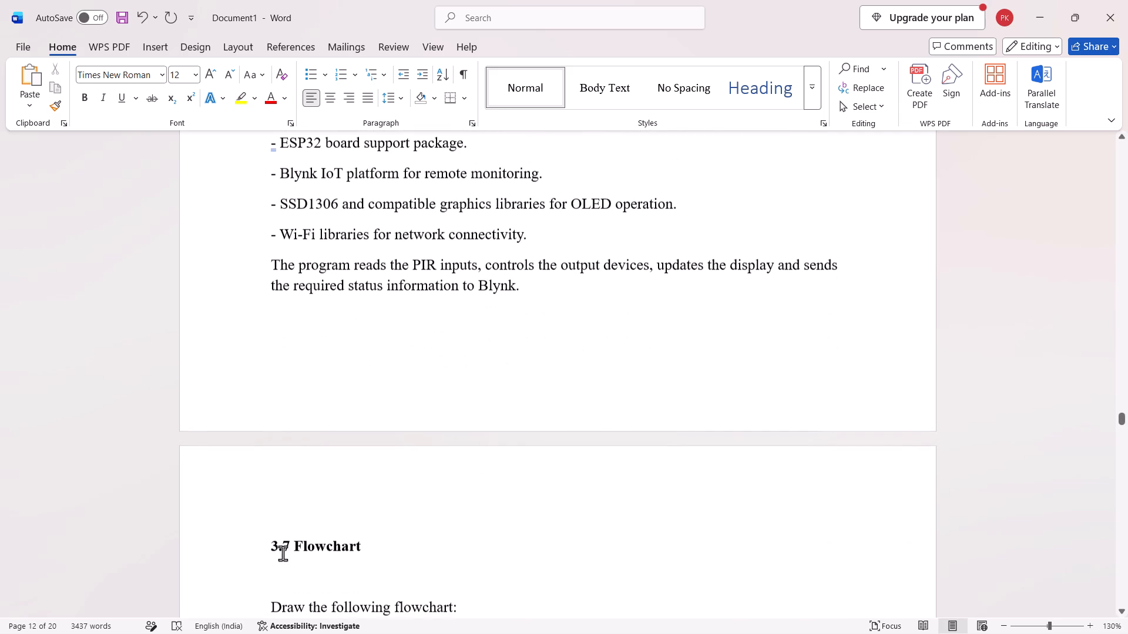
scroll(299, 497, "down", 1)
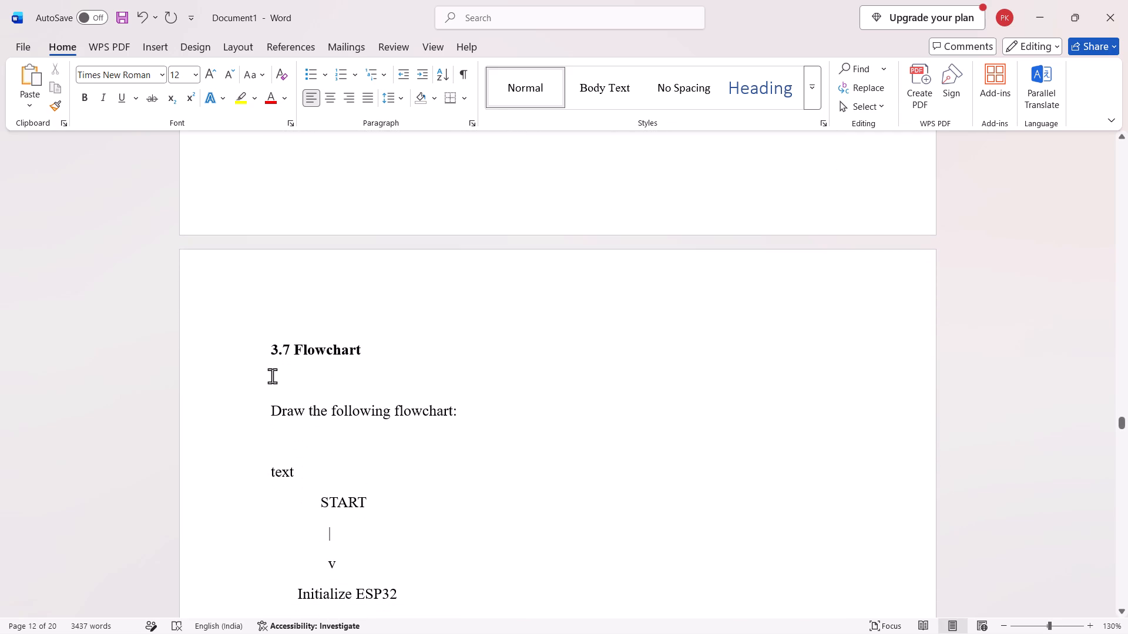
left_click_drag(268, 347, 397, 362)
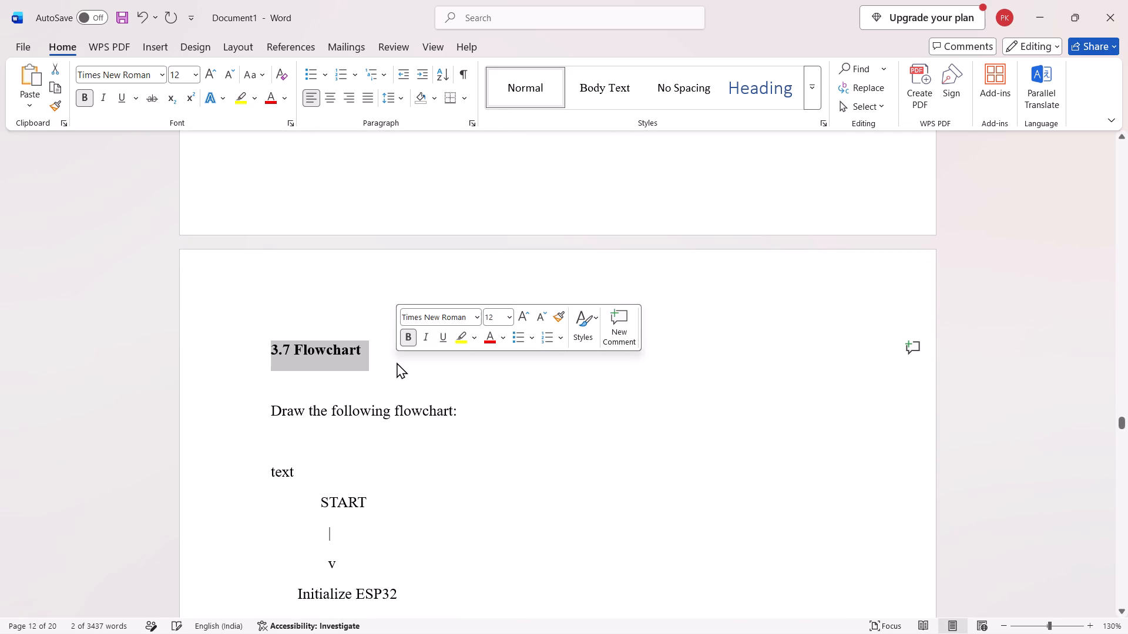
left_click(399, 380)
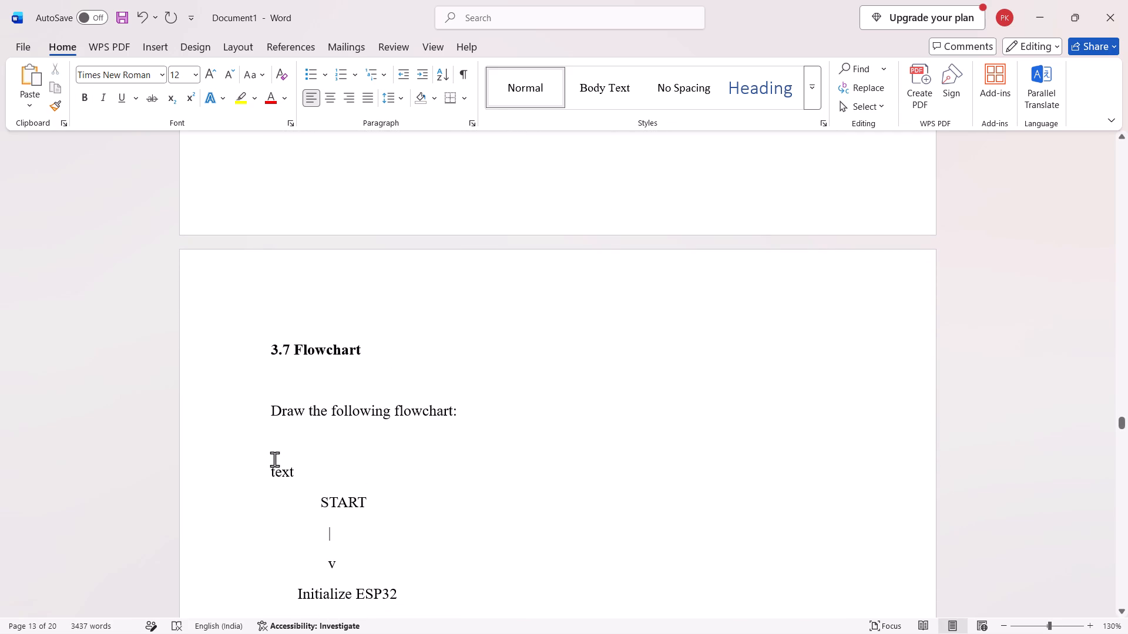
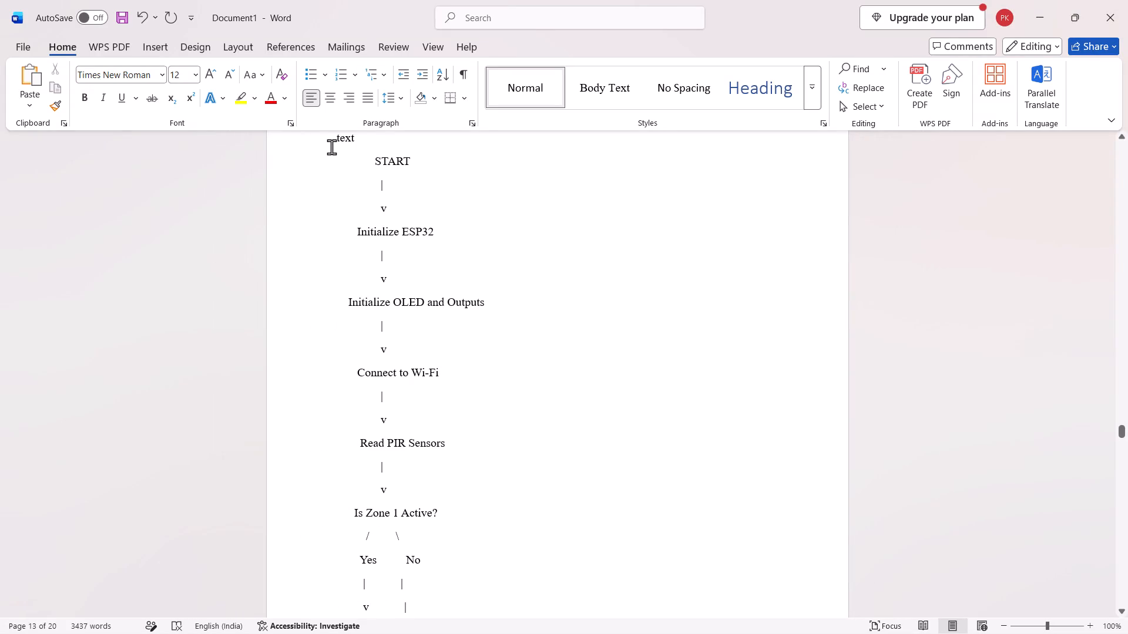
Delete the text-based flowchart in section 3.7, from the word "text" through the blank lines before the 3.8 heading.
left_click_drag(336, 131, 502, 592)
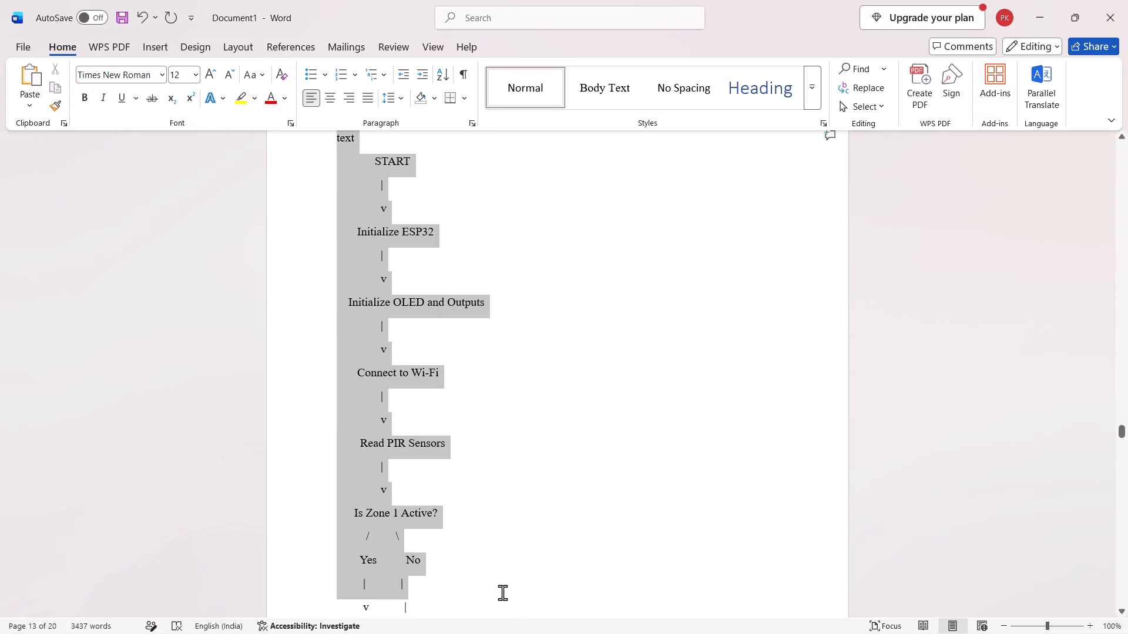
left_click_drag(502, 592, 503, 633)
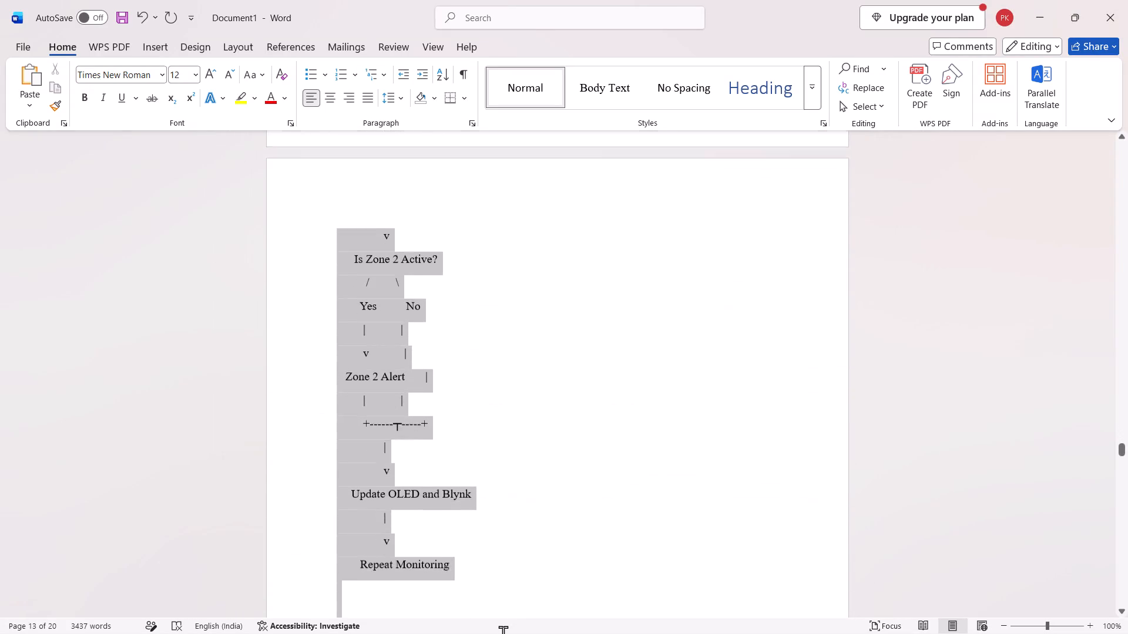
left_click_drag(503, 633, 491, 195)
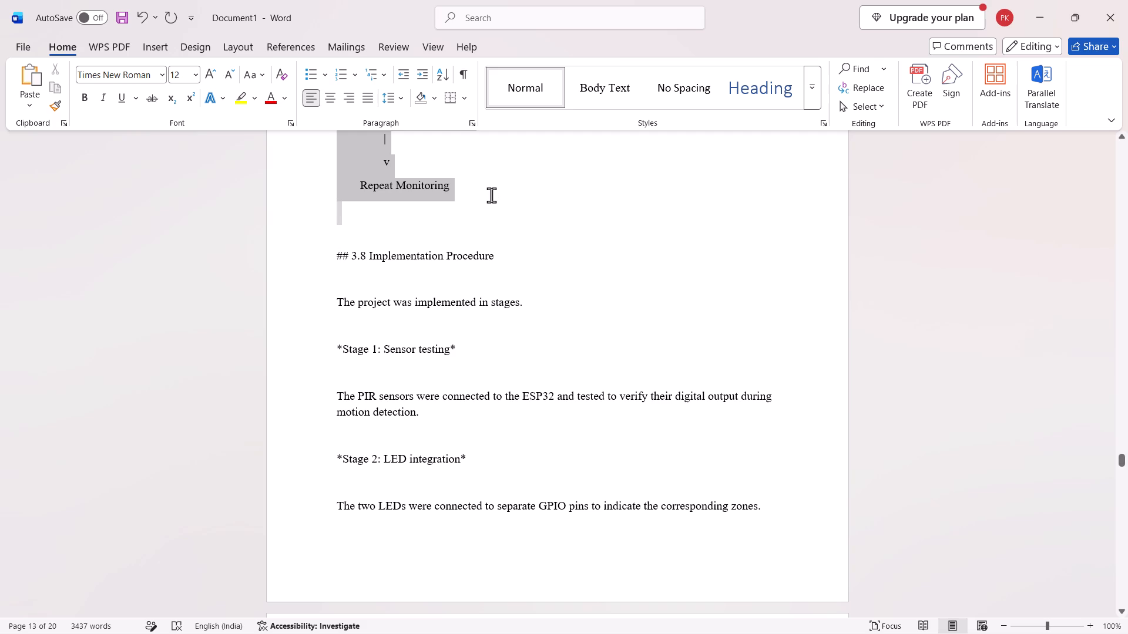
left_click_drag(491, 195, 495, 241)
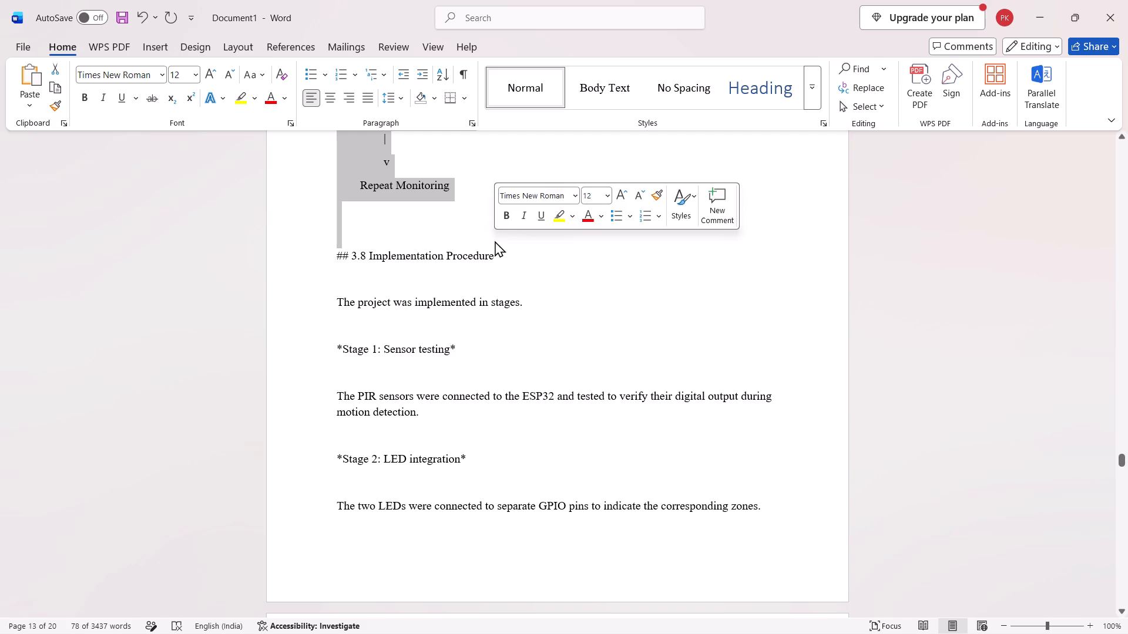
key("BackSpace")
Insert the picture "WhatsApp Image 2026-11-02 at 8.49.58 PM" from this device after "Draw the following flowchart:".
scroll(424, 366, "right", 1)
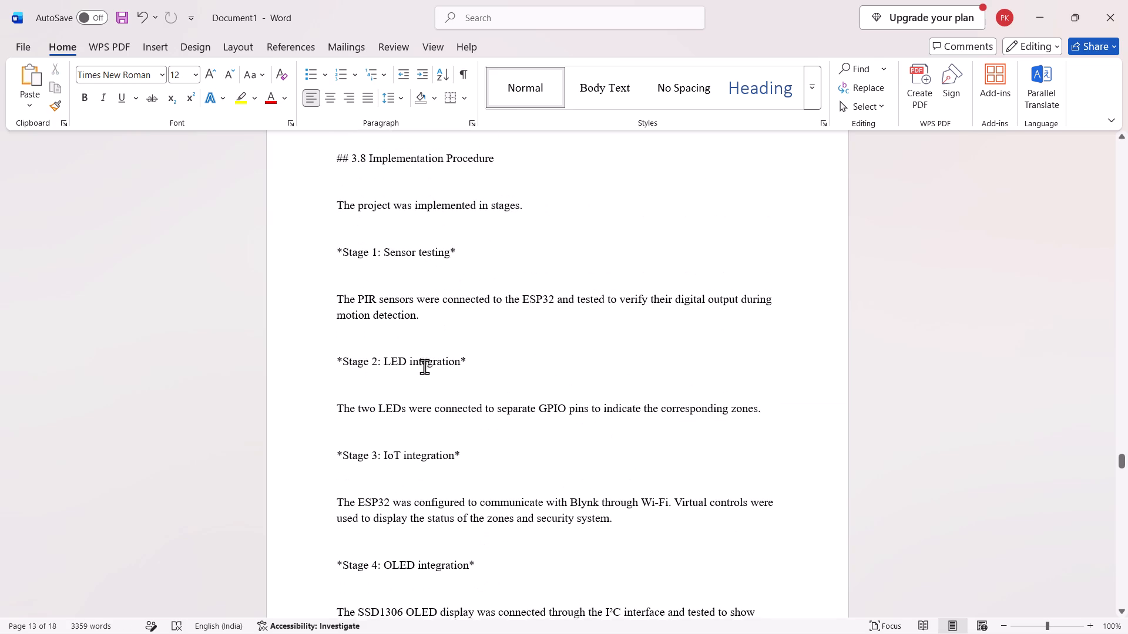
scroll(424, 366, "right", 1)
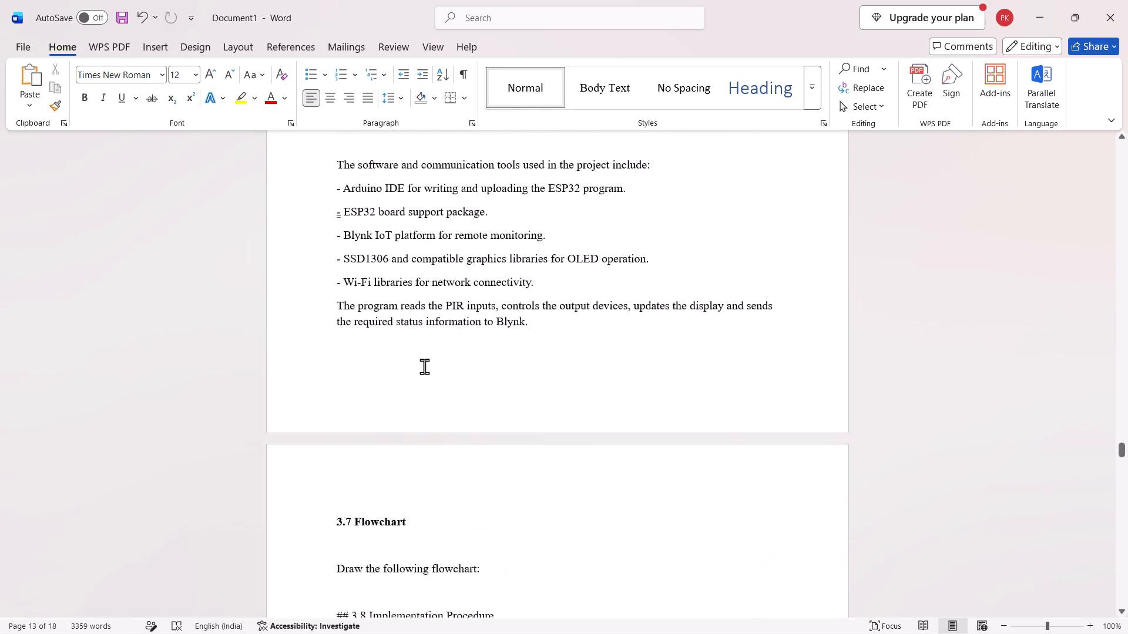
scroll(424, 366, "right", 1)
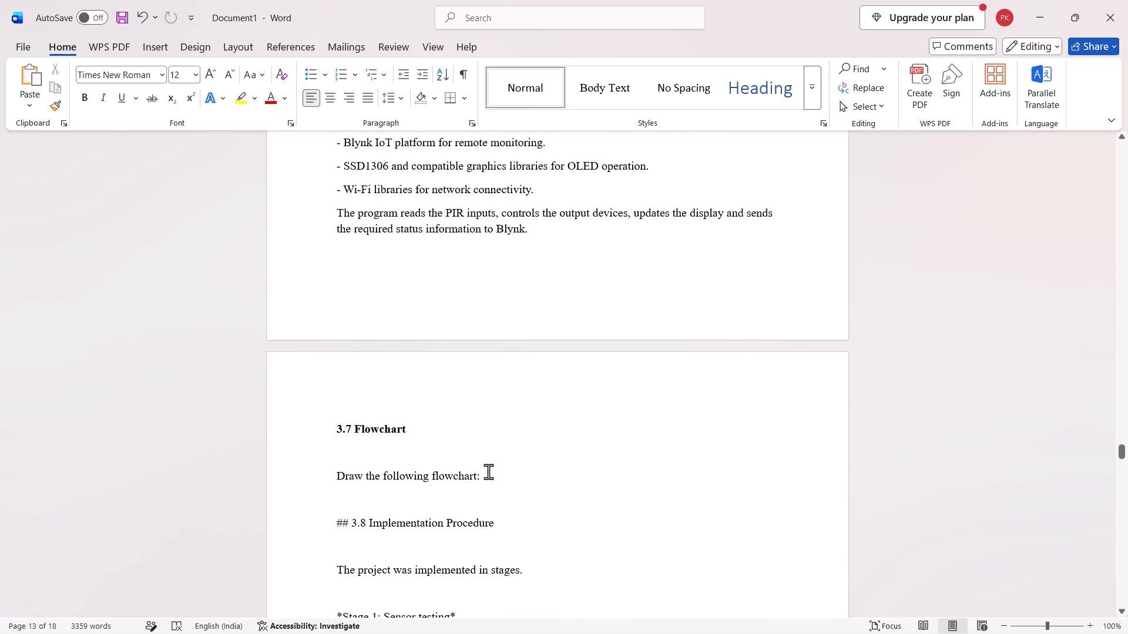
left_click(488, 471)
left_click(163, 45)
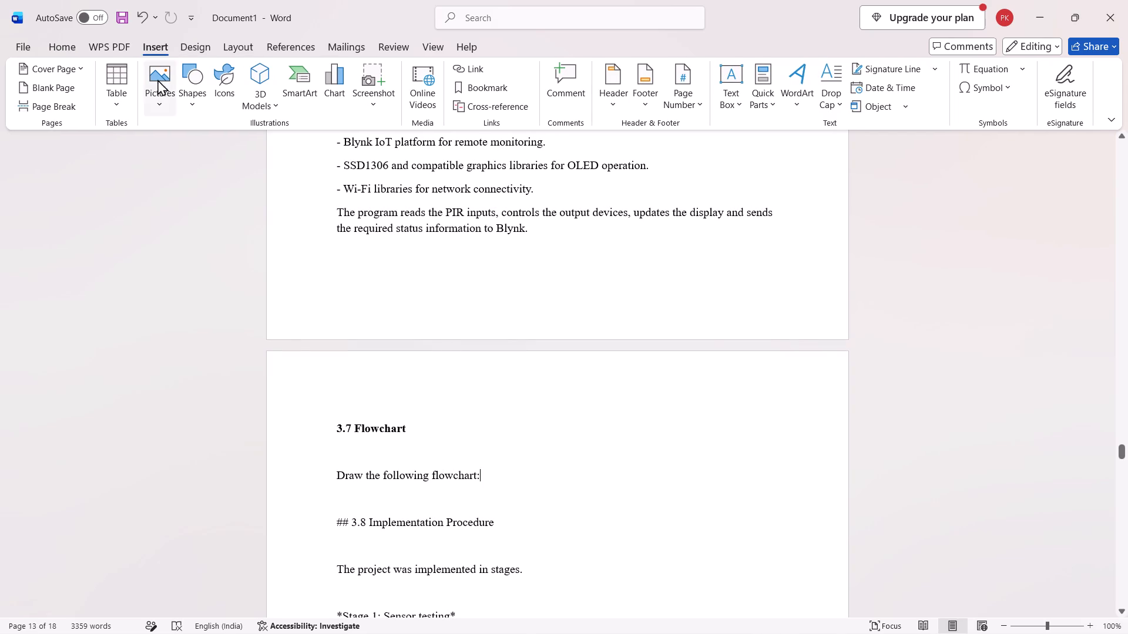
left_click(167, 74)
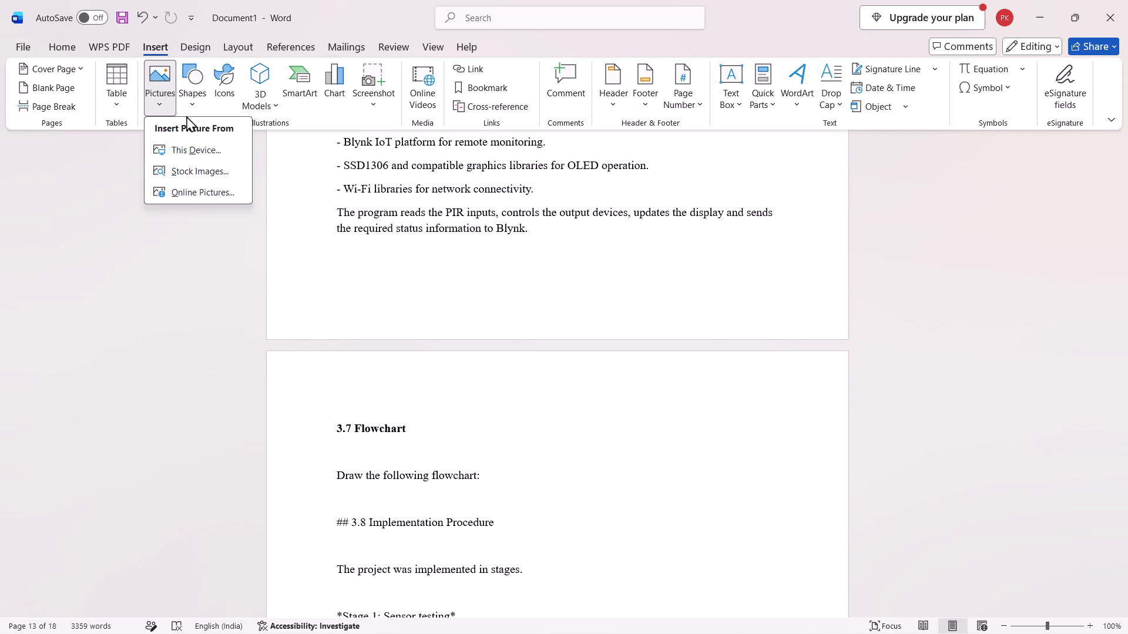
left_click(197, 151)
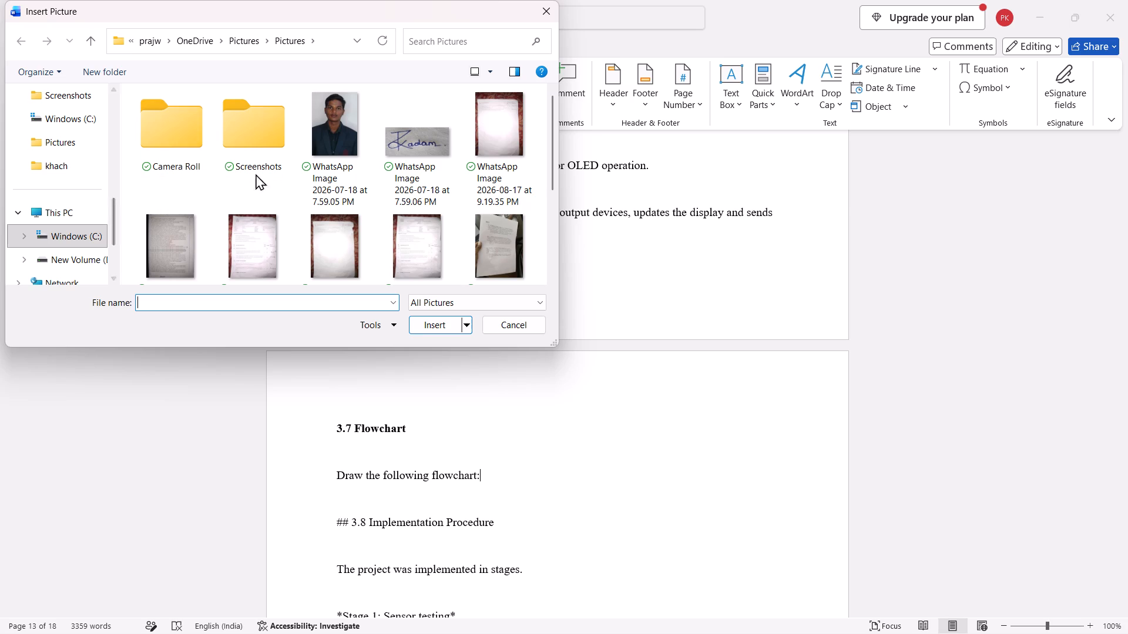
scroll(278, 181, "down", 3)
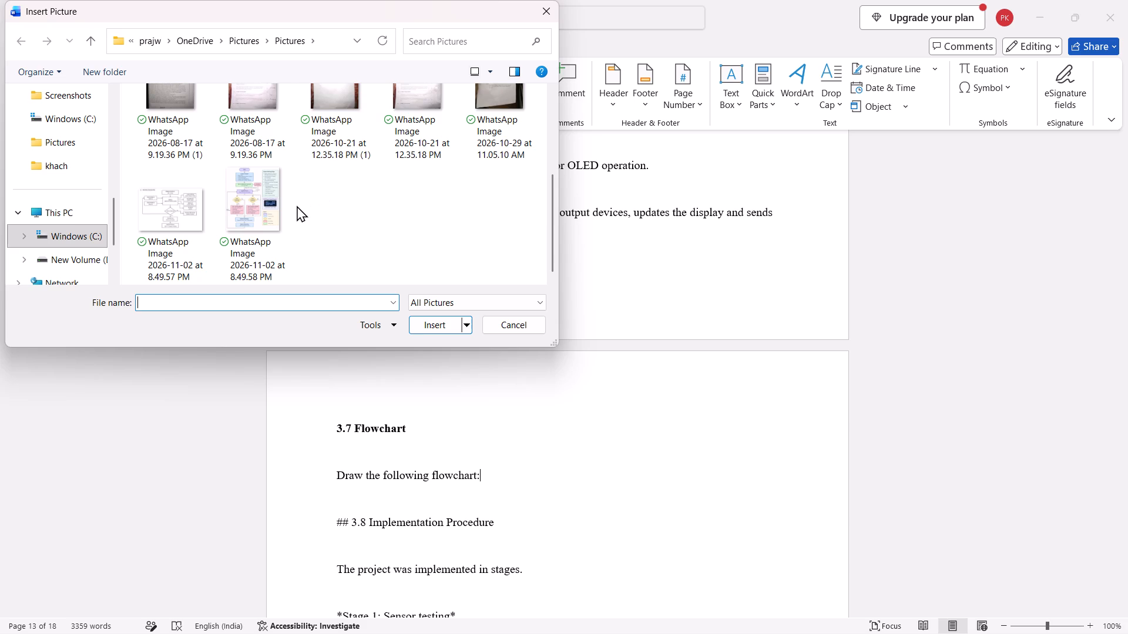
left_click(241, 217)
left_click(436, 326)
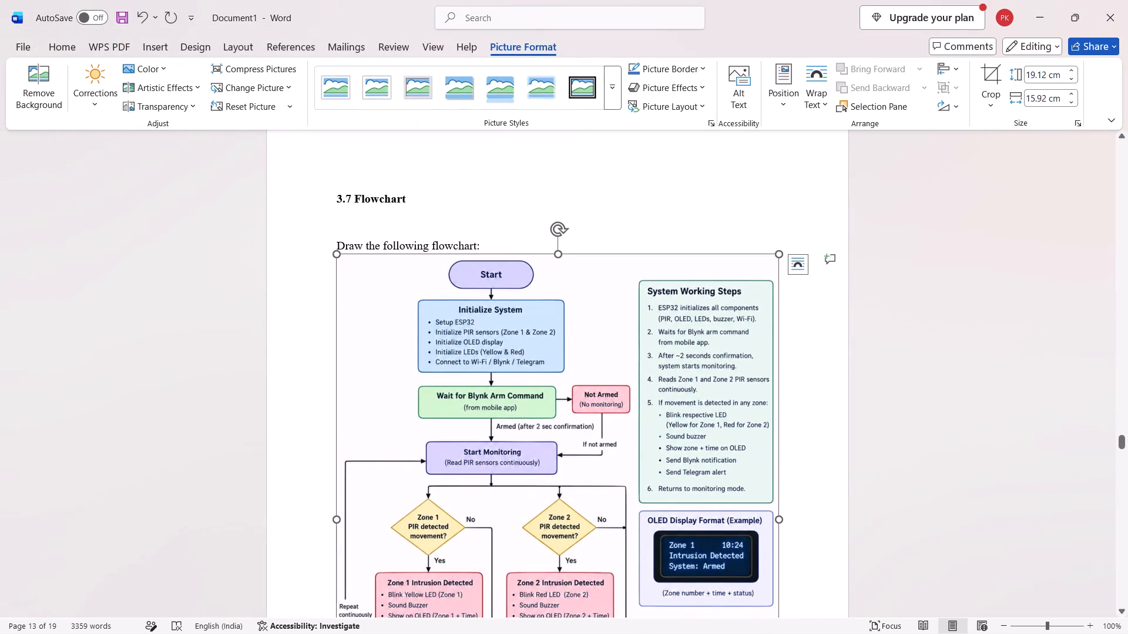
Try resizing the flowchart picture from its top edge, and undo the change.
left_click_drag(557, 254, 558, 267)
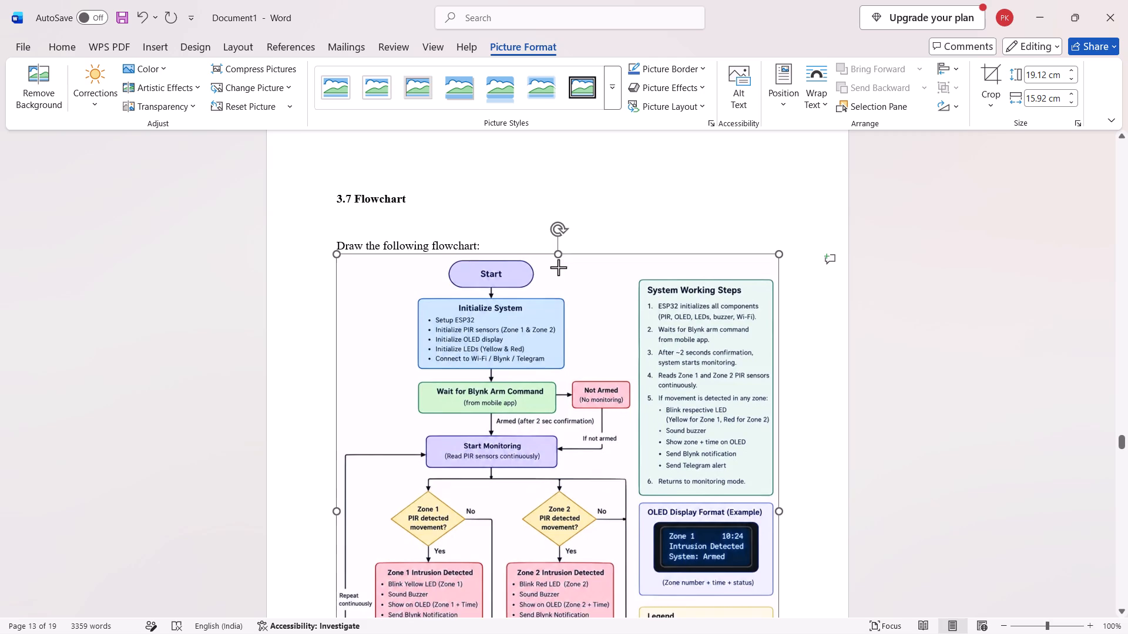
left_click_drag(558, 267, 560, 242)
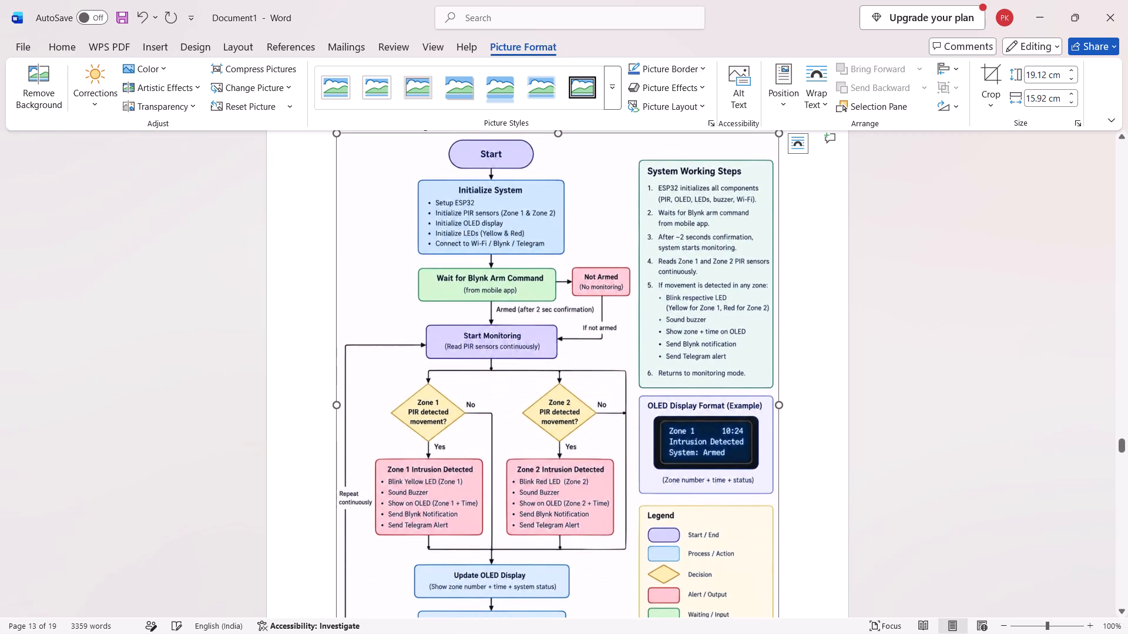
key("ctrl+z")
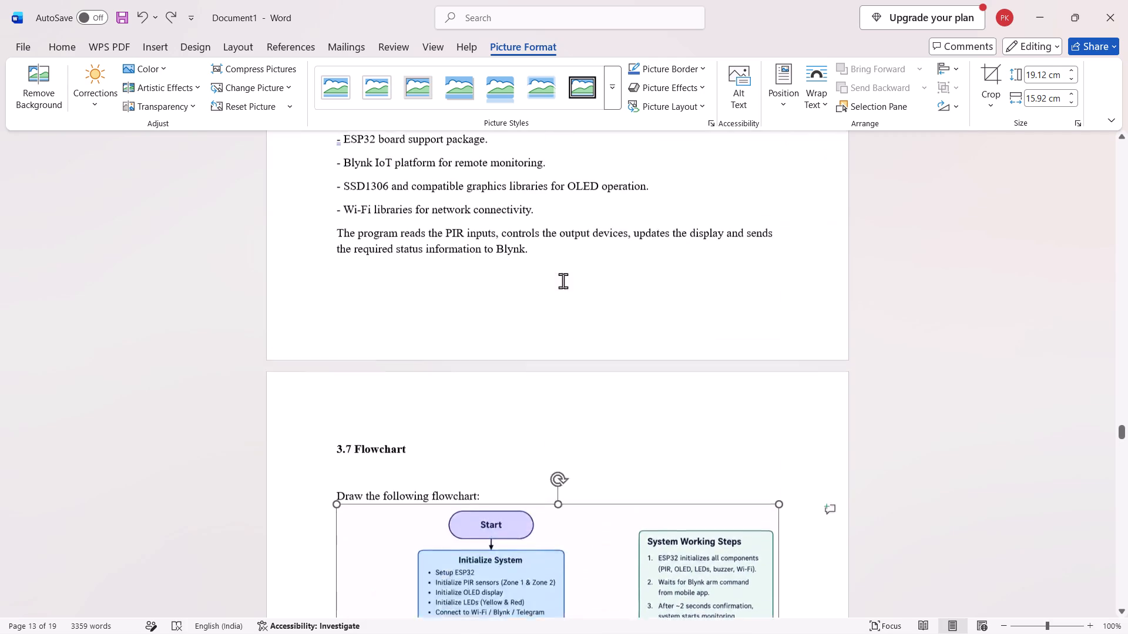
Add a paragraph break after "Draw the following flowchart:" to separate the sentence from the picture.
left_click(502, 334)
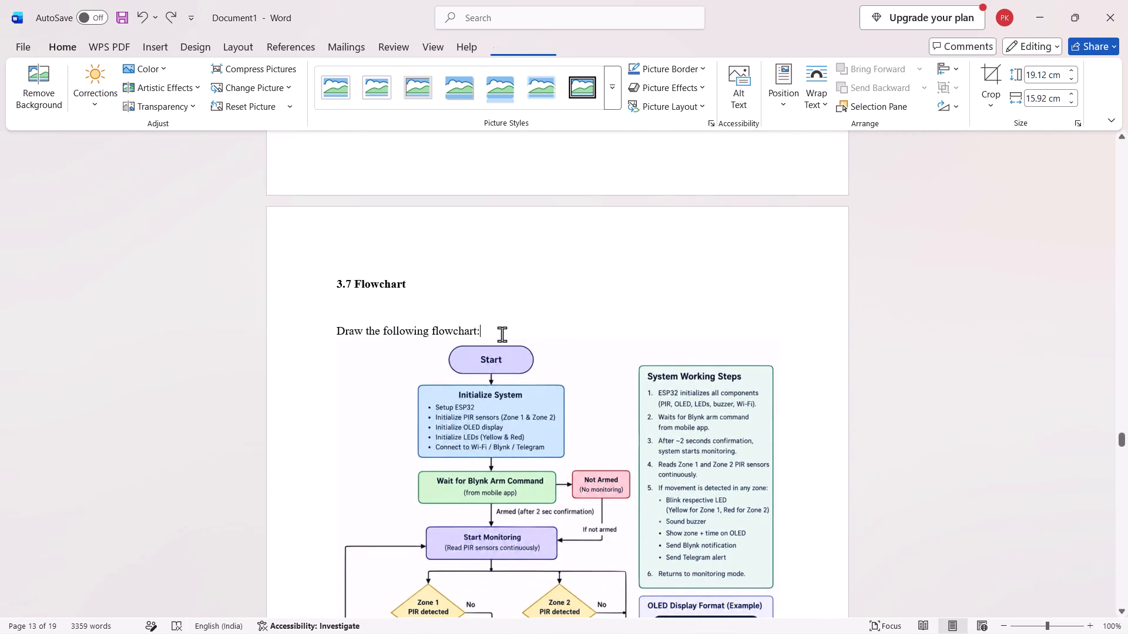
left_click(502, 334)
key("Return")
Remove the leading "##" and space from the "3.8 Implementation Procedure" heading.
scroll(502, 334, "right", 1)
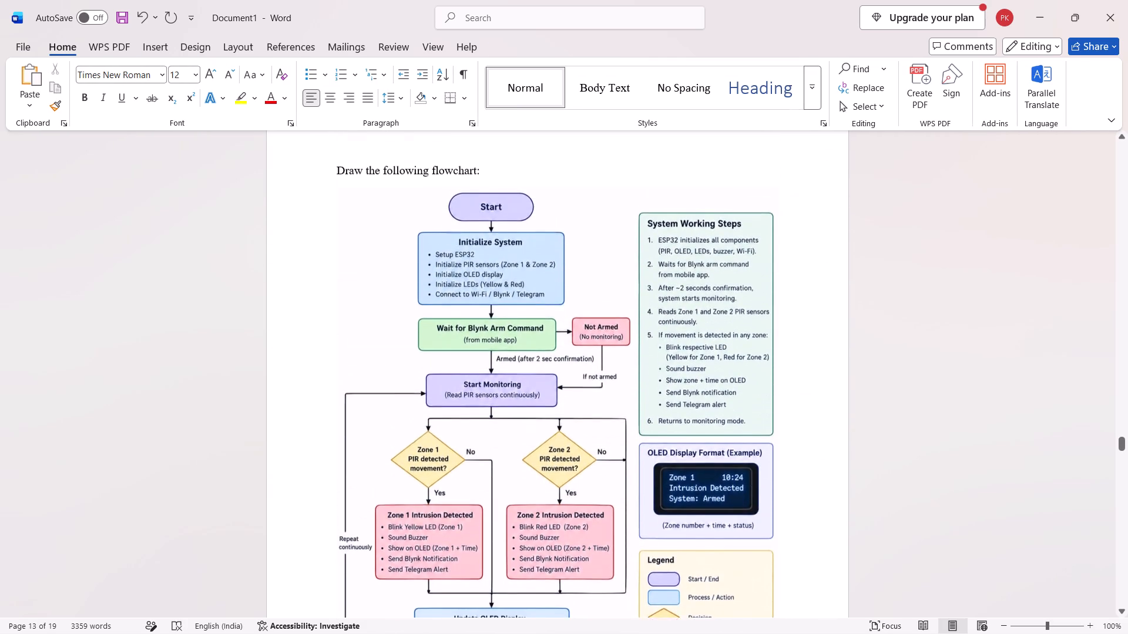
scroll(502, 334, "right", 1)
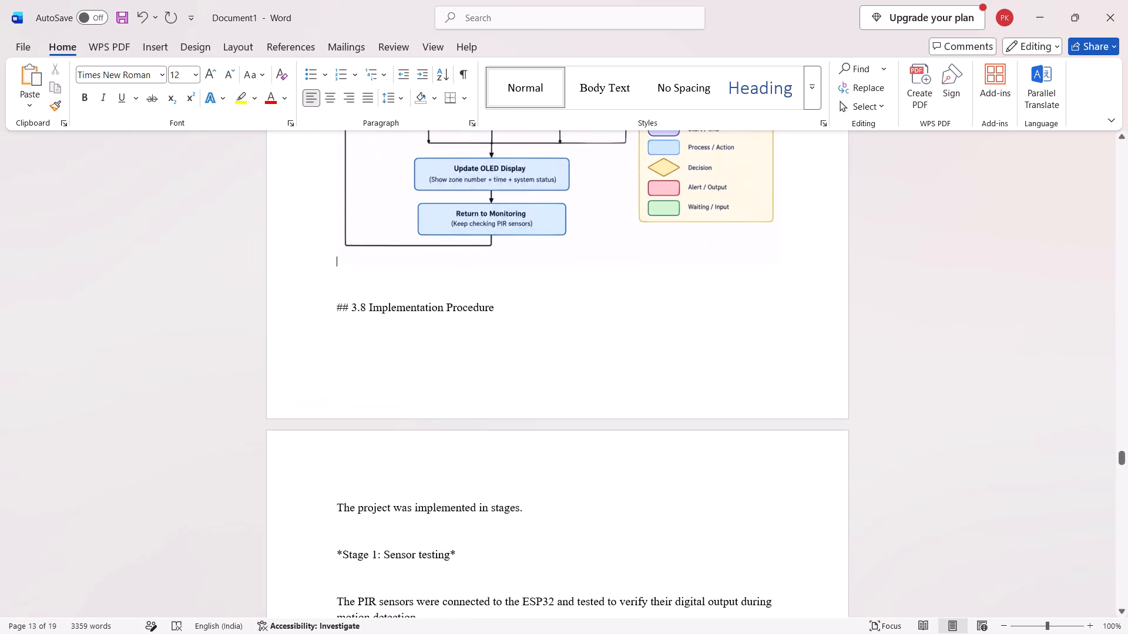
left_click(328, 308)
key("Delete")
key("Delete")
key("Delete")
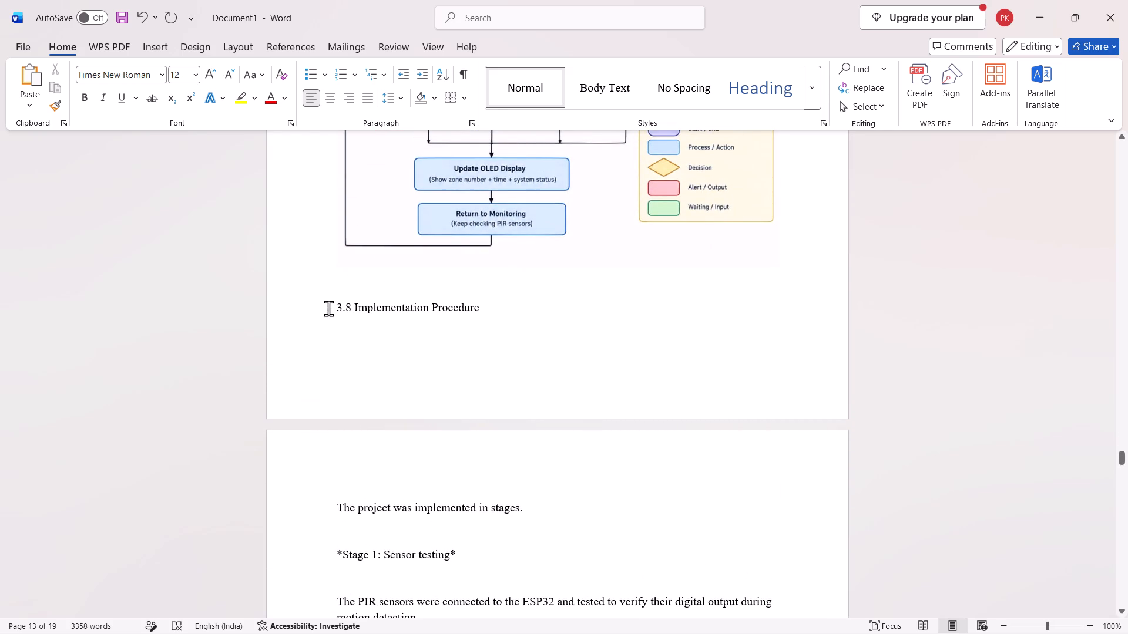
Push the "3.8 Implementation Procedure" heading onto the following page by inserting two line breaks before it.
key("Return")
key("Return")
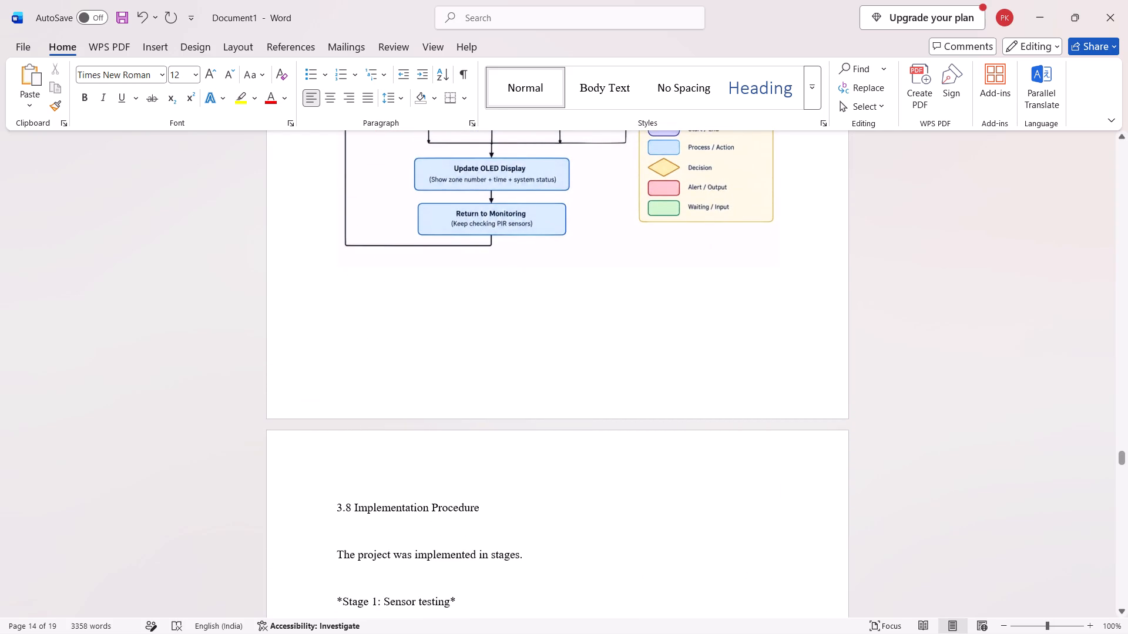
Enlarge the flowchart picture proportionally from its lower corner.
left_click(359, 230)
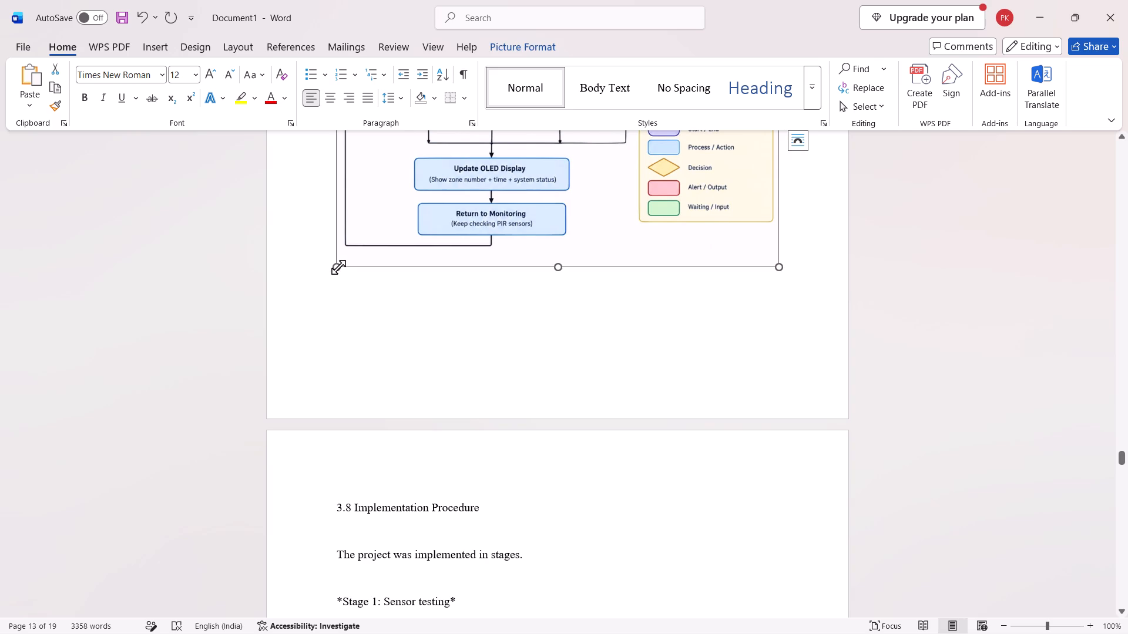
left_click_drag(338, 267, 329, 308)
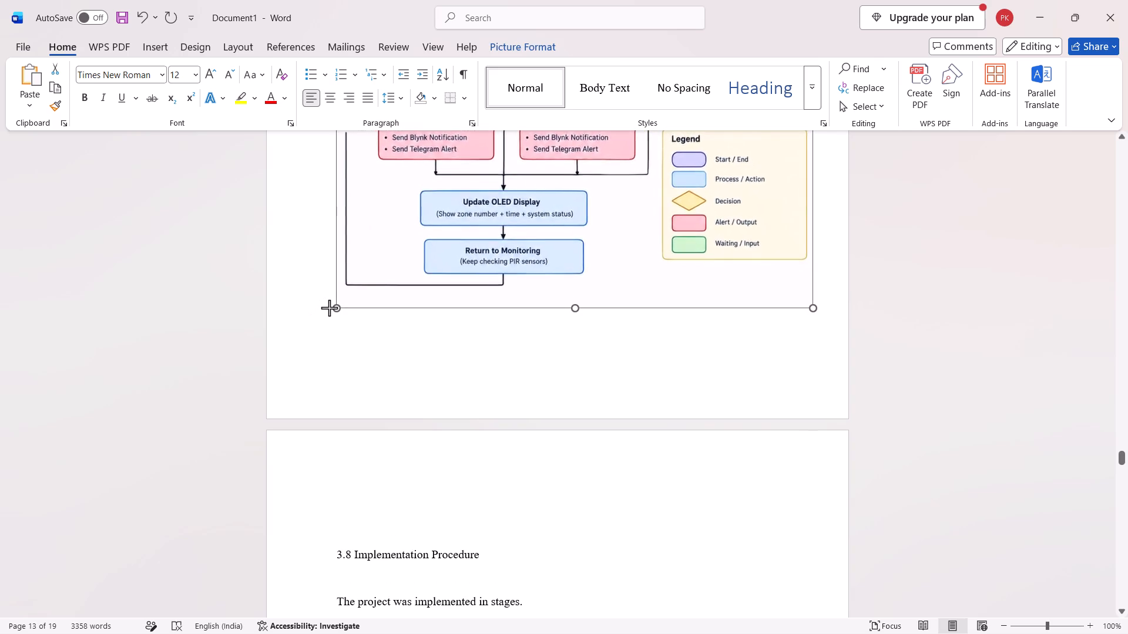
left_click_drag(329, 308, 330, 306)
Move the flowchart picture down to the blank line beneath it, leaving space below "Draw the following flowchart:".
scroll(519, 296, "down", 1, "ctrl")
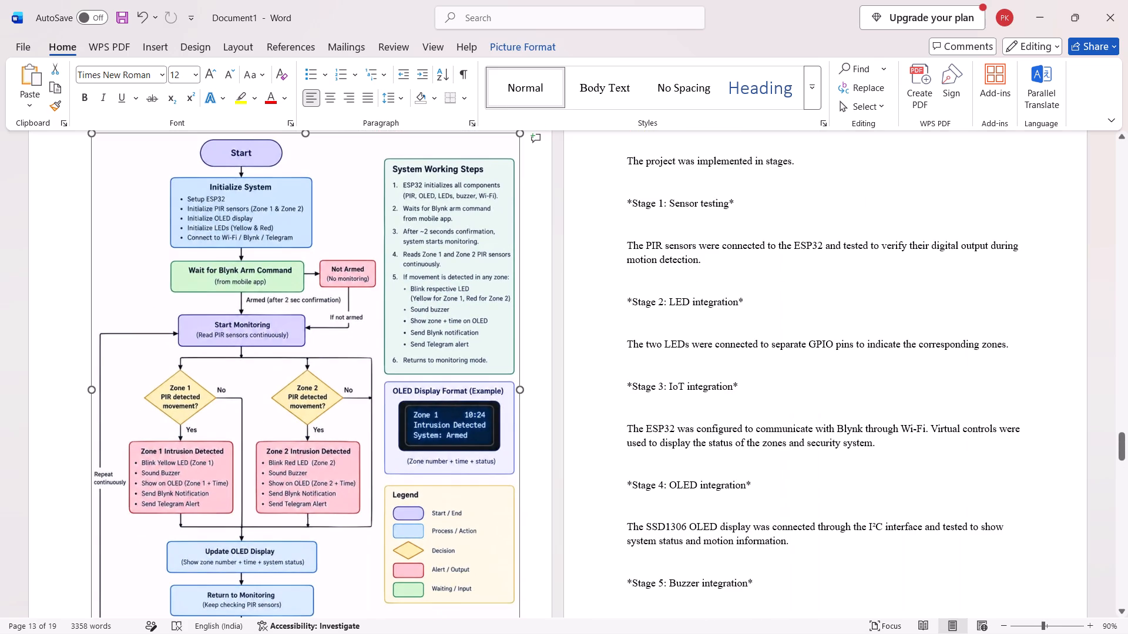
scroll(489, 297, "down", 4, "ctrl")
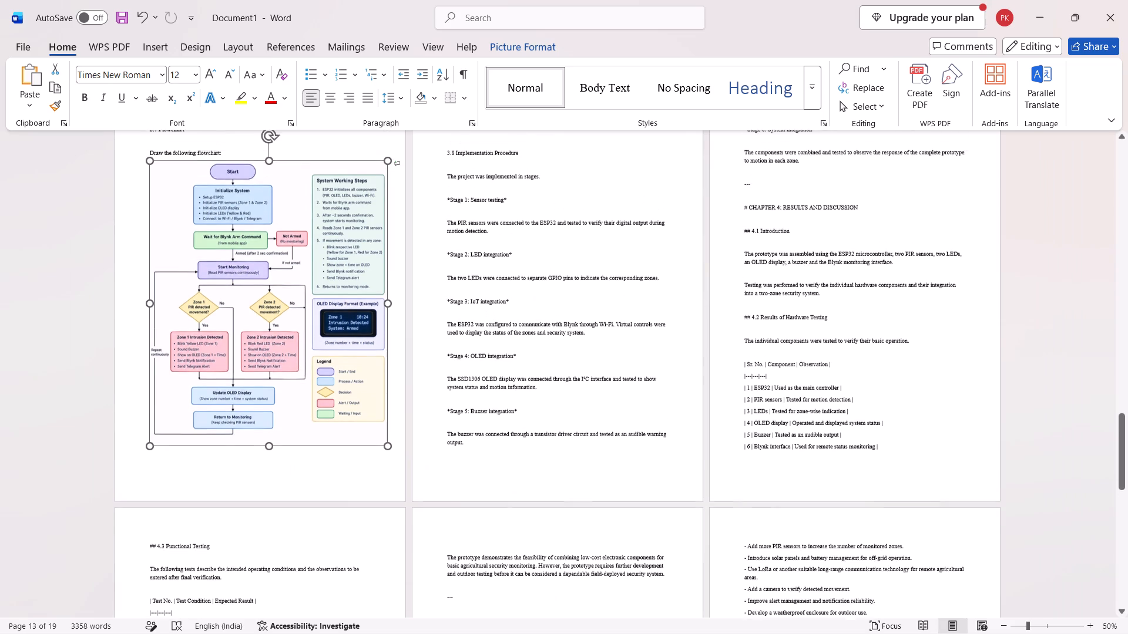
left_click_drag(259, 325, 238, 363)
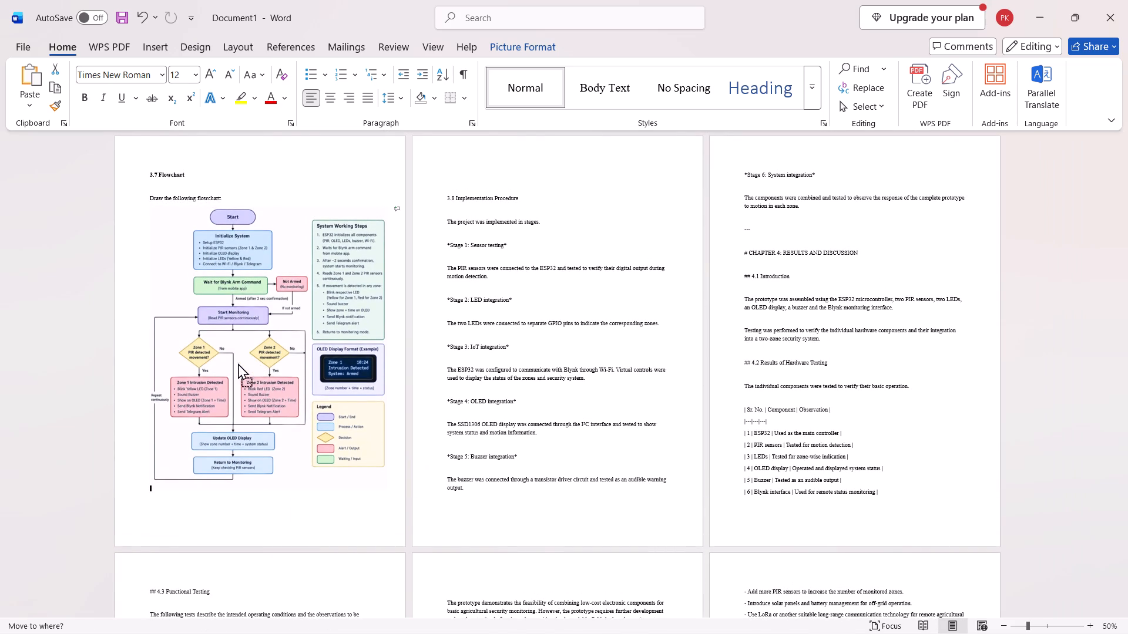
left_click_drag(238, 363, 224, 378)
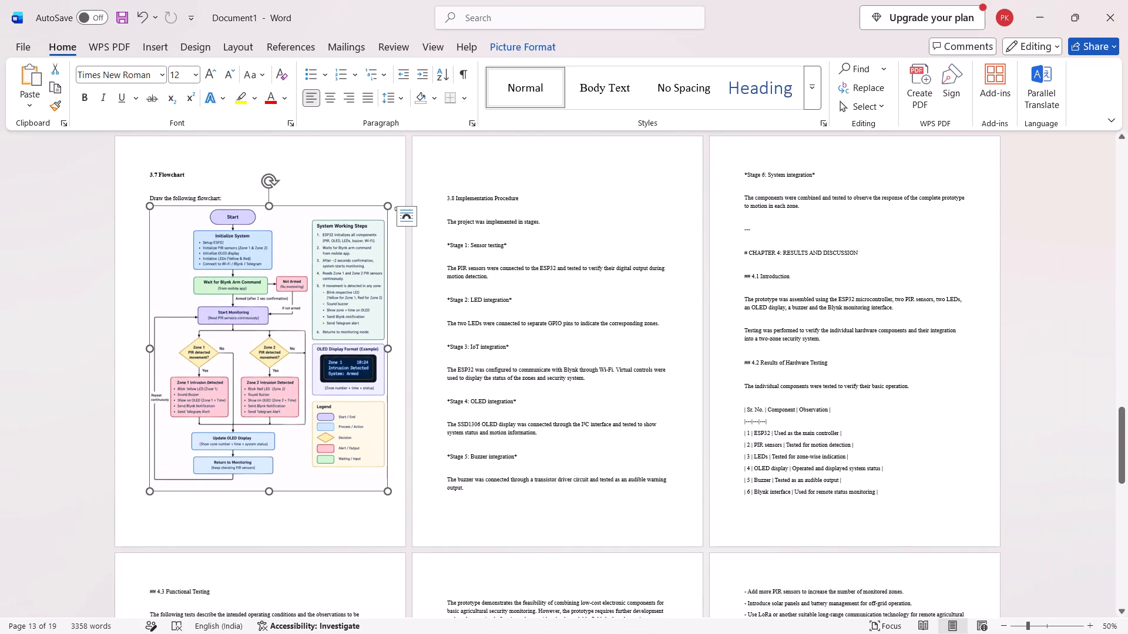
left_click_drag(147, 334, 129, 358)
left_click_drag(147, 436, 123, 481)
left_click_drag(197, 489, 138, 524)
left_click(318, 514)
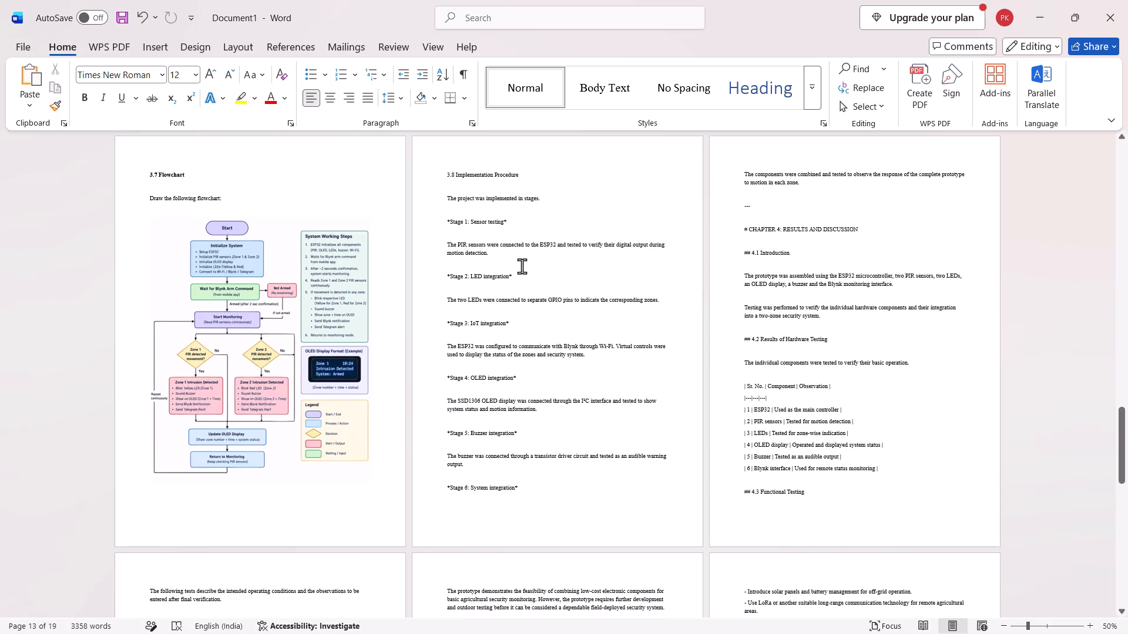
Make the "3.8 Implementation Procedure" heading bold.
scroll(522, 266, "up", 4, "ctrl")
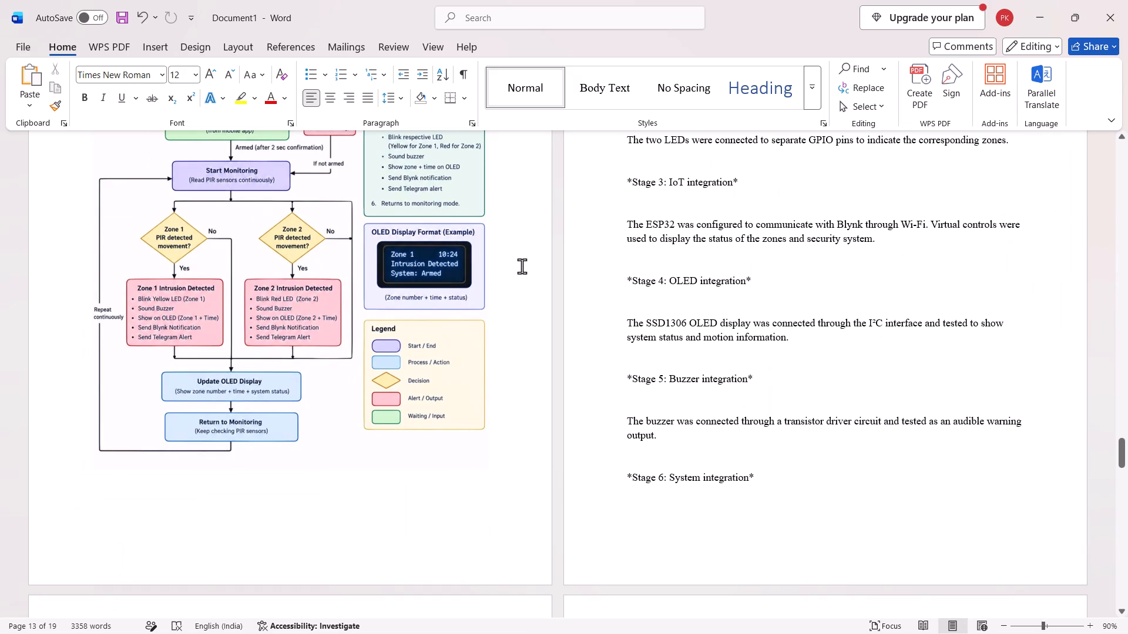
scroll(522, 266, "up", 4, "ctrl")
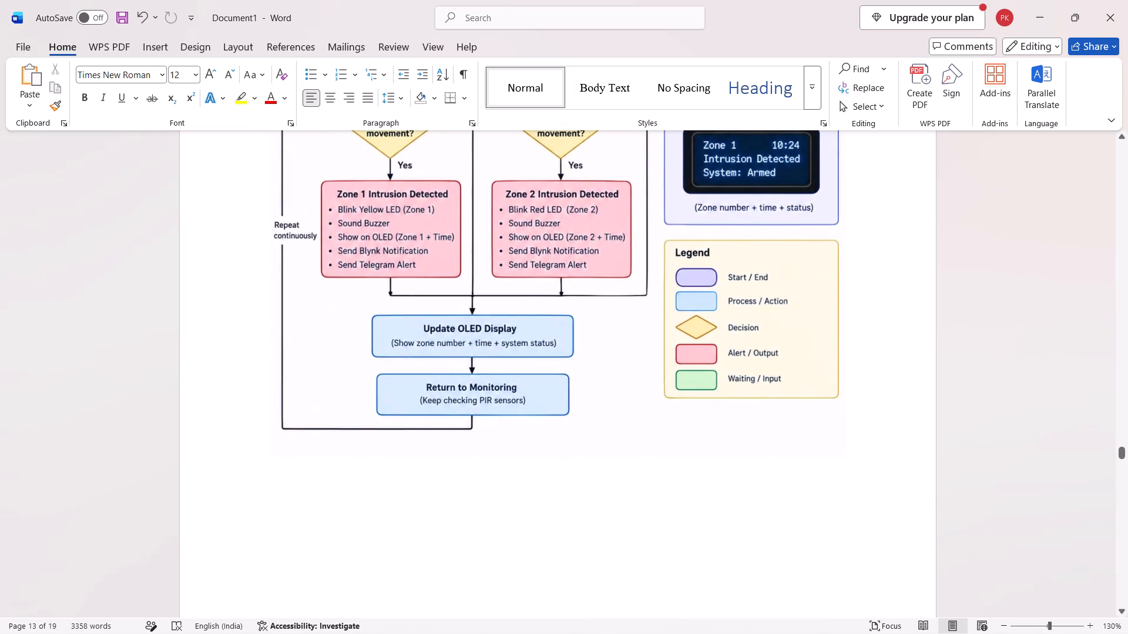
scroll(522, 266, "down", 1)
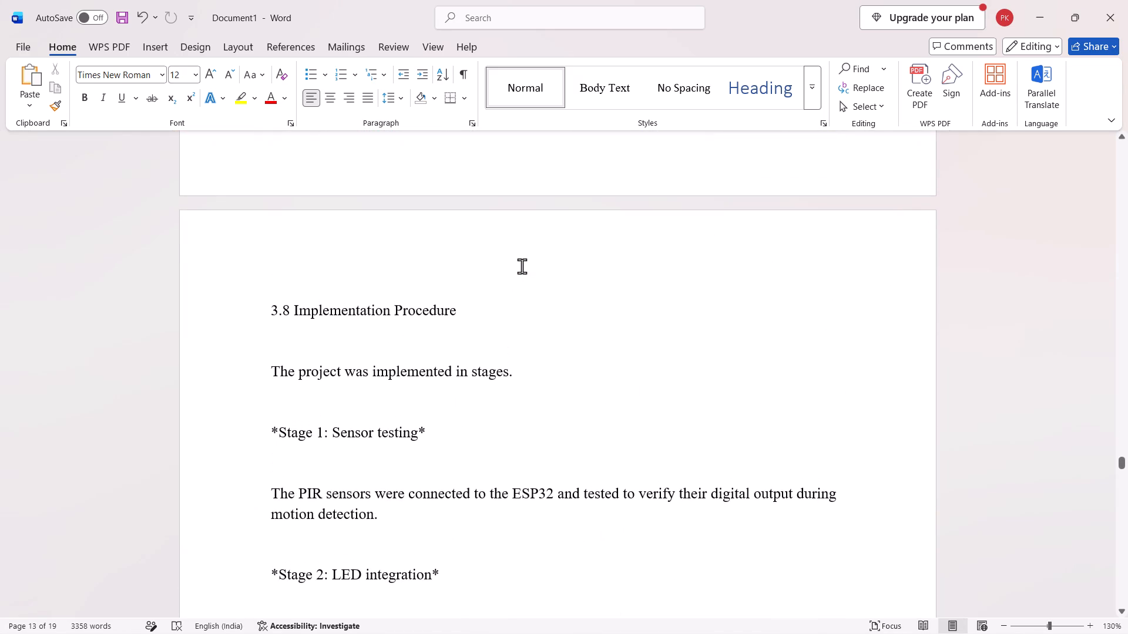
left_click_drag(264, 305, 506, 303)
key("ctrl+b")
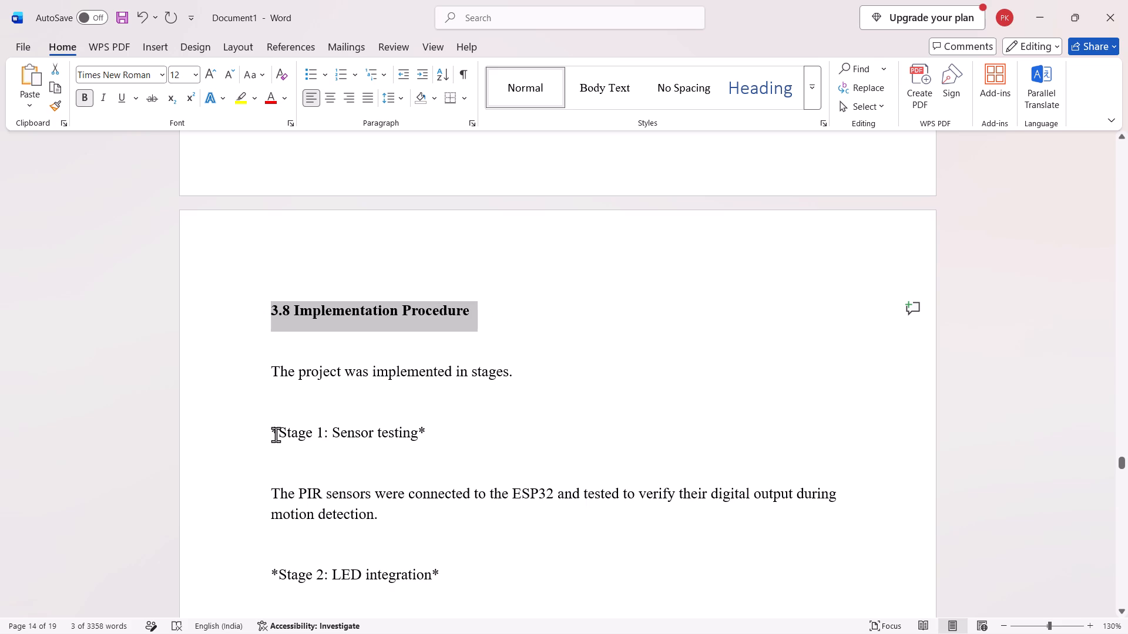
Remove the asterisks around the "Stage 1: Sensor testing" heading and the blank line above it.
left_click(276, 434)
key("BackSpace")
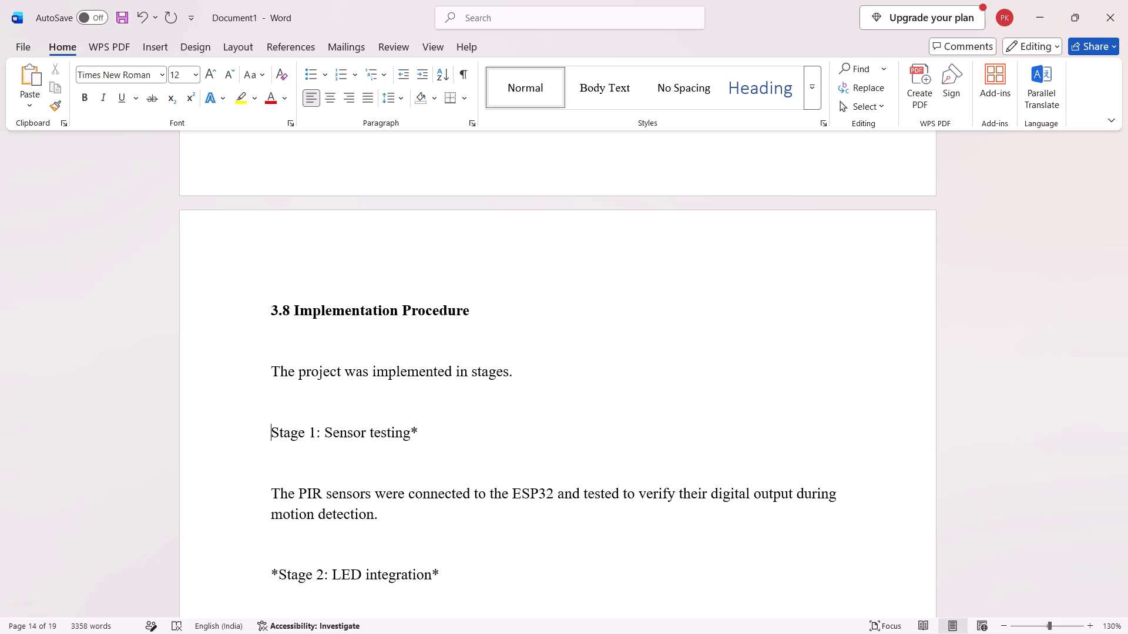
key("BackSpace")
left_click(428, 402)
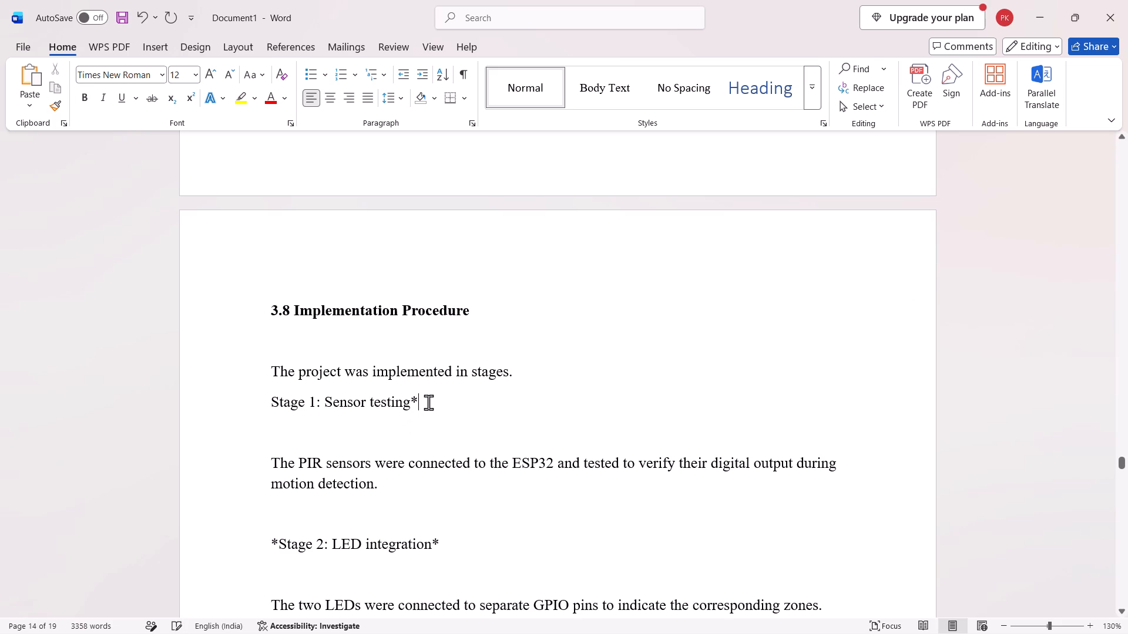
key("BackSpace")
Reinsert one blank line above the "Stage 1: Sensor testing" heading.
key("Left")
key("Left")
key("Left")
key("Left")
key("Left")
key("Left")
key("Left")
key("Left")
key("Left")
key("Left")
key("Left")
key("Left")
key("Left")
key("Left")
key("Left")
key("Left")
key("Left")
key("Left")
key("Left")
key("Left")
key("Left")
key("Left")
key("Left")
key("Return")
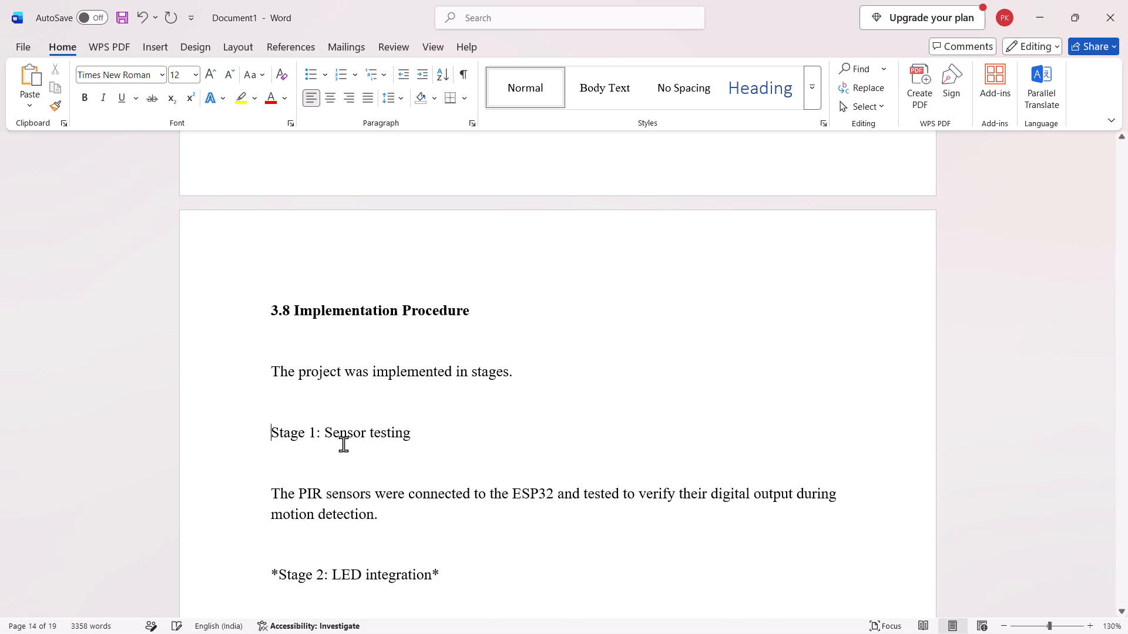
Remove the blank line between the "Stage 1: Sensor testing" heading and its paragraph.
left_click(273, 494)
key("BackSpace")
Remove the asterisks around "Stage 2: LED integration" and the blank line beneath that heading.
left_click(275, 541)
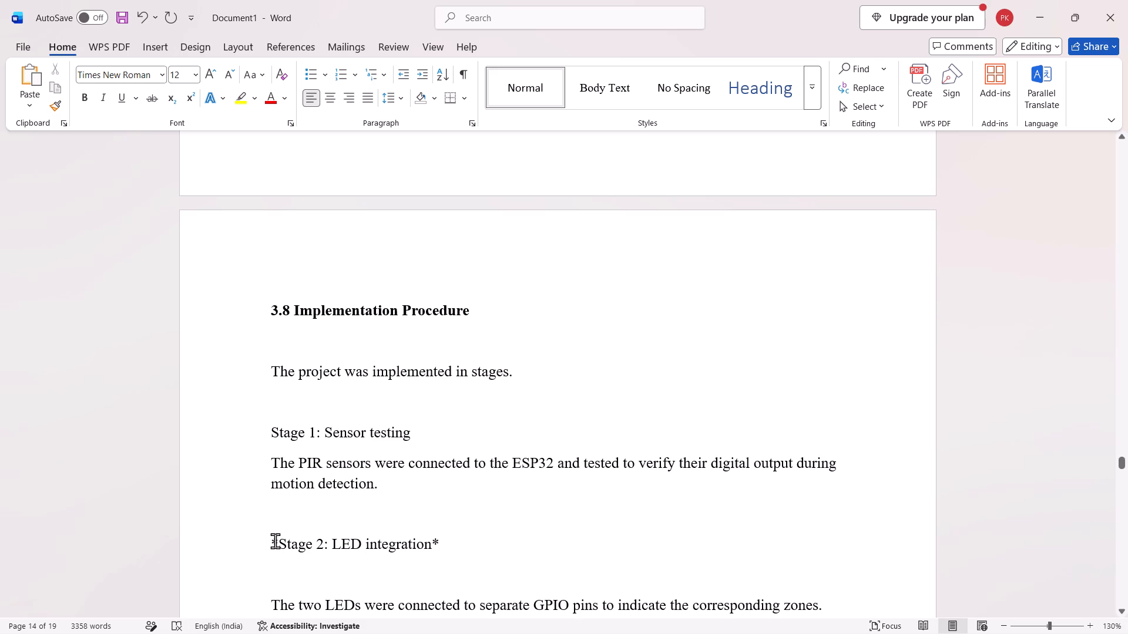
key("BackSpace")
key("Down")
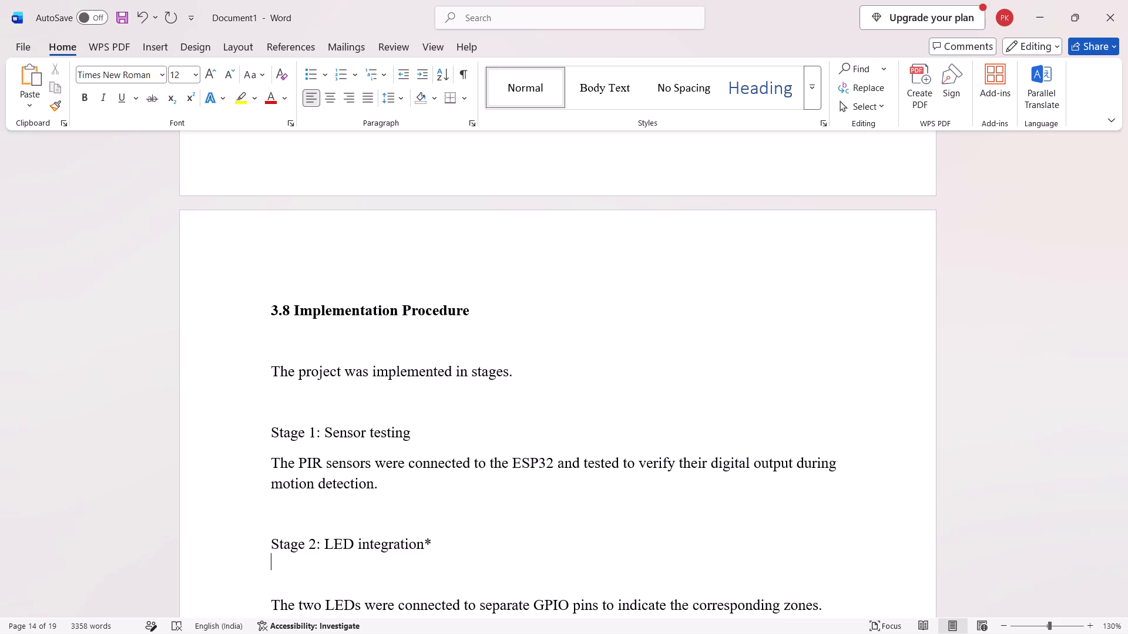
key("BackSpace")
key("BackSpace")
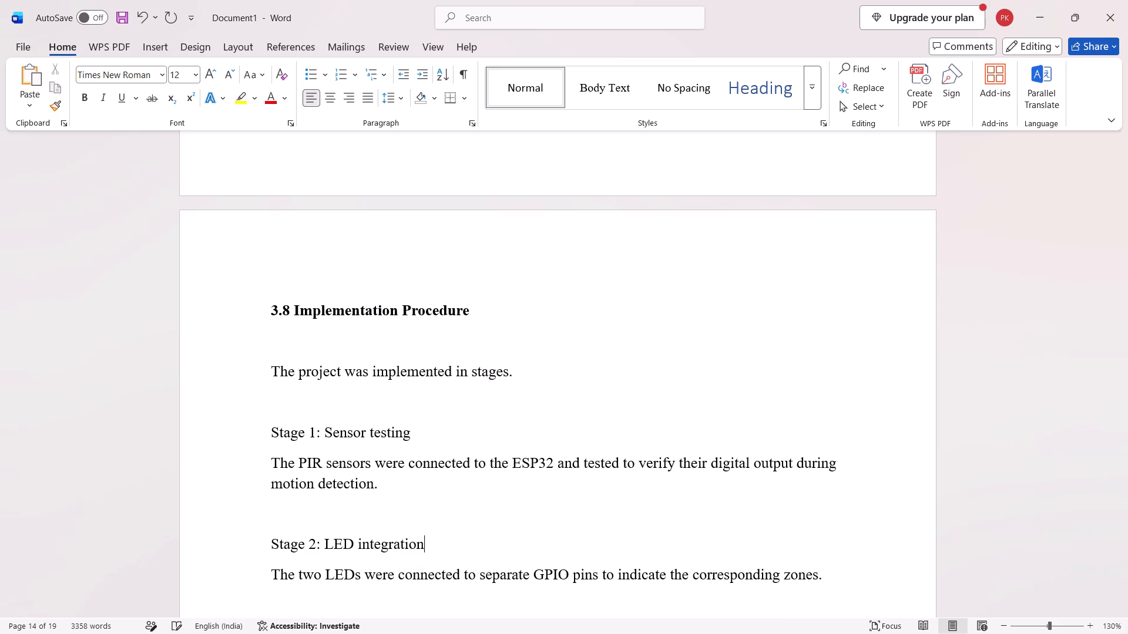
Remove the asterisks around "Stage 3: IoT integration" and the blank line beneath that heading.
key("Down")
key("Down")
scroll(275, 541, "down", 1)
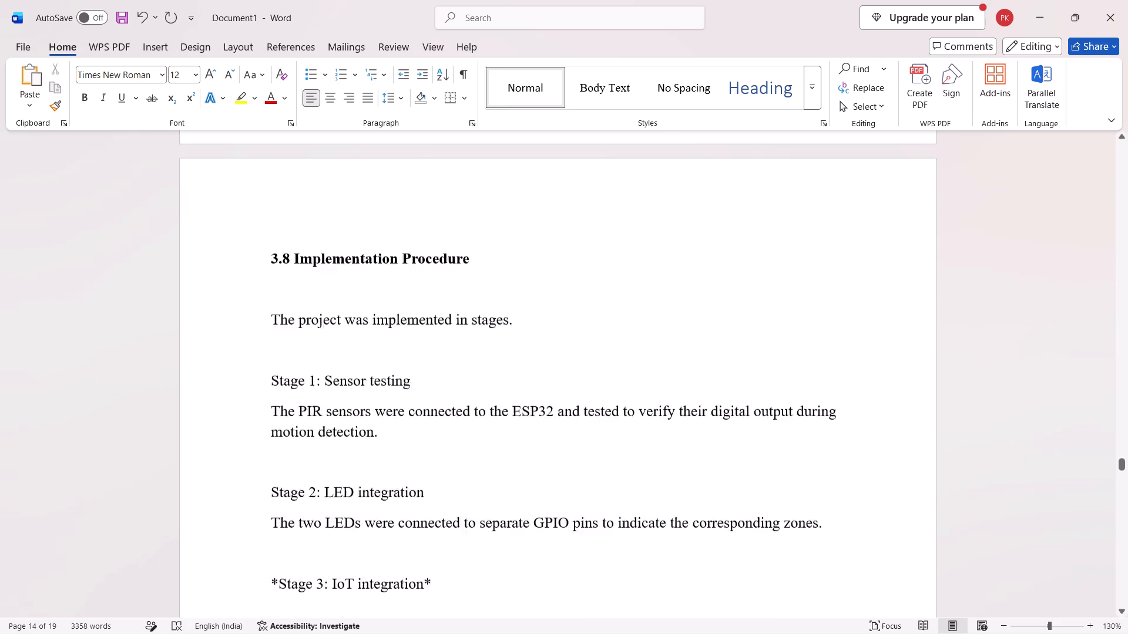
scroll(275, 541, "down", 1)
left_click(283, 333)
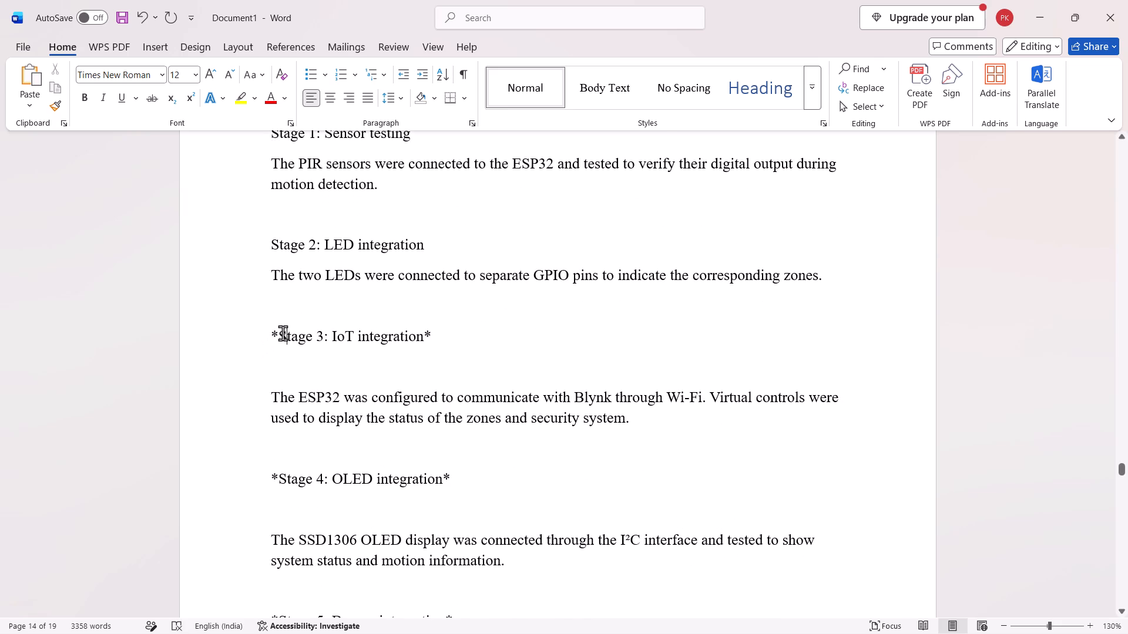
key("Left")
key("BackSpace")
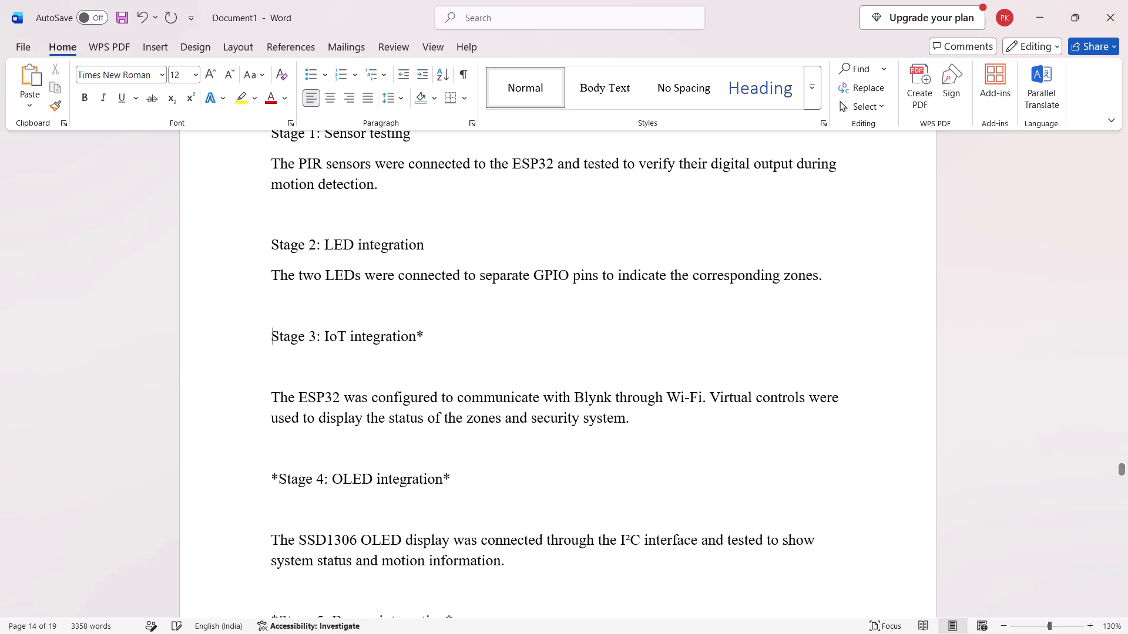
key("Down")
key("BackSpace")
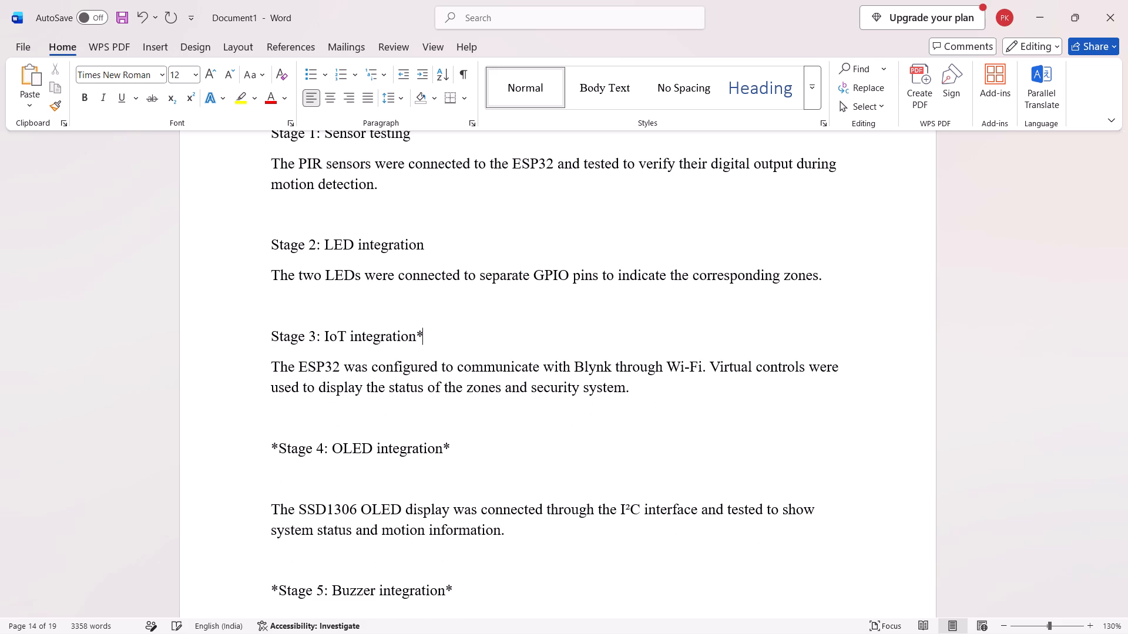
key("BackSpace")
Remove the asterisks around "Stage 4: OLED integration" and the blank line beneath that heading.
key("Down")
key("Down")
key("Down")
key("Down")
key("Down")
key("Up")
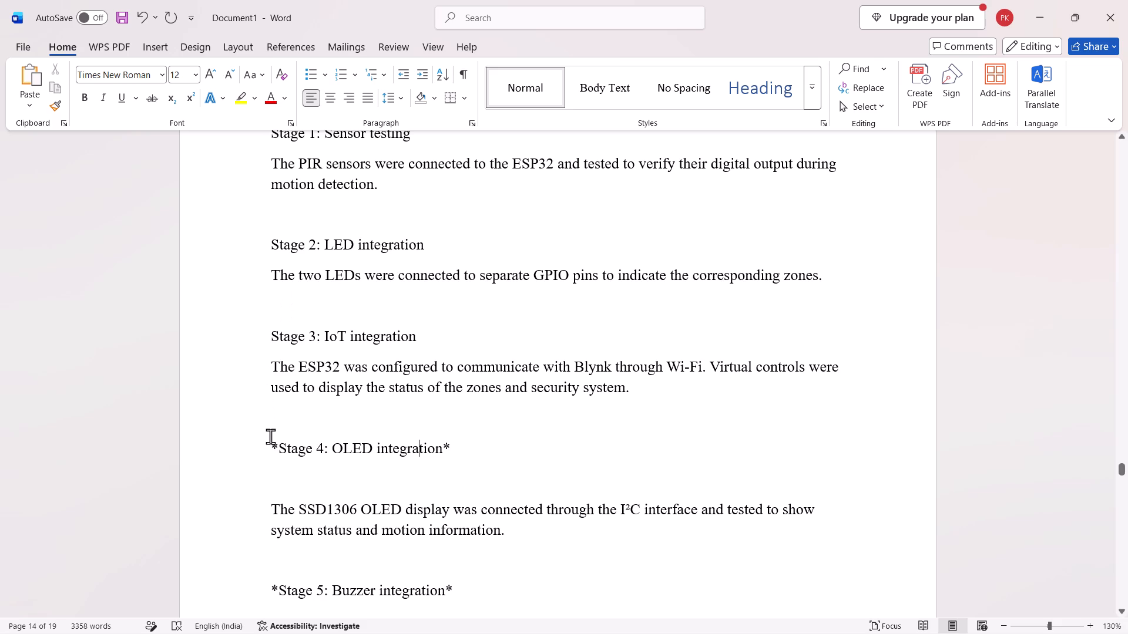
left_click(271, 447)
key("Delete")
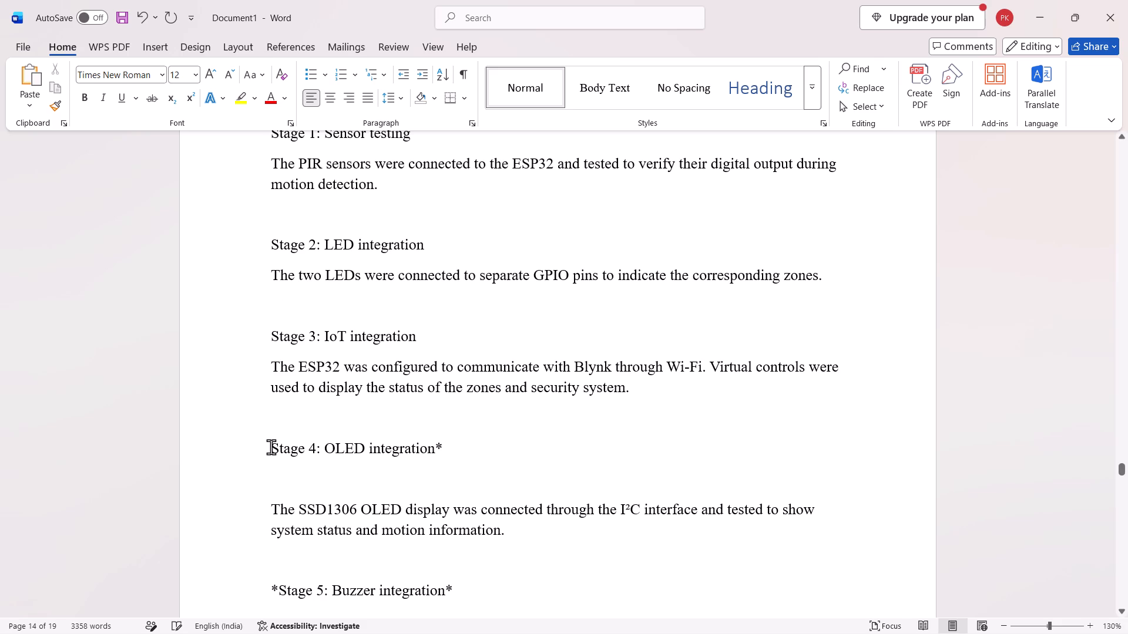
key("Right")
key("Right")
key("Right")
key("Right")
key("Right")
key("Right")
key("Right")
key("Right")
key("Right")
key("Right")
key("Right")
key("Right")
key("Right")
key("Right")
key("Right")
key("Right")
key("Right")
key("Right")
key("Right")
key("Right")
key("backslash")
key("BackSpace")
key("BackSpace")
key("BackSpace")
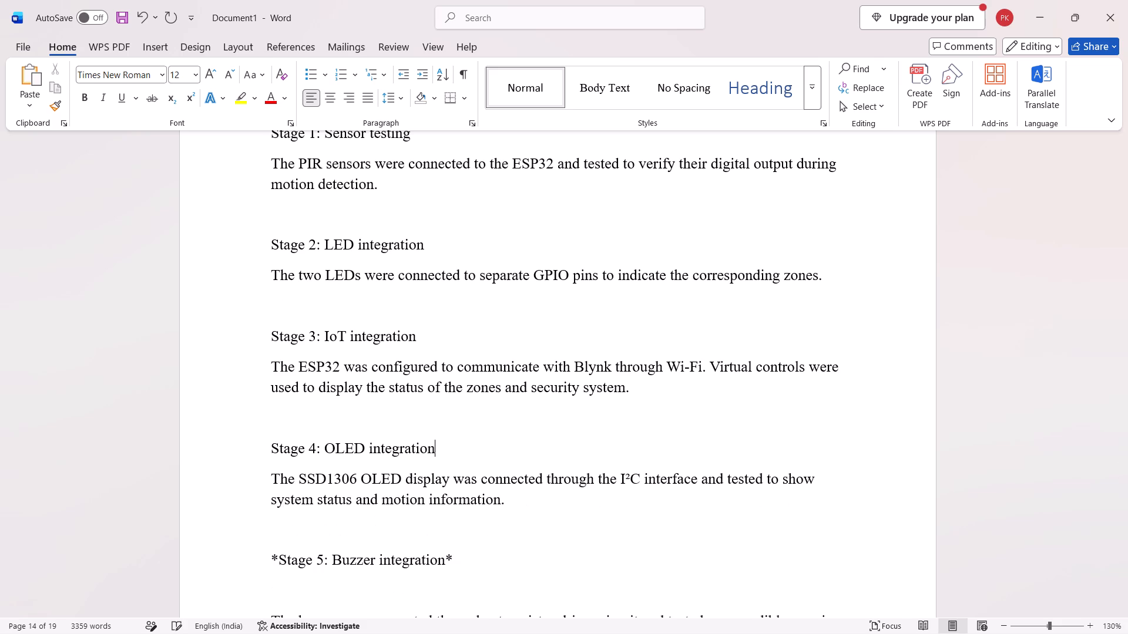
Remove the asterisks around "Stage 5: Buzzer integration" and the blank line beneath that heading.
left_click(280, 560)
key("BackSpace")
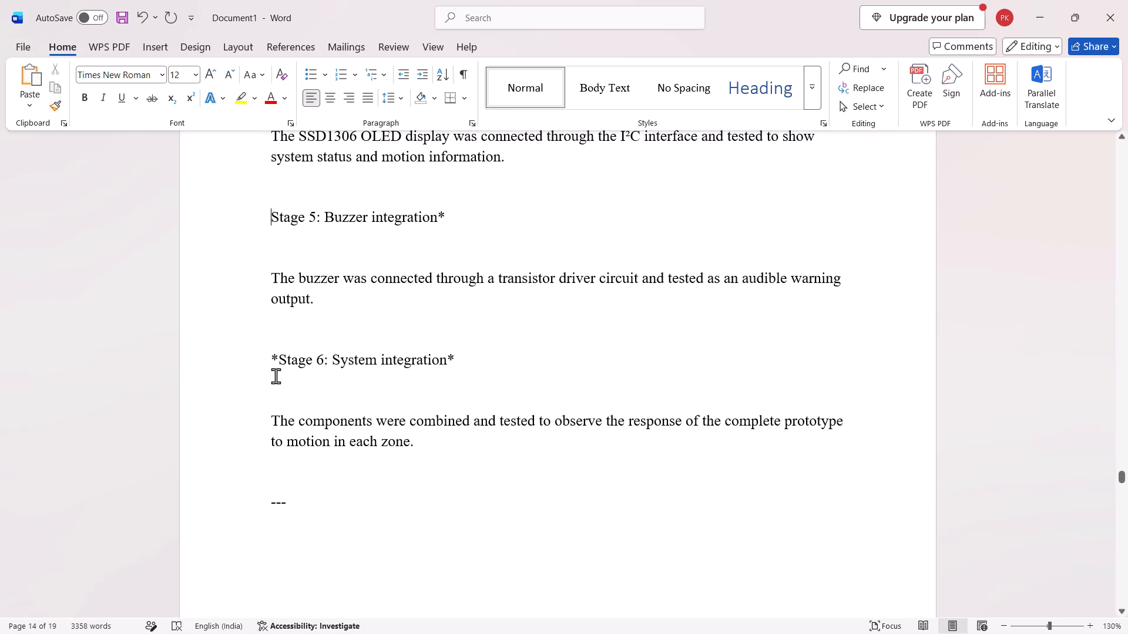
left_click(273, 274)
key("BackSpace")
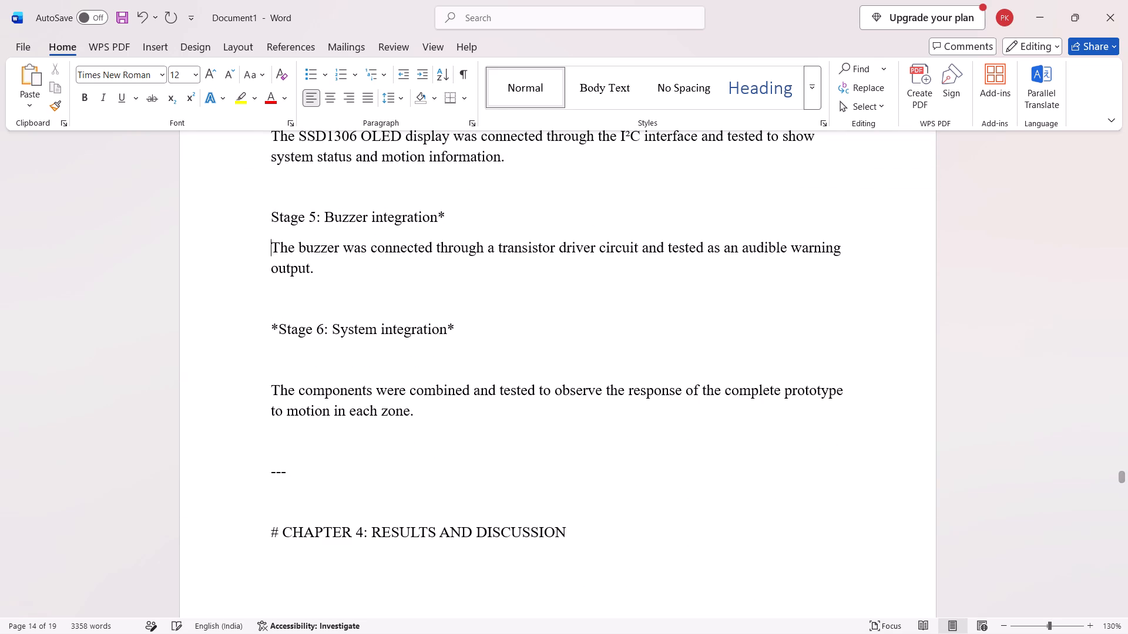
key("Up")
key("Up")
key("Down")
key("Right")
key("Right")
key("Right")
key("Right")
key("Right")
key("Right")
key("Right")
key("Right")
key("Right")
key("Right")
key("Right")
key("Right")
key("Right")
key("Right")
key("Right")
key("Right")
key("Right")
key("Right")
key("Right")
key("Right")
key("Left")
key("Left")
key("Left")
key("BackSpace")
Remove the asterisks around "Stage 6: System integration" and the blank line beneath that heading.
left_click(278, 323)
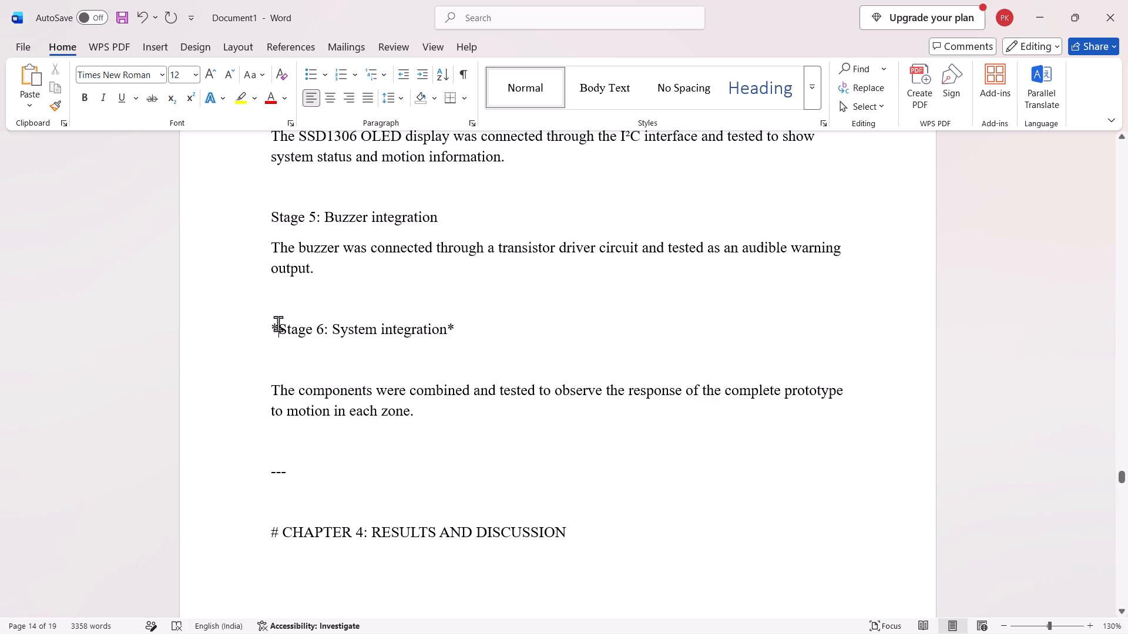
key("BackSpace")
left_click(465, 347)
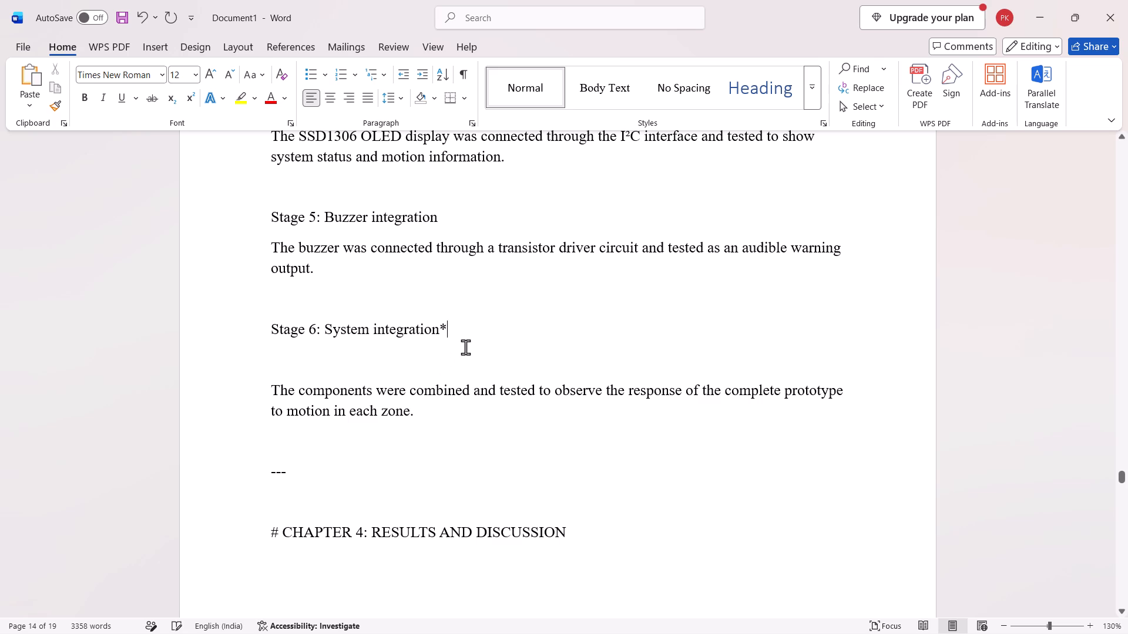
key("BackSpace")
left_click(268, 390)
key("BackSpace")
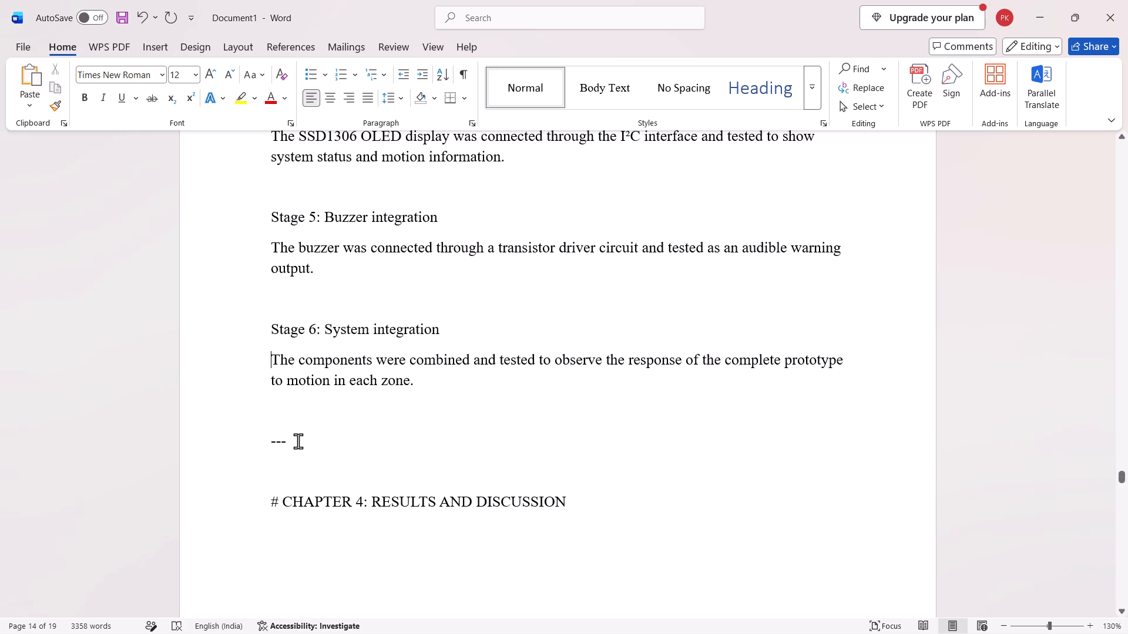
Delete the "---" separator line above the Chapter 4 heading.
left_click_drag(298, 441, 263, 439)
key("BackSpace")
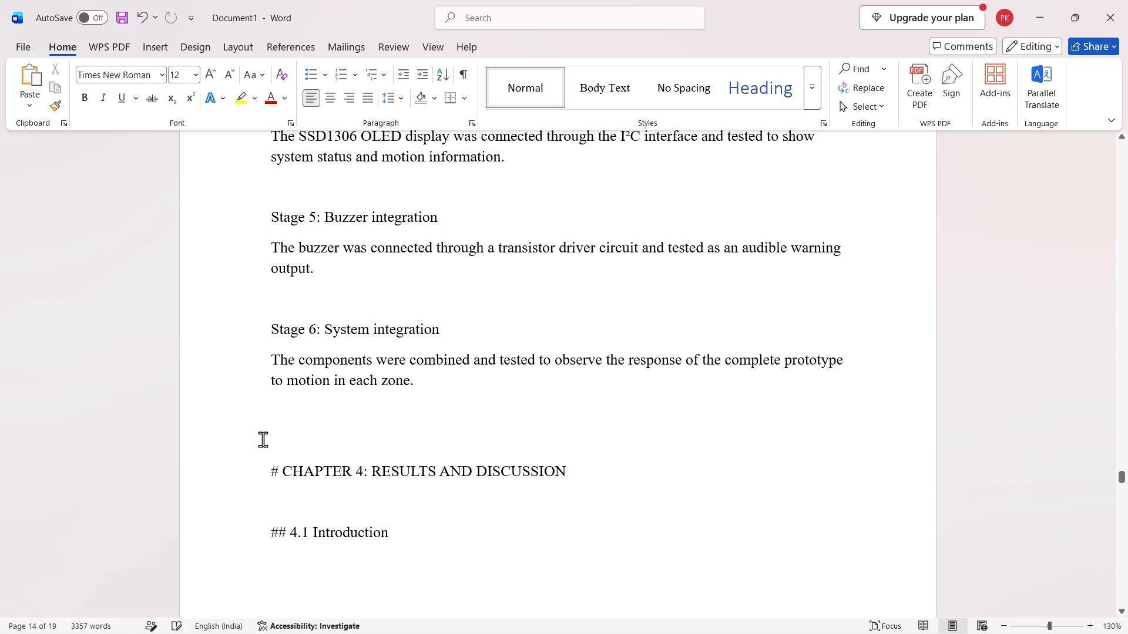
Push the "CHAPTER 4: RESULTS AND DISCUSSION" heading onto the following page by inserting three line breaks before it.
scroll(263, 439, "down", 1)
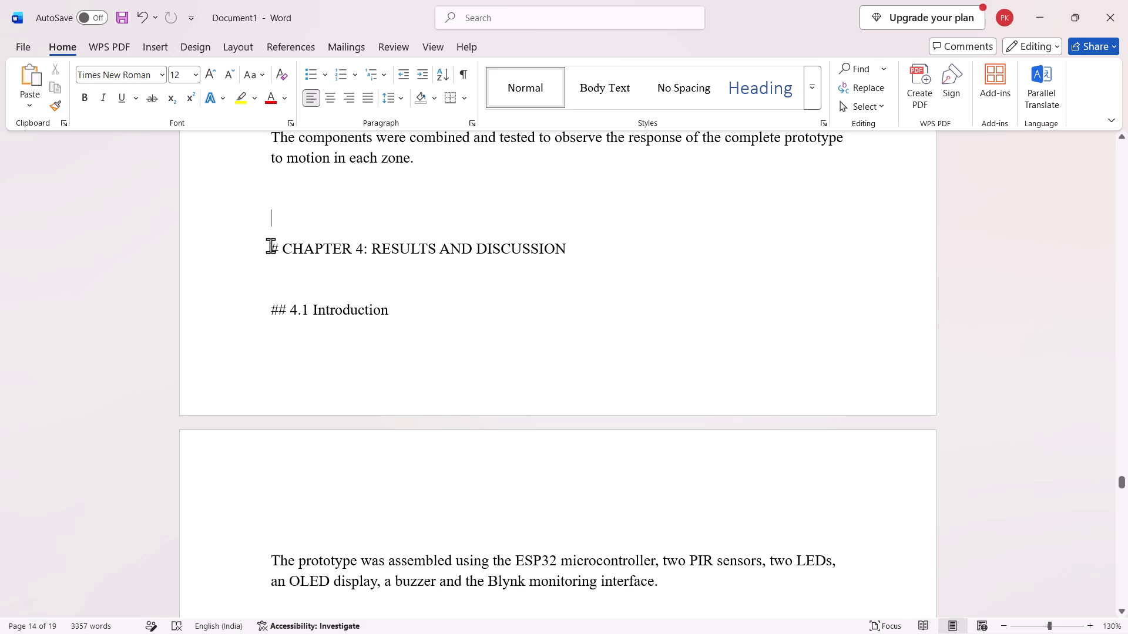
left_click(273, 245)
key("Return")
key("Return")
key("Return")
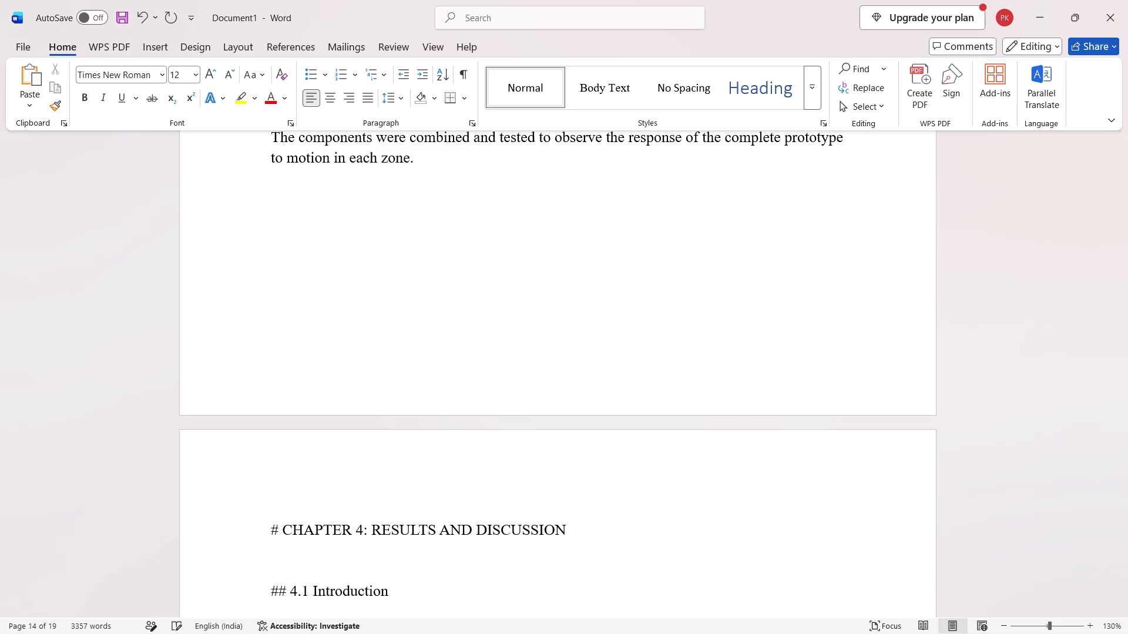
Remove the "#" from the "CHAPTER 4: RESULTS AND DISCUSSION" heading and format it bold at 14 pt.
scroll(306, 211, "down", 1)
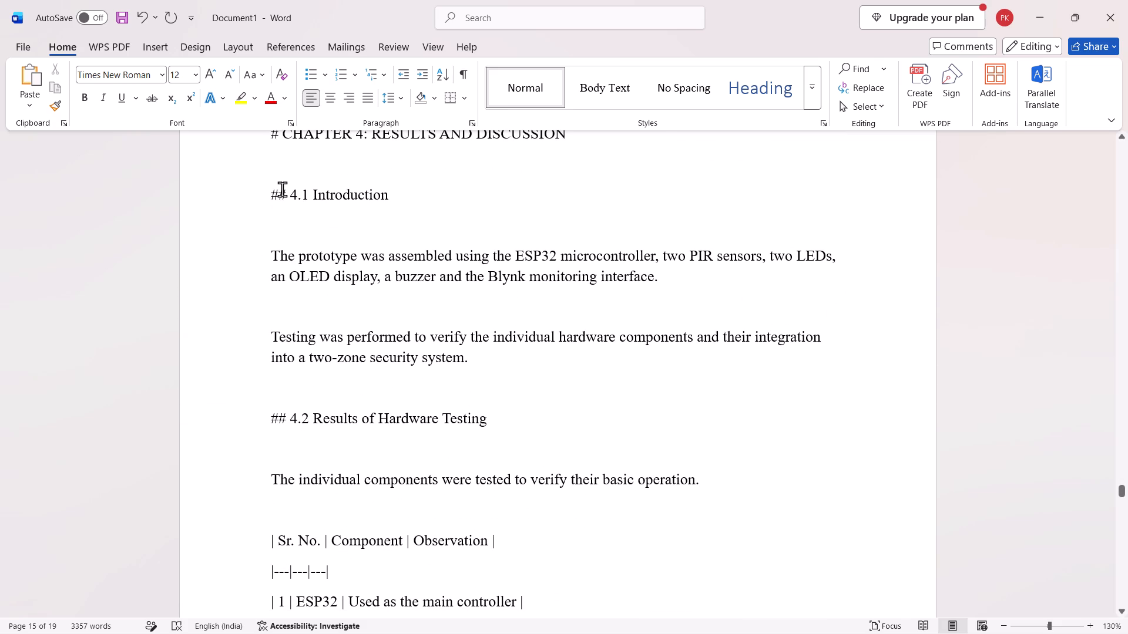
left_click(278, 218)
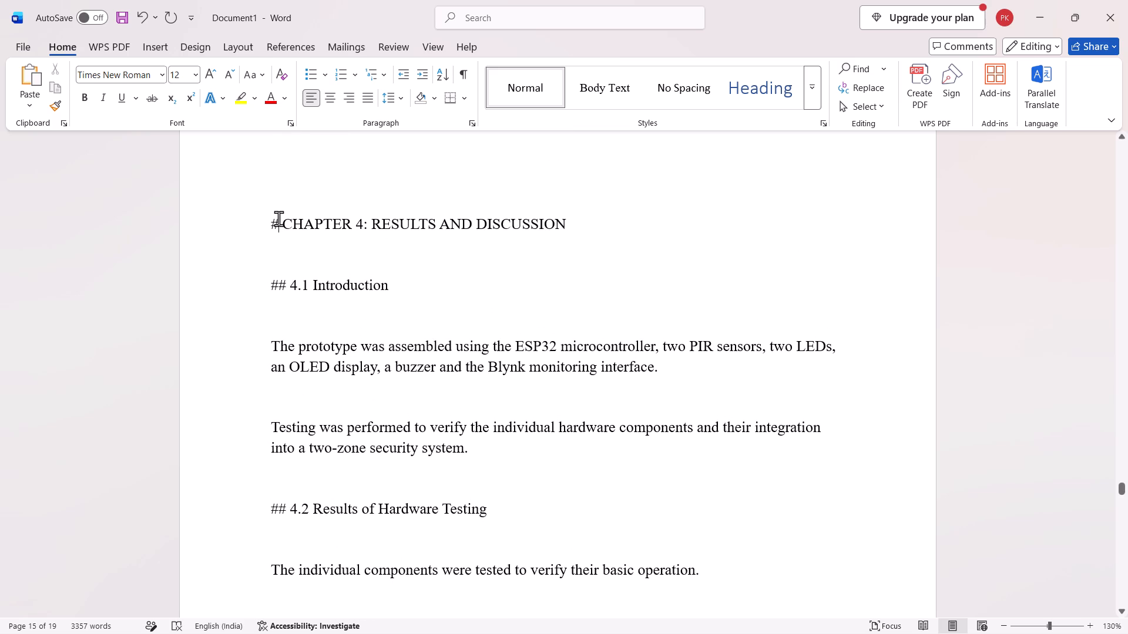
key("Delete")
key("BackSpace")
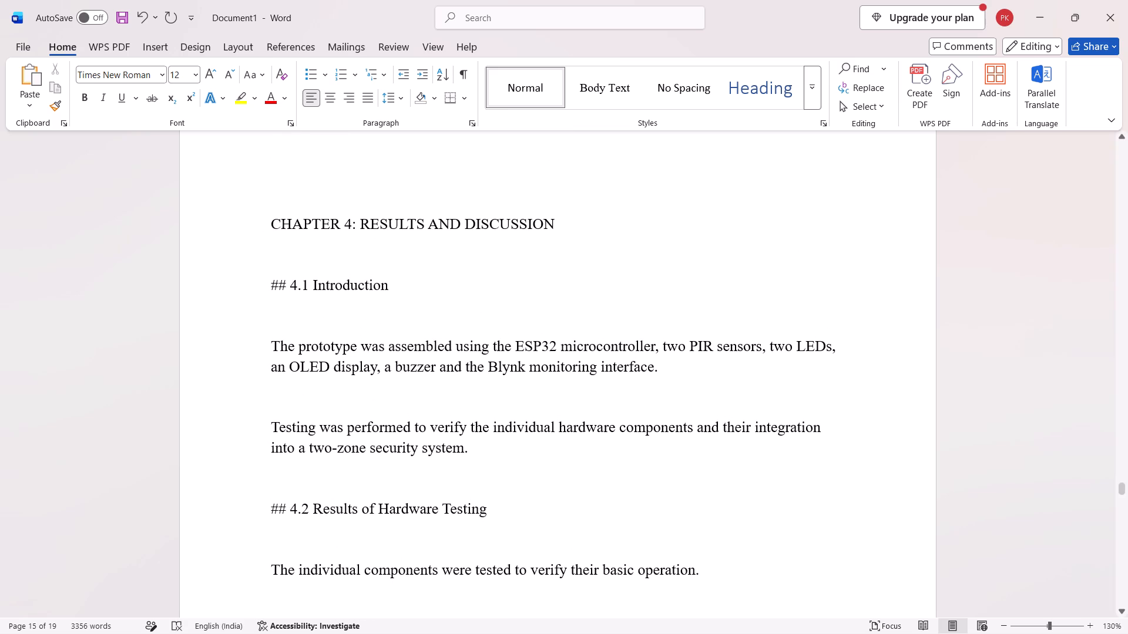
left_click_drag(268, 221, 590, 215)
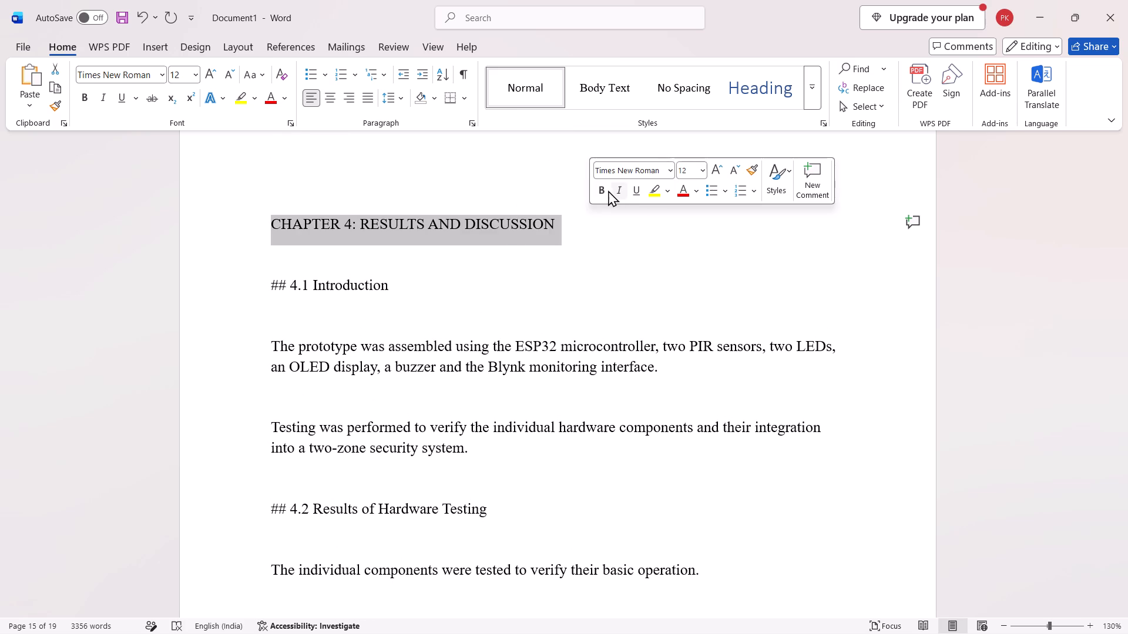
left_click(605, 188)
double_click(716, 166)
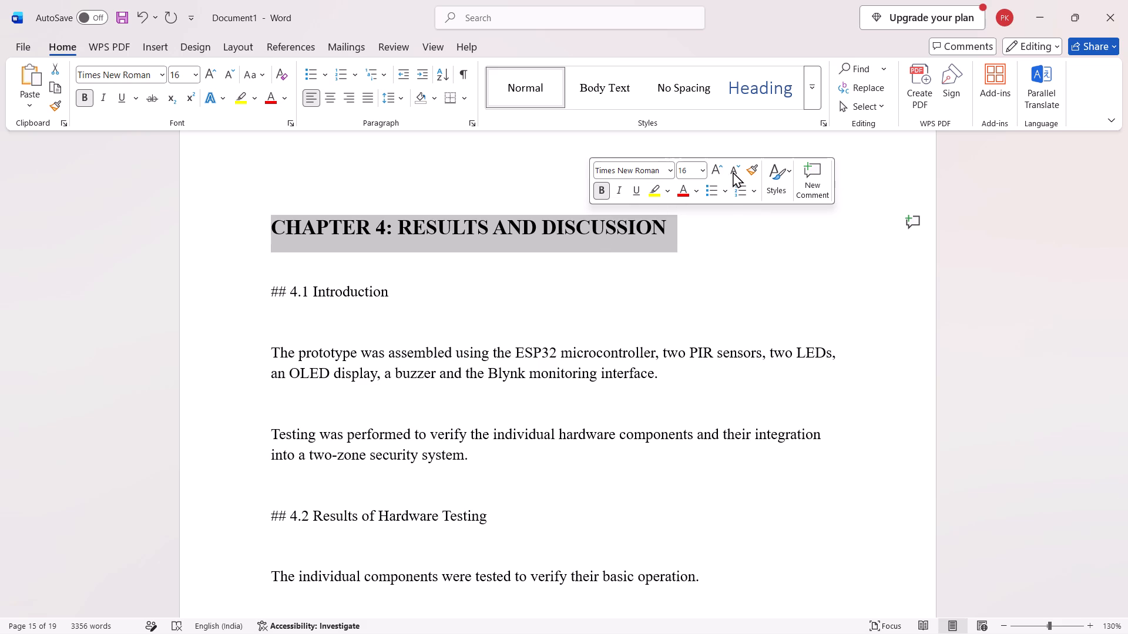
left_click(733, 170)
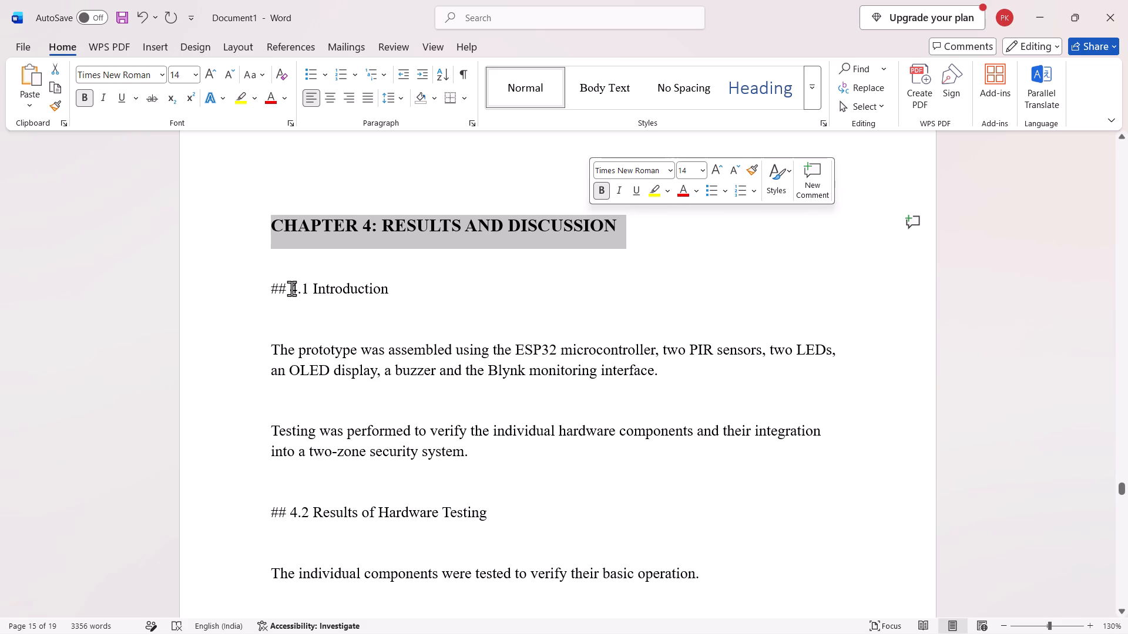
Remove the "##" from the "4.1 Introduction" heading and make it bold, keeping one blank line above it.
left_click(291, 288)
key("BackSpace")
key("BackSpace")
key("BackSpace")
key("BackSpace")
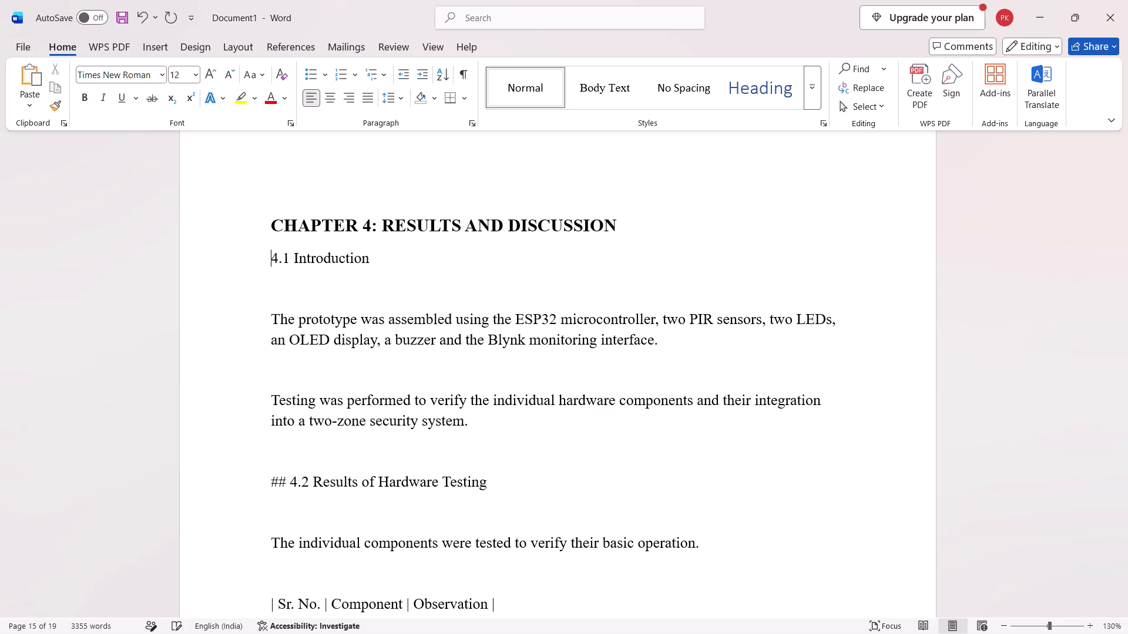
key("Return")
key("ctrl+b")
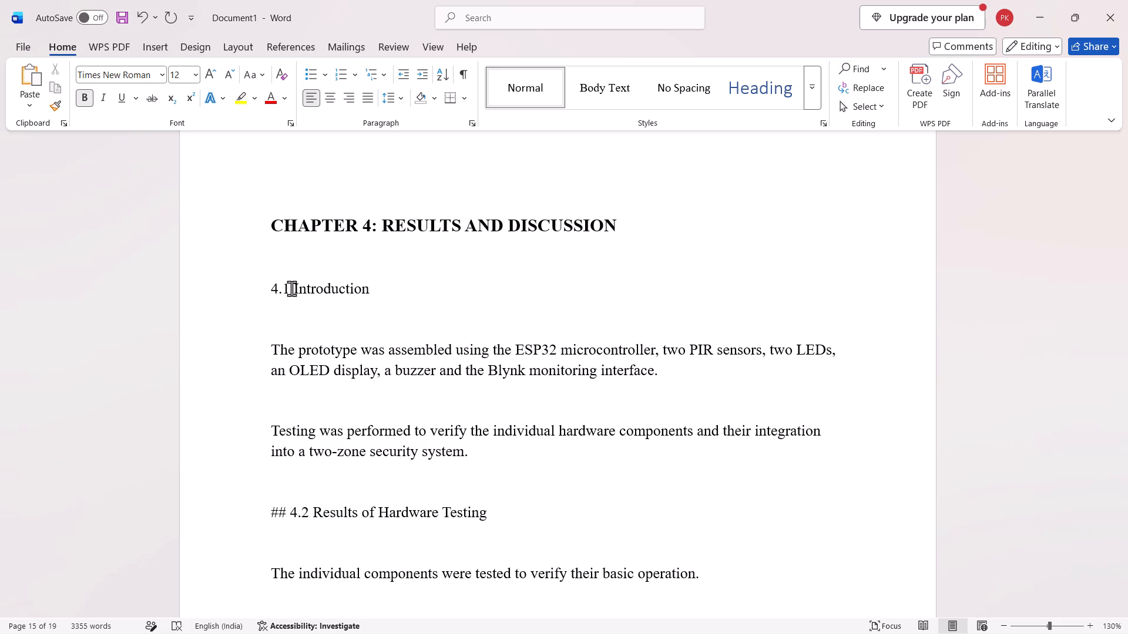
left_click_drag(266, 295, 391, 284)
key("ctrl+b")
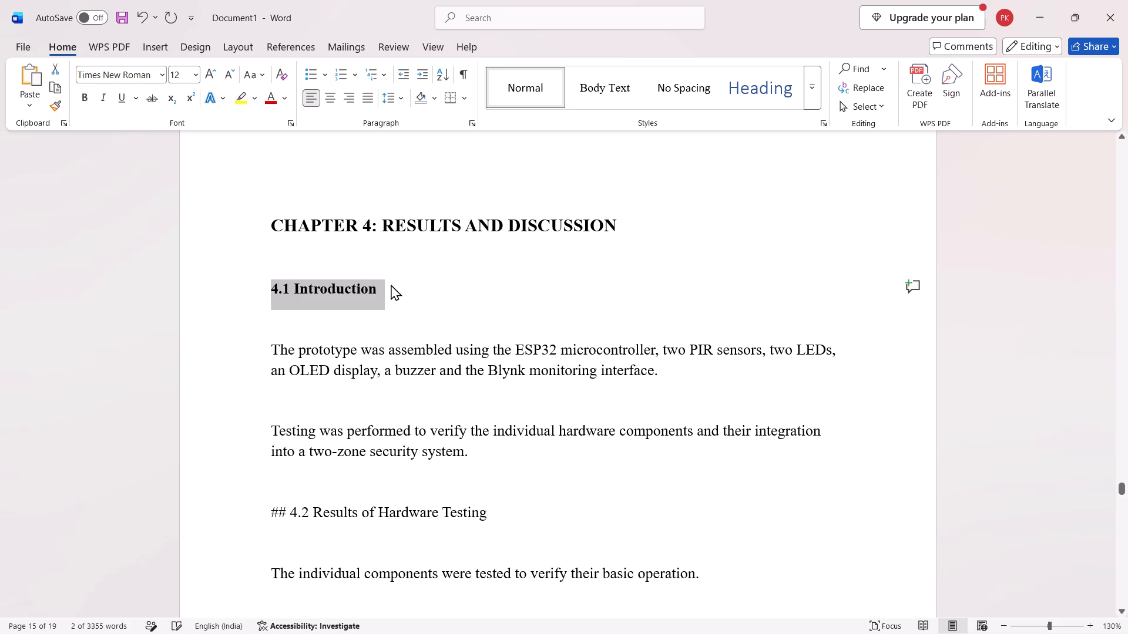
Delete the blank line above the "Testing was performed" paragraph in section 4.1.
left_click(264, 434)
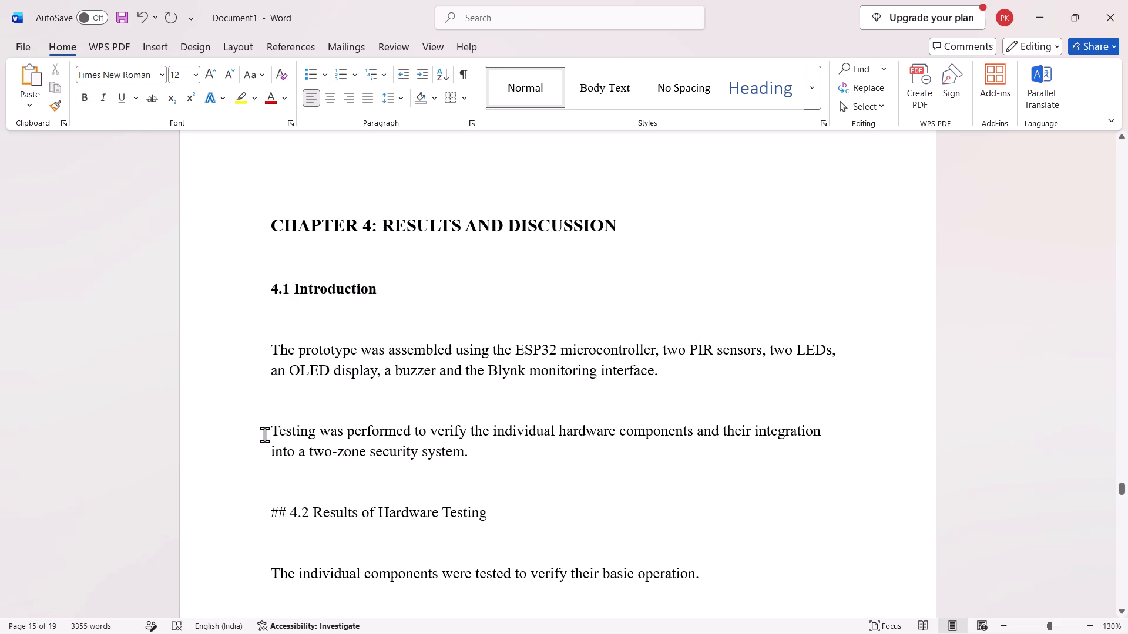
key("BackSpace")
Remove the "##" from the "4.2 Results of Hardware Testing" heading and make the heading bold.
left_click(289, 484)
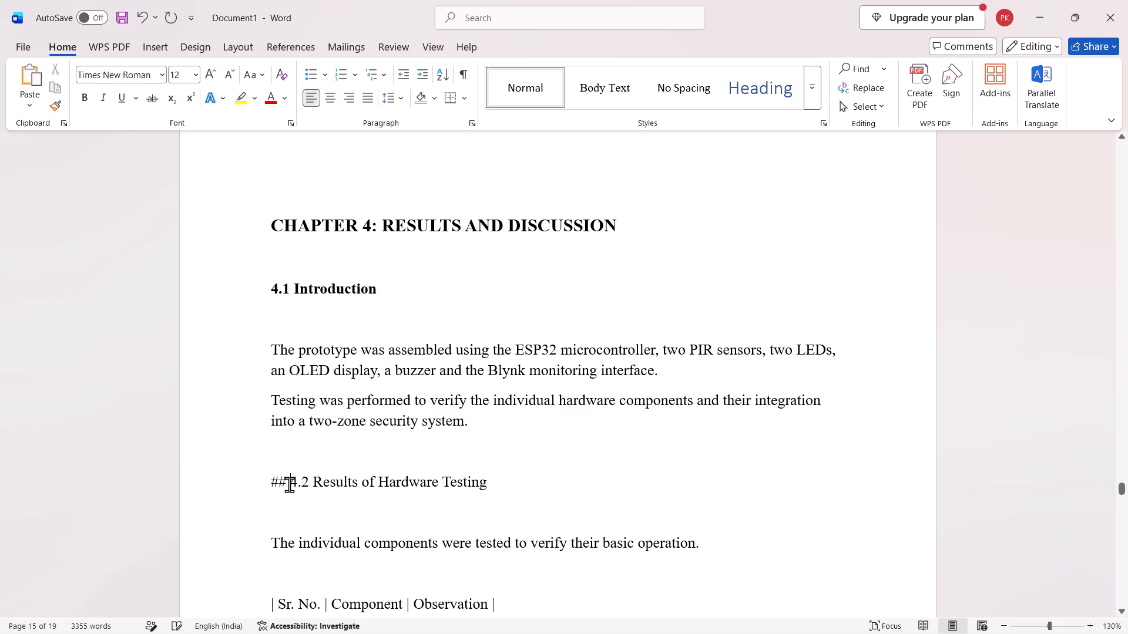
key("BackSpace")
key("BackSpace")
key("BackSpace")
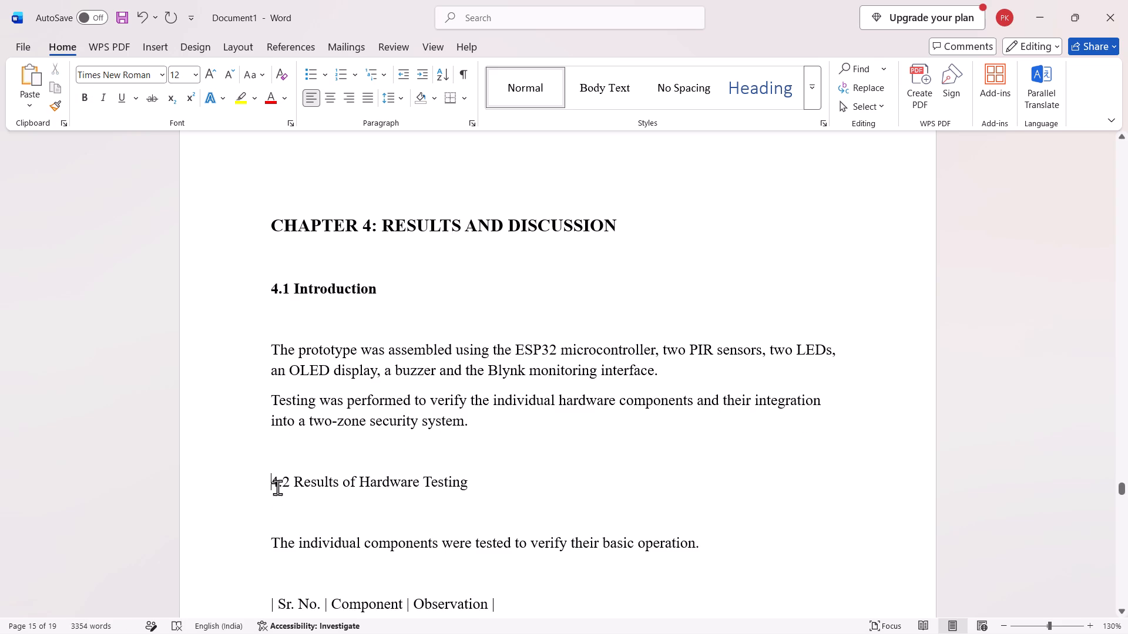
left_click_drag(277, 487, 476, 483)
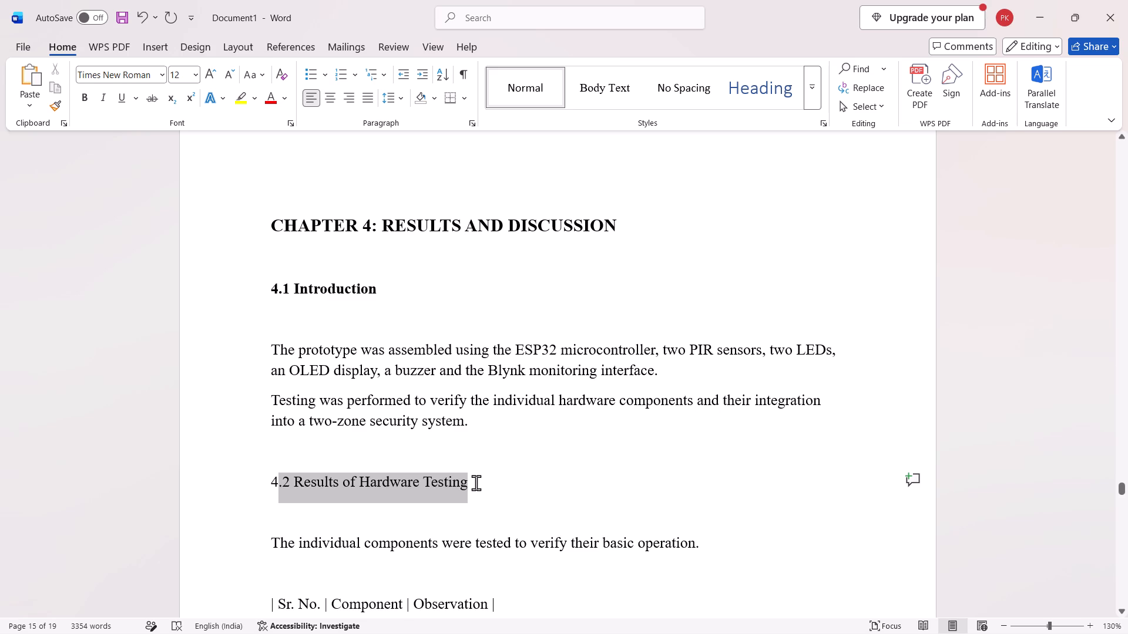
left_click_drag(476, 483, 251, 484)
left_click_drag(251, 484, 449, 477)
key("ctrl+b")
Remove the "##" from the "4.3 Functional Testing" heading and make it bold, keeping one blank line above it.
scroll(276, 598, "down", 1)
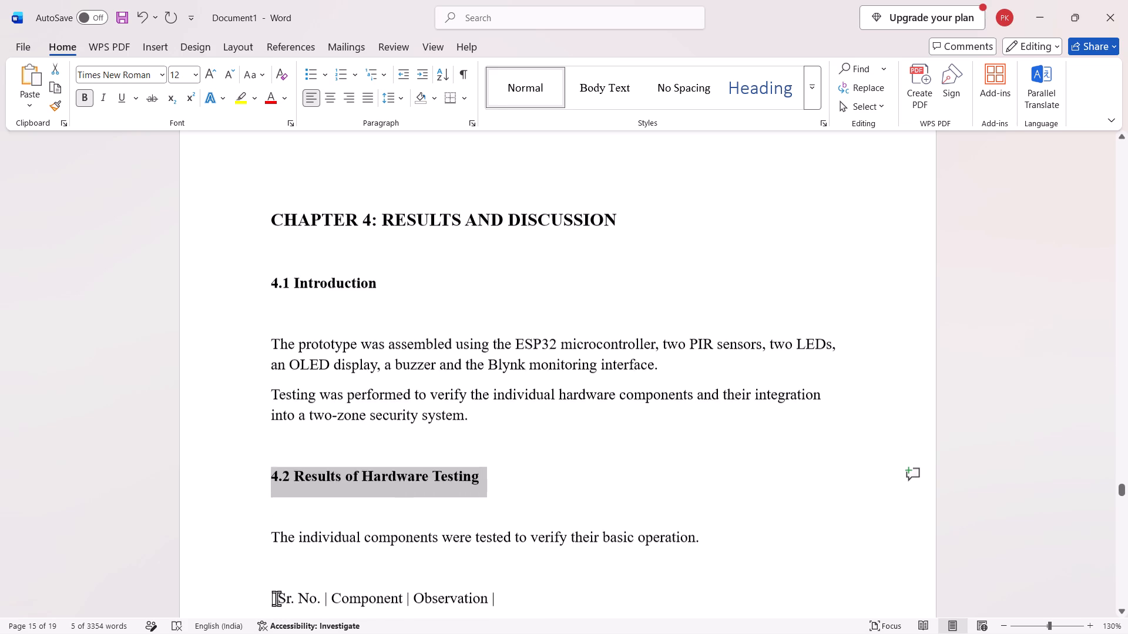
scroll(276, 598, "down", 1)
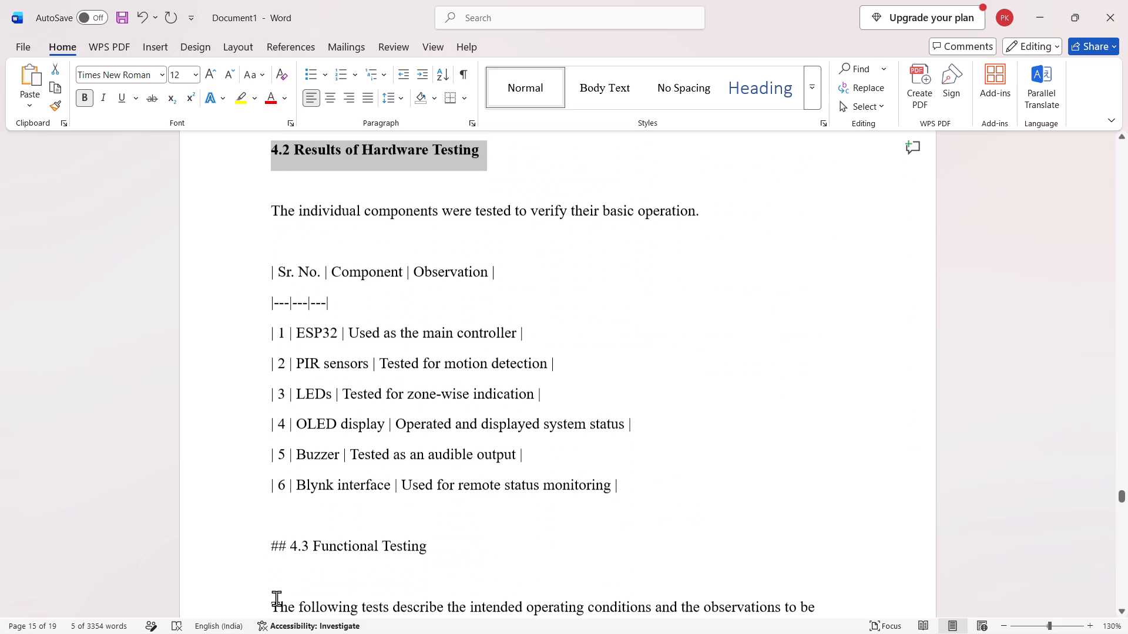
left_click(288, 544)
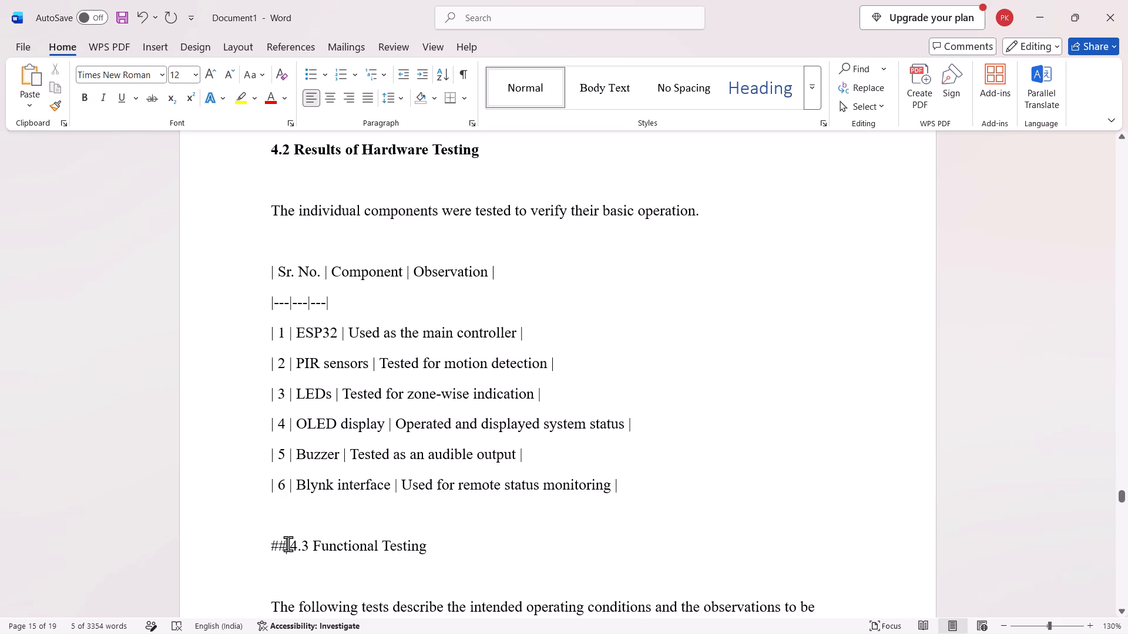
key("Right")
key("BackSpace")
key("BackSpace")
key("BackSpace")
key("BackSpace")
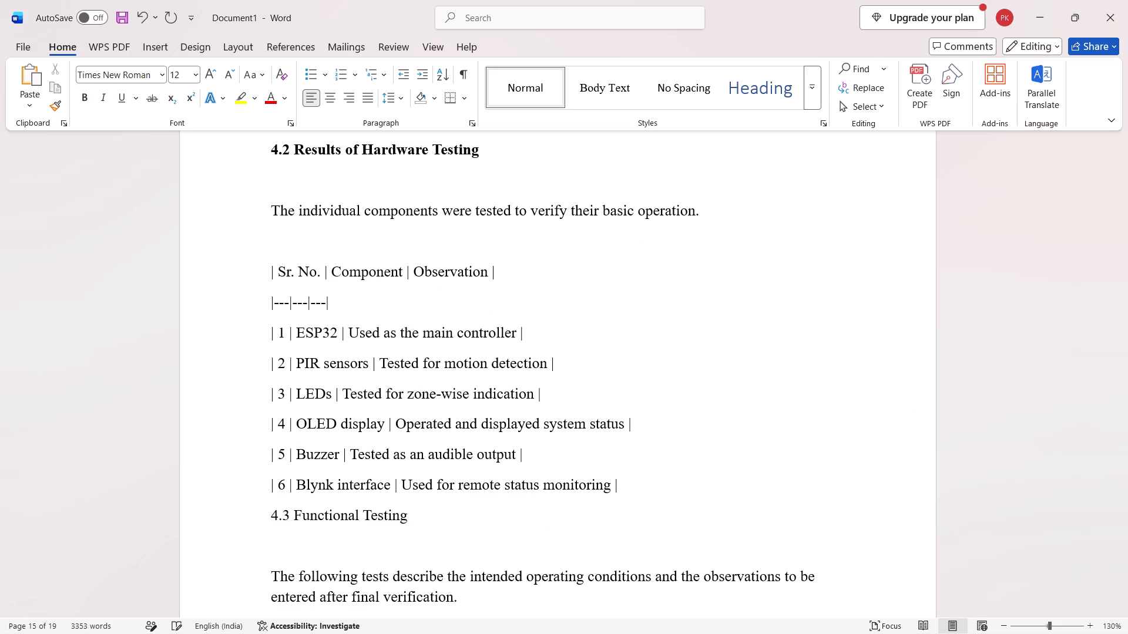
key("Return")
left_click_drag(260, 536, 417, 536)
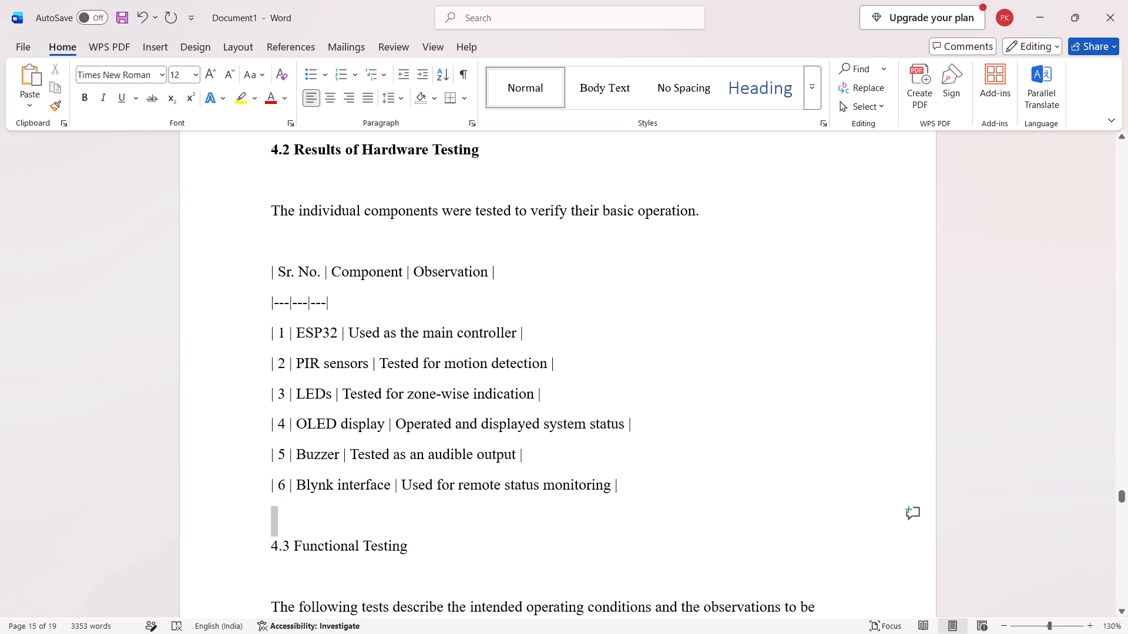
left_click_drag(417, 536, 444, 547)
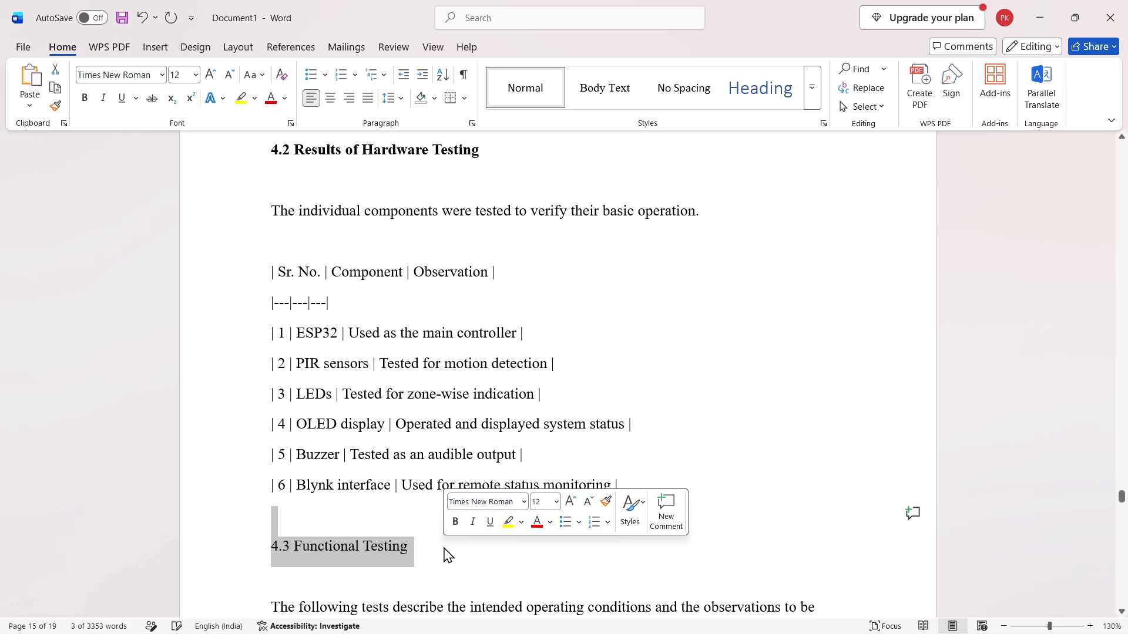
key("ctrl+b")
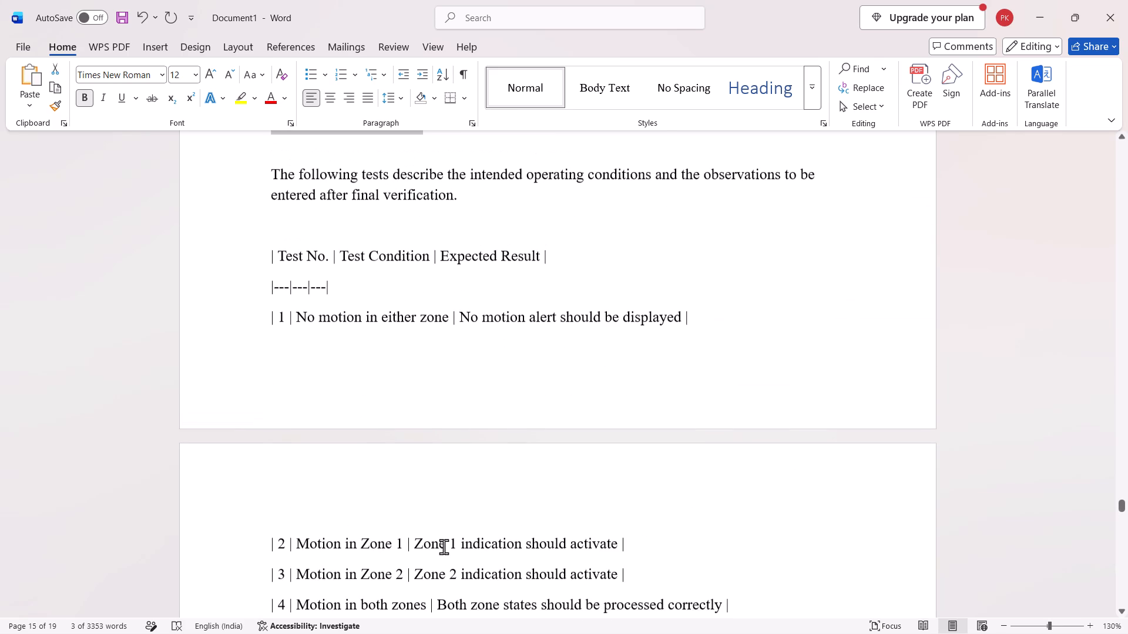
Remove the "##" from the "4.4 Discussion" heading and make the heading bold.
scroll(444, 547, "up", 1)
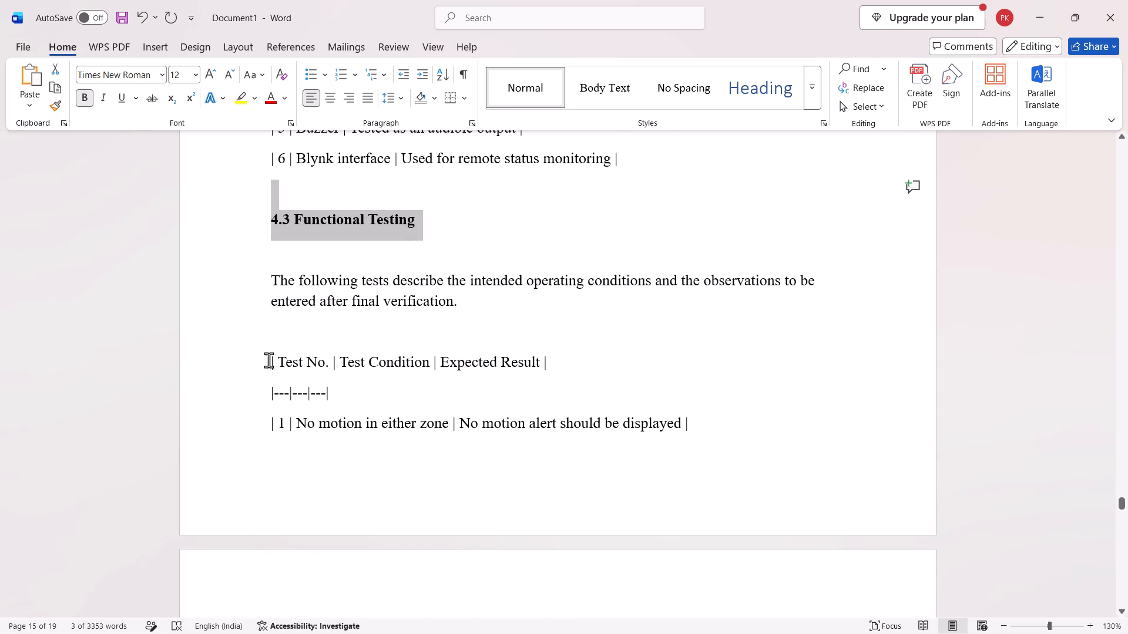
scroll(266, 362, "down", 1)
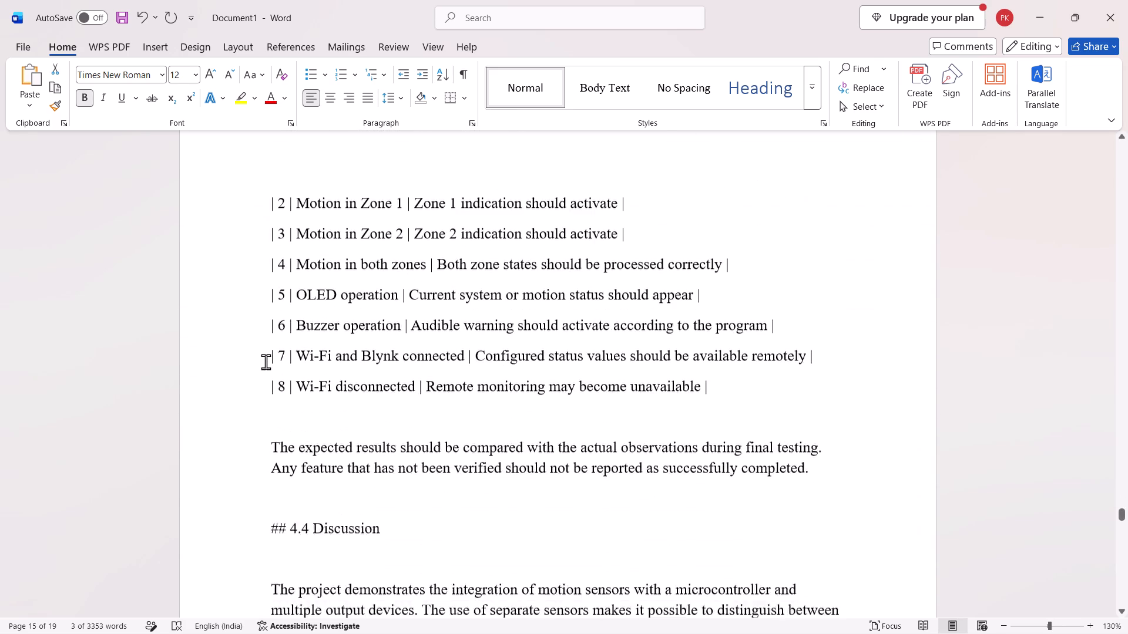
scroll(266, 362, "down", 2)
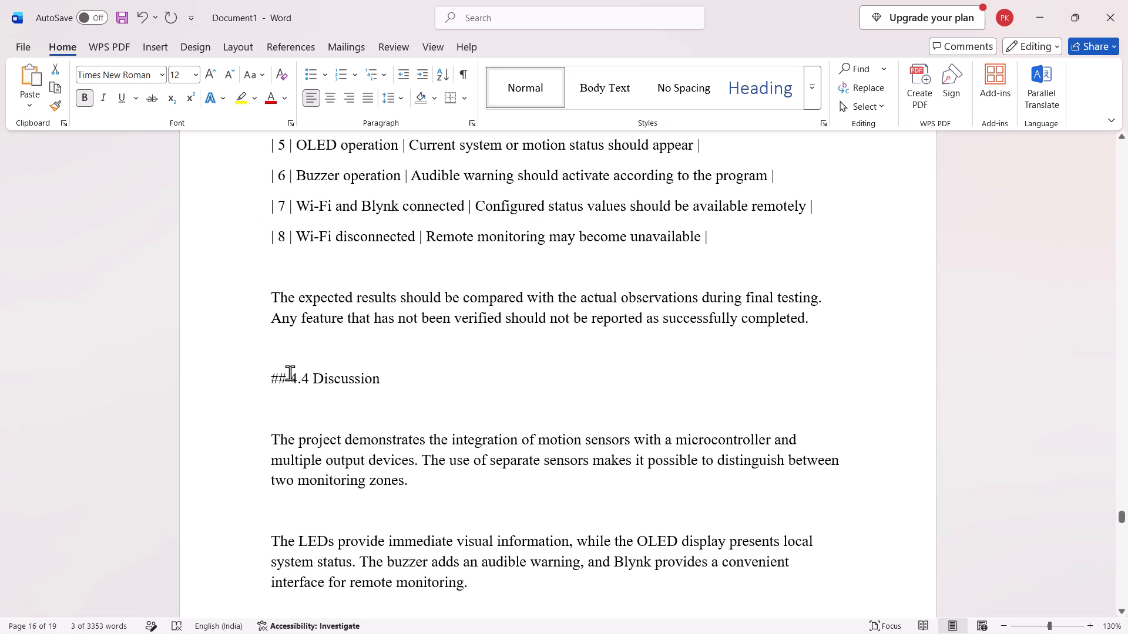
left_click(290, 373)
key("BackSpace")
key("BackSpace")
key("BackSpace")
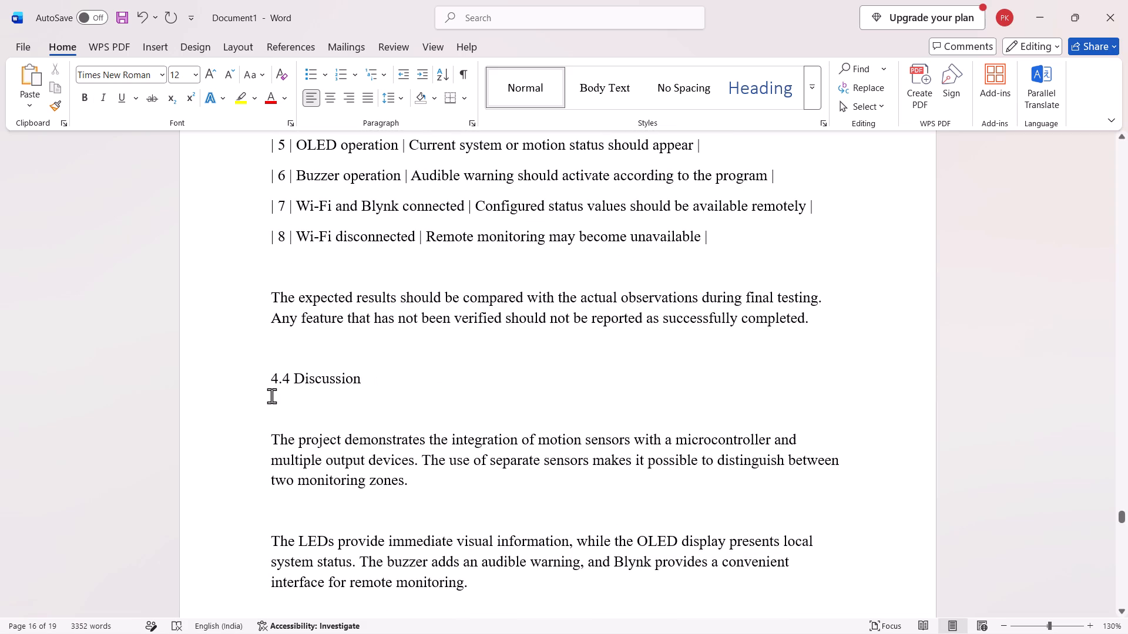
left_click_drag(261, 377, 355, 376)
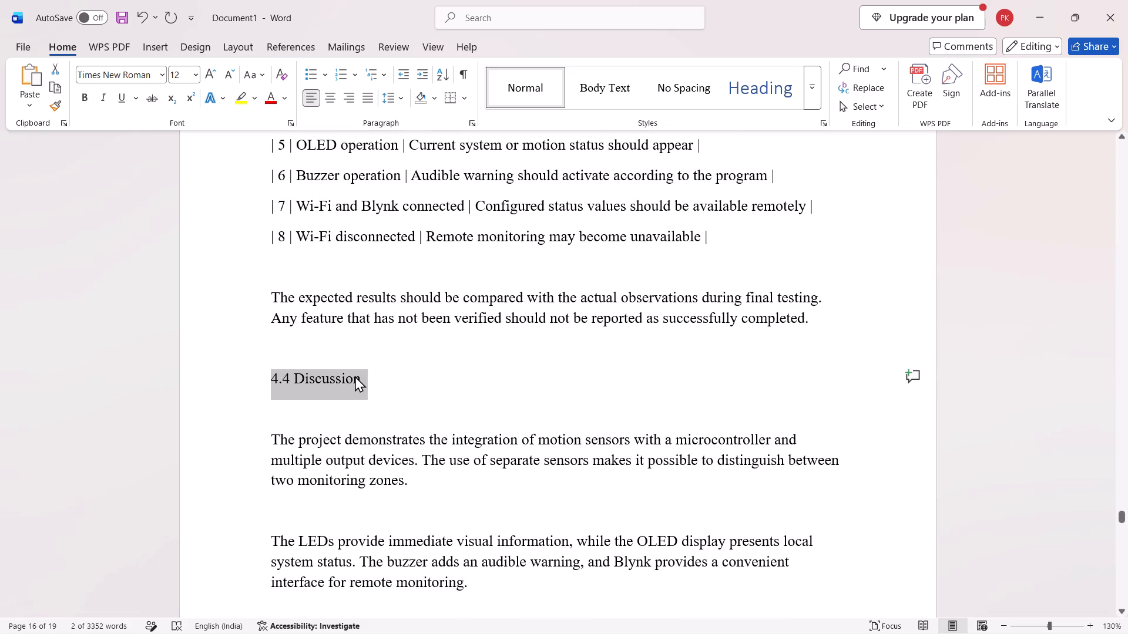
key("ctrl+b")
Delete the blank lines between the four body paragraphs of section 4.4 Discussion.
left_click(264, 547)
key("Return")
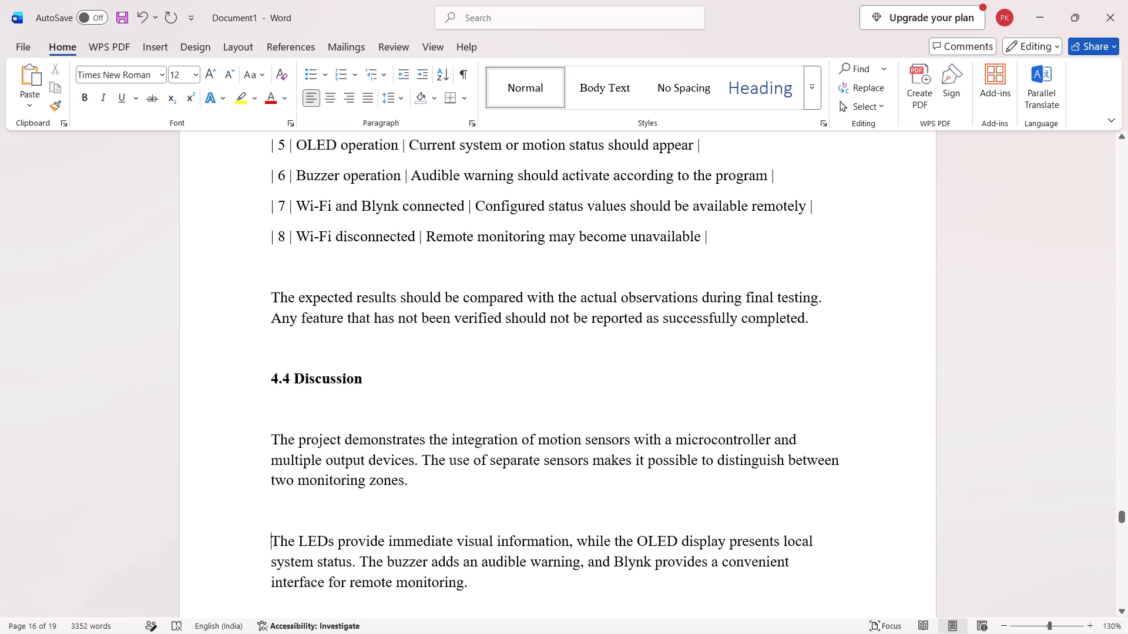
key("BackSpace")
key("BackSpace")
scroll(264, 547, "down", 1)
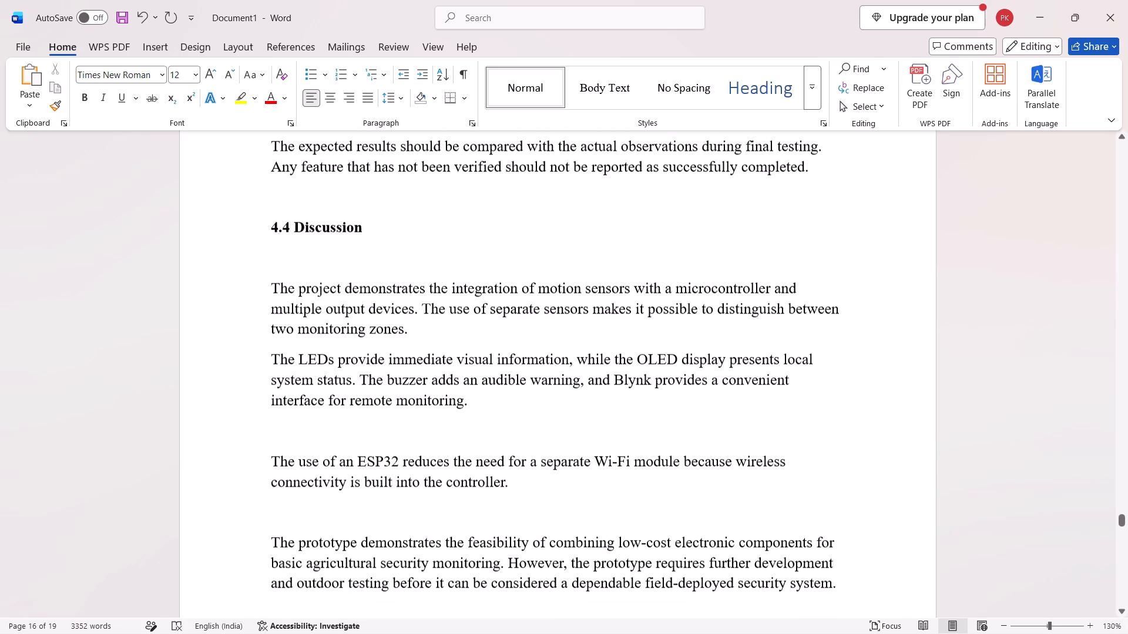
left_click(267, 450)
key("BackSpace")
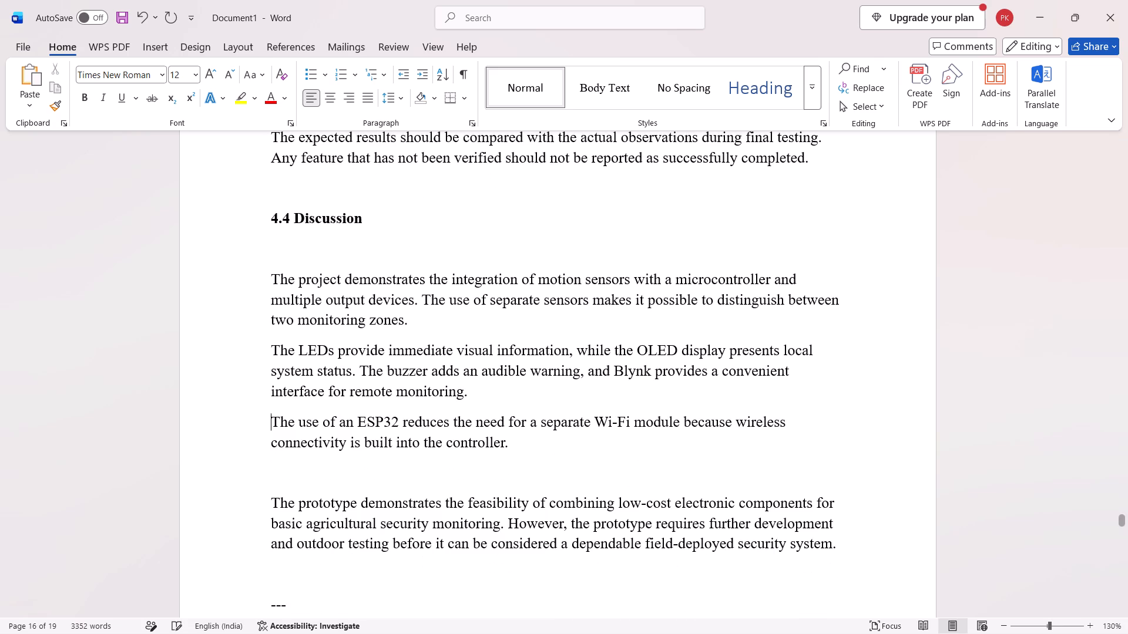
left_click(270, 508)
key("BackSpace")
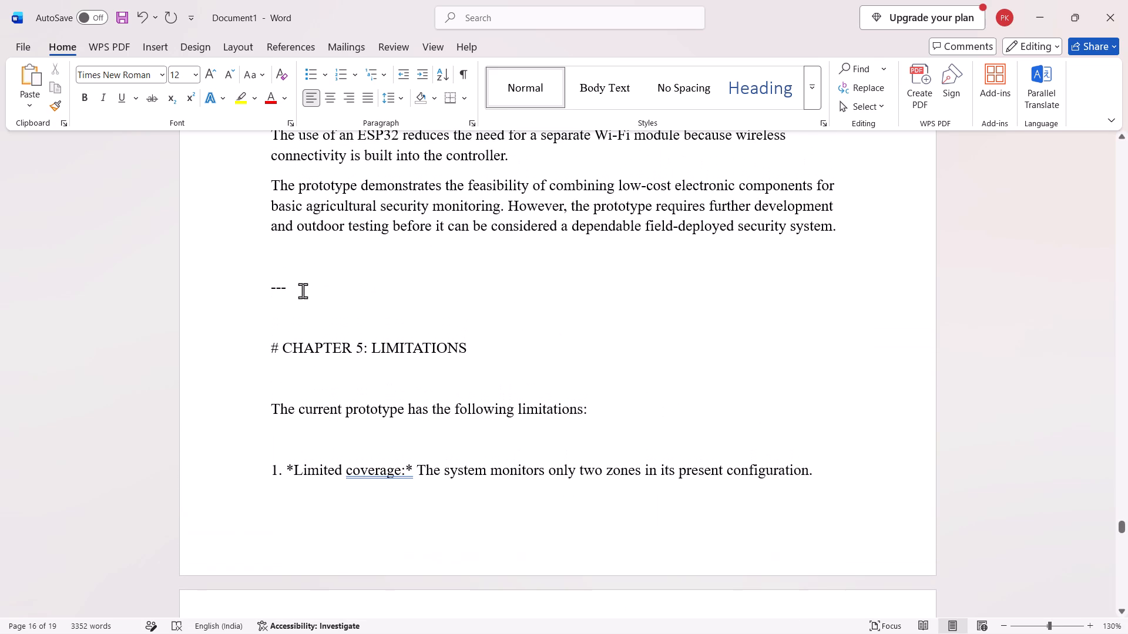
Delete the "---" separator and its line above the Chapter 5 heading.
left_click(303, 289)
key("BackSpace")
key("BackSpace")
key("BackSpace")
key("BackSpace")
Remove the "#" from the "CHAPTER 5: LIMITATIONS" heading and make the heading bold.
key("Down")
key("Down")
key("Down")
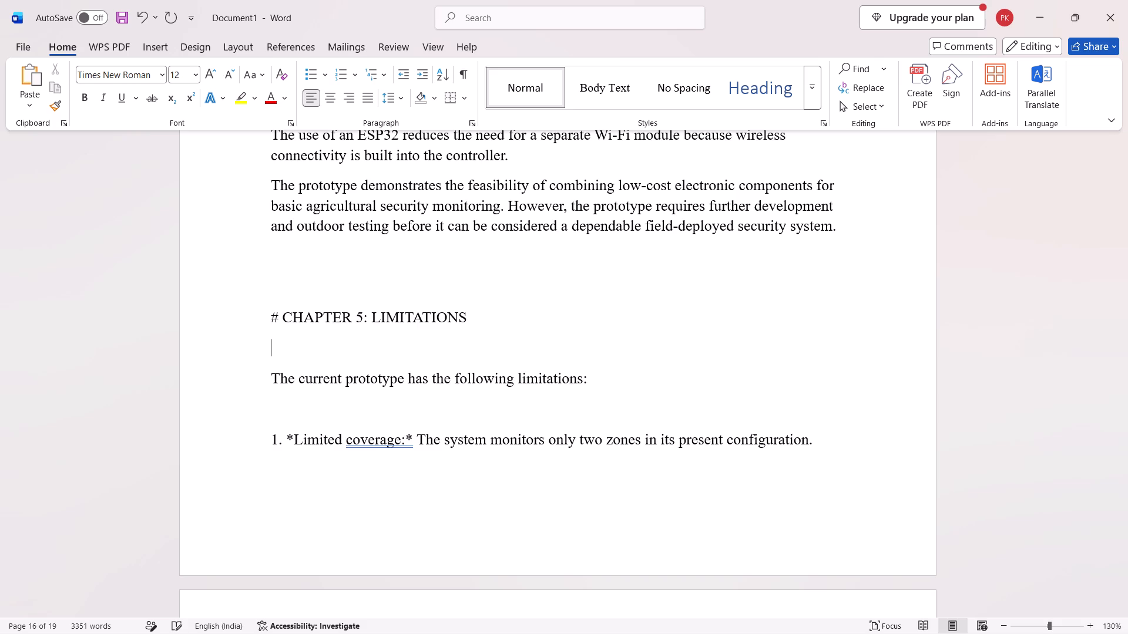
key("Up")
key("Right")
key("Right")
key("BackSpace")
key("BackSpace")
key("BackSpace")
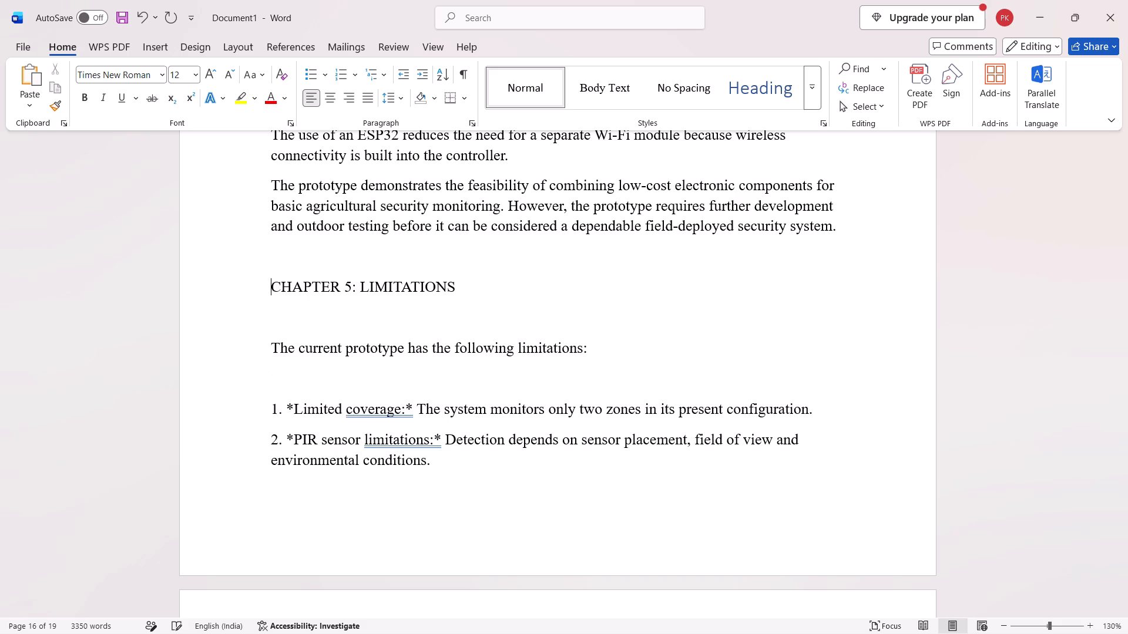
key("Return")
left_click_drag(270, 312, 481, 311)
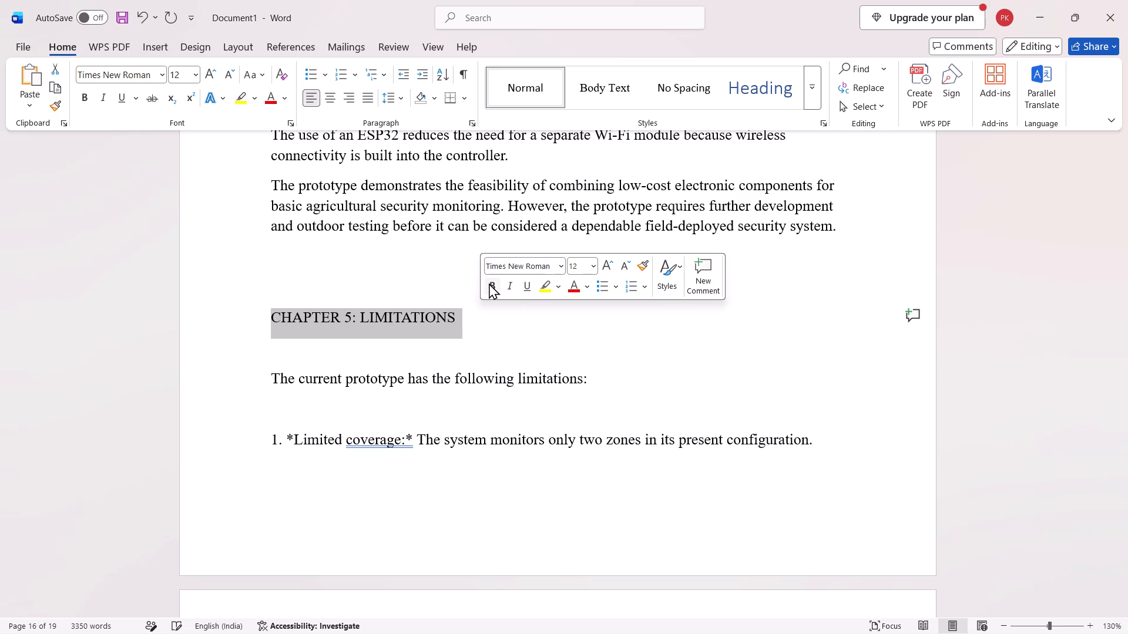
left_click(489, 283)
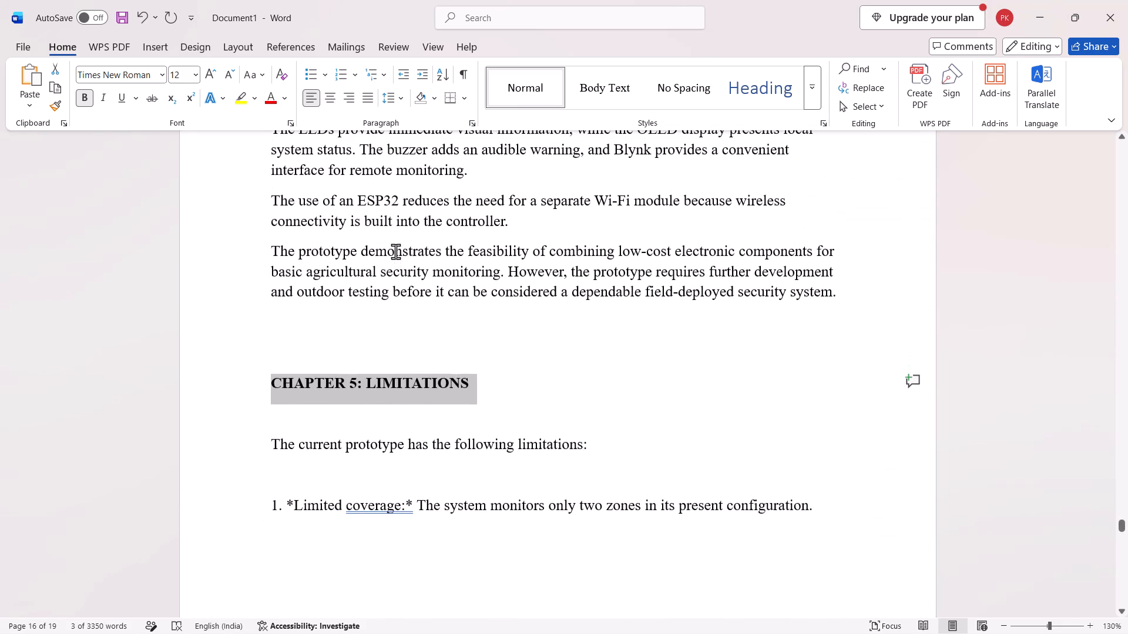
Increase the font size of the "CHAPTER 5: LIMITATIONS" heading to 14.
left_click(208, 74)
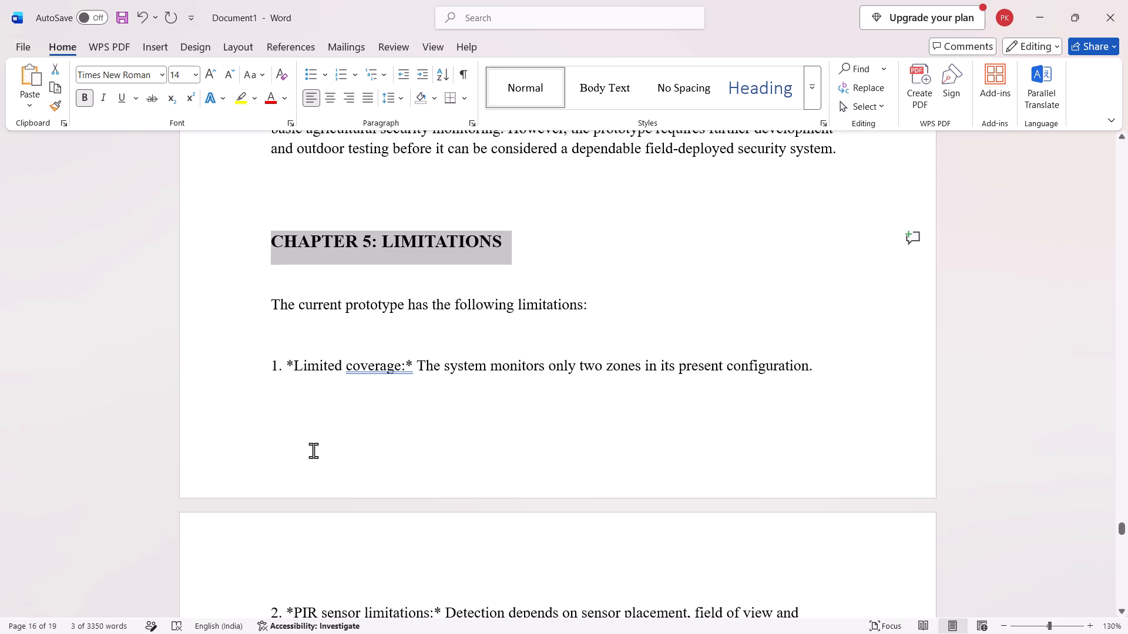
Remove the asterisks around "Limited coverage:" in item 1 of the Chapter 5 limitations list.
left_click(296, 363)
key("BackSpace")
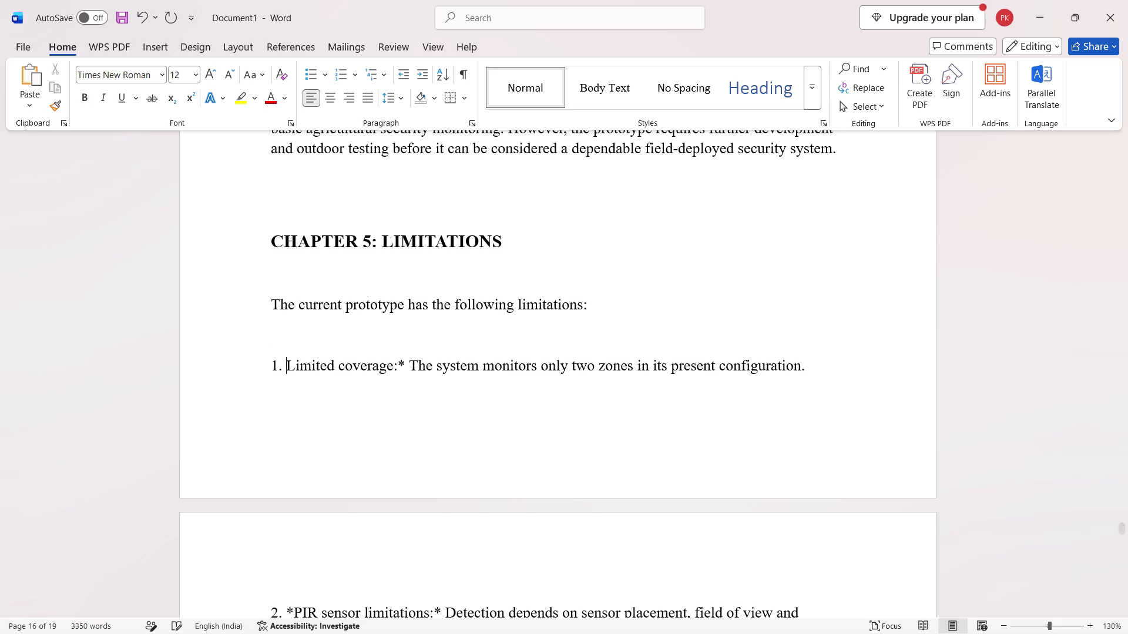
left_click(417, 367)
Remove the asterisk after "Limited coverage:" in item 1 and the empty line above that item.
key("Left")
key("Left")
key("BackSpace")
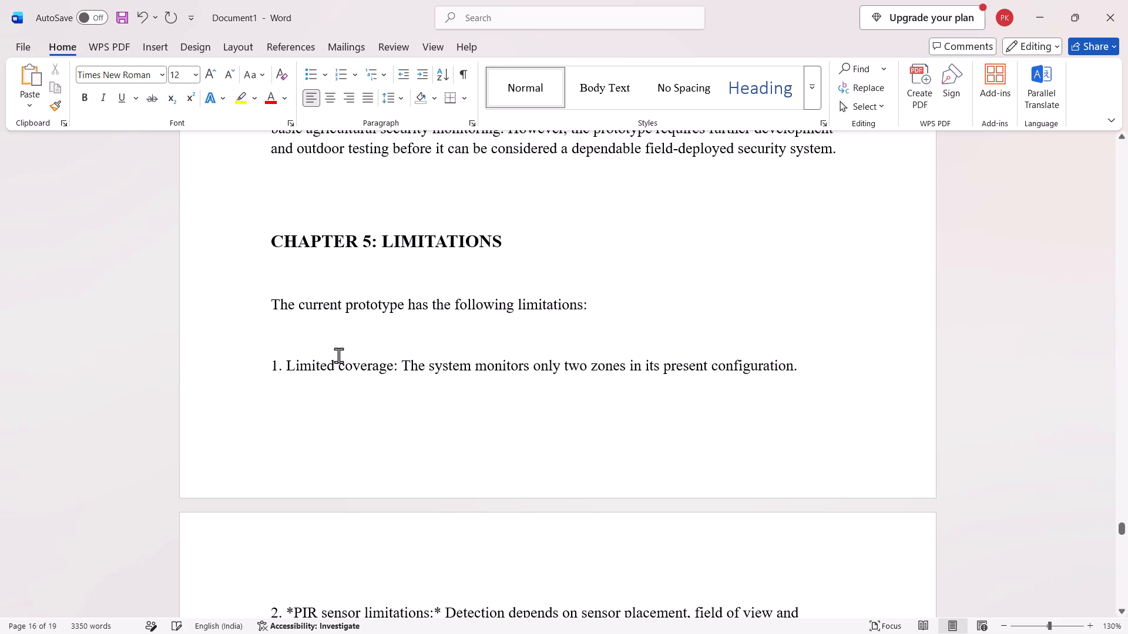
left_click(271, 366)
key("BackSpace")
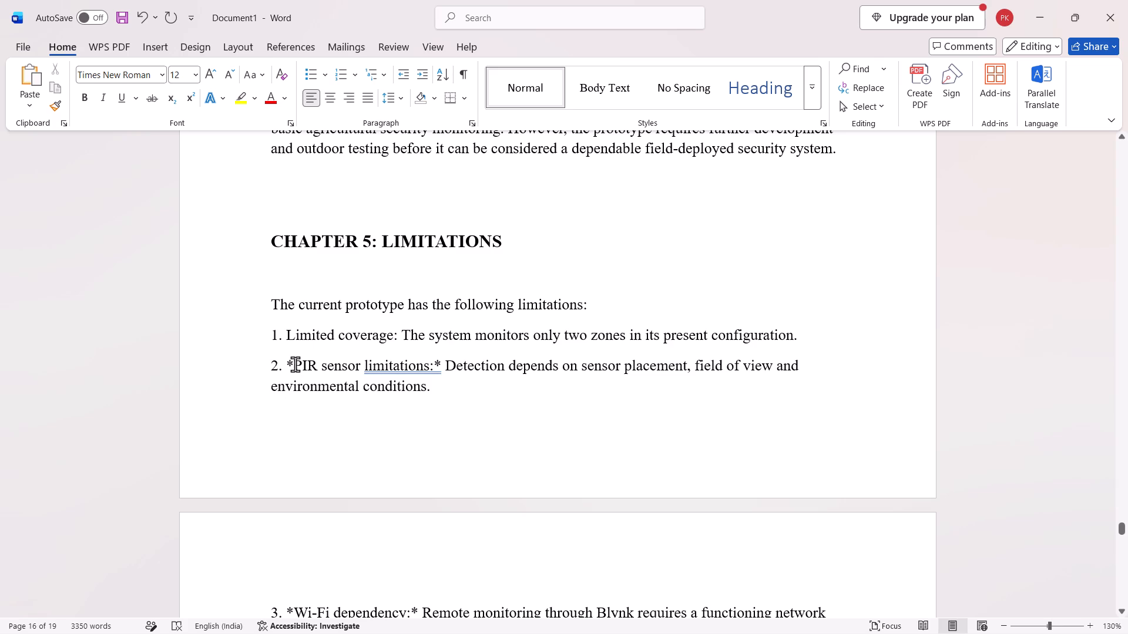
Remove the asterisks around "PIR sensor limitations:" in item 2 of the limitations list.
left_click(295, 364)
key("BackSpace")
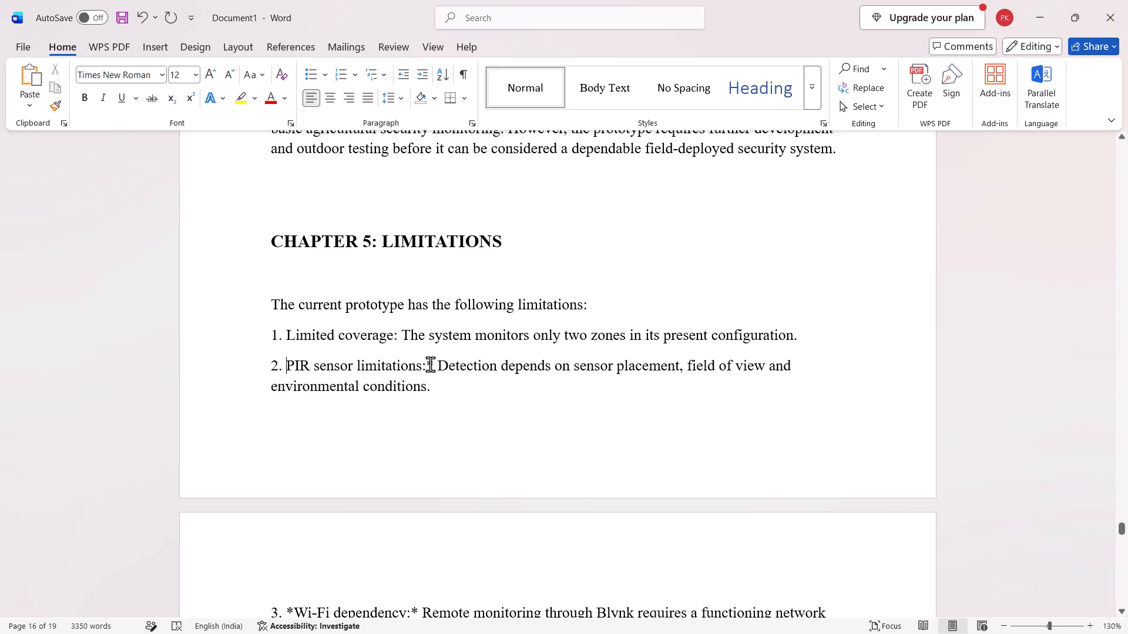
left_click(435, 363)
key("BackSpace")
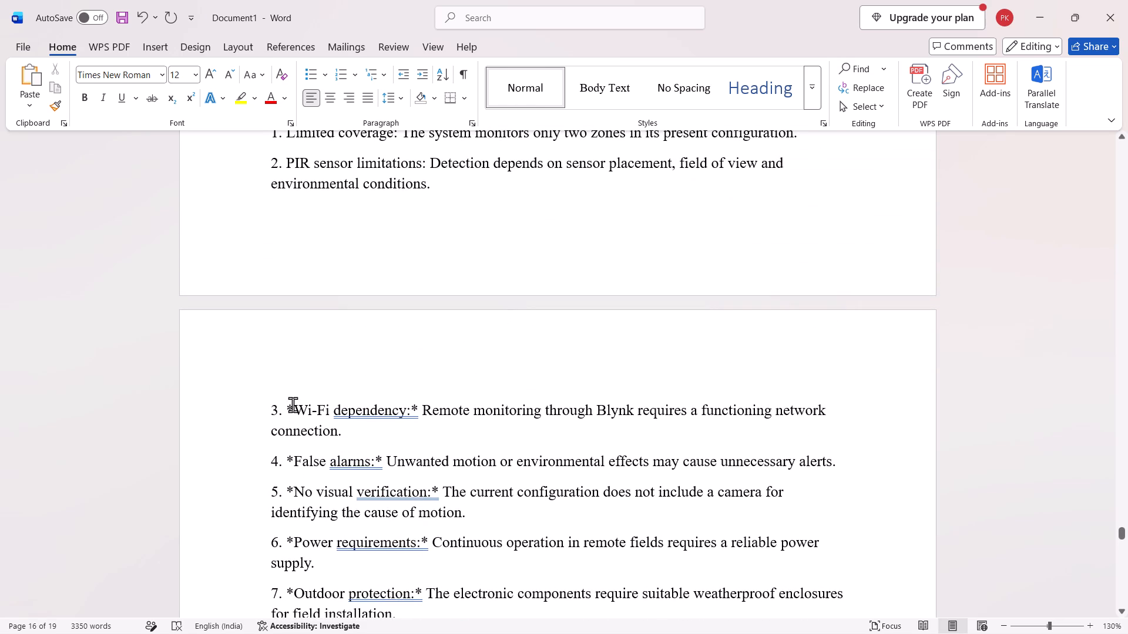
Remove the asterisks around "Wi-Fi dependency:" in item 3, along with the space after the label.
left_click(293, 404)
key("BackSpace")
key("Right")
key("Right")
key("Right")
key("Right")
key("Right")
key("Right")
key("Right")
key("Right")
key("Right")
key("Right")
key("Right")
key("Right")
key("Right")
key("Right")
key("Right")
key("Right")
key("Right")
key("Right")
key("Right")
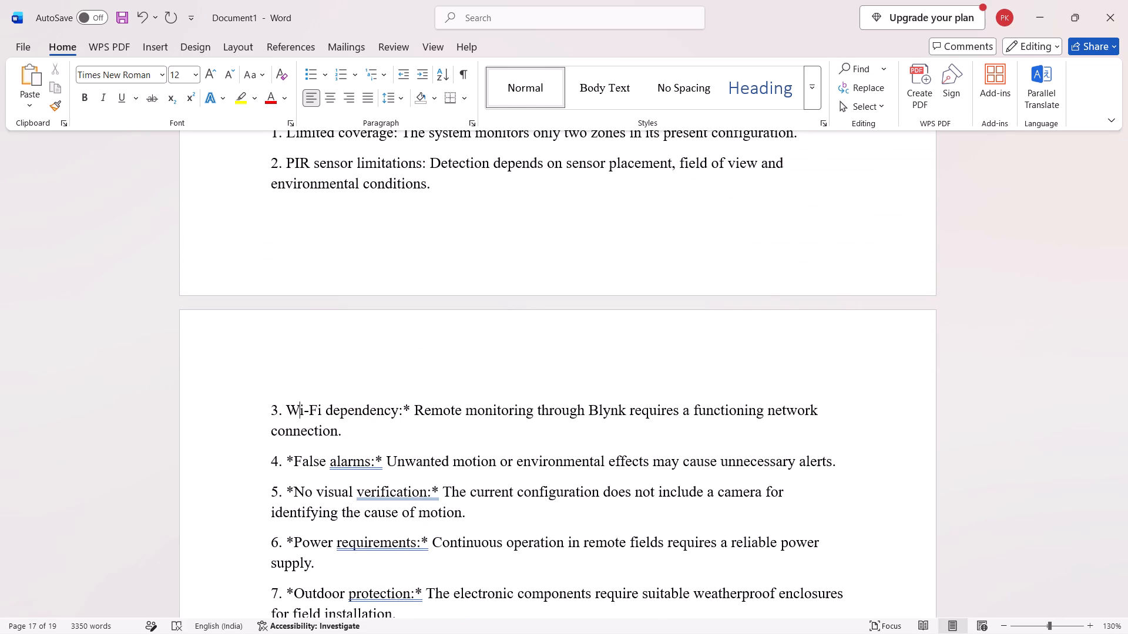
key("BackSpace")
key("BackSpace")
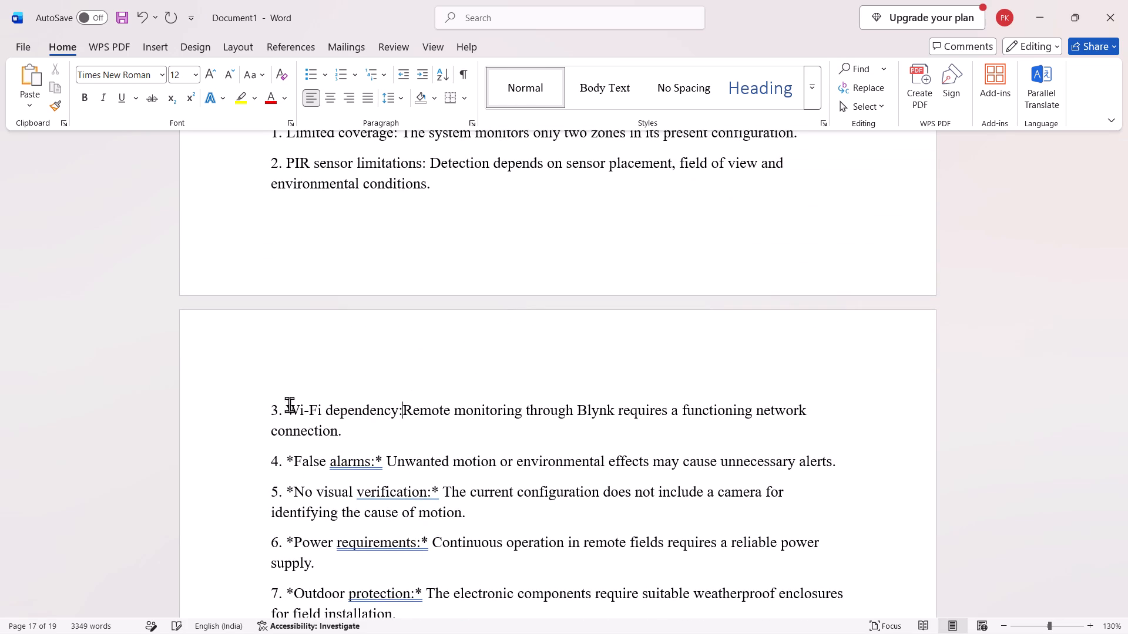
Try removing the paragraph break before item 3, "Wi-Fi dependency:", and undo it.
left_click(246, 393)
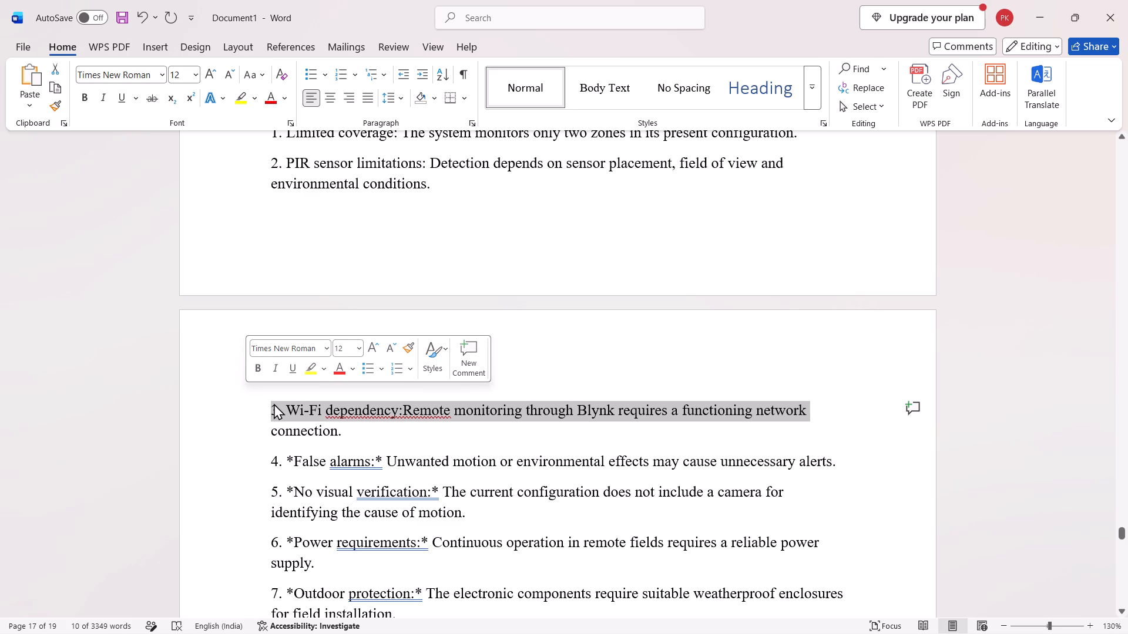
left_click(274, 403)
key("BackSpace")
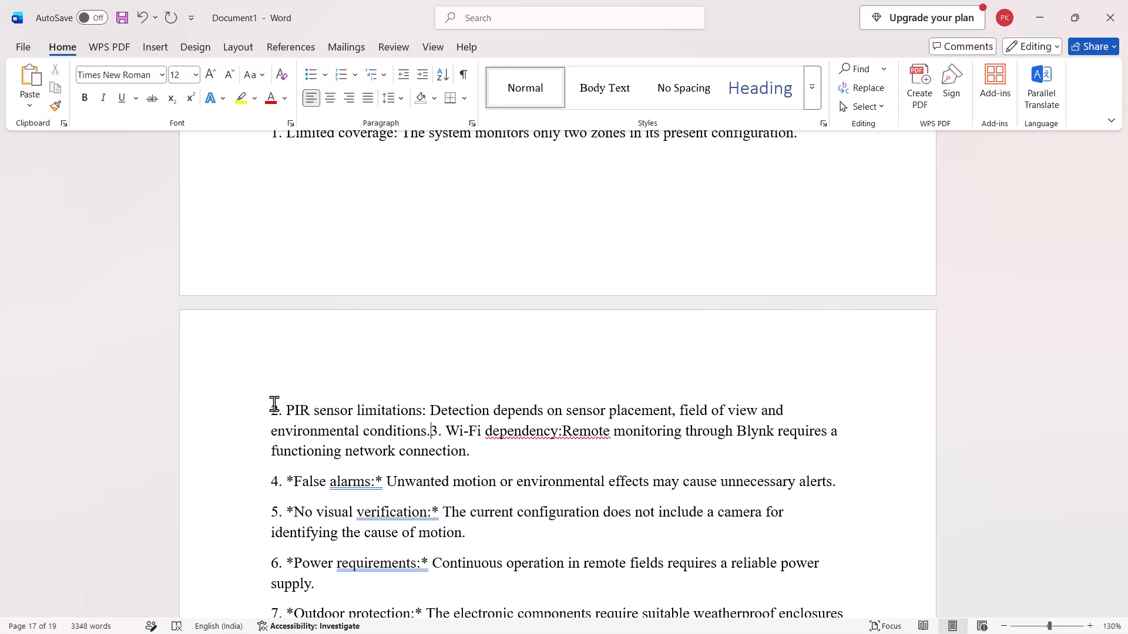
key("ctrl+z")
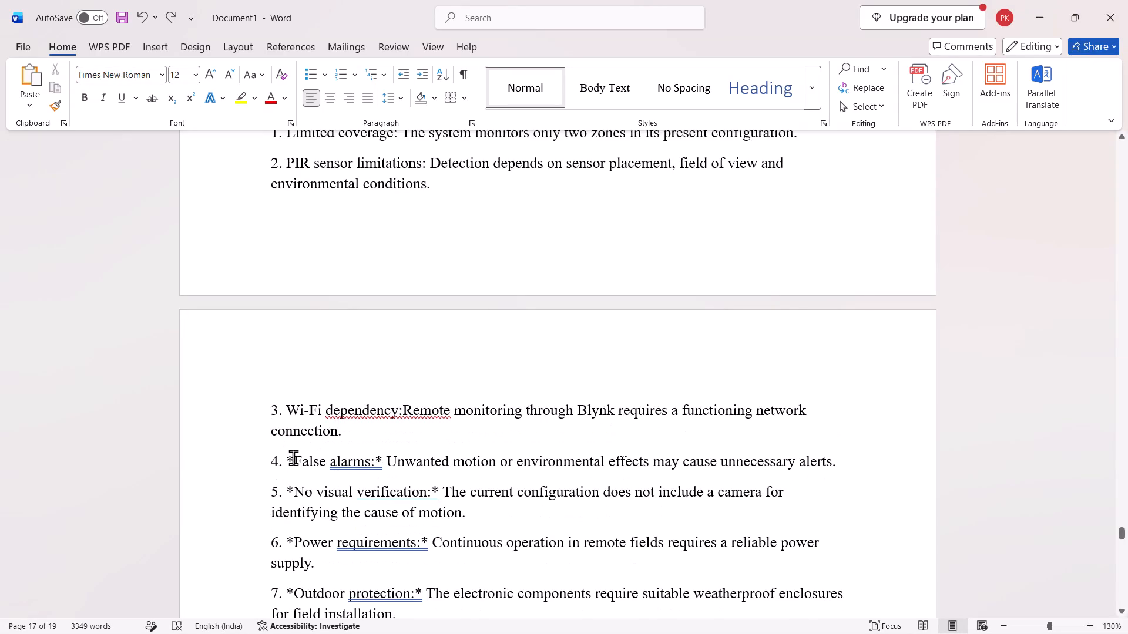
Remove the asterisks around the item 4 and 5 labels, plus the space after "False alarms:" and the colon after "No visual verification".
left_click(293, 457)
key("BackSpace")
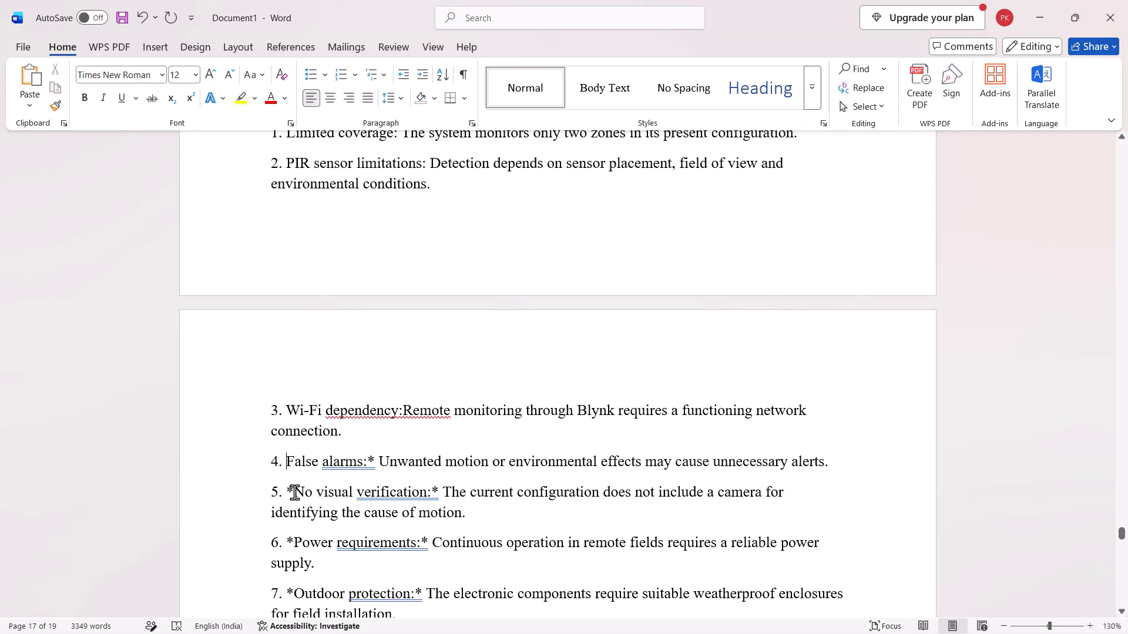
left_click(294, 490)
key("BackSpace")
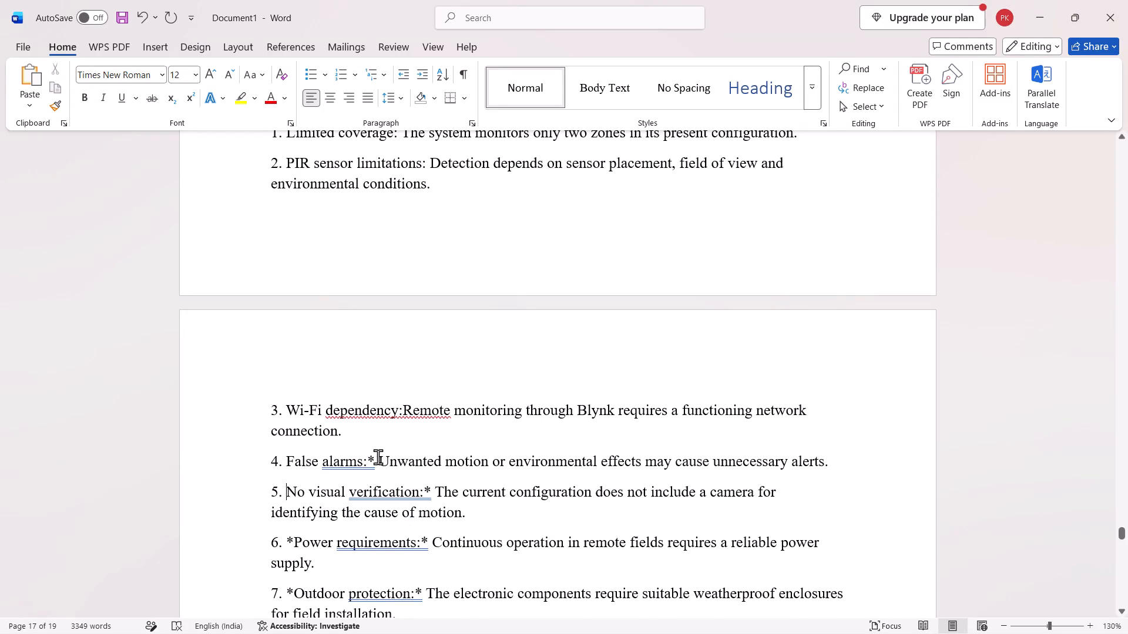
left_click(380, 456)
key("BackSpace")
key("BackSpace")
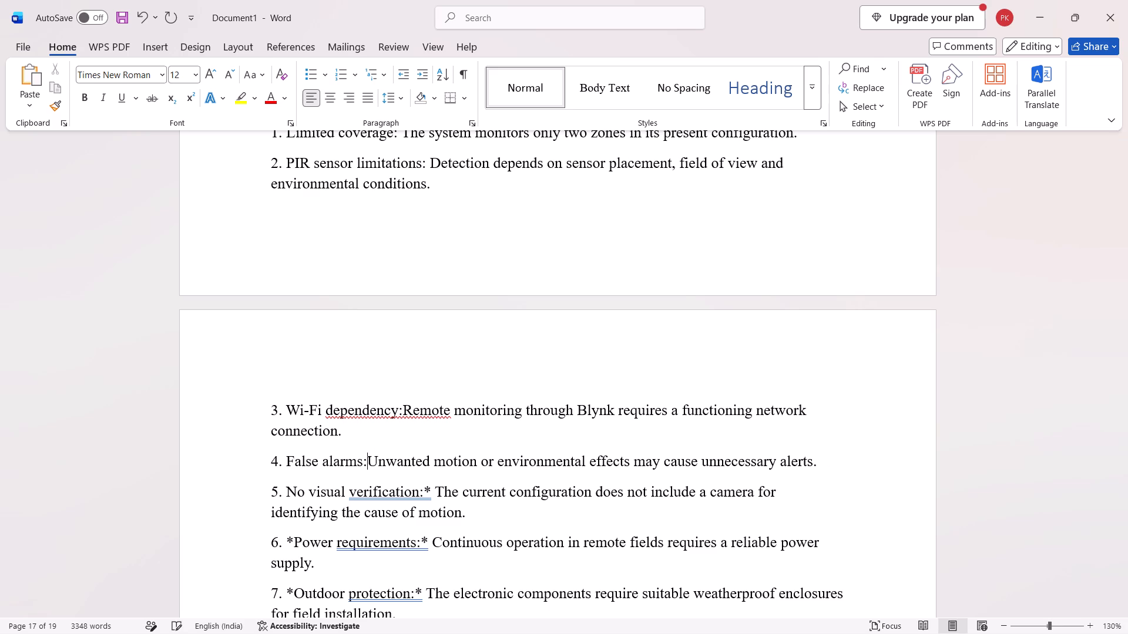
left_click(432, 490)
key("BackSpace")
Remove the asterisks around "Power requirements:" in item 6, along with the space after the label.
left_click(431, 542)
key("BackSpace")
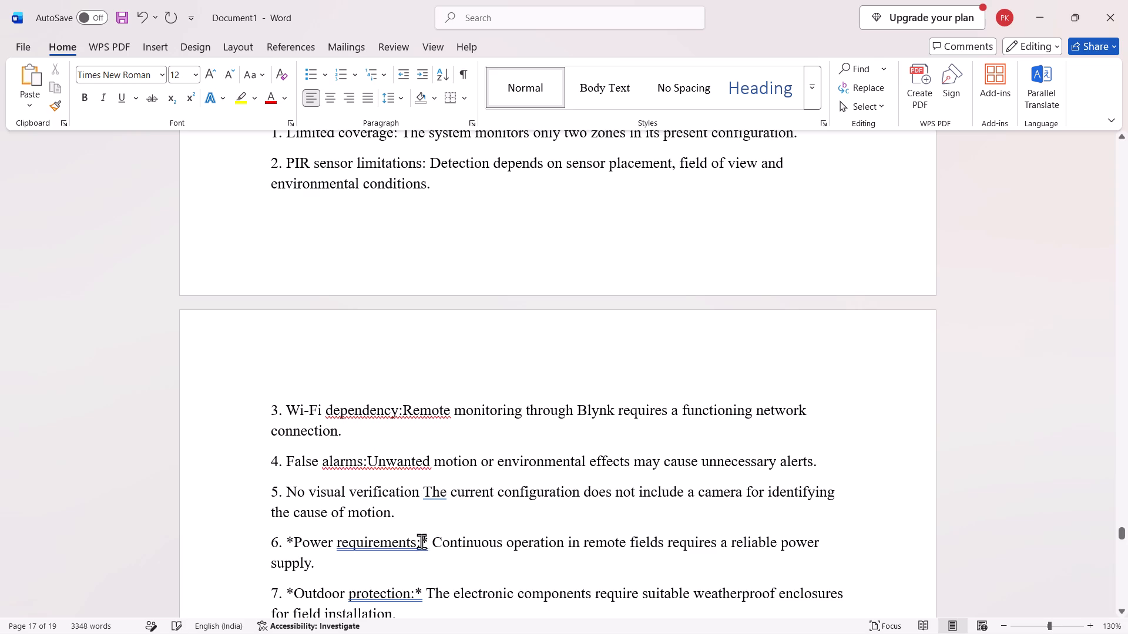
key("BackSpace")
key("BackSpace")
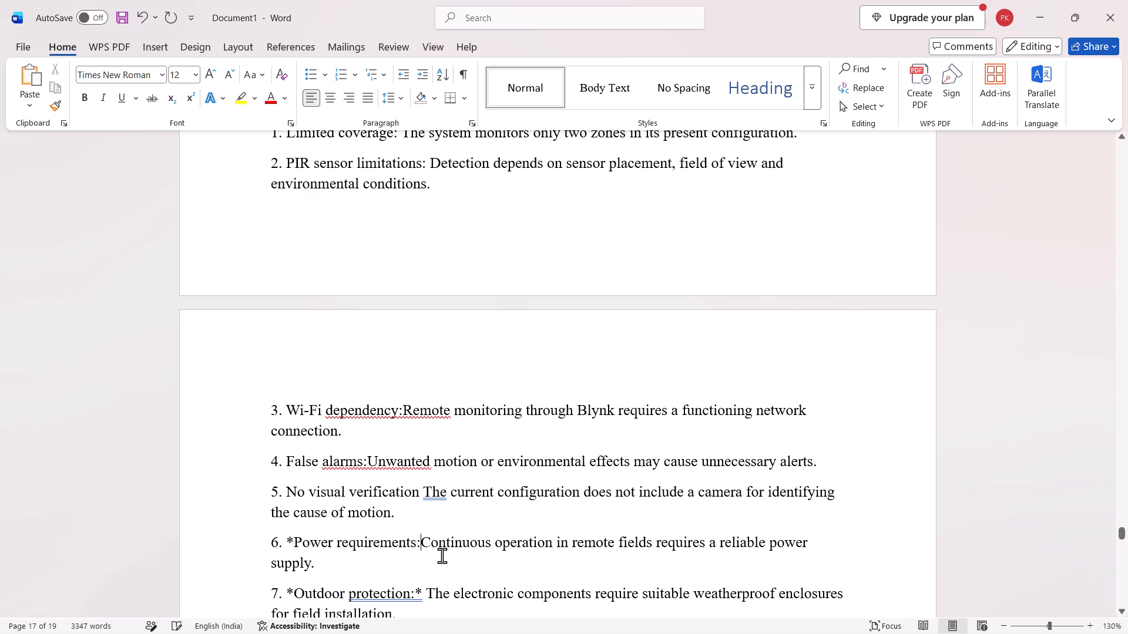
left_click(296, 539)
key("BackSpace")
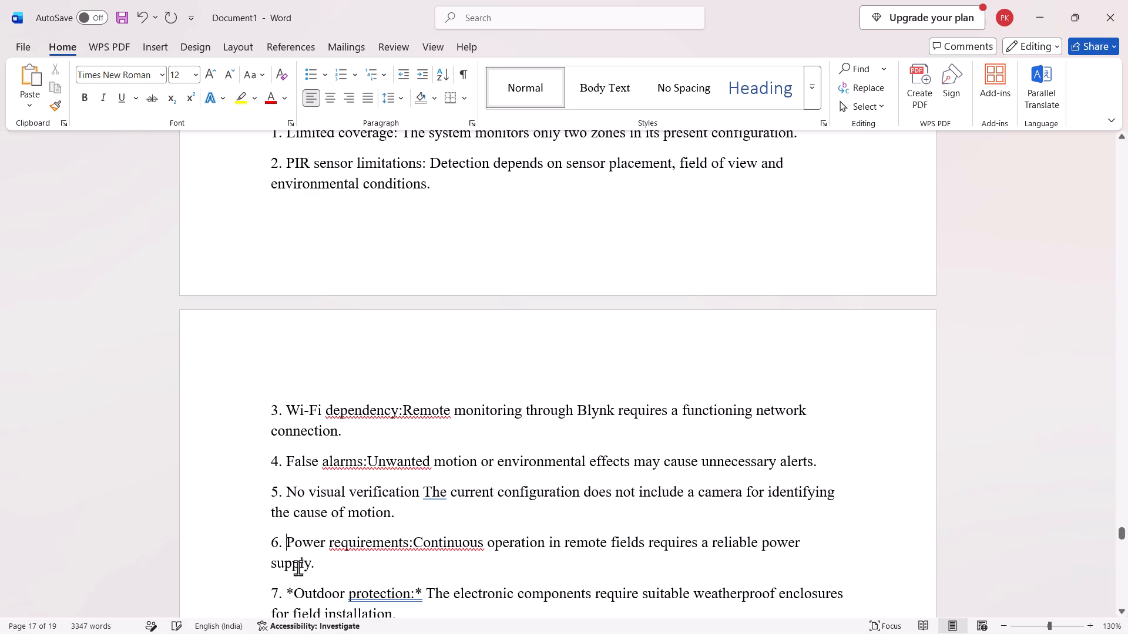
Remove the asterisks around "Outdoor protection:" in item 7 of the limitations list.
left_click(293, 589)
key("BackSpace")
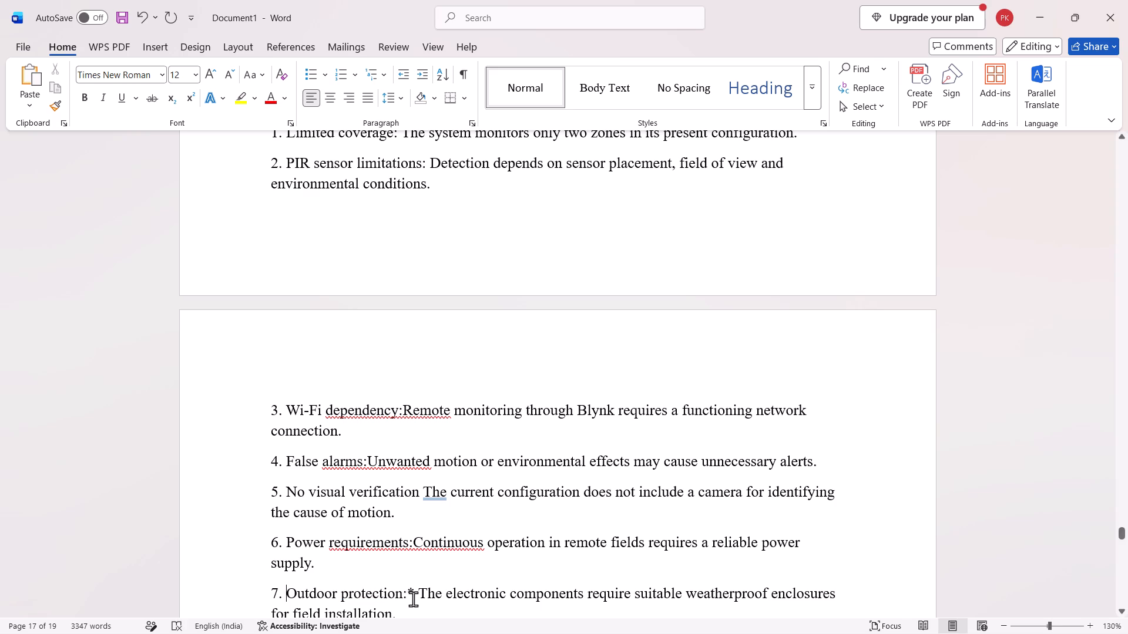
left_click(410, 591)
key("Delete")
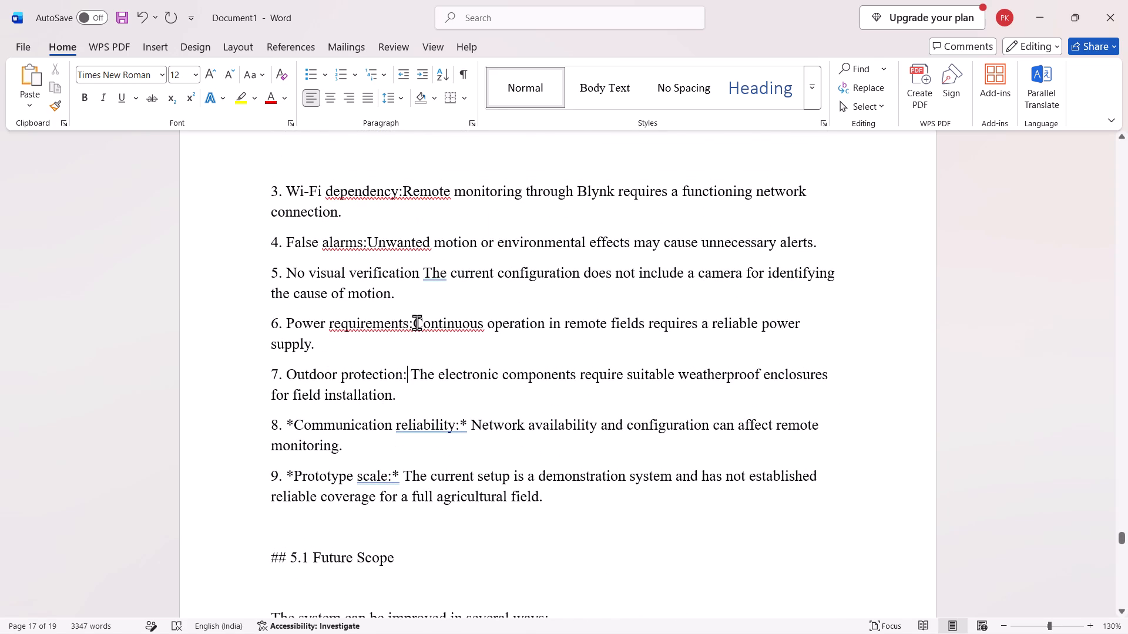
Insert a space after the colon in "Power requirements:", "False alarms:" and "Wi-Fi dependency:" in limitations 6, 4 and 3.
left_click(417, 322)
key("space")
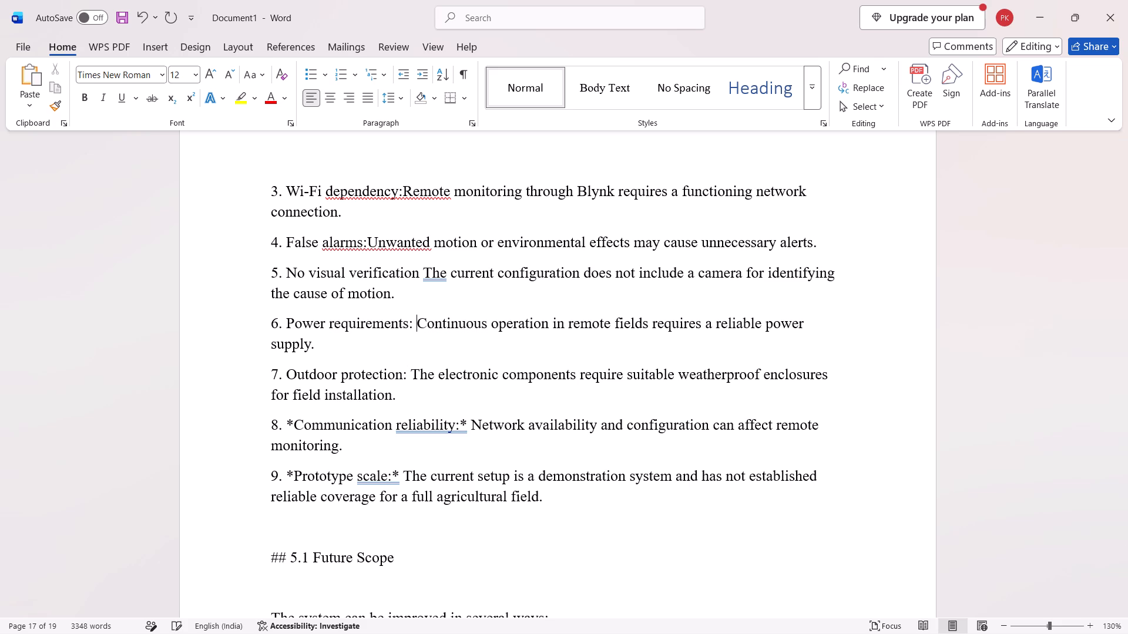
left_click(370, 242)
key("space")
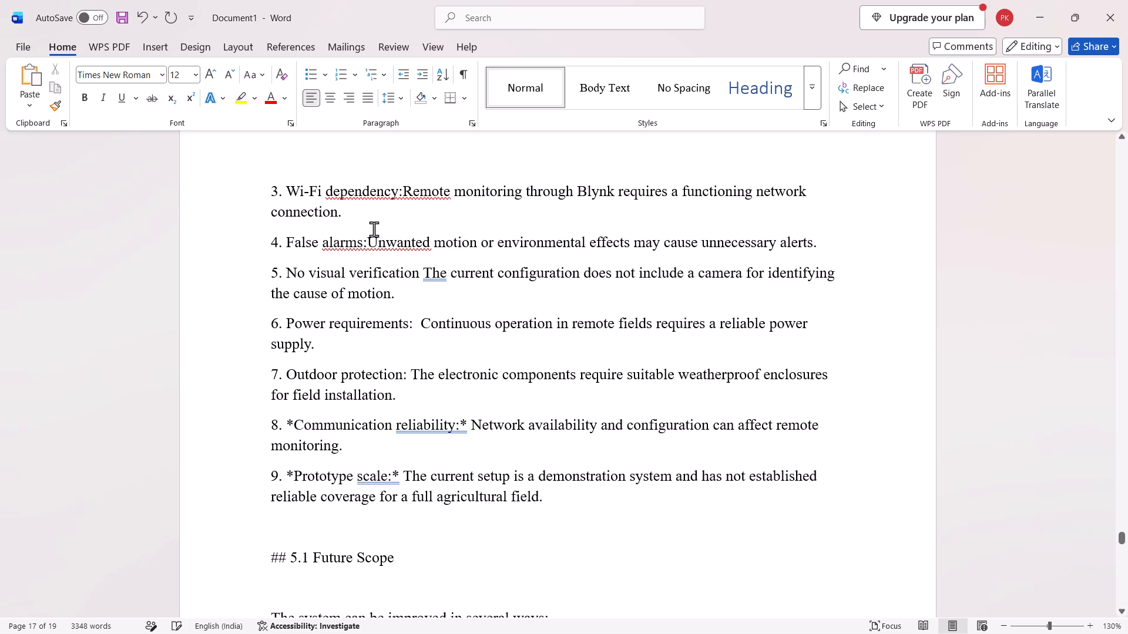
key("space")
left_click(401, 188)
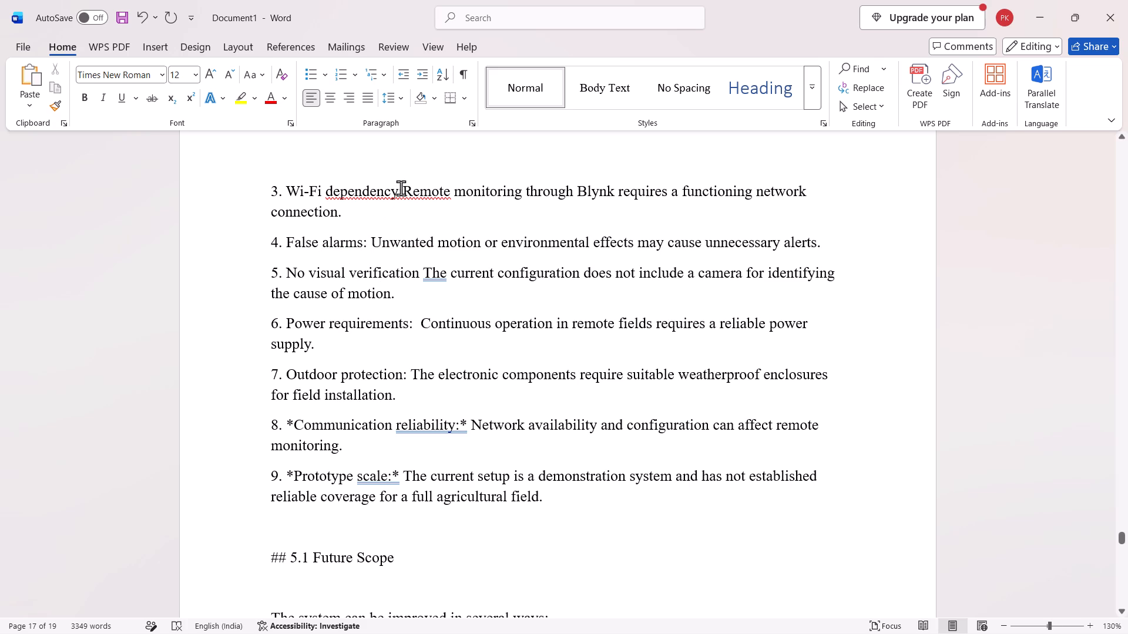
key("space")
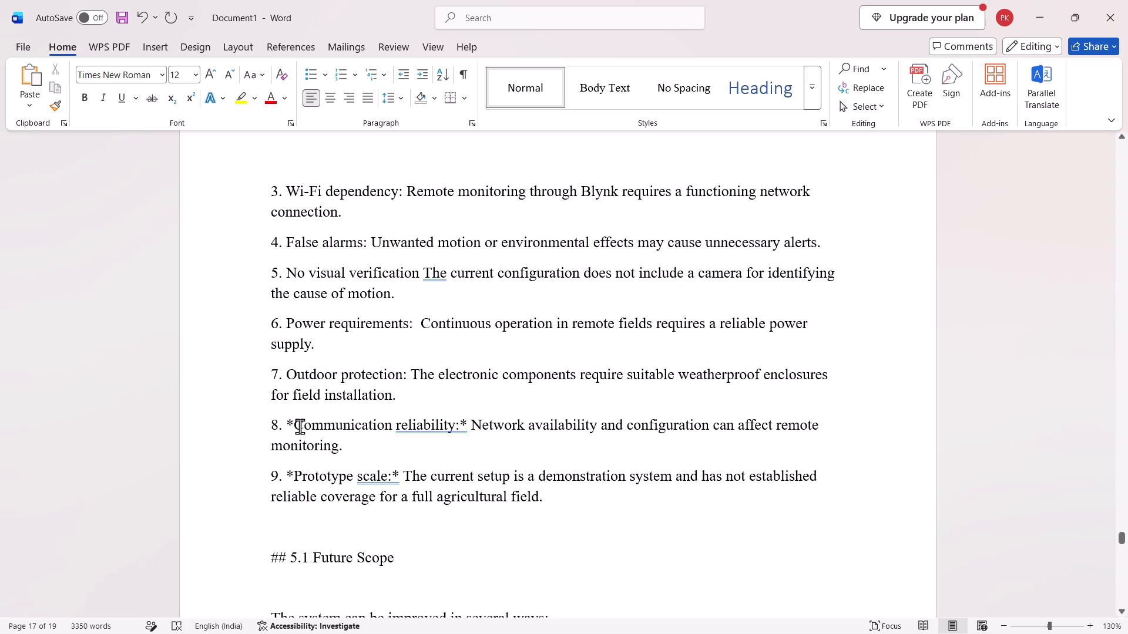
Remove the asterisks around "Communication reliability:" and "Prototype scale:" in limitations 8 and 9, keeping one space after each colon.
left_click(297, 426)
key("BackSpace")
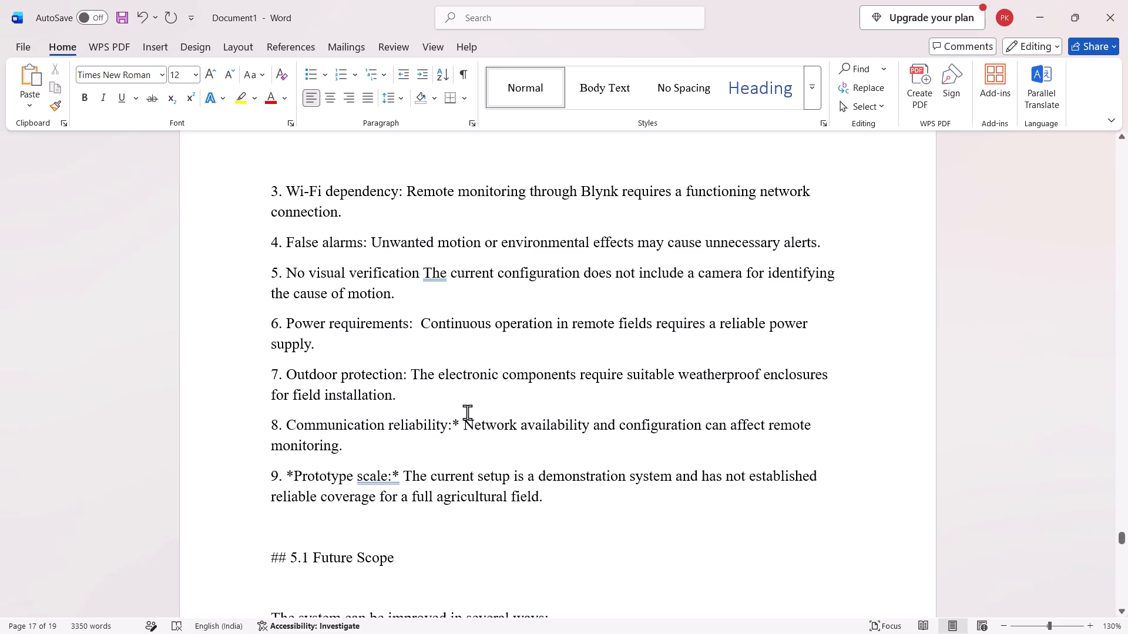
left_click(464, 431)
key("BackSpace")
key("BackSpace")
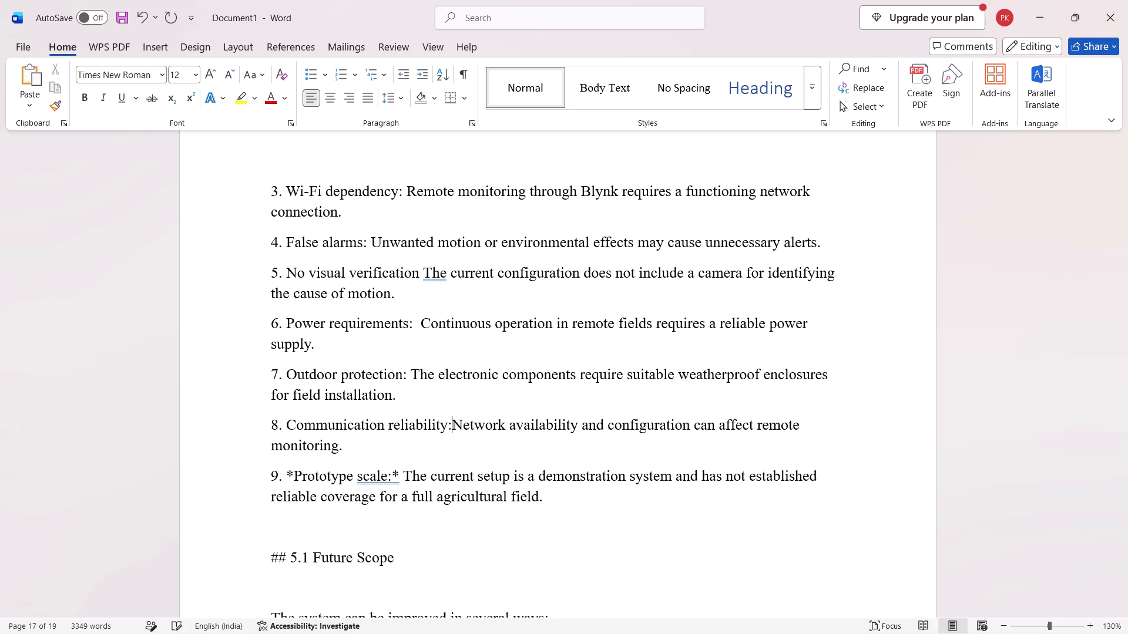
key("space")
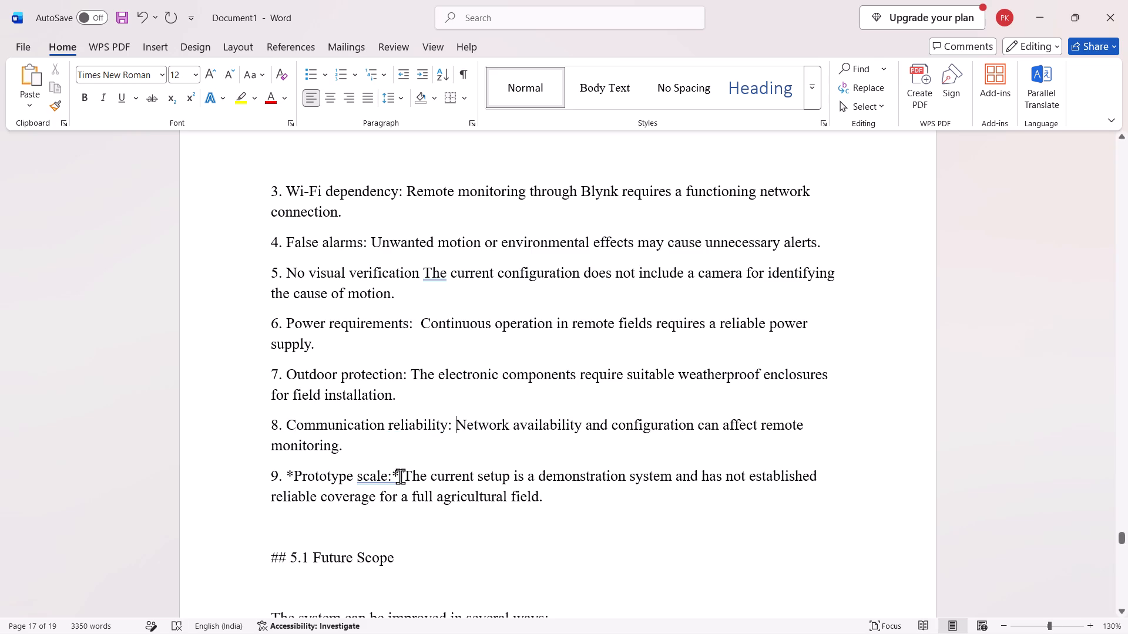
left_click(400, 476)
key("BackSpace")
left_click(293, 474)
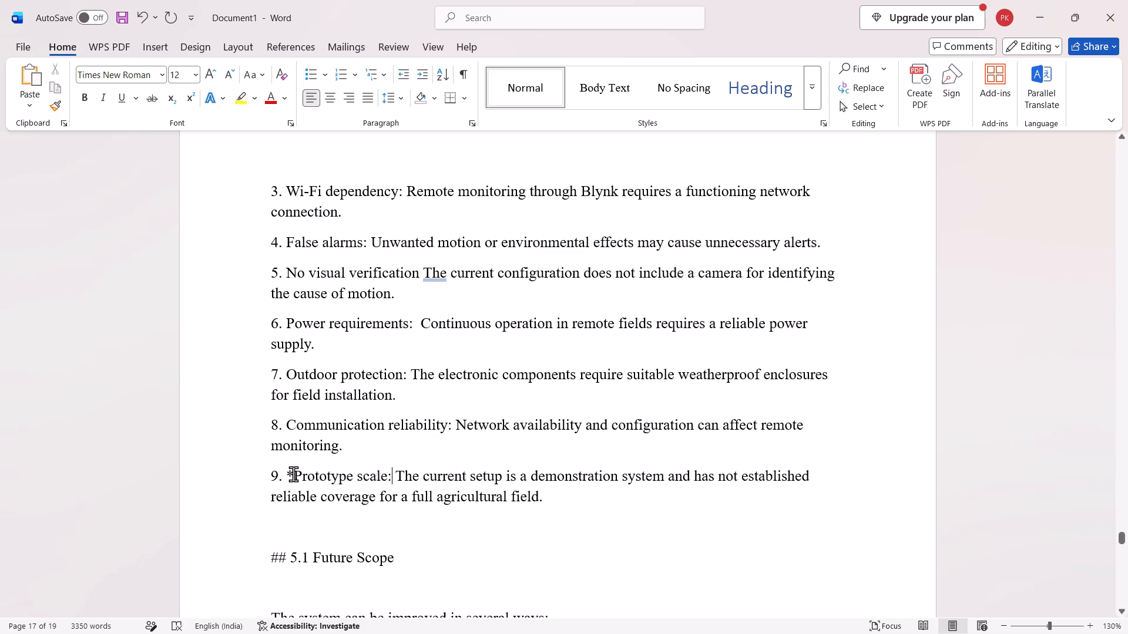
key("BackSpace")
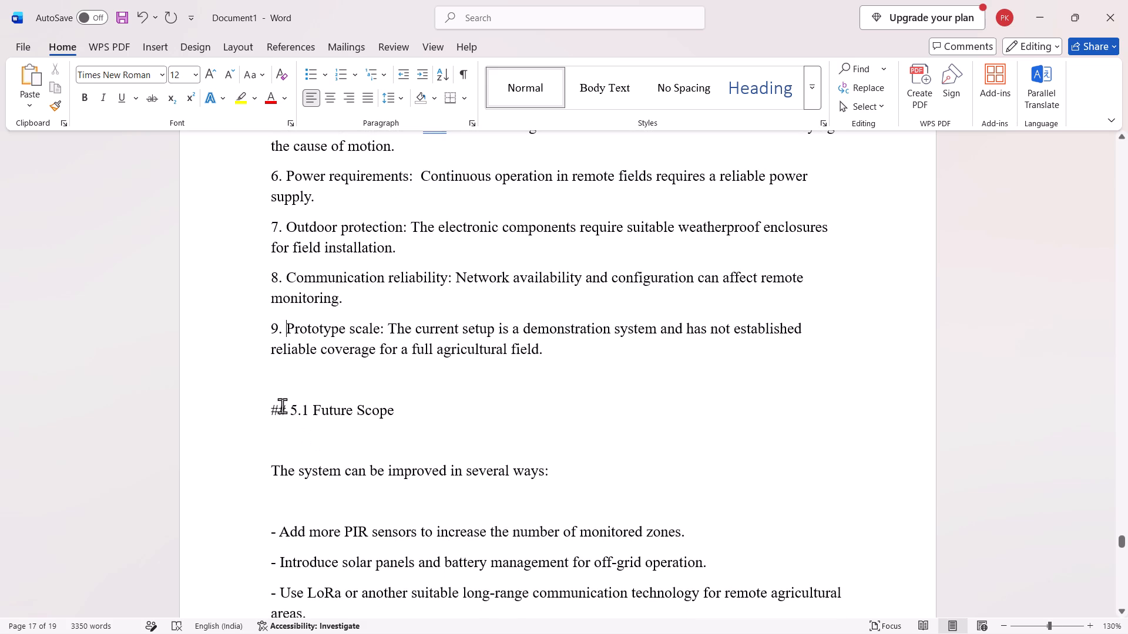
Remove the "##" from the "5.1 Future Scope" heading and make the heading bold.
left_click_drag(292, 410, 245, 411)
key("BackSpace")
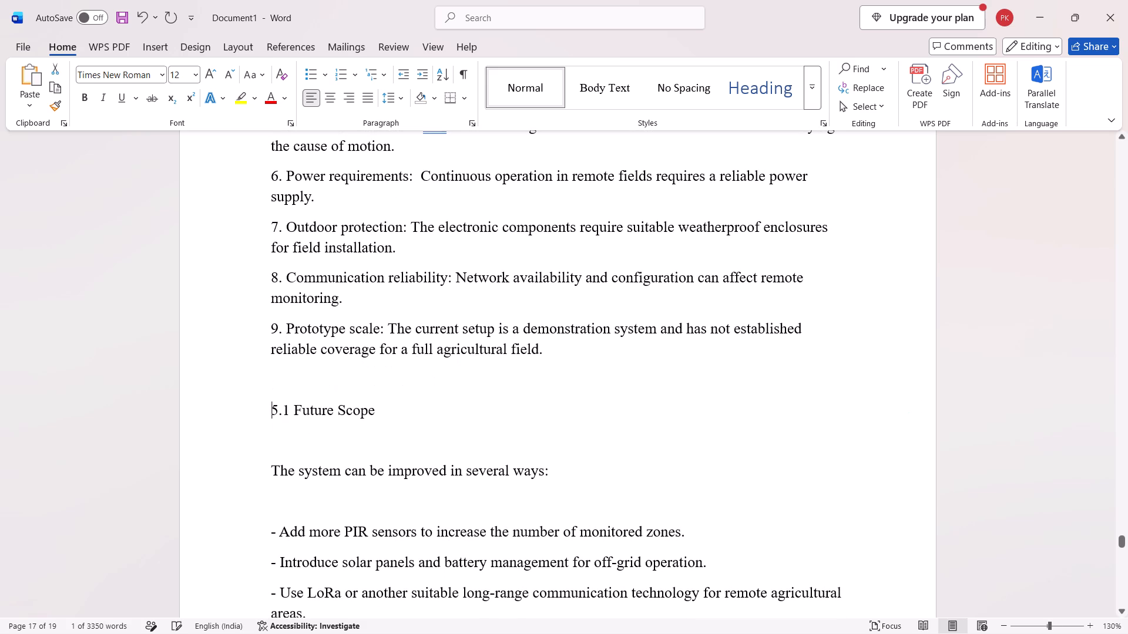
left_click_drag(278, 389, 407, 409)
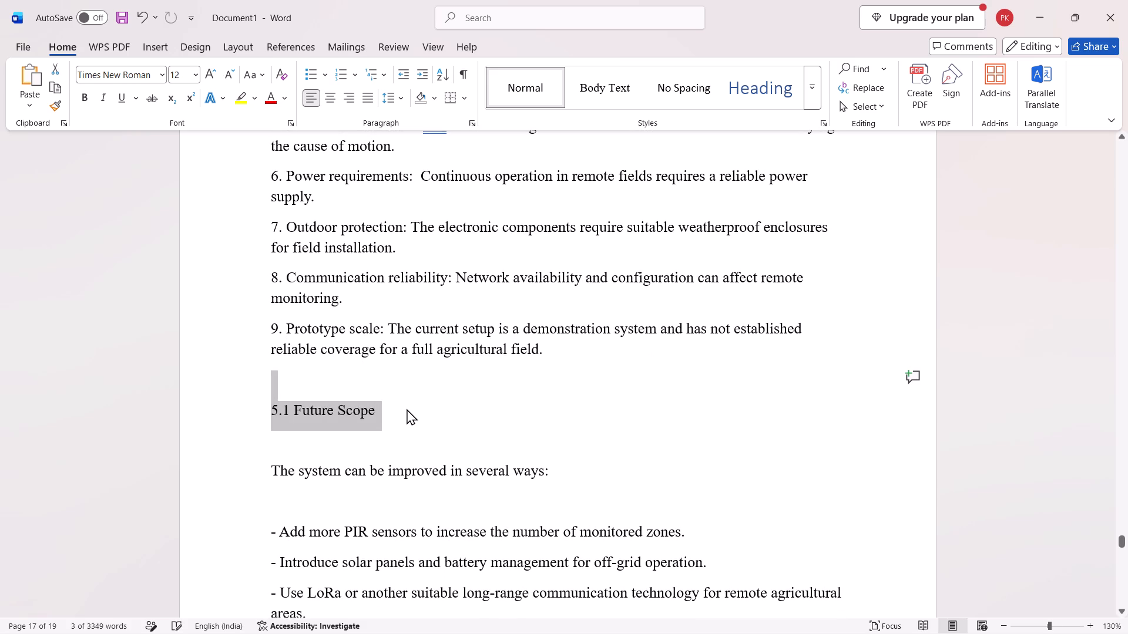
key("ctrl+b")
Delete the blank lines directly before and after the dashed list of improvements in section 5.1 Future Scope.
left_click(266, 530)
key("BackSpace")
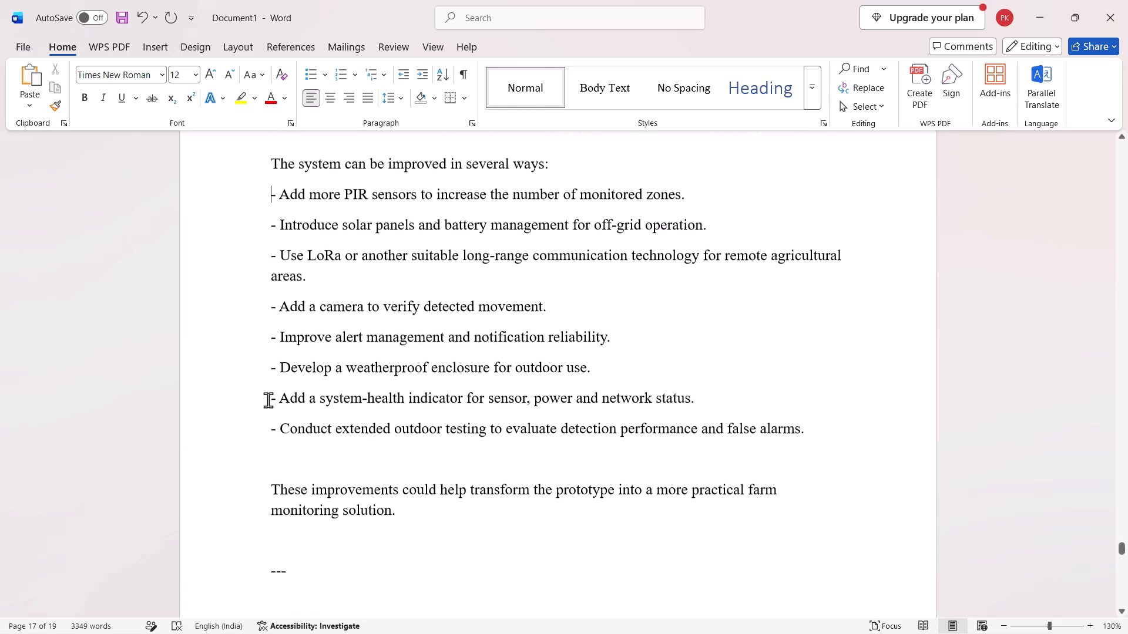
scroll(268, 400, "up", 3)
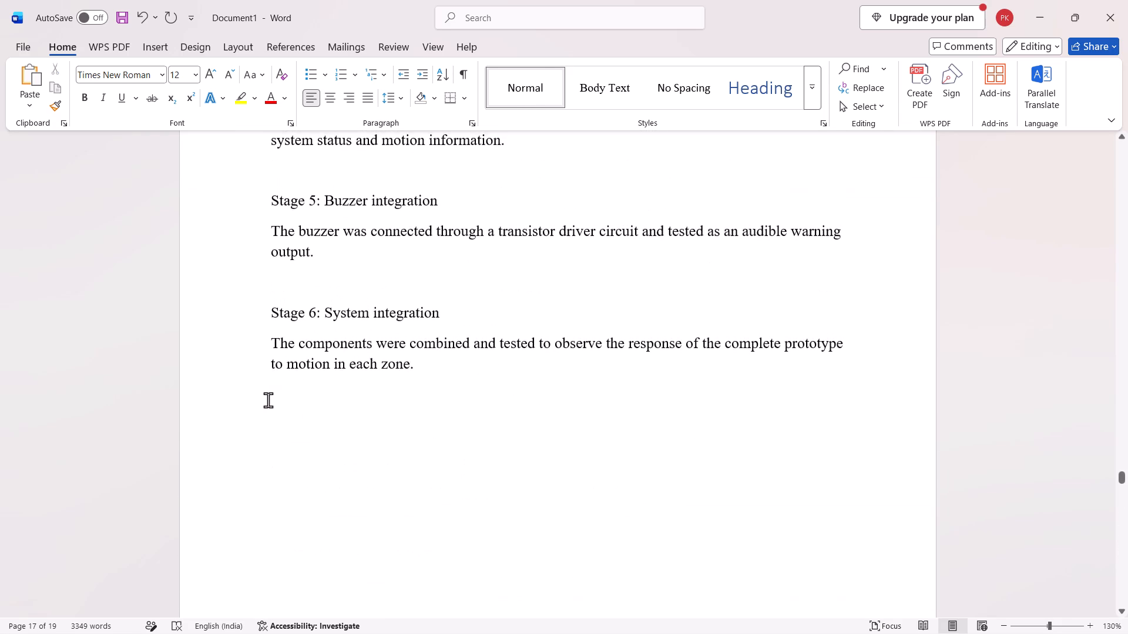
scroll(268, 400, "up", 5)
scroll(268, 400, "down", 4)
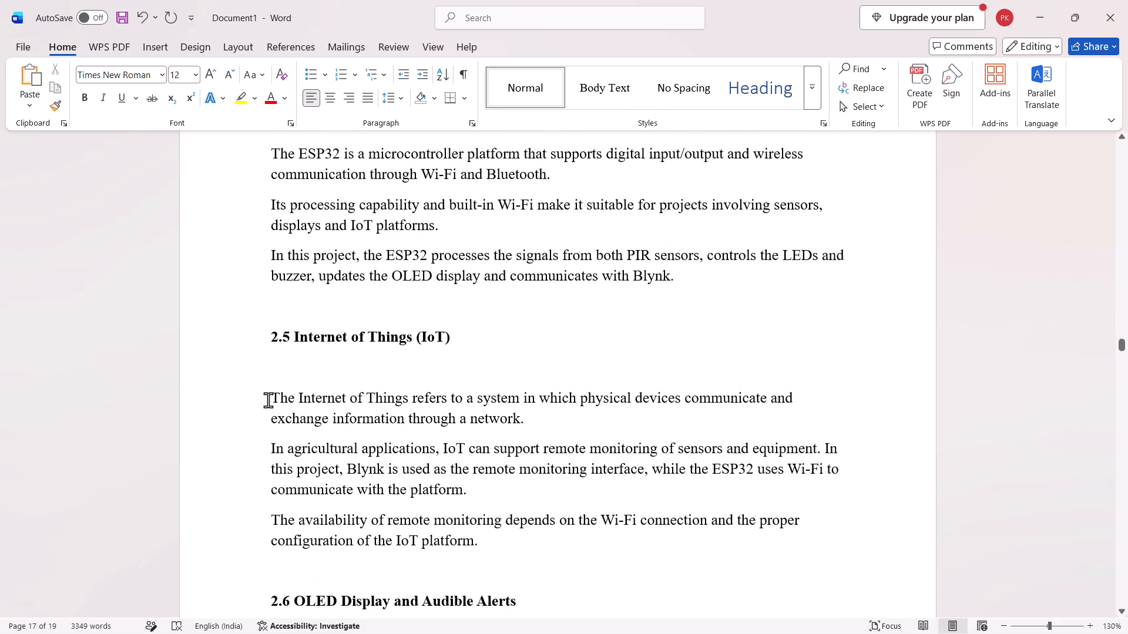
scroll(268, 400, "down", 7)
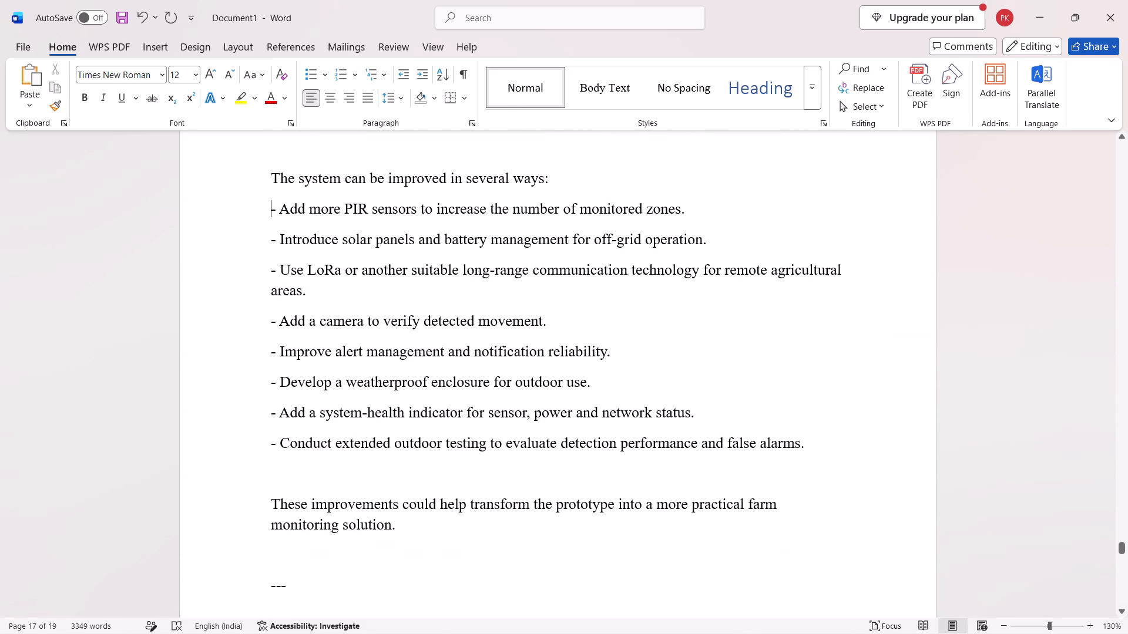
left_click(266, 497)
key("BackSpace")
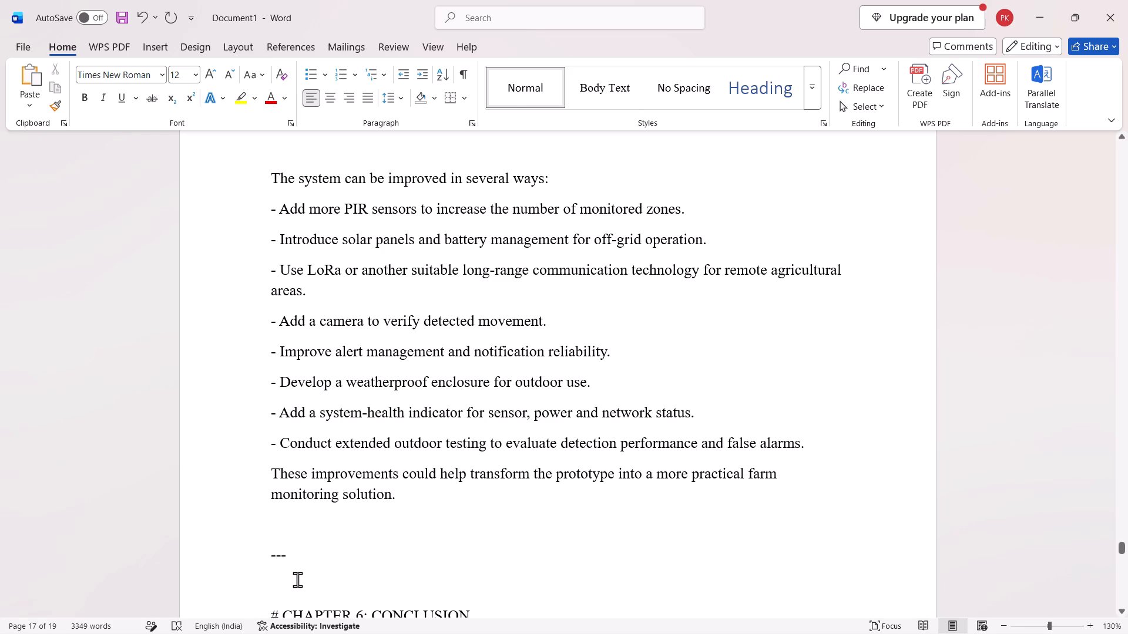
Remove the "#" from the "CHAPTER 6: CONCLUSION" heading and delete the "---" separator above it, keeping blank lines before the heading.
left_click(284, 612)
key("BackSpace")
key("BackSpace")
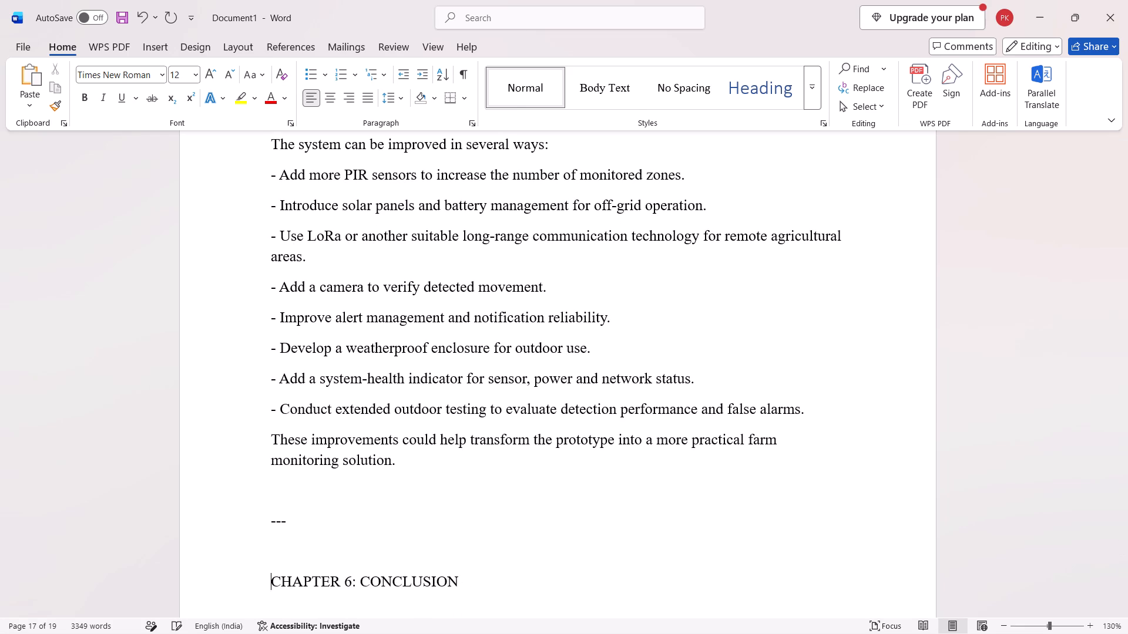
key("BackSpace")
key("BackSpace")
key("BackSpace")
key("BackSpace")
key("BackSpace")
key("Return")
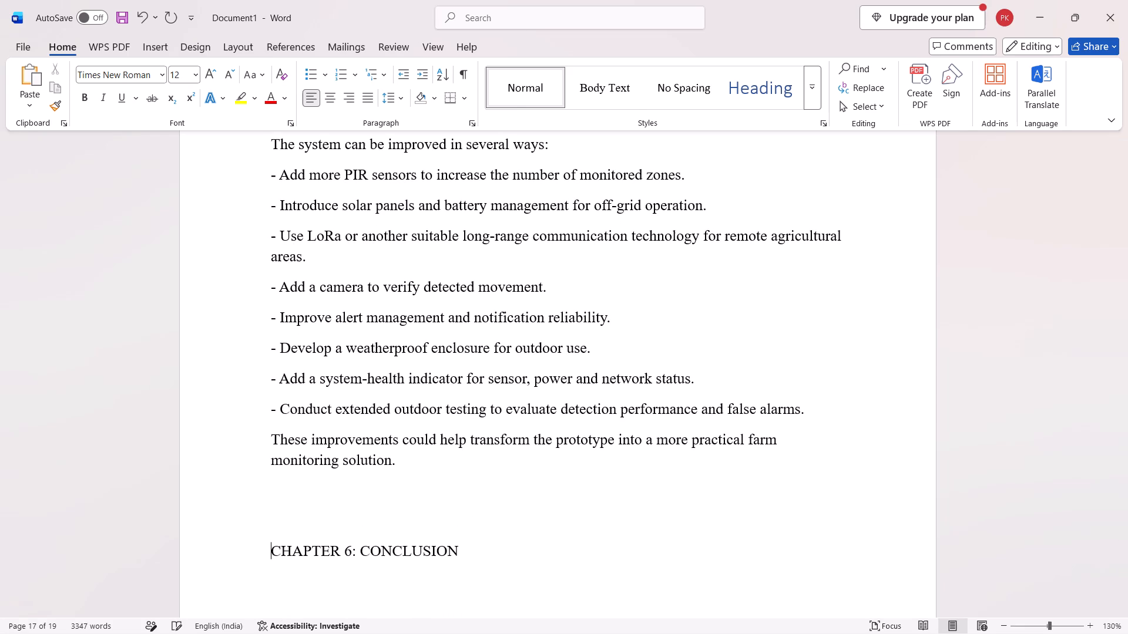
Format the "CHAPTER 6: CONCLUSION" heading as bold with font size 14.
left_click_drag(258, 542, 426, 525)
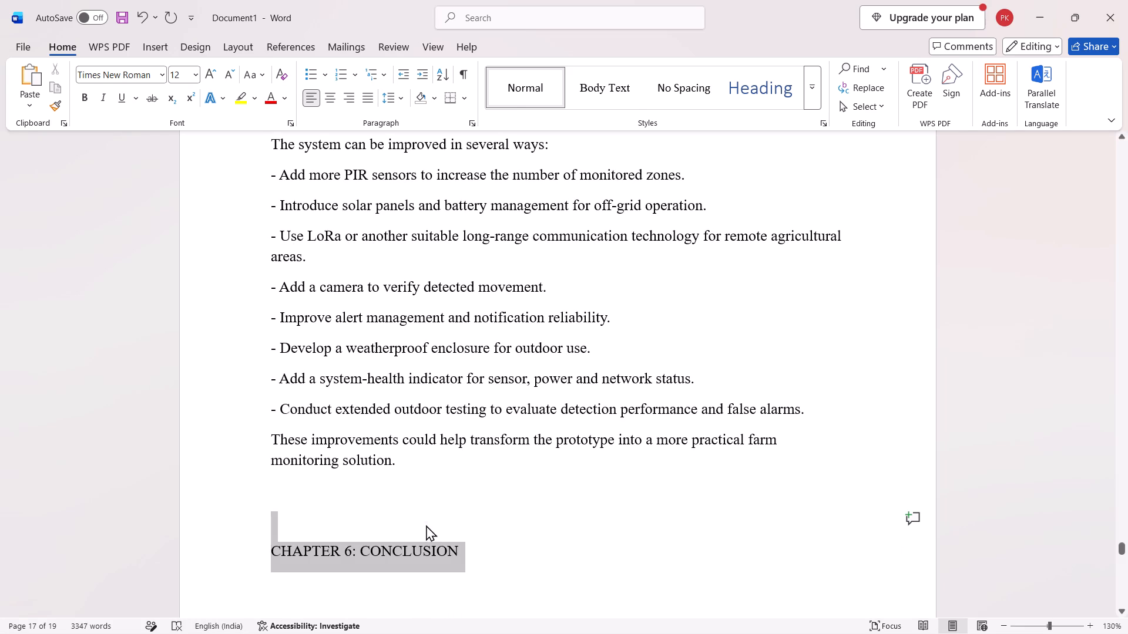
left_click_drag(439, 501, 550, 474)
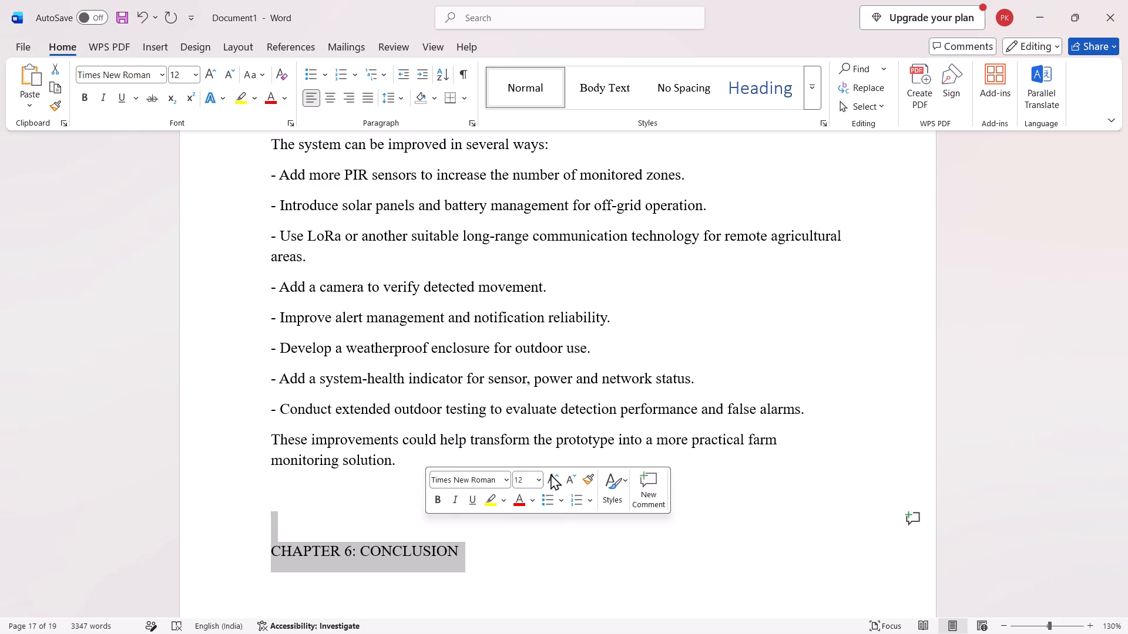
left_click_drag(550, 474, 549, 473)
left_click(549, 473)
left_click(436, 496)
Delete the blank lines between the five body paragraphs of Chapter 6: Conclusion.
scroll(436, 496, "down", 1)
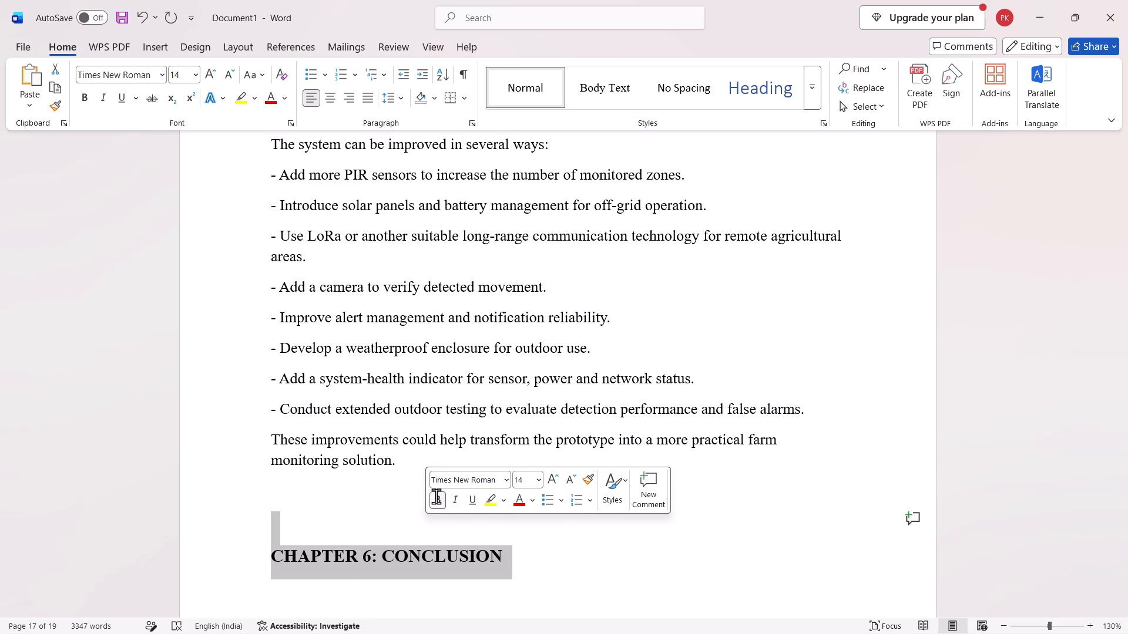
scroll(436, 496, "down", 2)
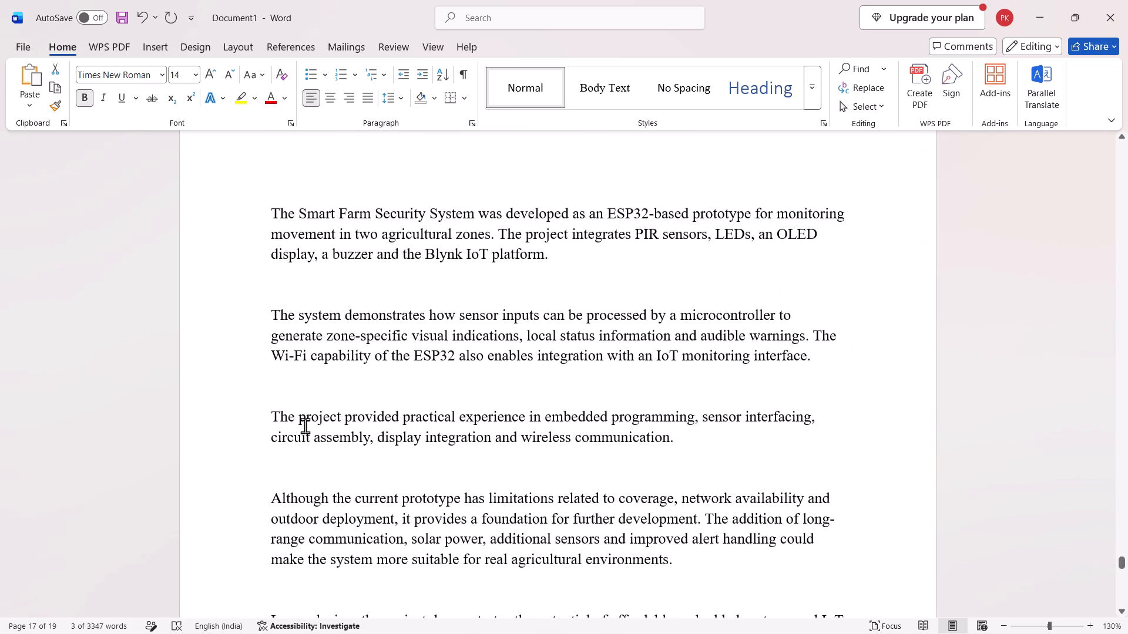
left_click(269, 305)
key("BackSpace")
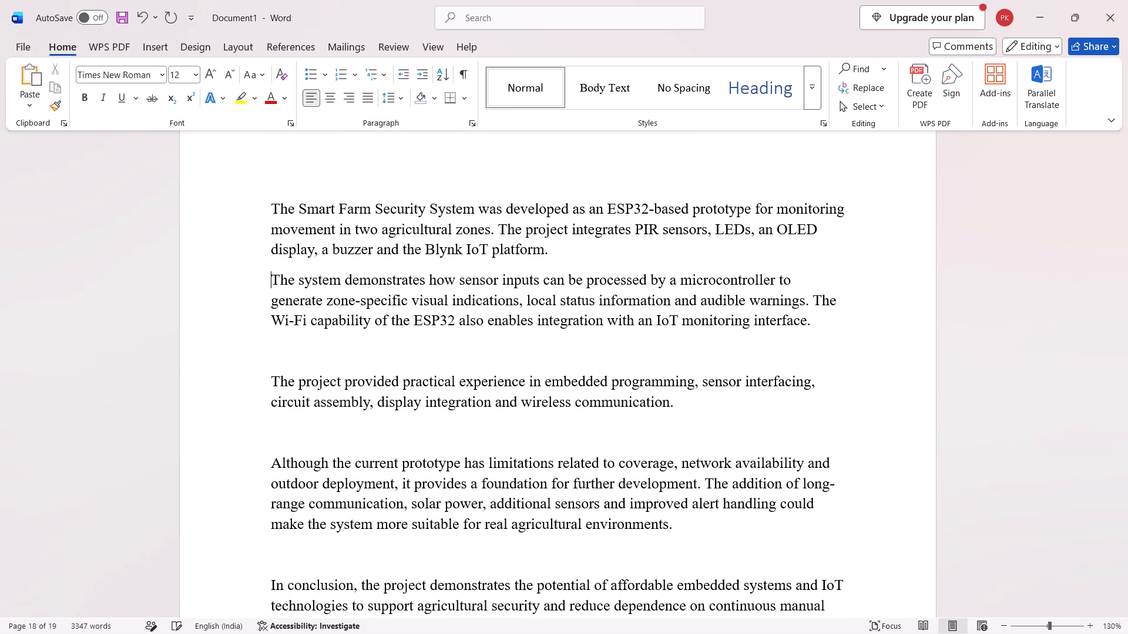
left_click(270, 371)
key("BackSpace")
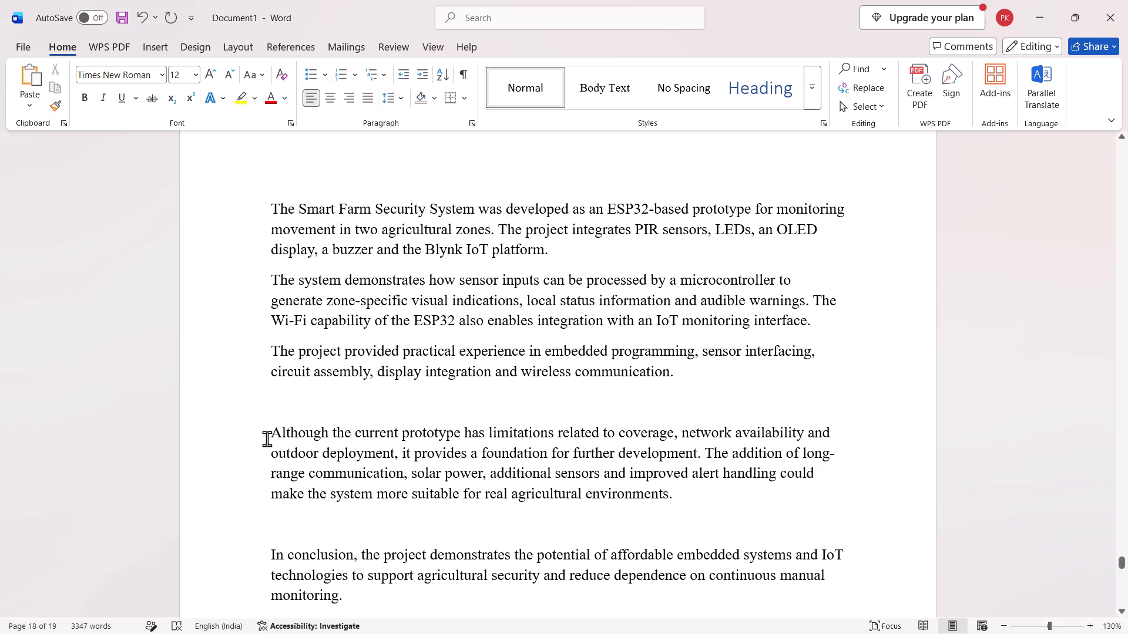
left_click(267, 437)
key("BackSpace")
left_click(268, 529)
key("BackSpace")
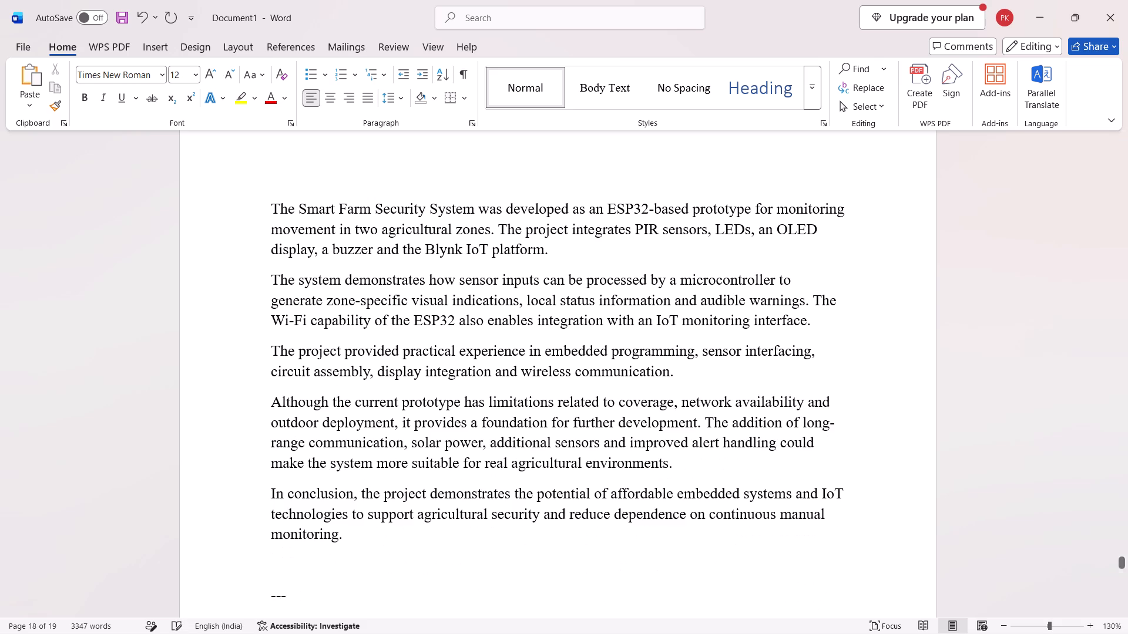
Remove the "---" separator and the "#" before "CHAPTER 7: REFERENCES", leaving two blank lines above the heading.
scroll(268, 529, "down", 1)
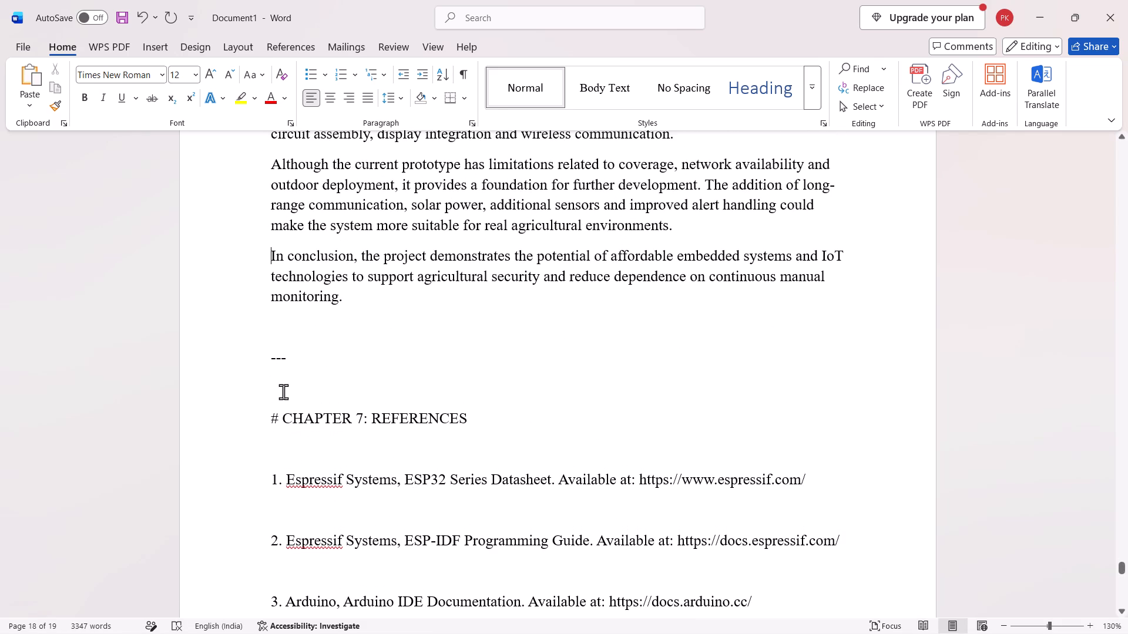
left_click_drag(278, 411, 270, 336)
key("BackSpace")
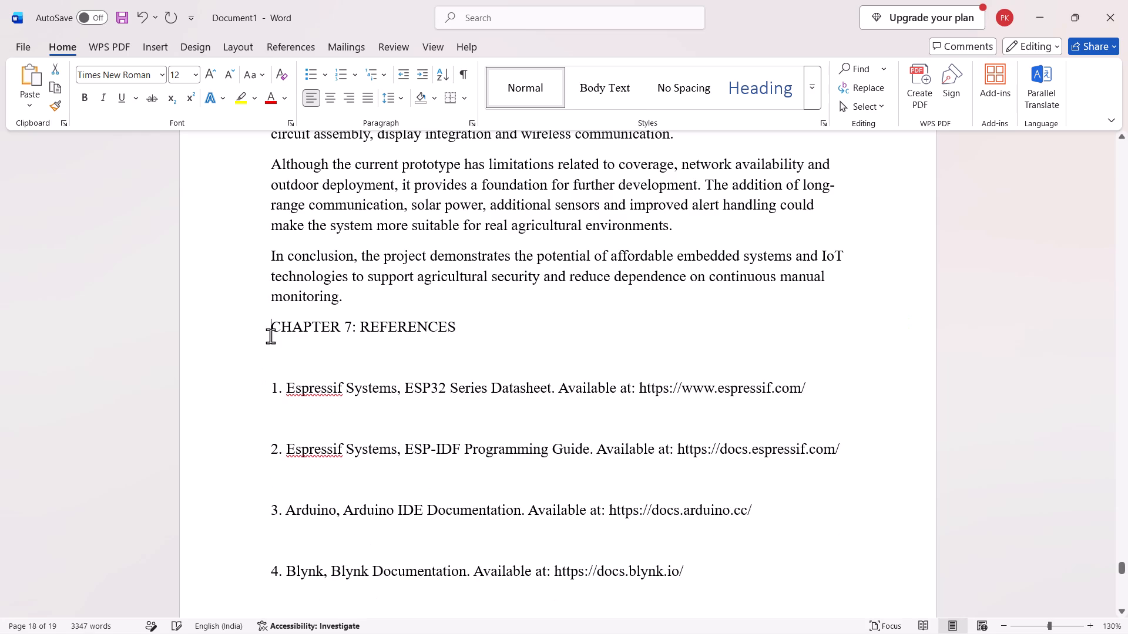
key("Return")
key("Return")
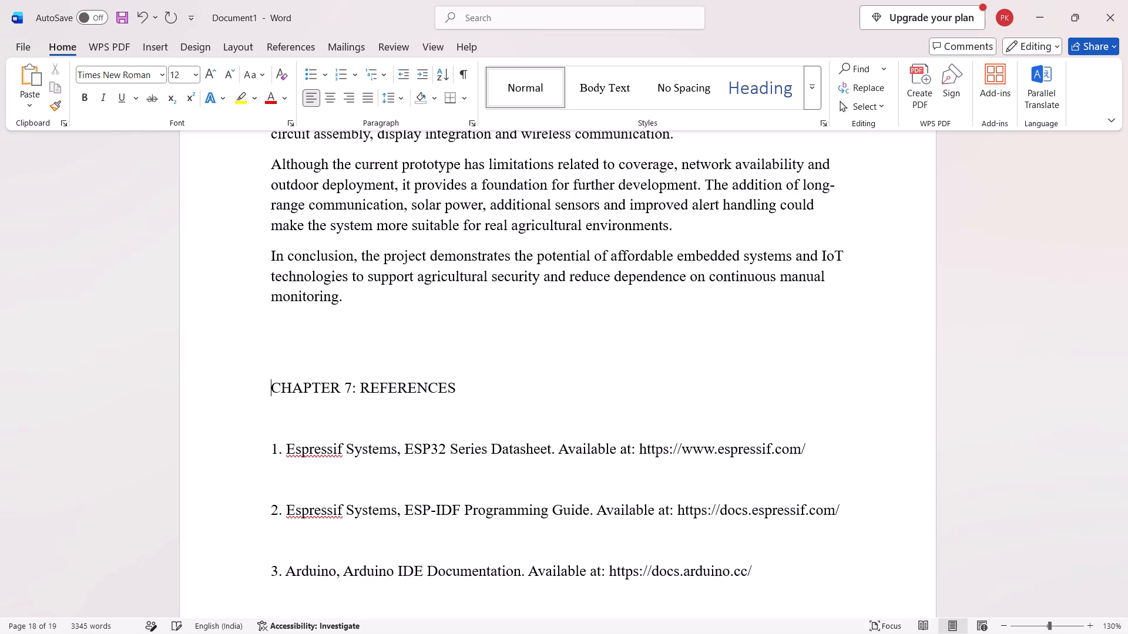
Format the "CHAPTER 7: REFERENCES" heading as bold with font size 14.
left_click_drag(264, 383, 498, 388)
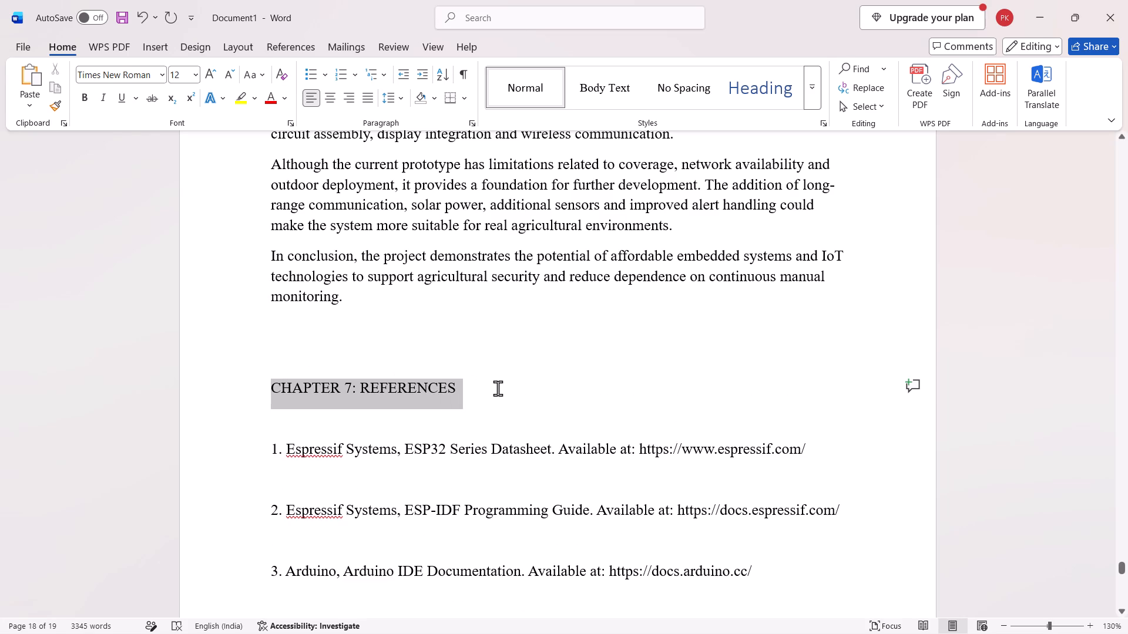
left_click_drag(498, 388, 479, 391)
left_click(498, 369)
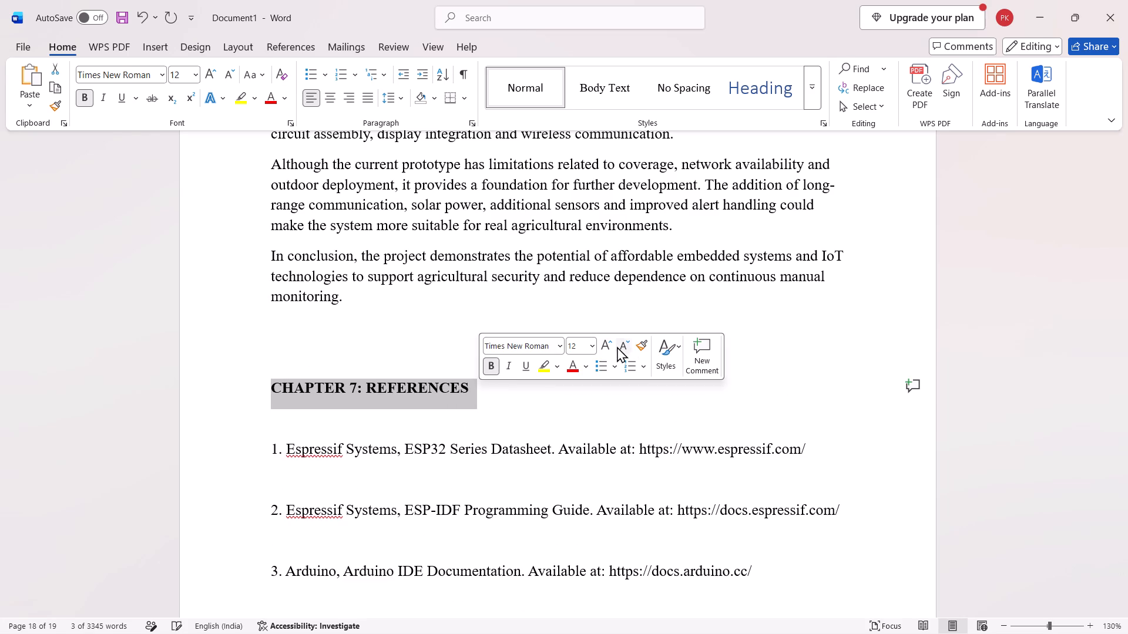
left_click(604, 346)
Delete the blank lines between references 1 to 6 in Chapter 7: References.
left_click(270, 521)
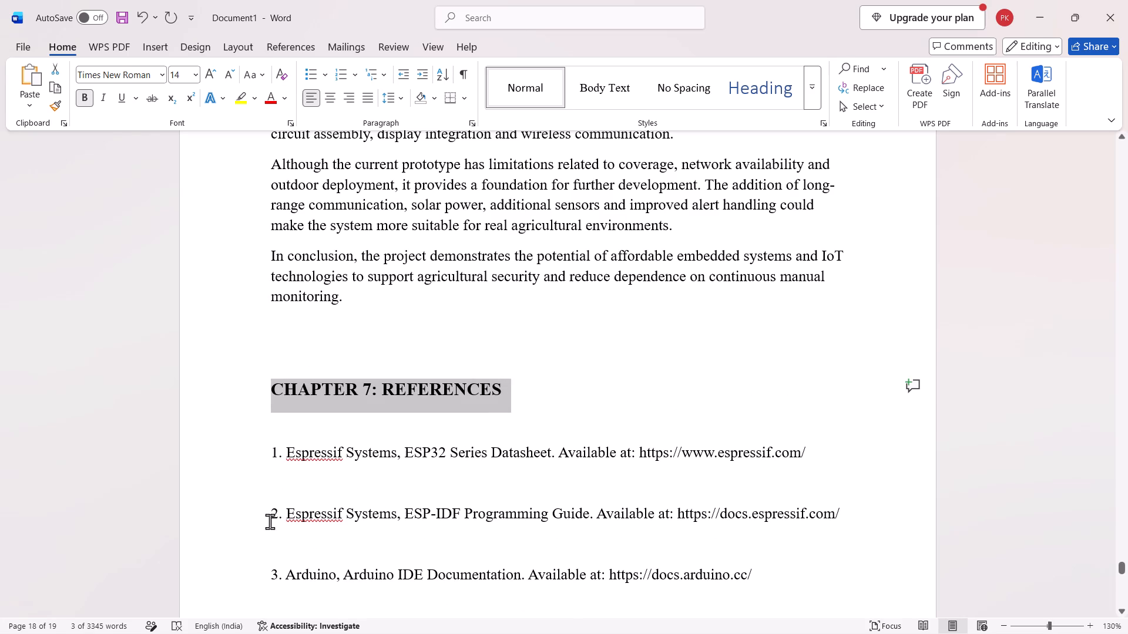
key("BackSpace")
left_click(269, 551)
key("BackSpace")
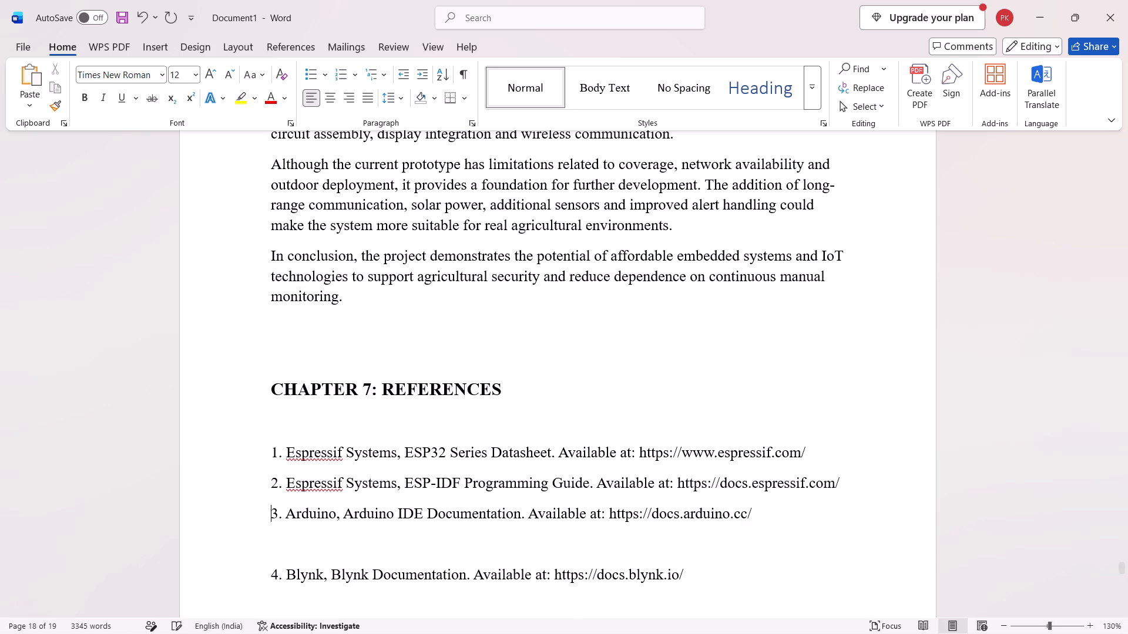
left_click(269, 584)
key("BackSpace")
scroll(269, 584, "down", 1)
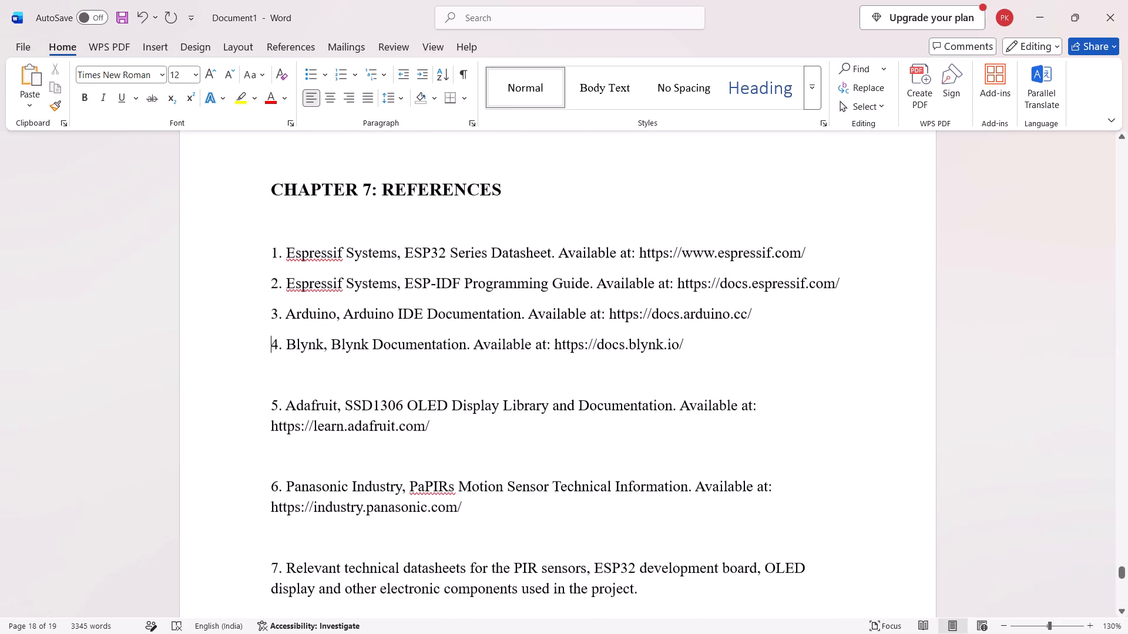
left_click(271, 359)
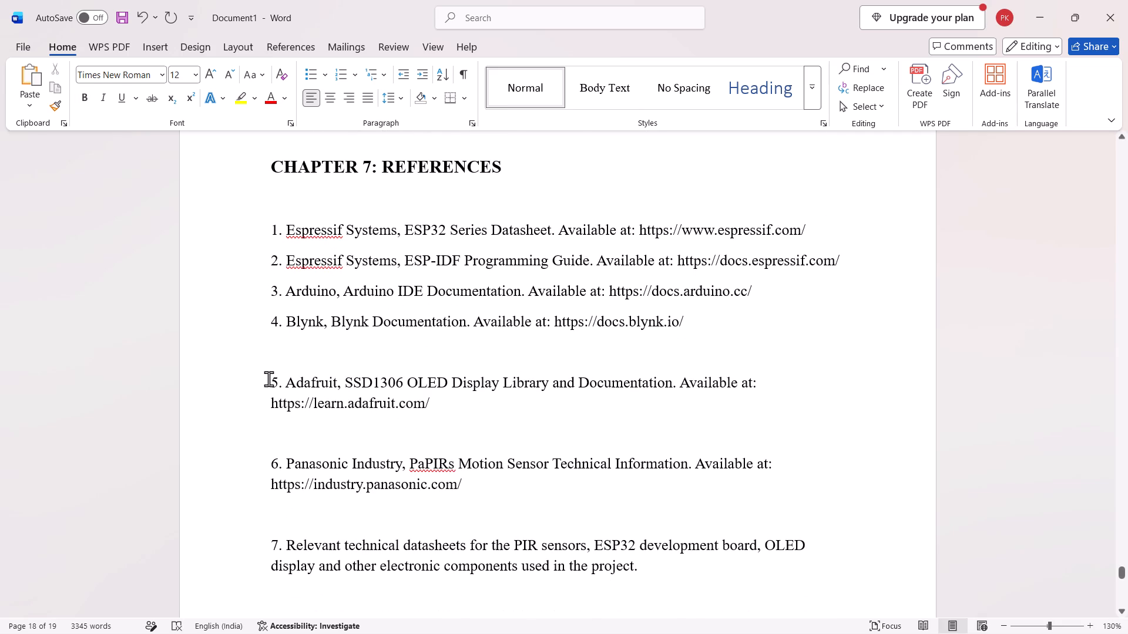
key("BackSpace")
left_click(263, 436)
key("BackSpace")
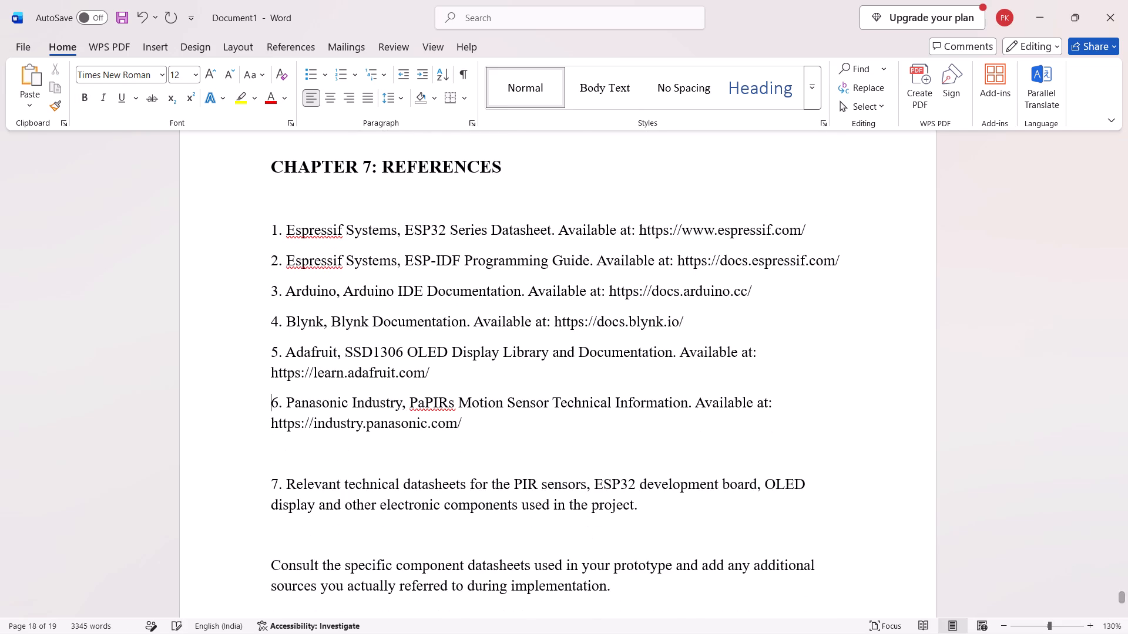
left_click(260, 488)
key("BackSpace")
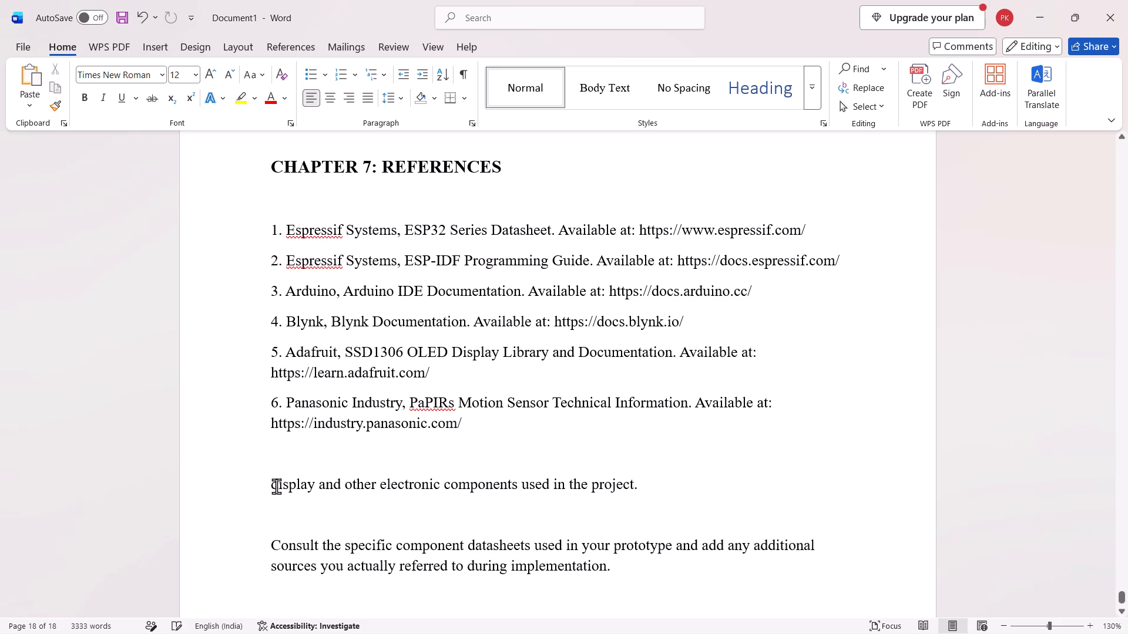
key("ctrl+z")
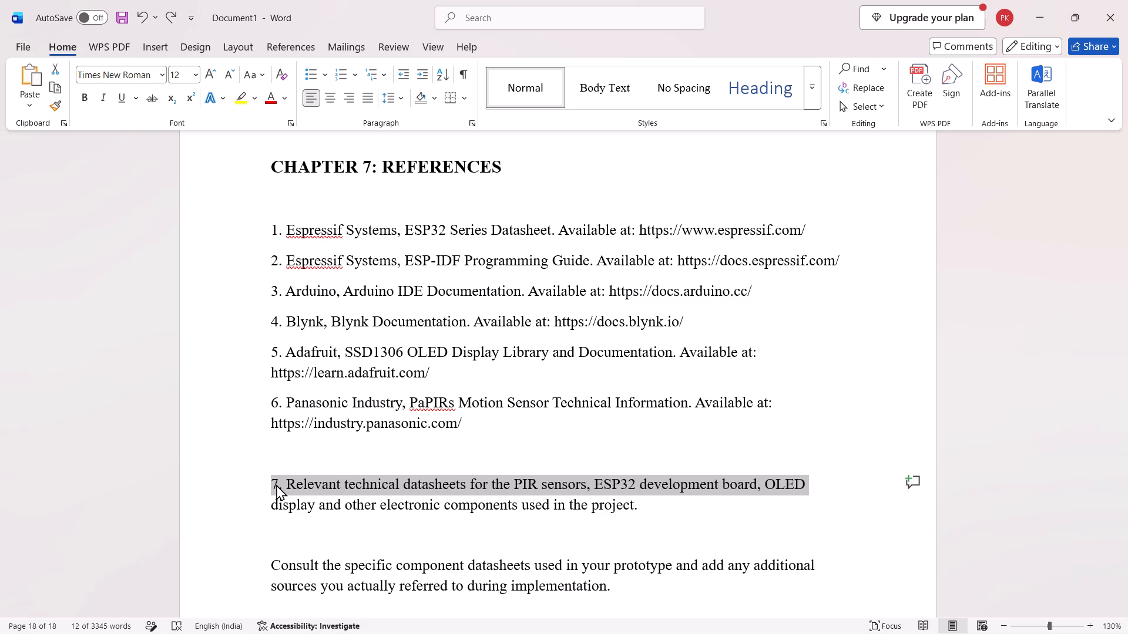
Delete the blank lines above reference 7 and above the closing "Consult the specific component datasheets" paragraph.
left_click(270, 483)
key("BackSpace")
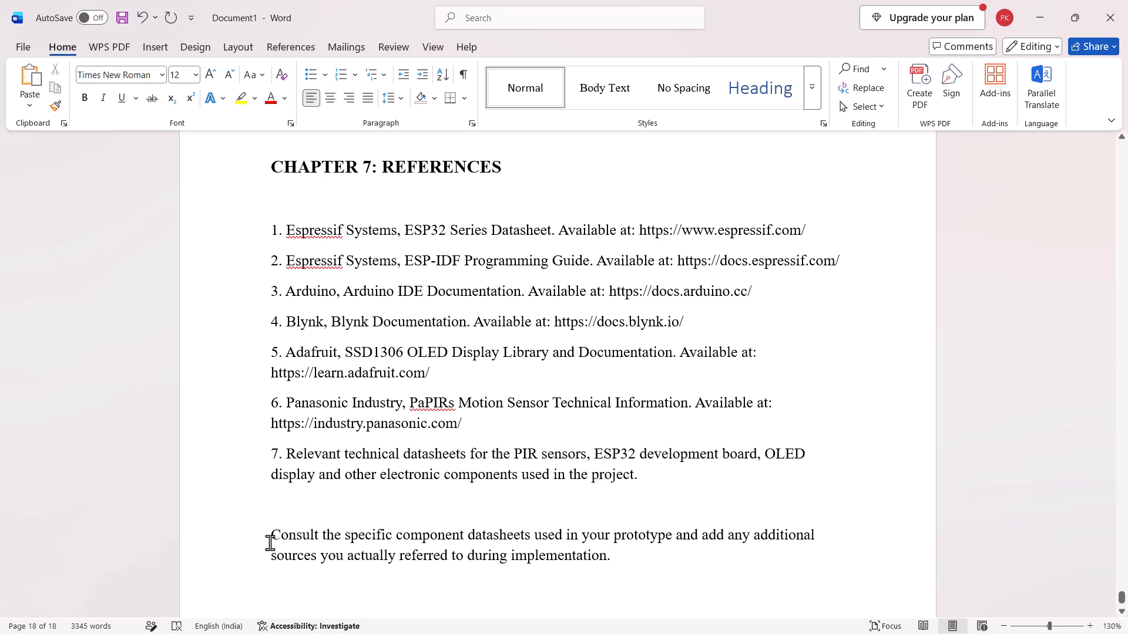
left_click(270, 542)
key("BackSpace")
Insert a table with 3 columns and 7 rows above the "| Sr. No. | Component | Observation |" line in section 4.2 Results of Hardware Testing.
scroll(270, 542, "down", 1)
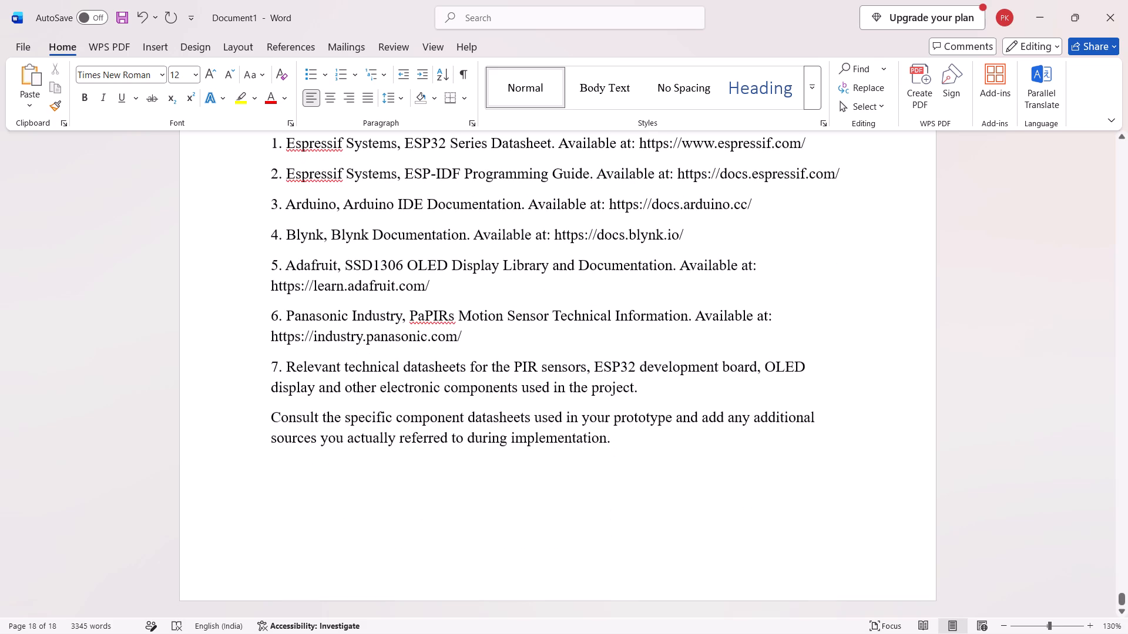
scroll(270, 542, "down", 1)
scroll(341, 350, "up", 2)
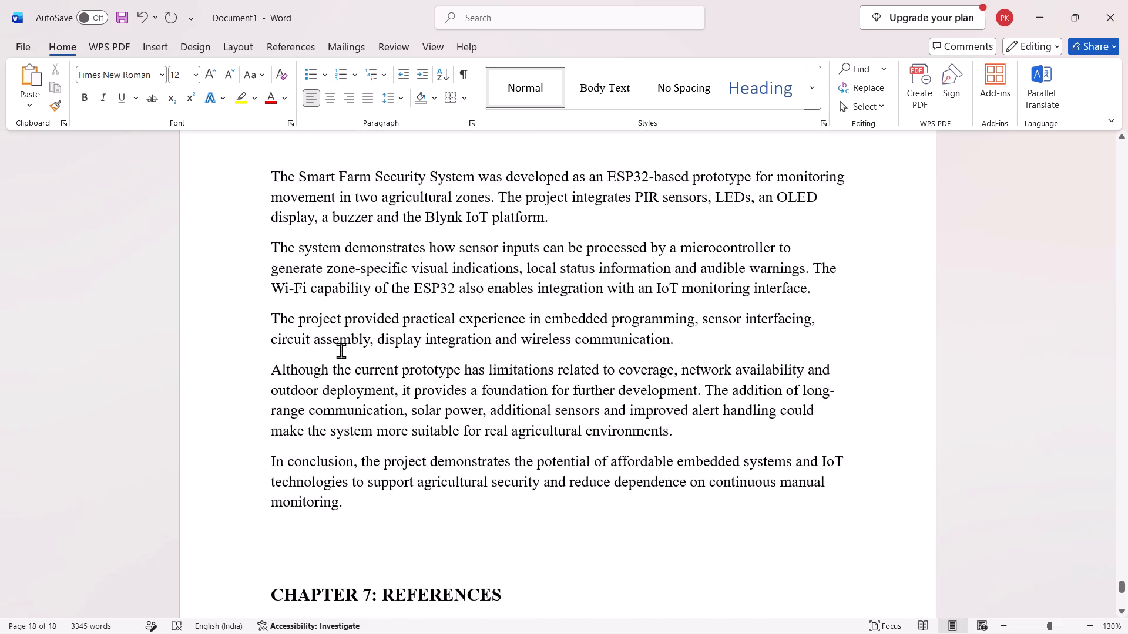
scroll(341, 350, "up", 2)
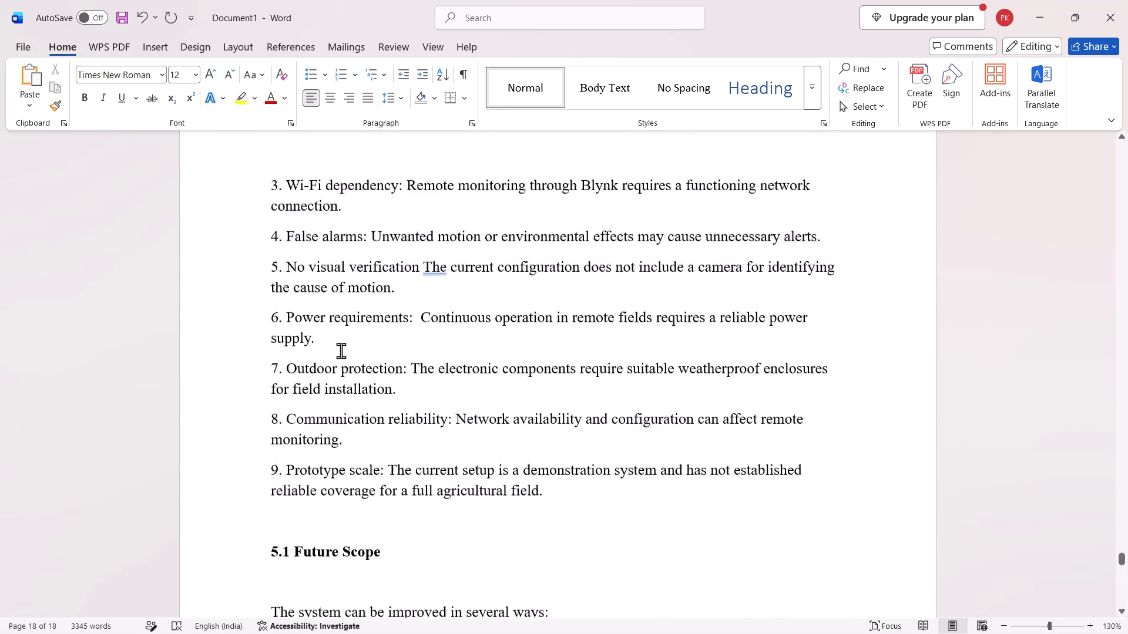
scroll(341, 350, "up", 2)
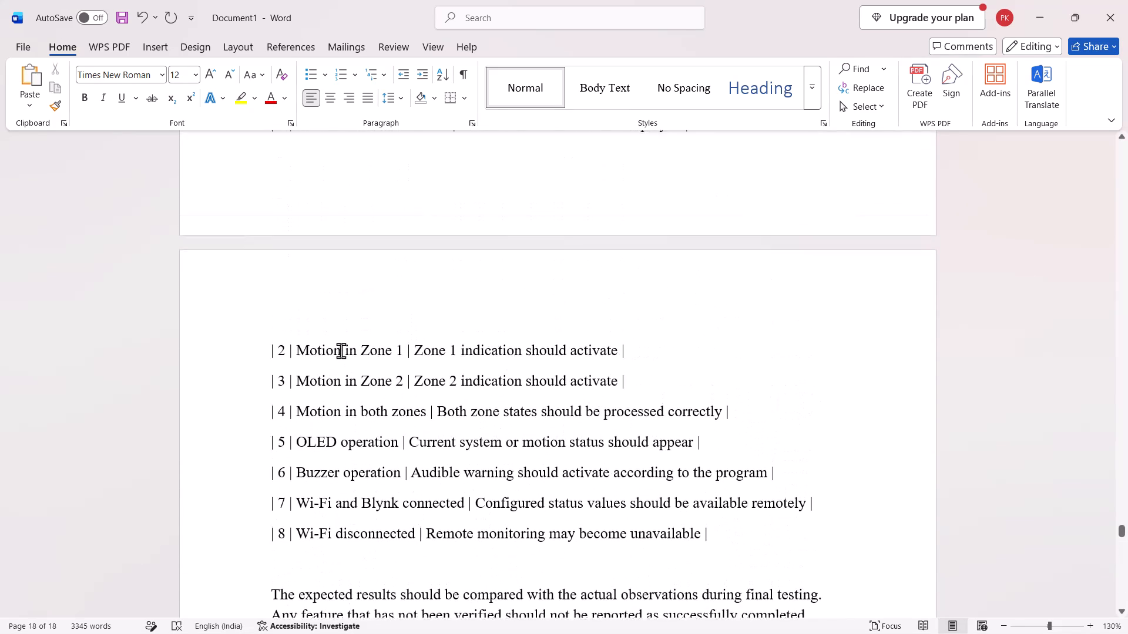
scroll(341, 350, "up", 1)
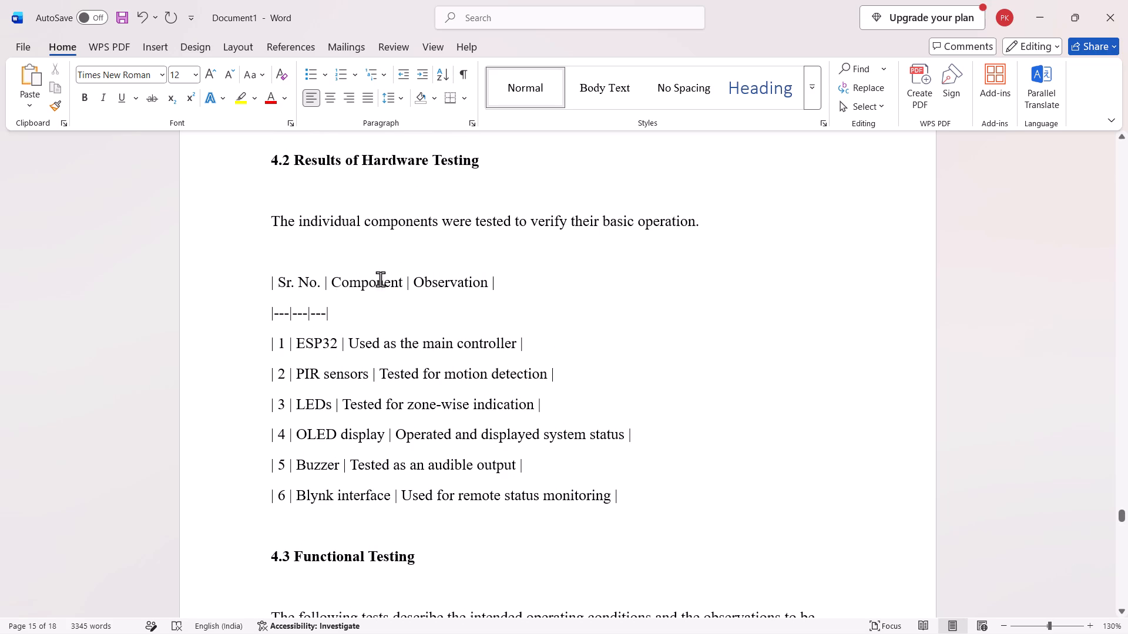
left_click(266, 280)
left_click(150, 48)
left_click(121, 93)
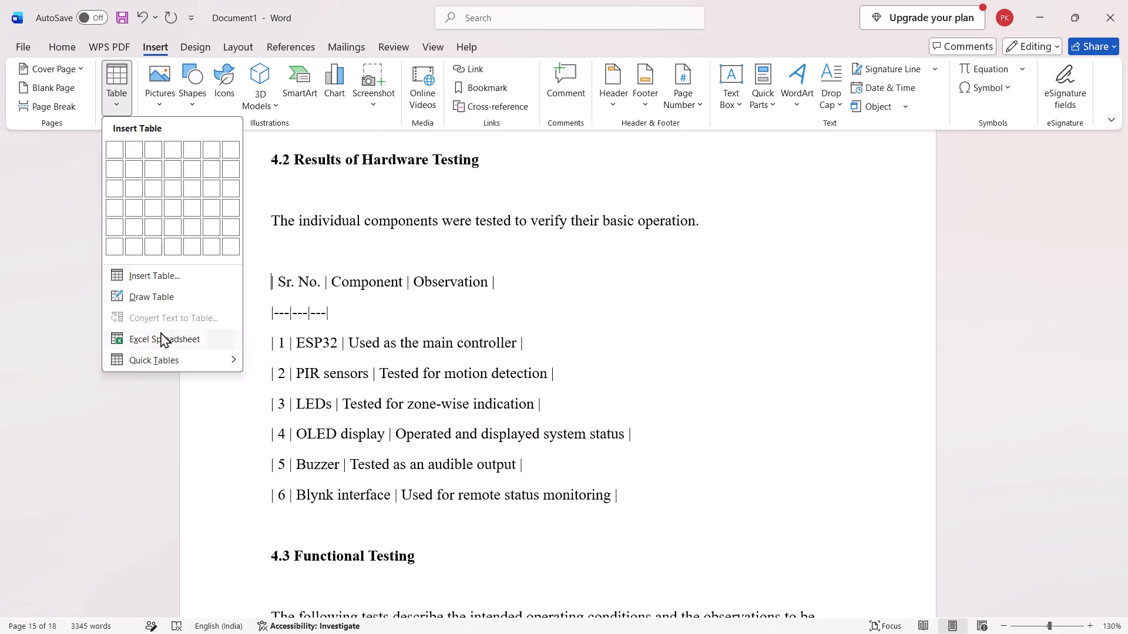
left_click(187, 277)
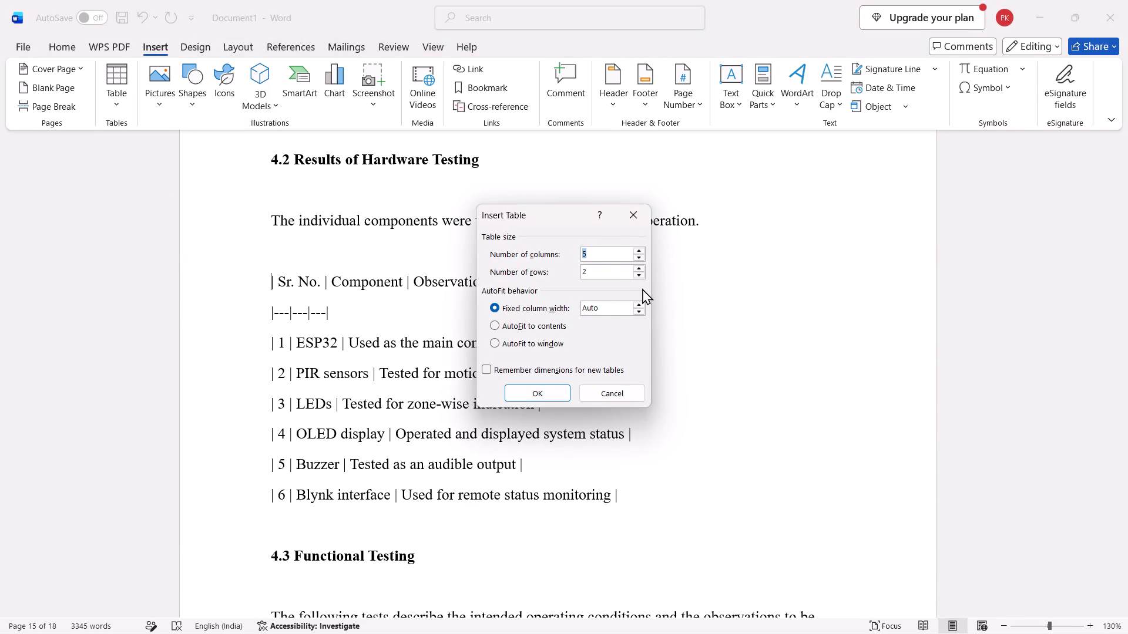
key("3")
left_click(596, 271)
key("BackSpace")
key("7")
left_click(548, 390)
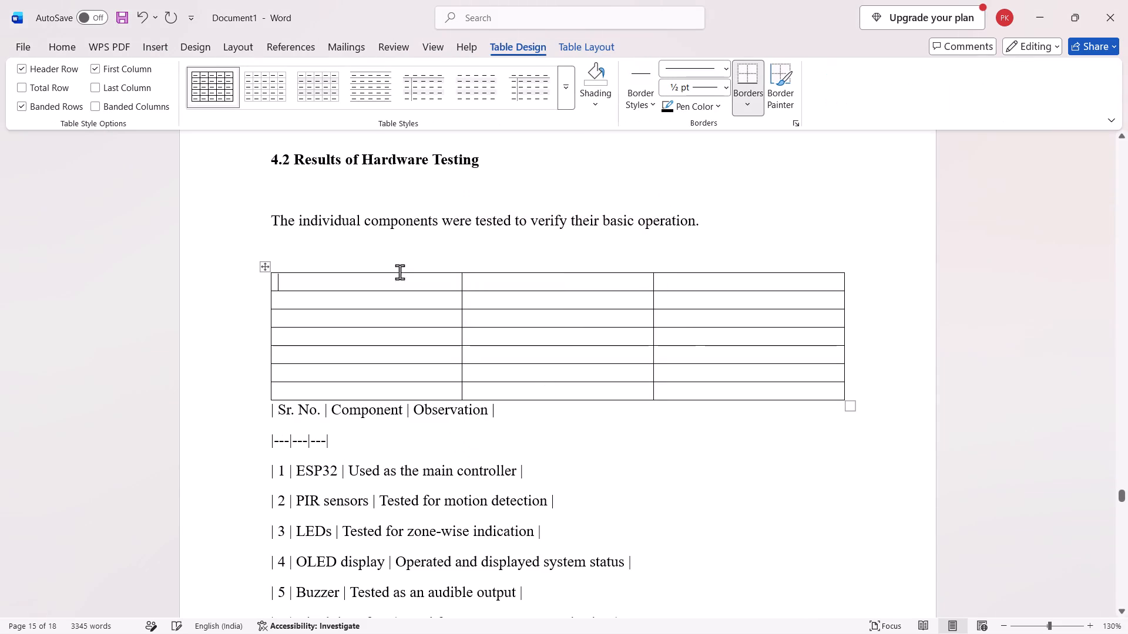
Copy "Sr. No.", "Component" and "Observation" from the plain-text header line into the three header cells of the new section 4.2 table.
left_click_drag(281, 411, 317, 409)
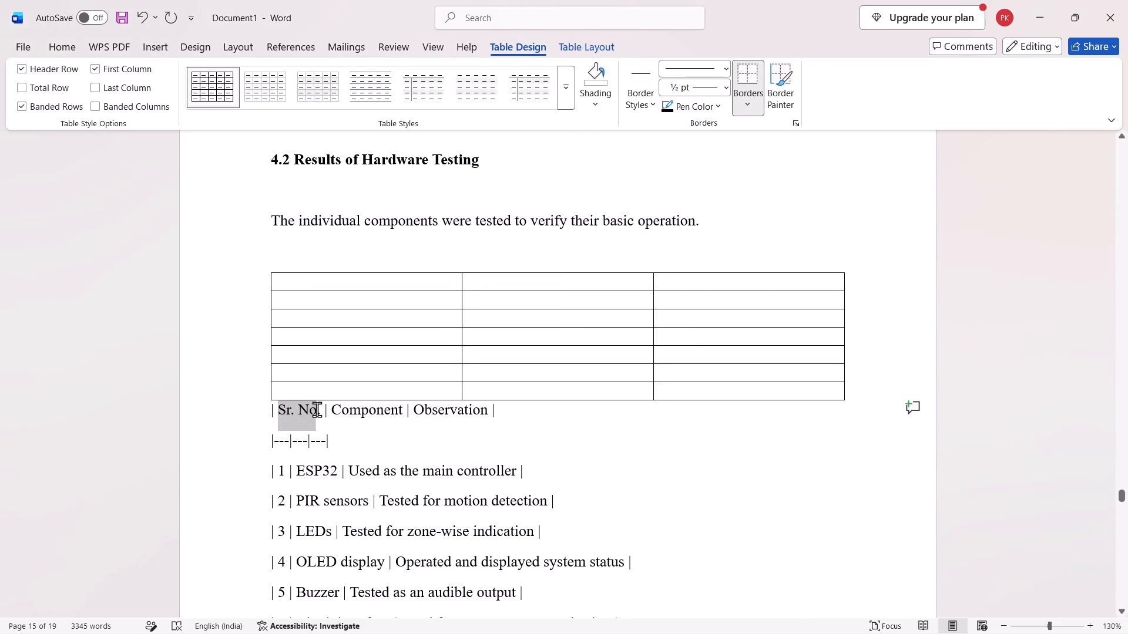
left_click_drag(317, 409, 323, 410)
key("ctrl+c")
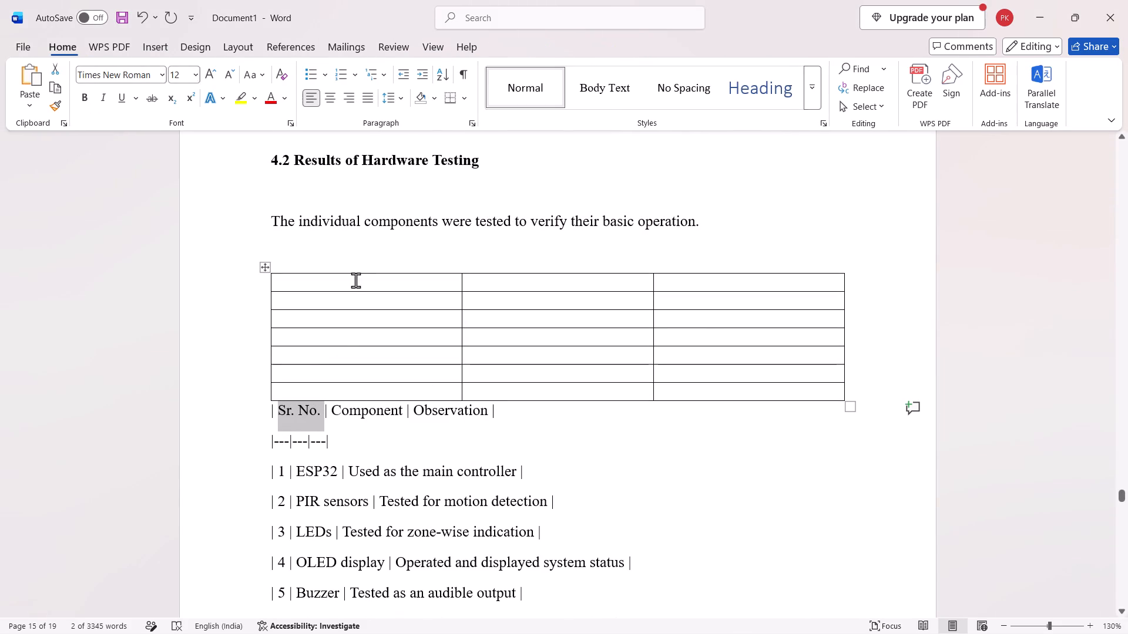
left_click(360, 286)
left_click(360, 286)
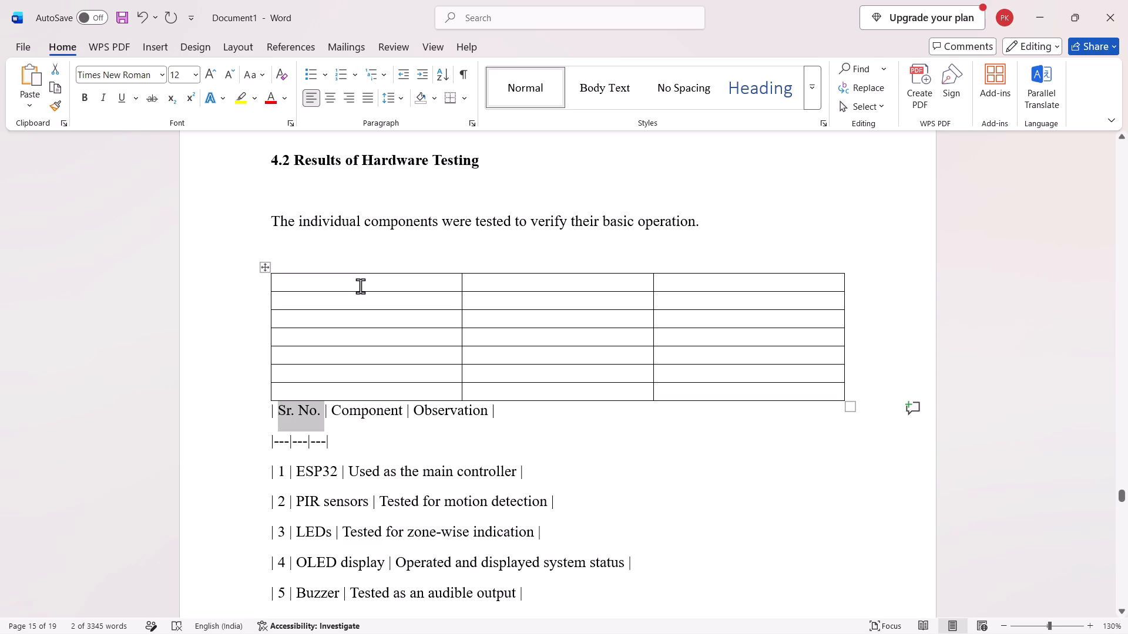
key("ctrl+v")
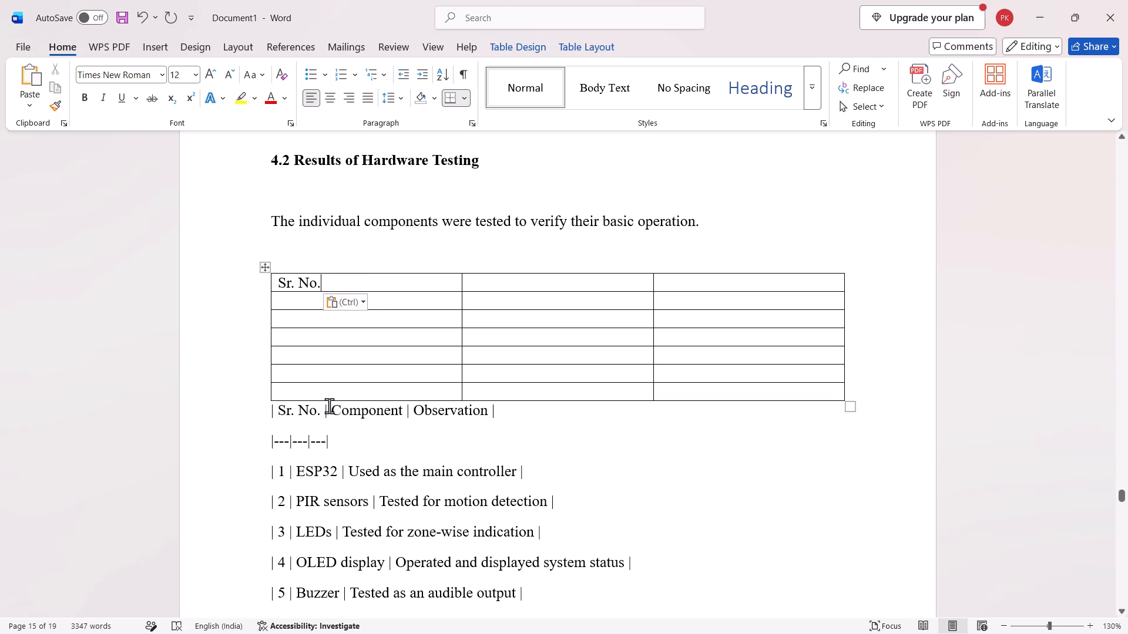
left_click(329, 406)
triple_click(329, 406)
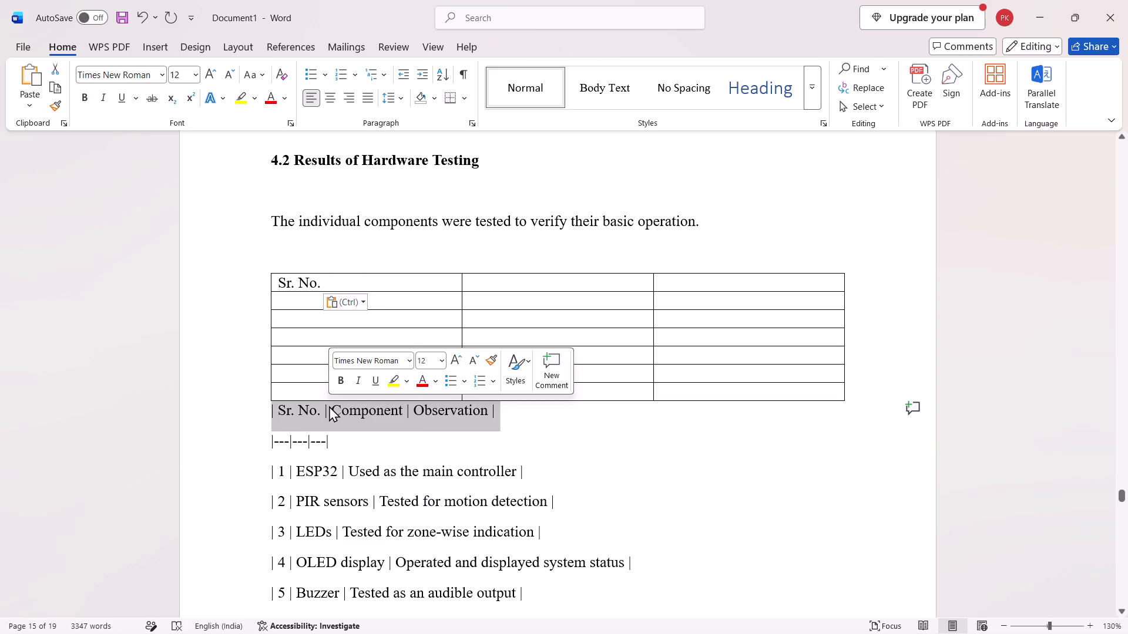
triple_click(352, 410)
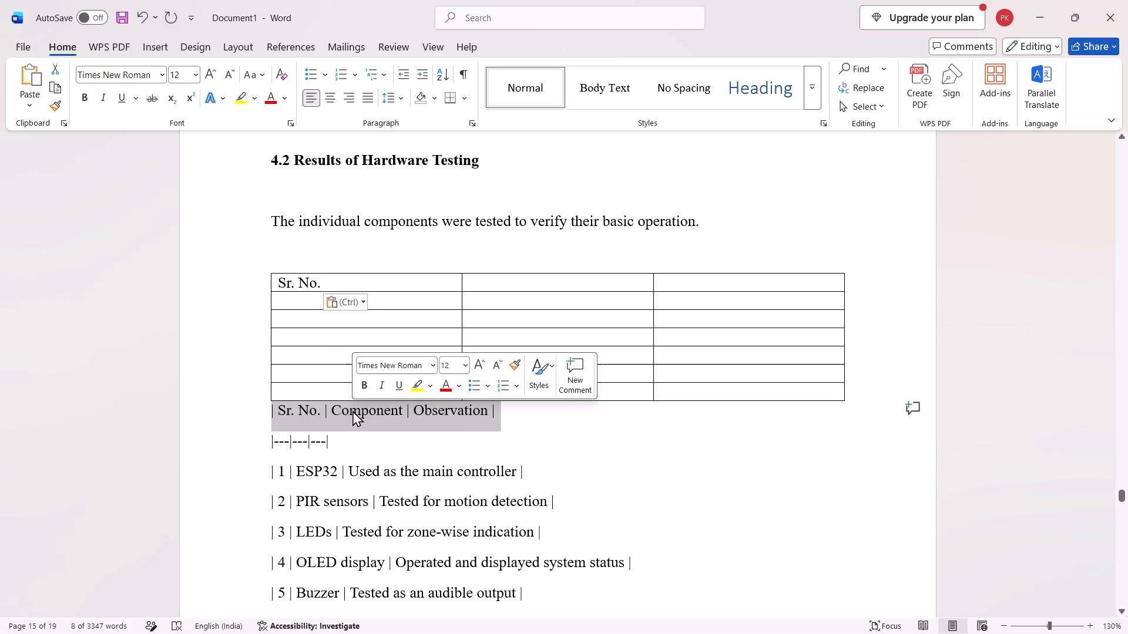
double_click(352, 410)
key("ctrl+c")
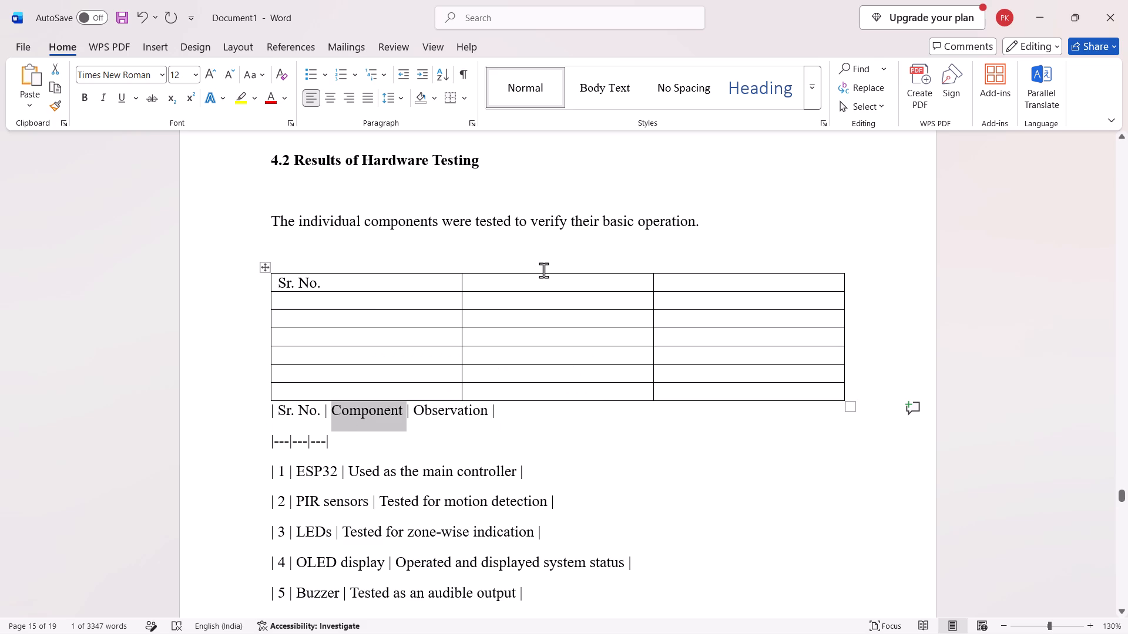
left_click(543, 283)
key("ctrl+v")
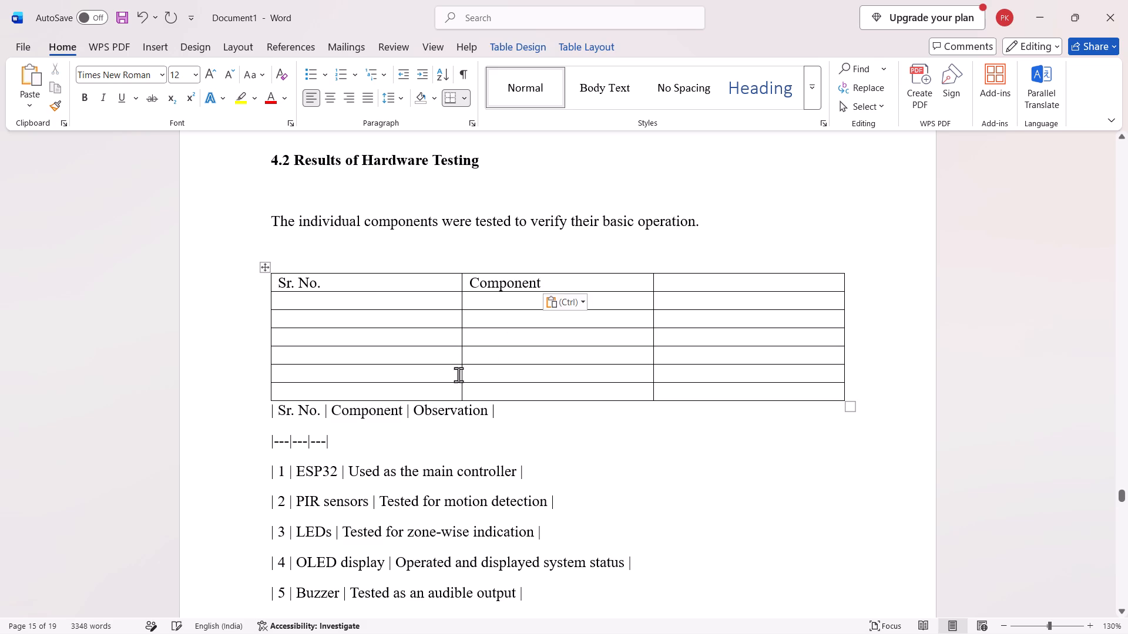
double_click(448, 409)
key("ctrl+c")
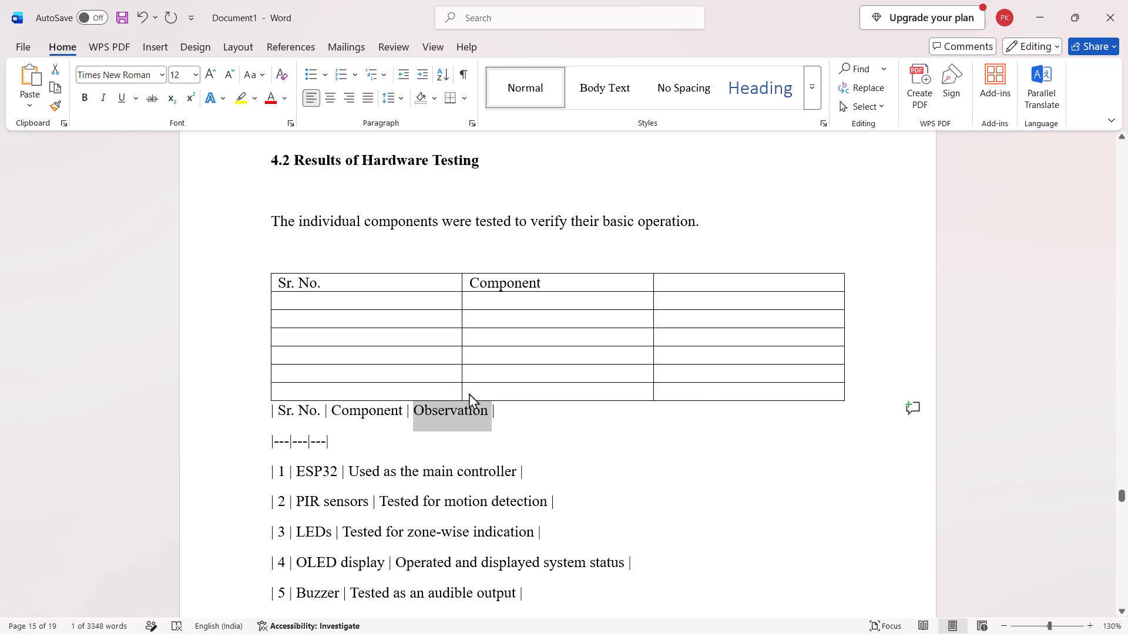
left_click(723, 280)
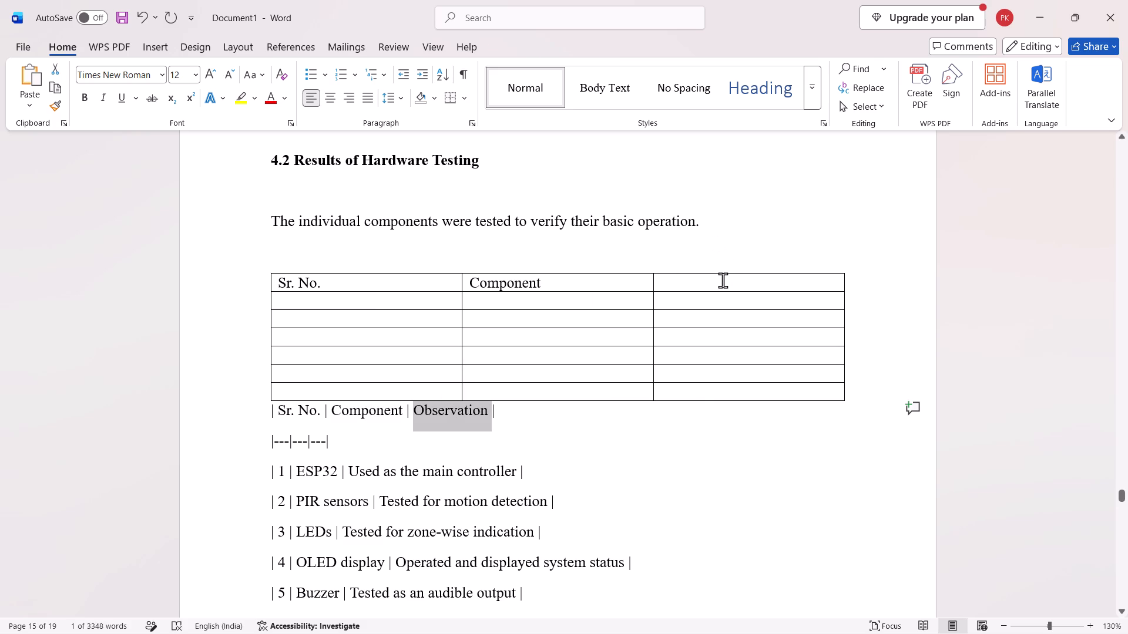
left_click(723, 280)
key("ctrl+v")
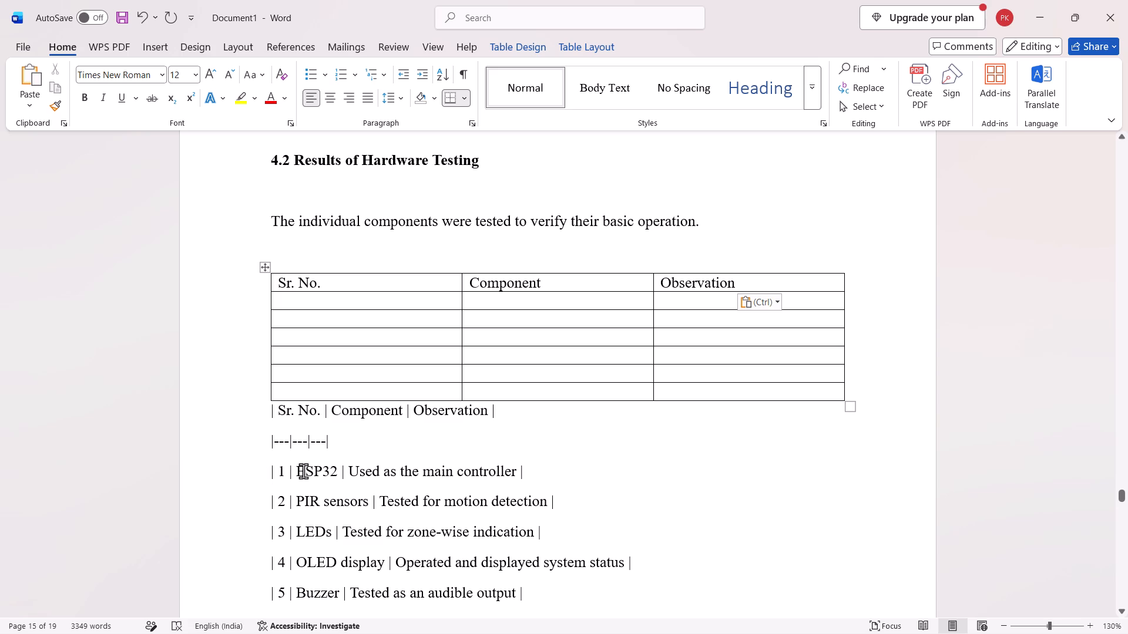
Copy "ESP32" from plain-text line 1 into the first empty Component cell of the section 4.2 table.
double_click(303, 471)
key("ctrl+c")
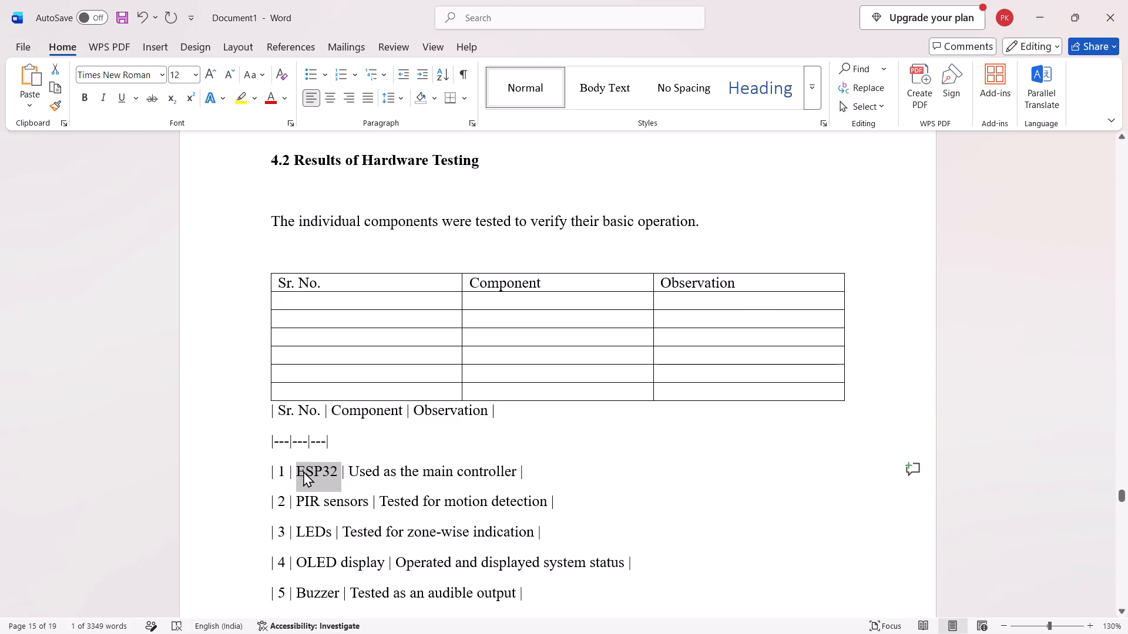
left_click(512, 295)
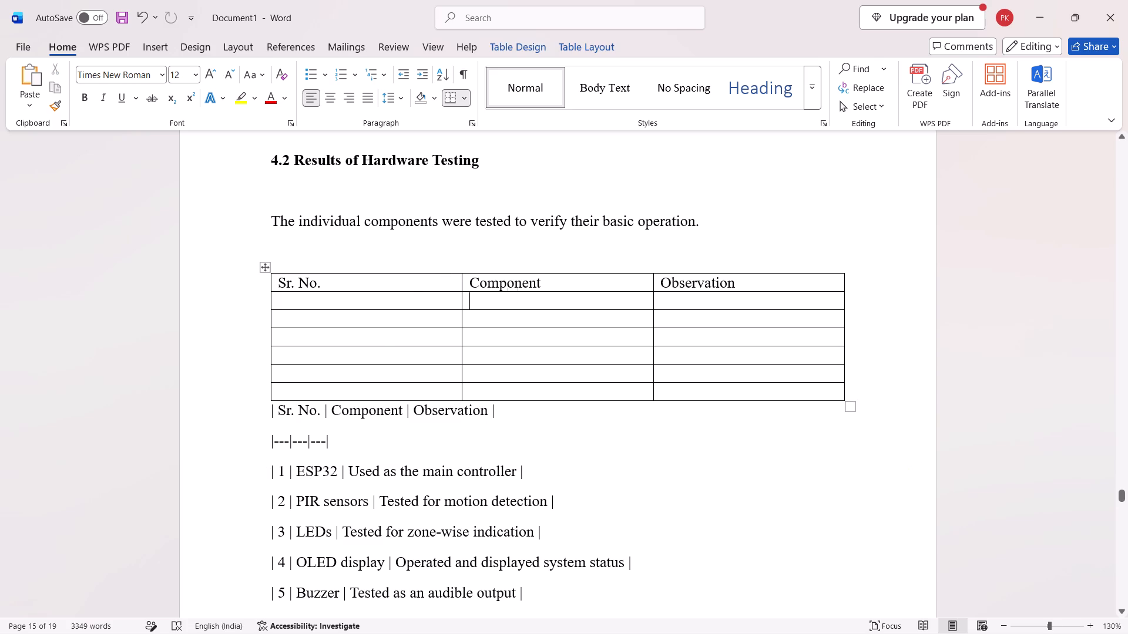
key("ctrl+v")
Copy "PIR sensors" from plain-text line 2 into the Component cell below ESP32.
double_click(321, 501)
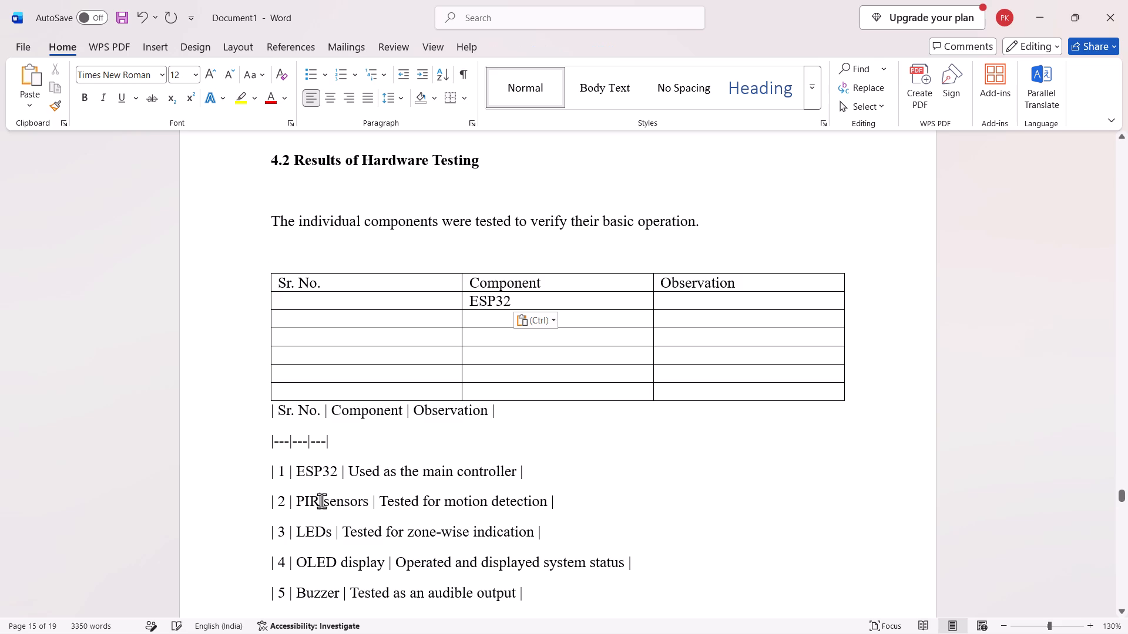
triple_click(312, 501)
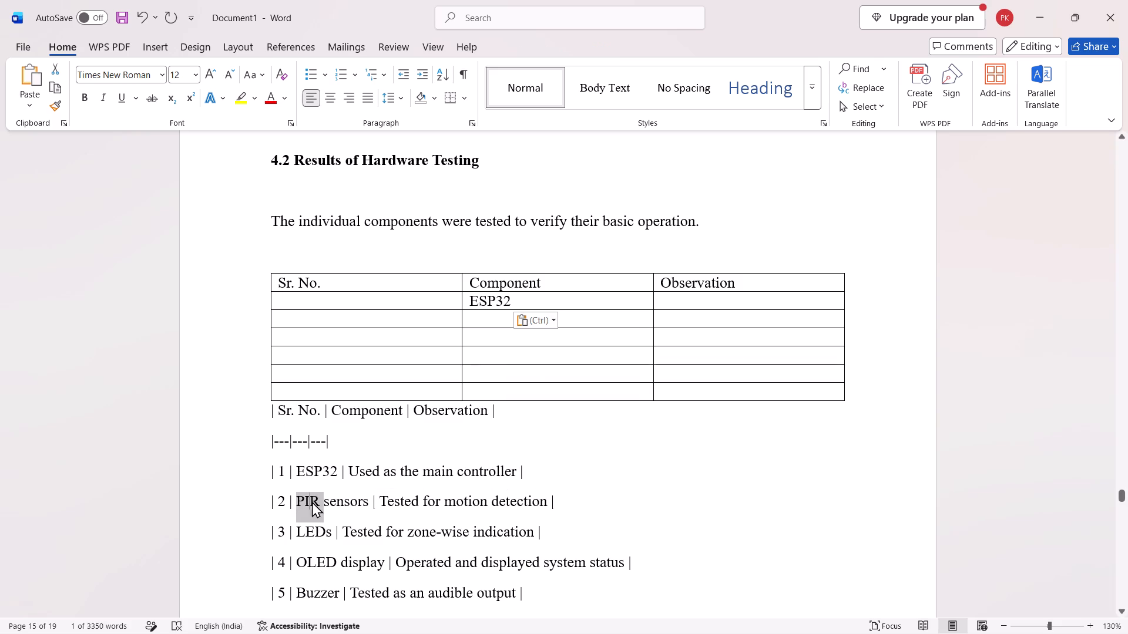
triple_click(312, 501)
left_click(312, 501)
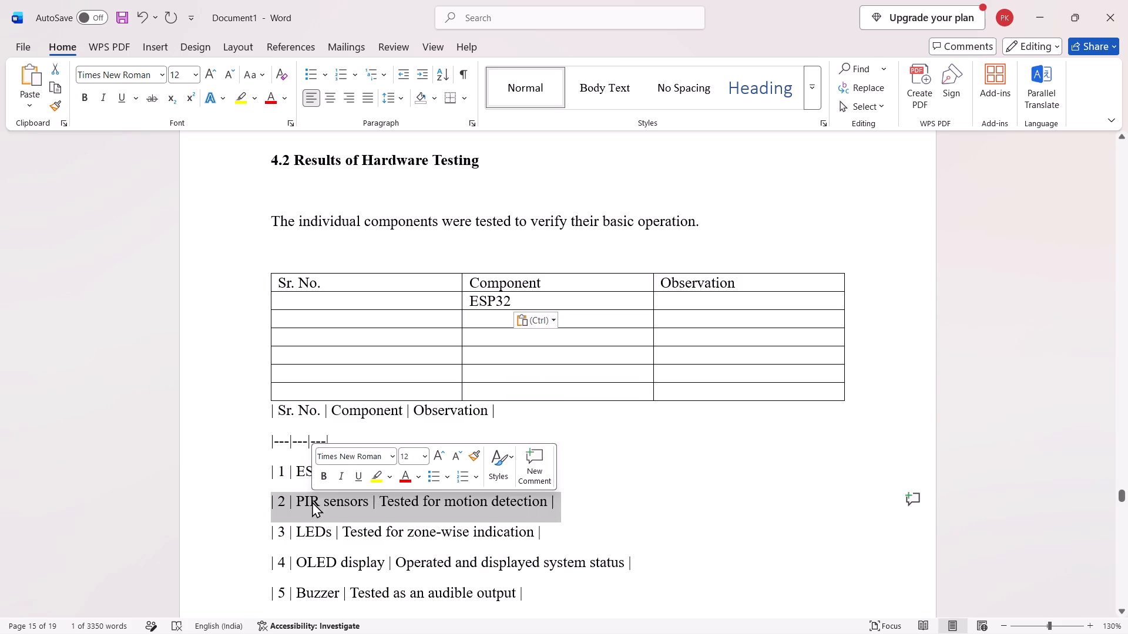
left_click(300, 498)
left_click_drag(300, 498, 381, 501)
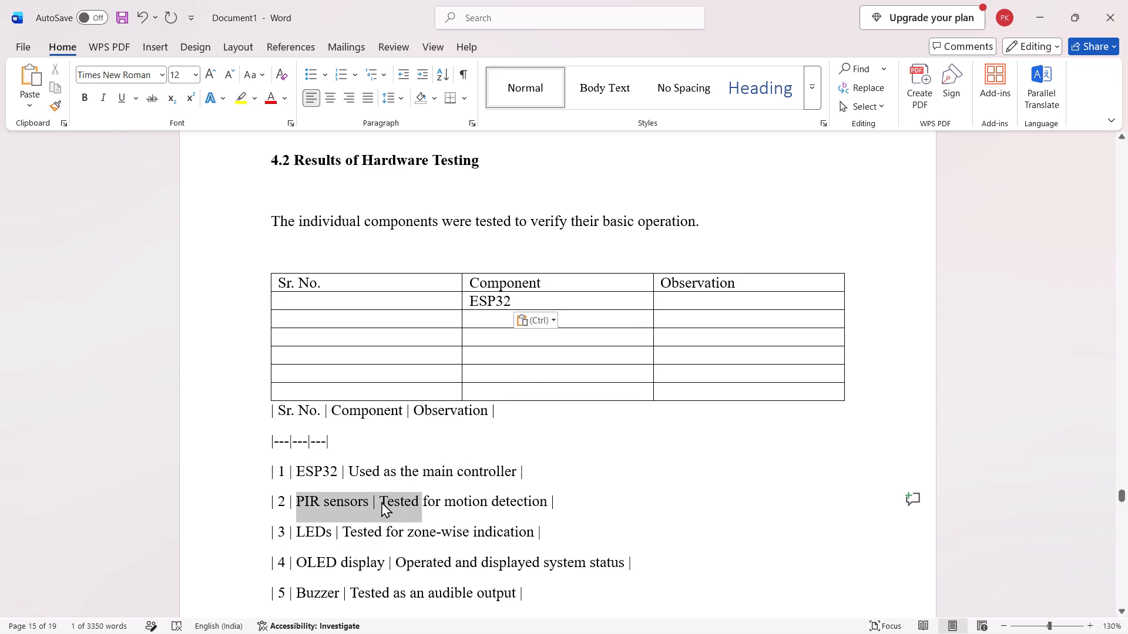
left_click_drag(381, 501, 360, 501)
key("ctrl+c")
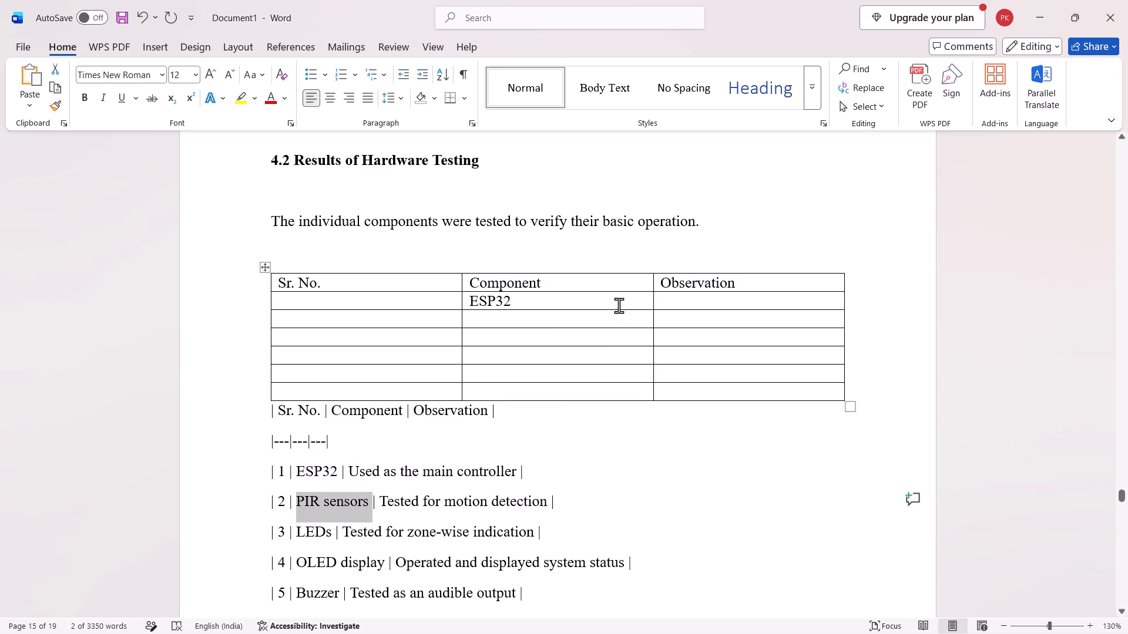
left_click(609, 316)
key("ctrl+v")
left_click(609, 316)
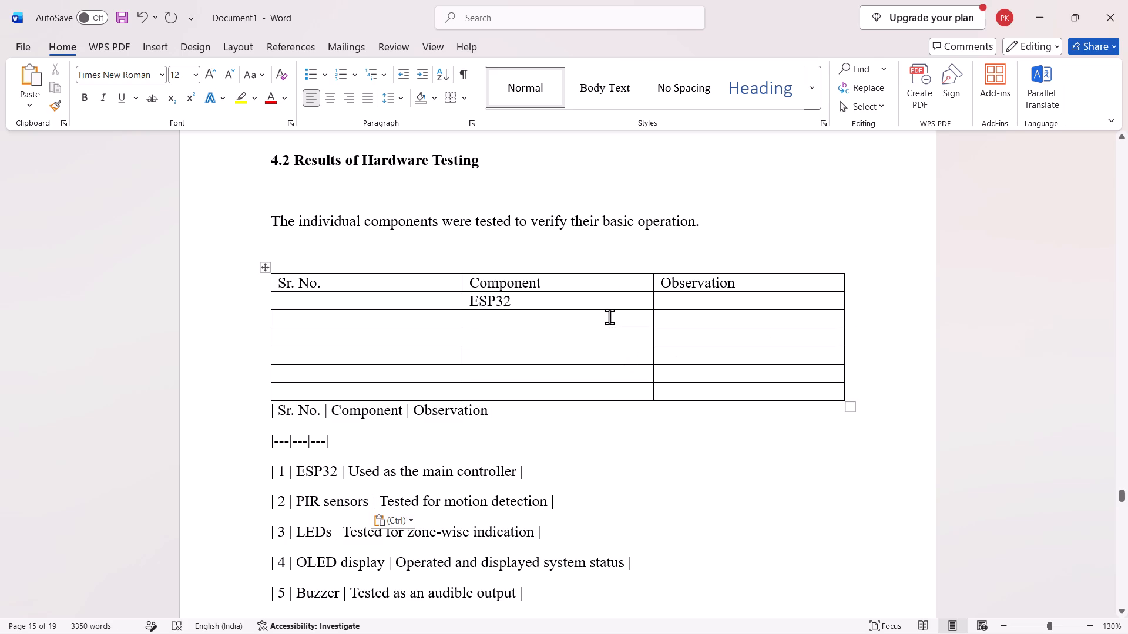
key("ctrl+v")
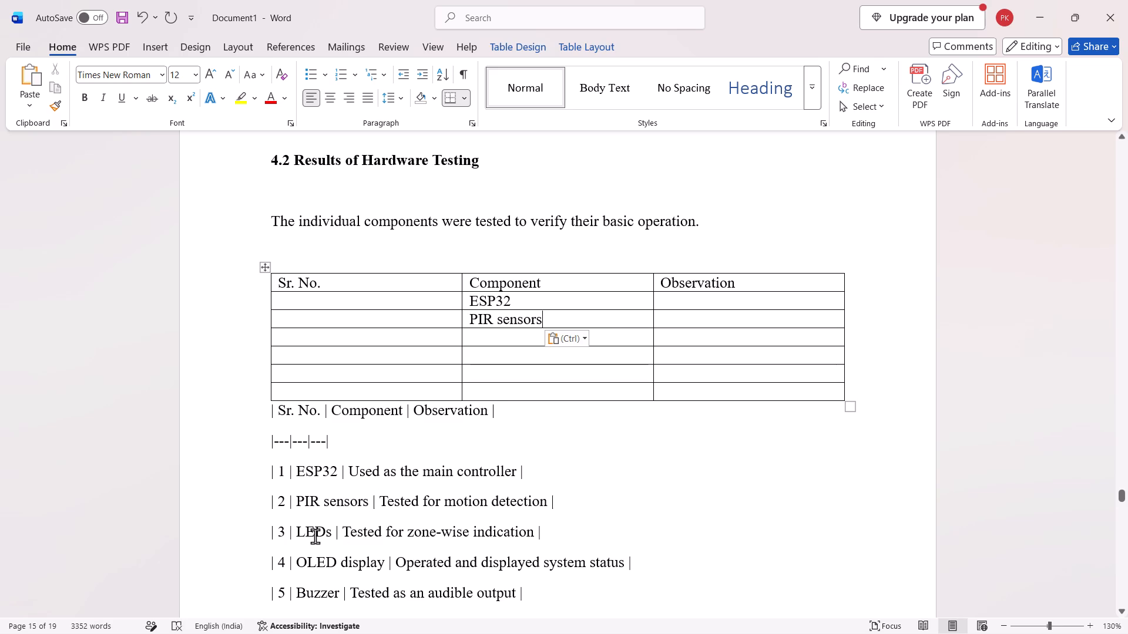
Copy "LEDs" and "OLED display" from plain-text lines 3 and 4 into the two Component cells below PIR sensors.
double_click(315, 536)
key("ctrl+c")
key("ctrl+c")
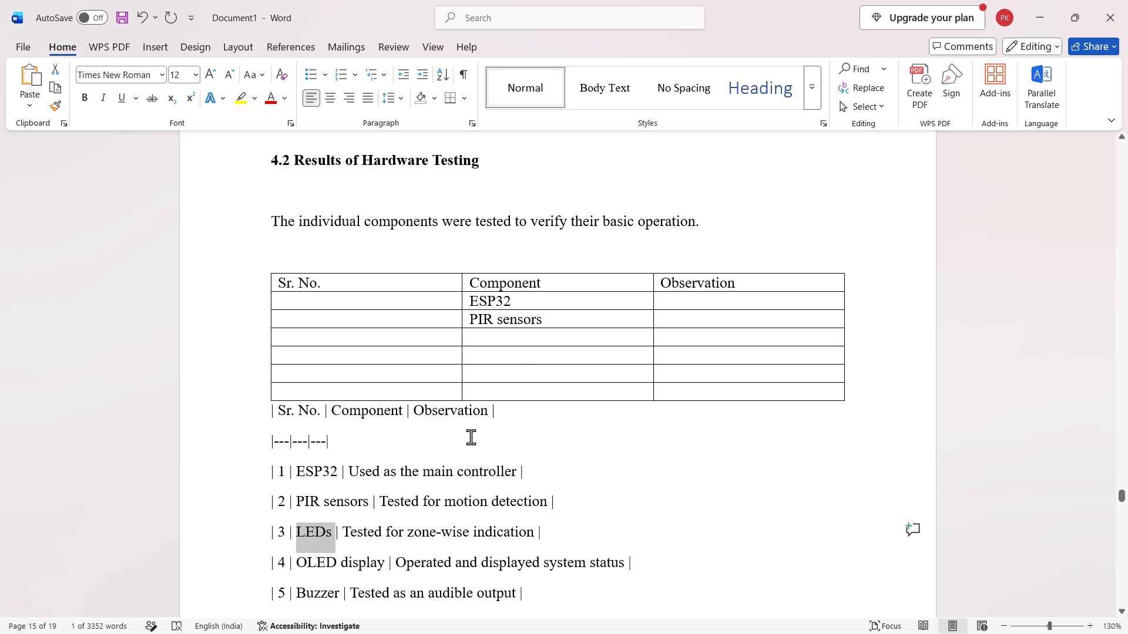
left_click(542, 334)
key("ctrl+v")
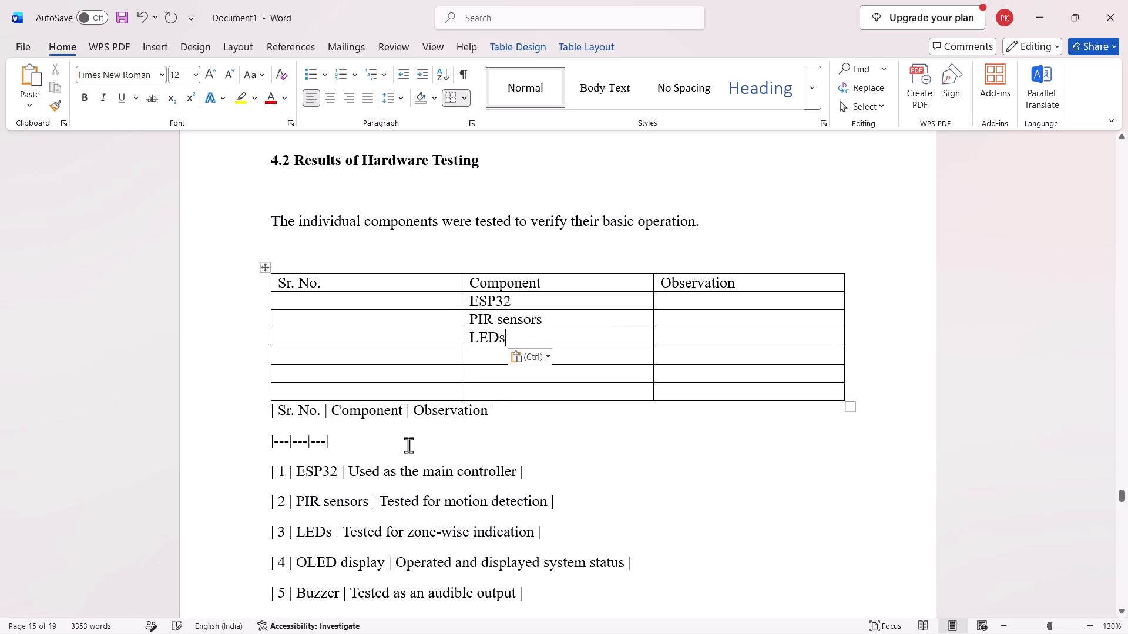
double_click(325, 558)
left_click(325, 558)
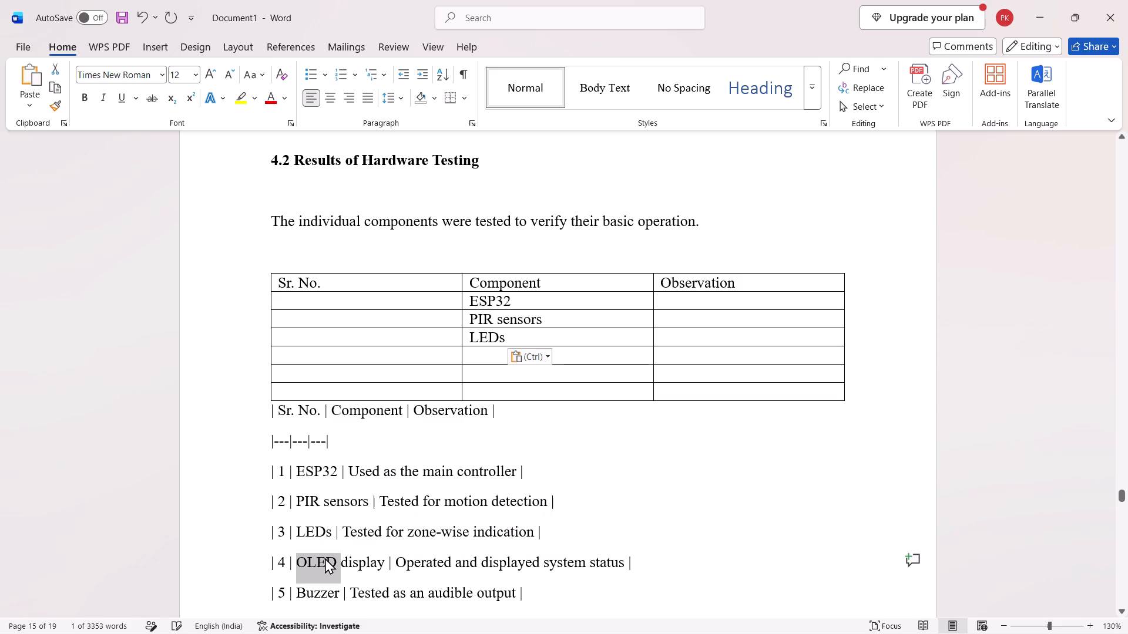
left_click_drag(325, 558, 381, 559)
key("ctrl+c")
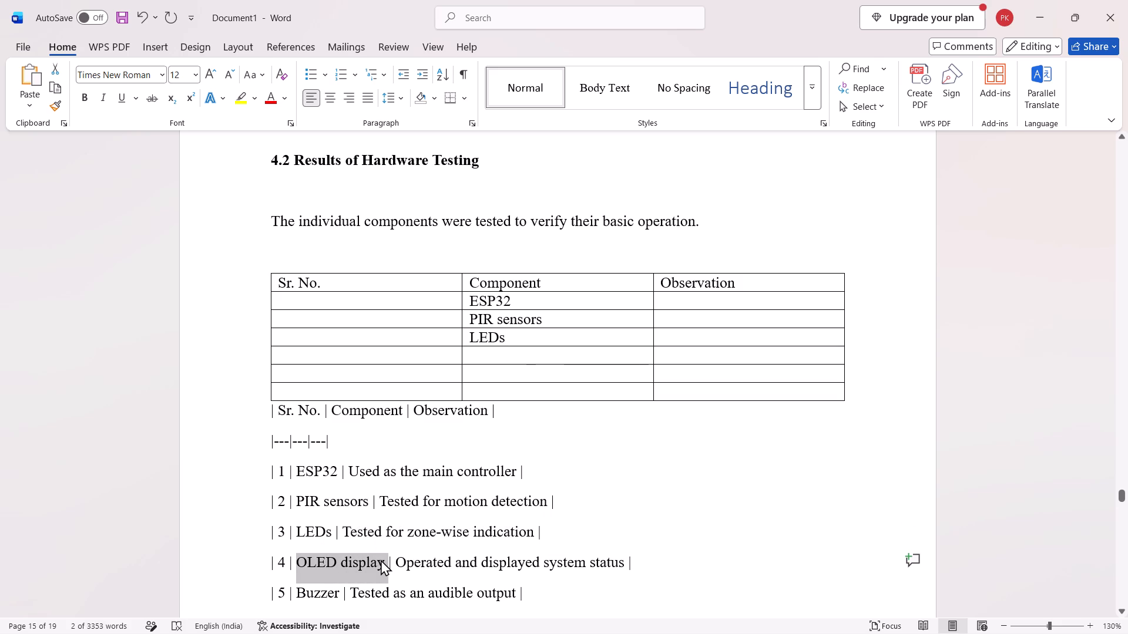
left_click(529, 357)
key("ctrl+v")
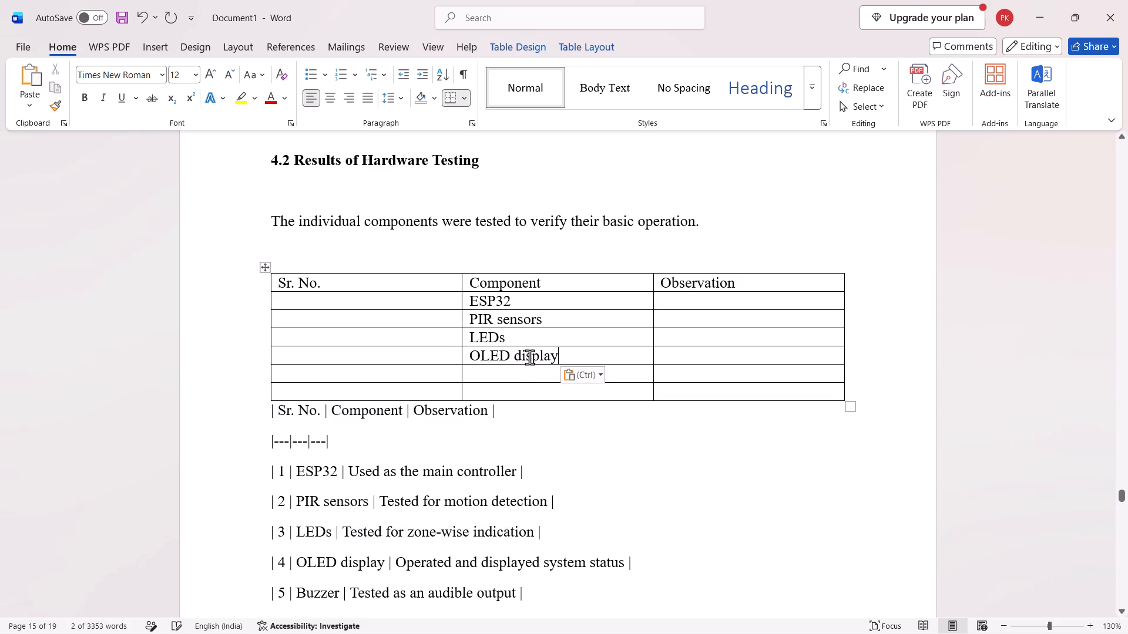
Copy "Buzzer" and "Blynk interface" from plain-text lines 5 and 6 into the last two Component cells.
triple_click(310, 596)
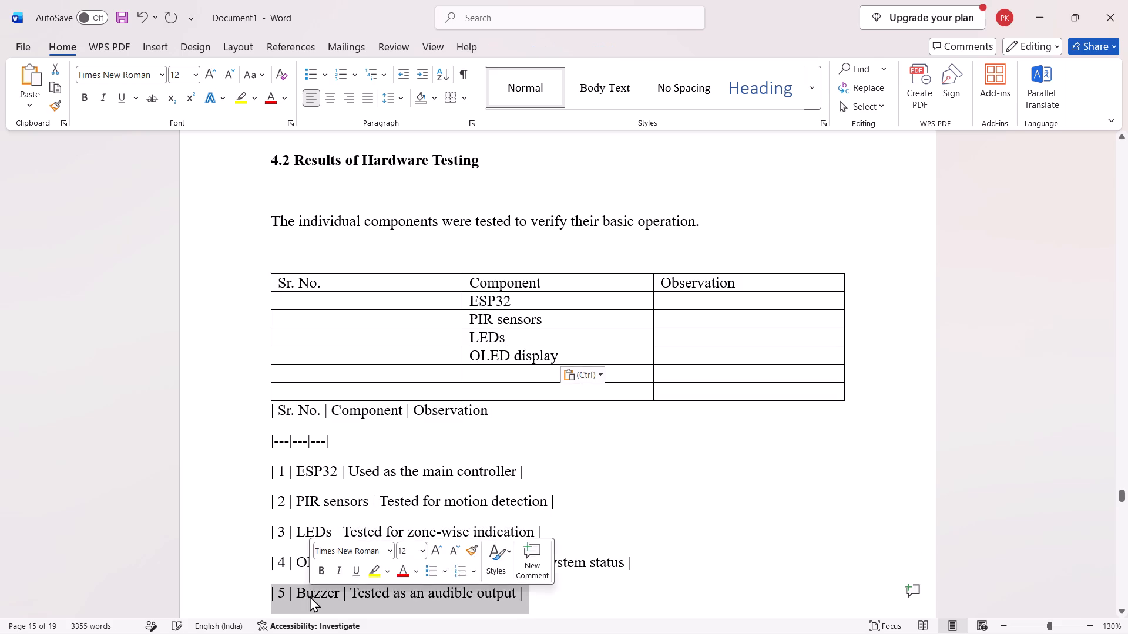
triple_click(310, 596)
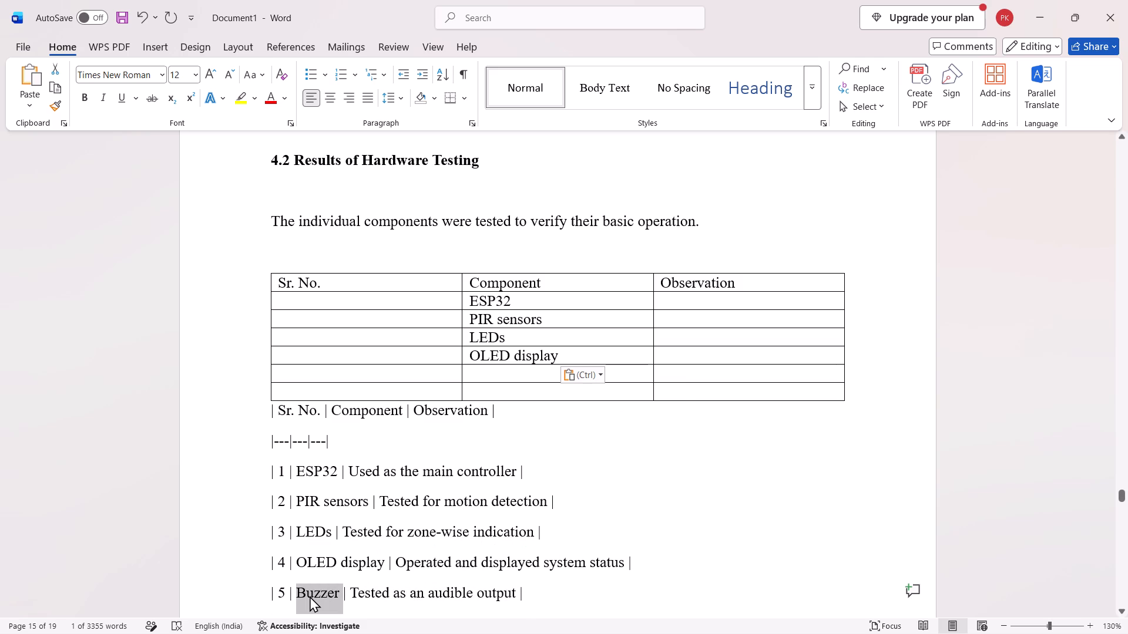
key("ctrl+c")
left_click(560, 363)
left_click(560, 370)
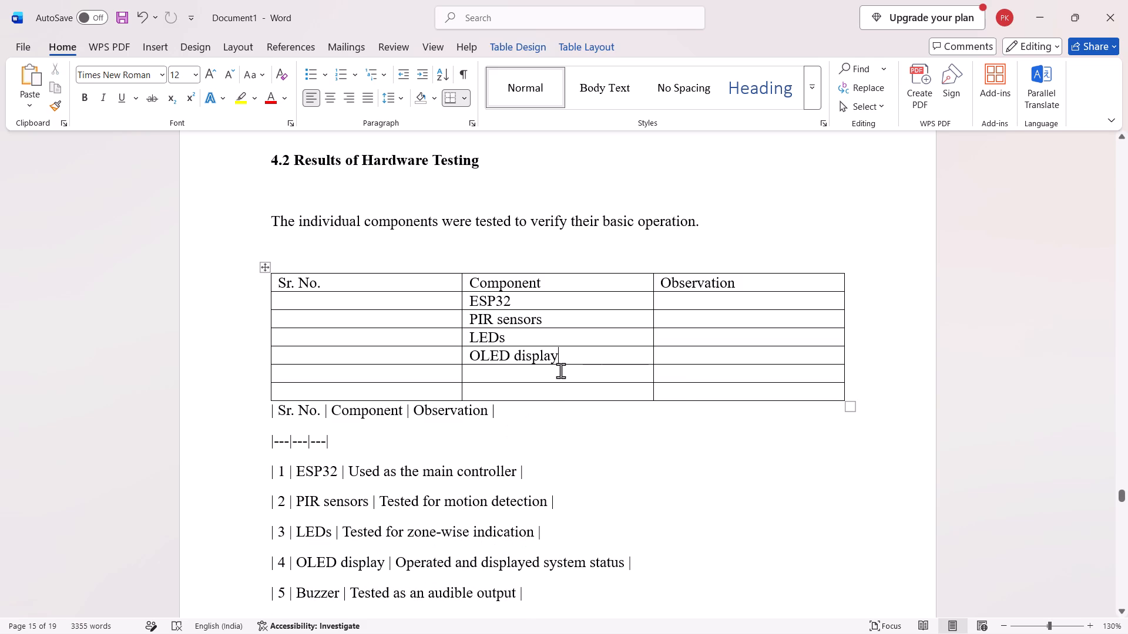
key("ctrl+v")
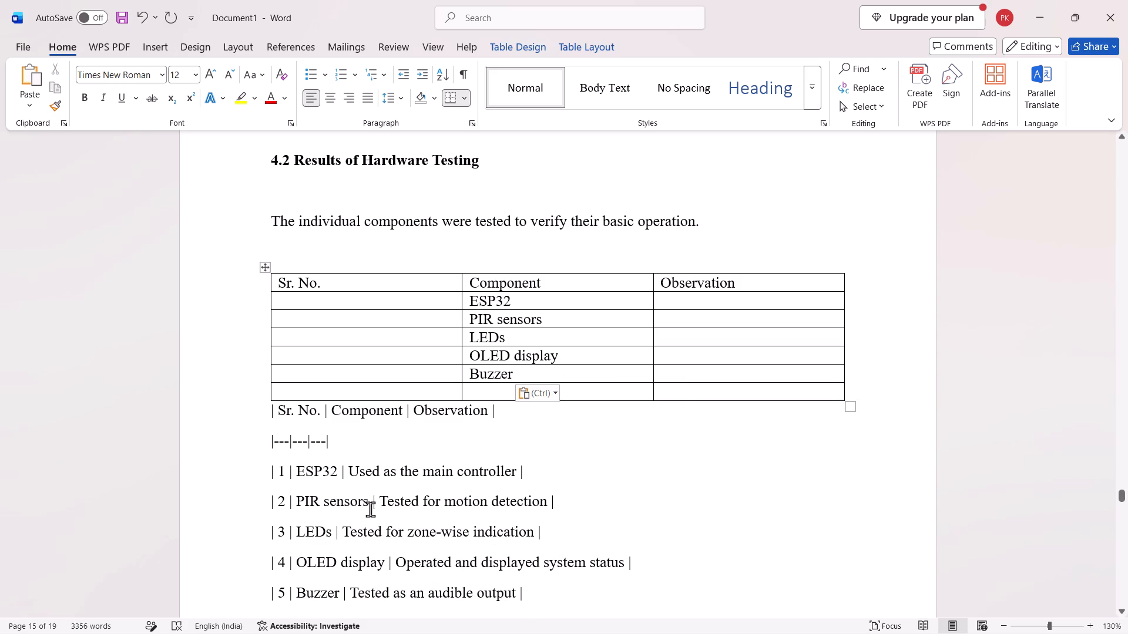
double_click(341, 530)
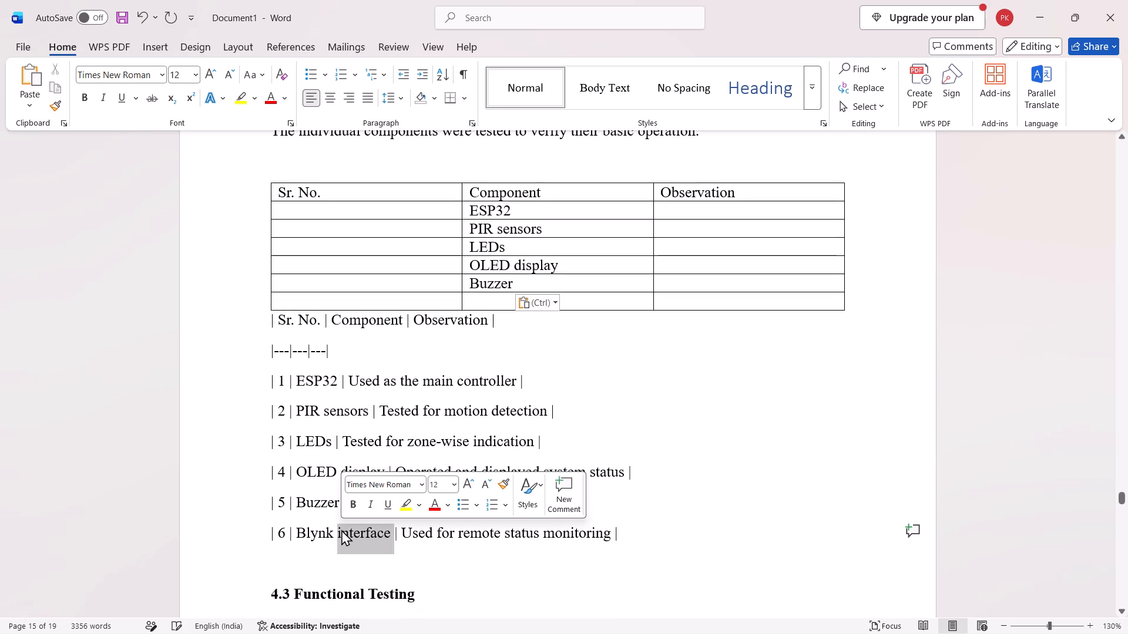
left_click_drag(303, 537, 390, 539)
key("ctrl+c")
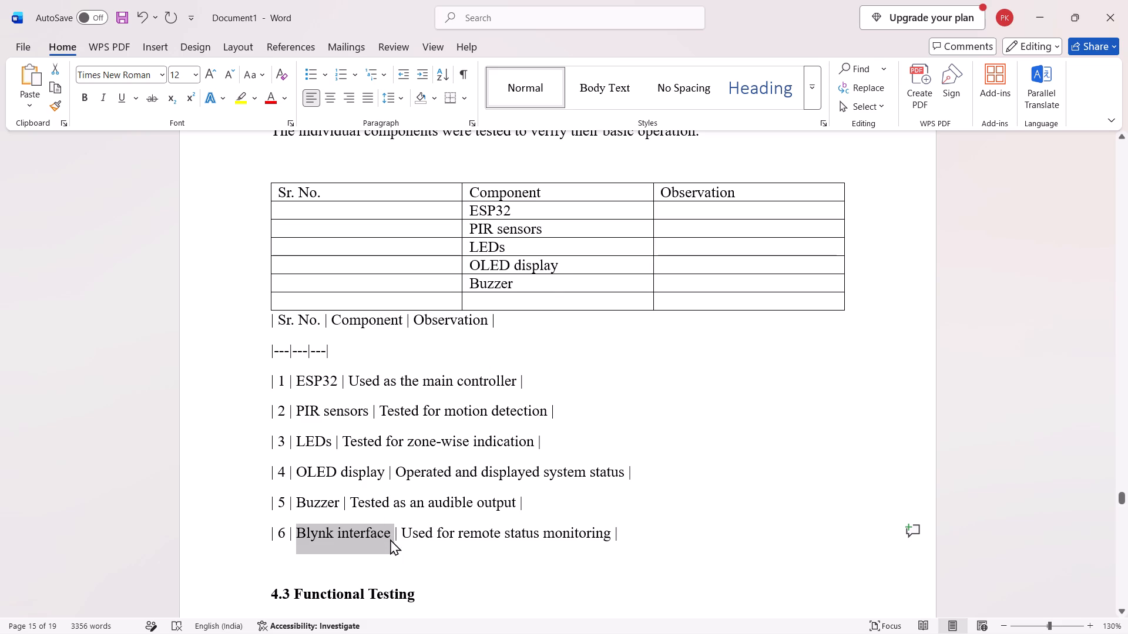
left_click(562, 303)
key("ctrl+v")
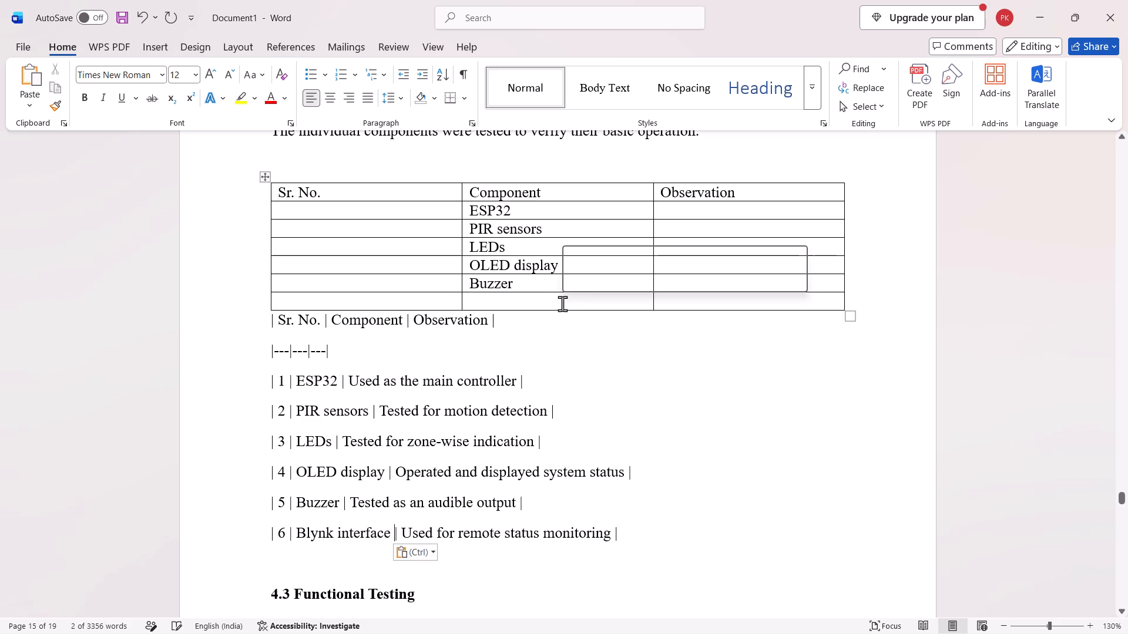
left_click(536, 302)
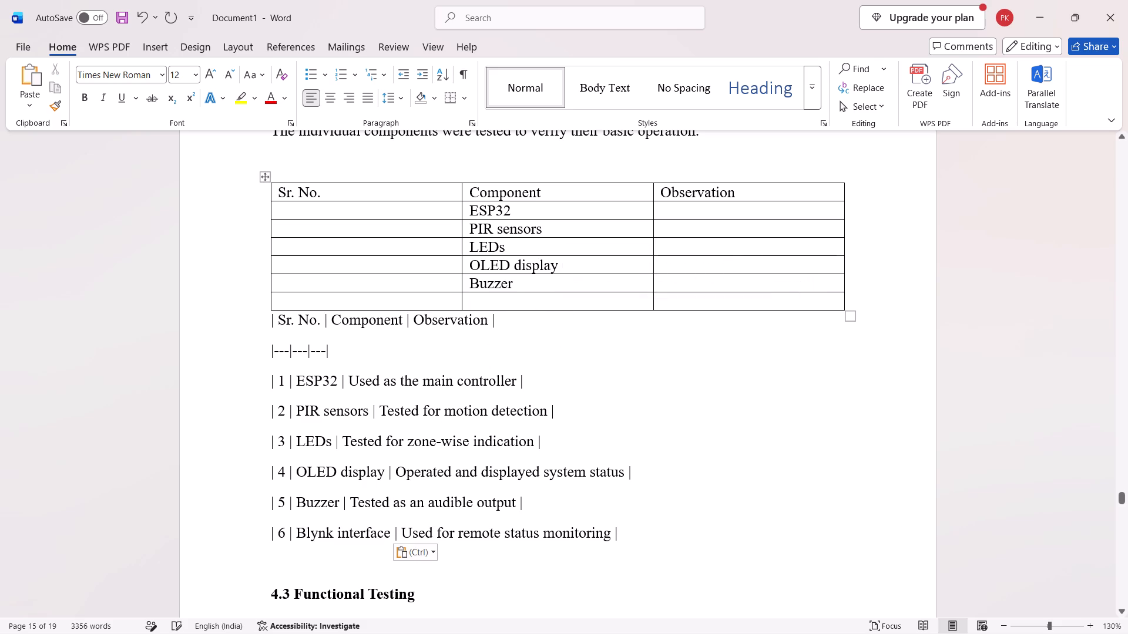
key("ctrl+v")
Copy "Used for remote status monitoring" from plain-text line 6 into the Observation cell of the Blynk interface row.
triple_click(466, 536)
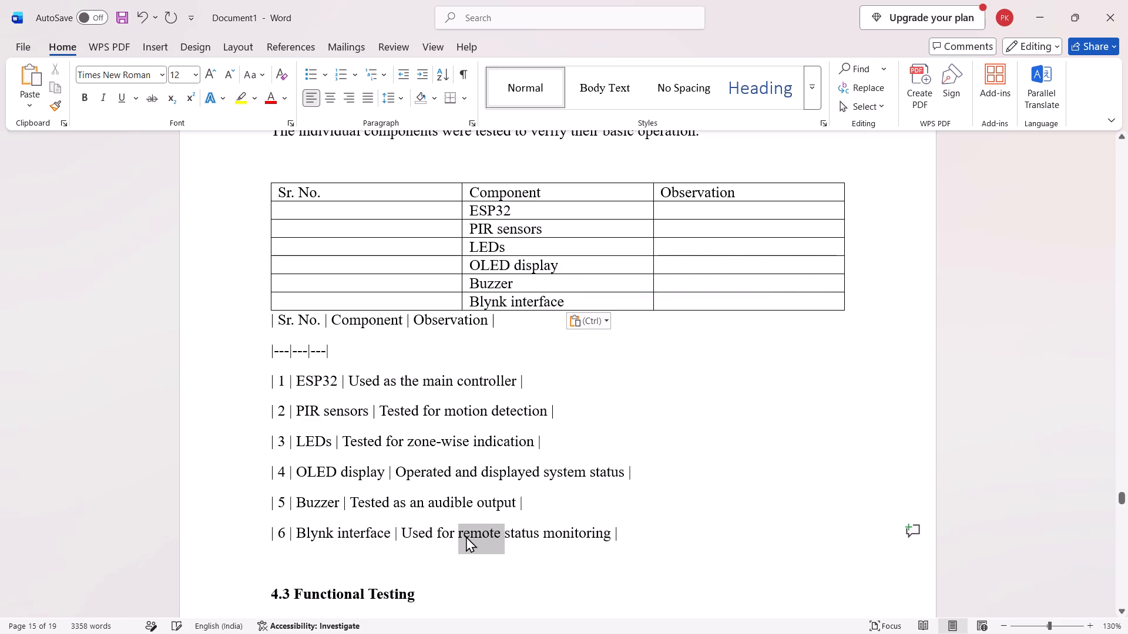
left_click_drag(399, 528, 495, 536)
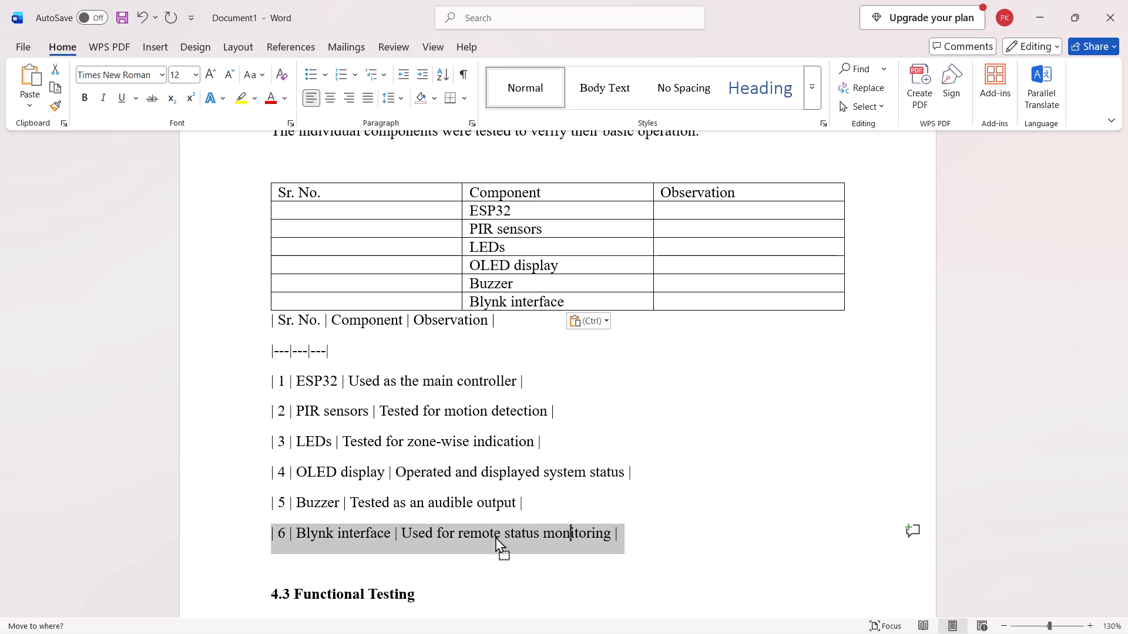
left_click_drag(495, 536, 461, 536)
left_click(461, 536)
left_click_drag(401, 535, 592, 530)
key("ctrl+c")
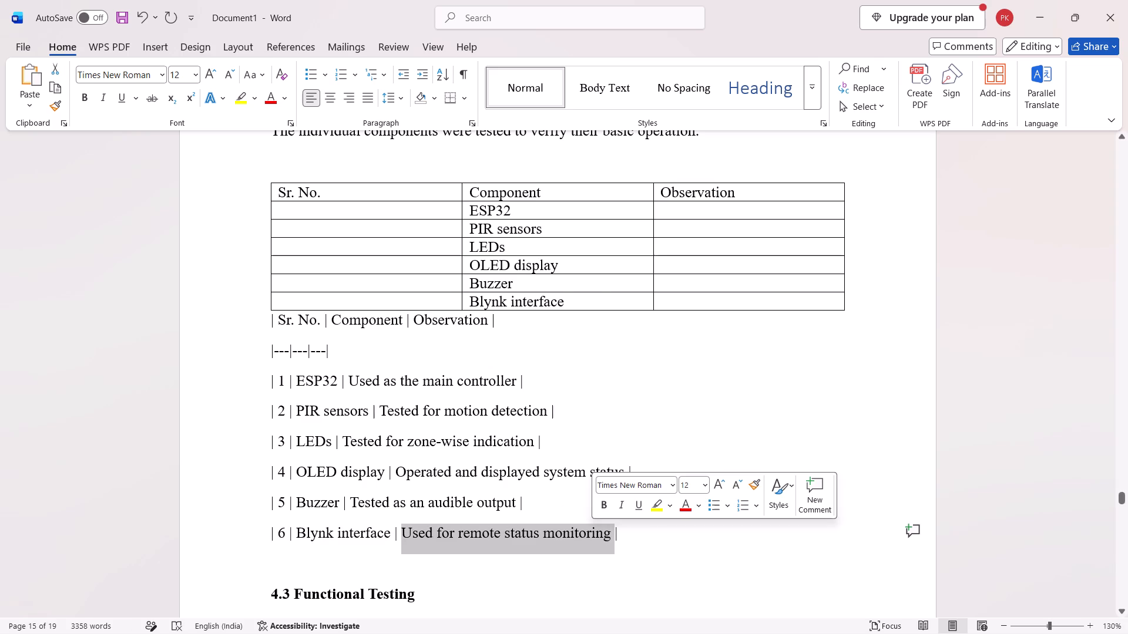
left_click(766, 303)
key("ctrl+v")
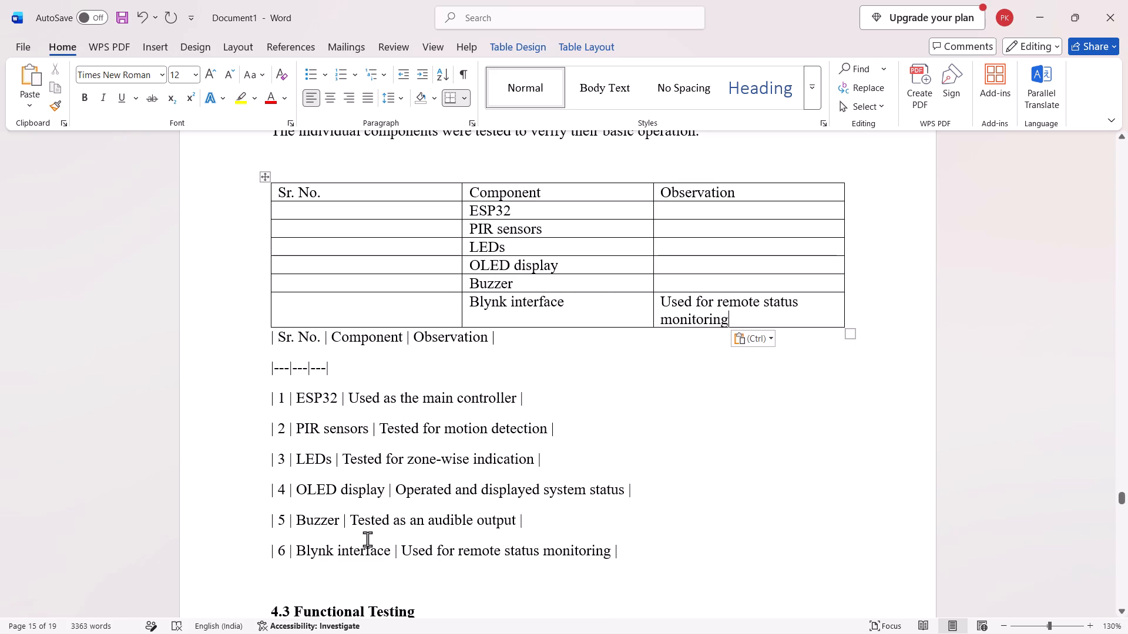
Copy "Tested as an audible output" and "Operated and displayed system status" into the Observation cells of the Buzzer and OLED display rows respectively.
left_click_drag(354, 524, 495, 521)
key("ctrl+c")
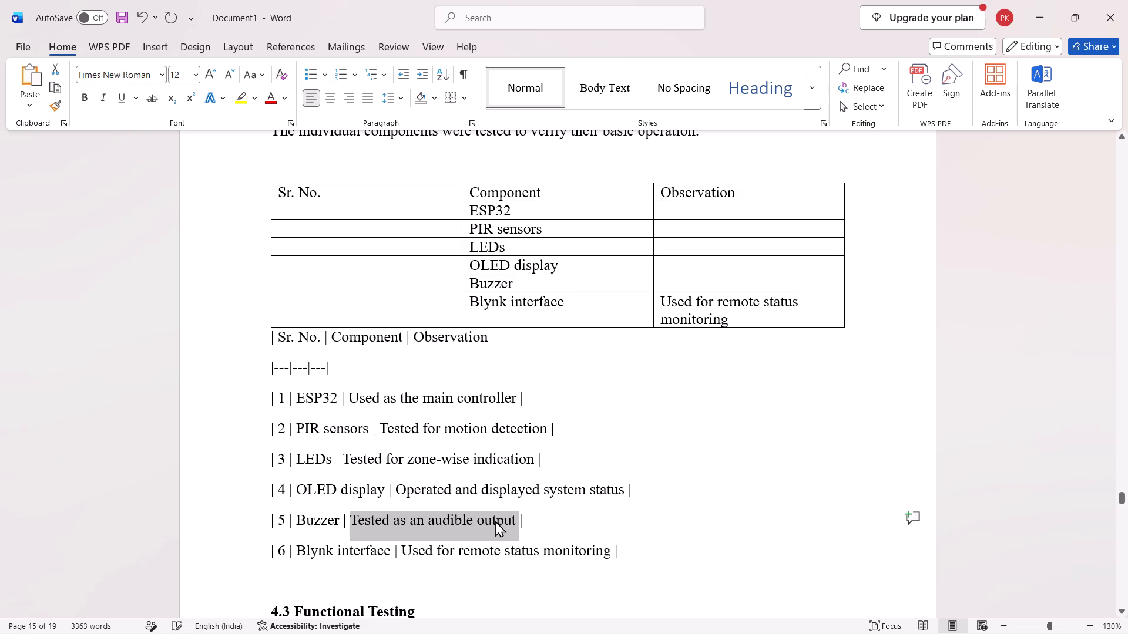
left_click(731, 288)
key("ctrl+v")
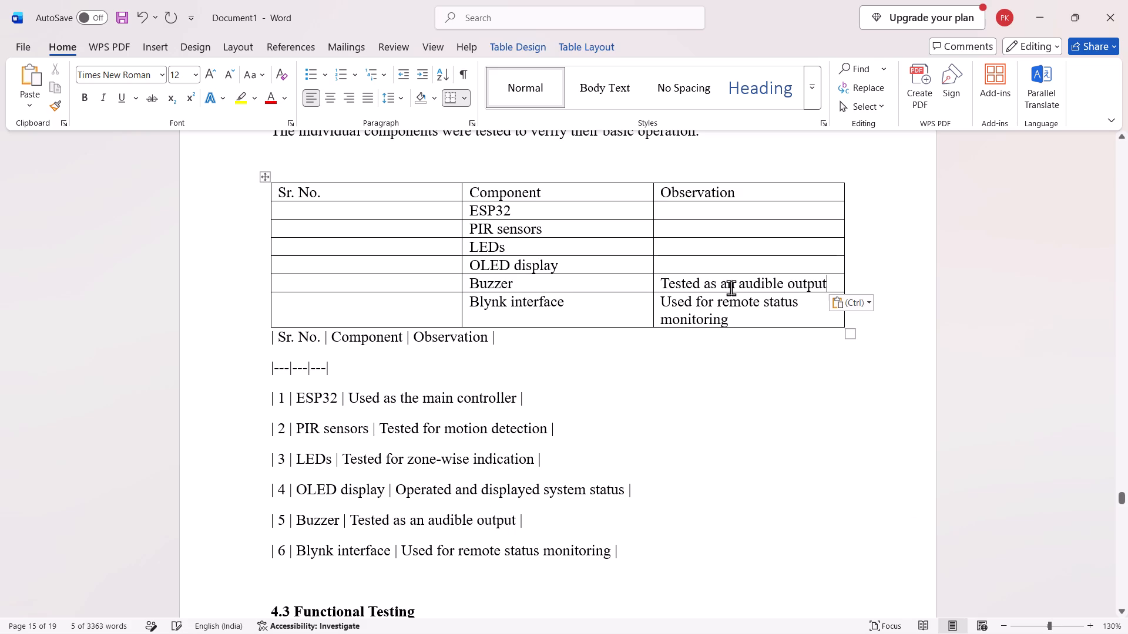
left_click_drag(397, 485, 669, 468)
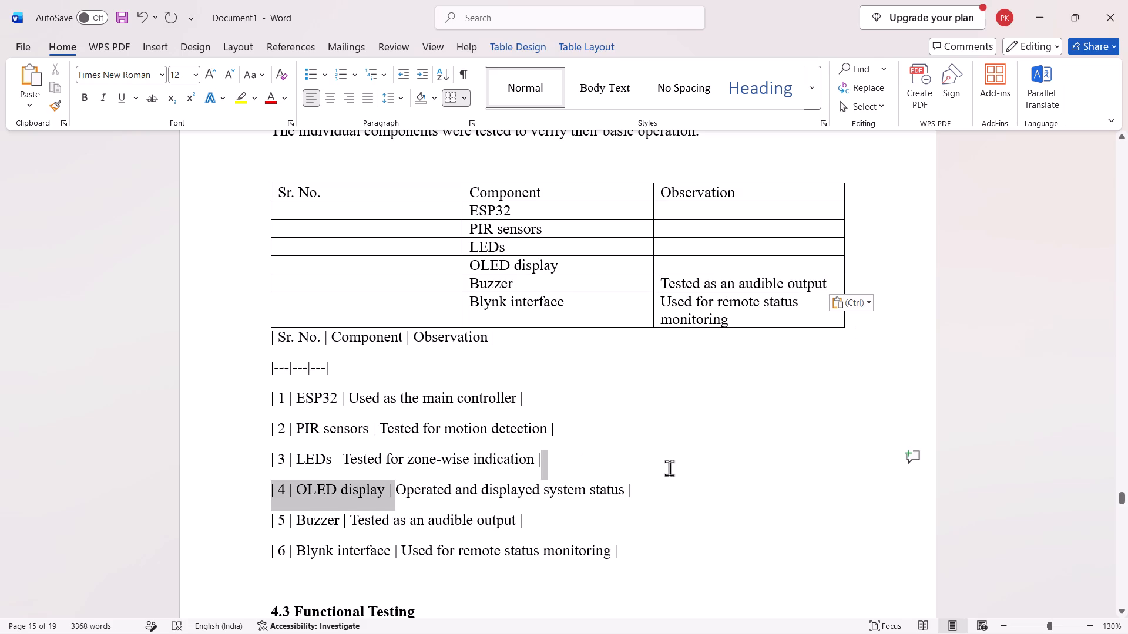
left_click_drag(669, 468, 625, 496)
key("ctrl+c")
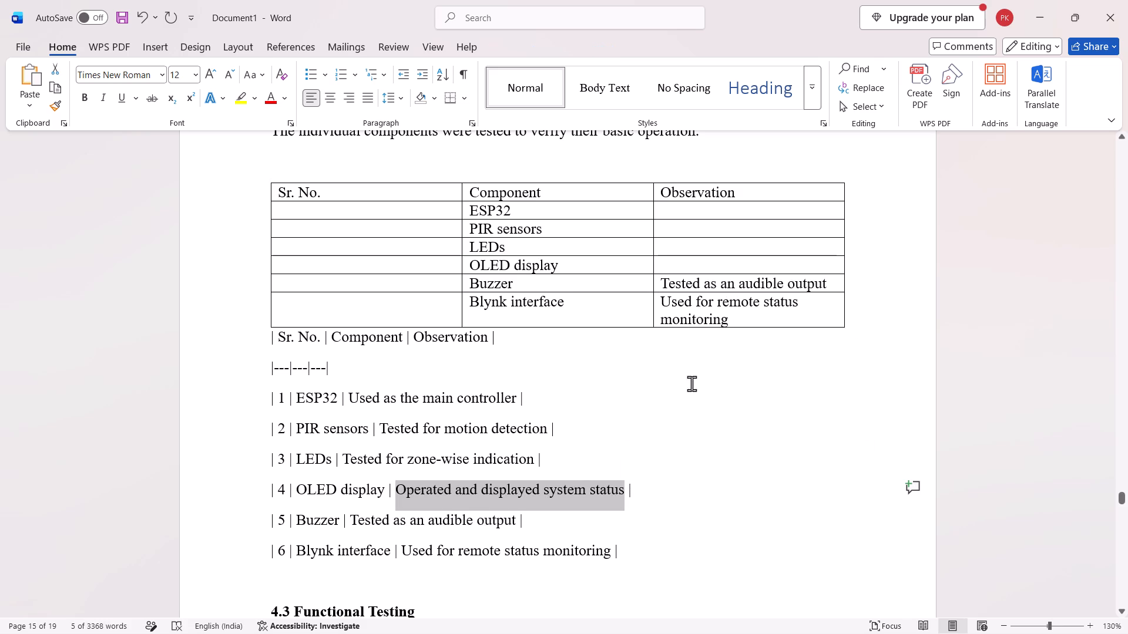
left_click(713, 268)
key("ctrl+v")
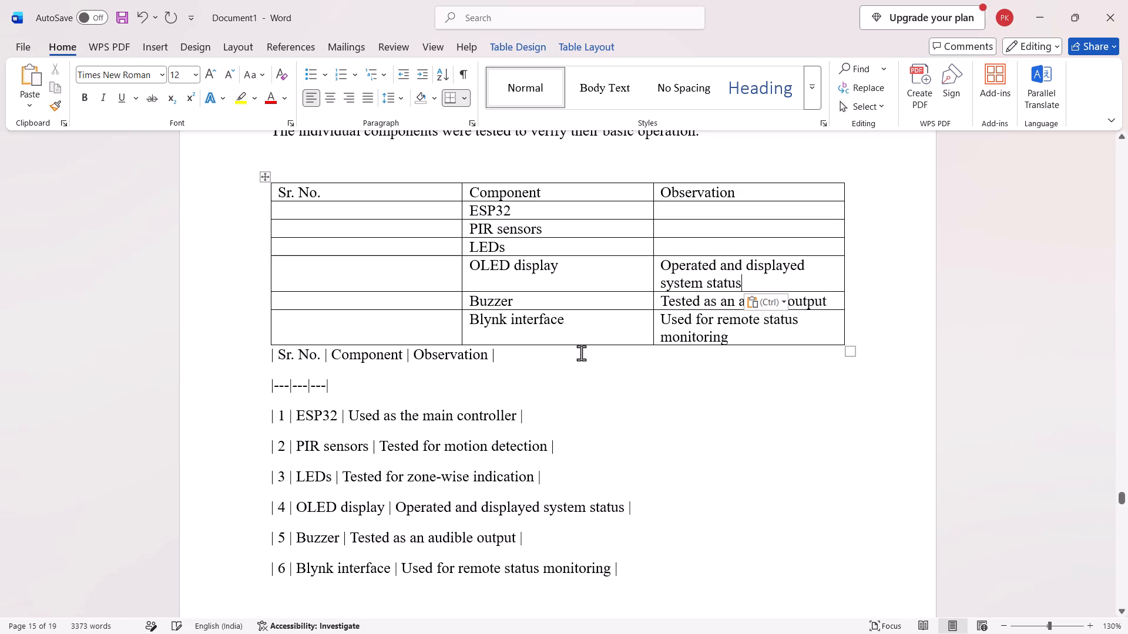
Copy "Tested for zone-wise indication" from plain-text line 3 into the Observation cell of the LEDs row.
left_click_drag(343, 476, 529, 473)
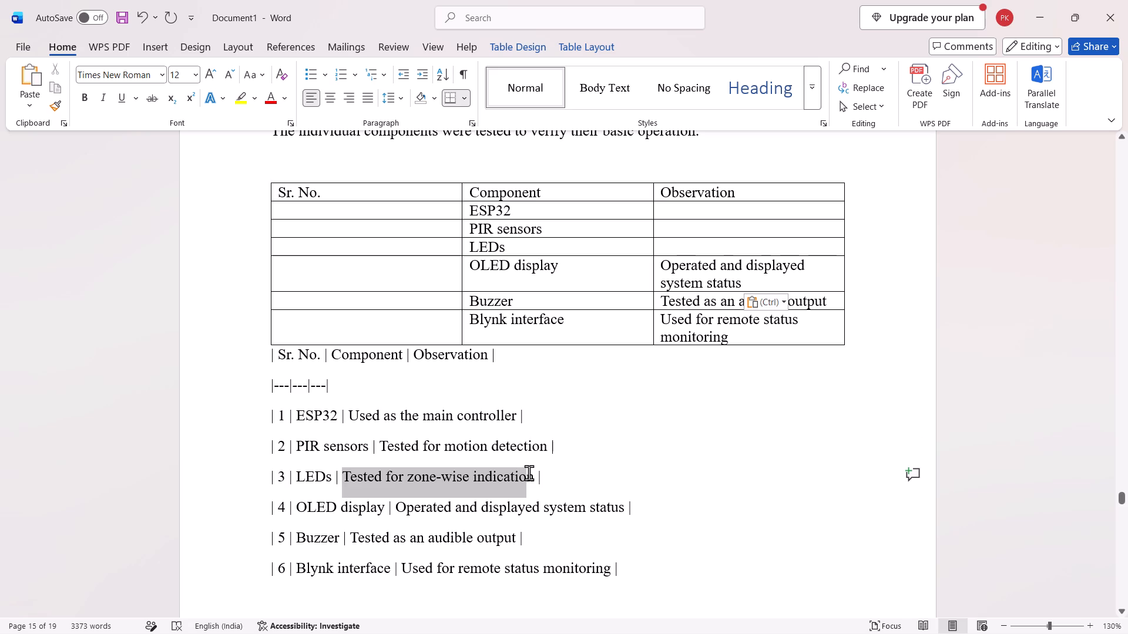
left_click_drag(529, 473, 535, 479)
key("ctrl+c")
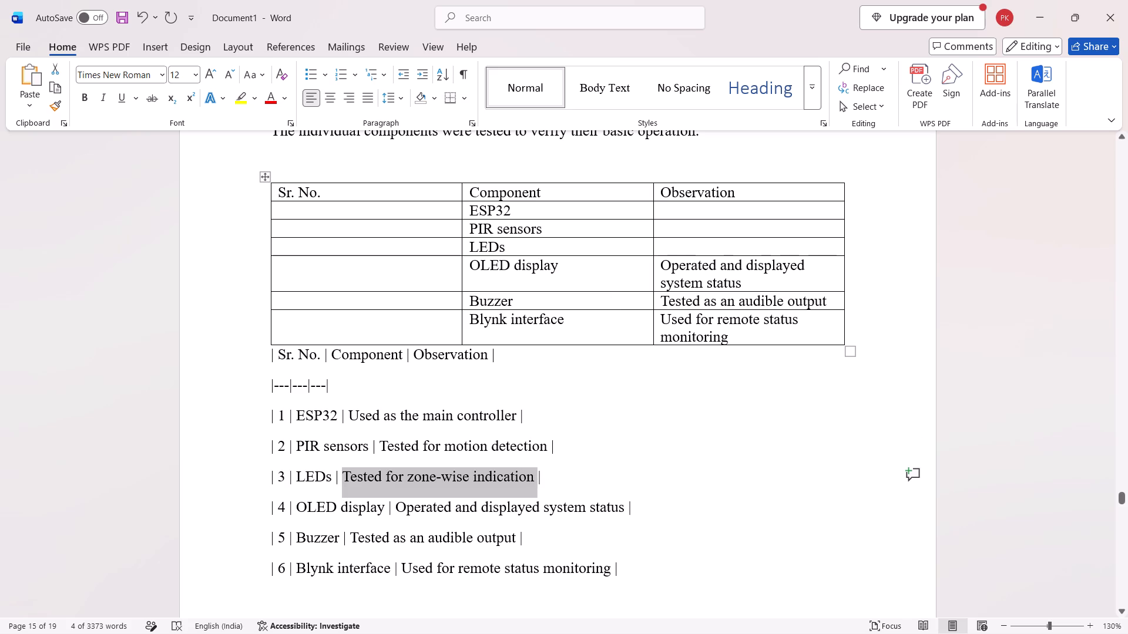
left_click(681, 257)
left_click(688, 244)
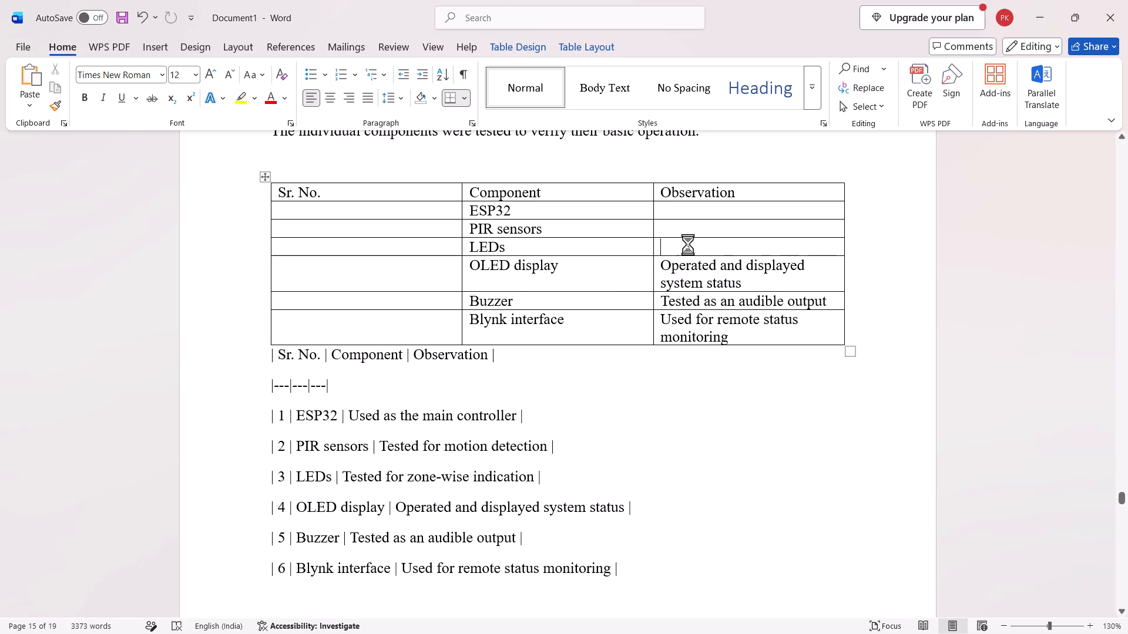
key("ctrl+v")
Copy "Tested for motion detection" from plain-text line 2 into the Observation cell of the PIR sensors row.
left_click_drag(378, 464, 525, 463)
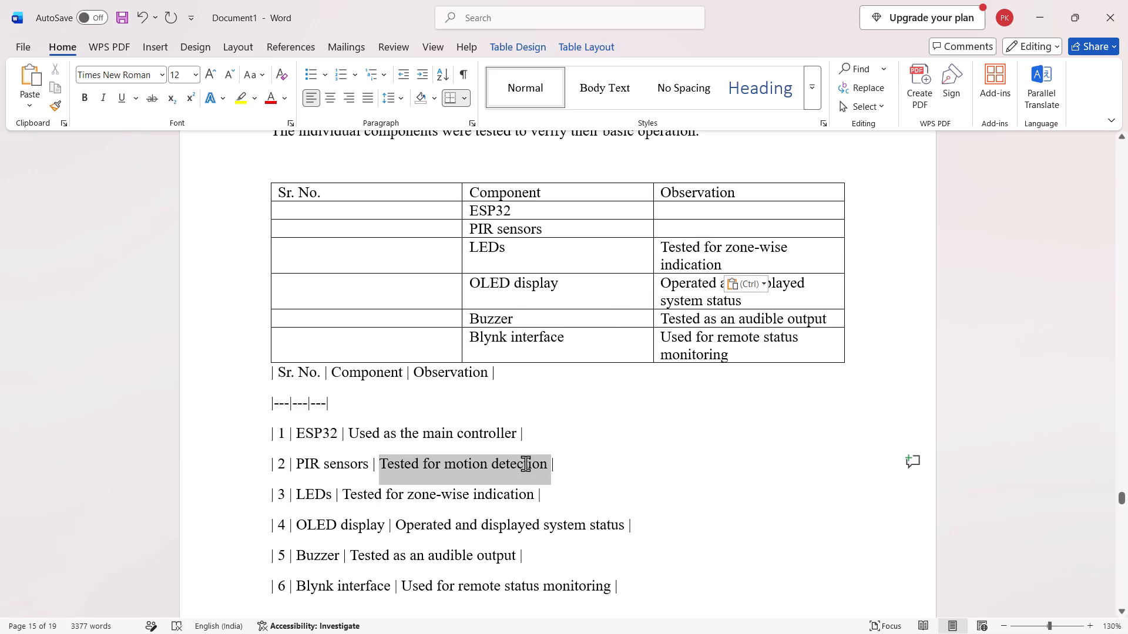
left_click_drag(525, 463, 532, 470)
key("ctrl+c")
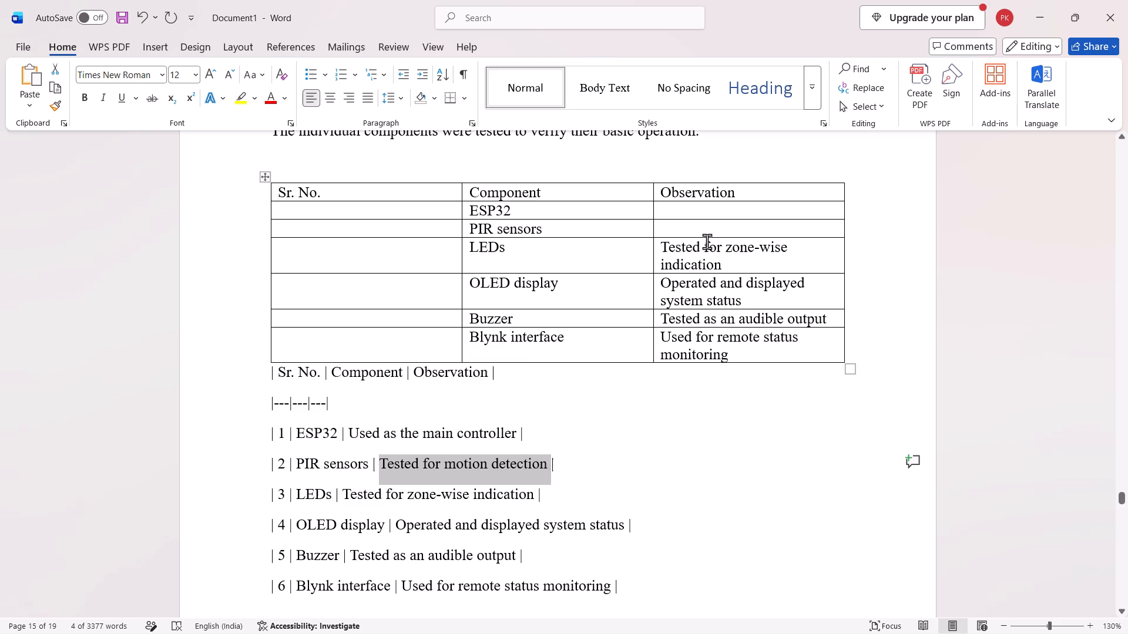
left_click(711, 230)
key("ctrl+v")
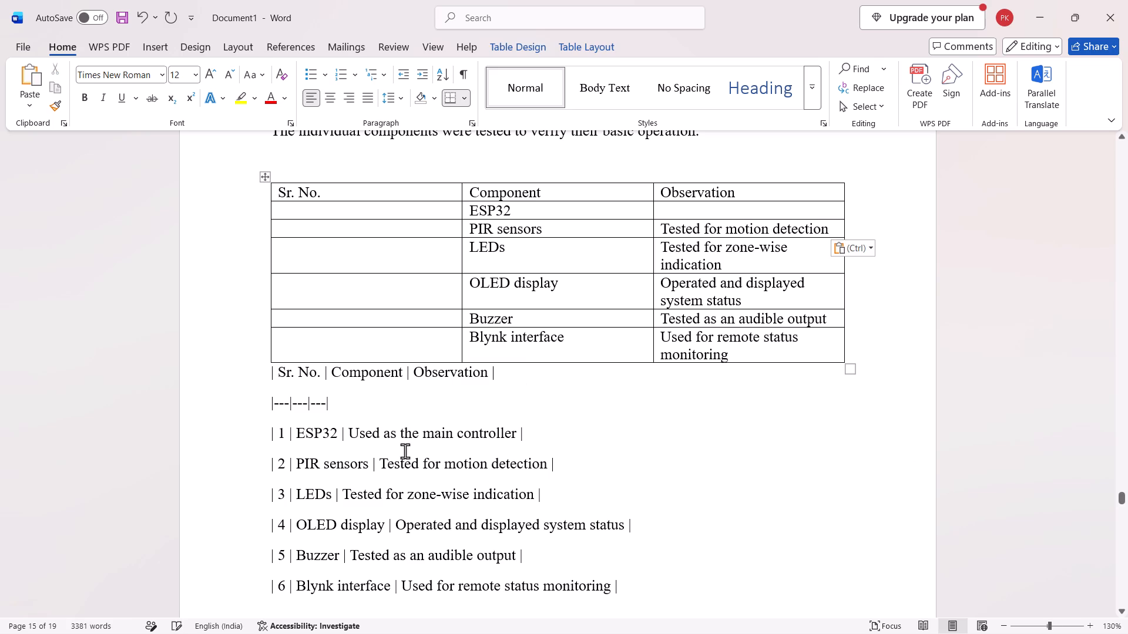
Copy "Used as the main controller" from plain-text line 1 into the Observation cell of the ESP32 row.
left_click_drag(350, 429, 512, 441)
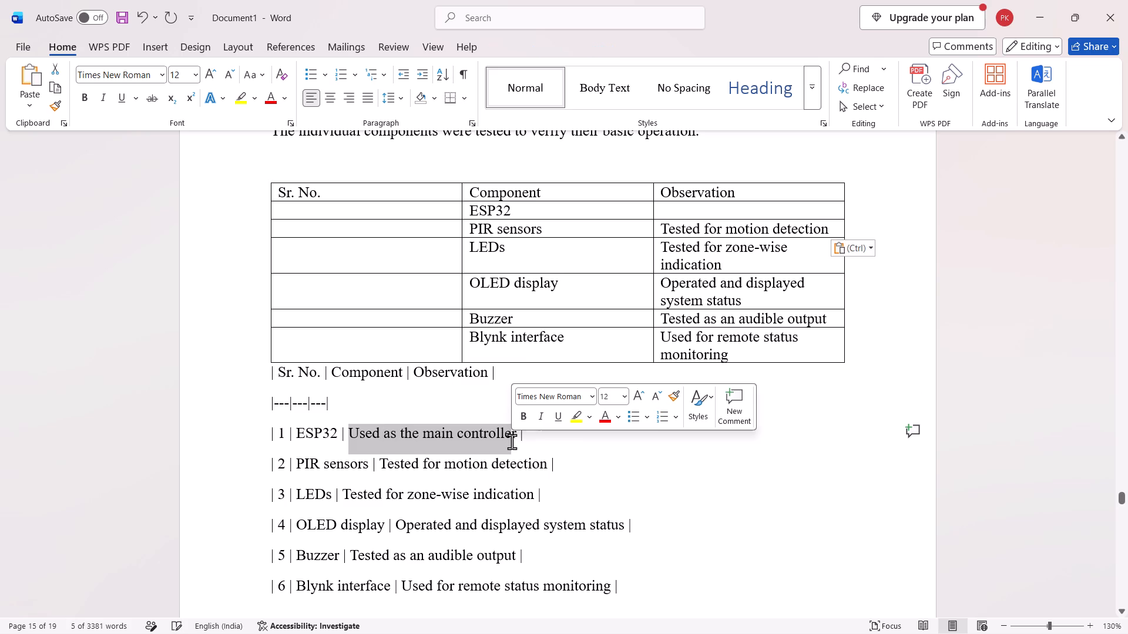
key("ctrl+c")
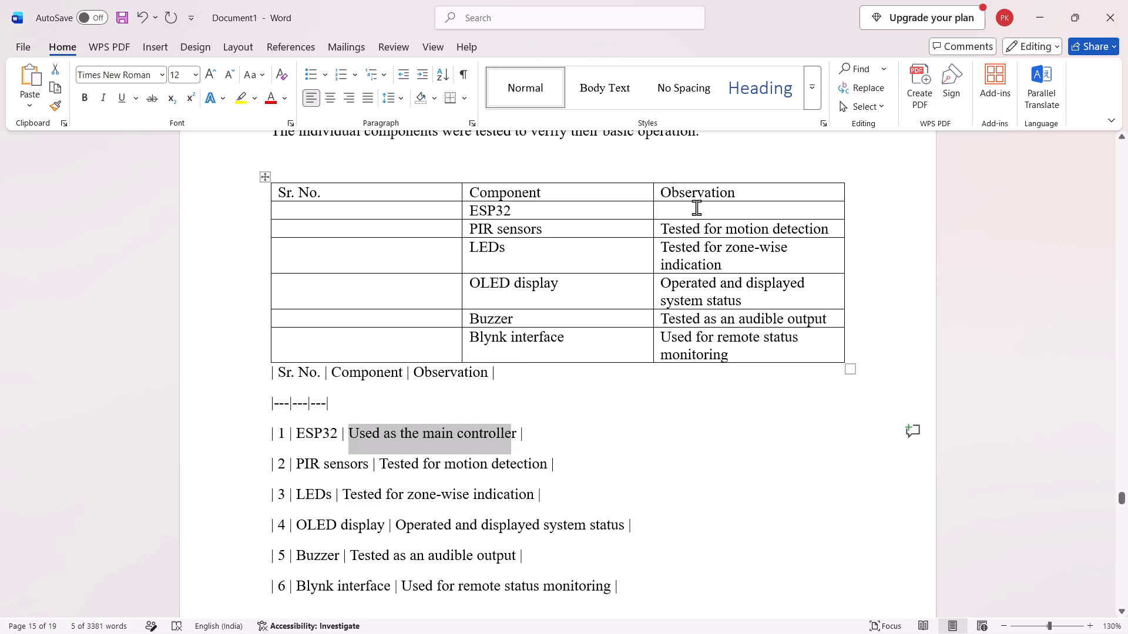
left_click(696, 207)
key("ctrl+v")
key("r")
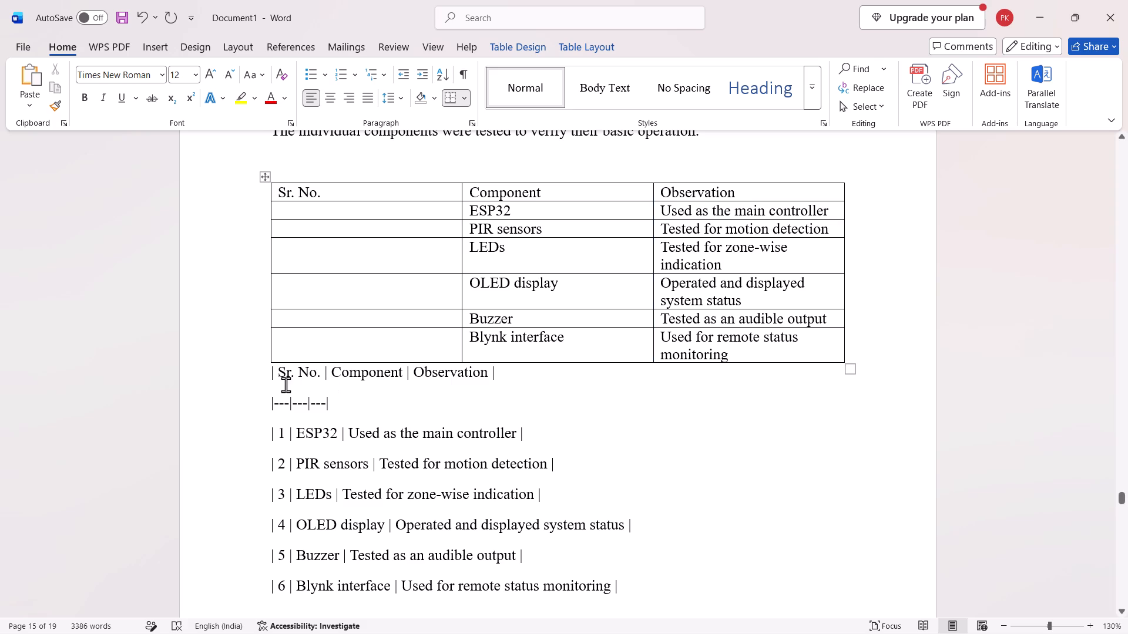
Delete the plain-text version of the component table and the blank lines between the Word table and heading 4.3.
left_click_drag(264, 373, 596, 599)
key("BackSpace")
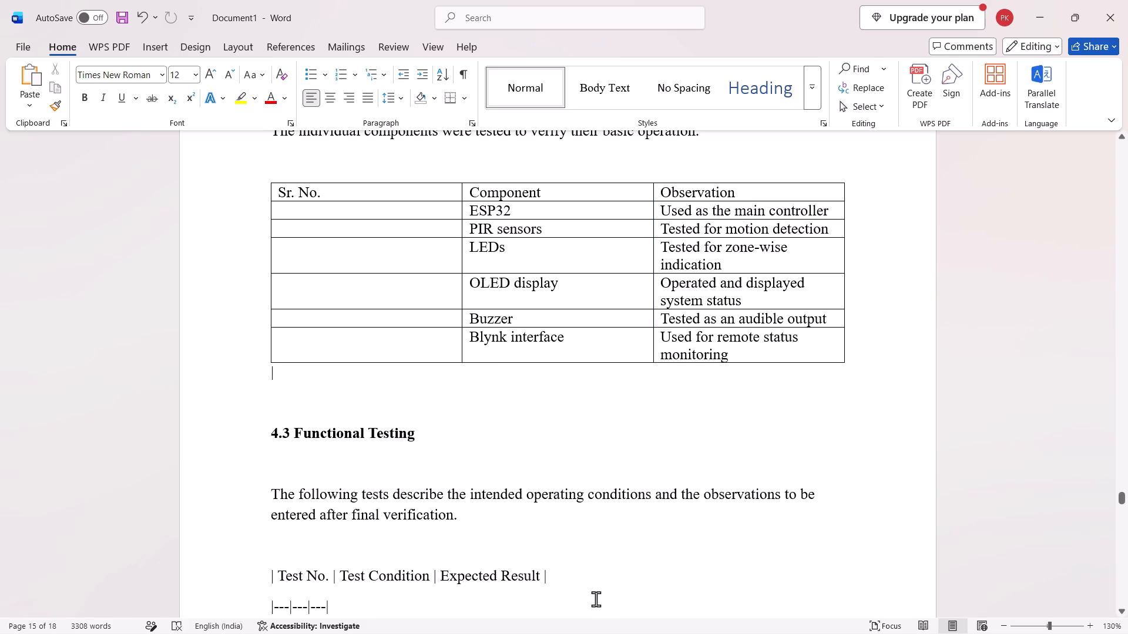
key("Delete")
key("Delete")
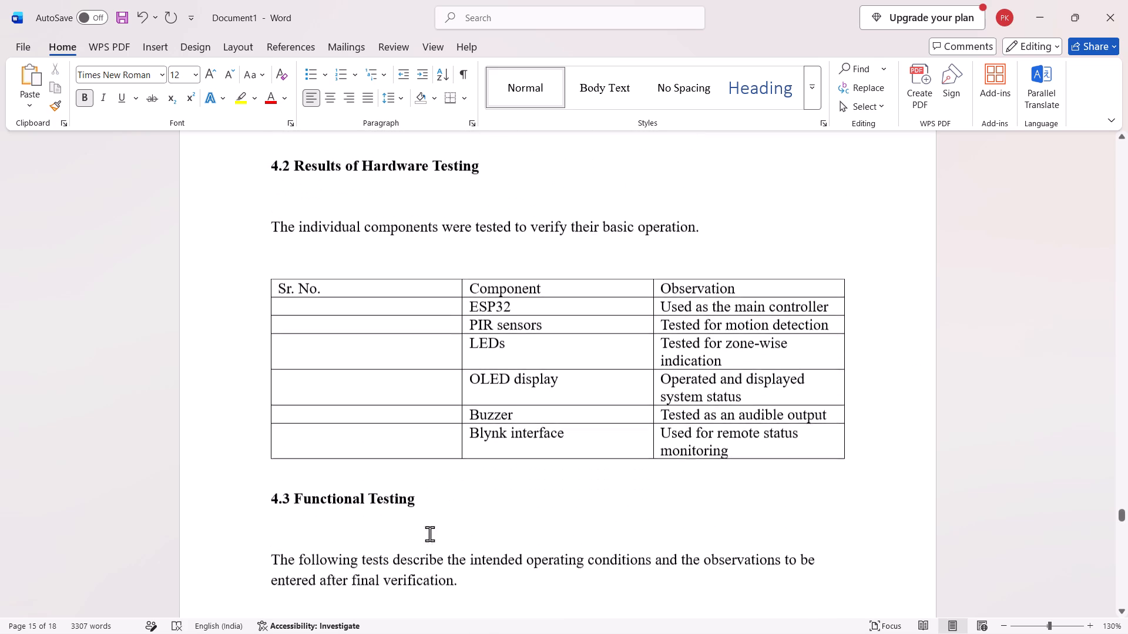
Number the six component rows 1 to 6 in the Sr. No. column of section 4.2's table.
left_click(421, 372)
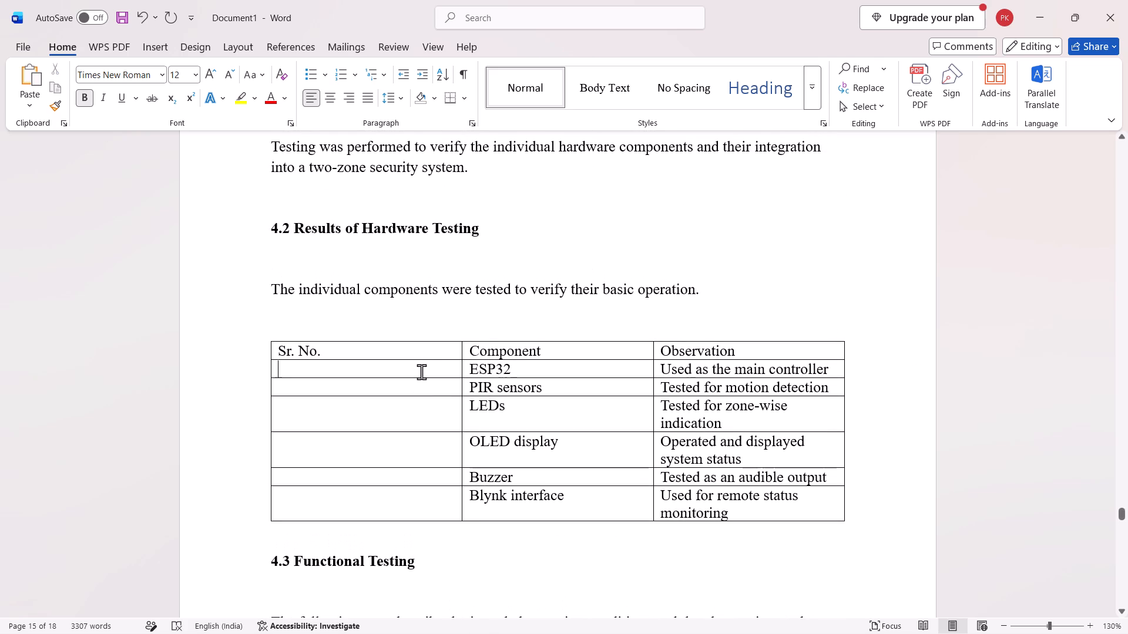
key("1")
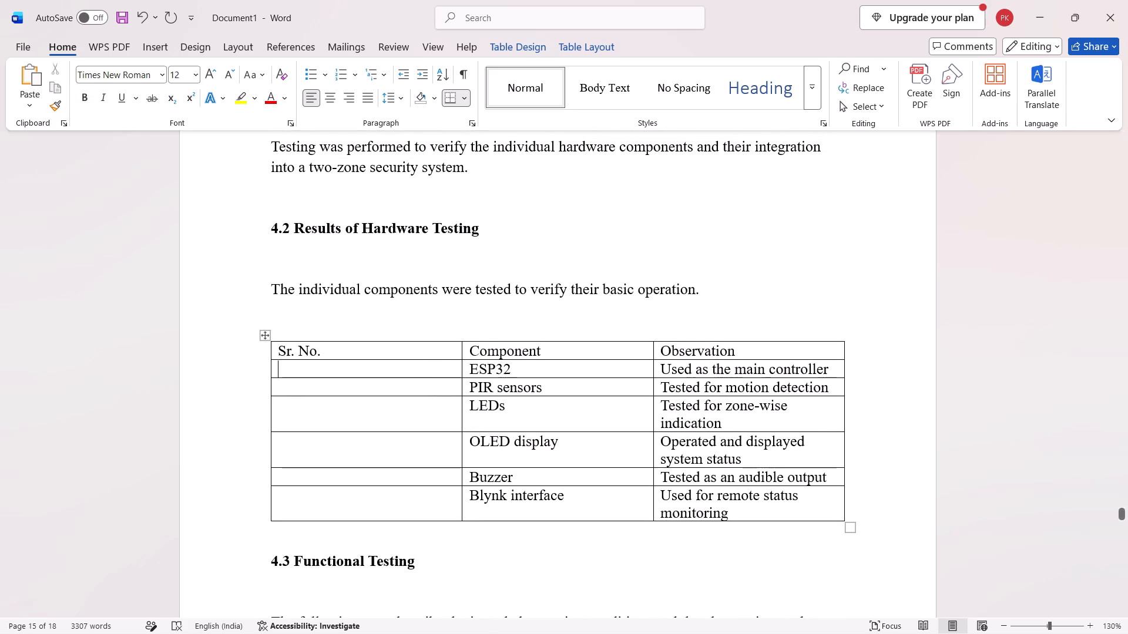
key("Down")
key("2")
key("Down")
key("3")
key("Down")
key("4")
key("Down")
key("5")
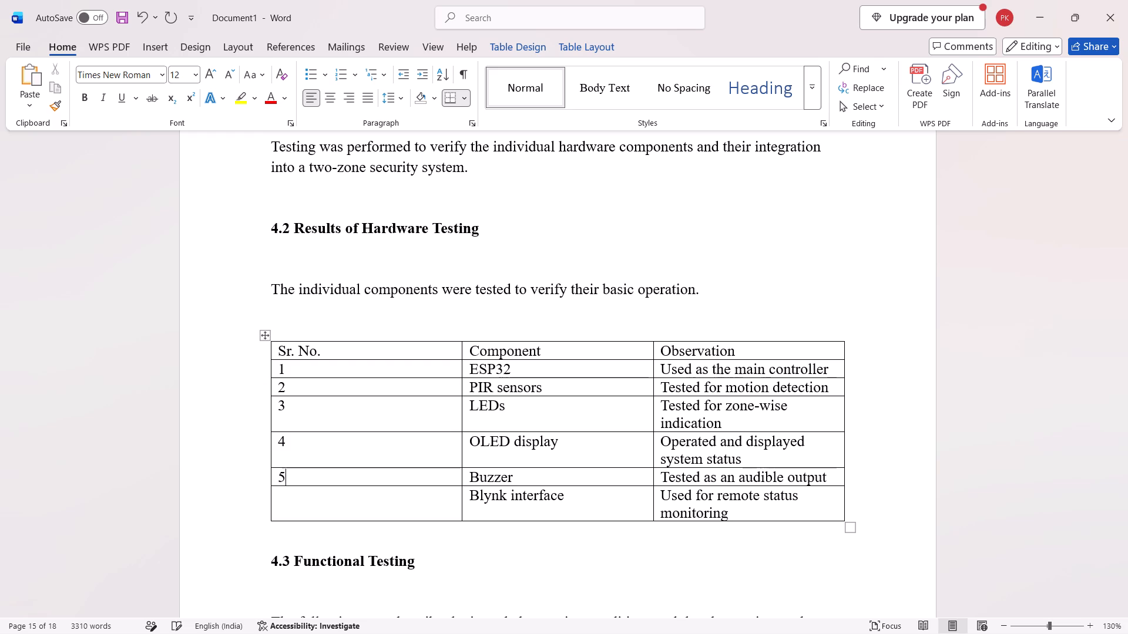
key("Down")
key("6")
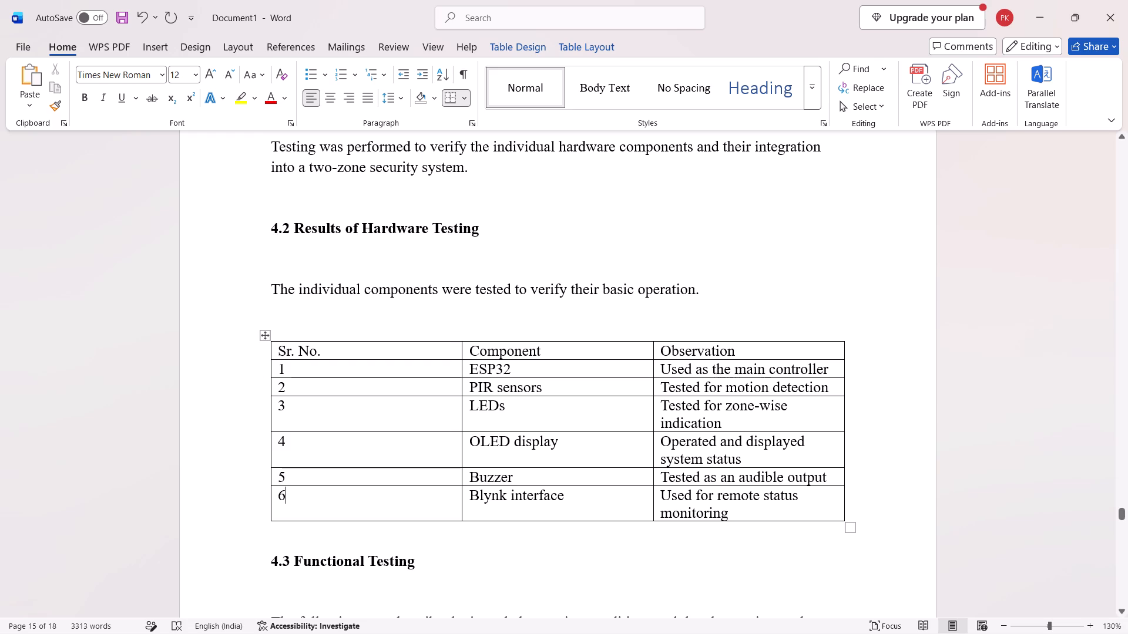
left_click_drag(274, 350, 281, 350)
left_click(243, 360)
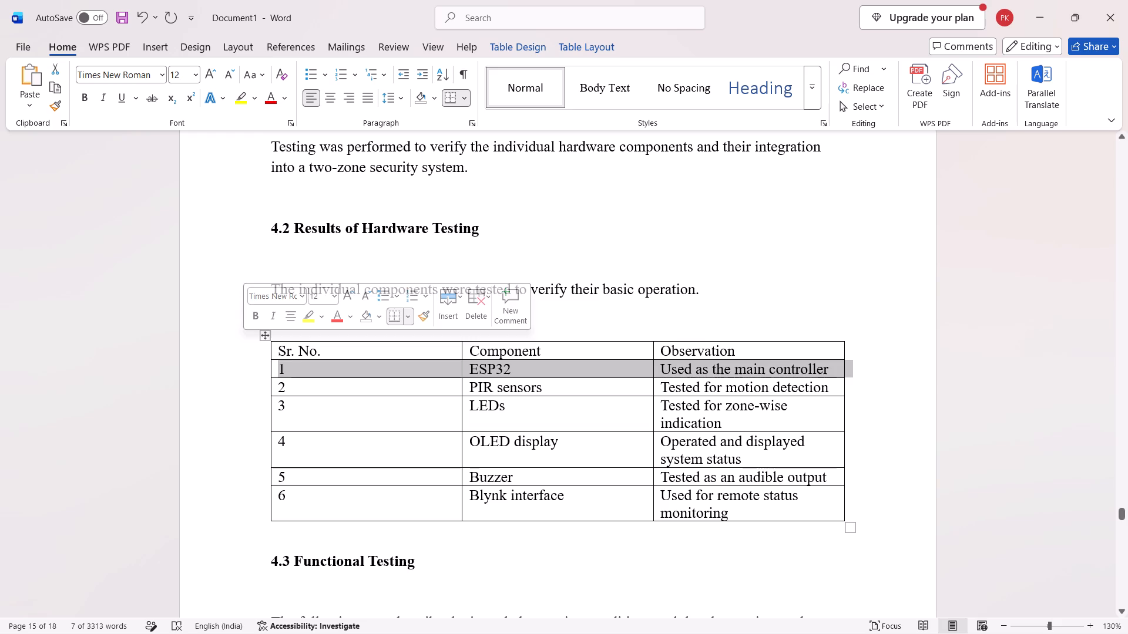
key("ctrl+z")
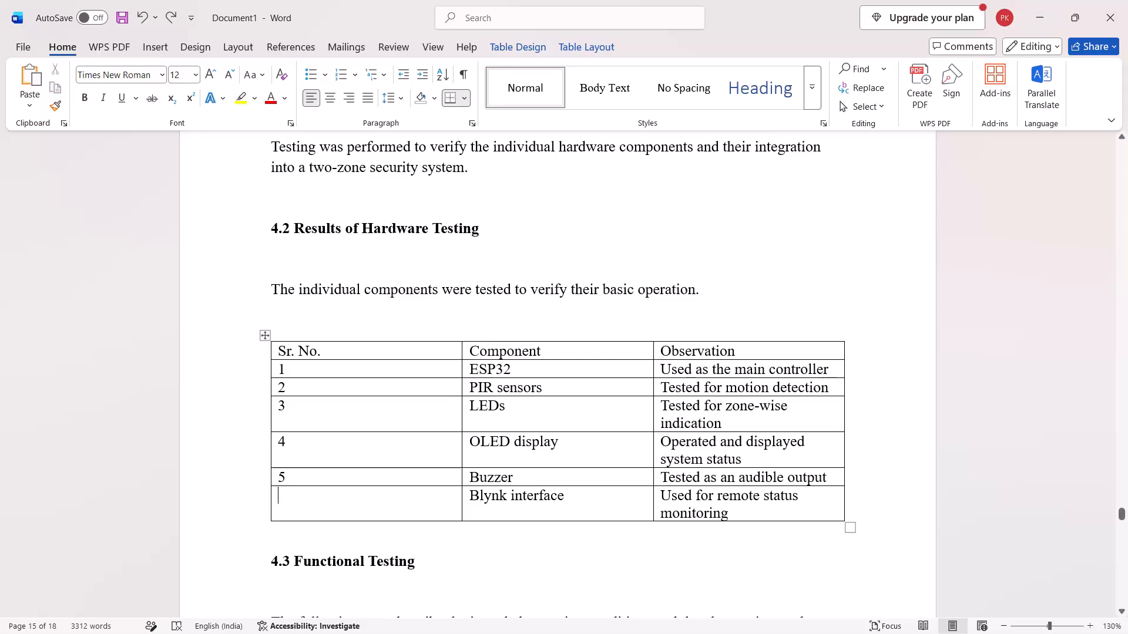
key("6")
Center-align the text in all cells of the hardware testing table.
left_click_drag(278, 349, 862, 520)
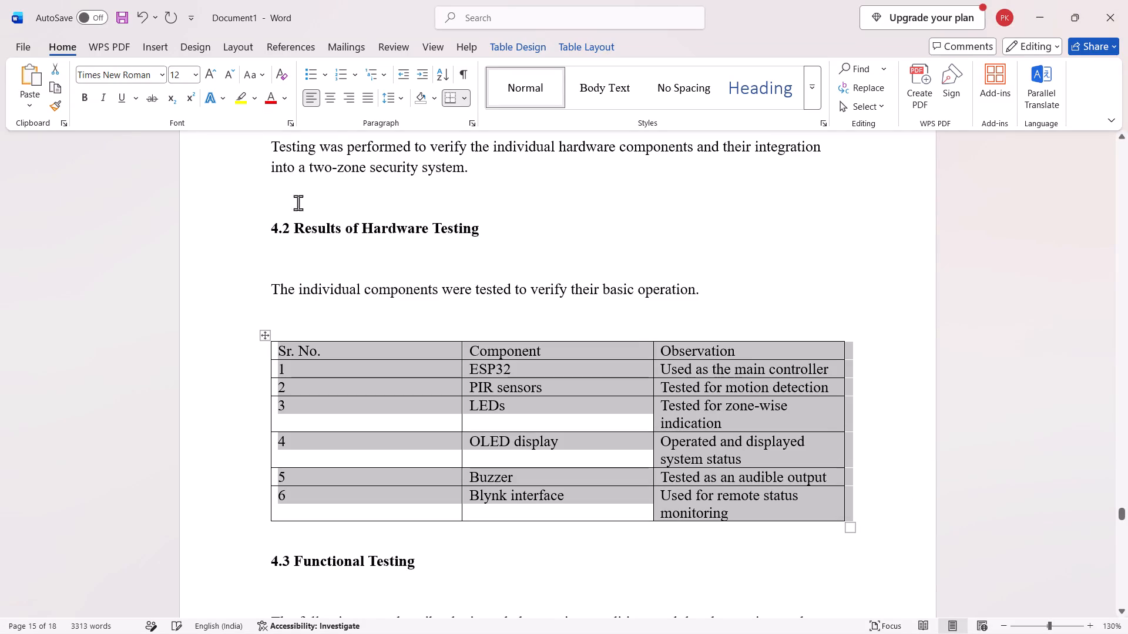
left_click(332, 105)
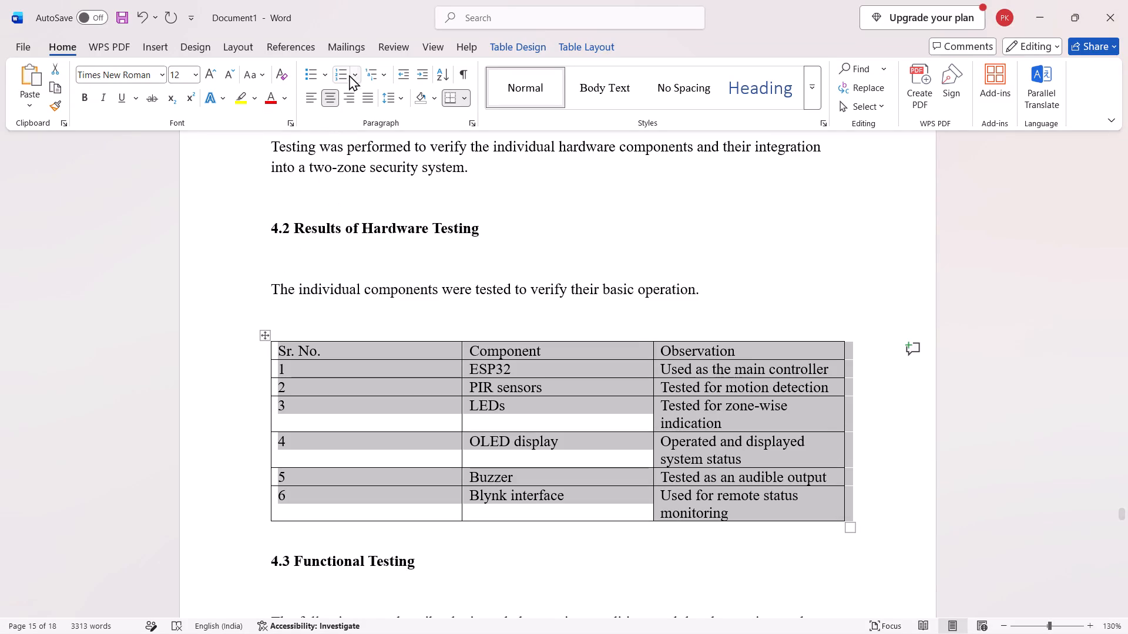
left_click(313, 93)
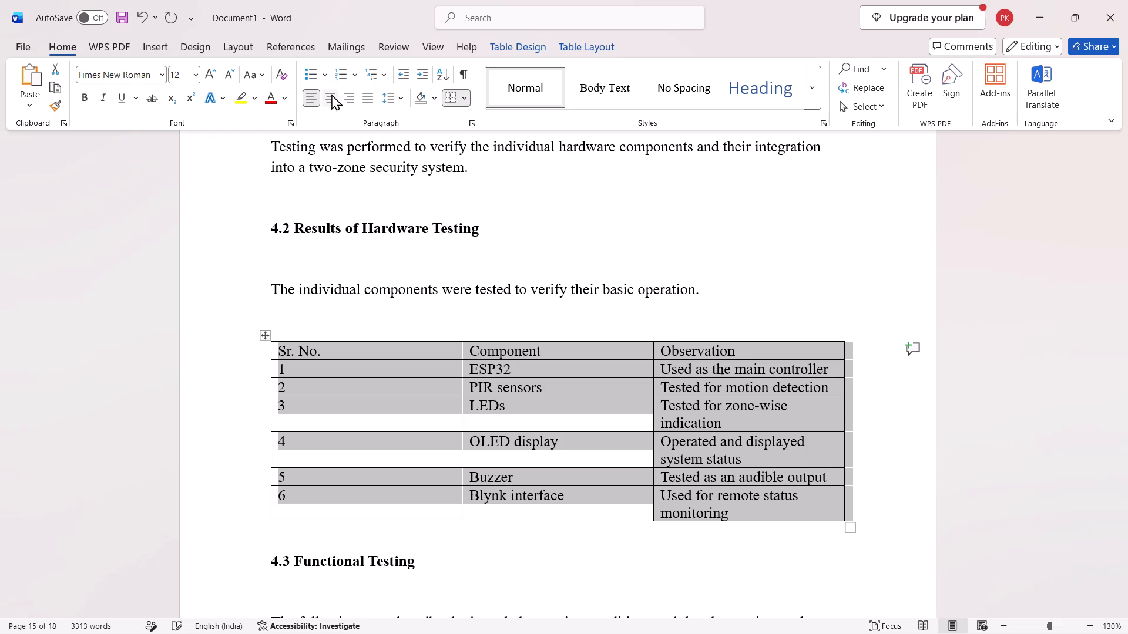
left_click(331, 94)
left_click(291, 366)
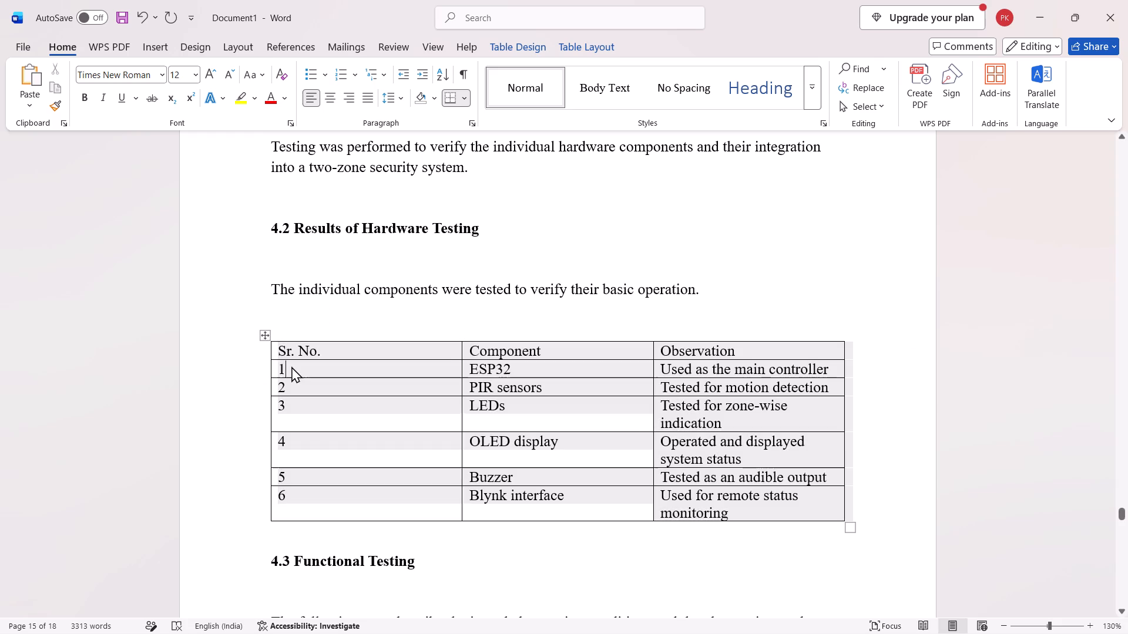
left_click_drag(278, 343, 793, 464)
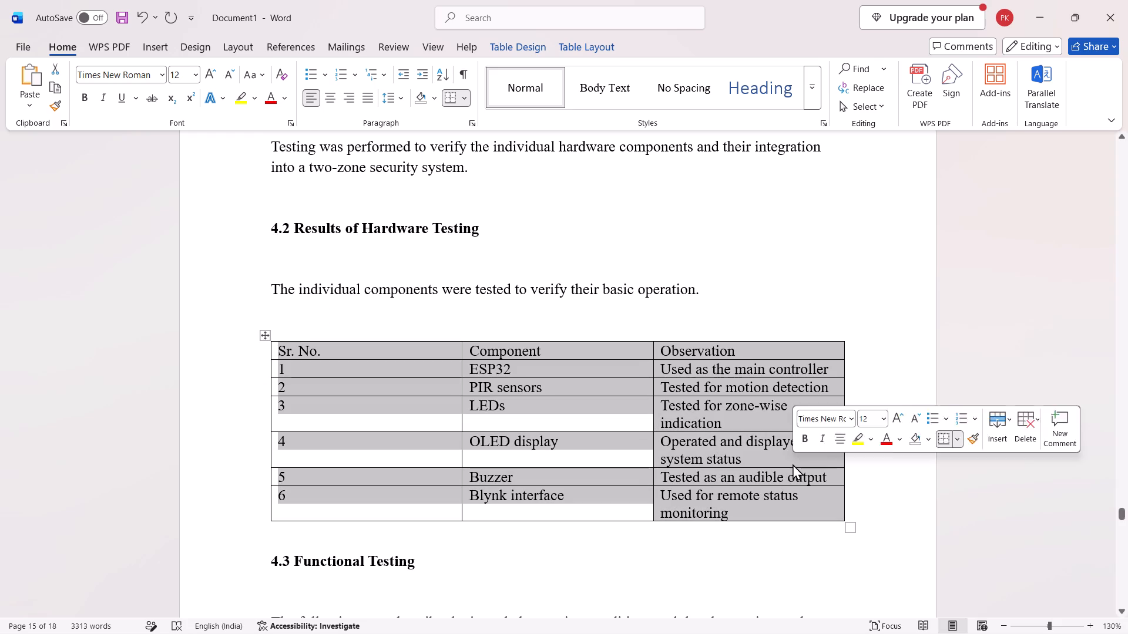
left_click(328, 96)
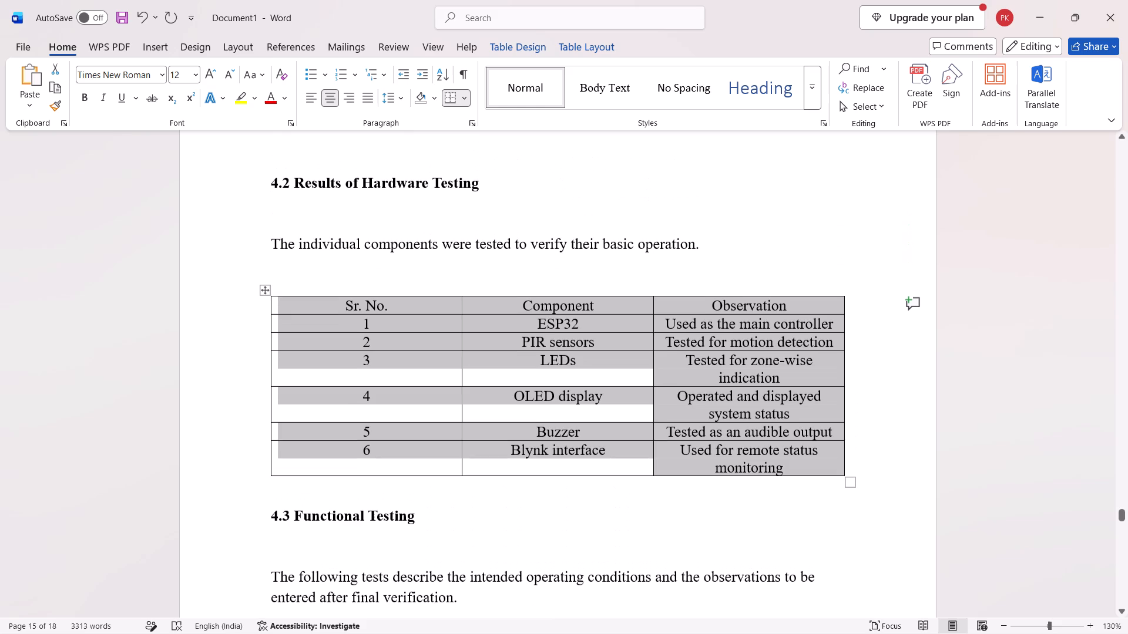
Move the hardware testing table up to sit directly below the sentence introducing the component tests.
left_click(254, 300)
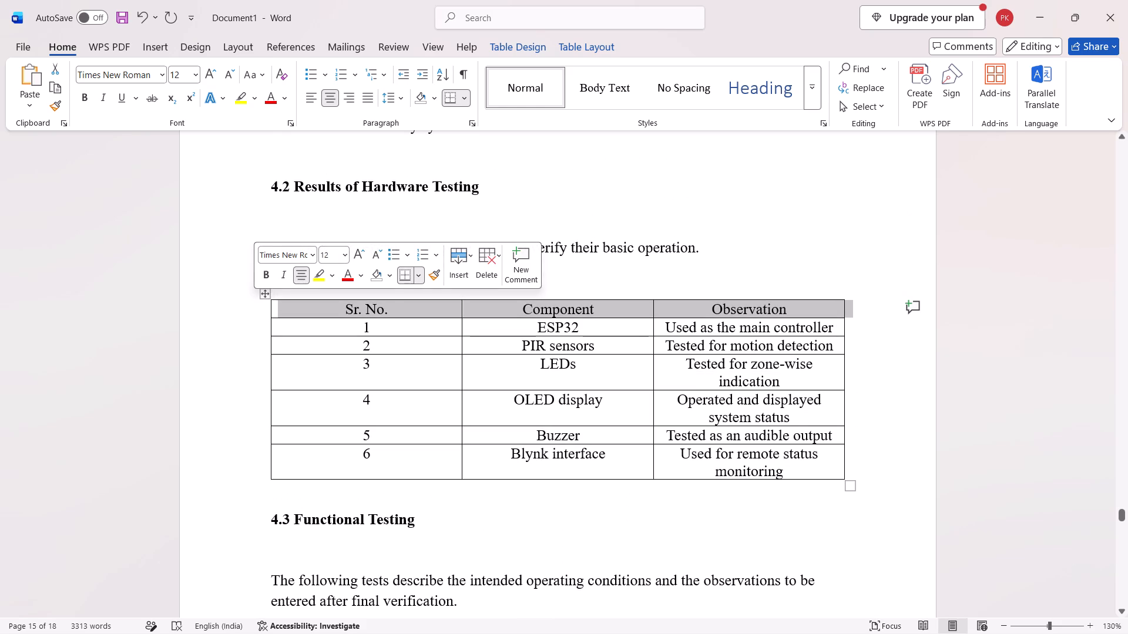
left_click_drag(267, 296, 269, 264)
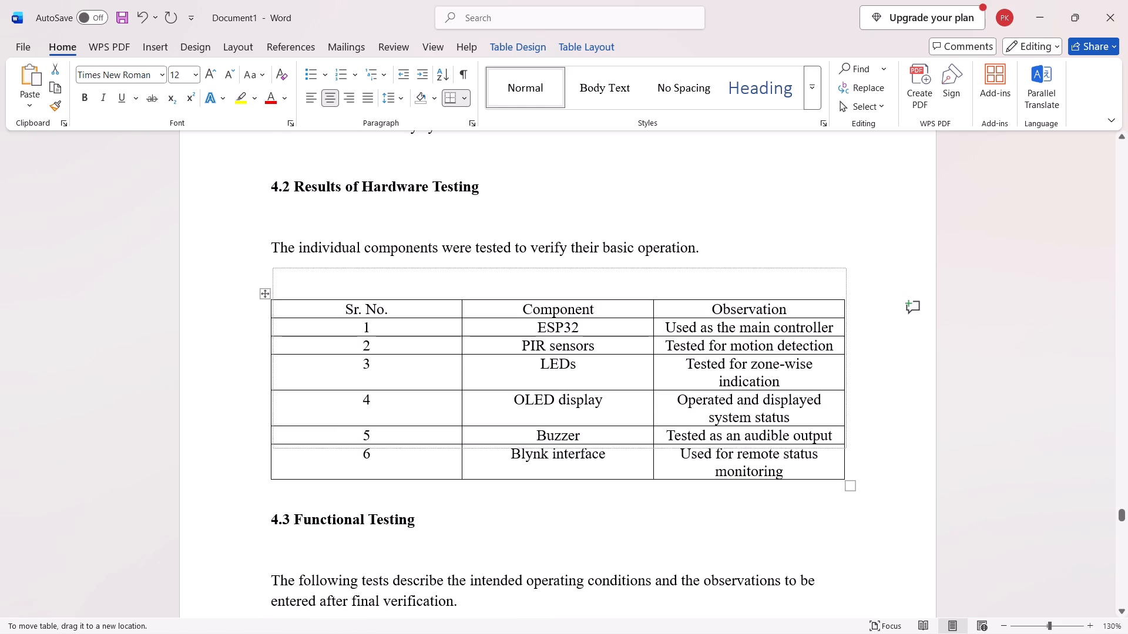
left_click_drag(269, 264, 261, 275)
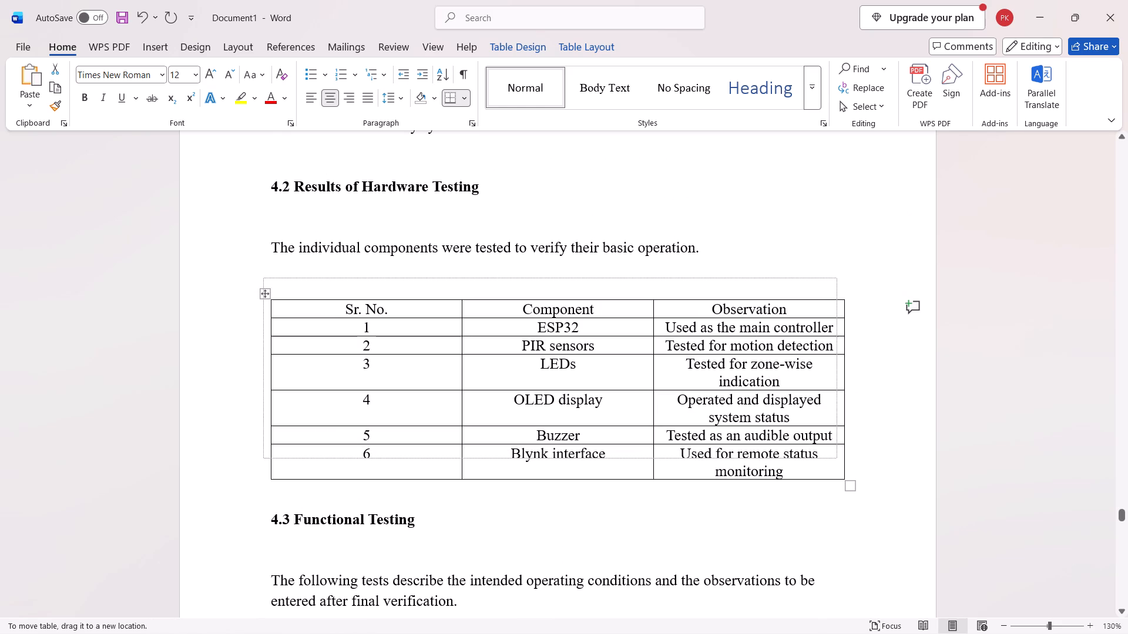
left_click_drag(261, 275, 267, 274)
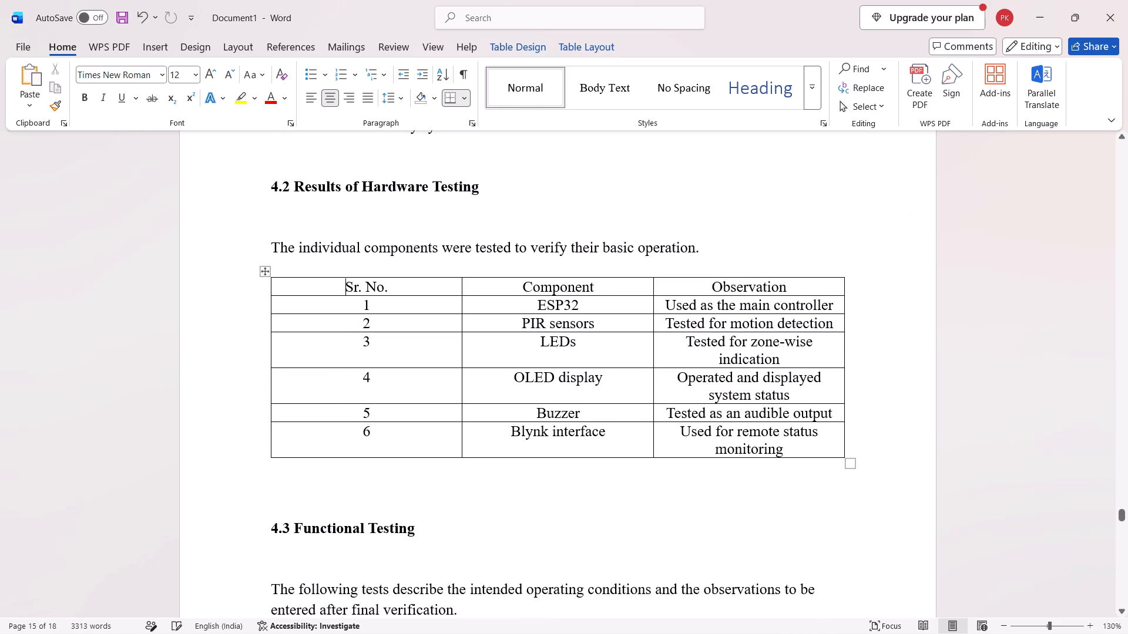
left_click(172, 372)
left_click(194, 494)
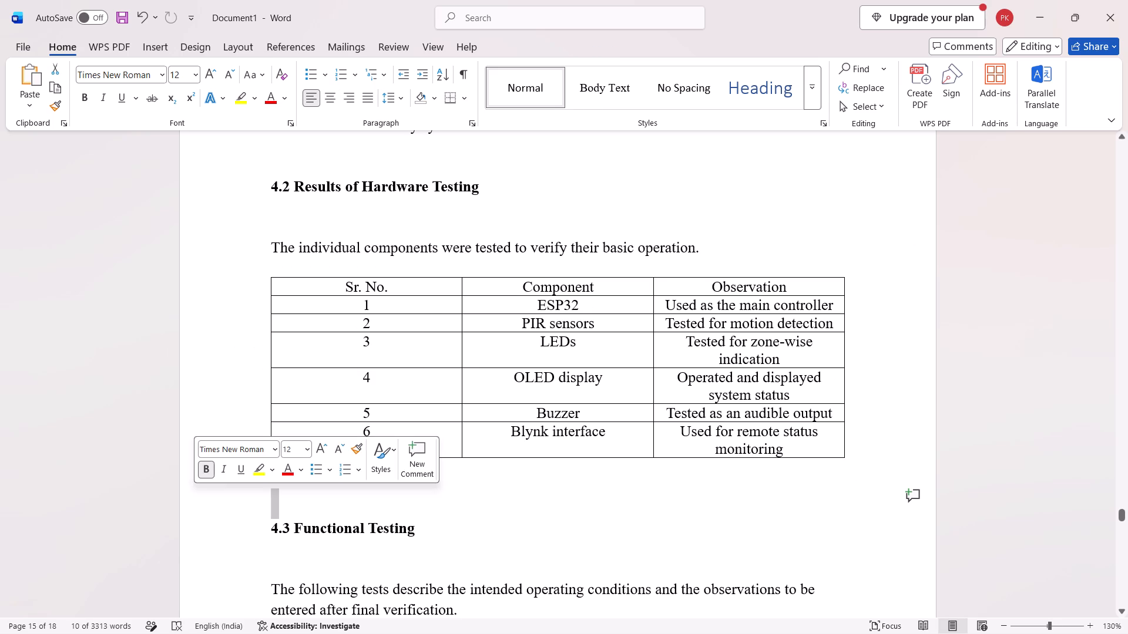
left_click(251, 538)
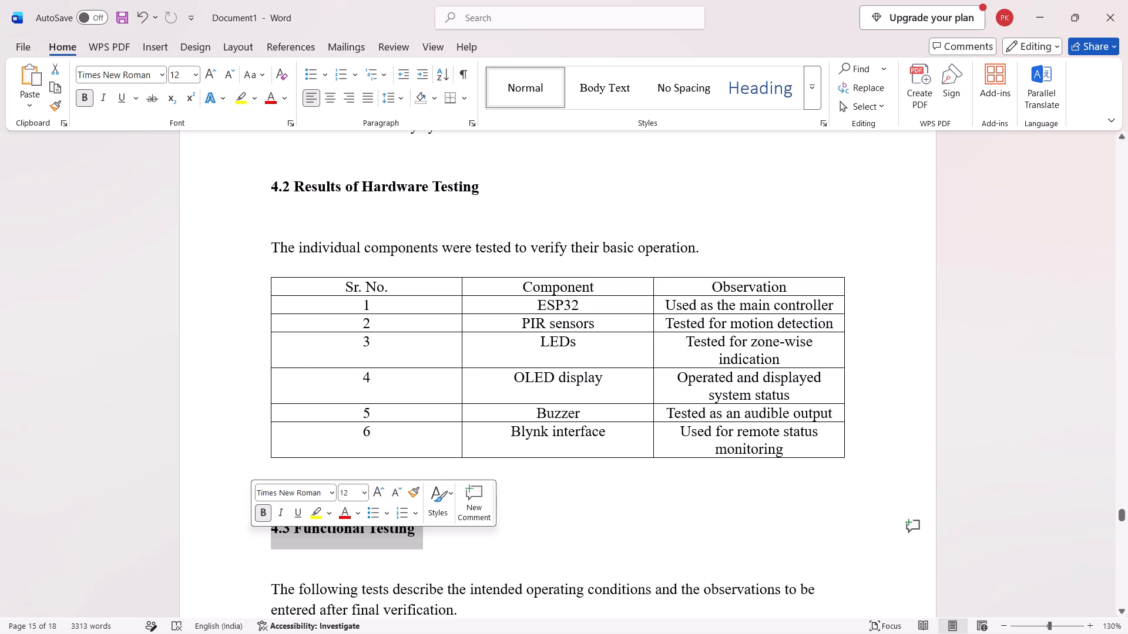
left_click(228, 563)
Insert a table with 3 columns and 9 rows directly above the plain-text test table in section 4.3.
scroll(228, 563, "right", 1)
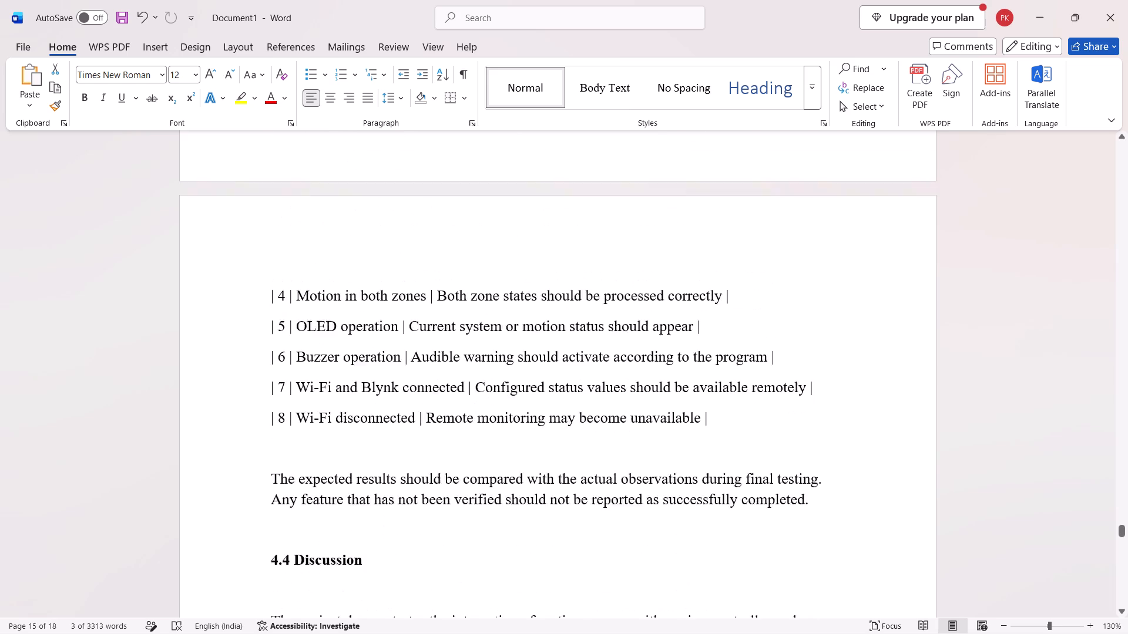
scroll(228, 563, "right", 1)
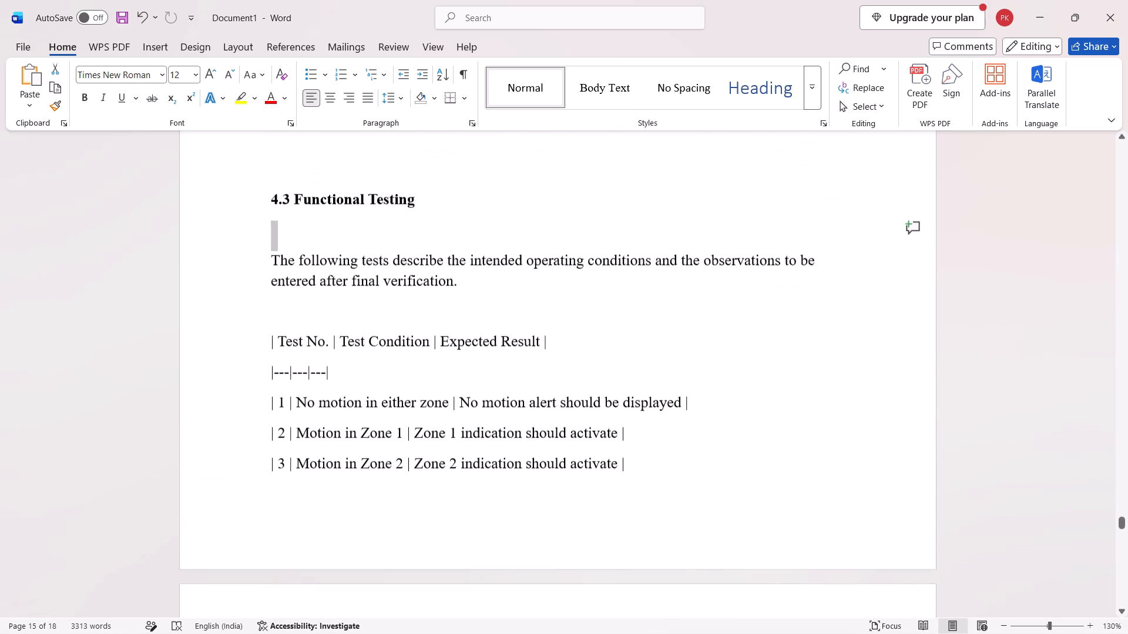
scroll(228, 563, "right", 1)
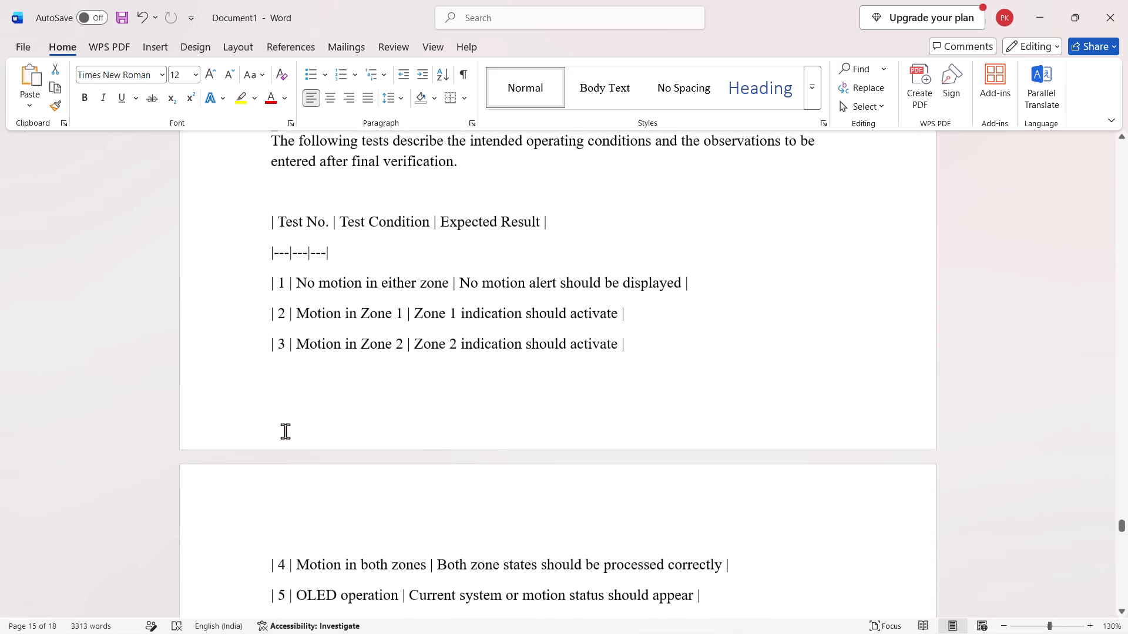
left_click(270, 387)
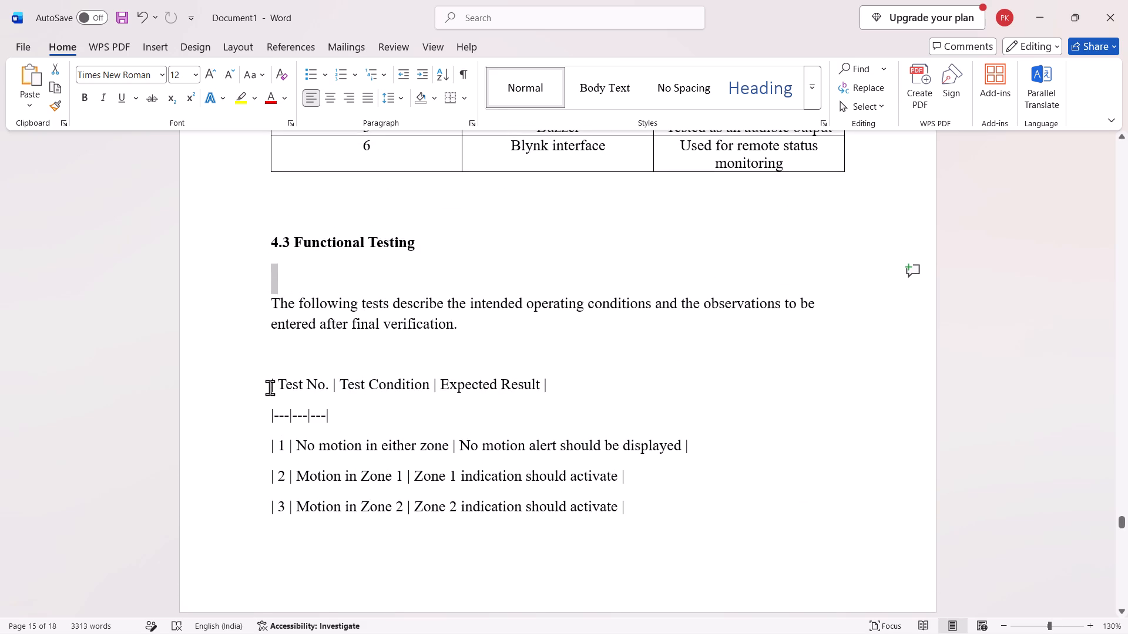
left_click(167, 42)
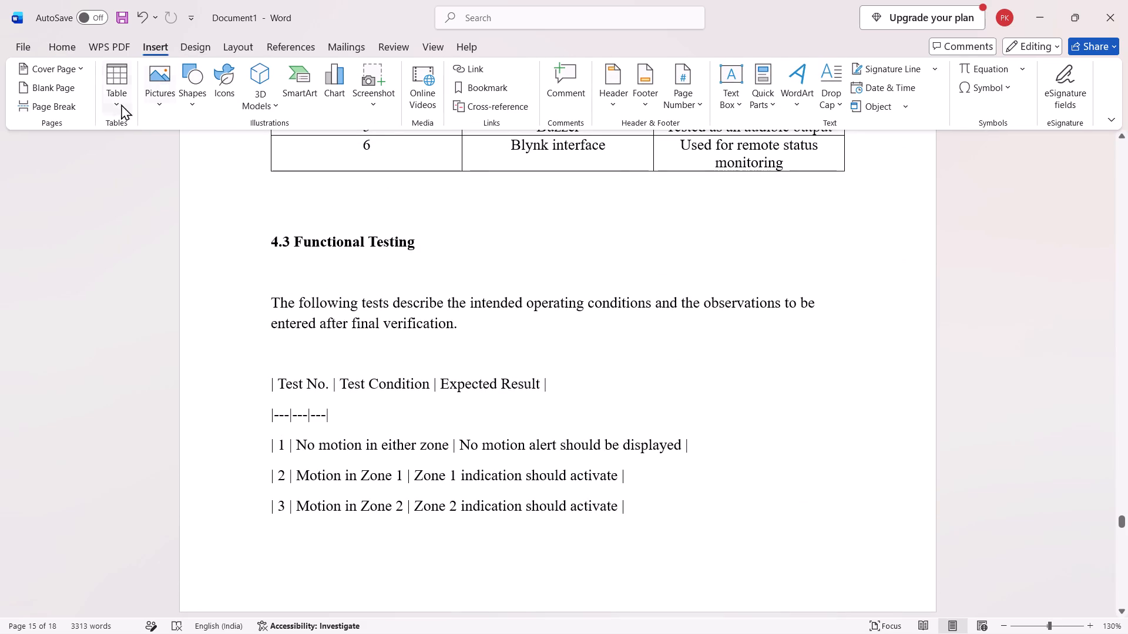
left_click(113, 89)
left_click(178, 267)
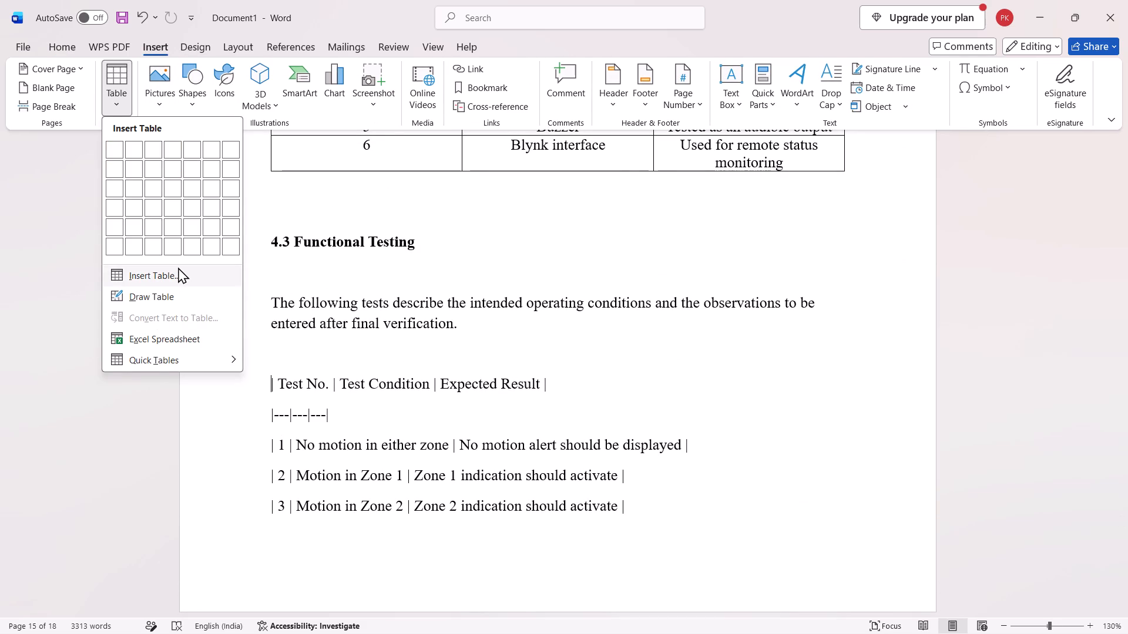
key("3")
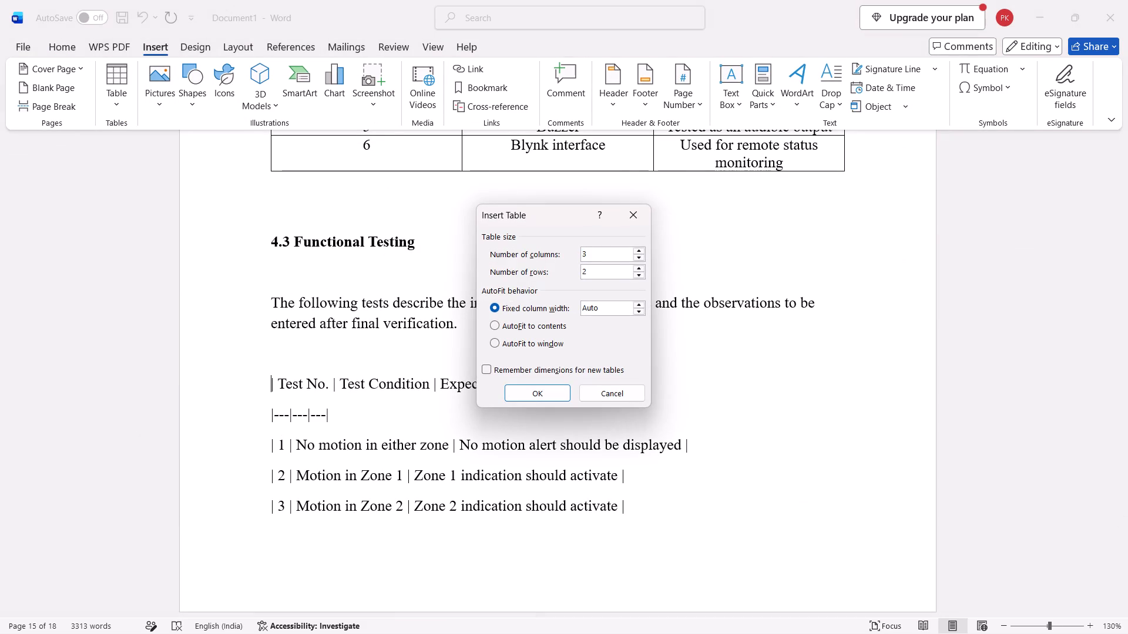
left_click(592, 266)
key("BackSpace")
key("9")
left_click(553, 396)
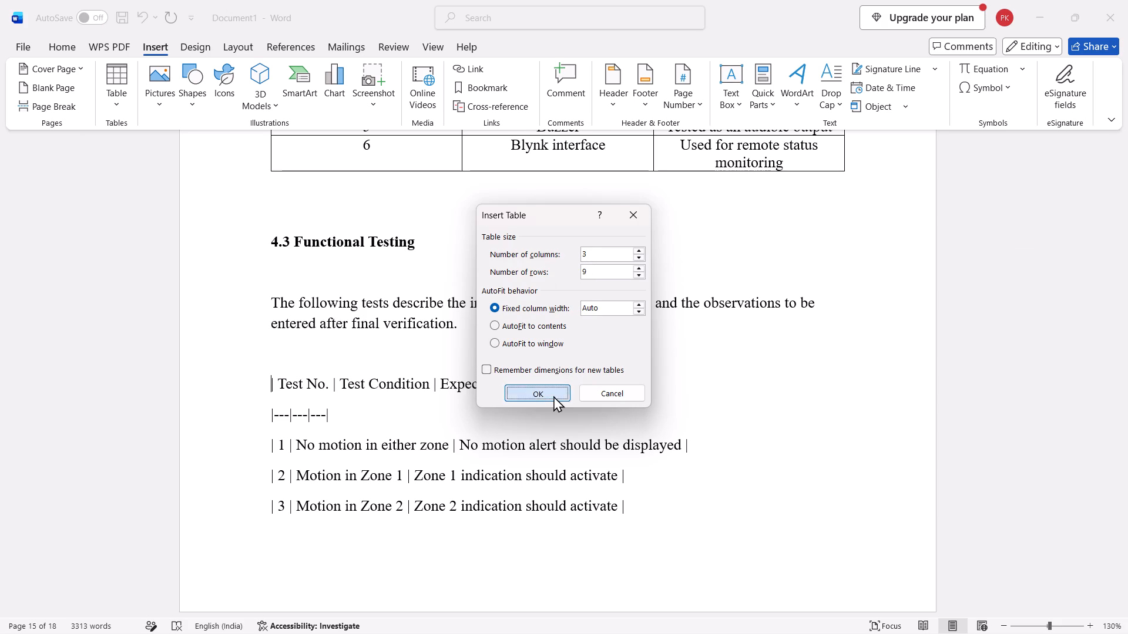
Examine how the new empty table and the plain-text test rows are laid out across the surrounding pages.
scroll(384, 392, "down", 1)
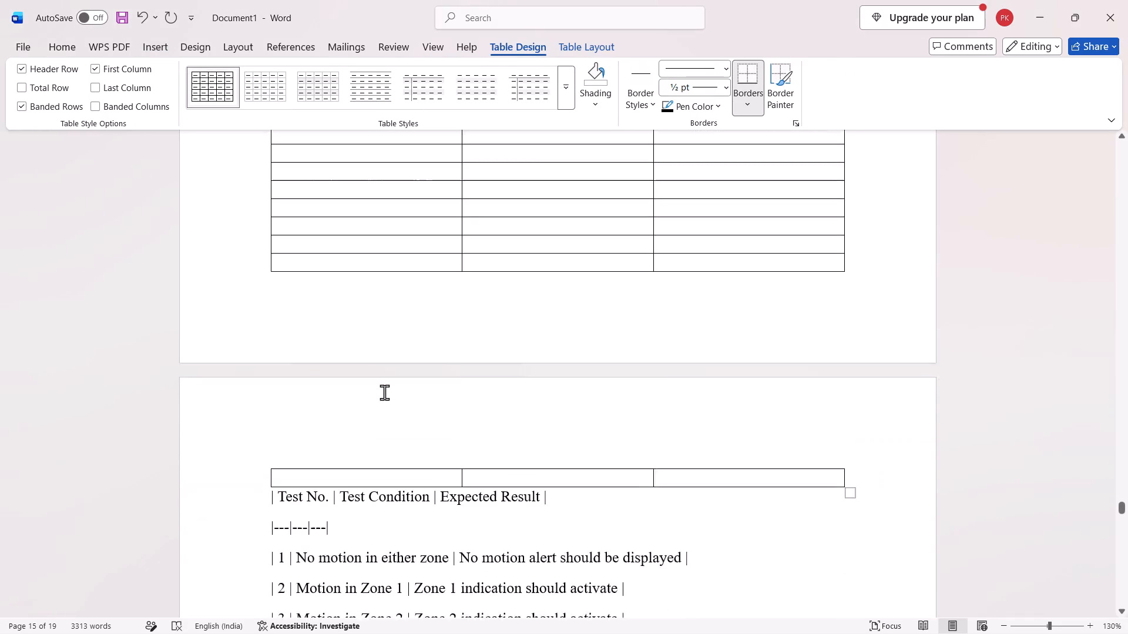
scroll(384, 392, "down", 1)
scroll(384, 392, "down", 4, "ctrl")
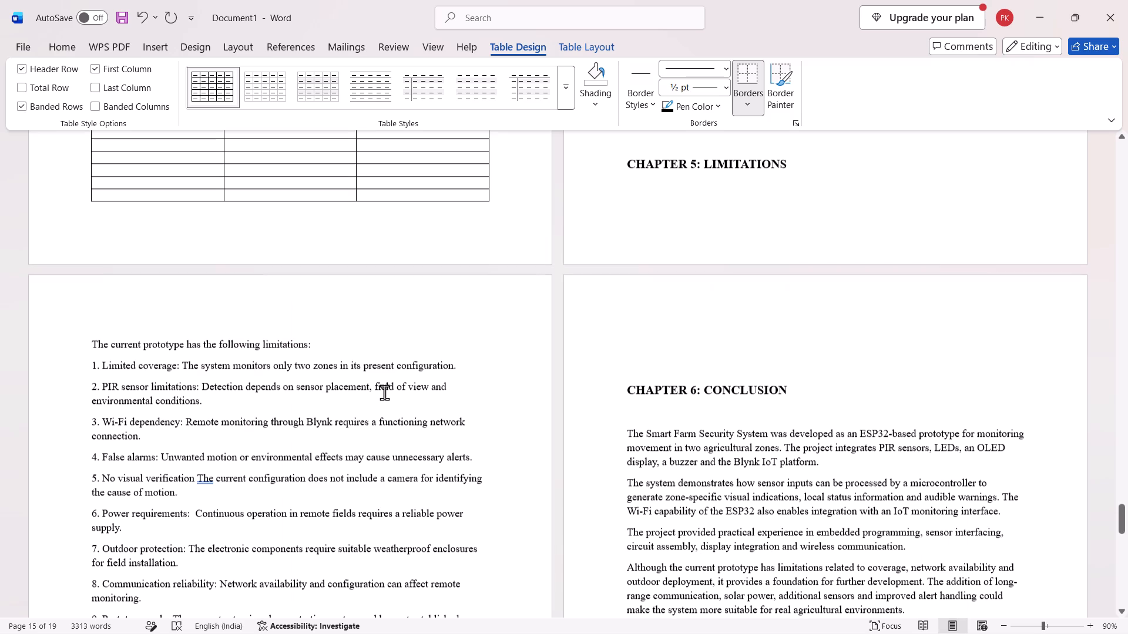
scroll(384, 392, "up", 1)
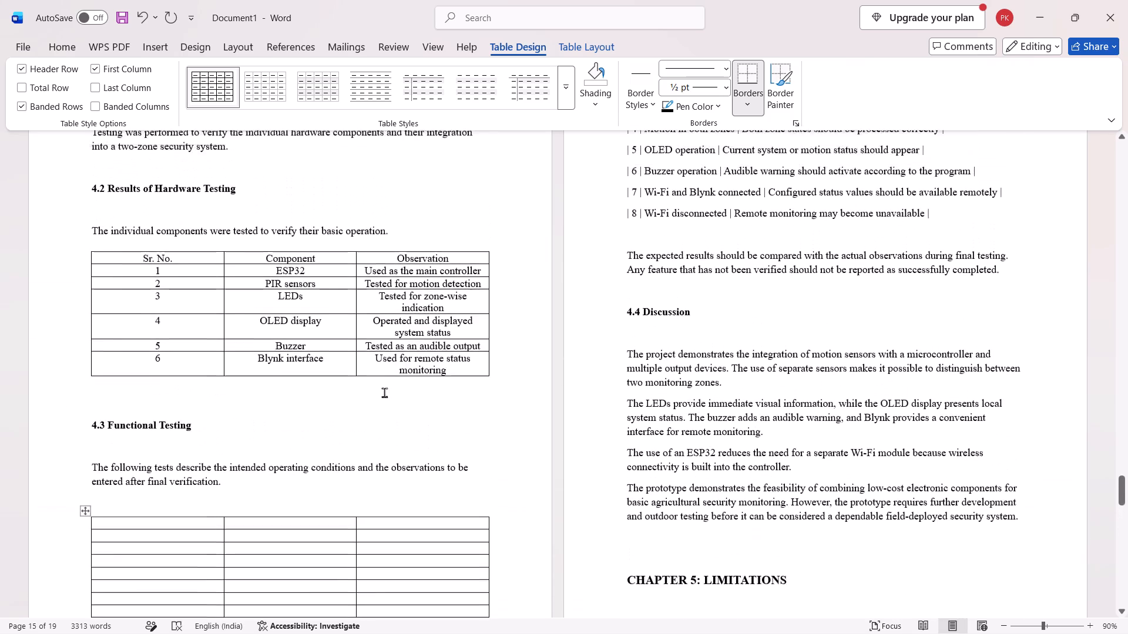
scroll(384, 392, "up", 1)
scroll(384, 392, "down", 1, "ctrl")
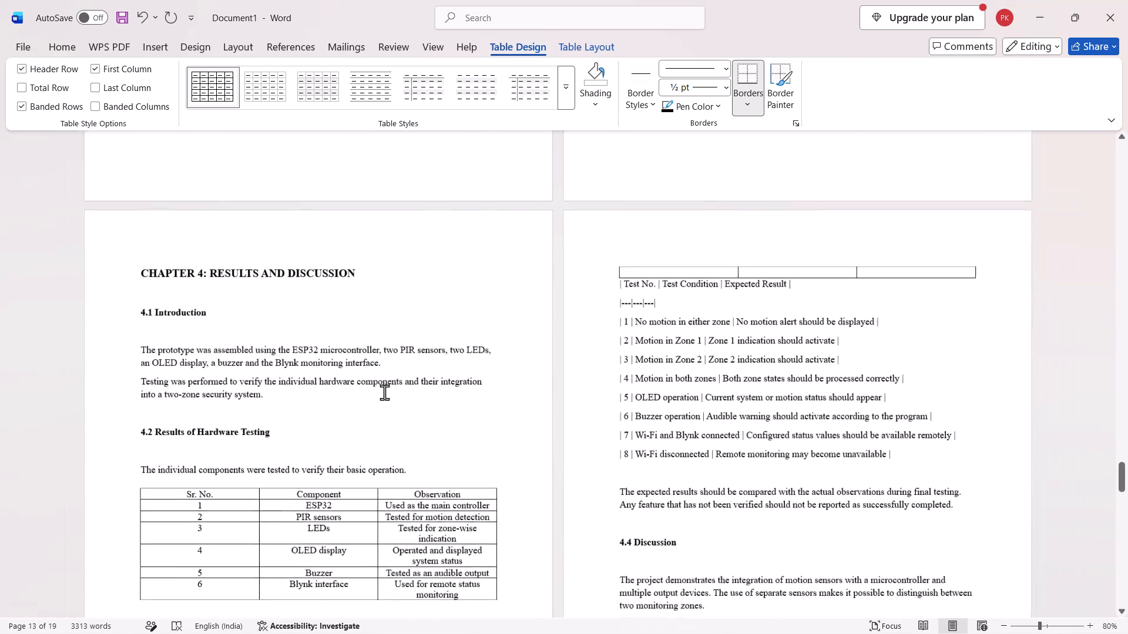
scroll(384, 392, "down", 3, "ctrl")
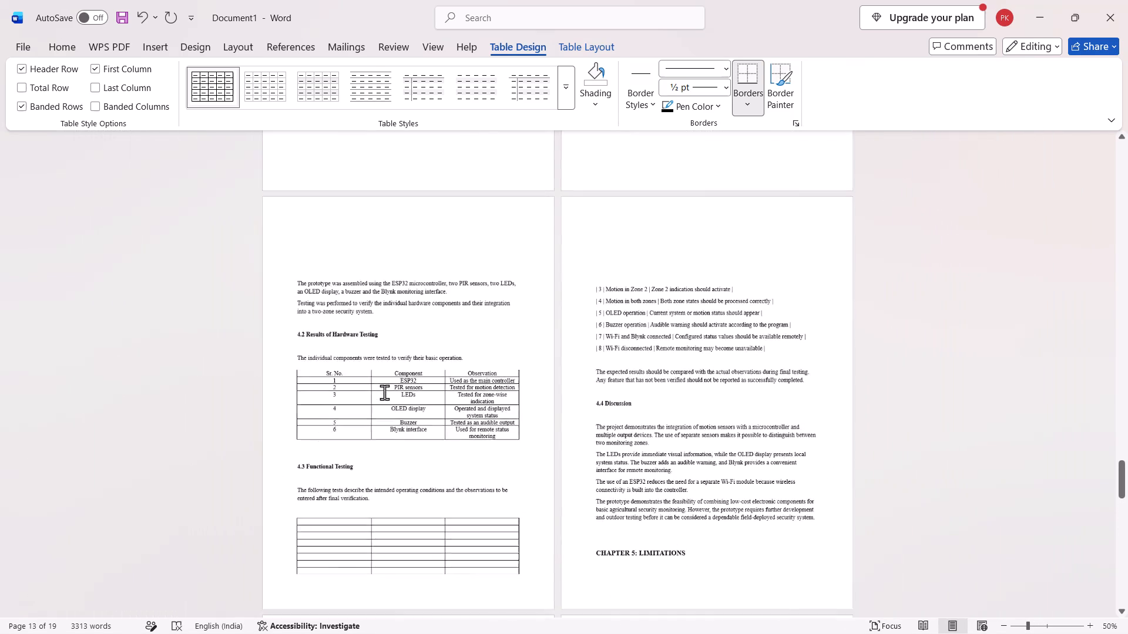
scroll(413, 285, "up", 1)
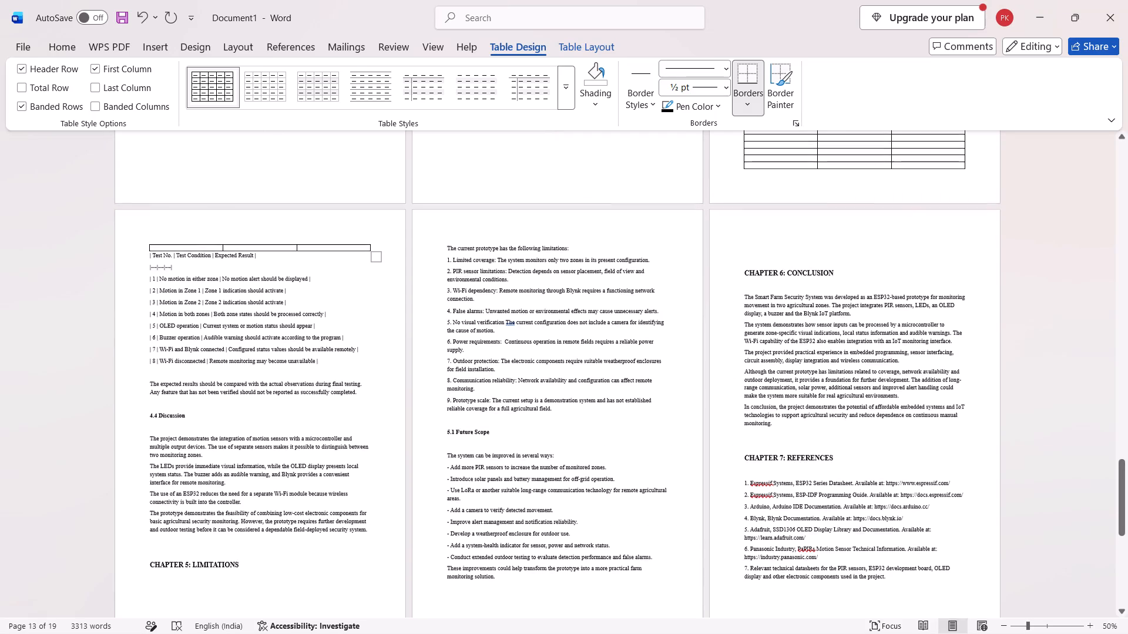
scroll(413, 285, "up", 2)
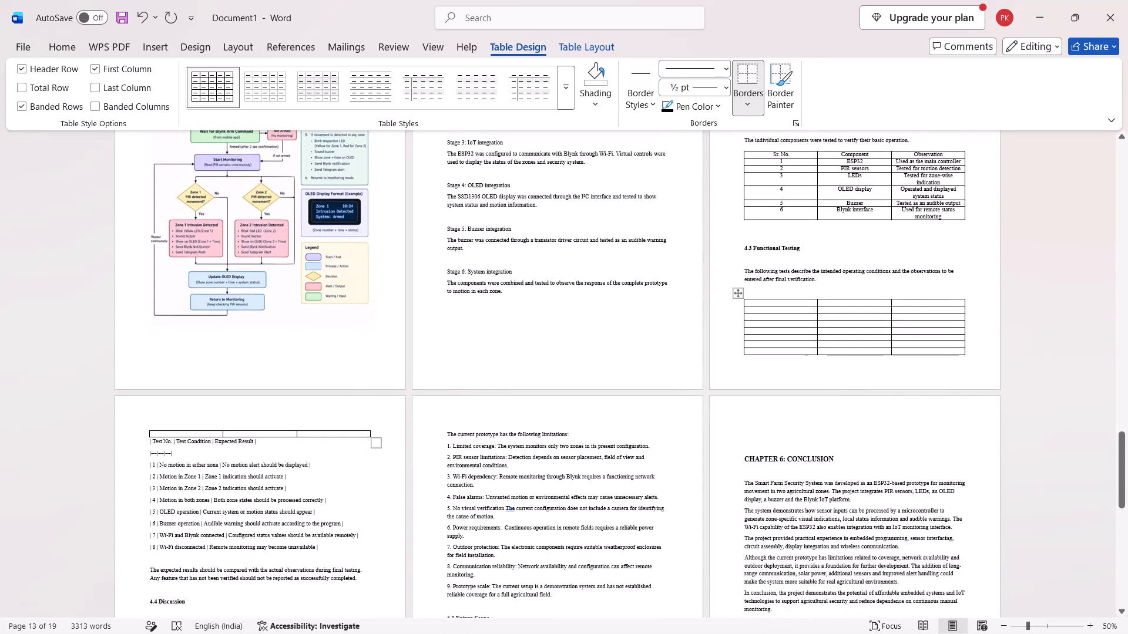
scroll(413, 285, "up", 1)
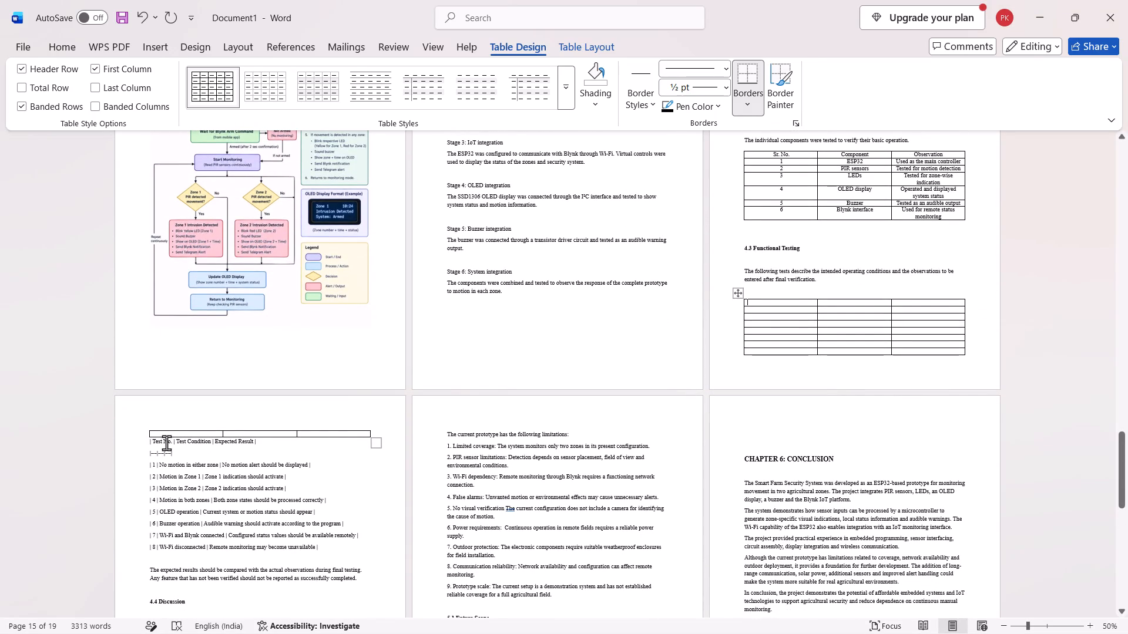
Copy "Test No." from the plain-text header line into the first header cell of section 4.3's new table.
triple_click(167, 439)
left_click(167, 439)
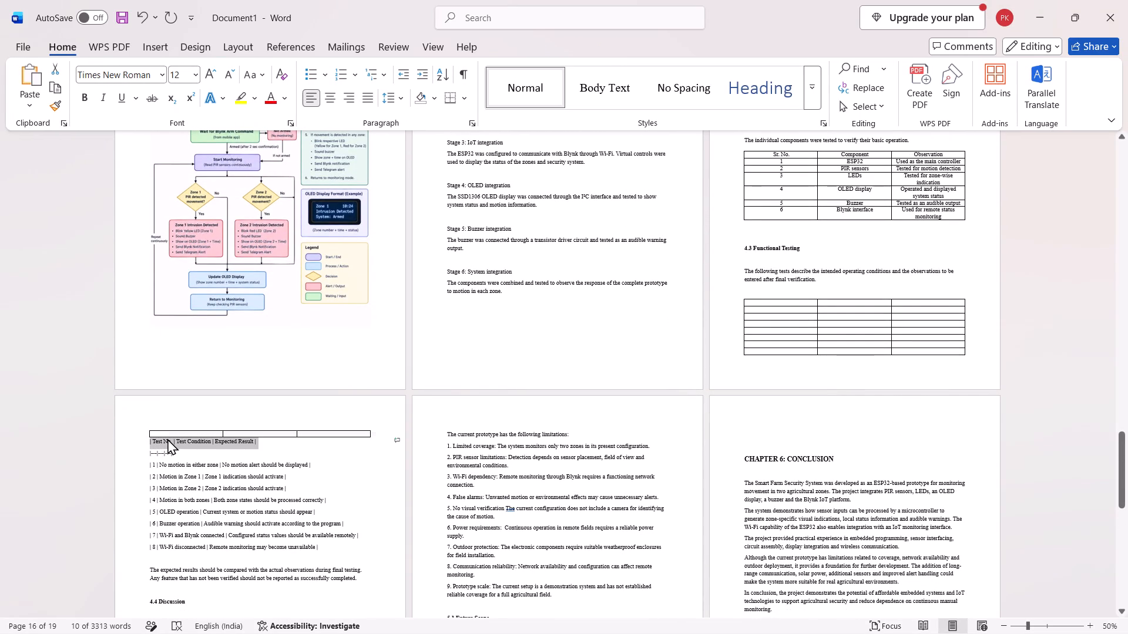
left_click_drag(153, 444, 169, 442)
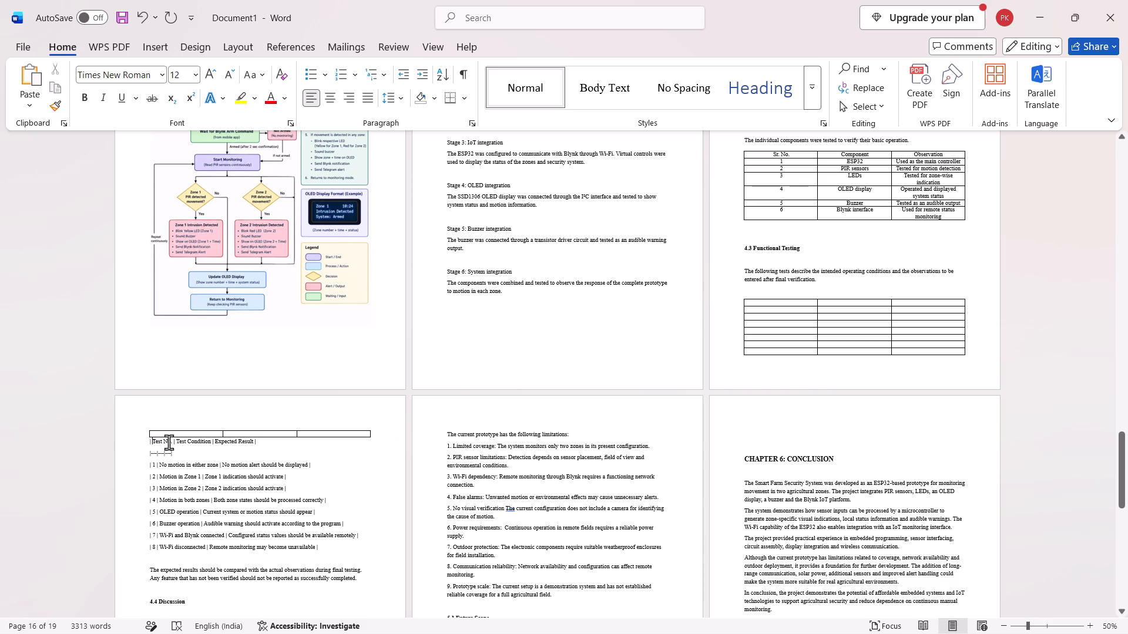
left_click_drag(169, 442, 176, 440)
scroll(176, 440, "down", 1)
scroll(176, 440, "up", 7, "ctrl")
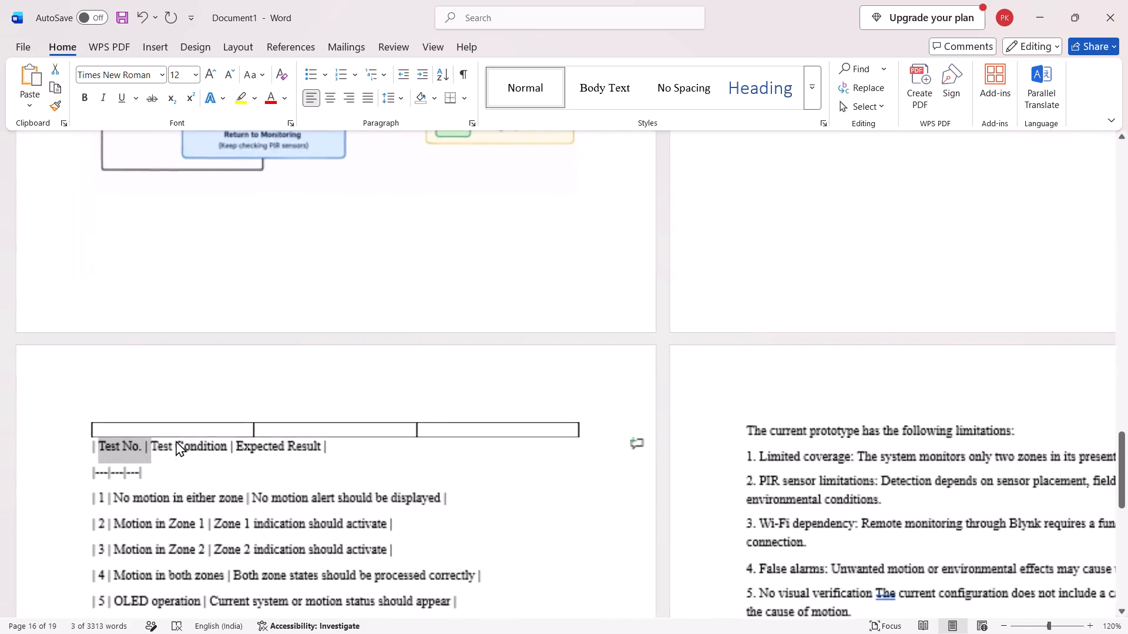
right_click(176, 440)
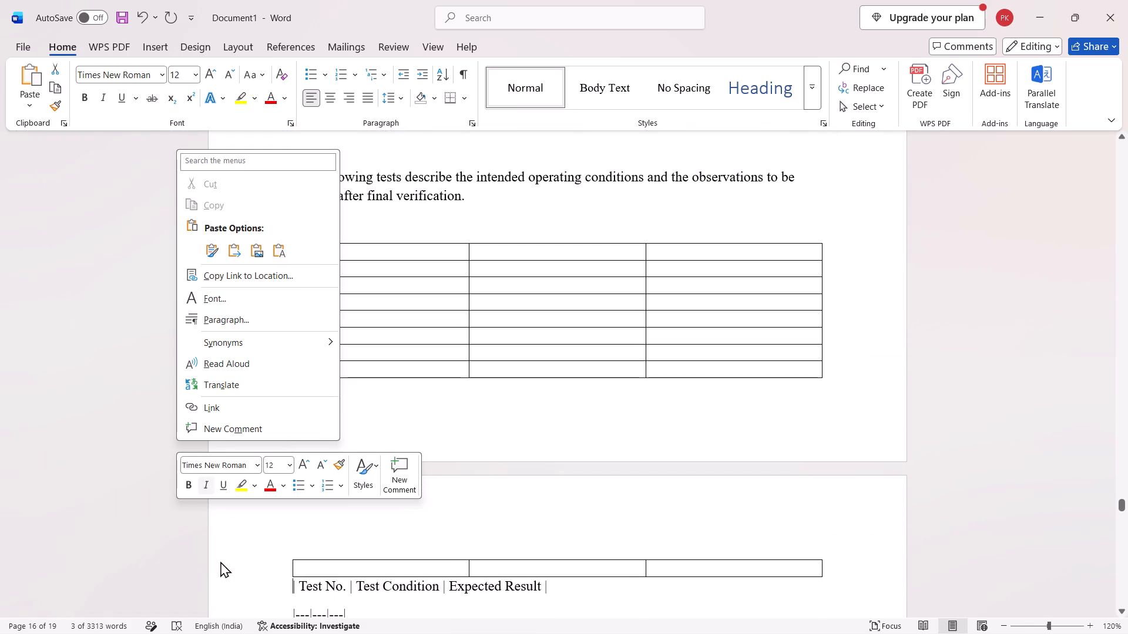
left_click_drag(300, 584, 342, 585)
left_click(342, 585)
left_click_drag(304, 589, 361, 590)
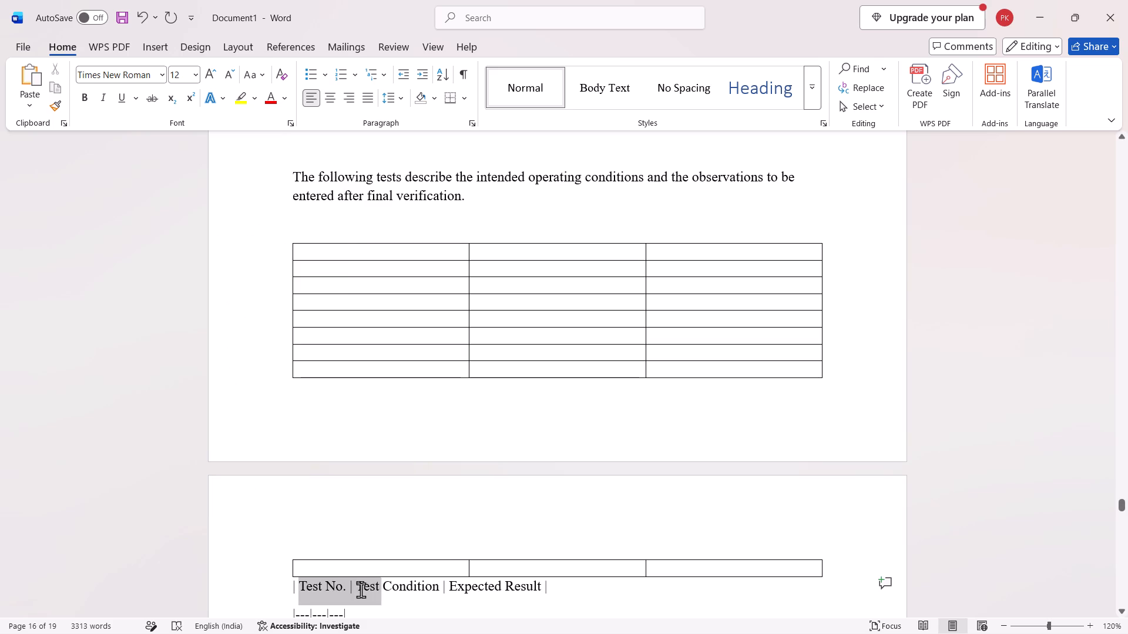
left_click_drag(361, 590, 348, 590)
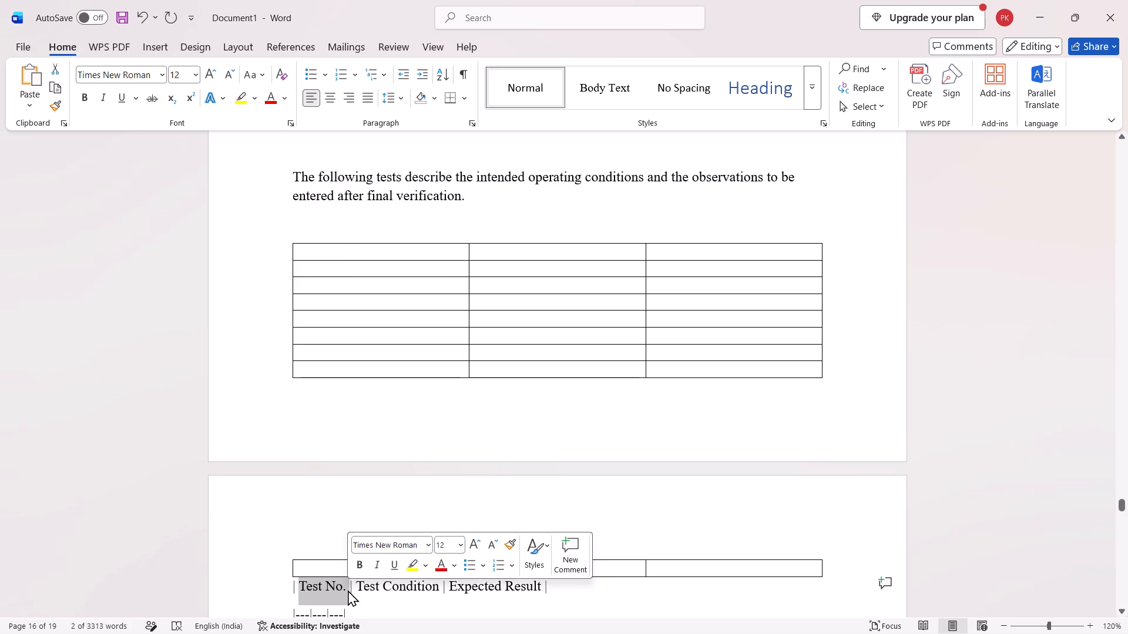
key("ctrl+c")
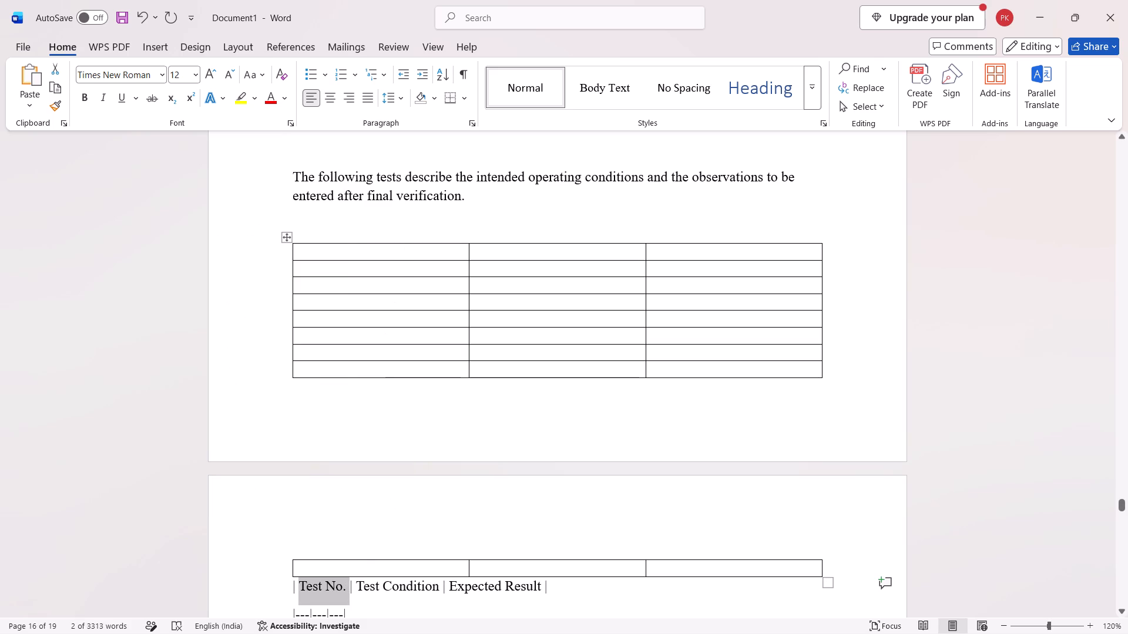
left_click(402, 249)
key("ctrl+v")
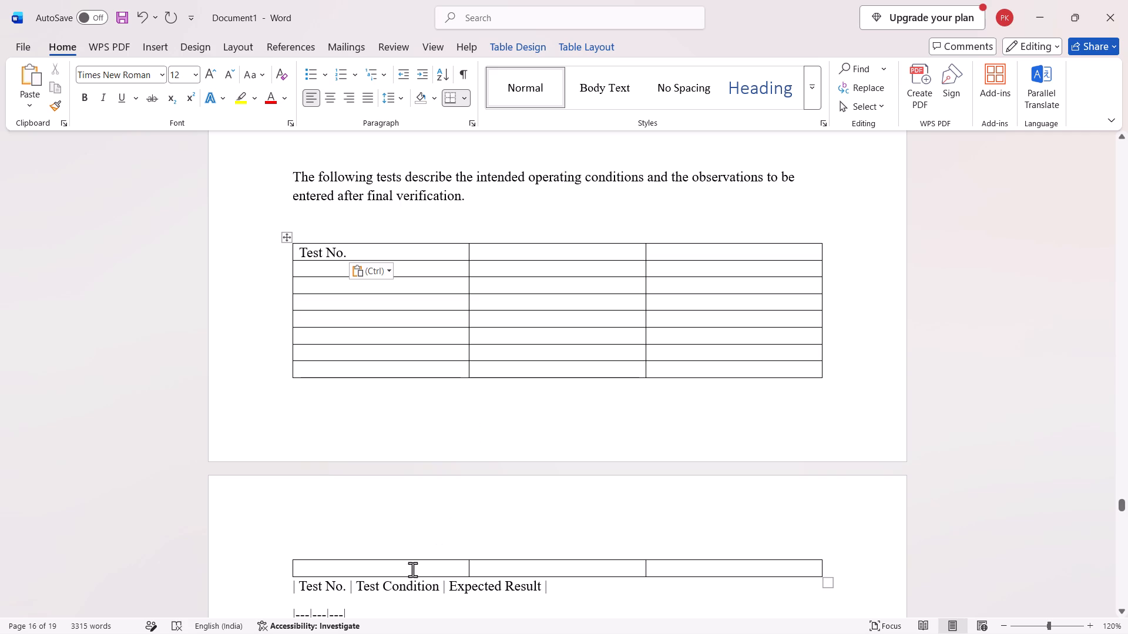
Copy "Test Condition" and "Expected Result" from the plain-text header line into the second and third header cells.
left_click_drag(357, 586, 428, 584)
key("ctrl+c")
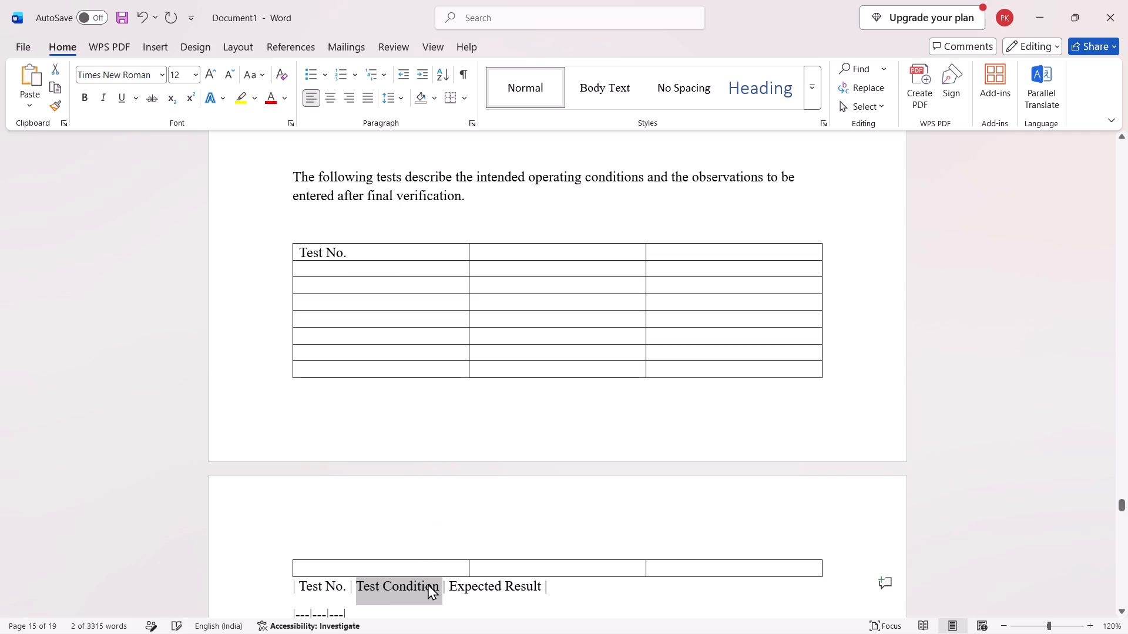
left_click(616, 250)
key("ctrl+v")
key("ctrl+v")
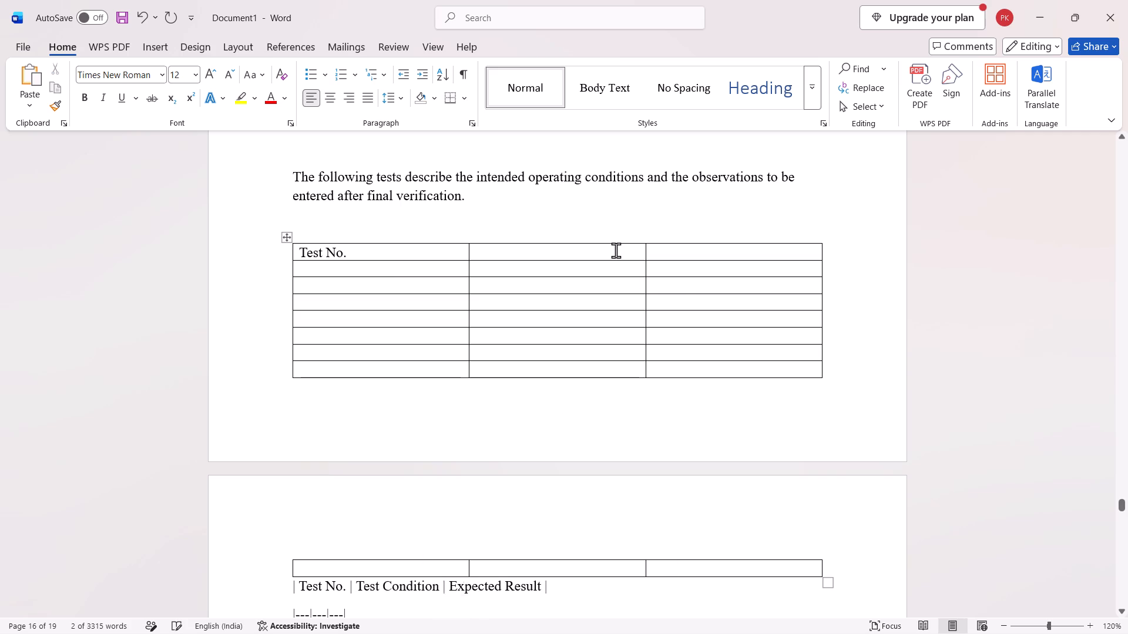
left_click(616, 250)
key("ctrl+v")
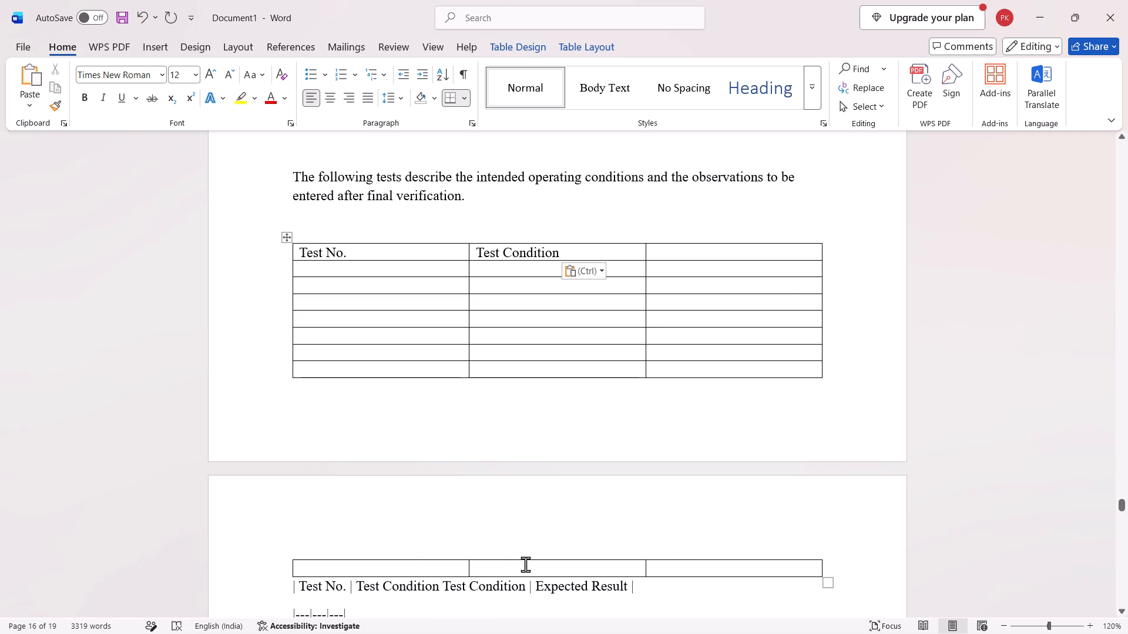
left_click_drag(536, 588, 629, 587)
key("ctrl+c")
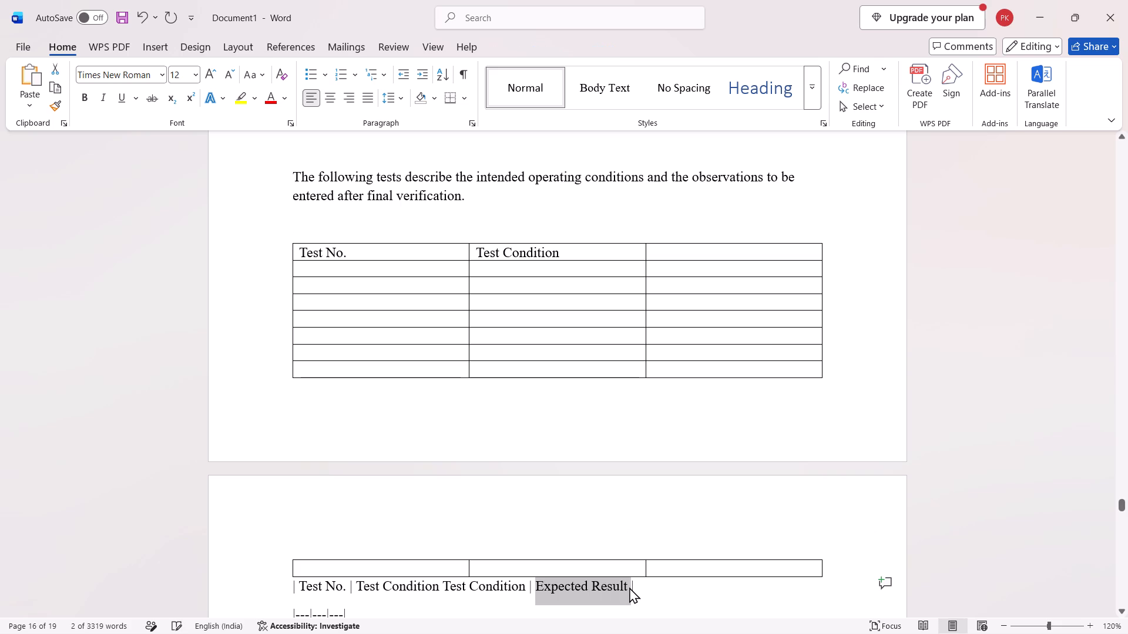
left_click(763, 251)
key("ctrl+v")
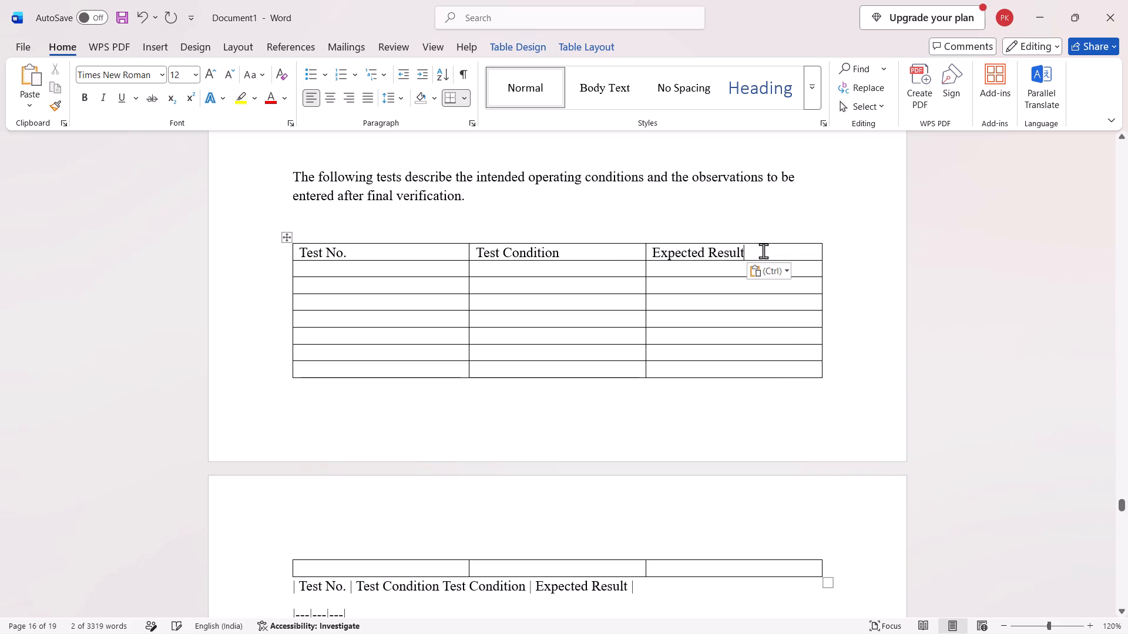
Copy "No motion in either zone" from plain-text test row 1 into the first Test Condition cell below the header.
scroll(488, 452, "down", 1)
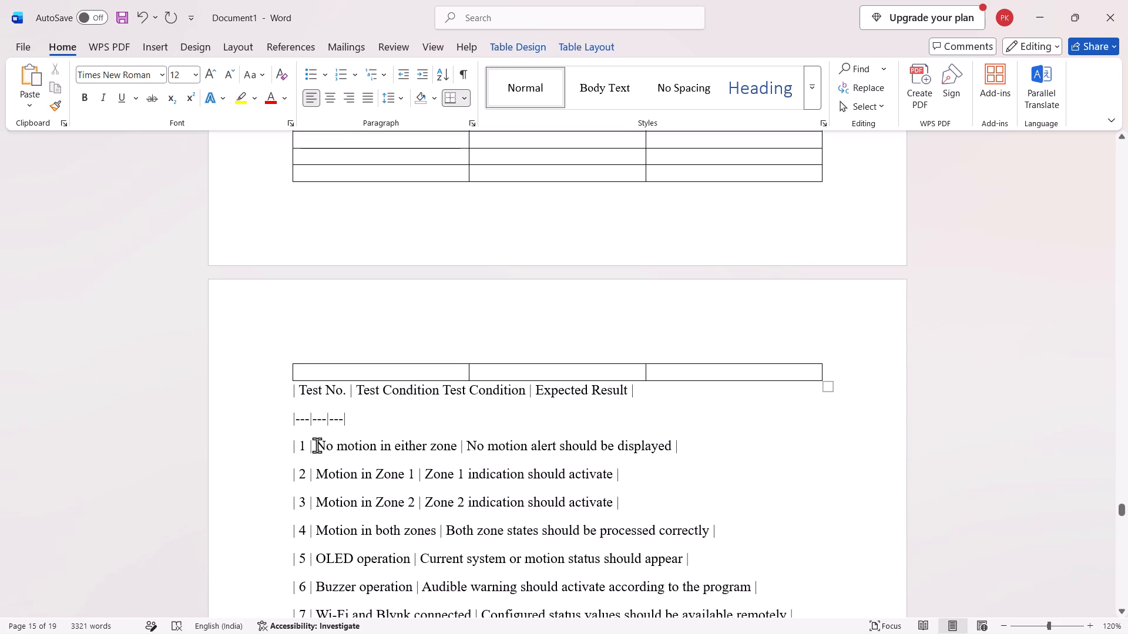
left_click_drag(317, 442, 447, 441)
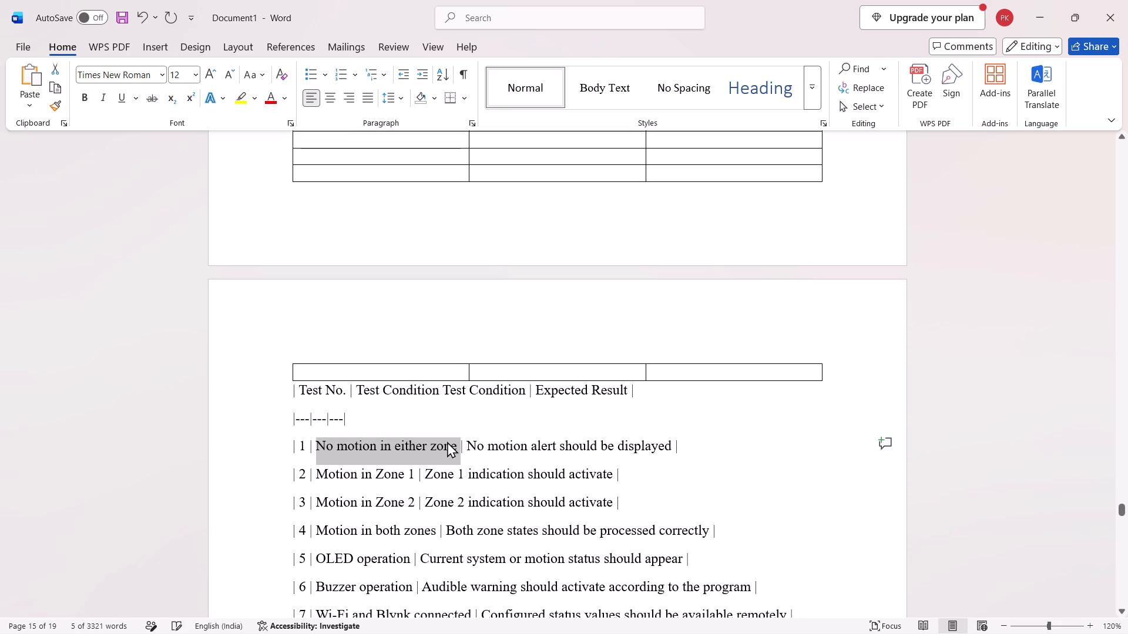
key("ctrl+c")
scroll(447, 441, "up", 1)
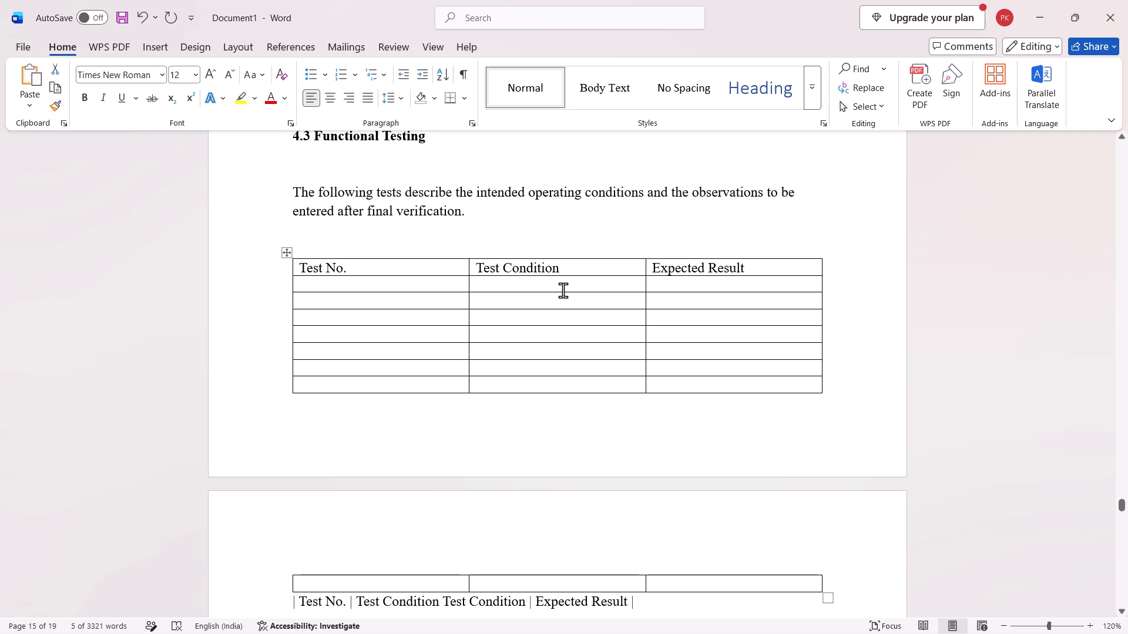
left_click(563, 287)
key("ctrl+v")
Copy "Motion in Zone 1" from plain-text test row 2 into the second Test Condition cell below the header.
scroll(563, 287, "down", 1)
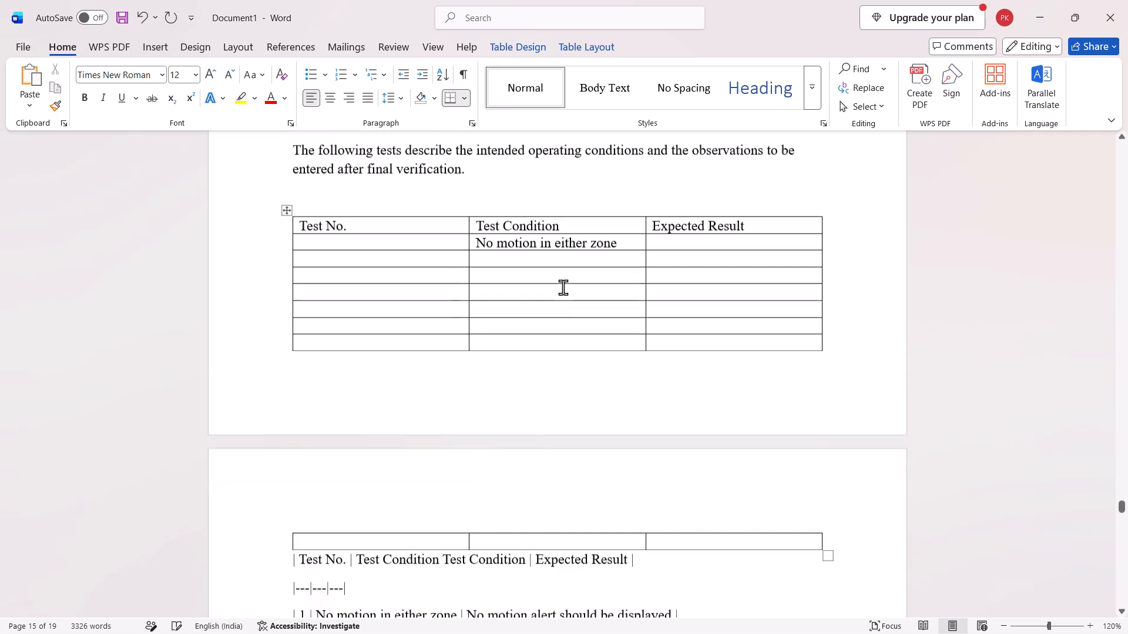
scroll(563, 287, "down", 1)
left_click_drag(323, 446, 349, 446)
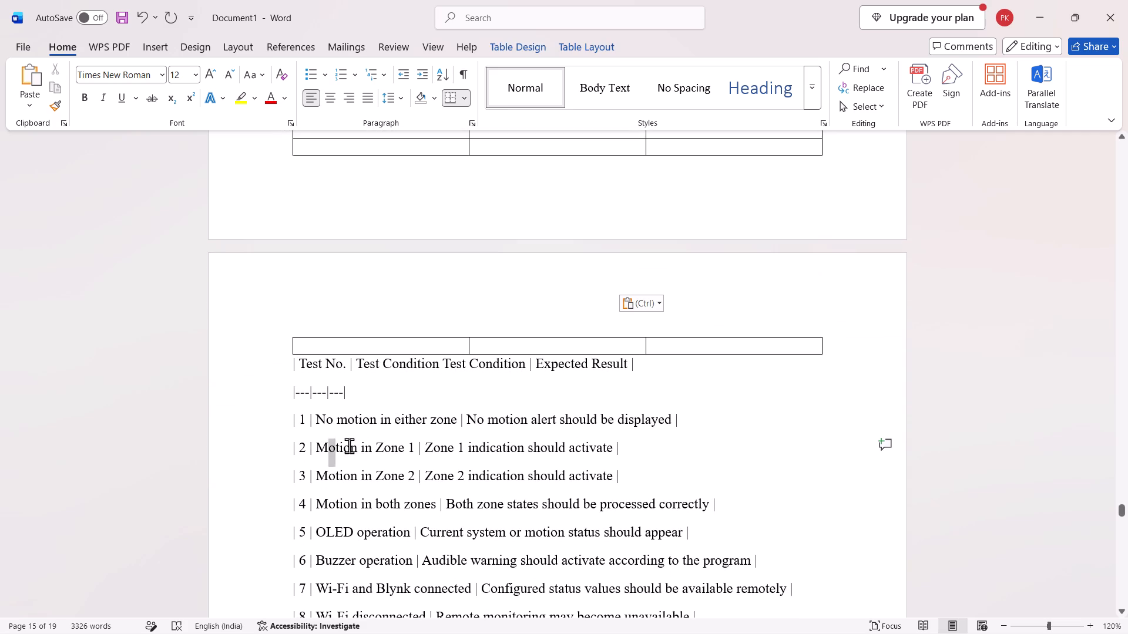
left_click_drag(349, 446, 415, 443)
key("ctrl+c")
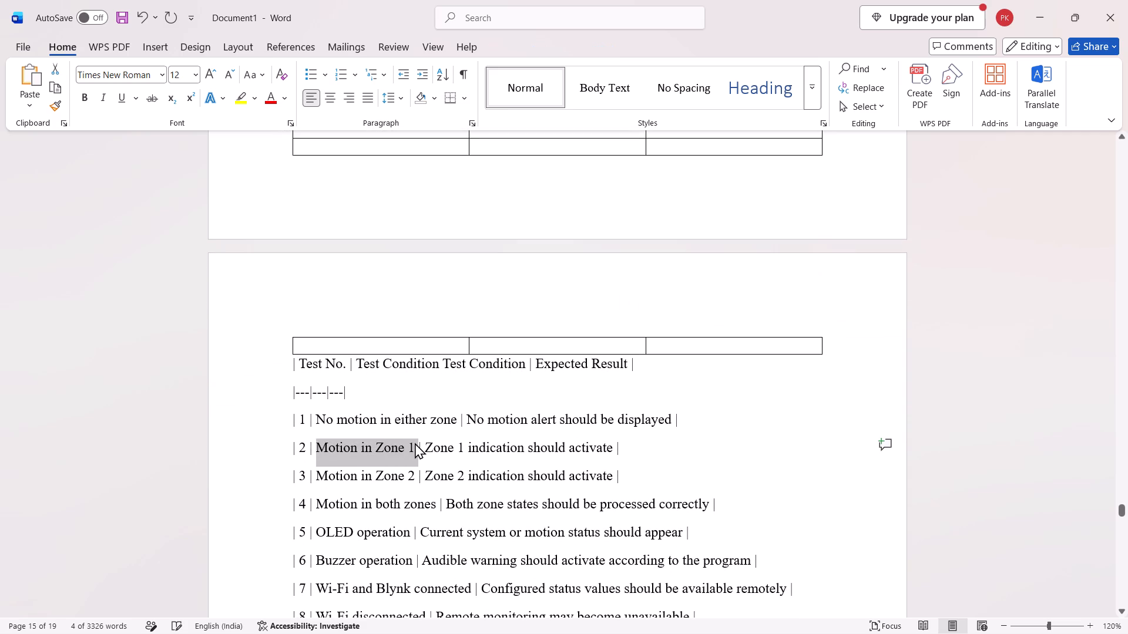
scroll(415, 443, "up", 1)
left_click(575, 370)
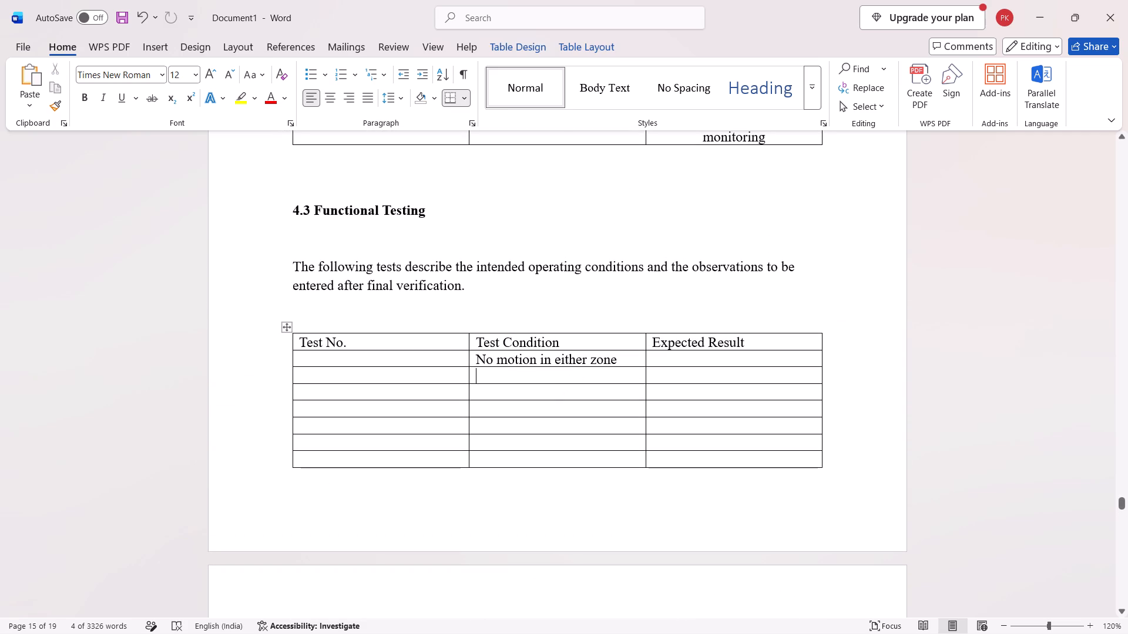
key("ctrl+v")
Fill the third Test Condition cell with "Motion in Zone 2" from plain-text test row 3.
scroll(575, 370, "down", 1)
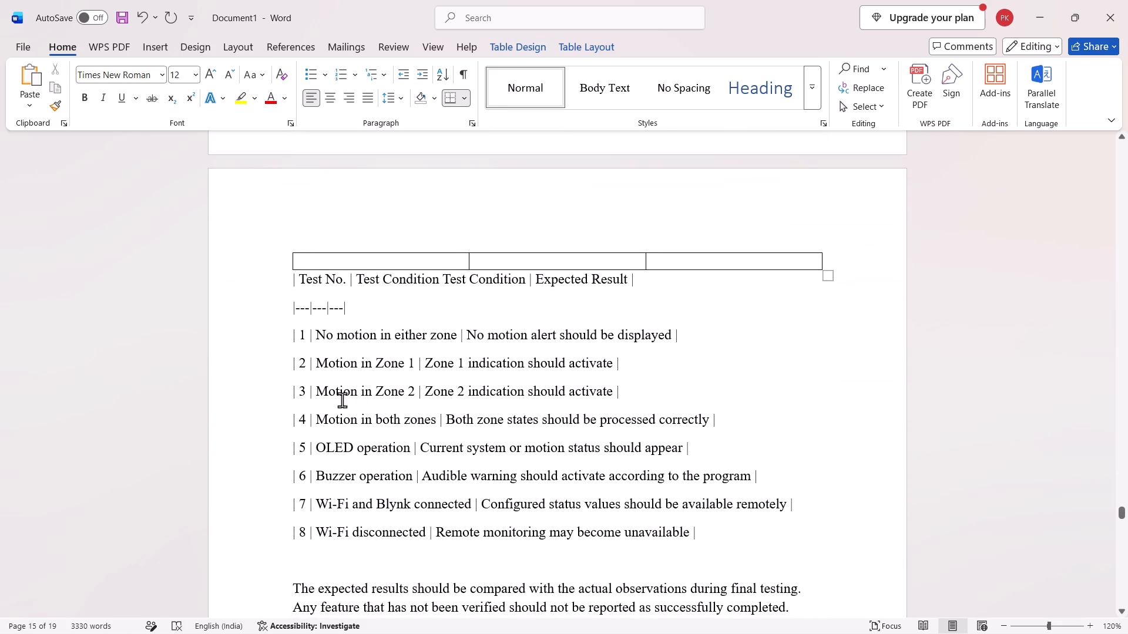
left_click_drag(317, 389, 406, 389)
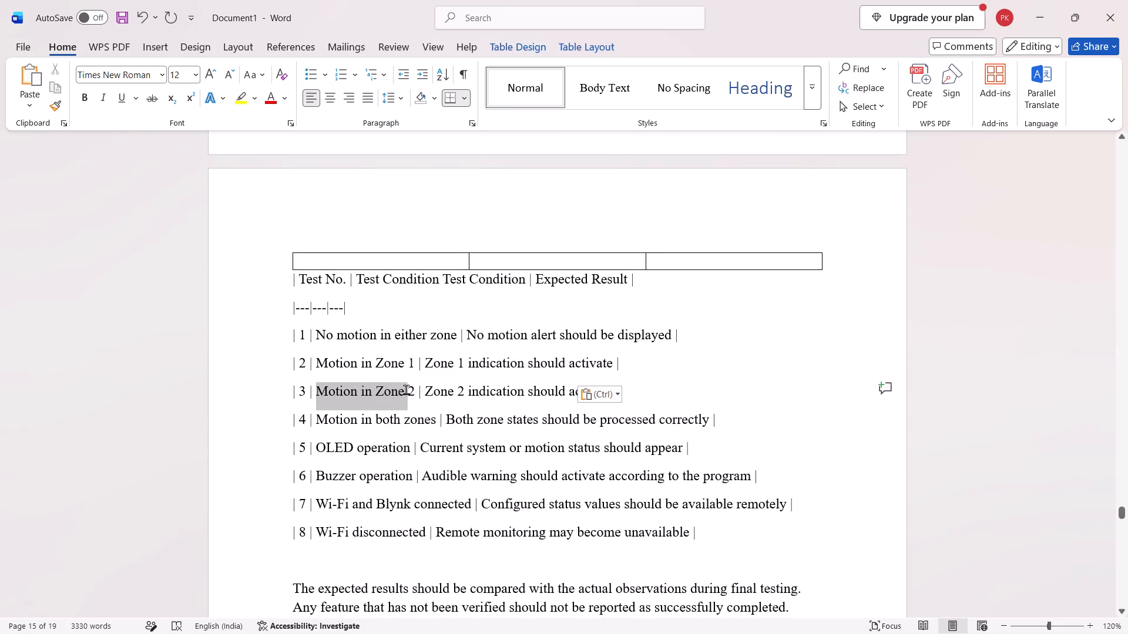
left_click_drag(406, 389, 410, 389)
key("ctrl+c")
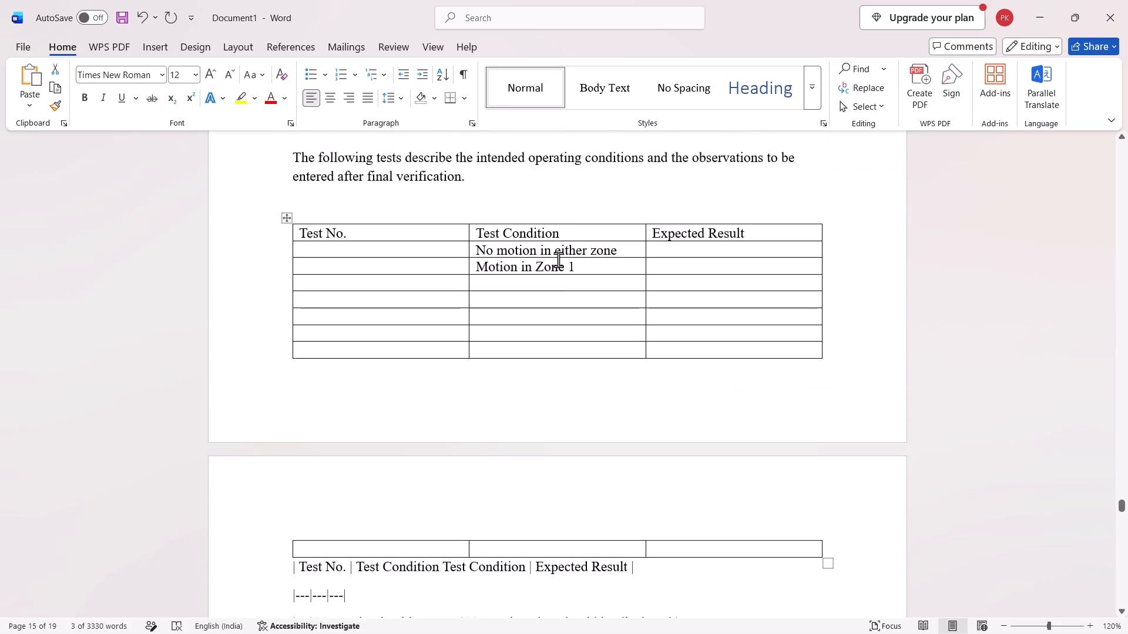
left_click(559, 274)
left_click(559, 278)
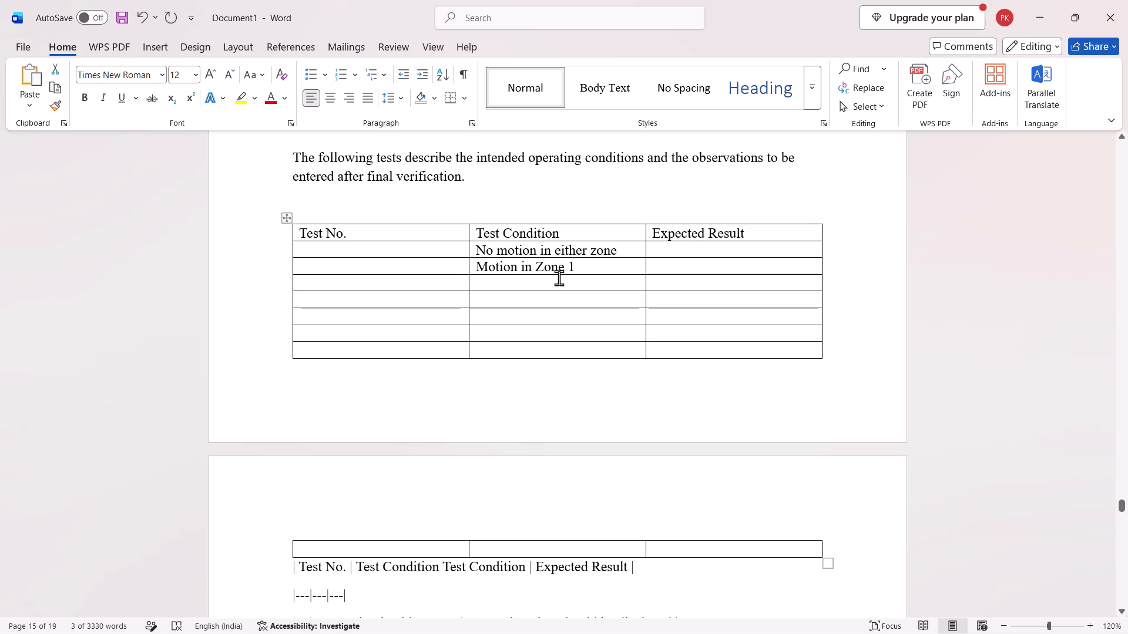
left_click(559, 278)
key("ctrl+v")
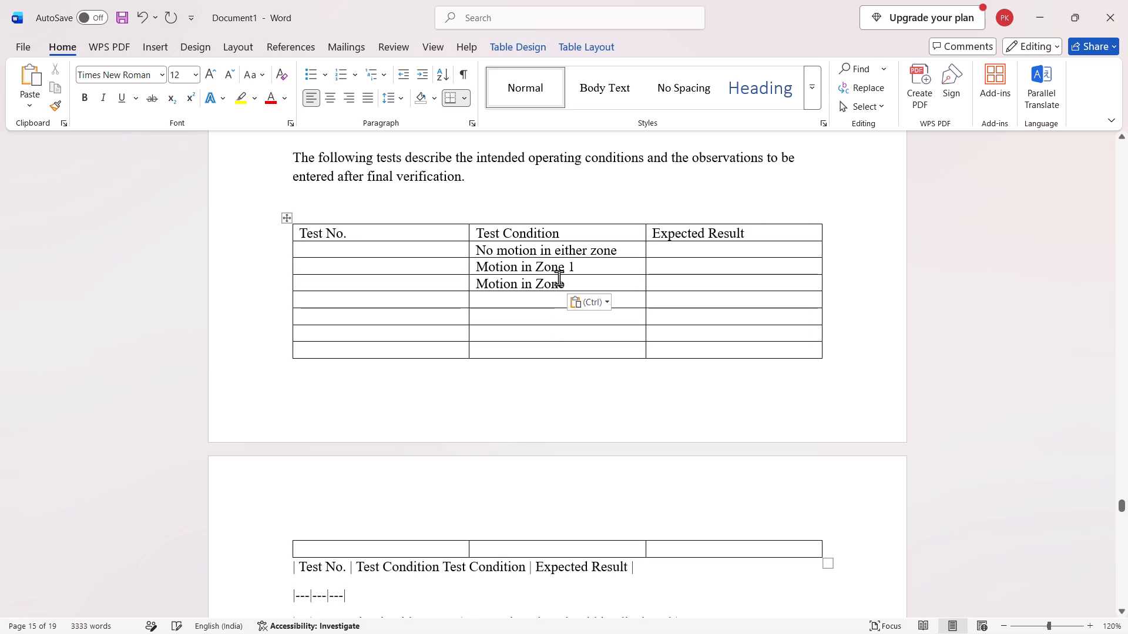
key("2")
key("BackSpace")
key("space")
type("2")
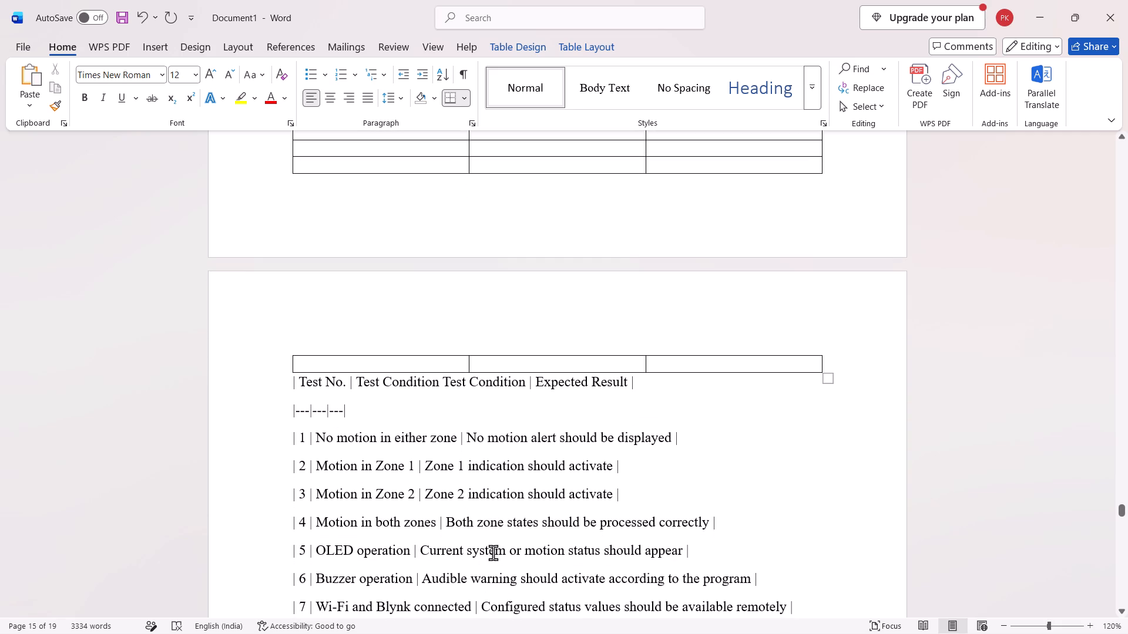
Copy "Motion in both zones" and "OLED operation" from plain-text rows 4 and 5 into the fourth and fifth Test Condition cells.
left_click_drag(323, 520, 424, 521)
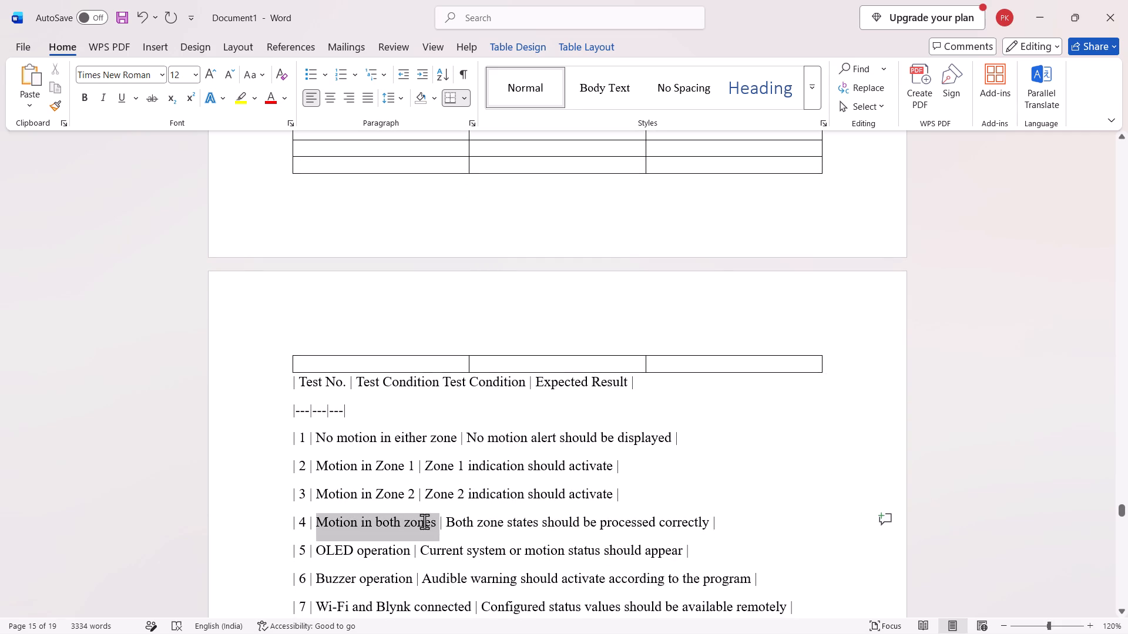
left_click_drag(424, 521, 427, 521)
key("ctrl+c")
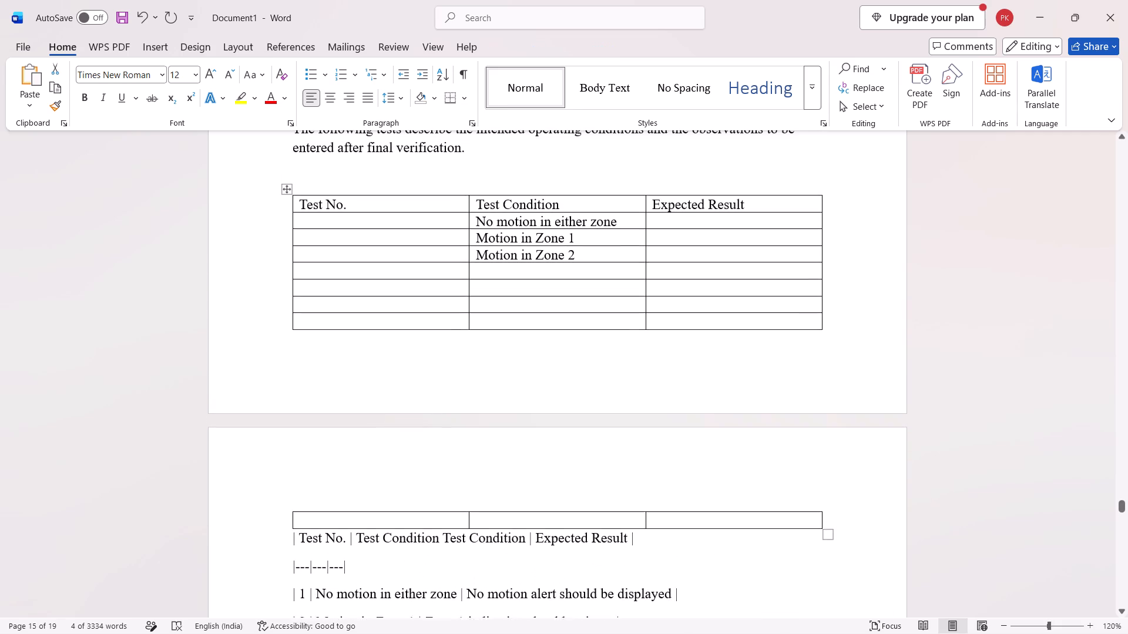
left_click(544, 275)
key("ctrl+v")
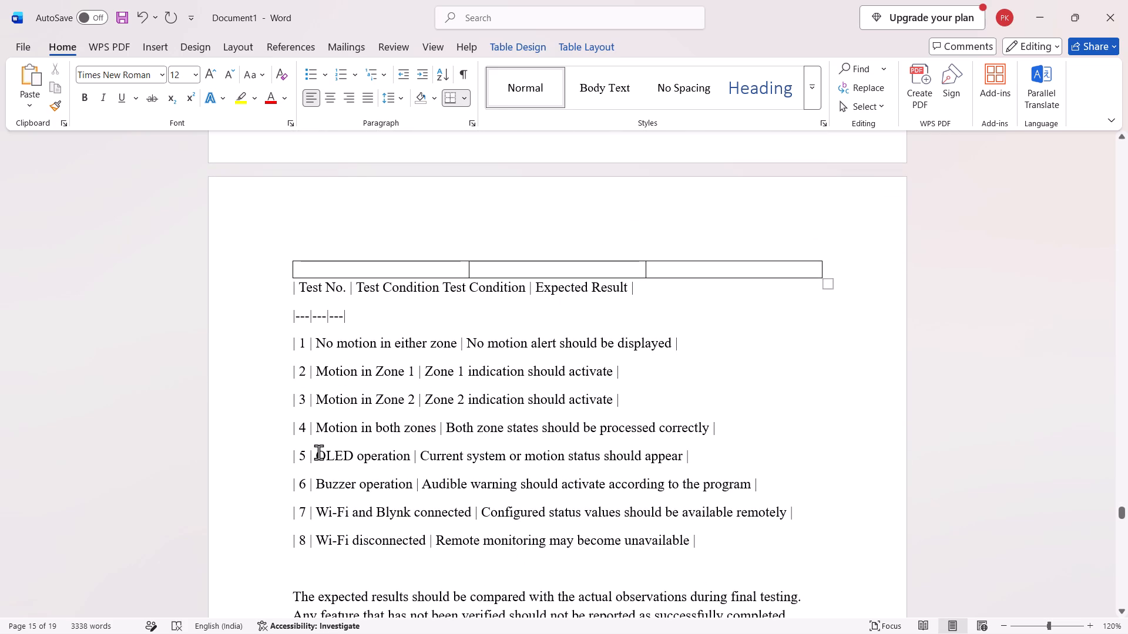
left_click_drag(318, 452, 398, 454)
key("ctrl+c")
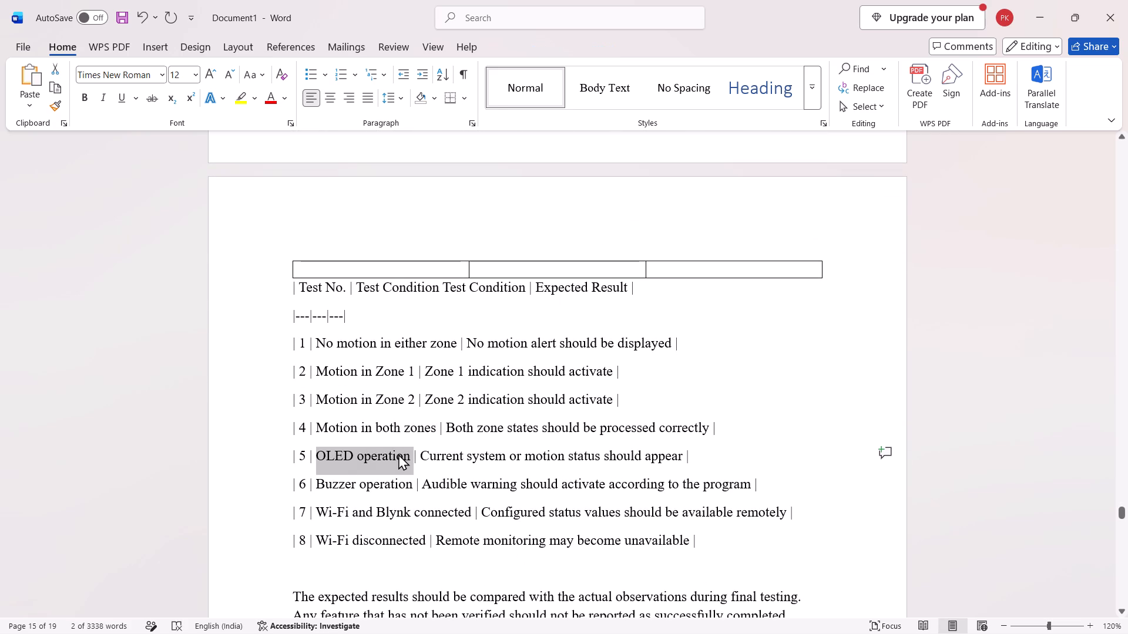
left_click(528, 197)
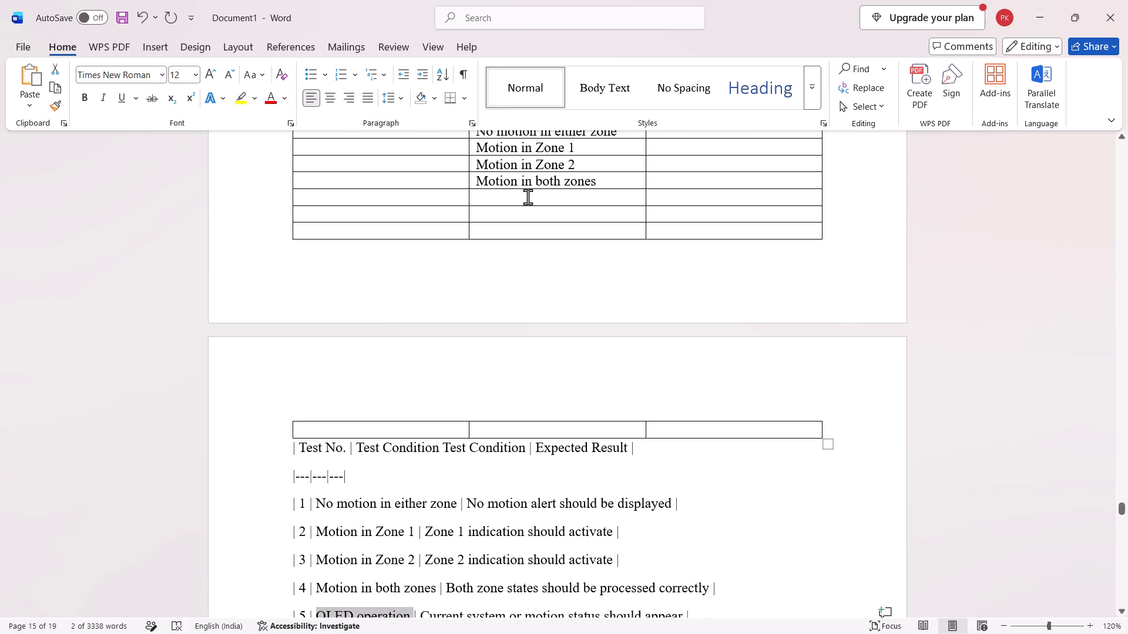
key("ctrl+v")
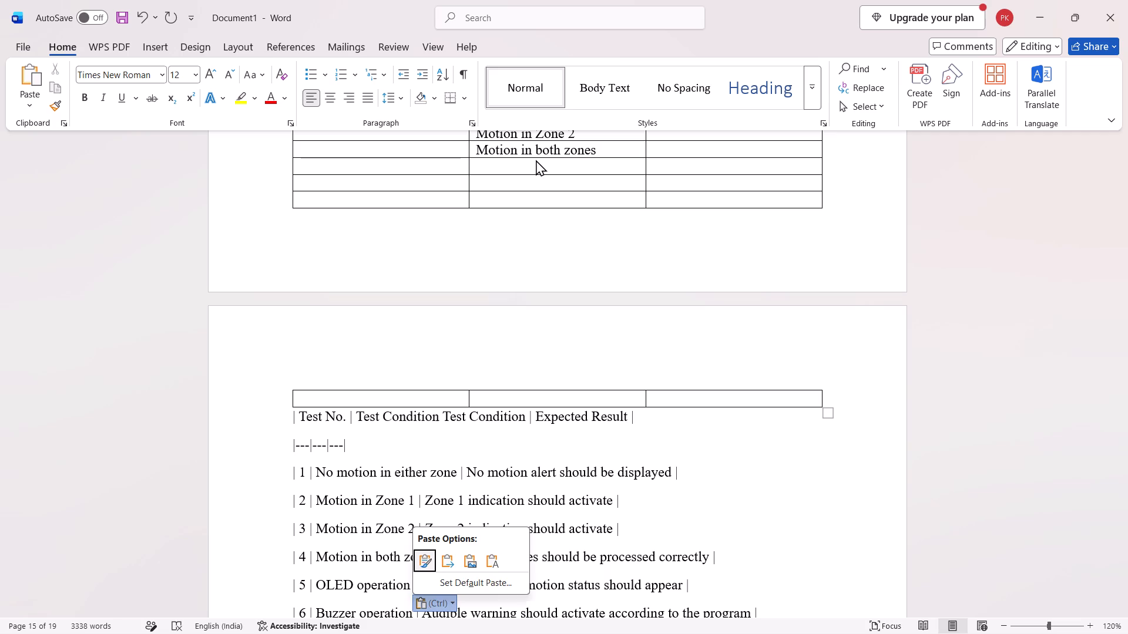
Fill the fifth and sixth Test Condition cells with the copied "OLED operation" and with "Buzzer operation" from plain-text test row 6.
left_click(536, 160)
left_click(536, 160)
key("ctrl+v")
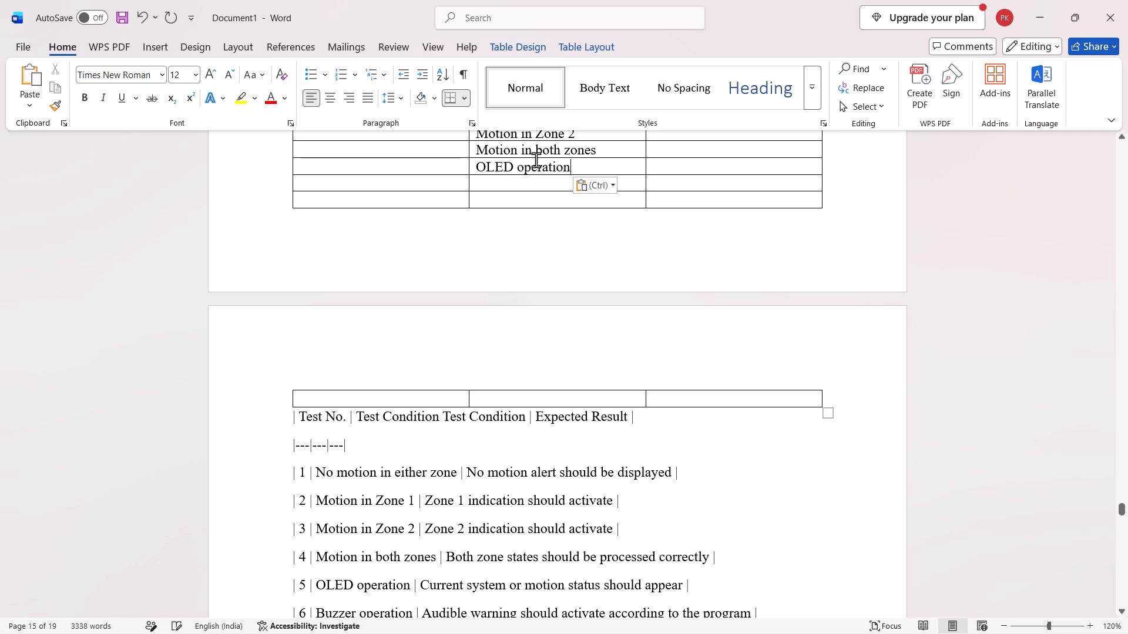
left_click_drag(319, 610, 409, 483)
key("ctrl+c")
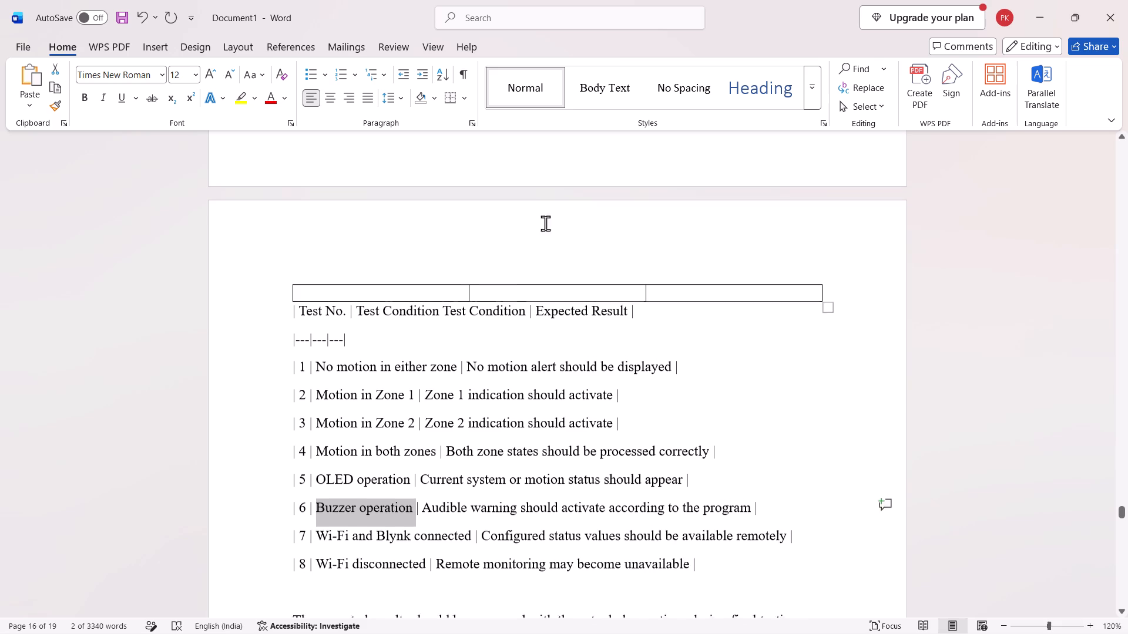
scroll(548, 205, "up", 1)
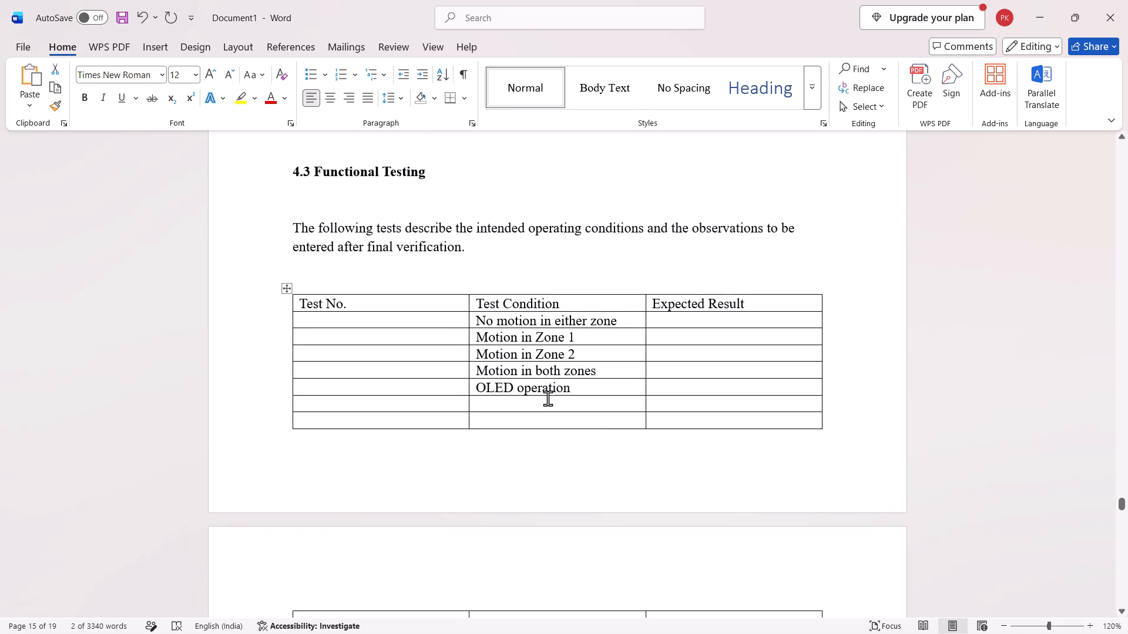
left_click(548, 398)
key("ctrl+v")
Copy "Wi-Fi and Blynk connected" from plain-text test row 7 into the seventh Test Condition cell below the header.
scroll(548, 398, "down", 1)
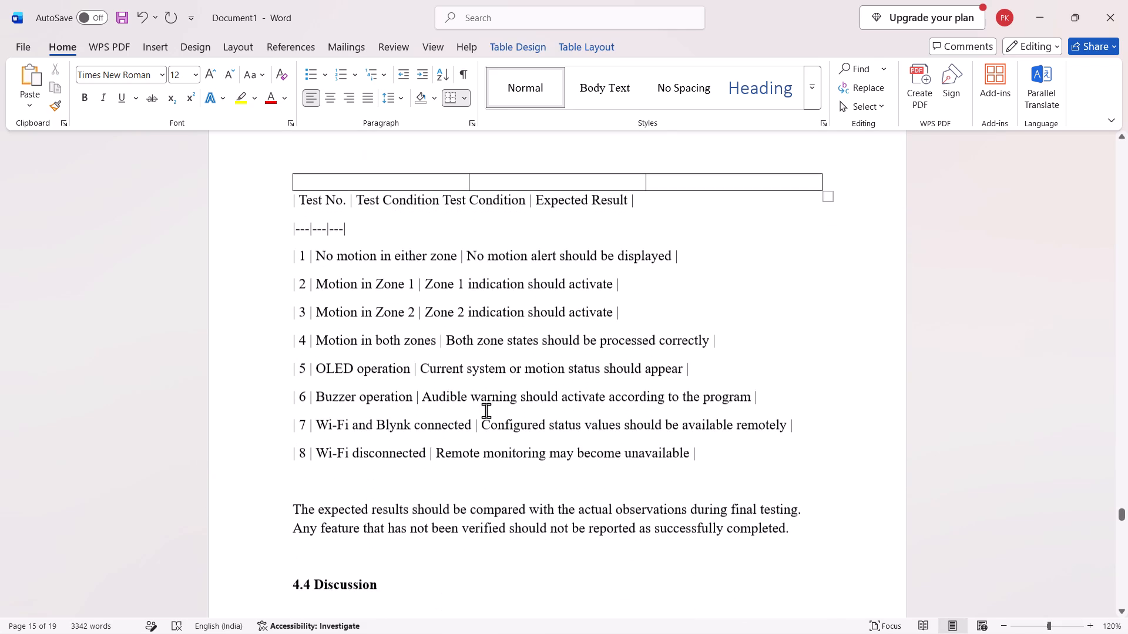
left_click_drag(319, 418, 475, 412)
key("ctrl+c")
scroll(475, 412, "up", 1)
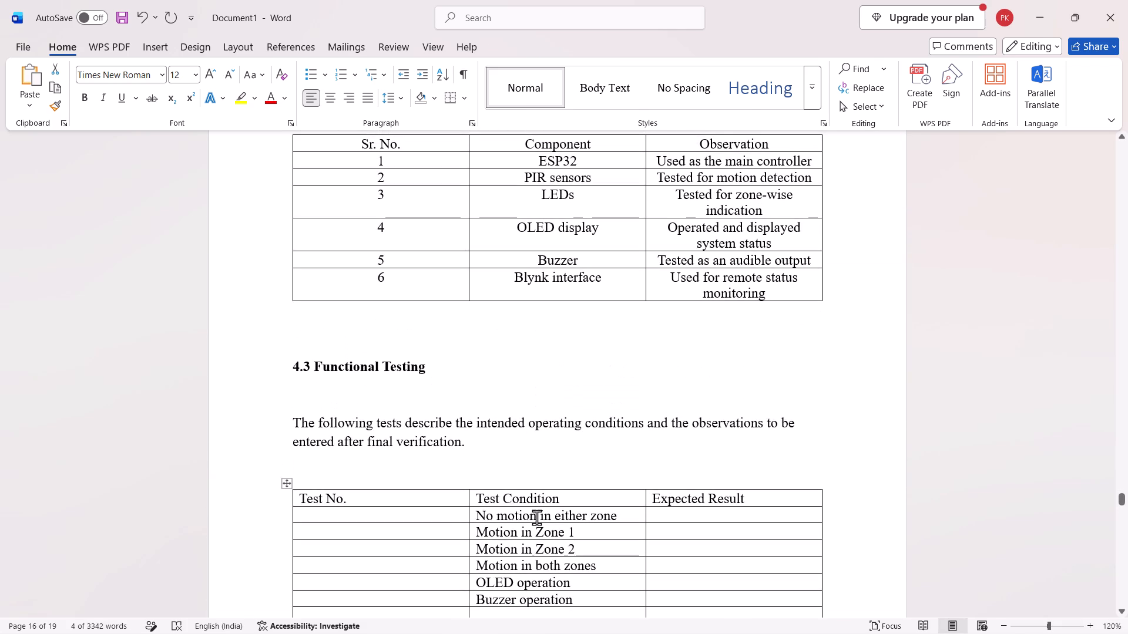
scroll(536, 517, "down", 1)
left_click(567, 265)
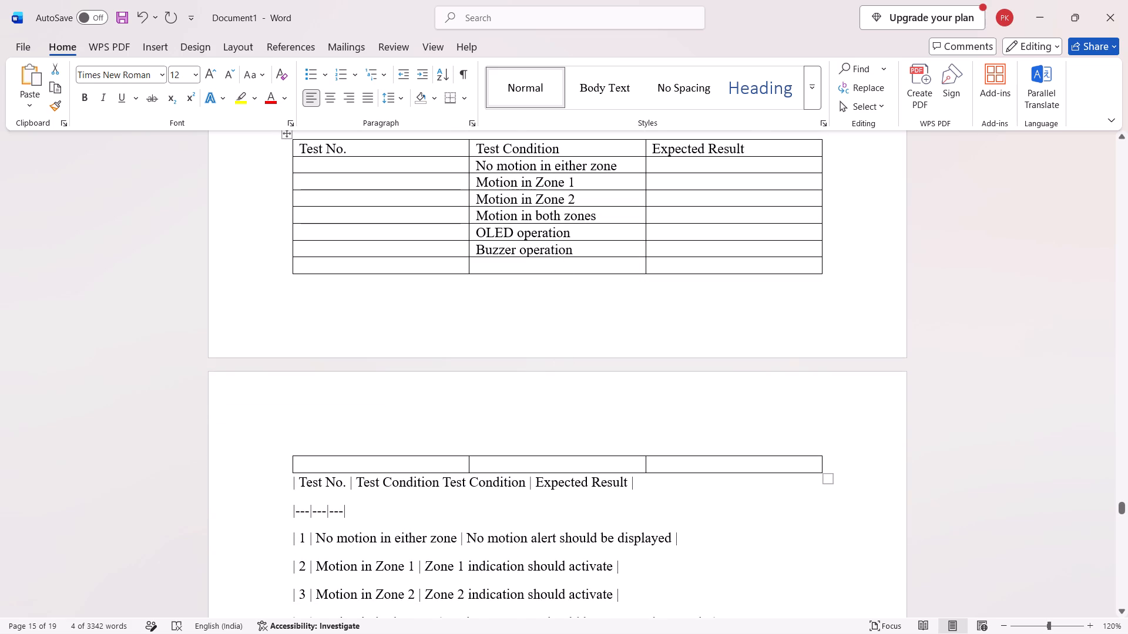
key("ctrl+v")
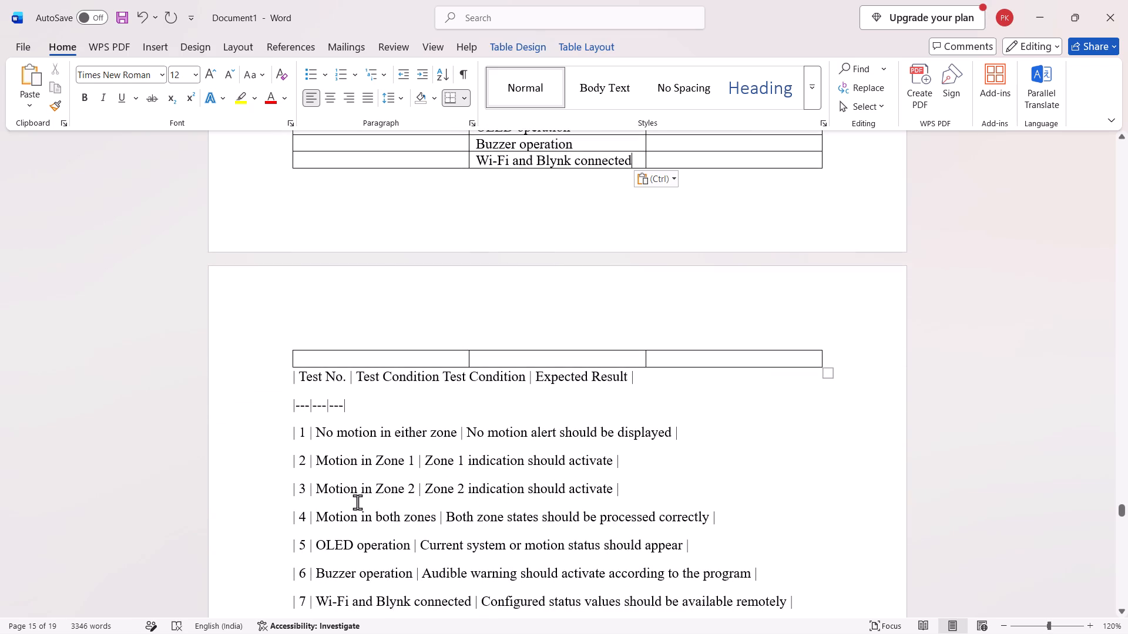
Copy "Wi-Fi disconnected" from plain-text test row 8 into the last Test Condition cell of the functional testing table.
scroll(357, 502, "down", 1)
scroll(346, 312, "up", 1)
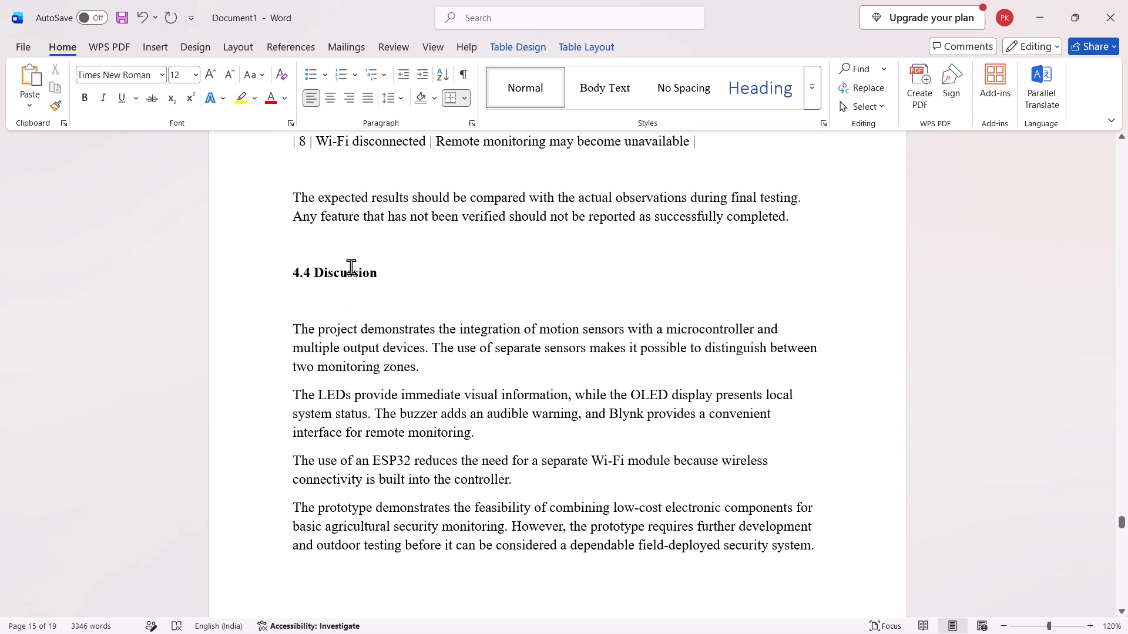
scroll(339, 208, "up", 1)
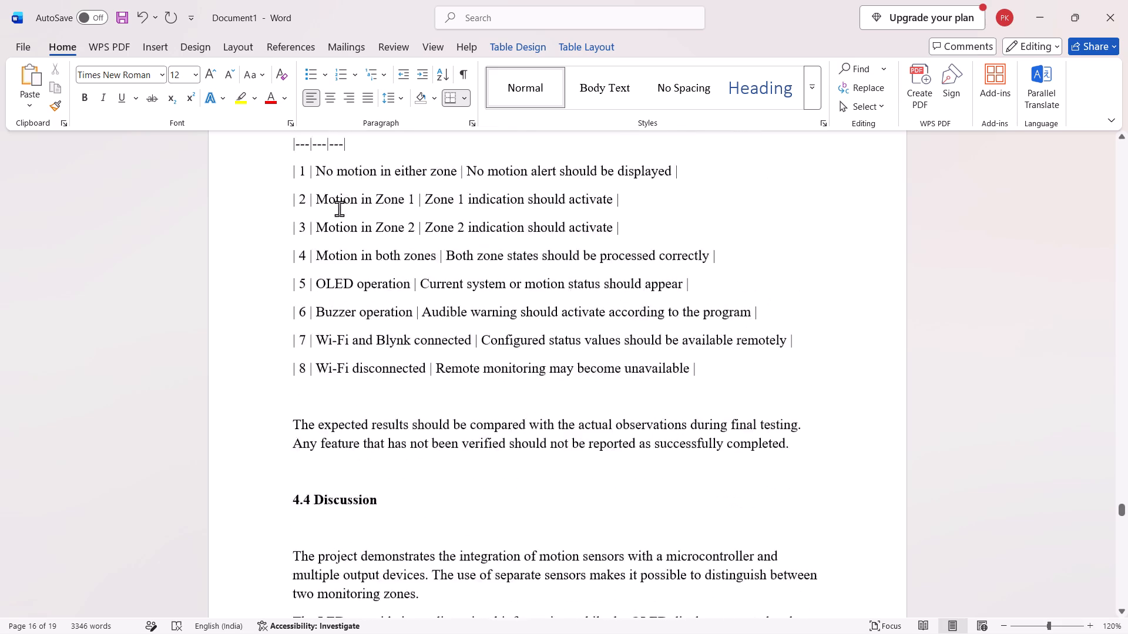
scroll(339, 208, "up", 4)
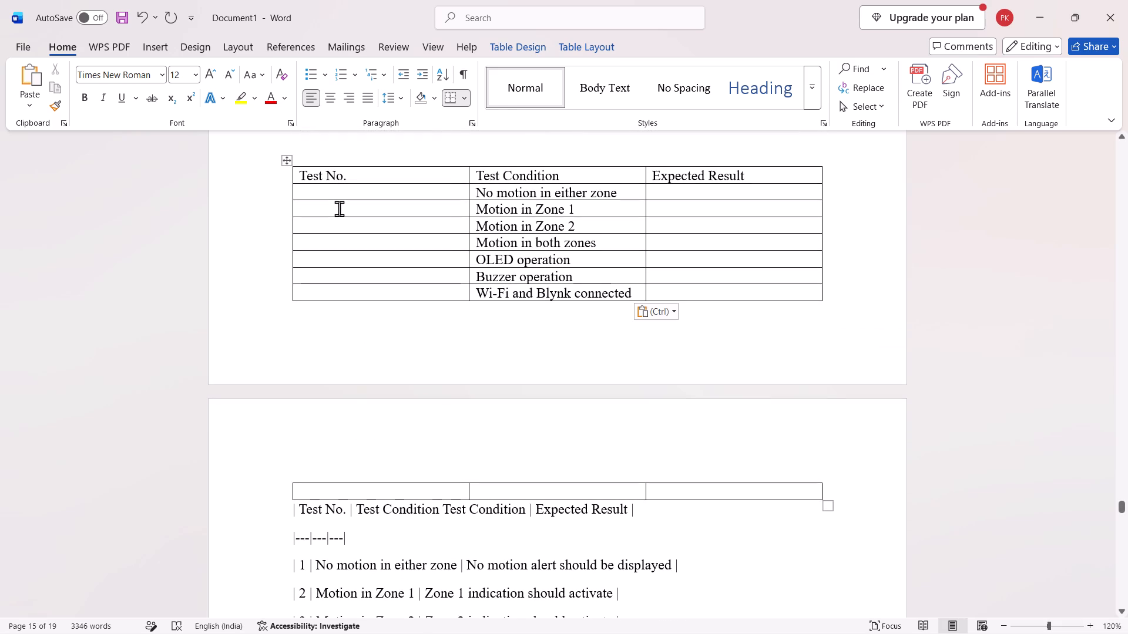
scroll(339, 208, "up", 2)
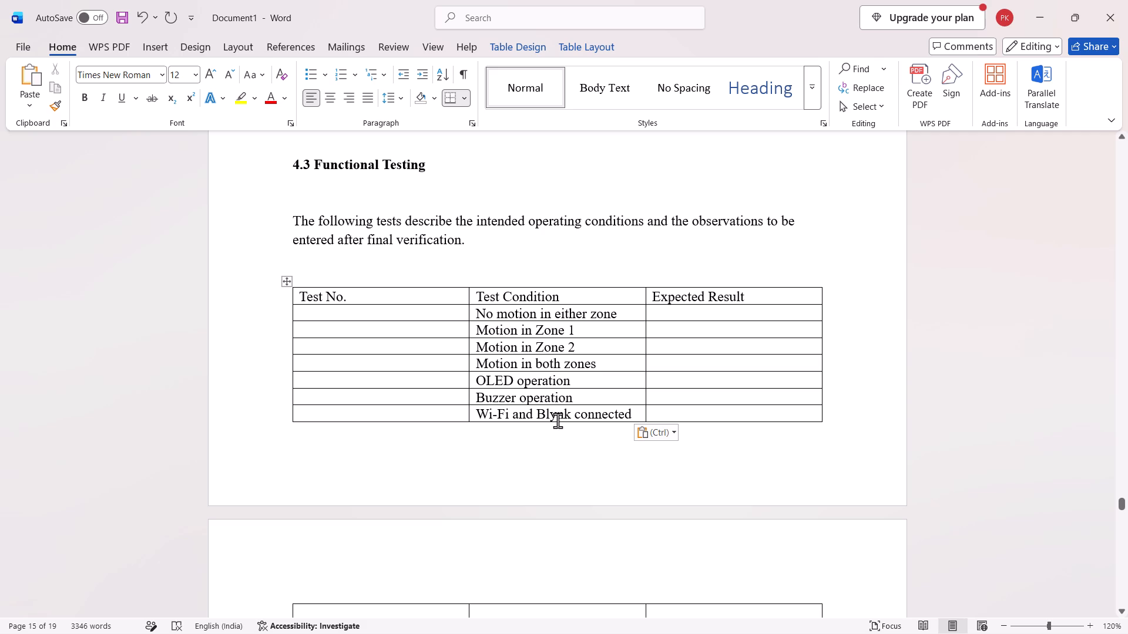
scroll(563, 481, "down", 1)
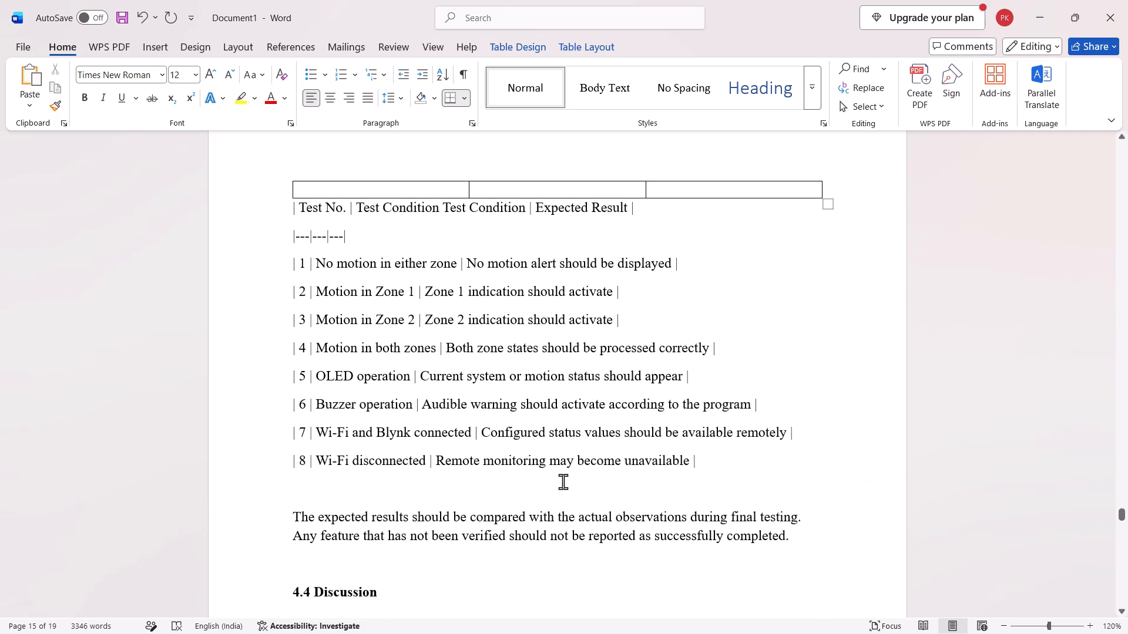
scroll(563, 481, "down", 1)
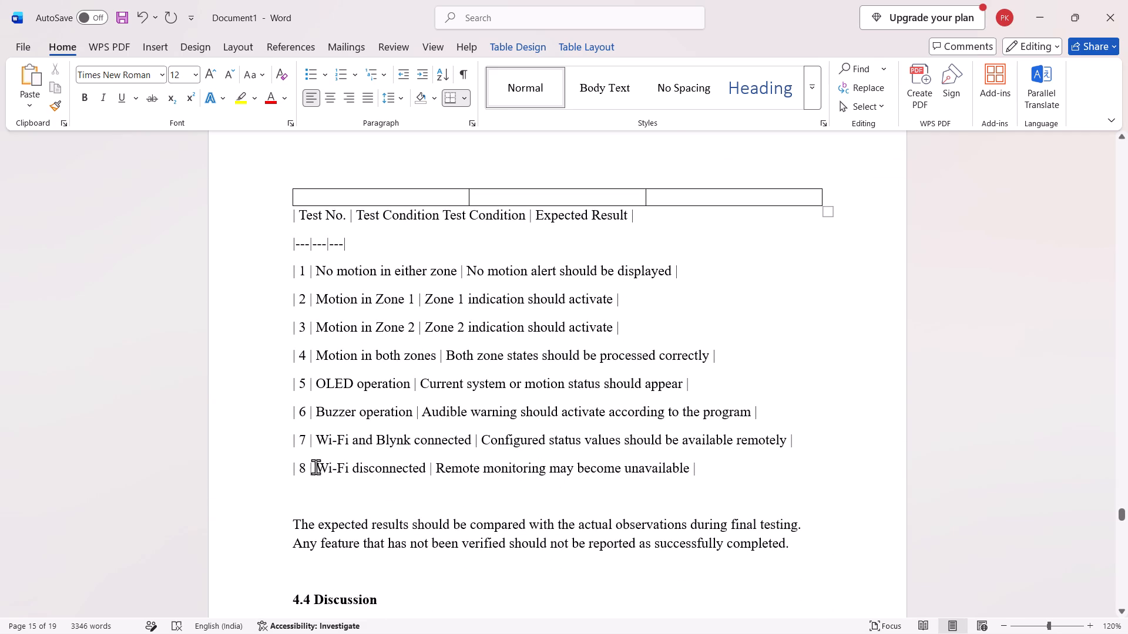
left_click_drag(323, 466, 421, 471)
key("ctrl+c")
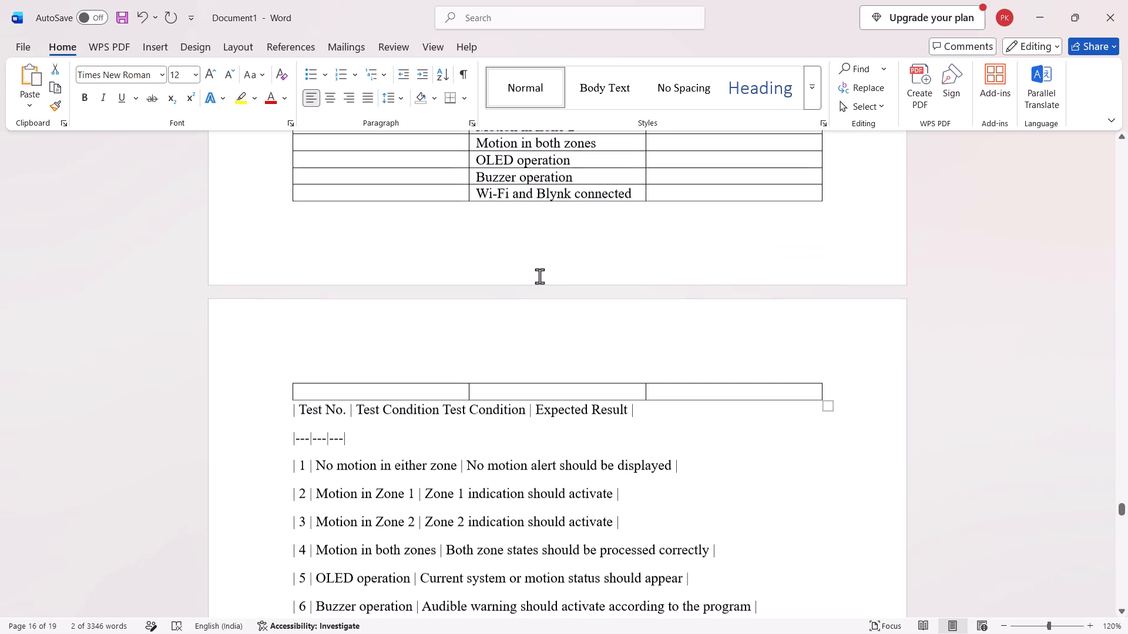
left_click(552, 393)
key("ctrl+v")
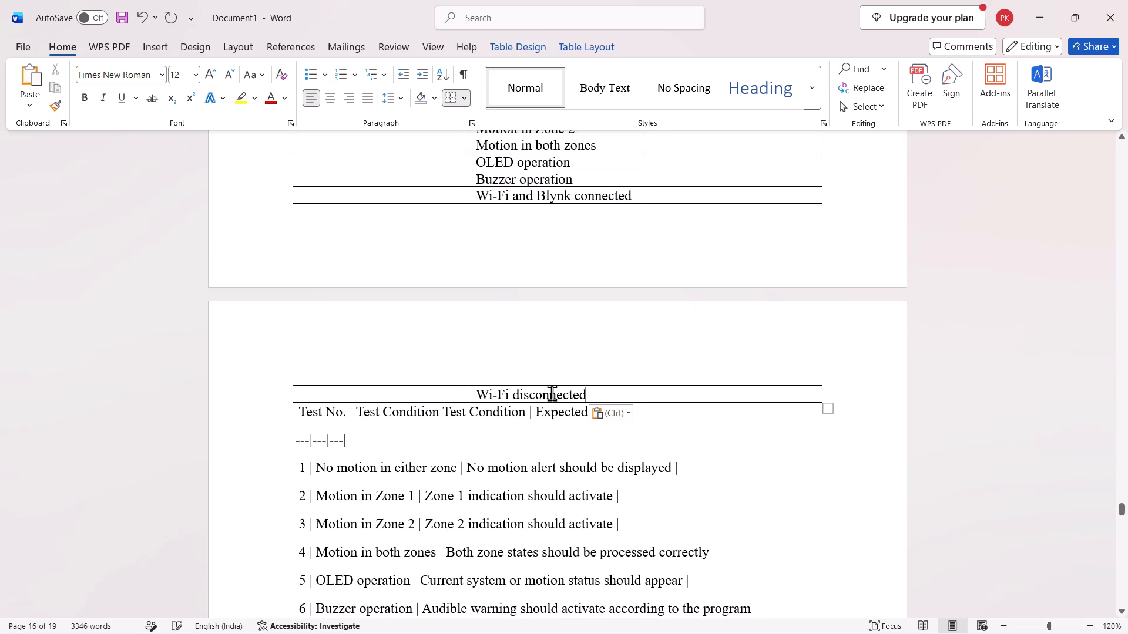
Copy "Remote monitoring may become unavailable" from plain-text test row 8 into the Expected Result cell for Wi-Fi disconnected.
scroll(552, 393, "down", 2)
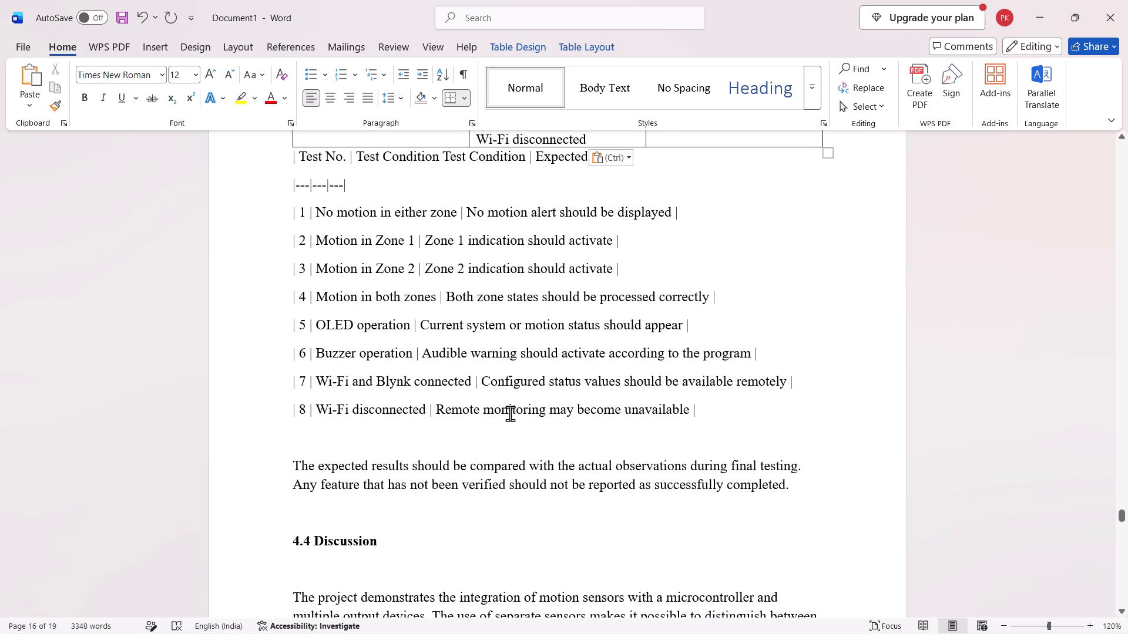
double_click(437, 408)
left_click_drag(437, 408, 455, 422)
left_click(455, 422)
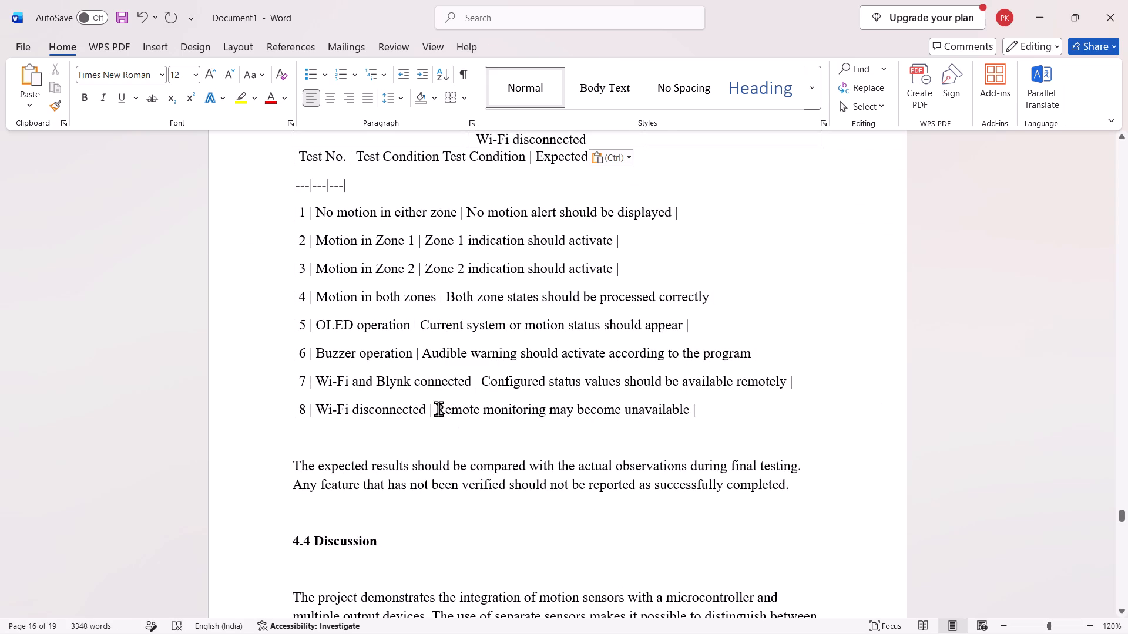
left_click_drag(438, 409, 680, 417)
key("ctrl+c")
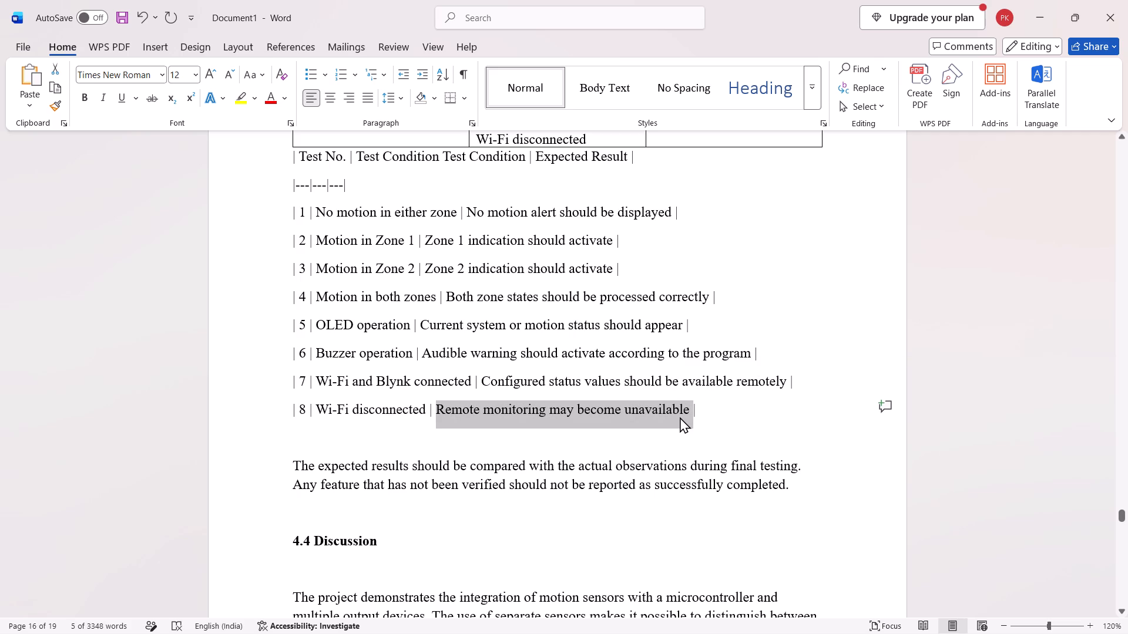
left_click(743, 141)
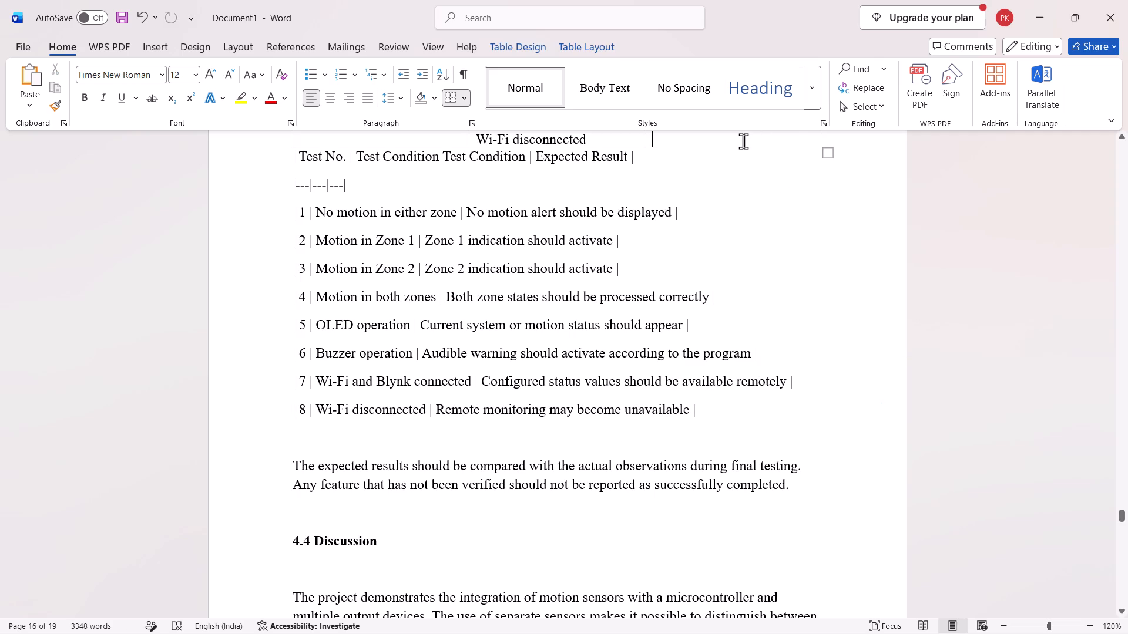
key("ctrl+v")
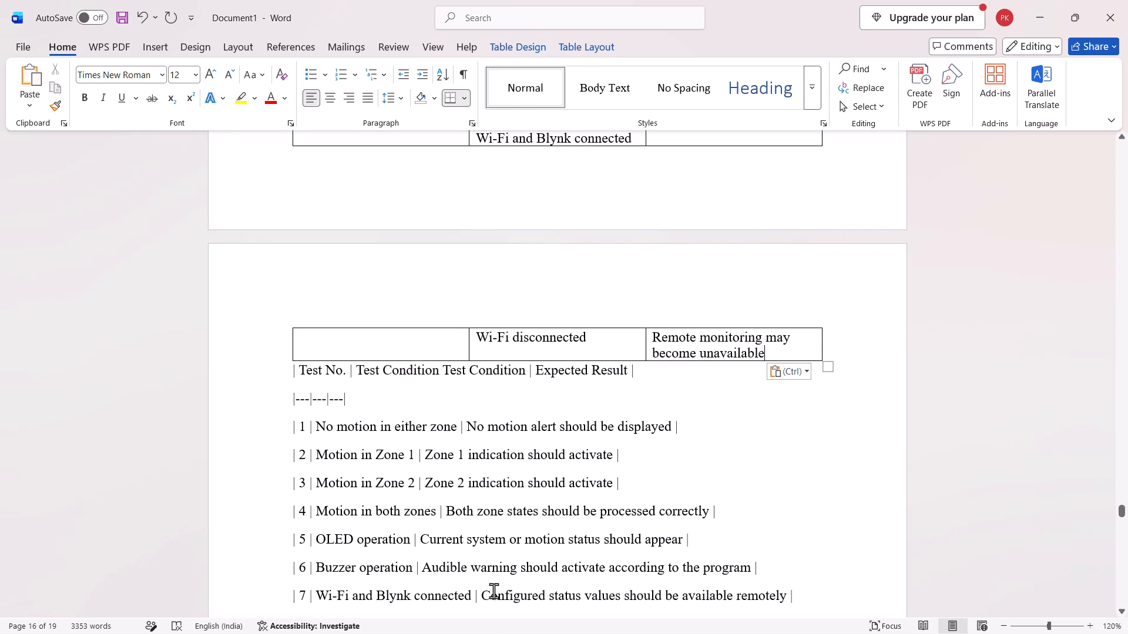
Copy "Configured status values should be available remotely" from plain-text test row 7 into the Expected Result cell for Wi-Fi and Blynk connected.
left_click(491, 593)
left_click_drag(485, 593, 783, 592)
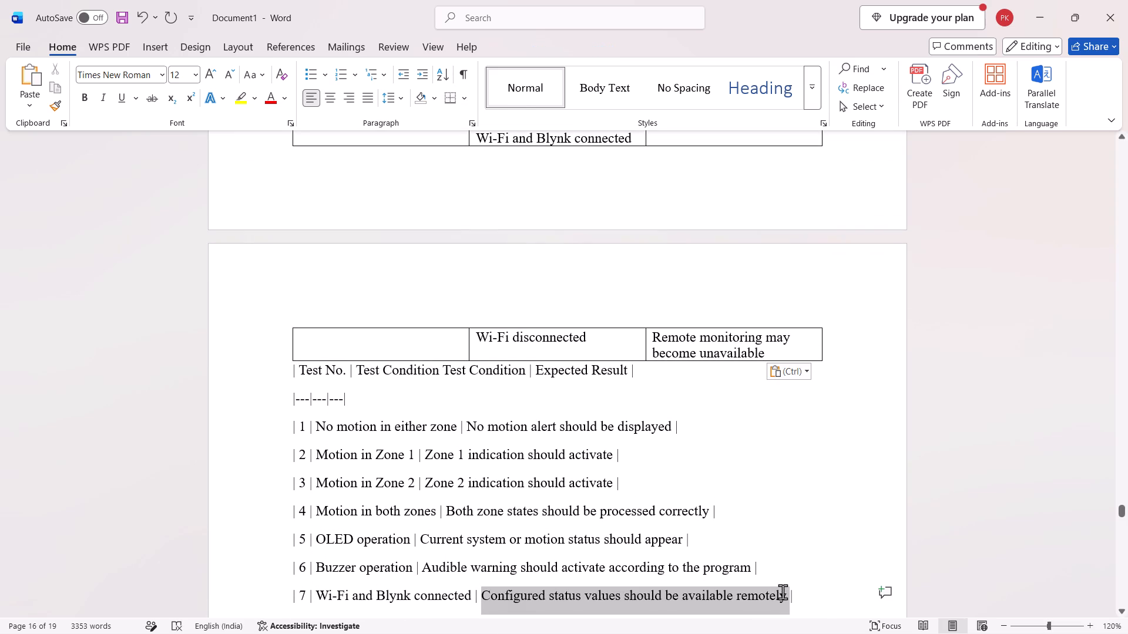
left_click_drag(783, 592, 783, 593)
key("ctrl+c")
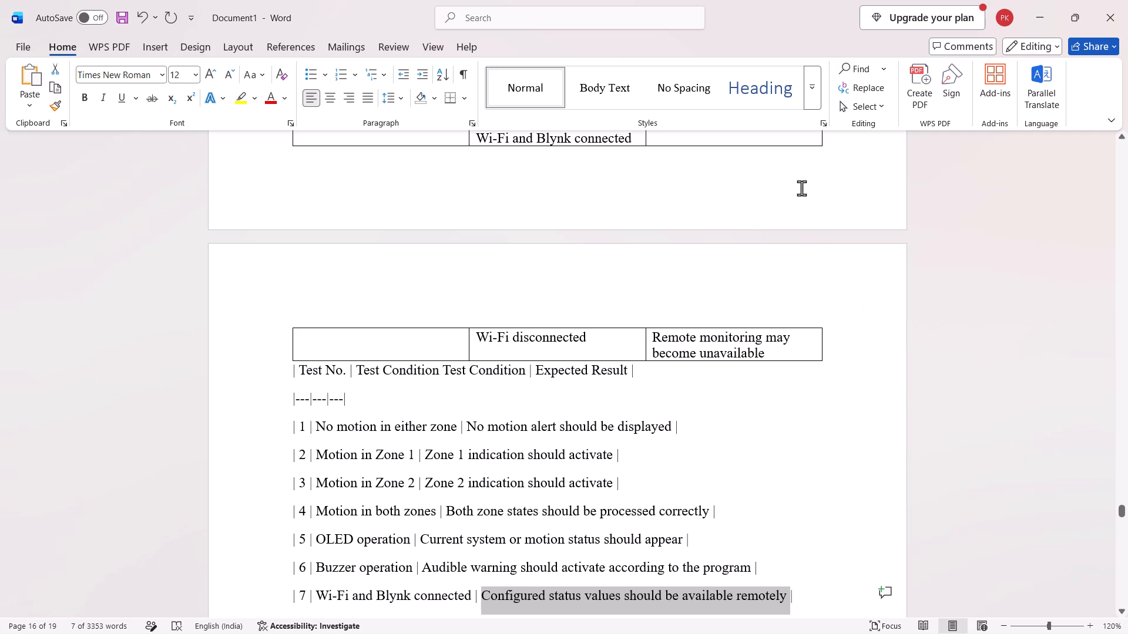
left_click(787, 134)
key("ctrl+v")
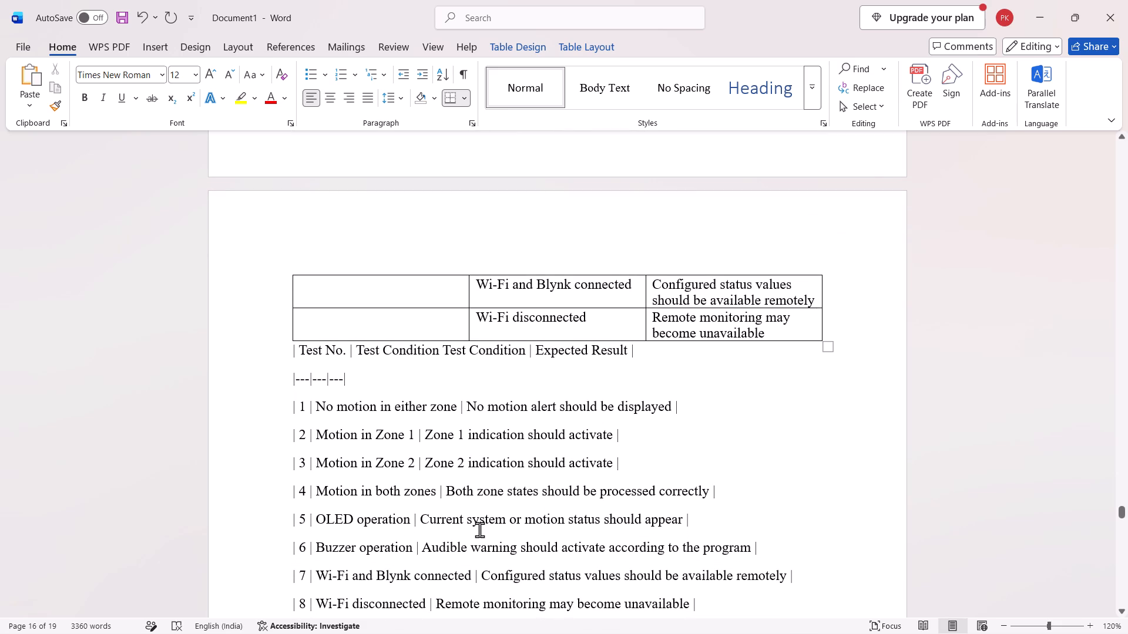
Copy "Audible warning should activate according to the program" from plain-text test row 6 into the Expected Result cell for Buzzer operation.
left_click_drag(427, 541, 748, 548)
key("ctrl+c")
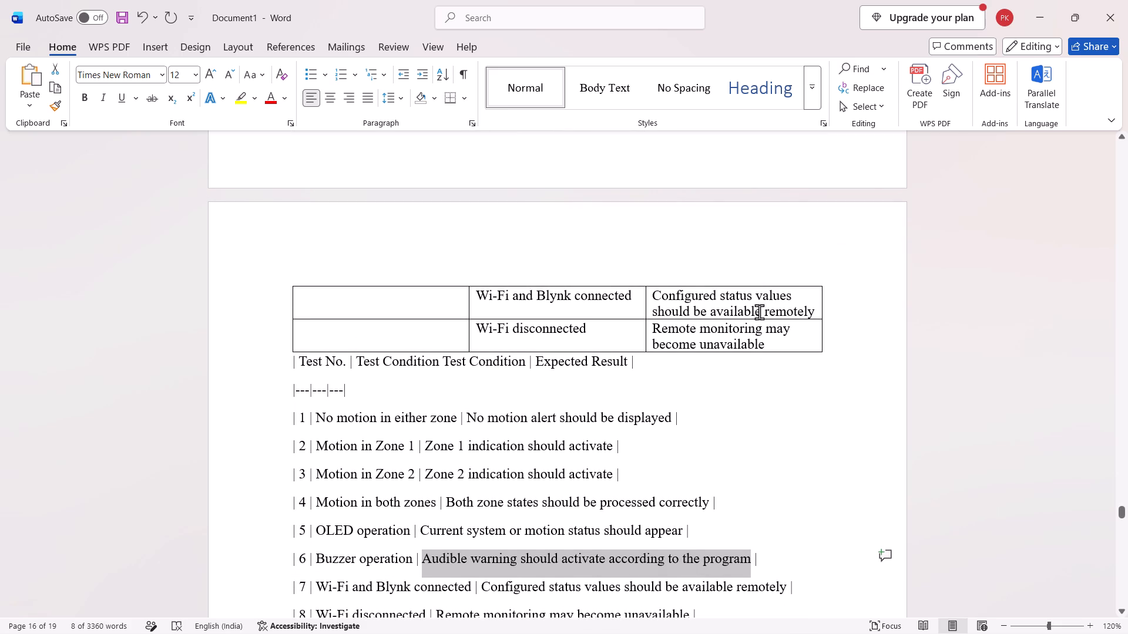
scroll(754, 242, "up", 1)
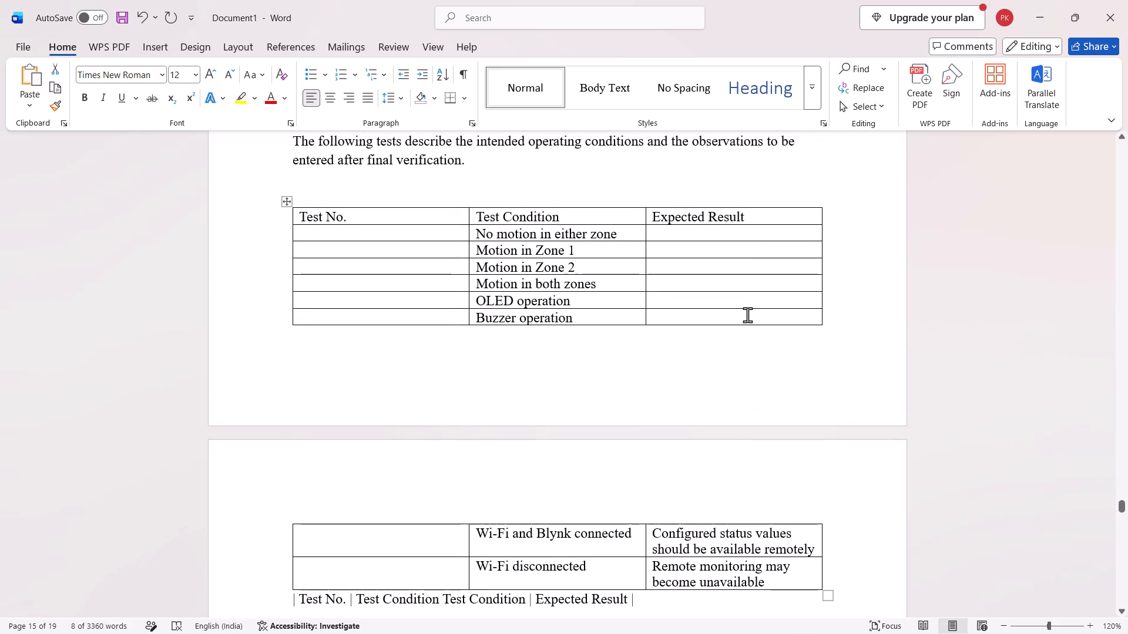
left_click(747, 319)
key("ctrl+v")
Copy "Current system or motion status should appear" from plain-text test row 5 into the Expected Result cell for OLED operation.
scroll(747, 319, "down", 1)
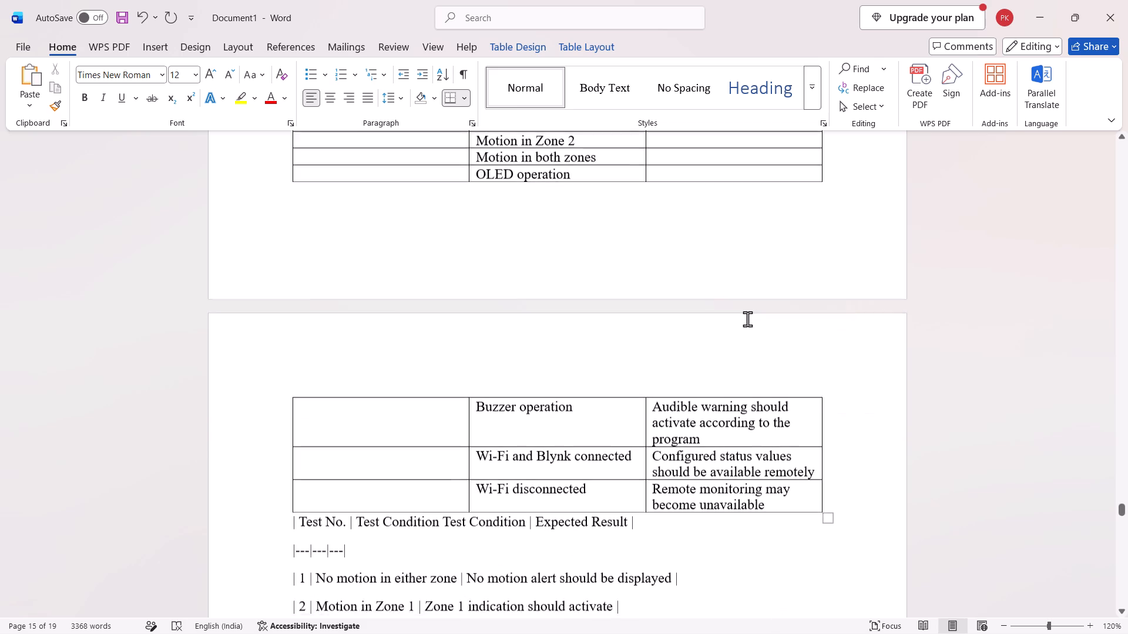
scroll(747, 319, "down", 1)
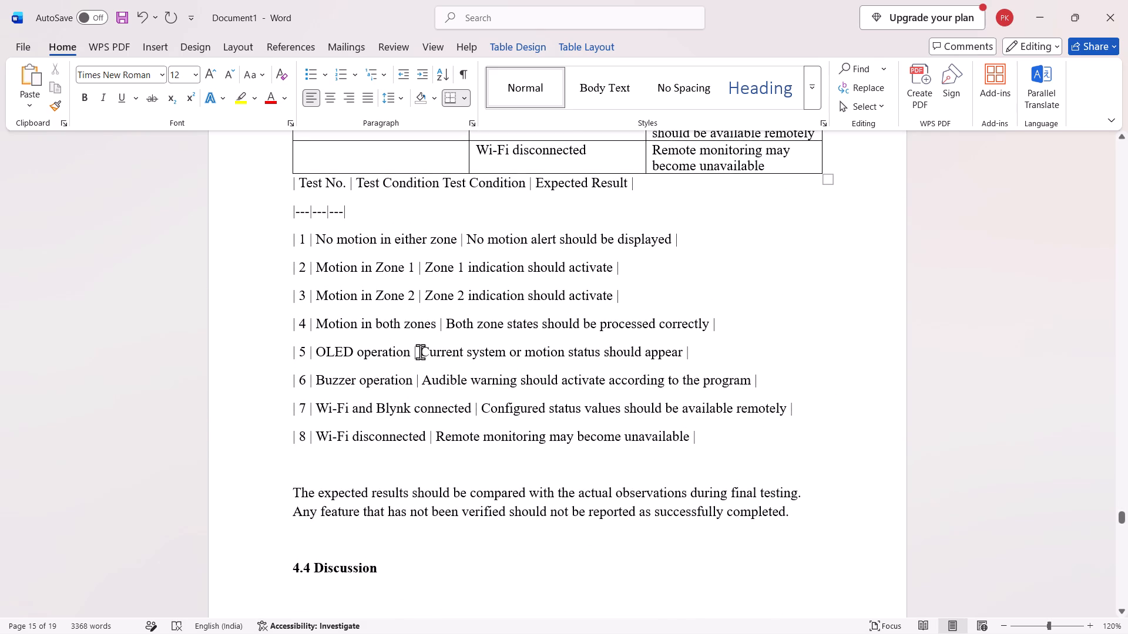
left_click_drag(420, 352, 672, 351)
key("ctrl+c")
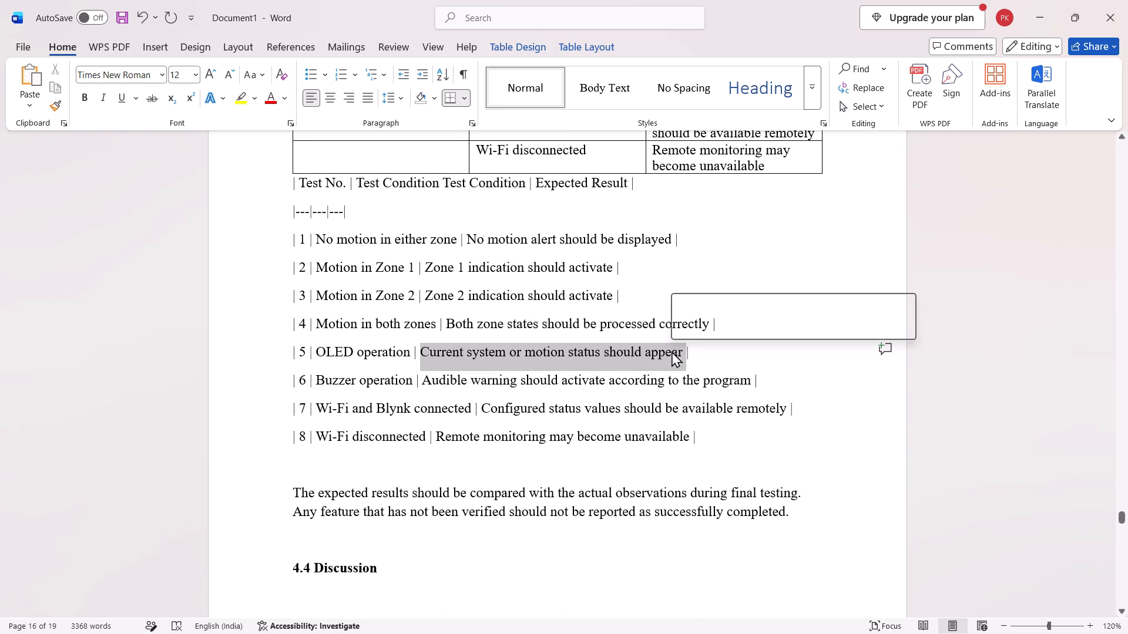
scroll(672, 351, "up", 2)
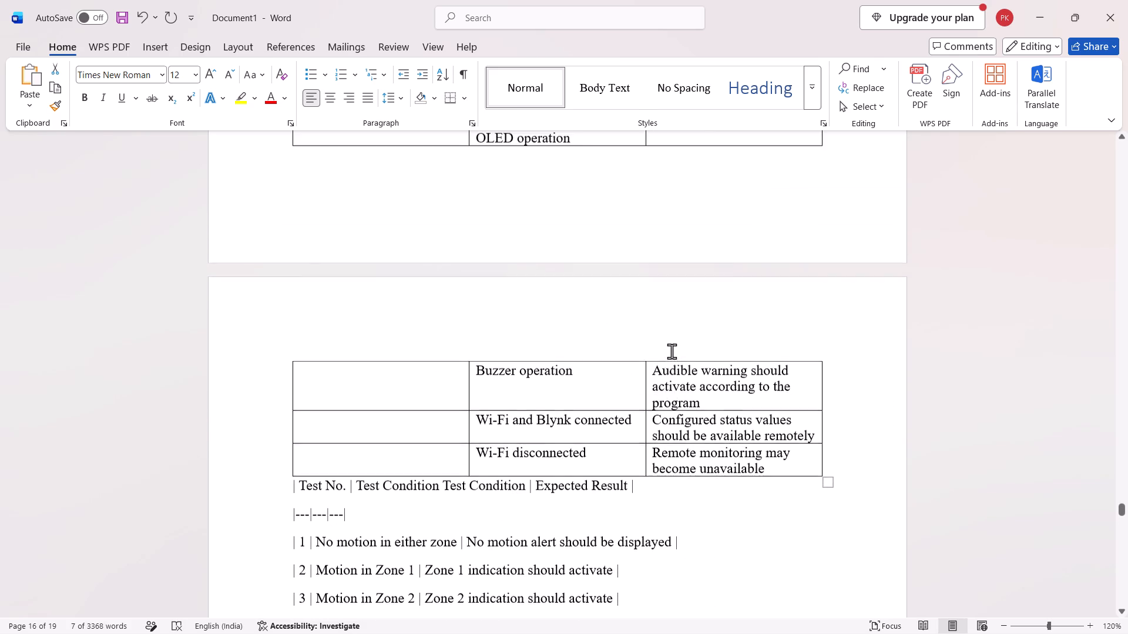
scroll(672, 351, "up", 1)
left_click(711, 290)
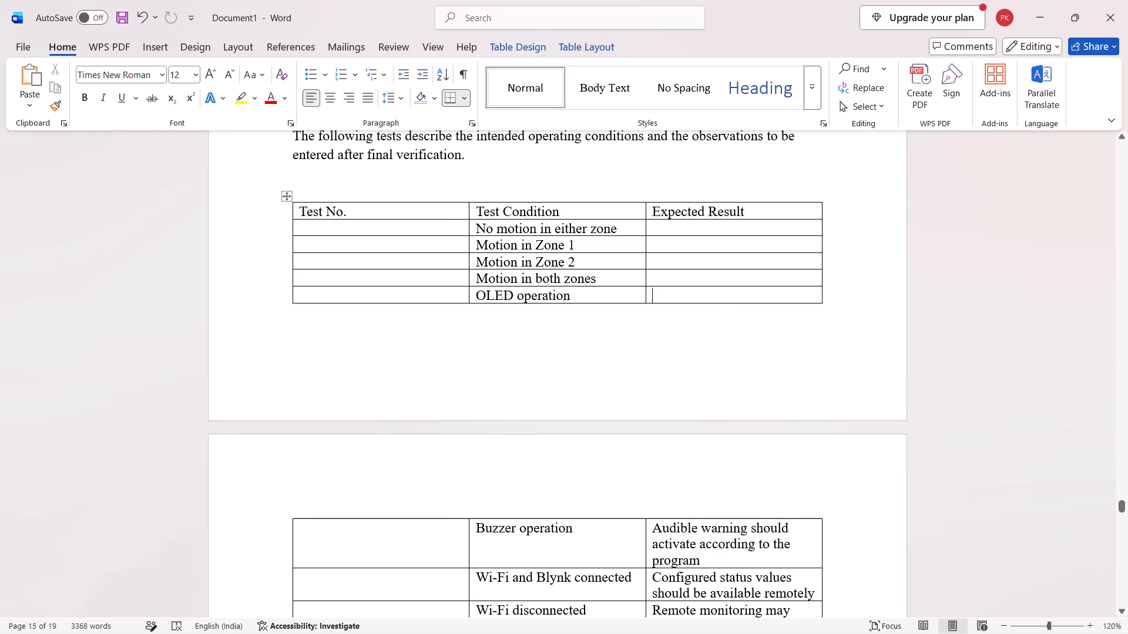
key("ctrl+v")
Copy "Both zone states should be processed correctly" from plain-text test row 4 into the Expected Result cell for Motion in both zones.
scroll(711, 290, "down", 1)
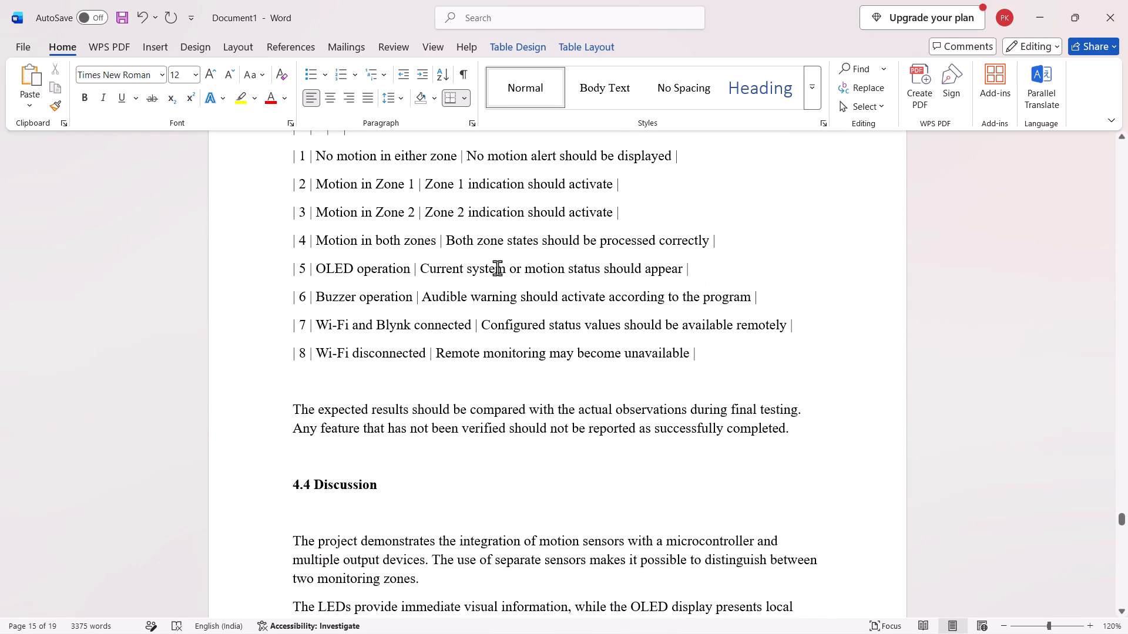
left_click_drag(447, 238, 695, 236)
key("ctrl+c")
scroll(695, 236, "up", 2)
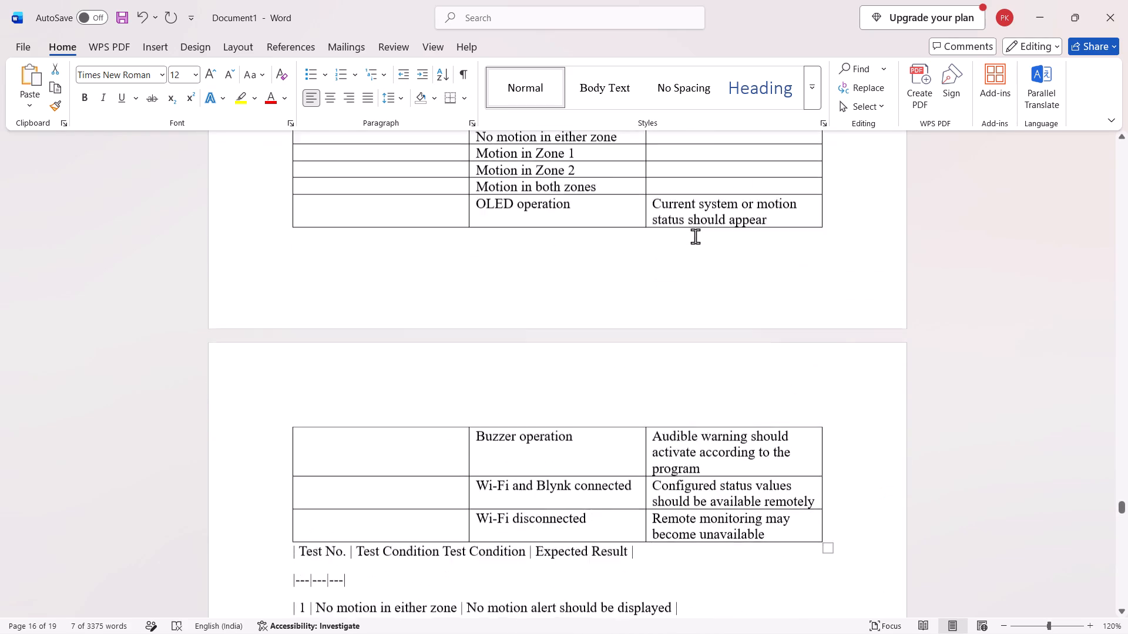
scroll(695, 236, "up", 1)
left_click(706, 268)
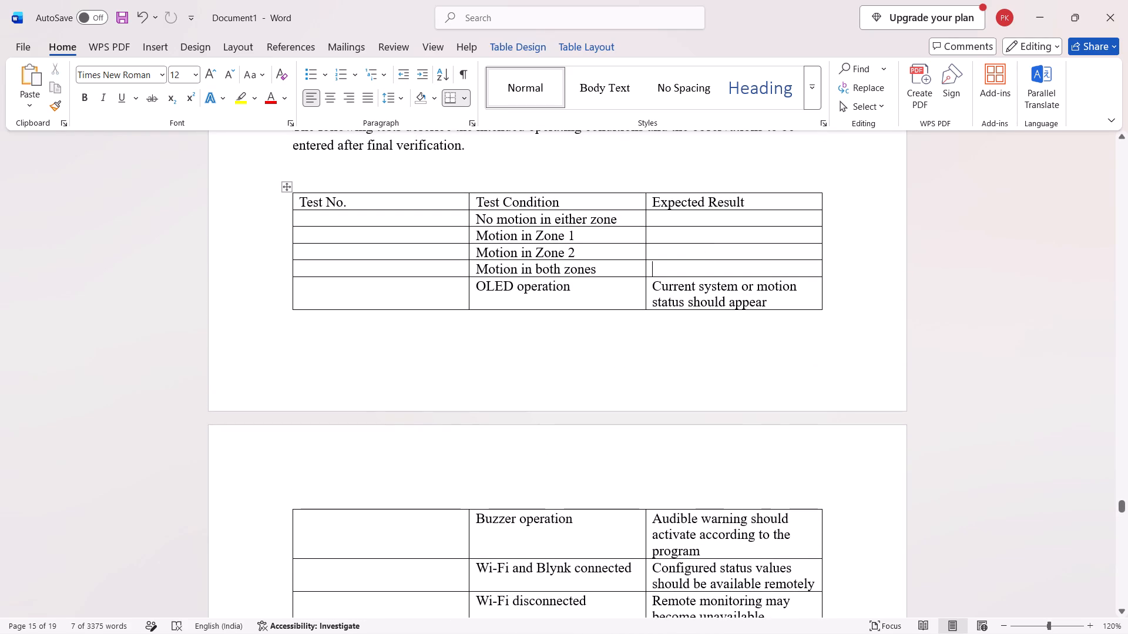
key("ctrl+v")
Copy "No motion alert should be displayed" from plain-text test row 1 into the Expected Result cell for No motion in either zone.
scroll(706, 268, "down", 1)
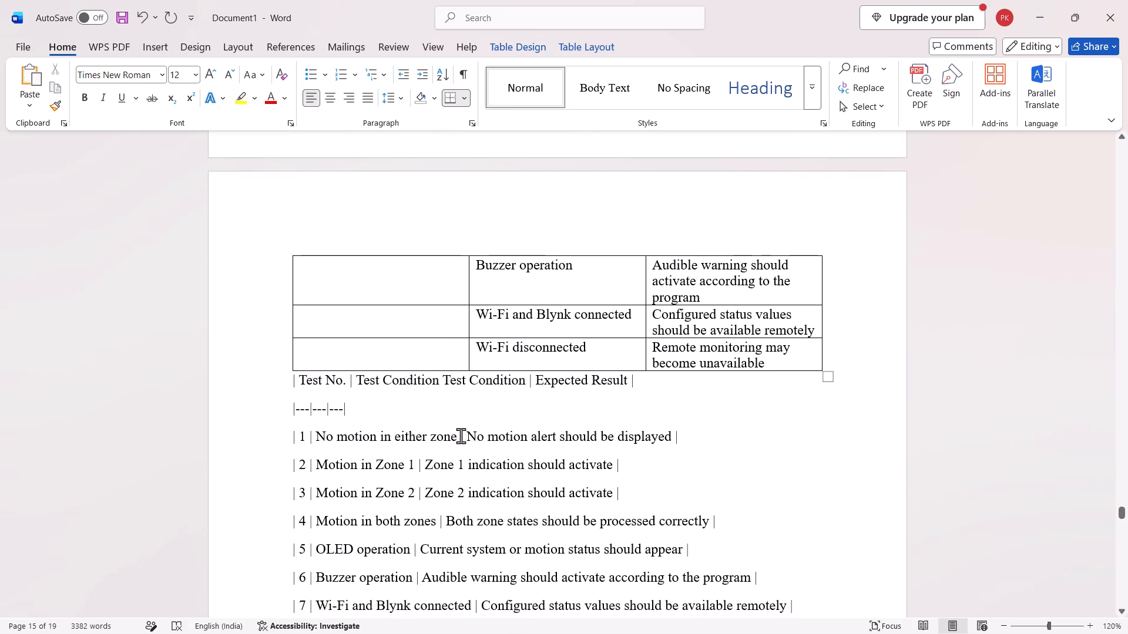
left_click_drag(467, 440, 657, 436)
key("ctrl+c")
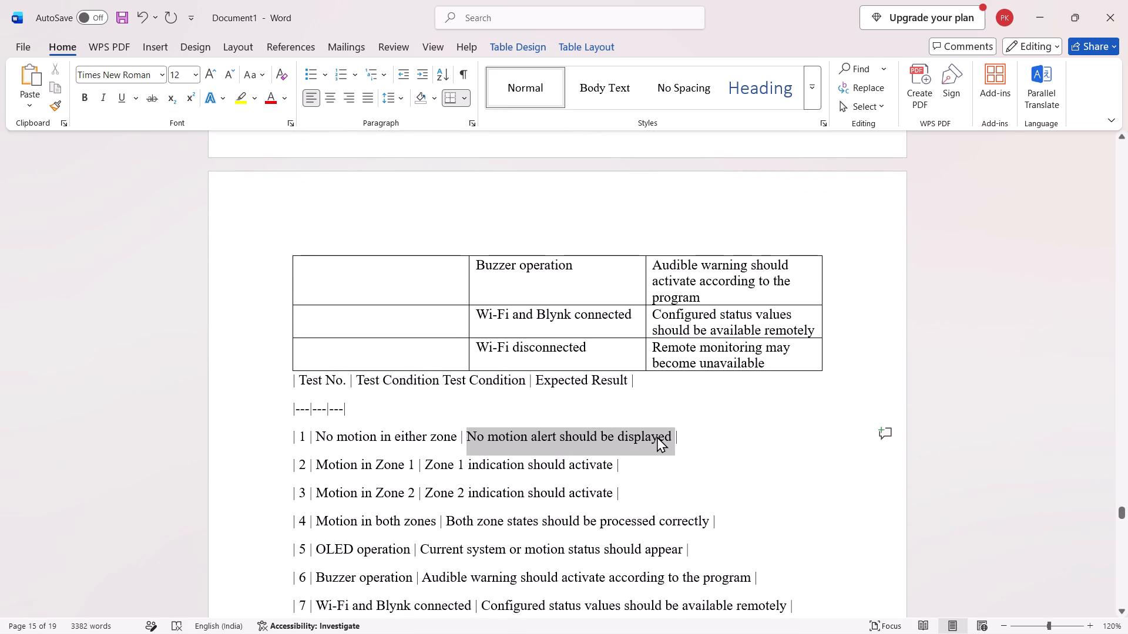
left_click(715, 234)
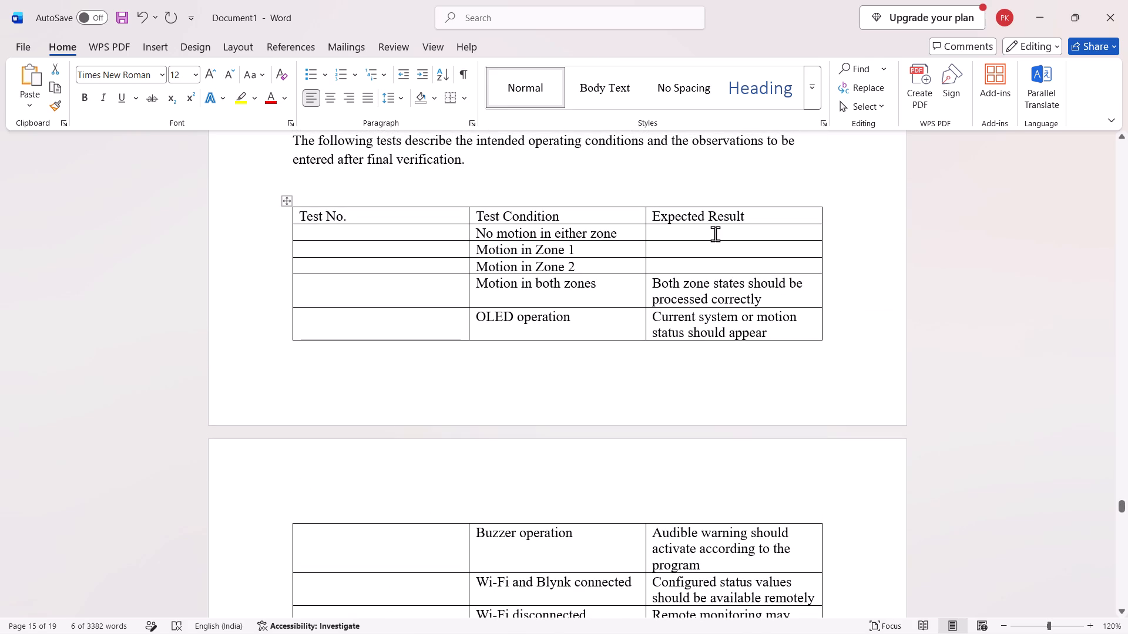
key("ctrl+v")
Copy "Zone 1 indication should activate" from plain-text test row 2 into the Expected Result cell for Motion in Zone 1.
scroll(715, 234, "down", 1)
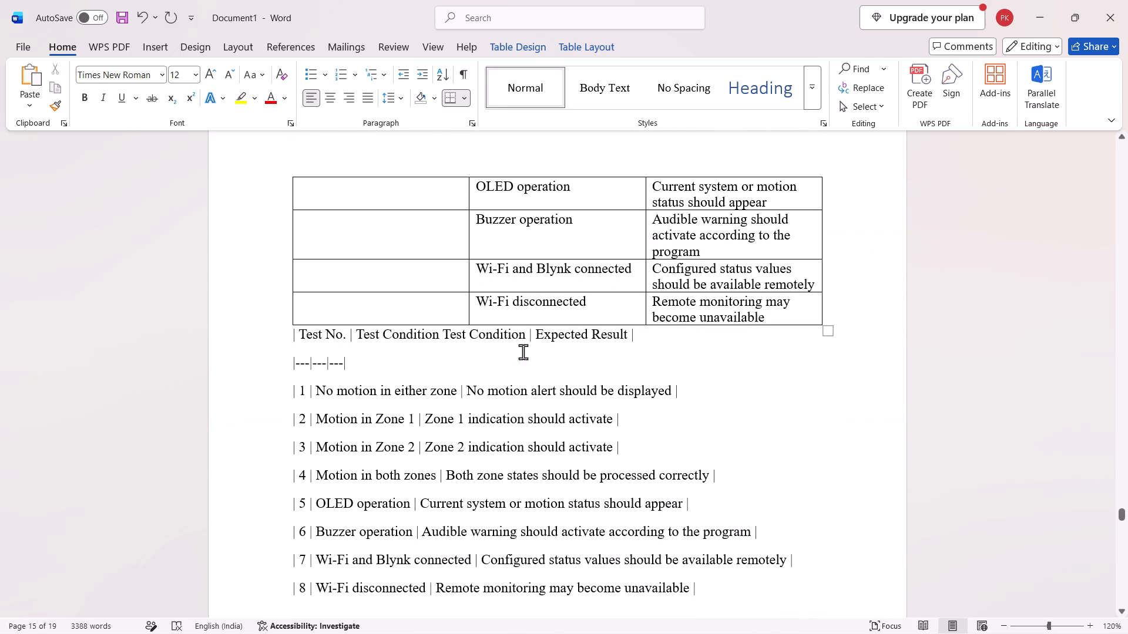
left_click_drag(427, 419, 592, 416)
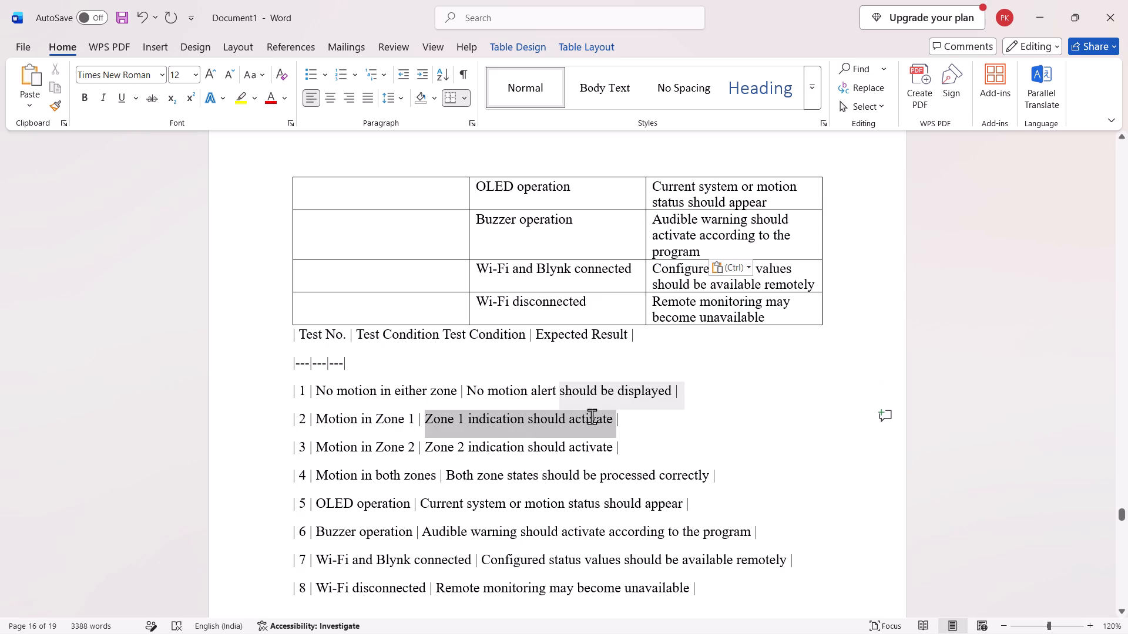
key("ctrl+c")
scroll(592, 416, "up", 1)
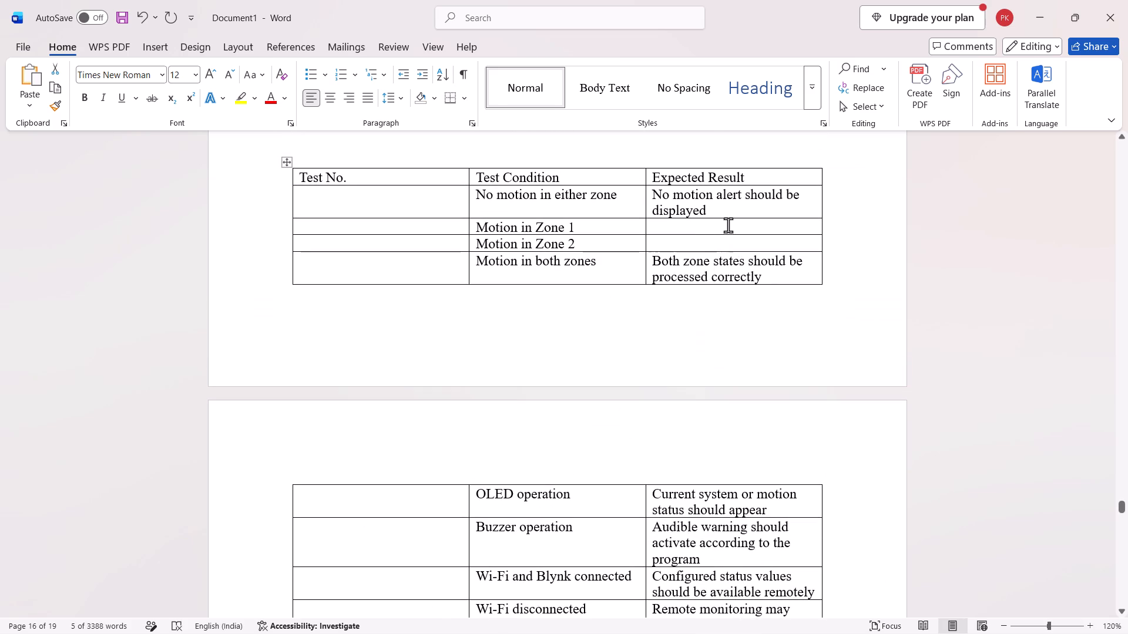
left_click(728, 225)
key("ctrl+v")
Copy "Zone 2 indication should activate" from plain-text test row 3 into the Expected Result cell for Motion in Zone 2.
scroll(728, 225, "down", 1)
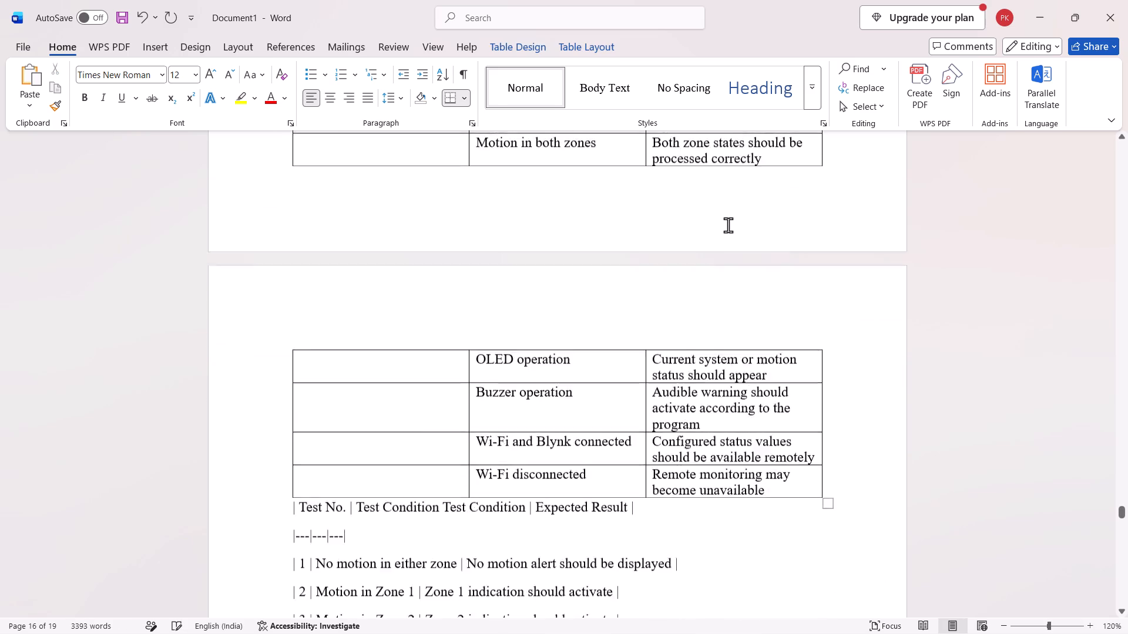
scroll(728, 225, "down", 1)
left_click_drag(427, 500, 590, 496)
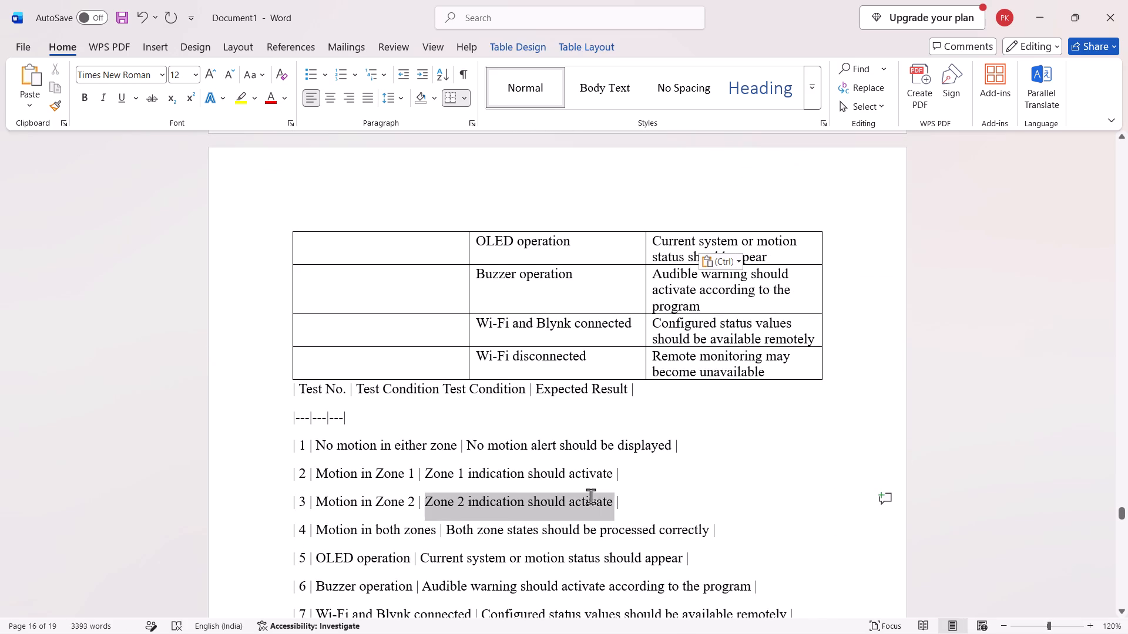
left_click_drag(590, 496, 600, 498)
key("ctrl+c")
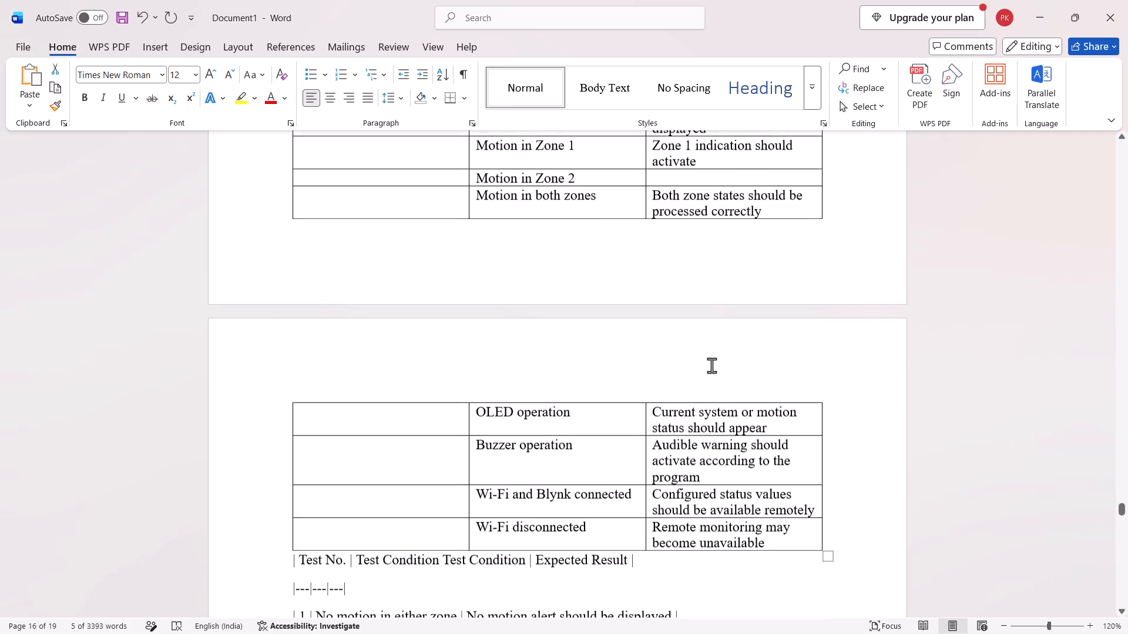
left_click(749, 181)
key("ctrl+v")
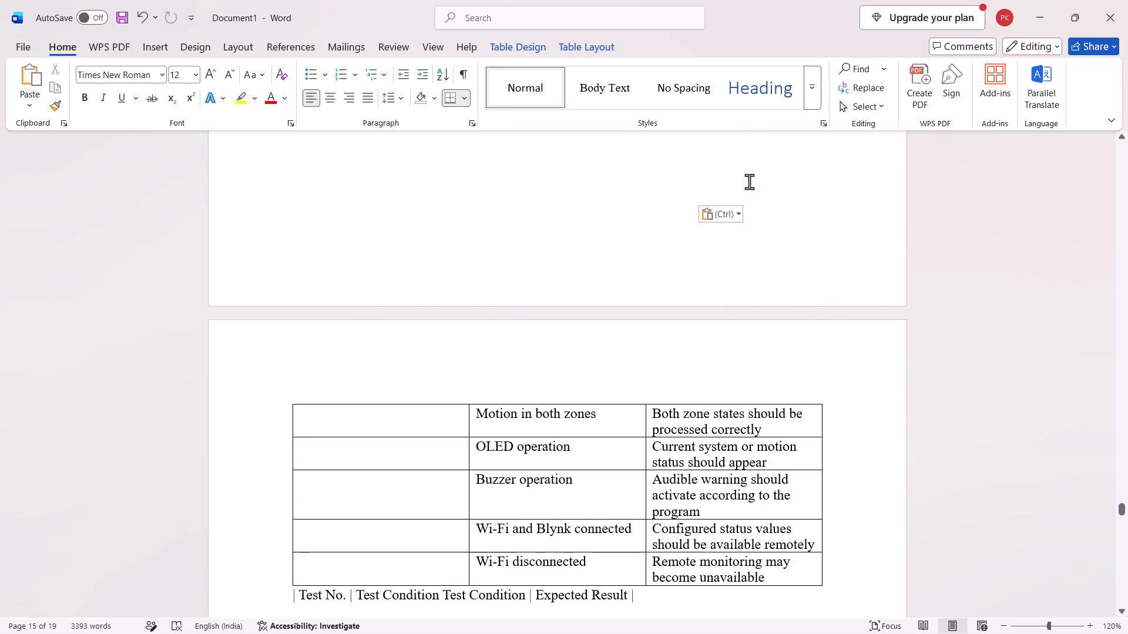
Delete the plain-text test table below the new table, from its Test No. header line through row 8, Wi-Fi disconnected.
scroll(420, 423, "down", 1)
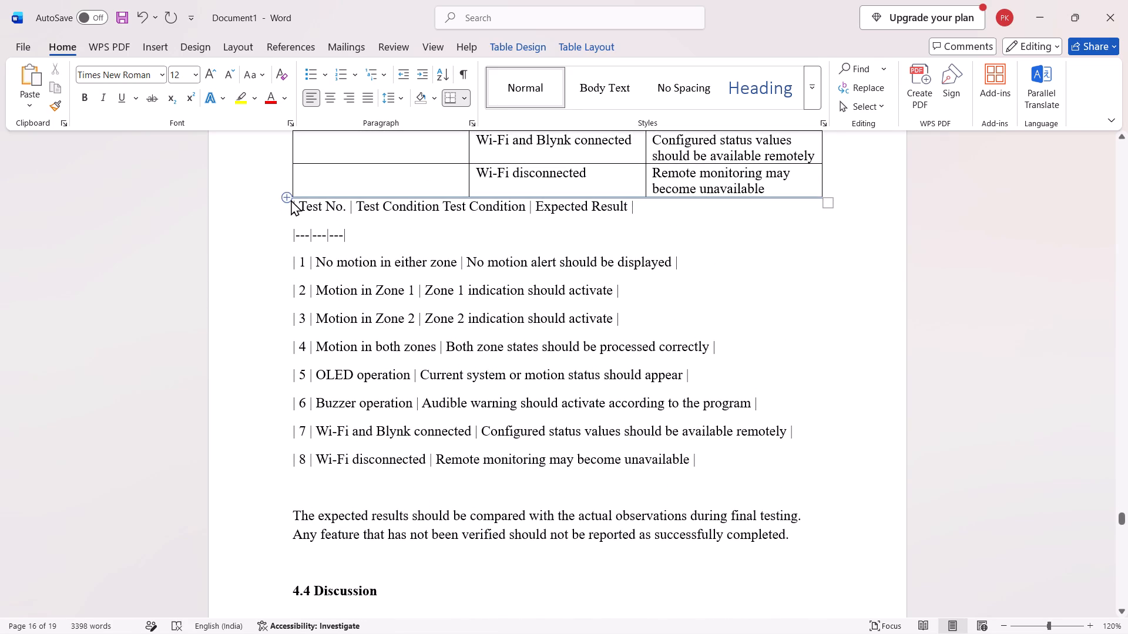
left_click_drag(291, 200, 291, 207)
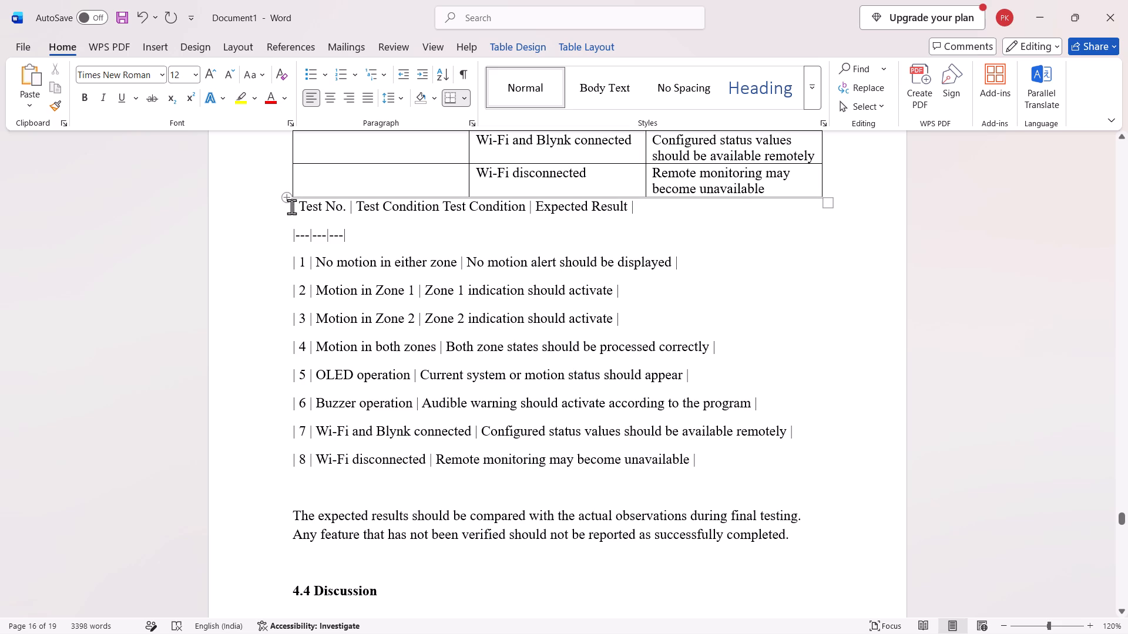
left_click(291, 207)
left_click_drag(291, 207, 673, 462)
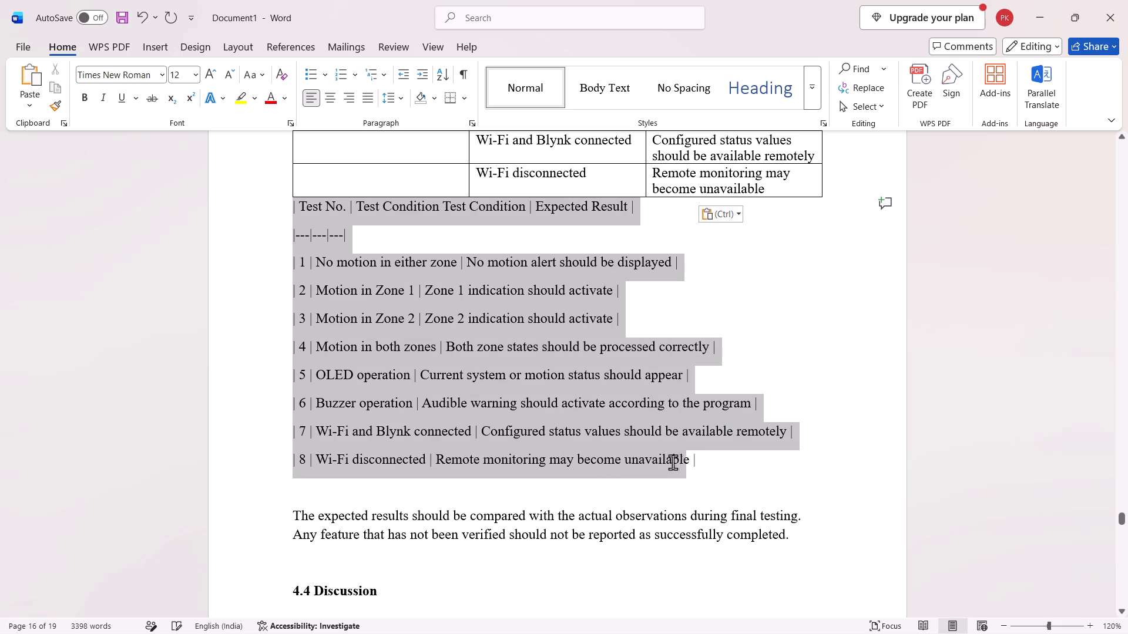
left_click_drag(673, 462, 734, 458)
key("BackSpace")
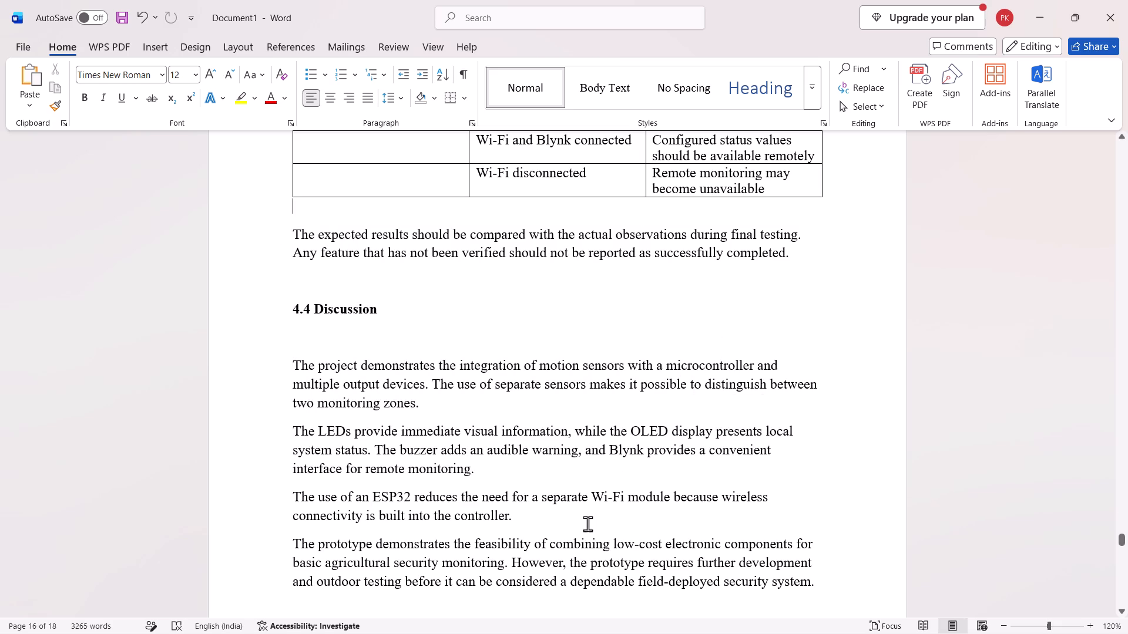
Number the rows from No motion in either zone through Buzzer operation 1 to 6 in the Test No. column.
scroll(290, 320, "up", 2)
scroll(326, 173, "up", 1)
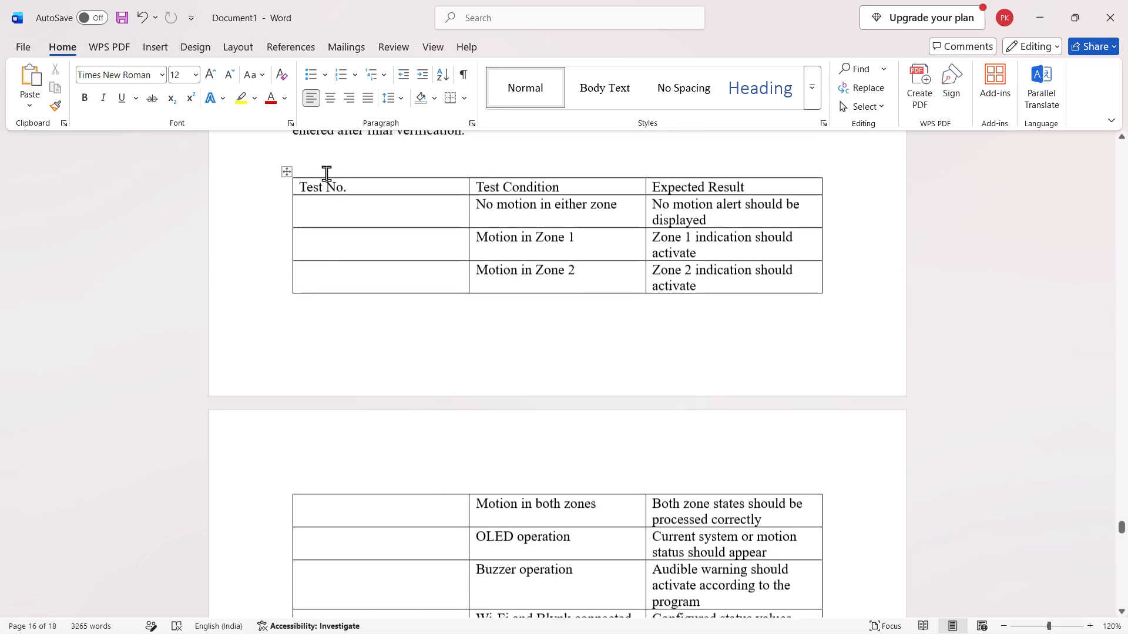
scroll(326, 173, "up", 1)
left_click(379, 318)
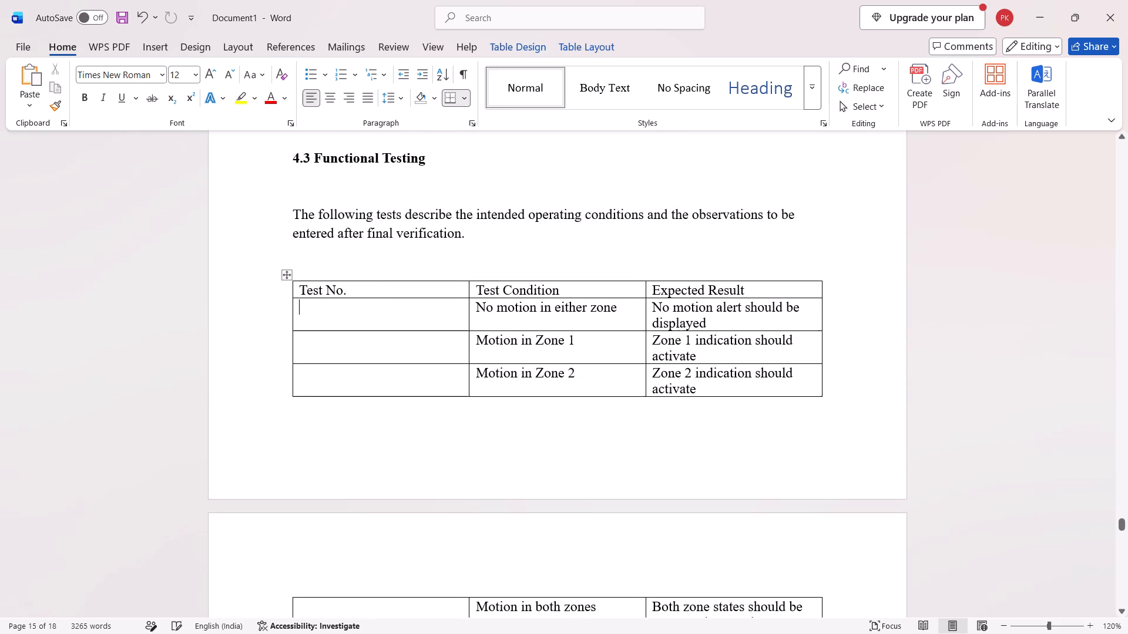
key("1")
key("Down")
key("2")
key("Down")
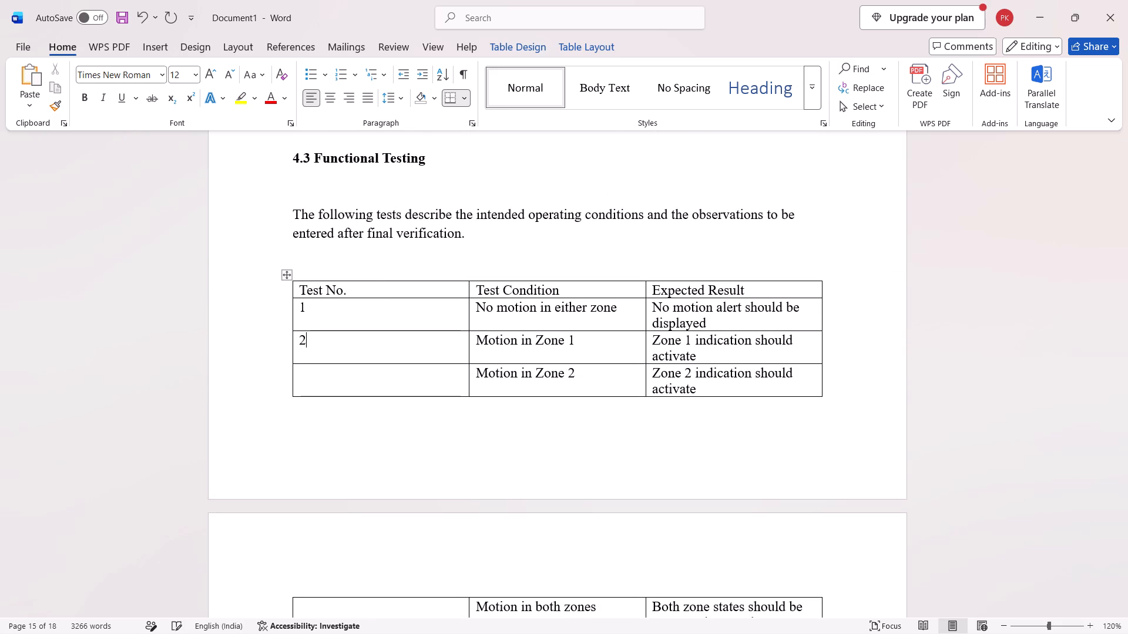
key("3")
key("Down")
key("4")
key("Down")
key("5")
key("Down")
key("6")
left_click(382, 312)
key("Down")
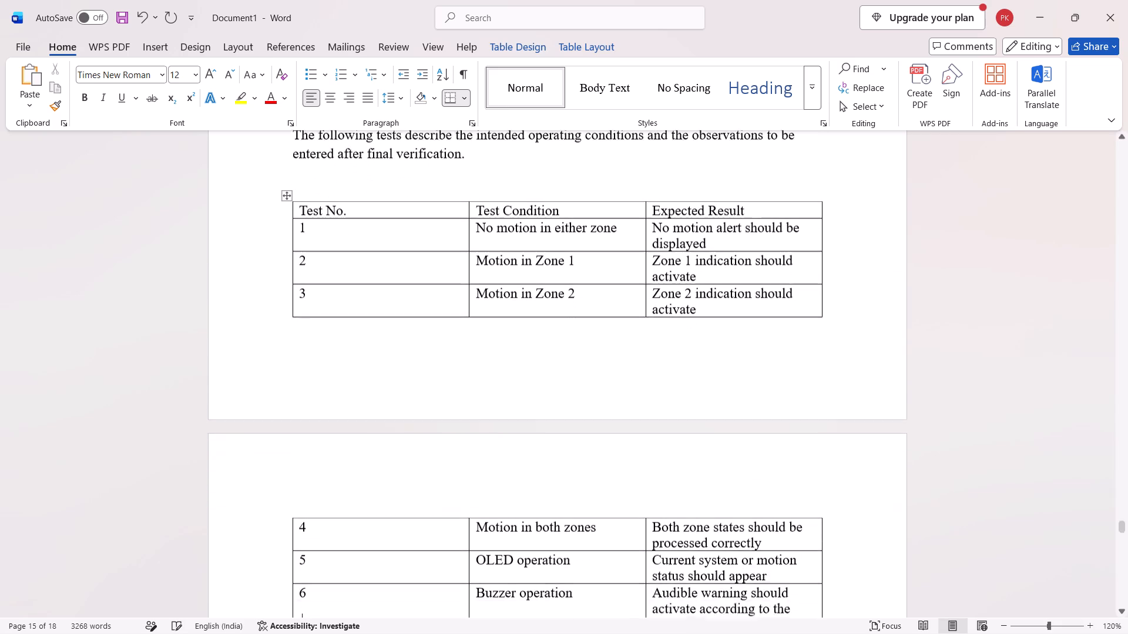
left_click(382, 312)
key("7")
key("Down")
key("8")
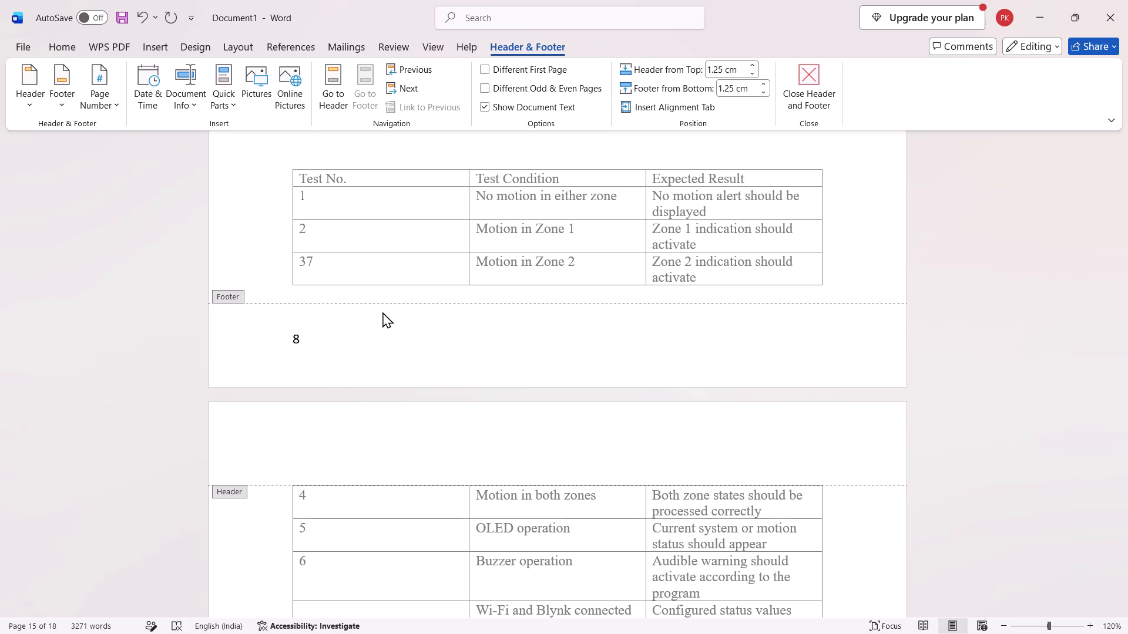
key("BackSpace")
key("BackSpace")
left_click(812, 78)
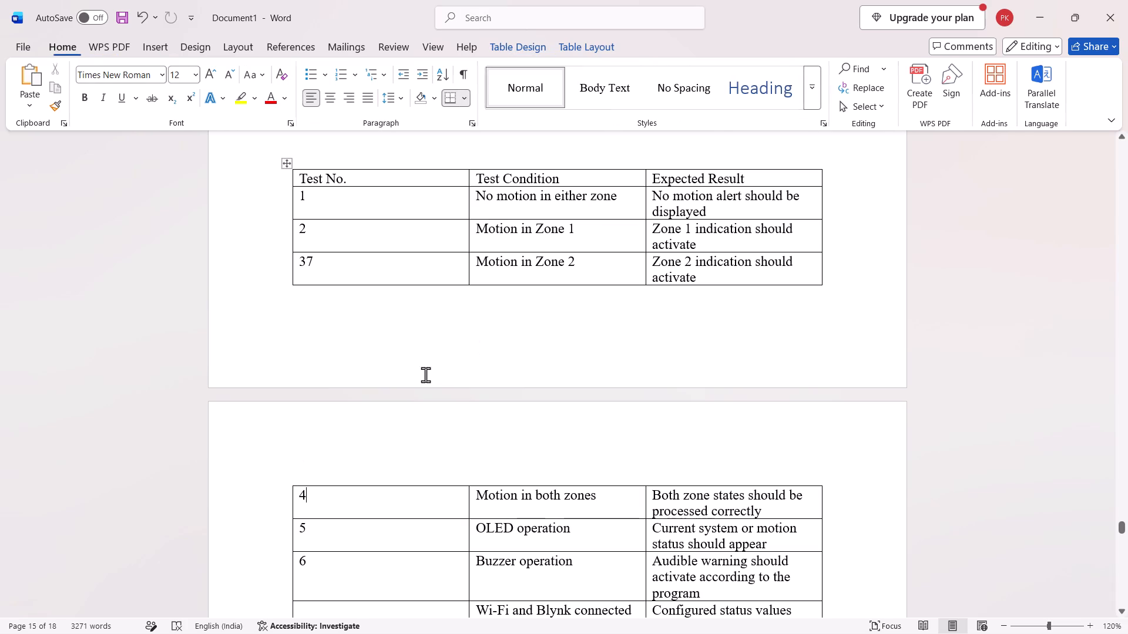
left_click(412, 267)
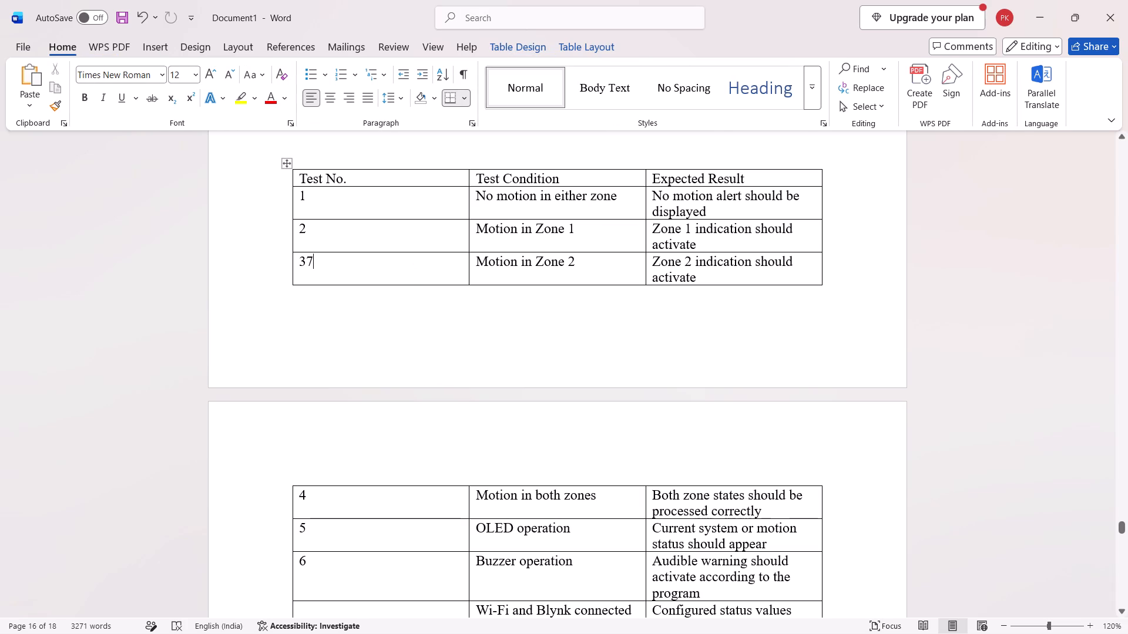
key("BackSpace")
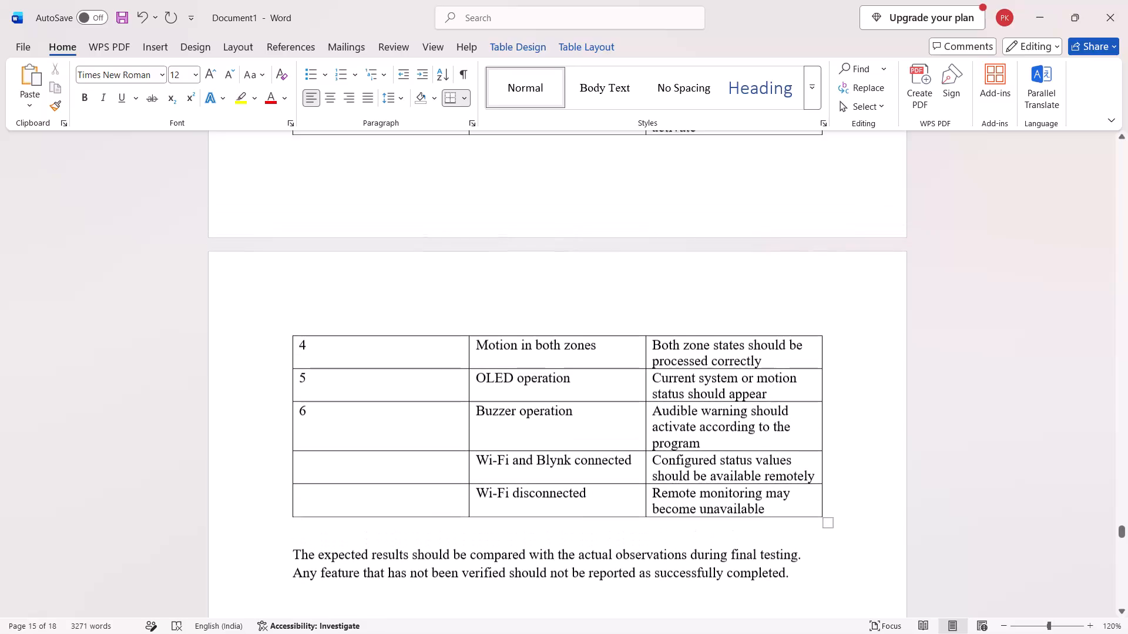
Enter Test No. 7 for Wi-Fi and Blynk connected and 8 for Wi-Fi disconnected.
left_click(351, 475)
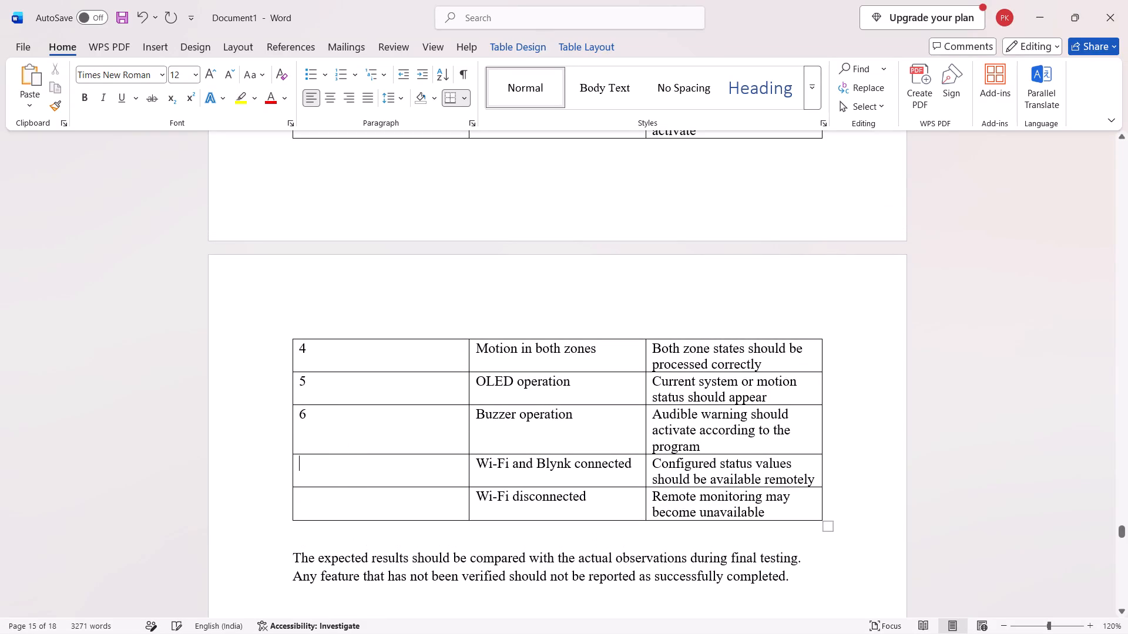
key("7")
key("Down")
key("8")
Centre the text in all cells of the functional testing table under section 4.3.
scroll(334, 407, "up", 1)
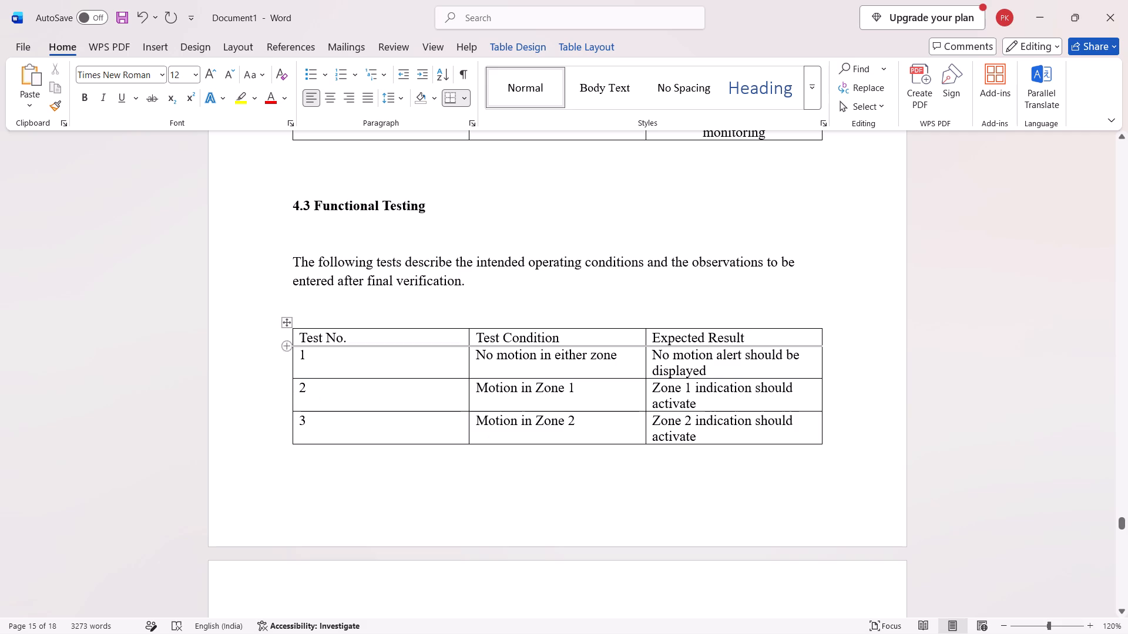
left_click_drag(300, 333, 656, 577)
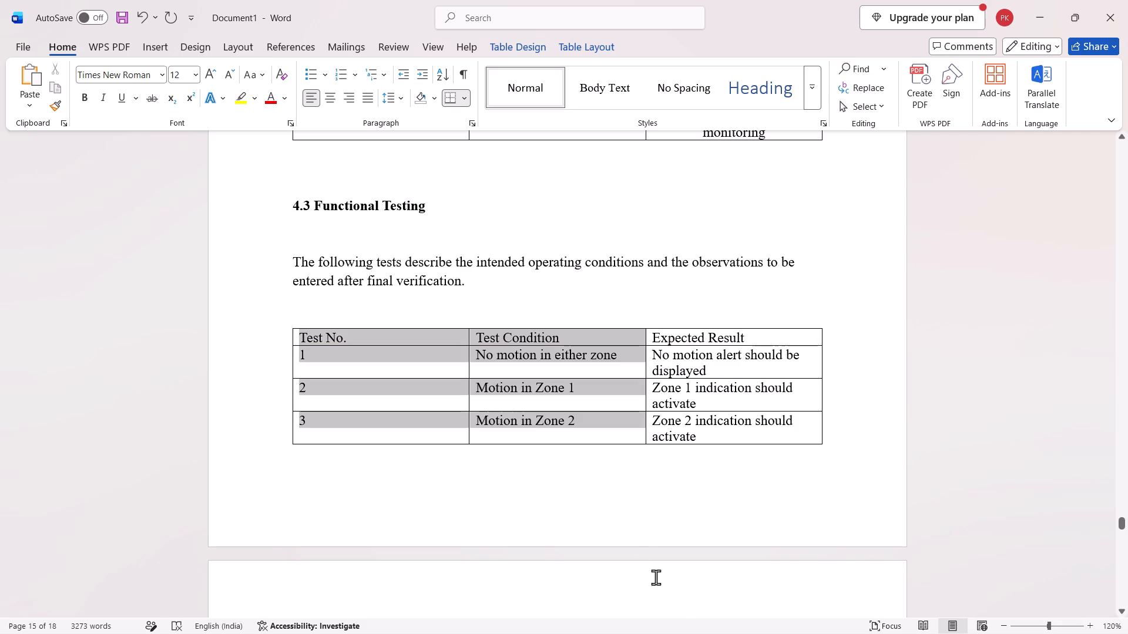
left_click_drag(656, 577, 704, 627)
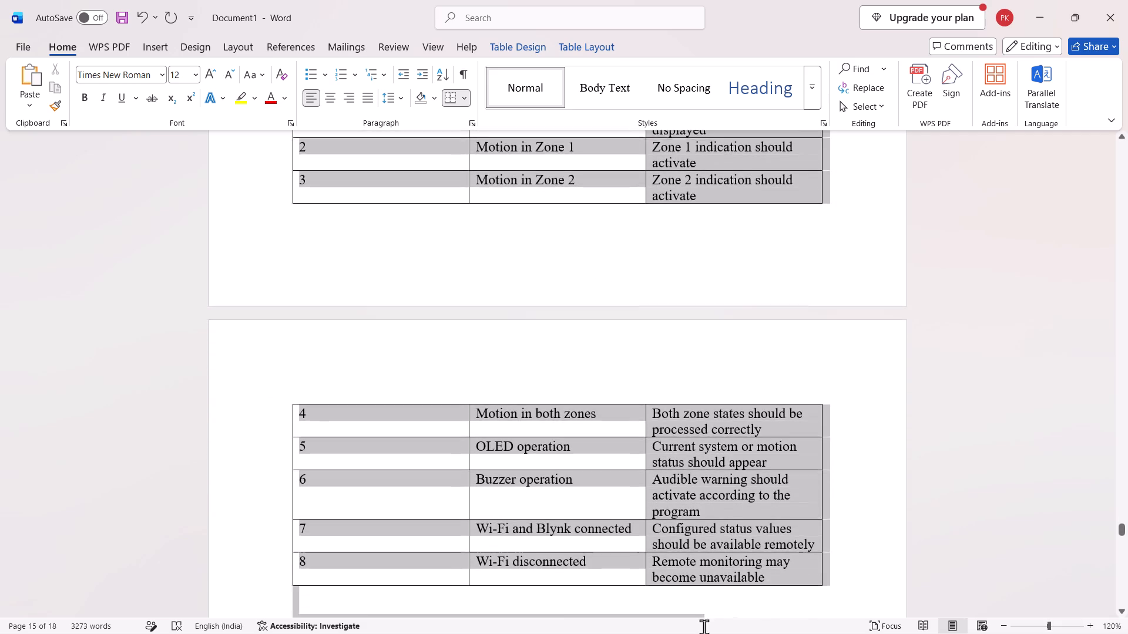
left_click_drag(704, 627, 726, 471)
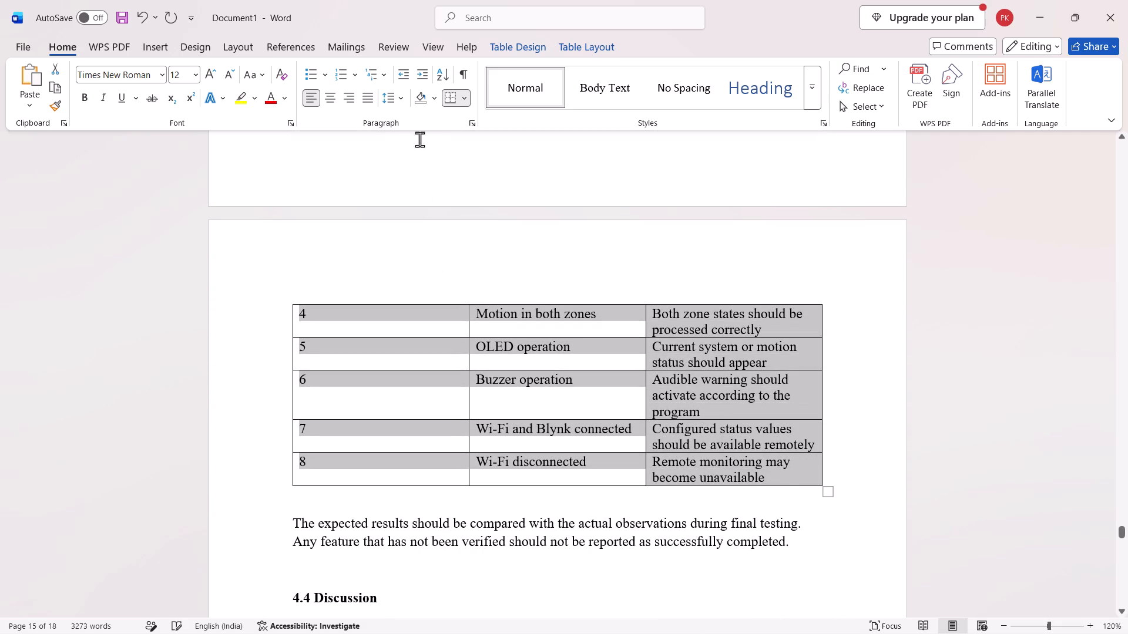
left_click(334, 94)
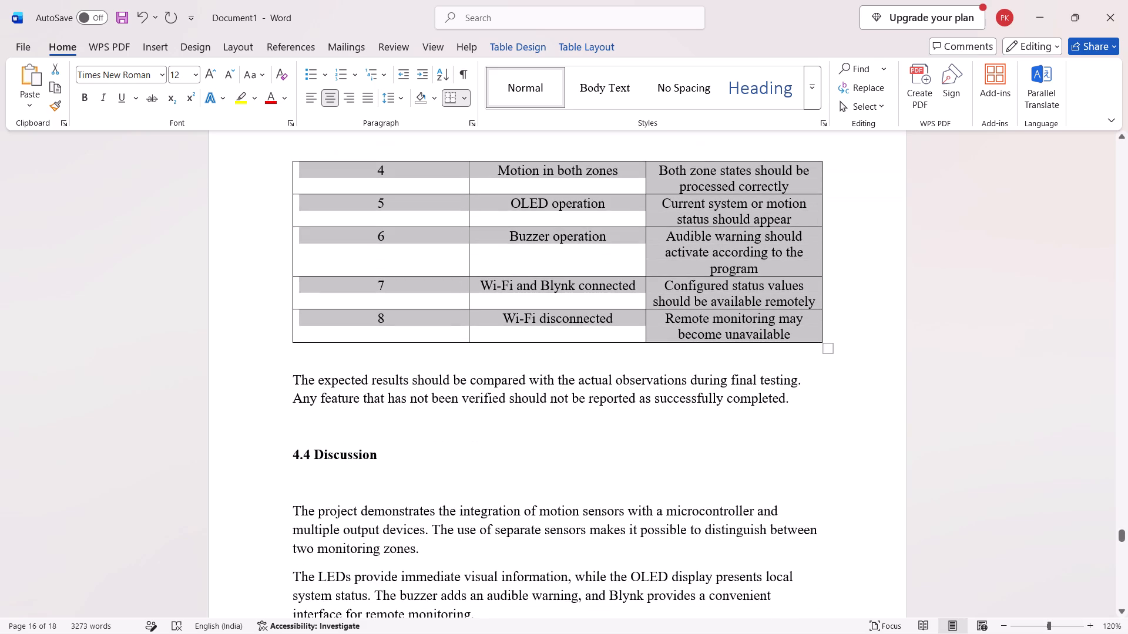
Review the remaining chapters through the references, and examine the layout of all the report's pages back to the title page.
scroll(288, 511, "down", 1)
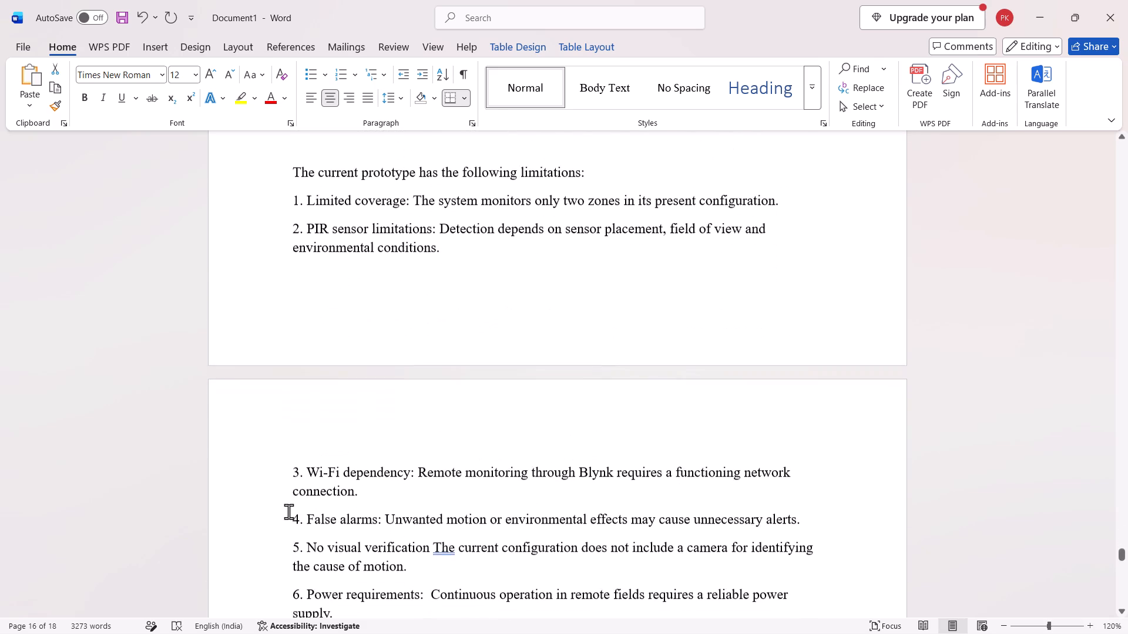
scroll(288, 511, "down", 1)
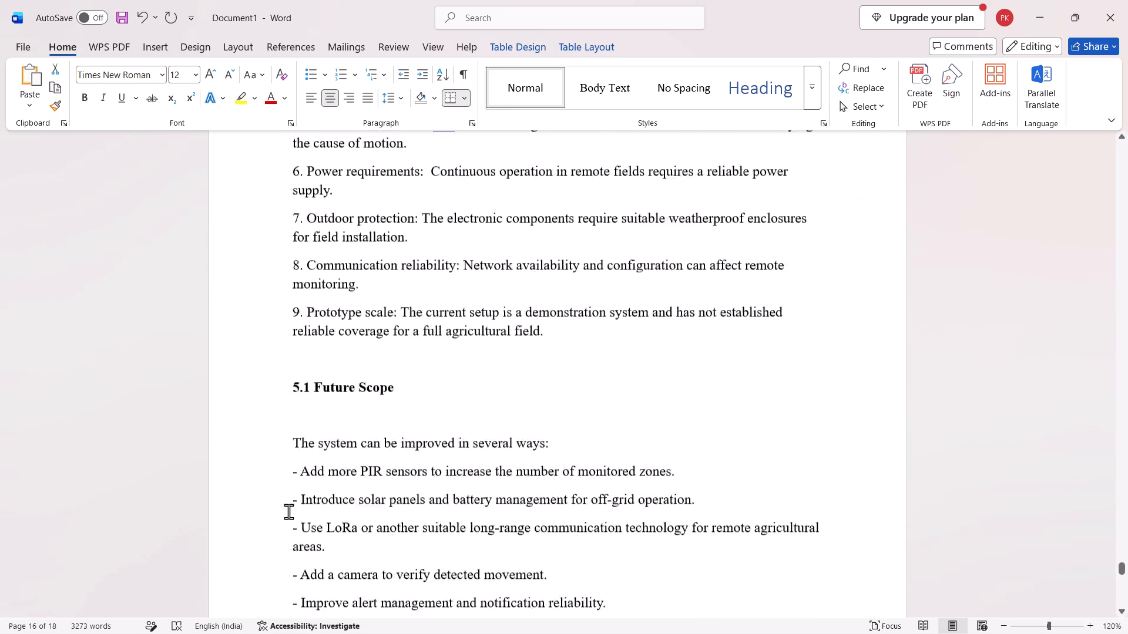
scroll(288, 511, "down", 1)
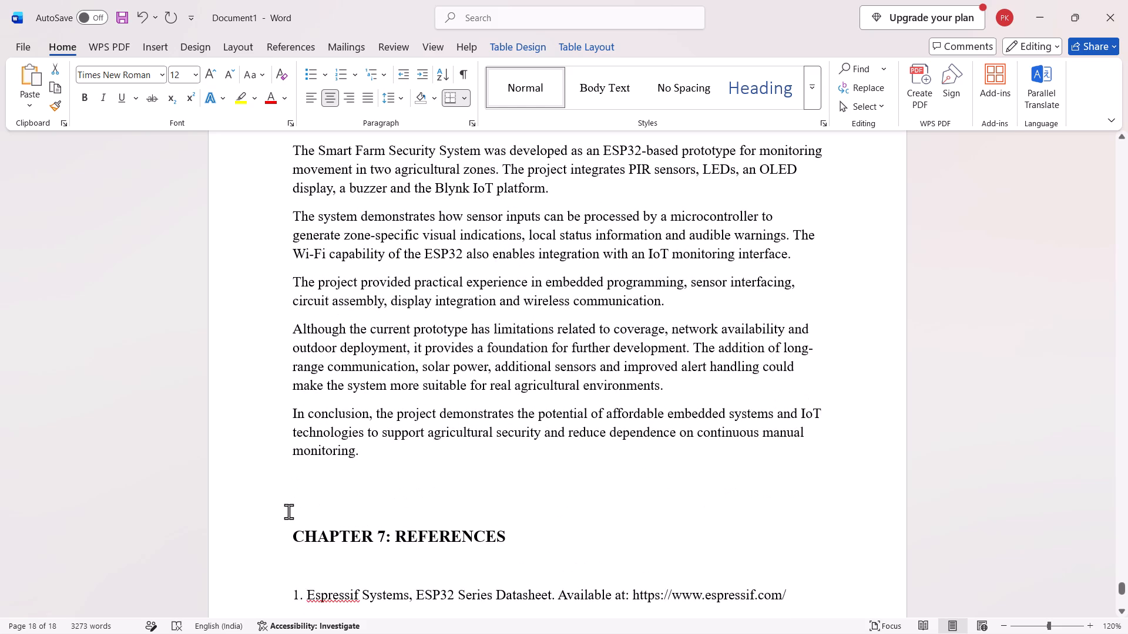
scroll(288, 511, "down", 1)
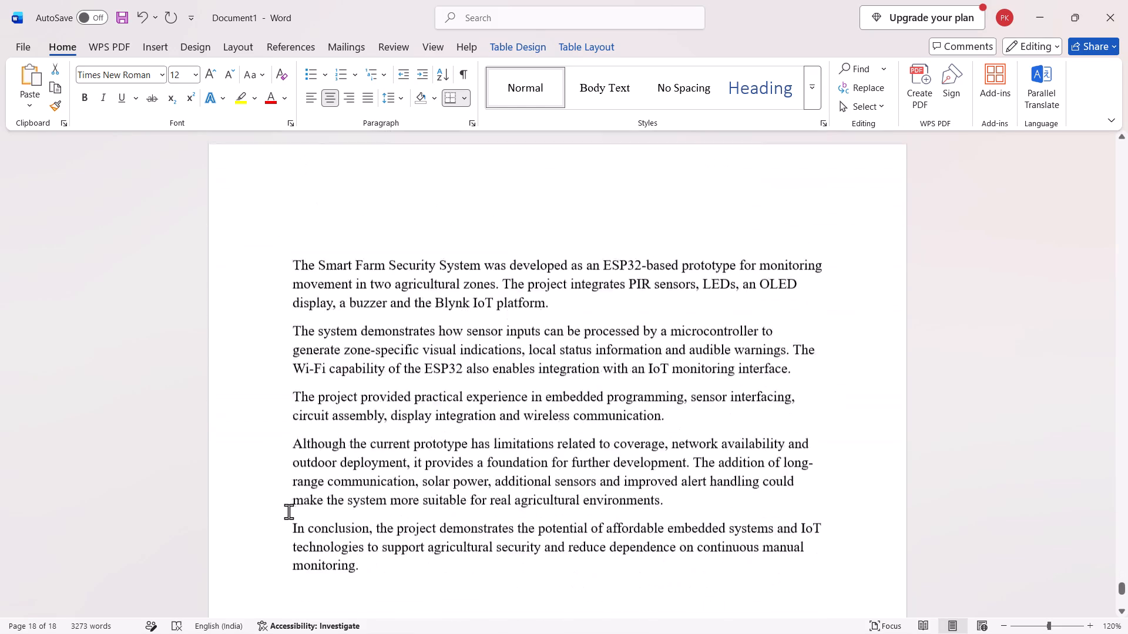
scroll(288, 511, "down", 1)
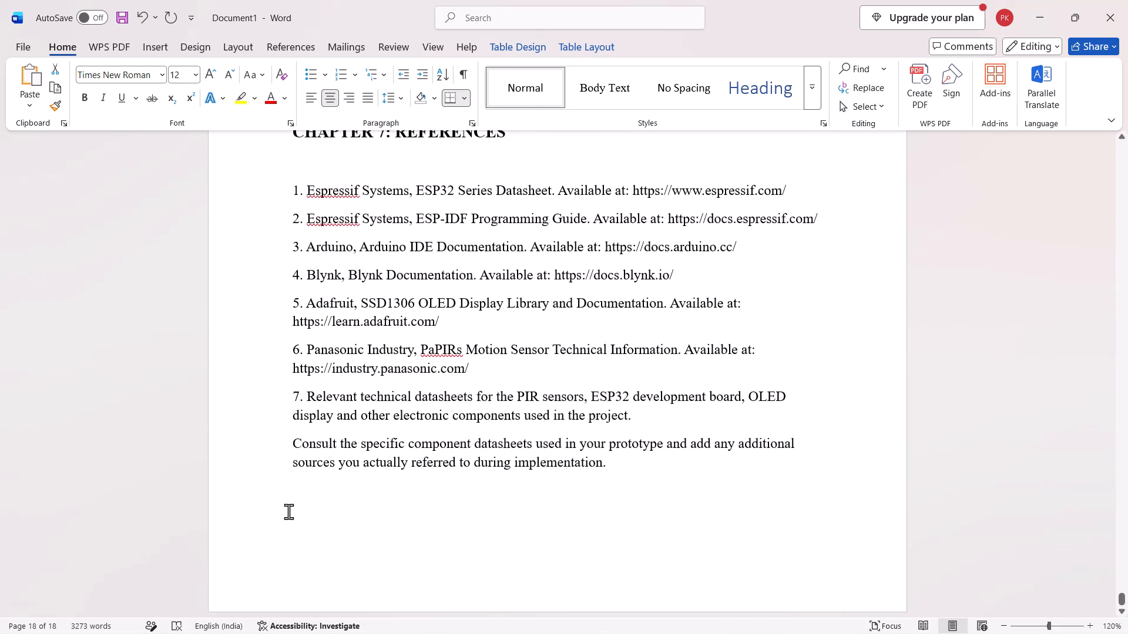
scroll(288, 511, "down", 10, "ctrl")
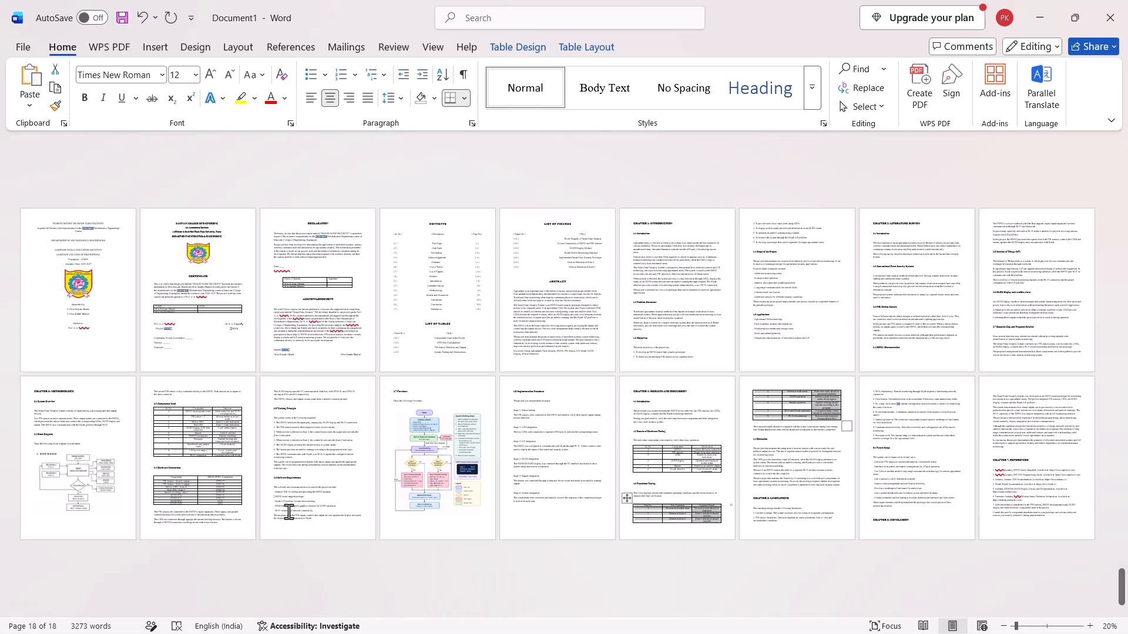
scroll(288, 511, "down", 5, "ctrl")
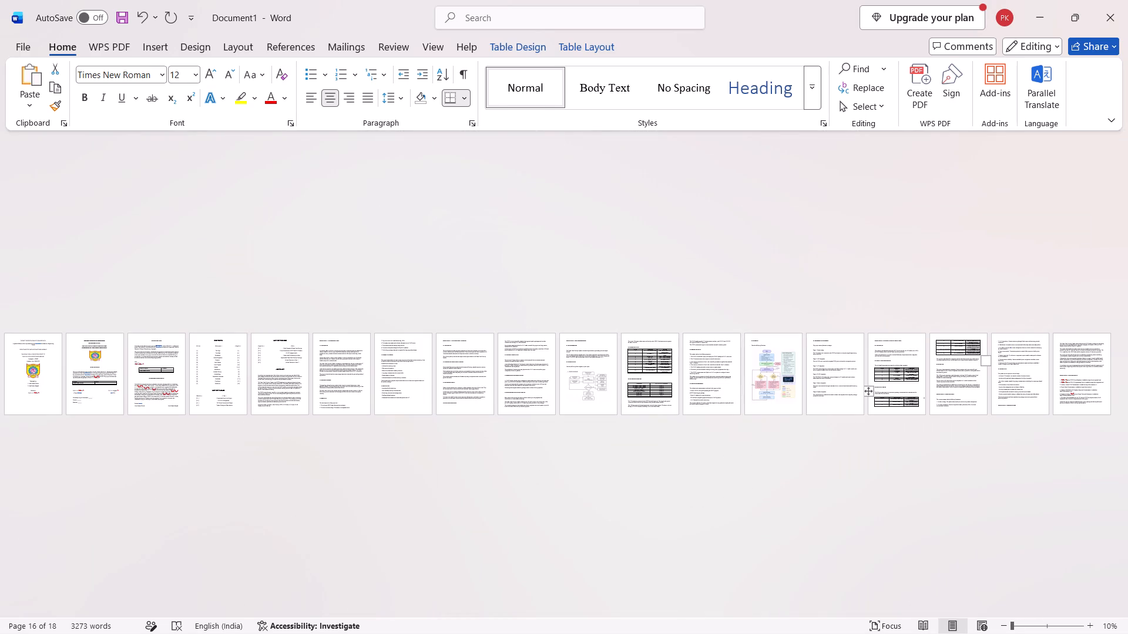
scroll(261, 534, "up", 3, "ctrl")
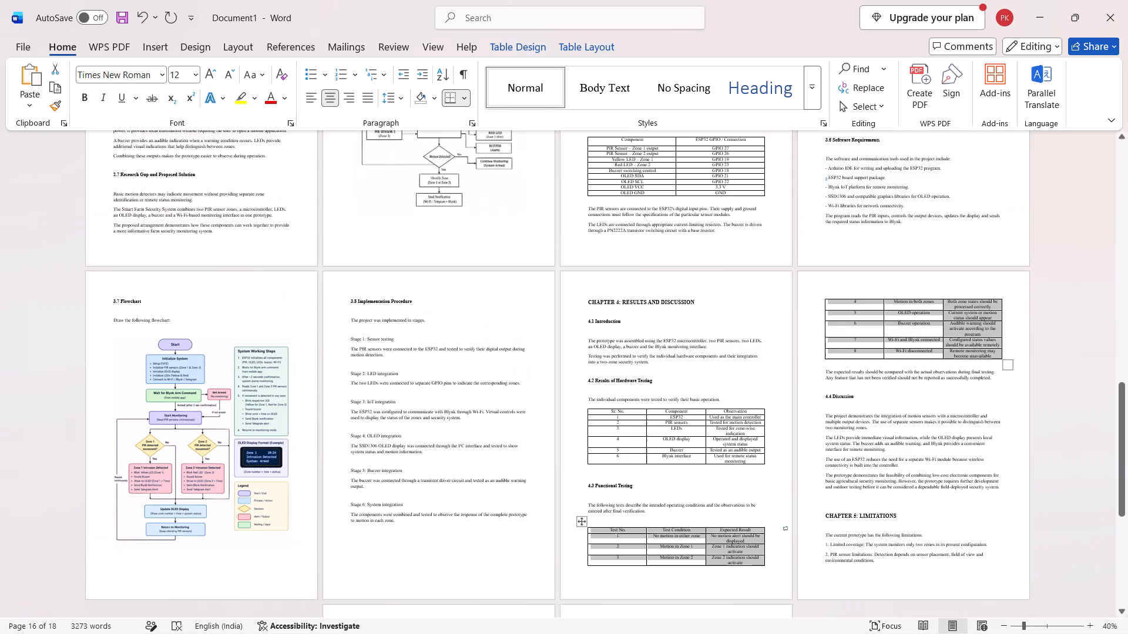
scroll(409, 328, "up", 9)
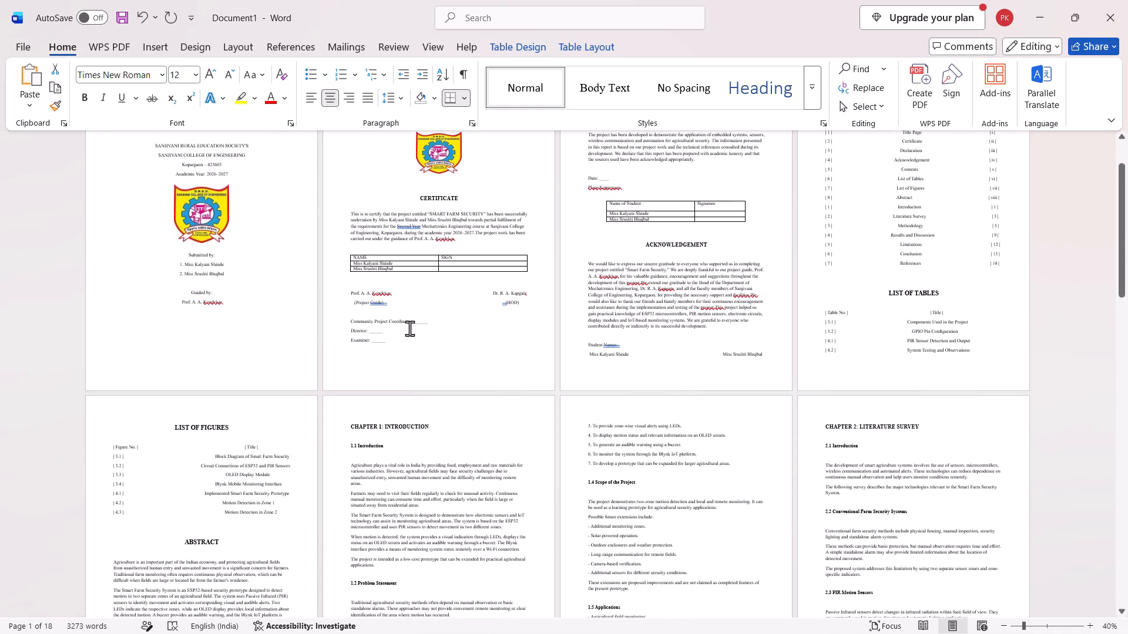
Append the word "system" to the "PROJECT REPORT ON SMART FARM SECURITY" line on the title page.
scroll(253, 337, "up", 9, "ctrl")
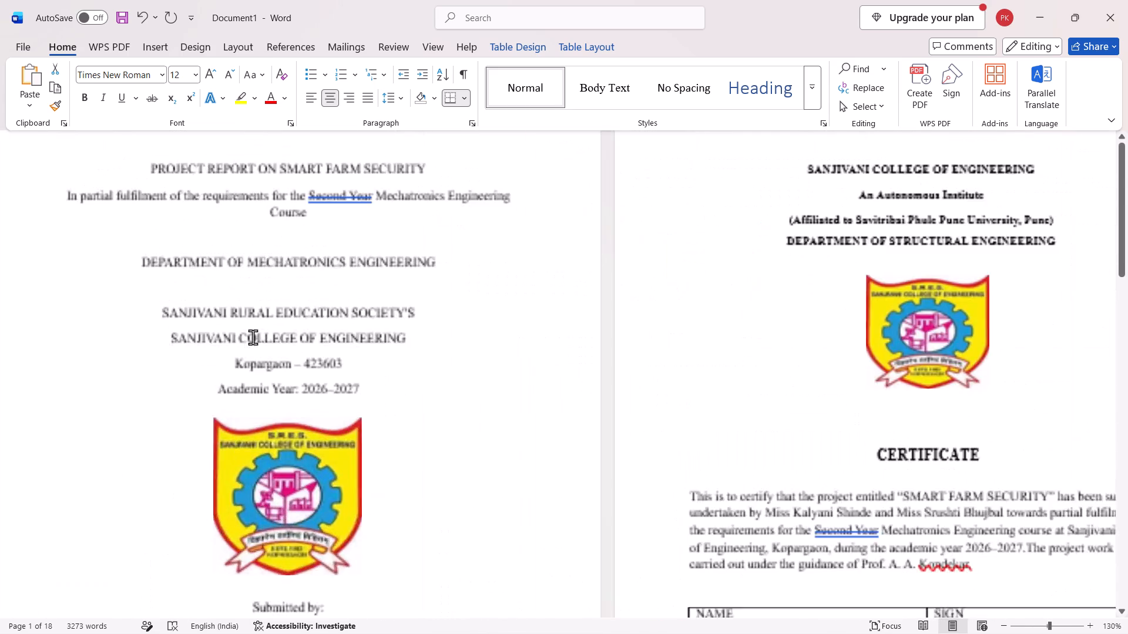
scroll(643, 279, "up", 3)
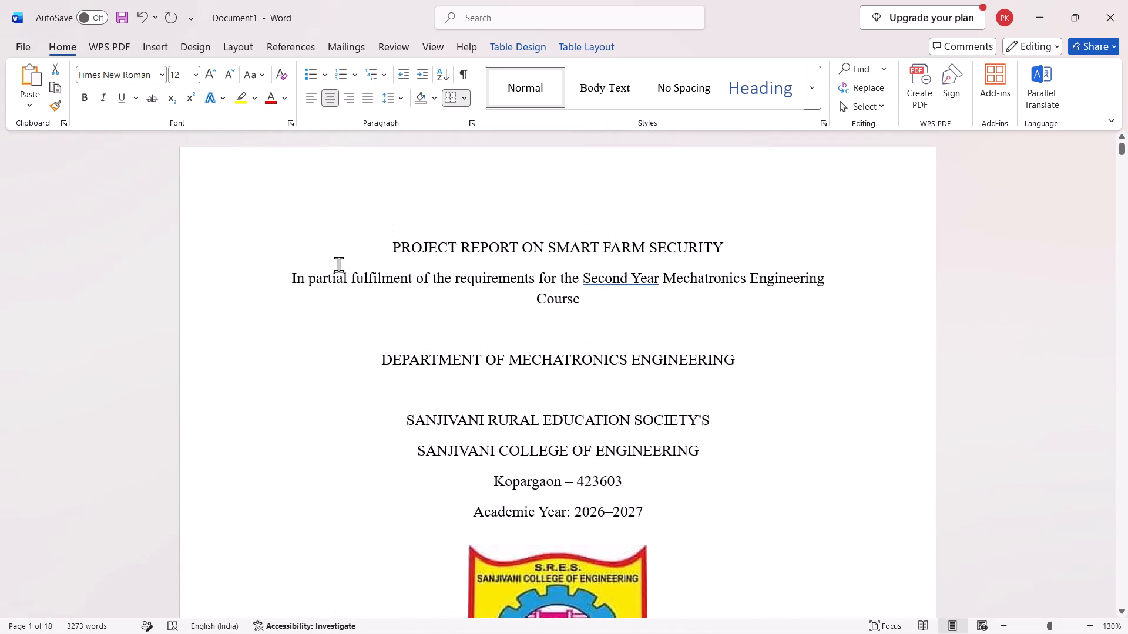
left_click_drag(392, 245, 743, 235)
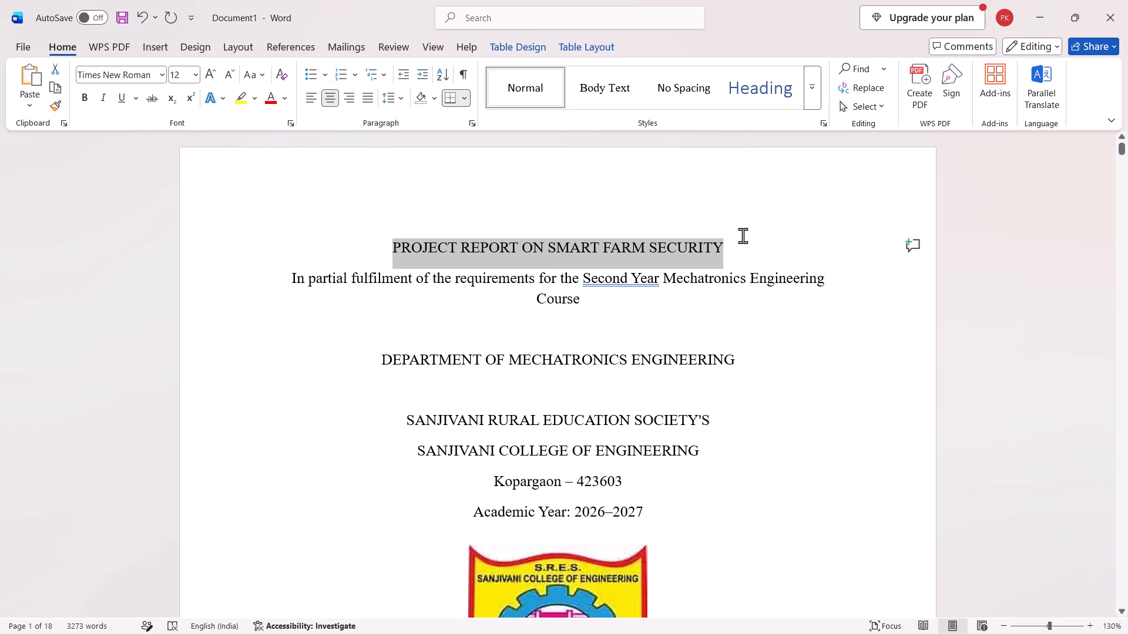
left_click_drag(743, 235, 725, 244)
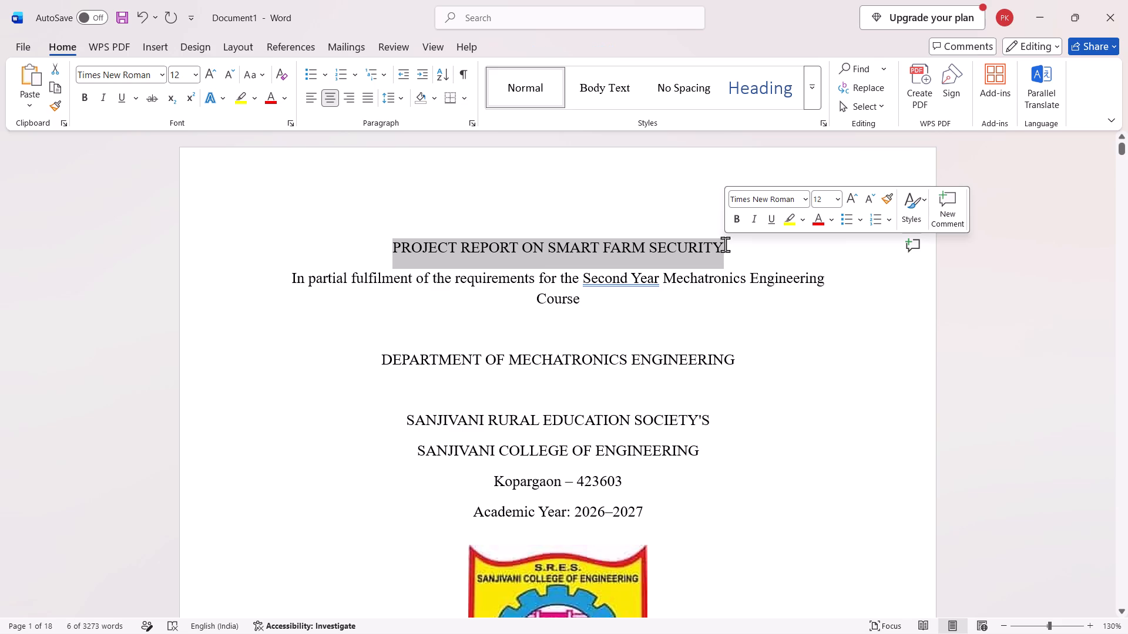
left_click(725, 244)
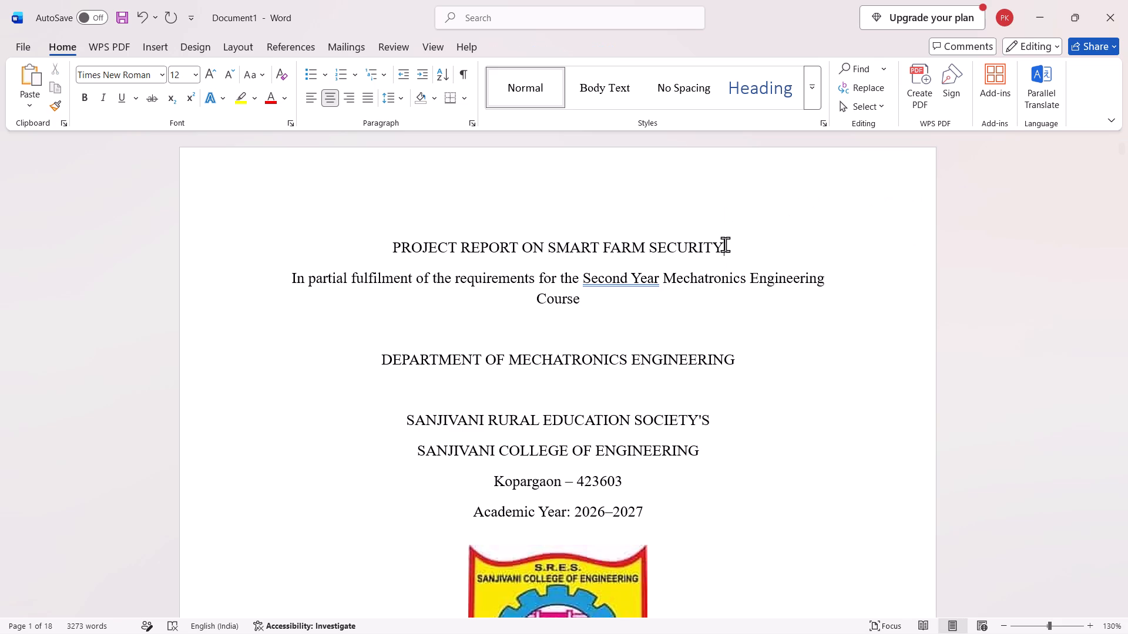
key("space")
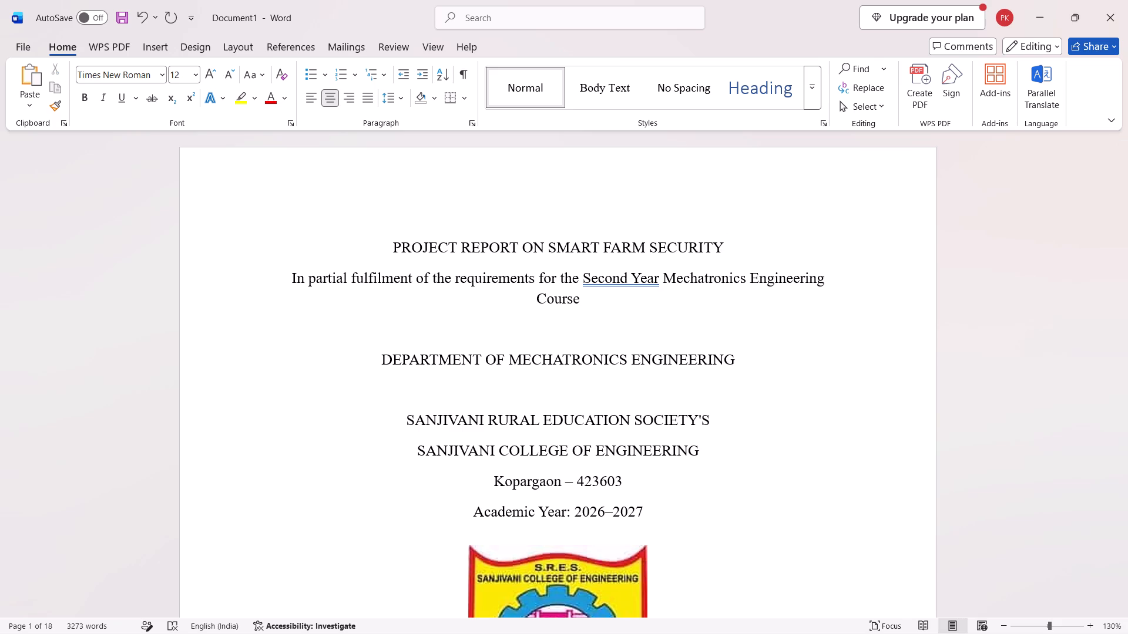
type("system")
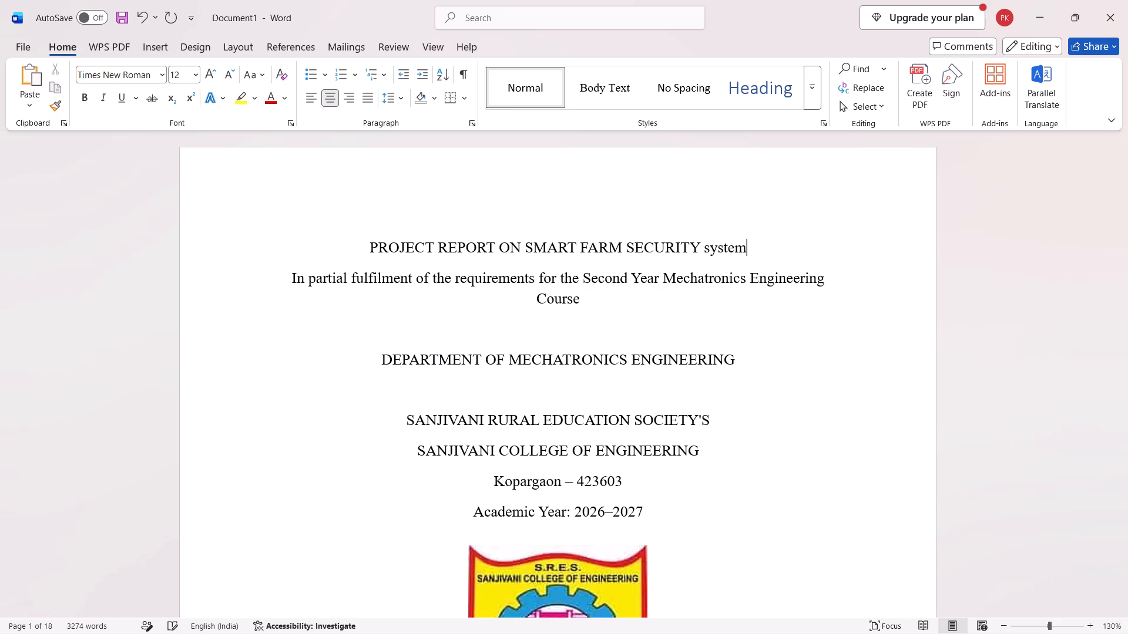
Replace the lowercase "system" at the end of the title page's project report line with "SYSTEM".
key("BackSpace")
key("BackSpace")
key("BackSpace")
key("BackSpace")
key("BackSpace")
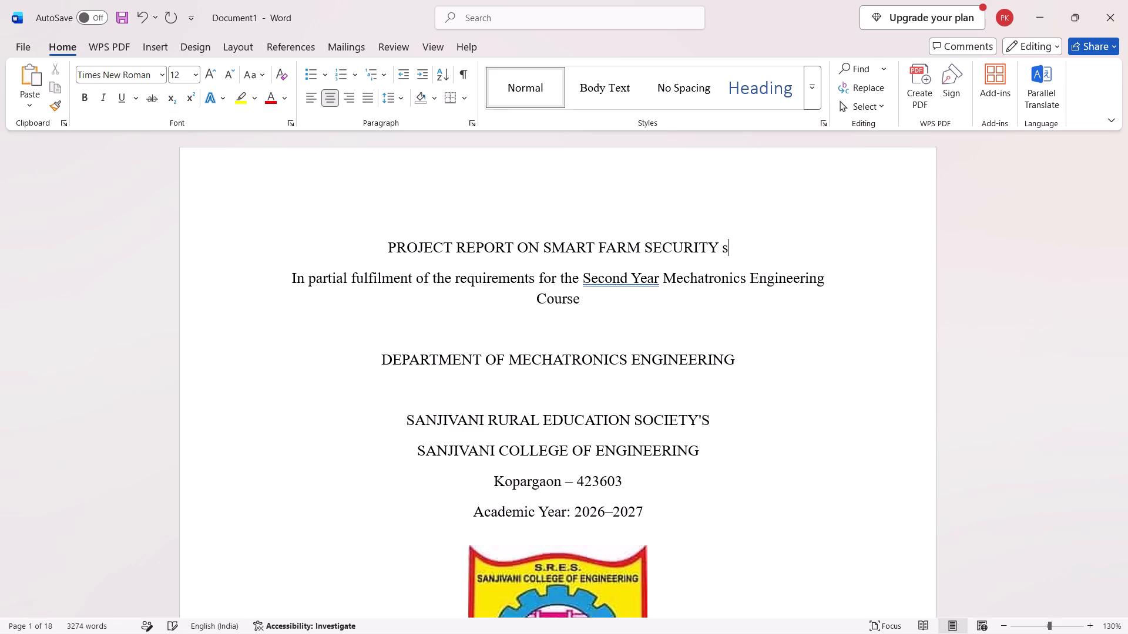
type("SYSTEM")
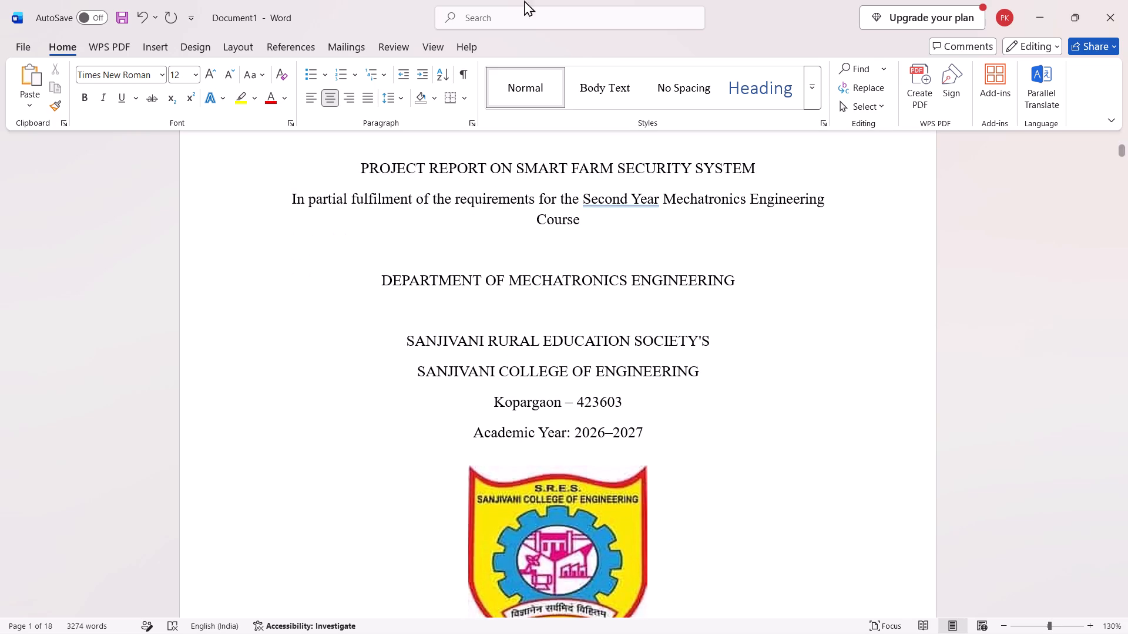
Make the "PROJECT REPORT ON SMART FARM SECURITY SYSTEM" title line bold and 14 pt.
left_click_drag(359, 168, 792, 171)
left_click(807, 144)
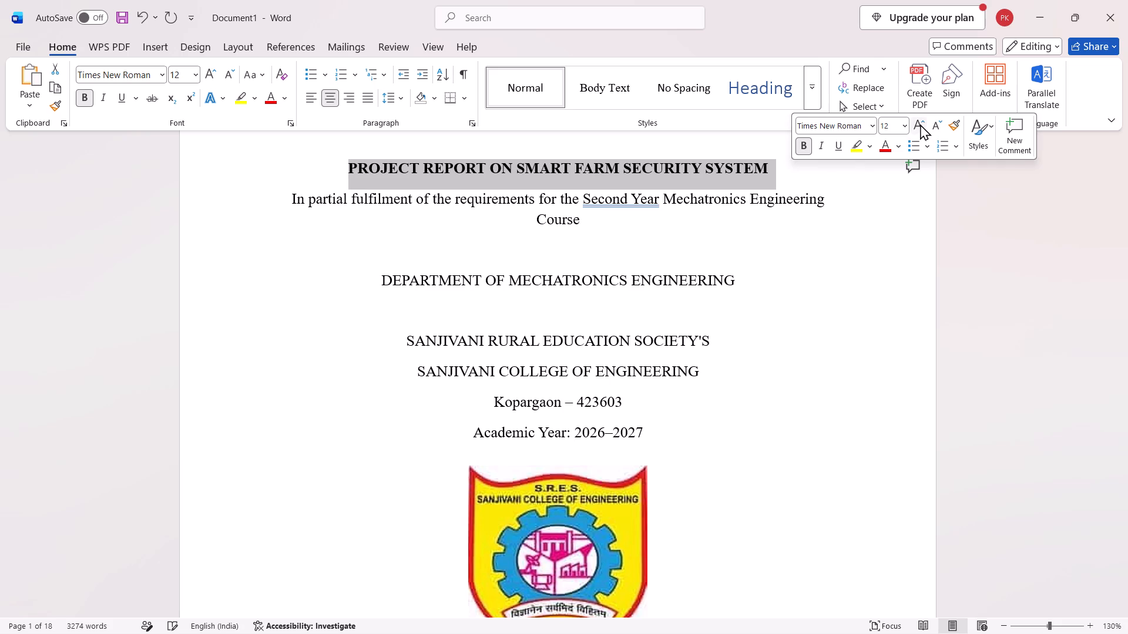
left_click(920, 123)
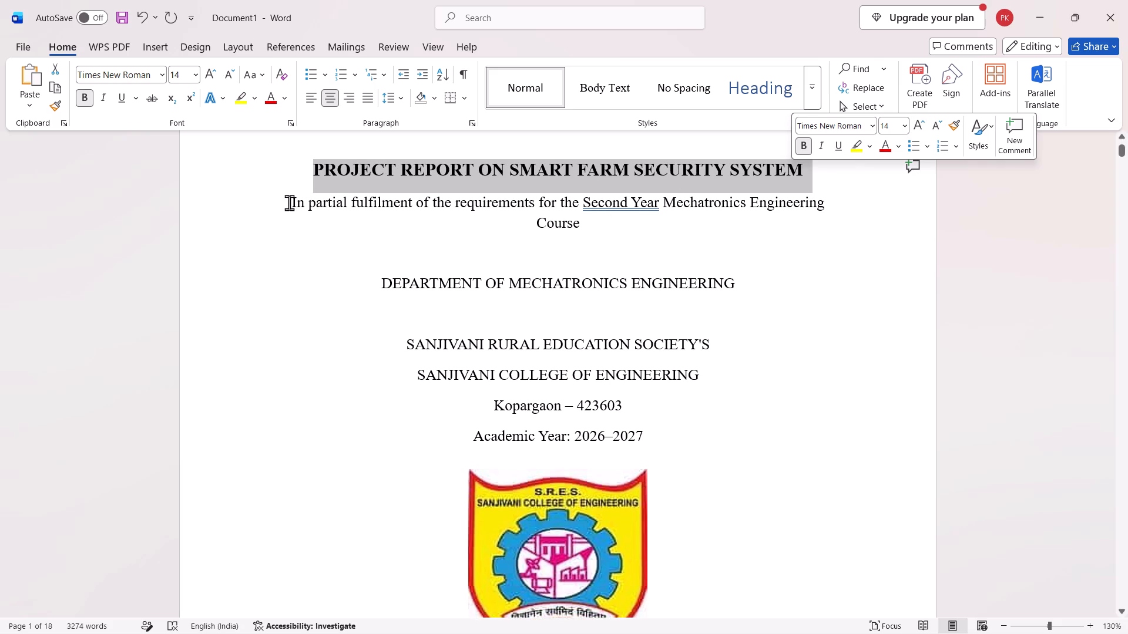
Reduce the font size of the "In partial fulfilment of the requirements" line on the title page by one increment.
left_click_drag(289, 203, 603, 228)
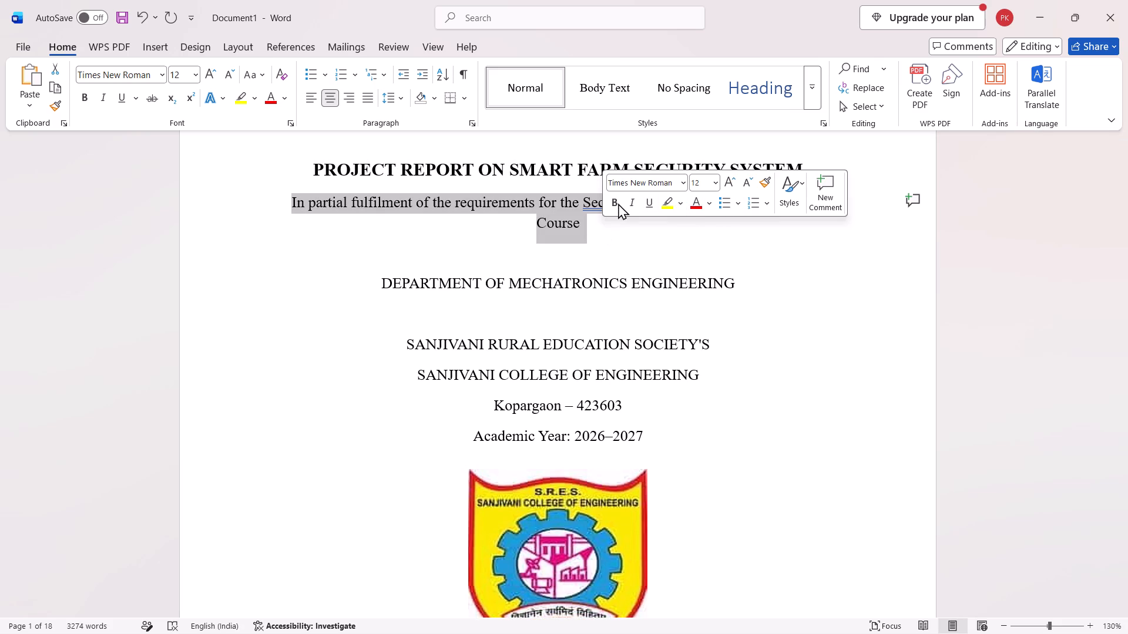
left_click(748, 181)
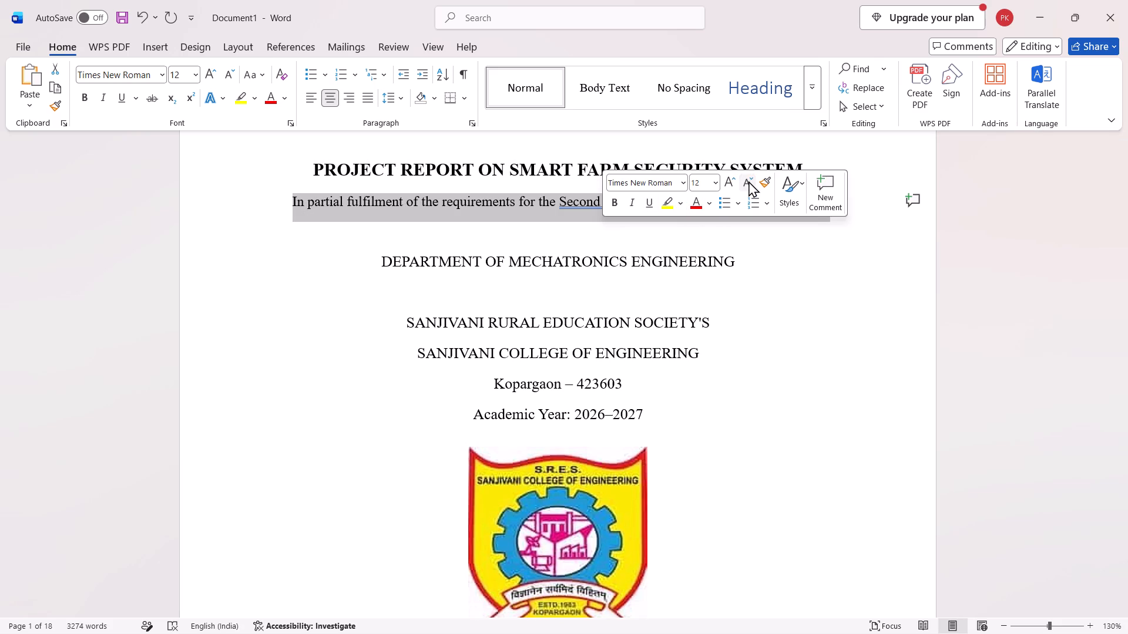
left_click(461, 244)
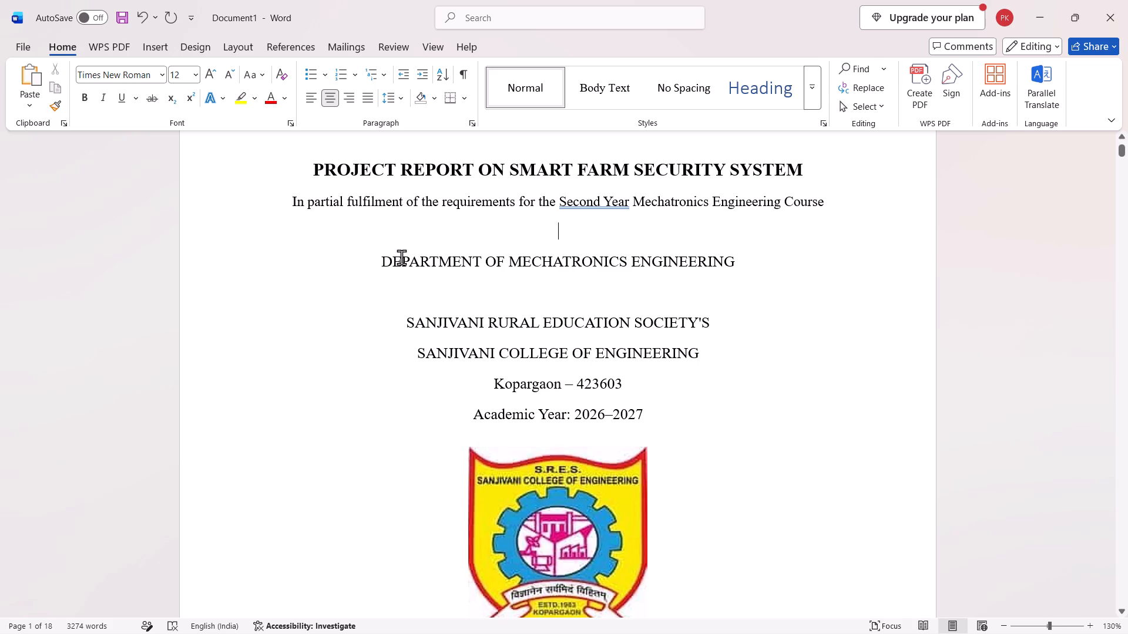
Make the "DEPARTMENT OF MECHATRONICS ENGINEERING" line on the title page bold.
left_click_drag(374, 262, 736, 264)
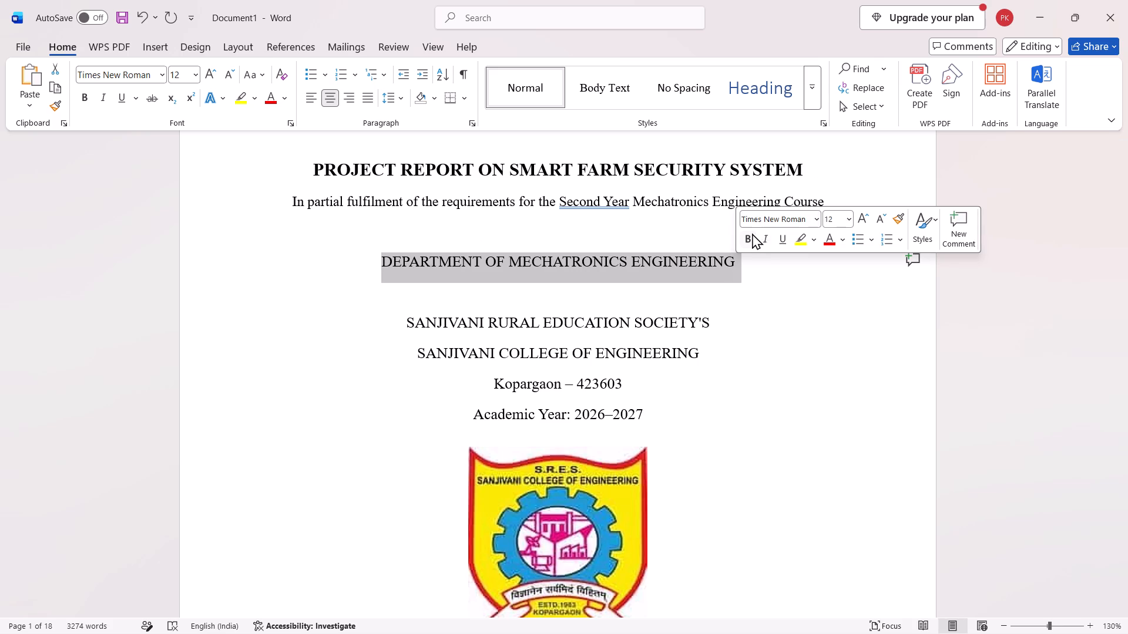
left_click(752, 239)
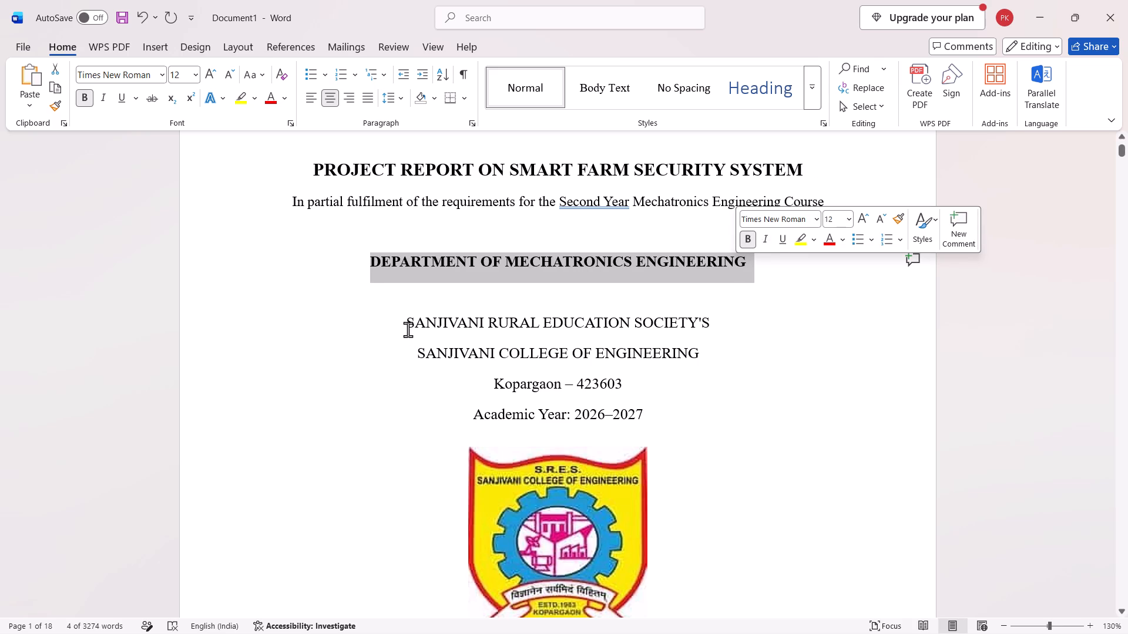
left_click_drag(404, 323, 701, 345)
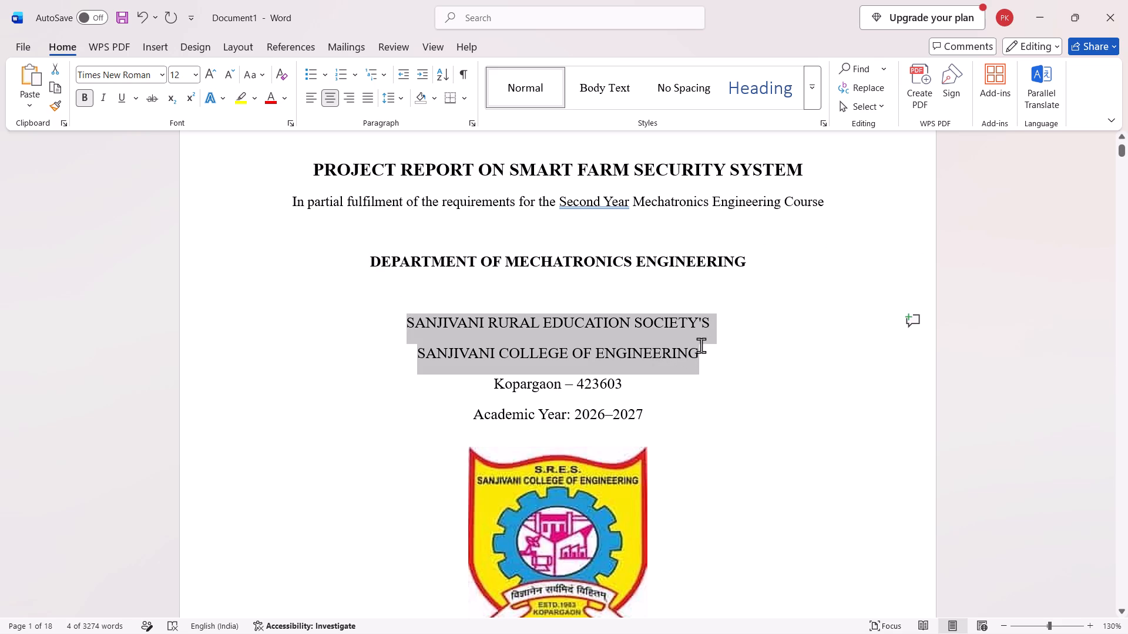
Make the title page lines from "SANJIVANI RURAL EDUCATION SOCIETY'S" through "Academic Year: 2026–2027" bold.
left_click_drag(701, 345, 677, 392)
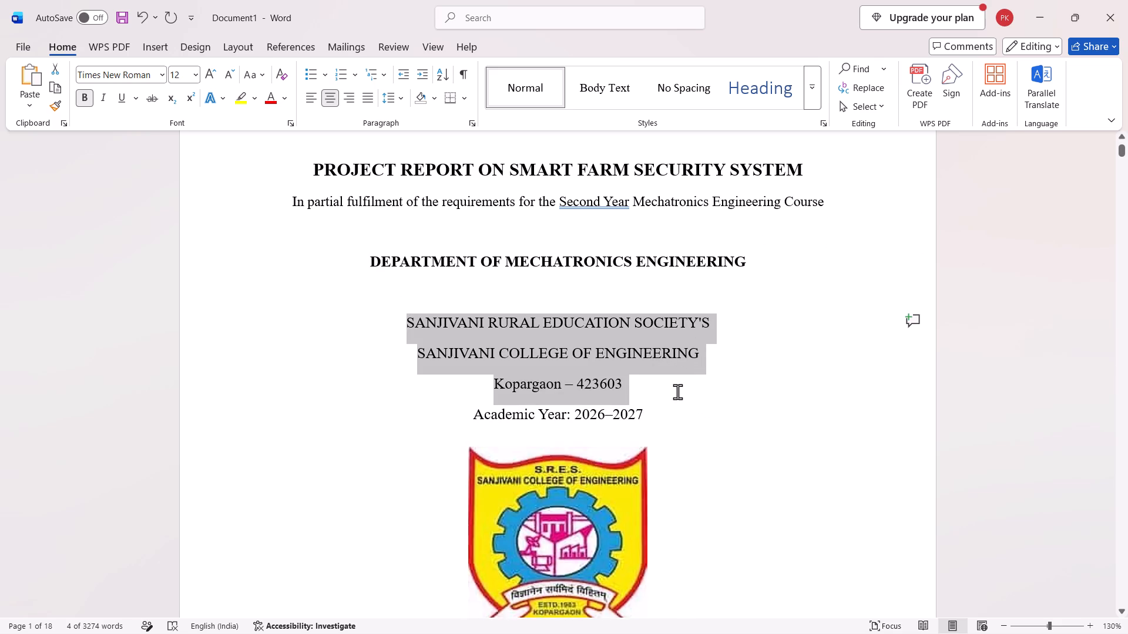
left_click_drag(677, 392, 644, 410)
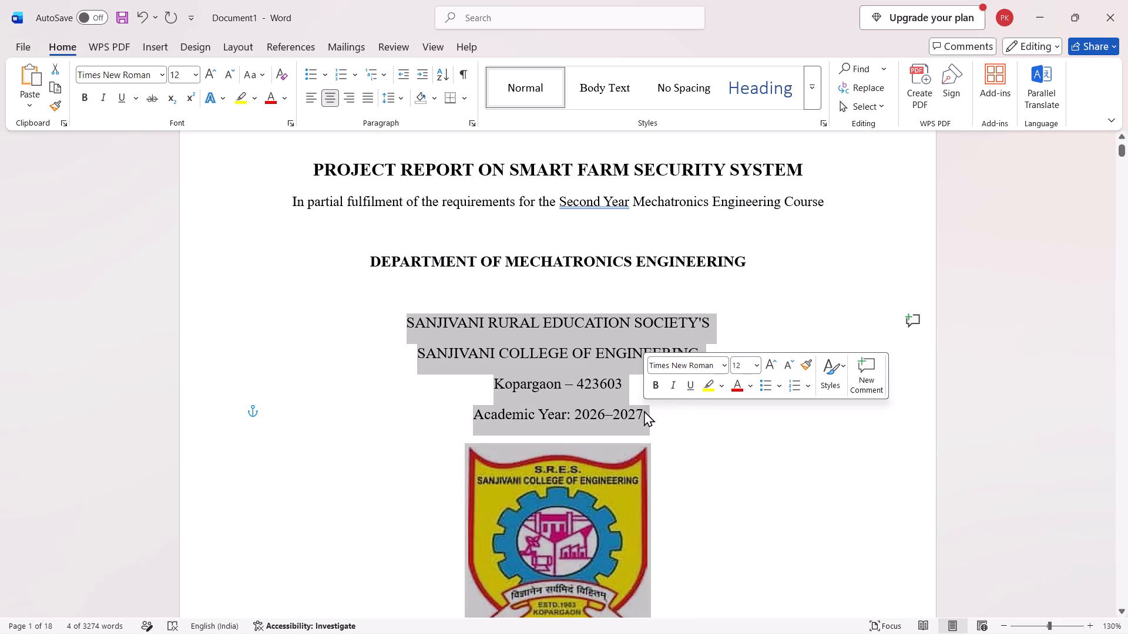
left_click(654, 385)
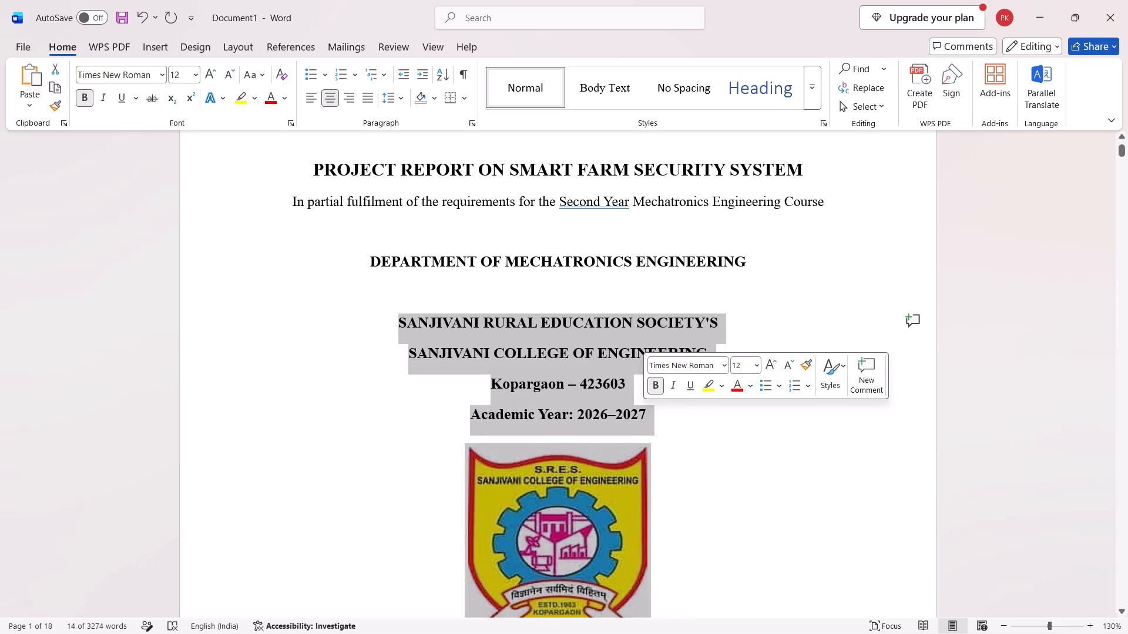
left_click(732, 437)
Make the "Submitted by:" and "Guided by:" labels below the college logo on the title page bold.
scroll(732, 437, "down", 1)
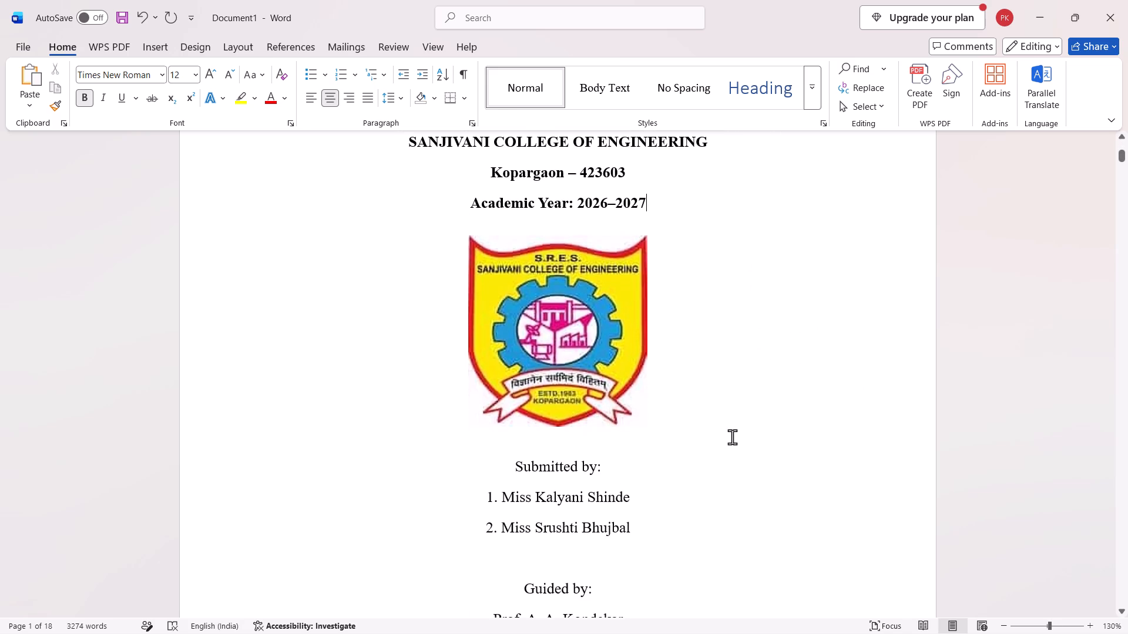
scroll(732, 437, "down", 1)
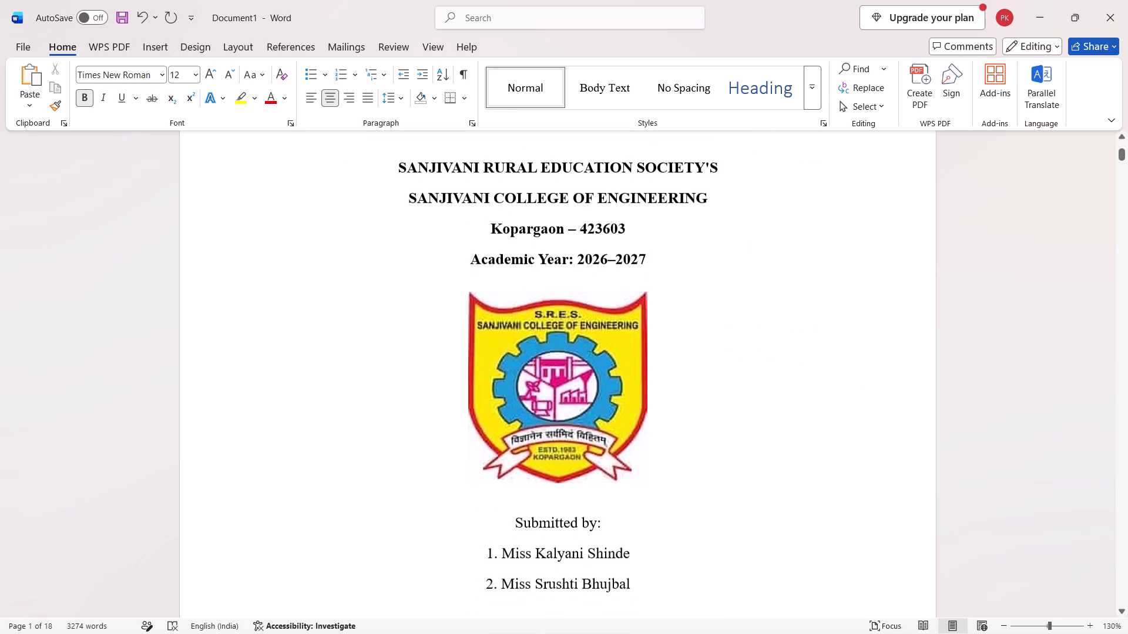
scroll(732, 437, "down", 1)
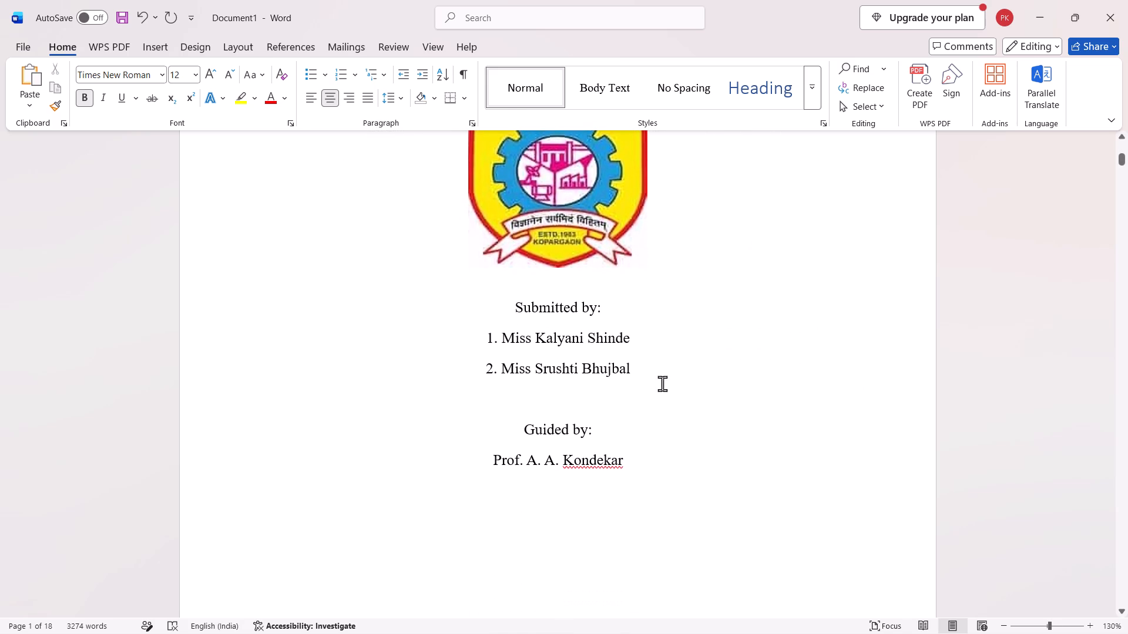
left_click_drag(515, 306, 612, 311)
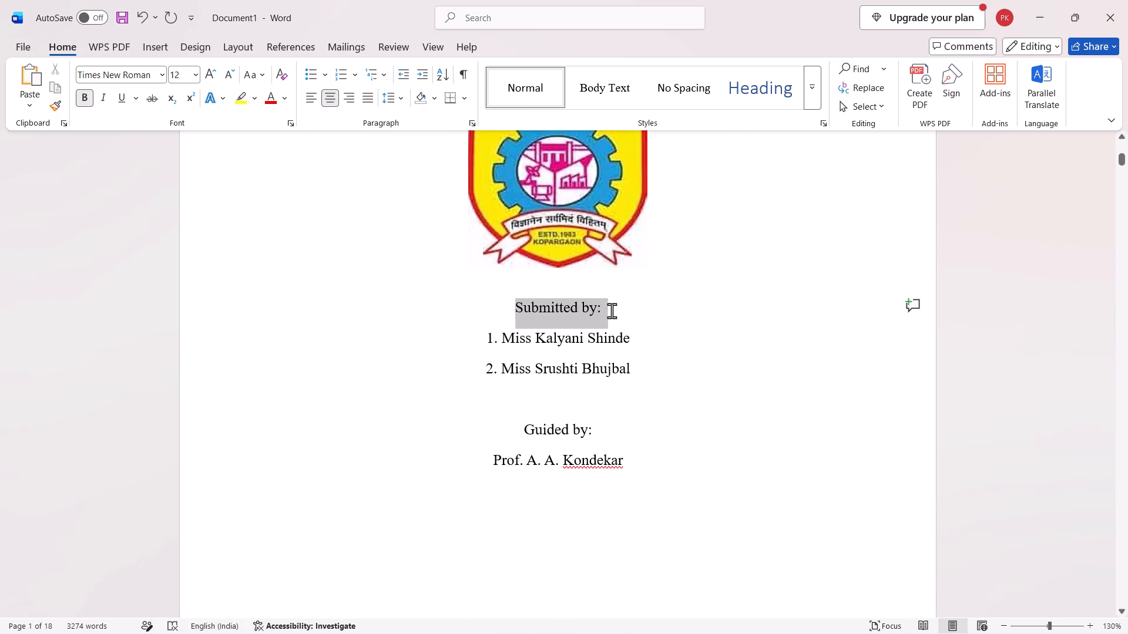
left_click_drag(612, 311, 605, 311)
left_click(612, 282)
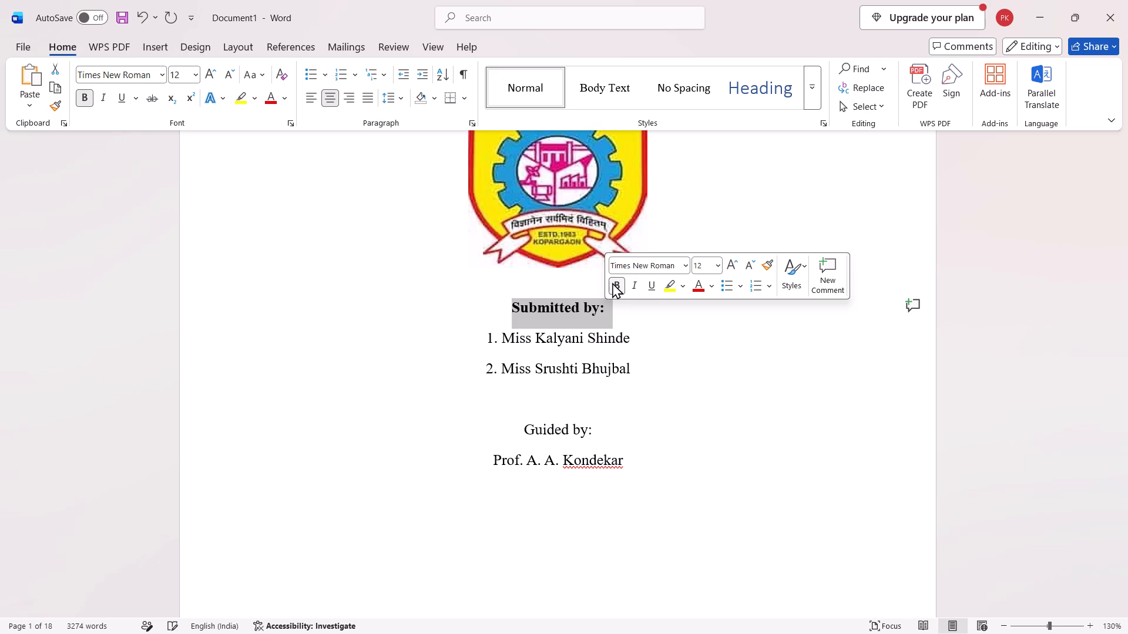
left_click_drag(522, 429, 602, 431)
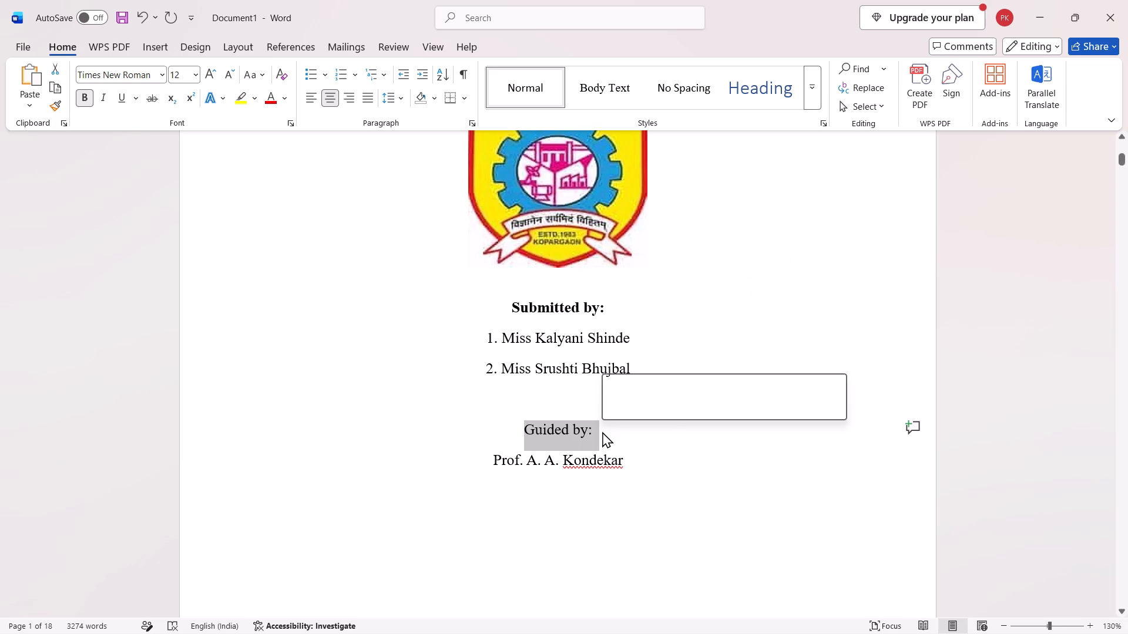
left_click(614, 404)
Add an opening parenthesis directly after the first student's name under "Submitted by:" on the title page.
scroll(614, 404, "down", 1)
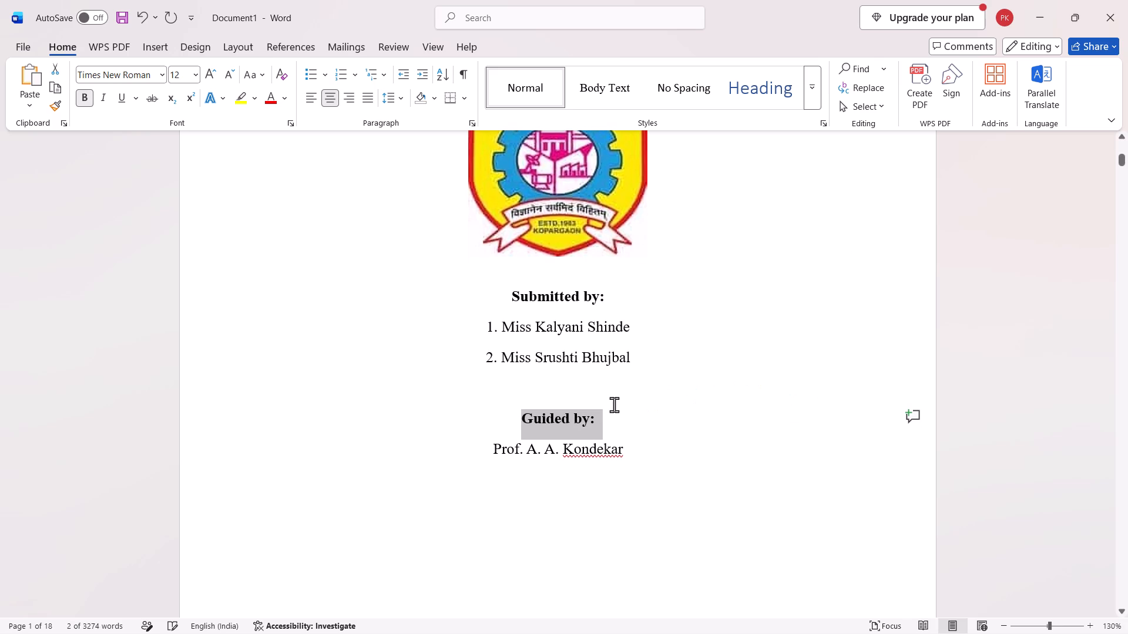
scroll(614, 404, "down", 1)
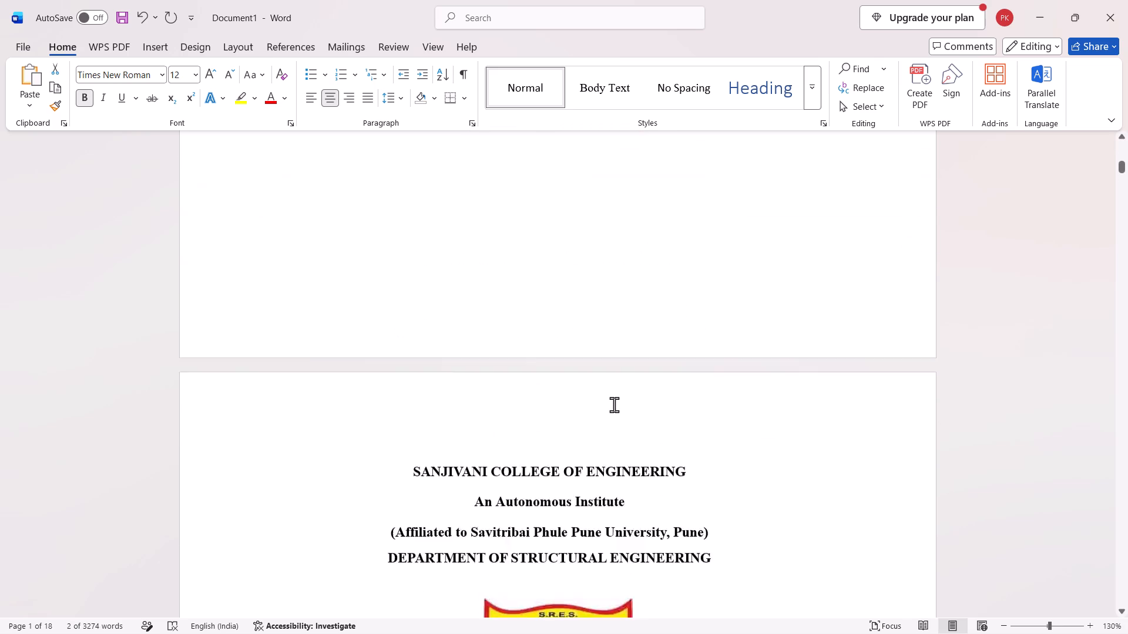
left_click(634, 389)
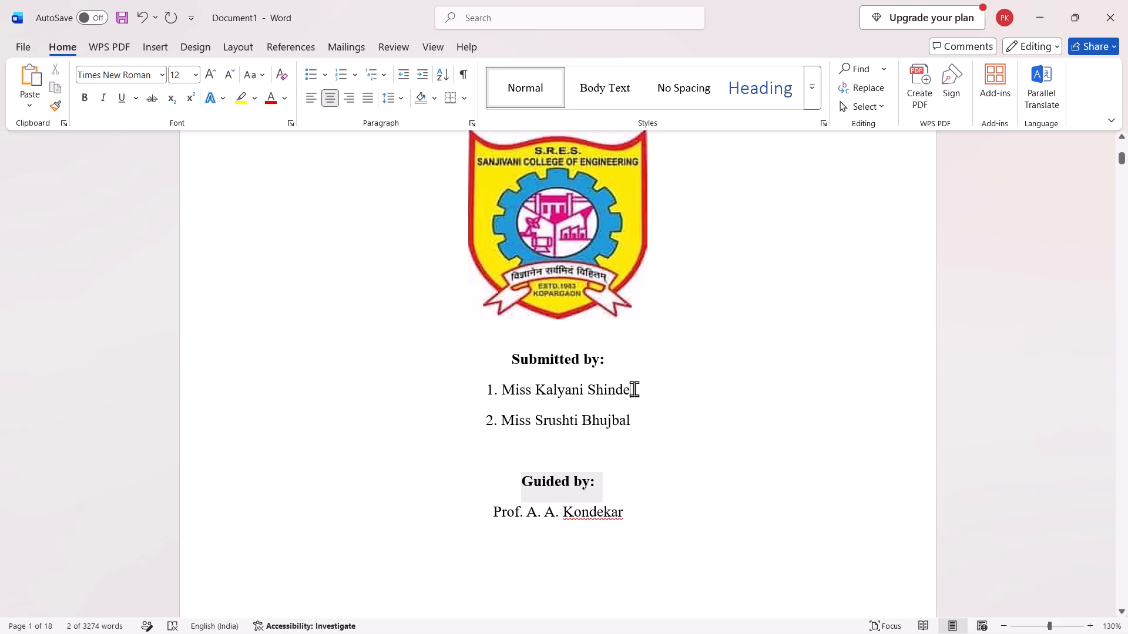
key("shift+parenleft")
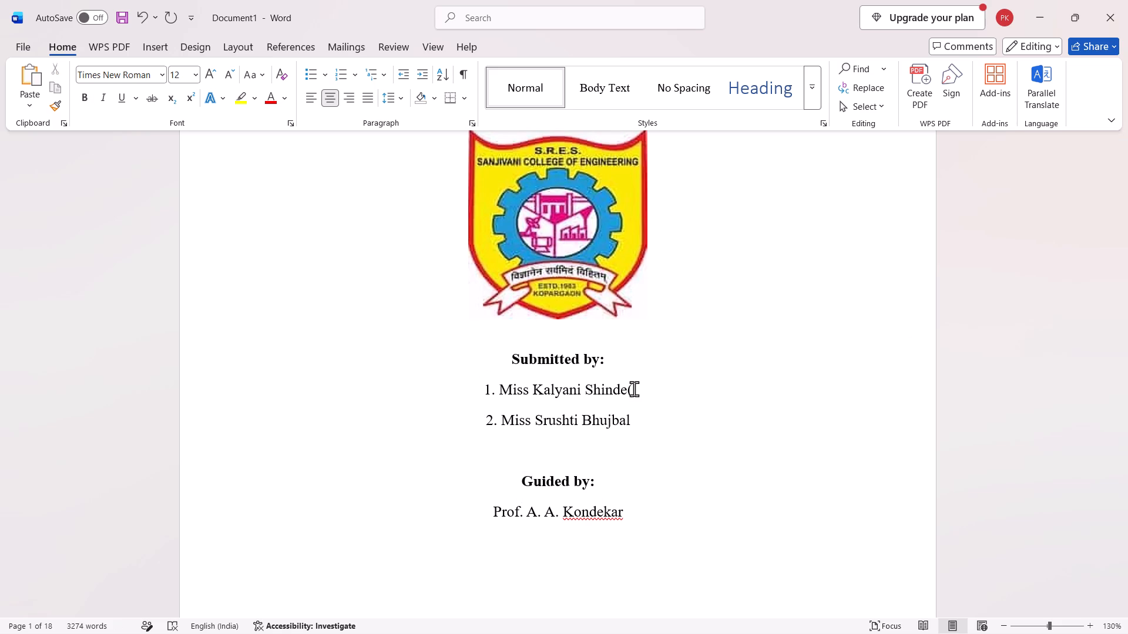
Enter the first student's ID number in parentheses after the name under "Submitted by" on the title page.
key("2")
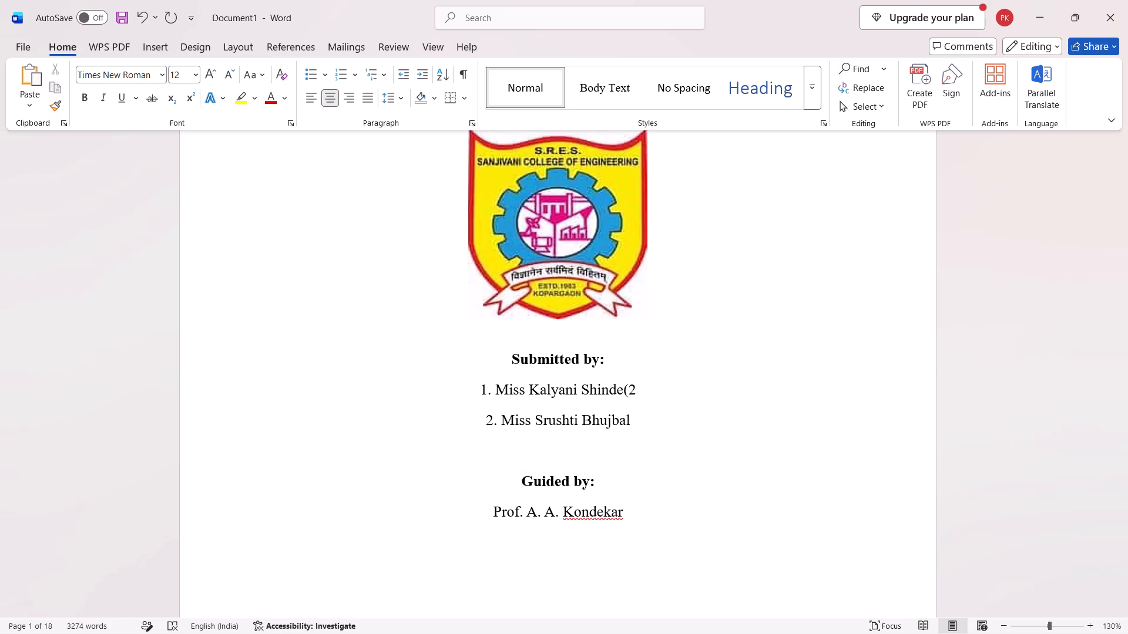
key("BackSpace")
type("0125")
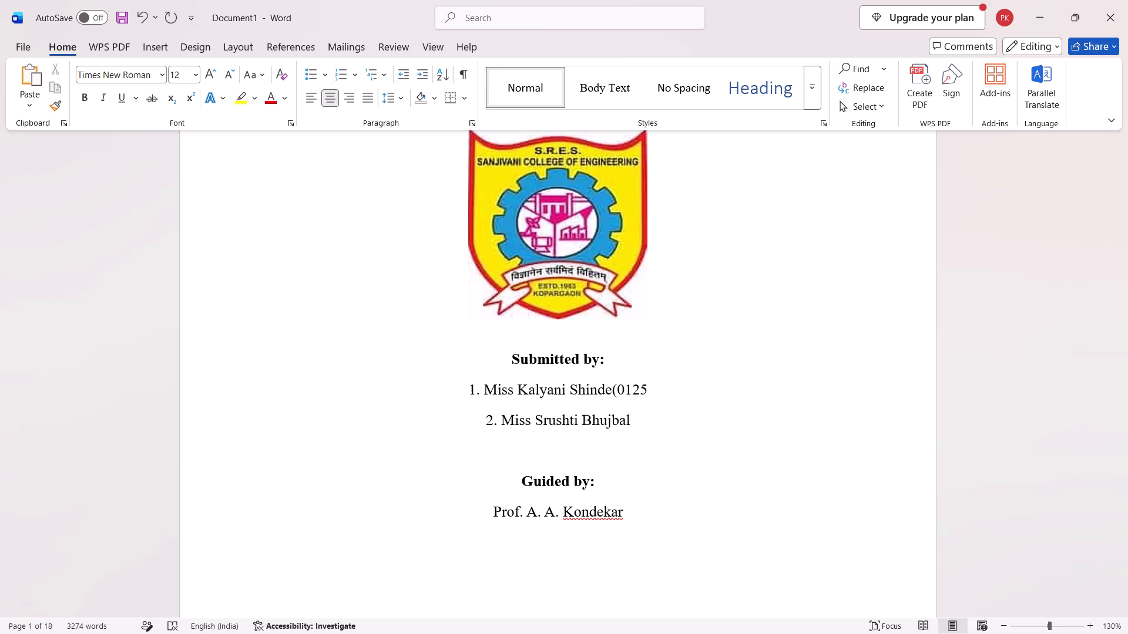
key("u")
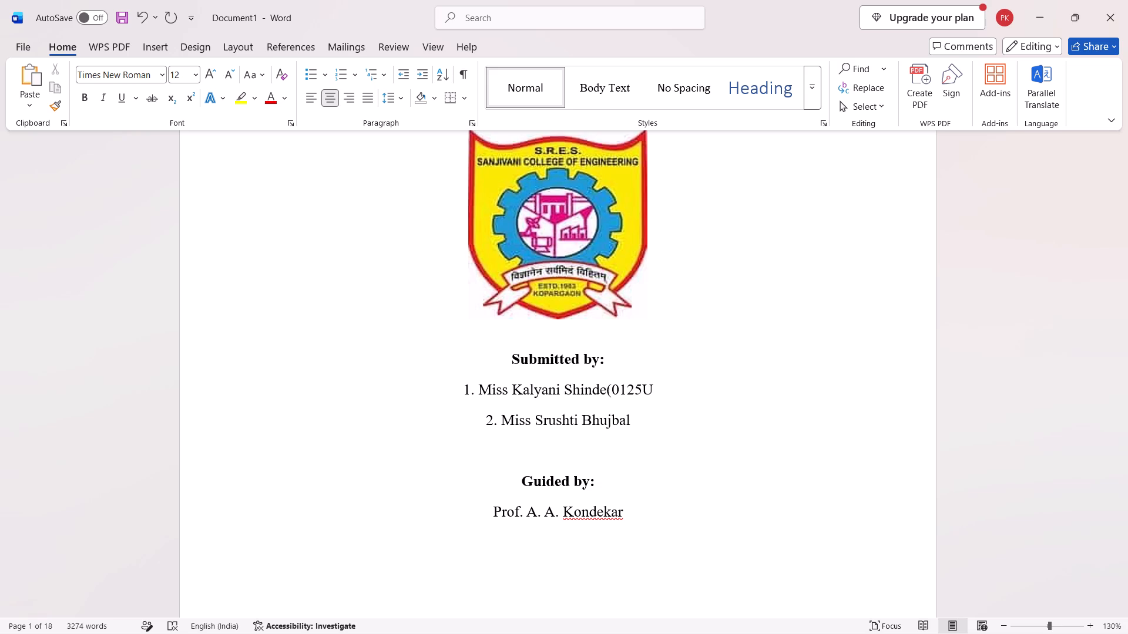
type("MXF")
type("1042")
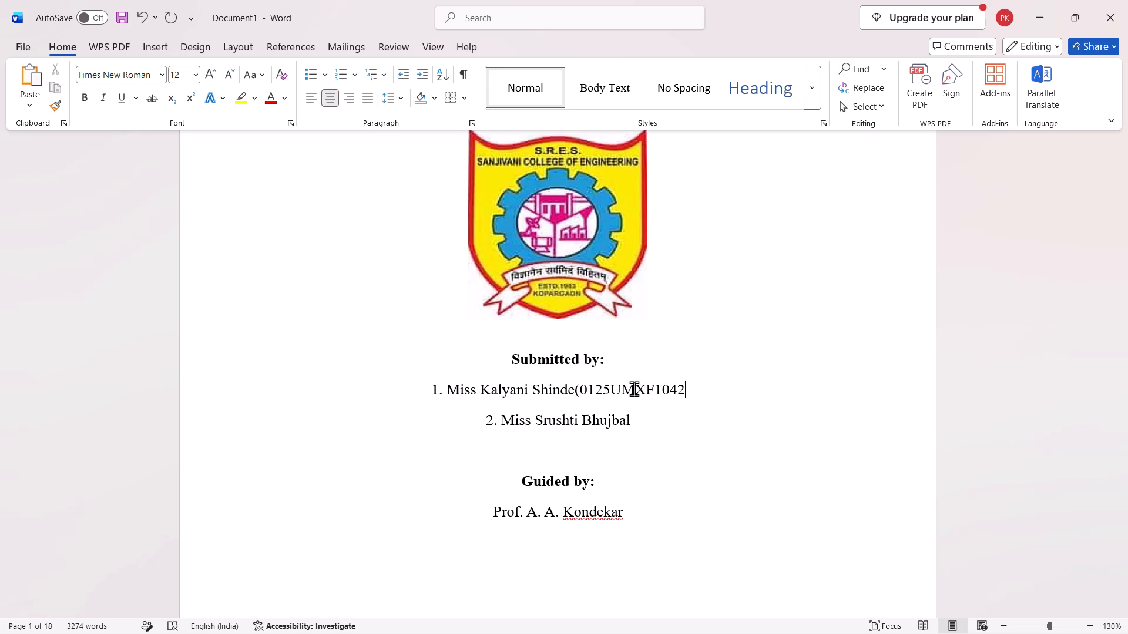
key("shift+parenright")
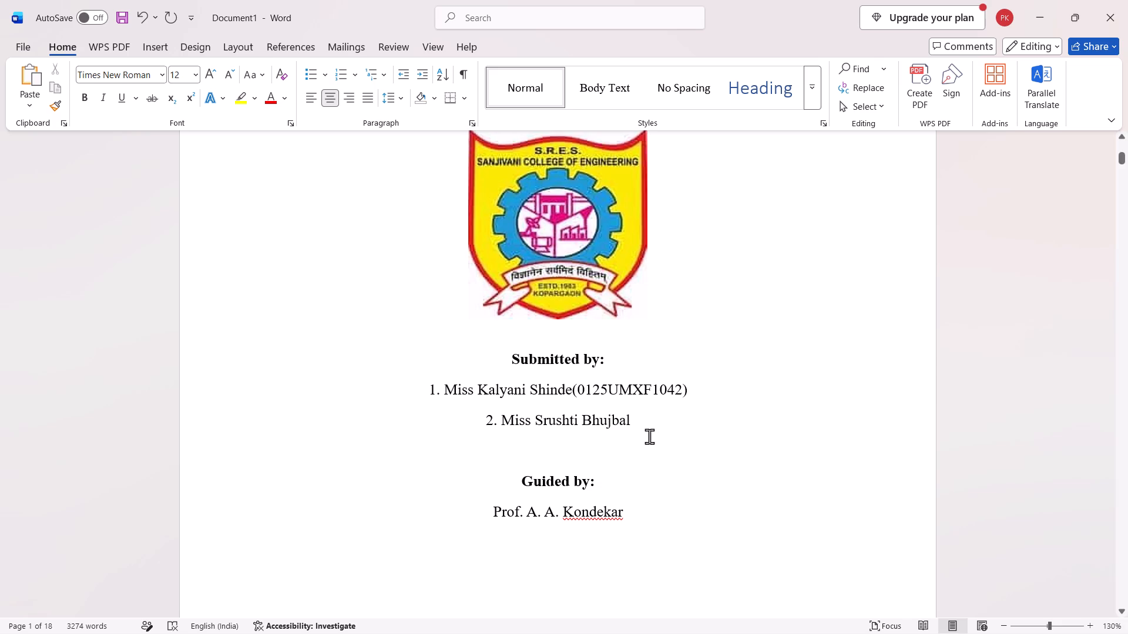
Append the second student's ID number in parentheses after the name under "Submitted by" on the title page.
left_click(636, 422)
key("shift+parenleft")
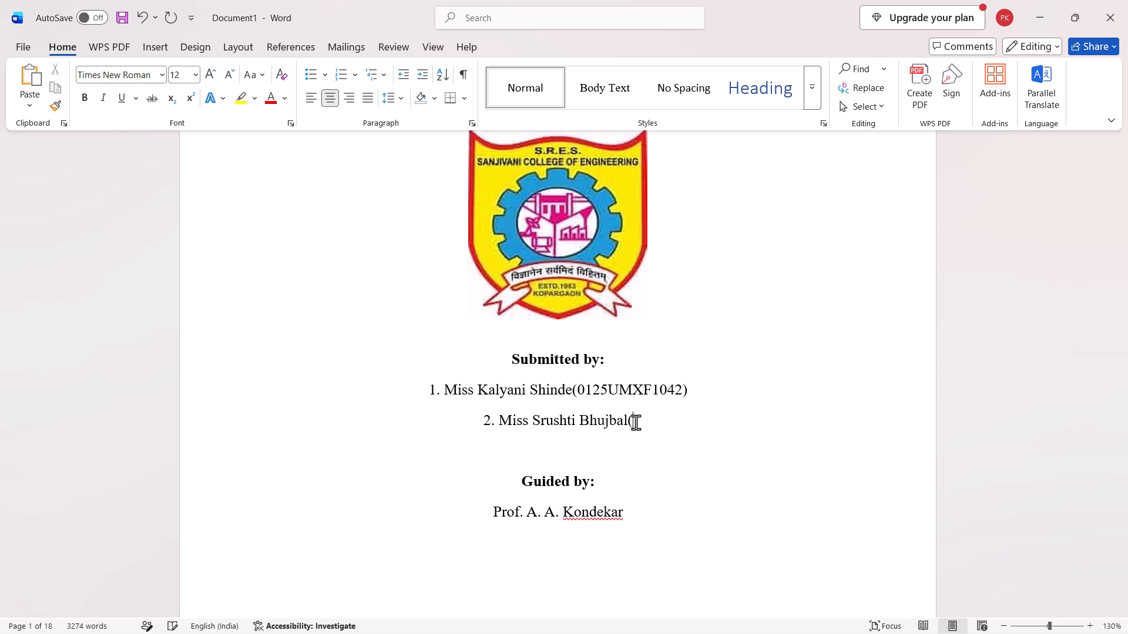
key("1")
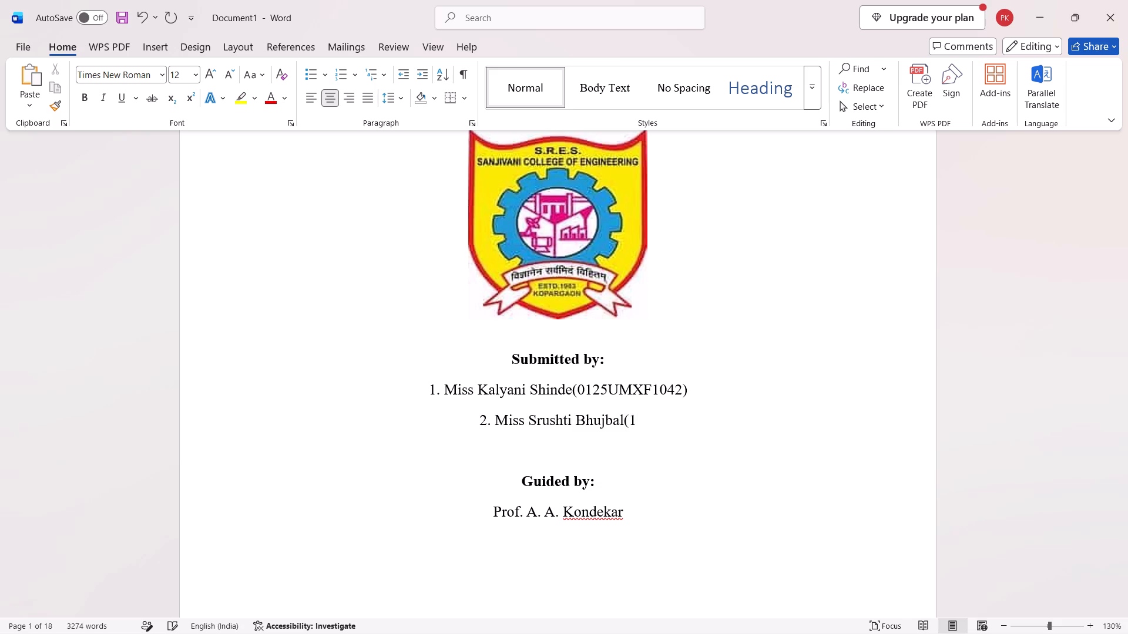
key("BackSpace")
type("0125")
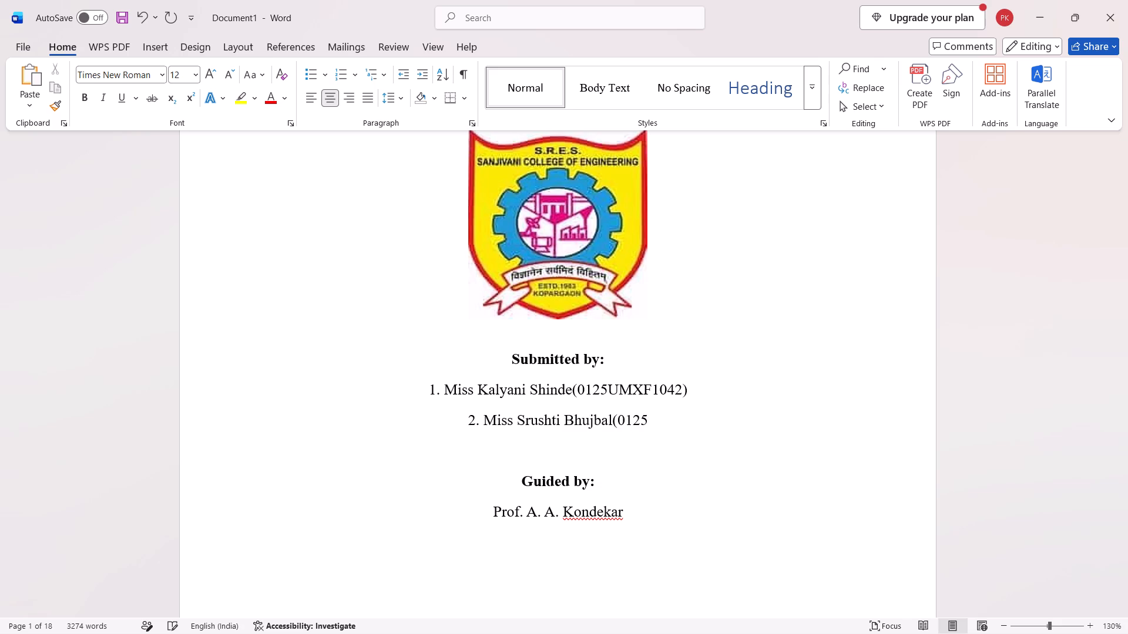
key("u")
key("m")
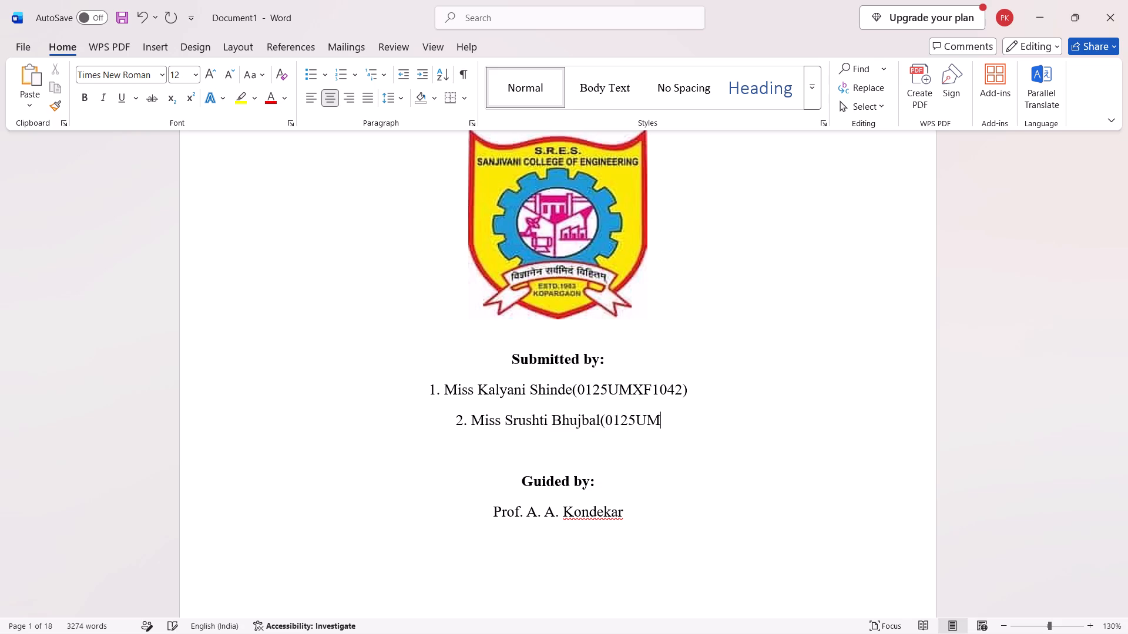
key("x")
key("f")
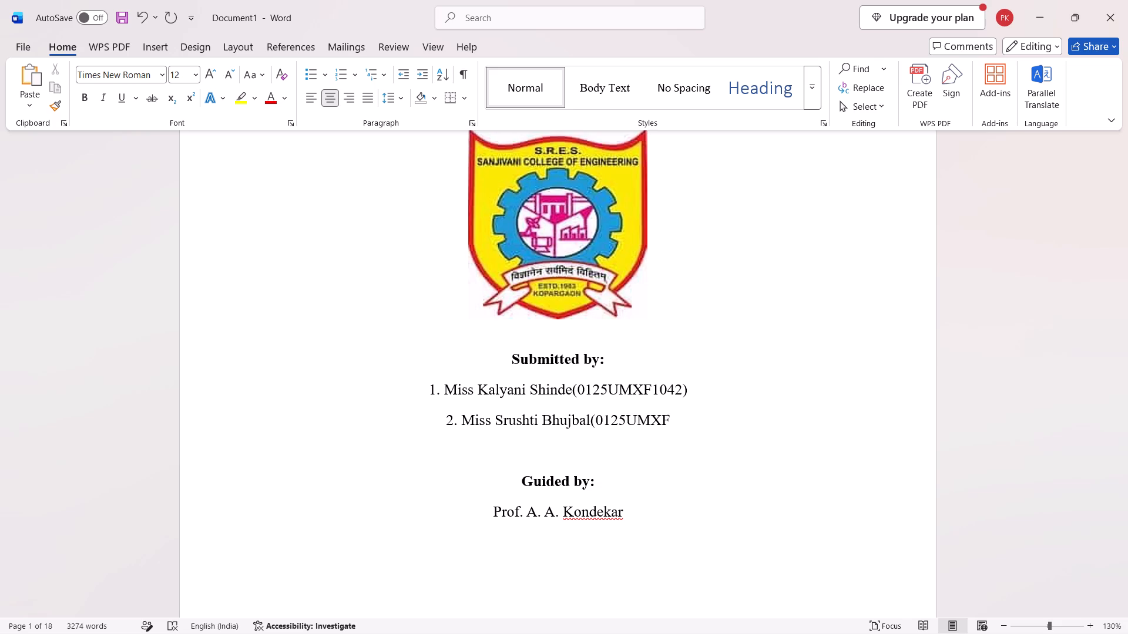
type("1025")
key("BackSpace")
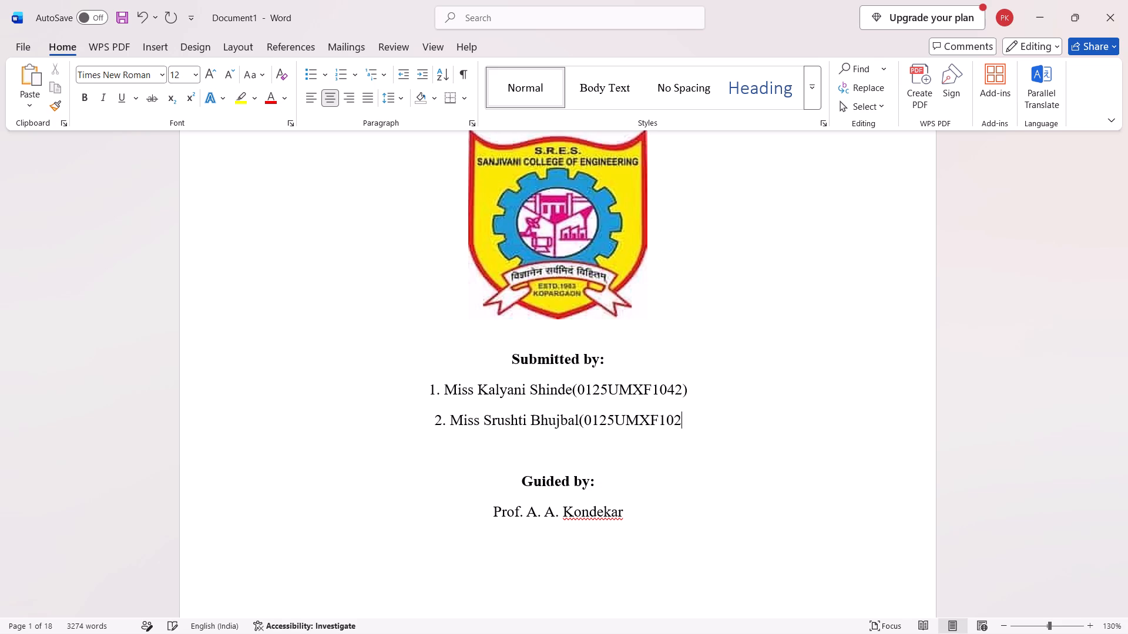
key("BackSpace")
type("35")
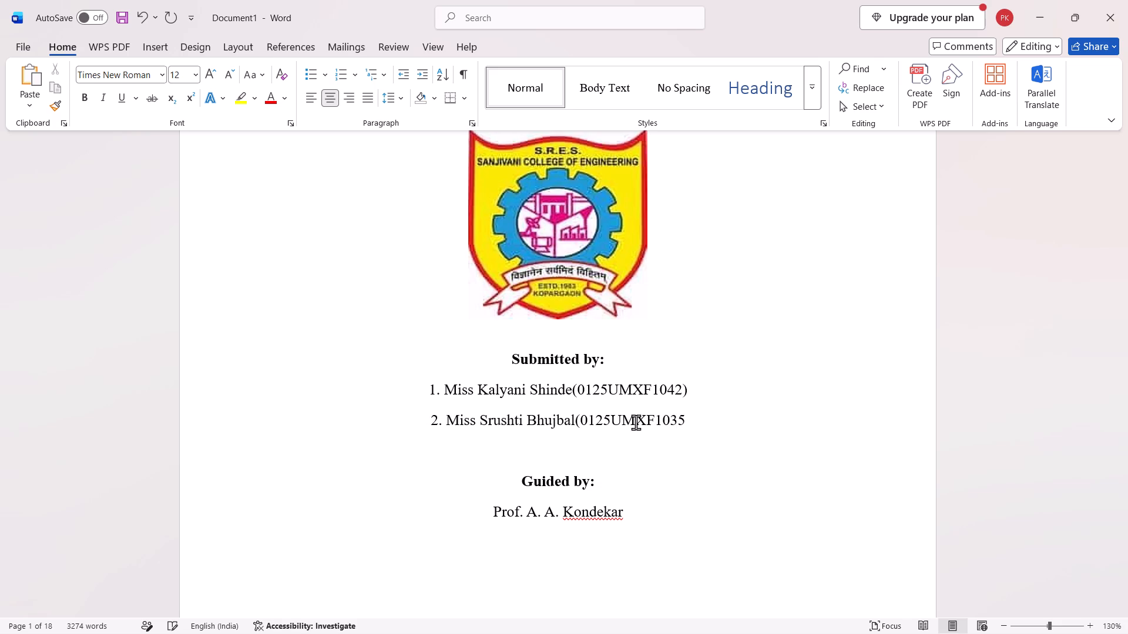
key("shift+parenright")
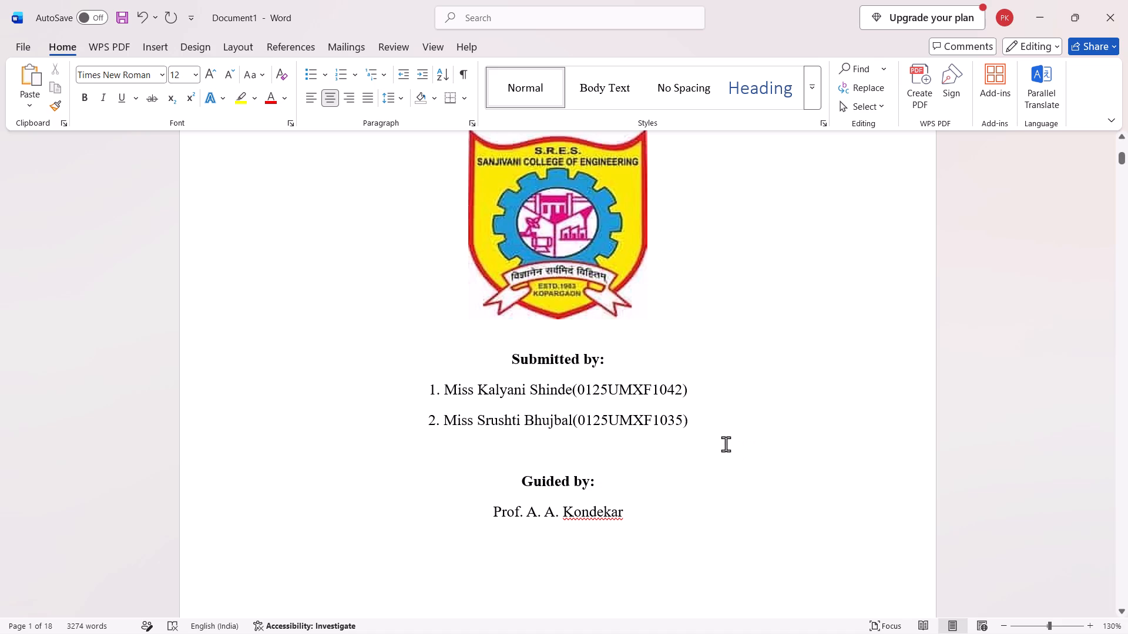
Review the whole report from the title page through the certificate, contents, chapters, diagrams and tables to the references.
scroll(726, 444, "down", 1)
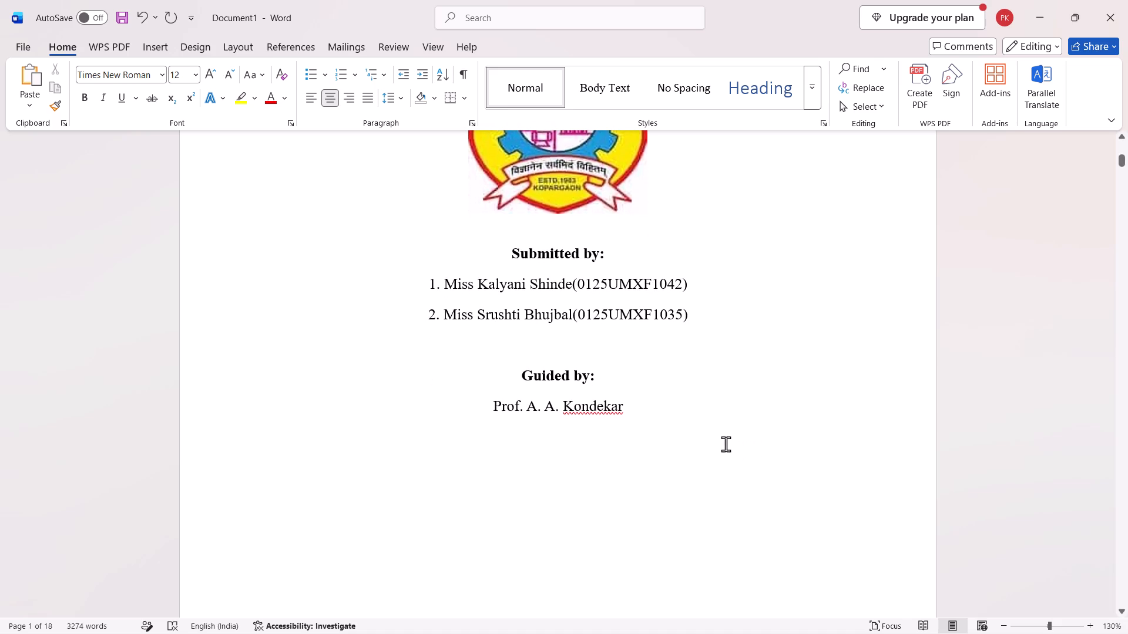
scroll(726, 444, "down", 1)
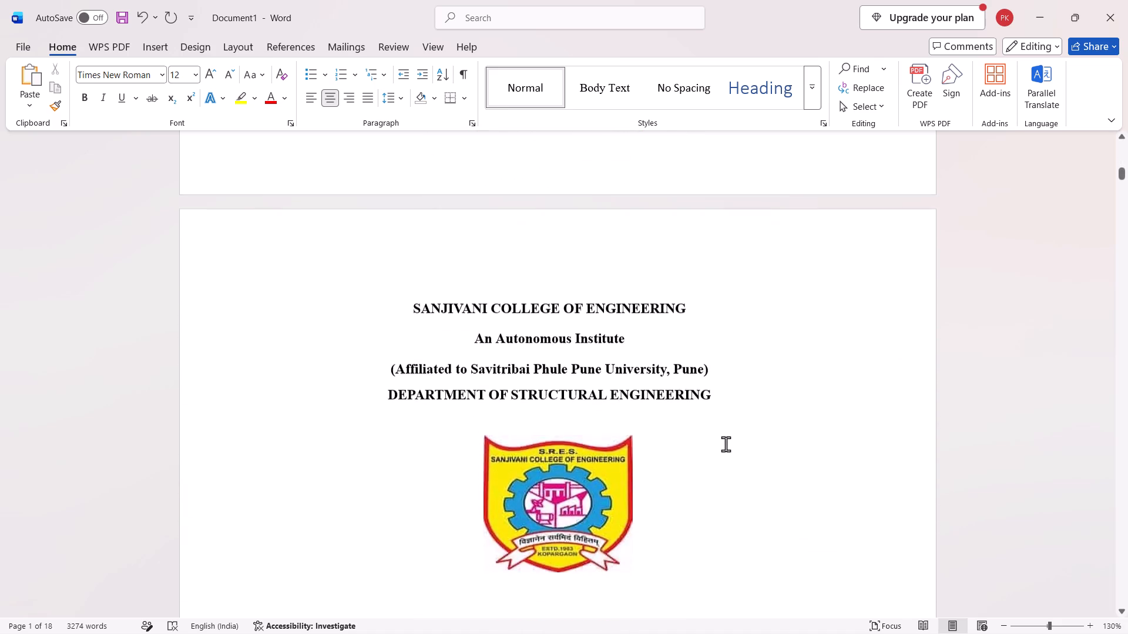
scroll(726, 444, "down", 1)
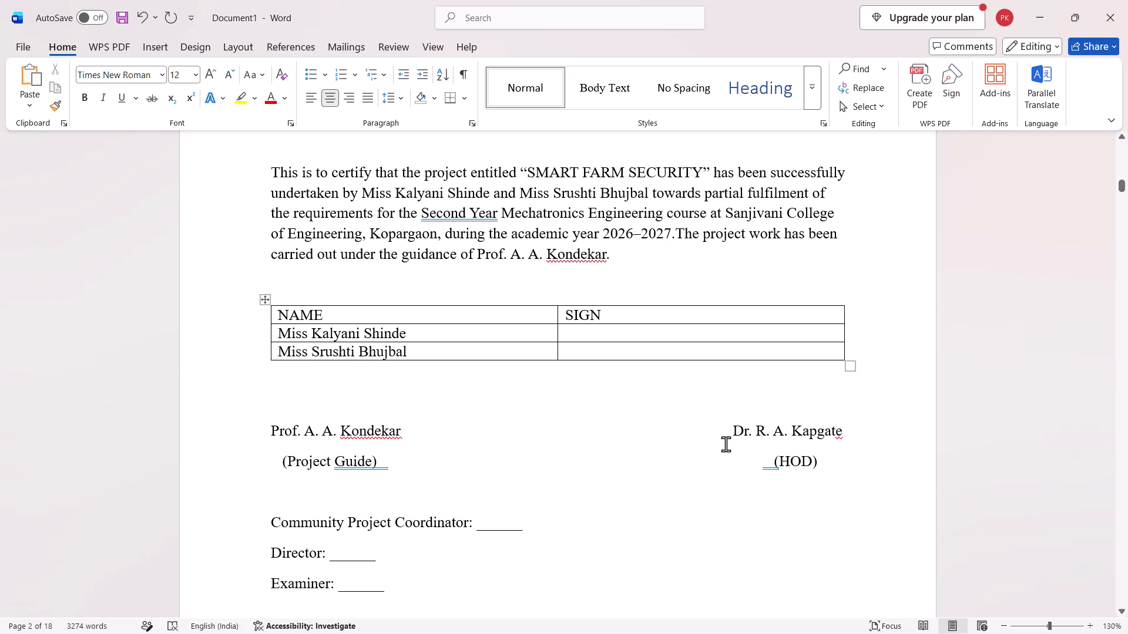
scroll(726, 443, "down", 2)
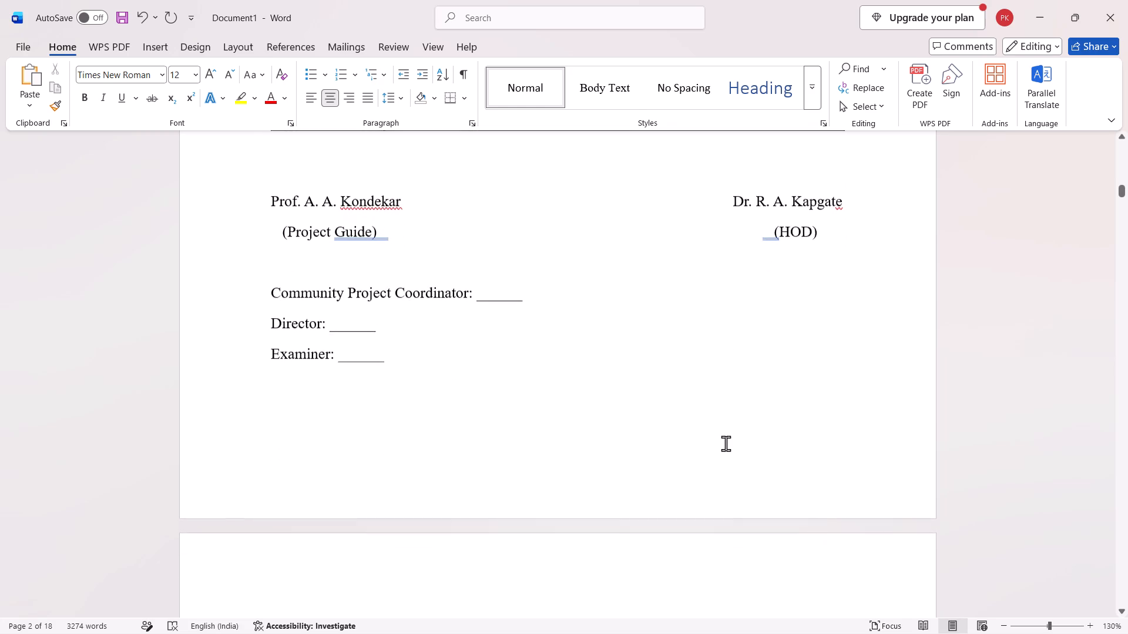
scroll(726, 443, "down", 1)
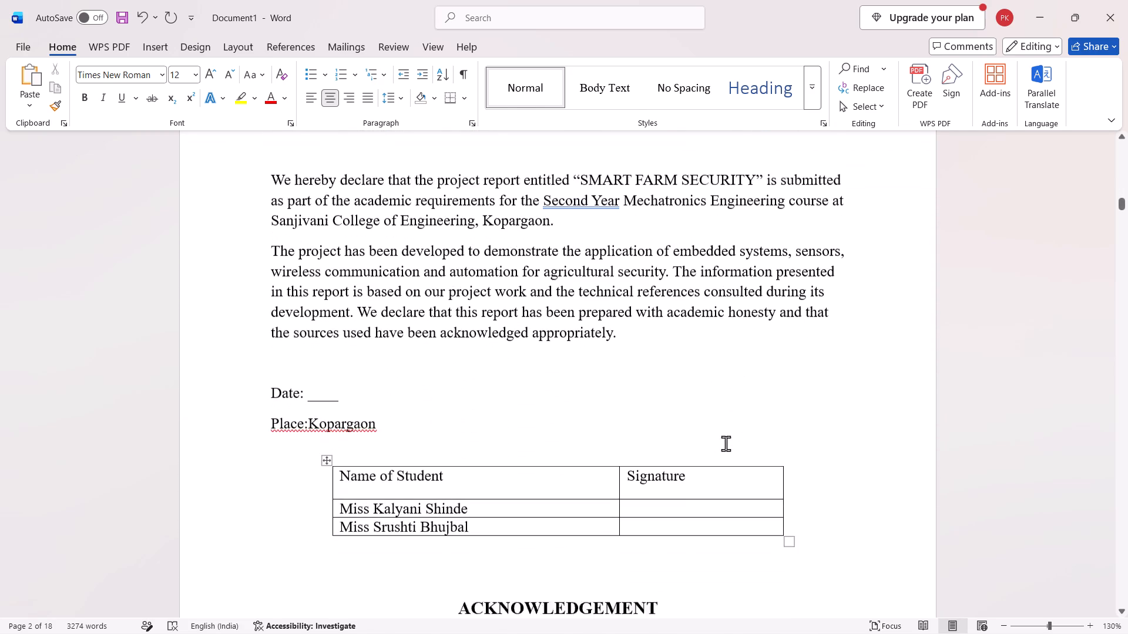
scroll(726, 443, "down", 1)
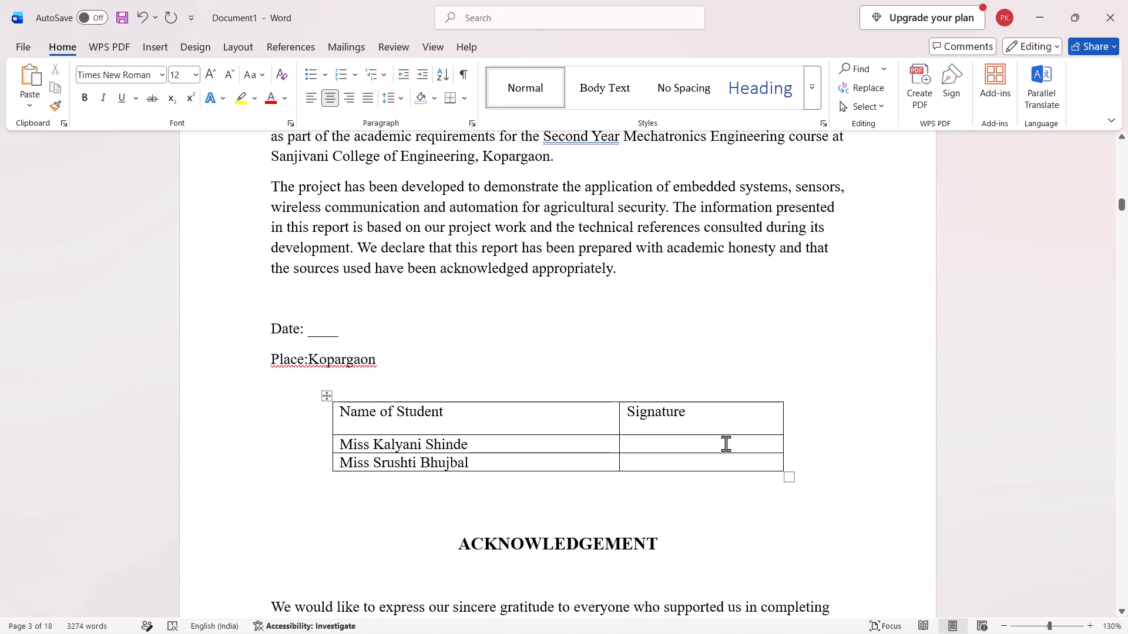
scroll(726, 443, "down", 1)
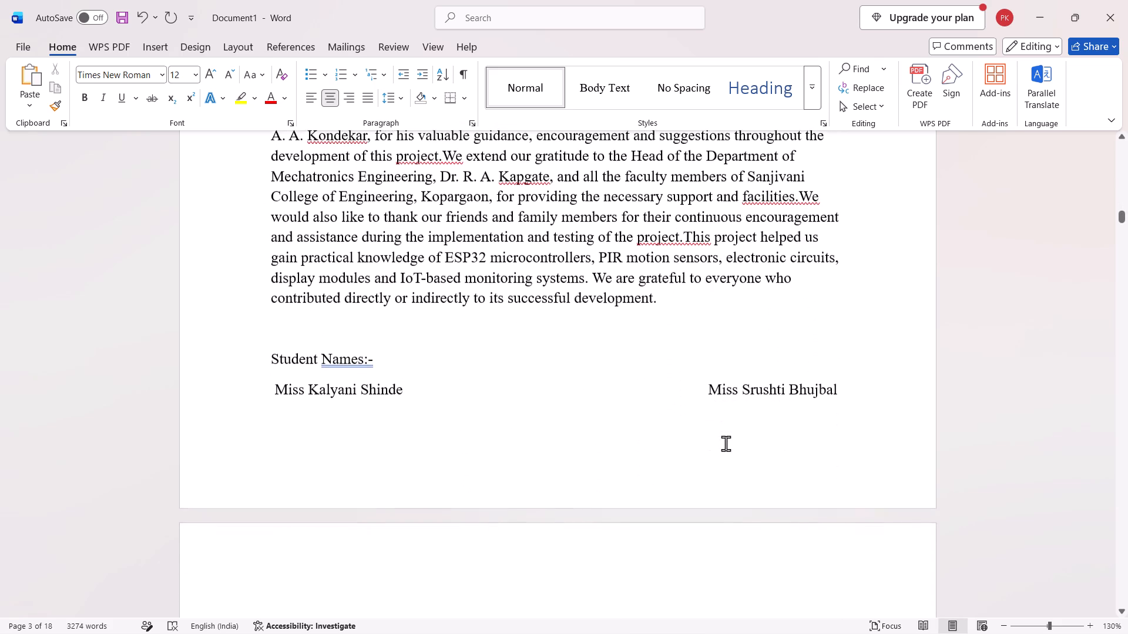
scroll(726, 443, "down", 1)
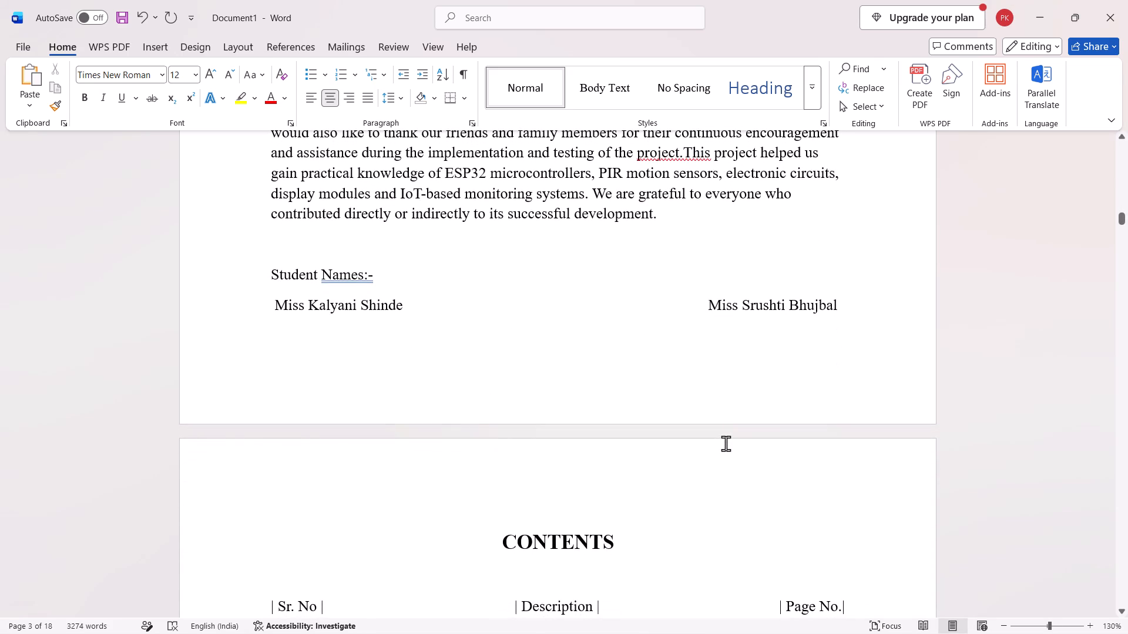
scroll(726, 443, "down", 1)
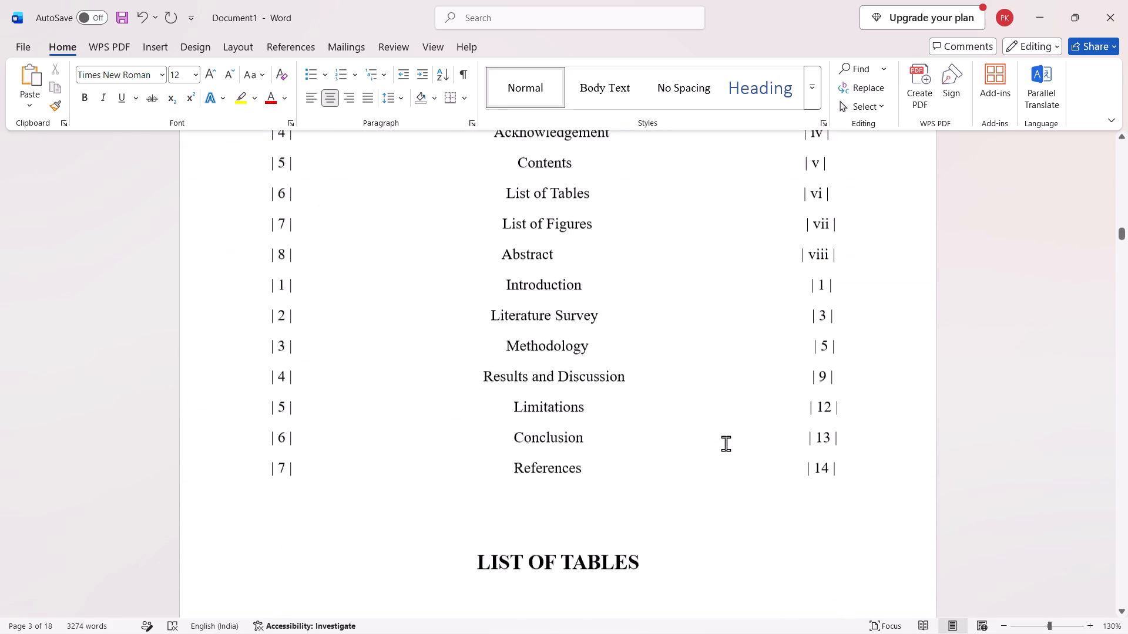
scroll(726, 443, "down", 2)
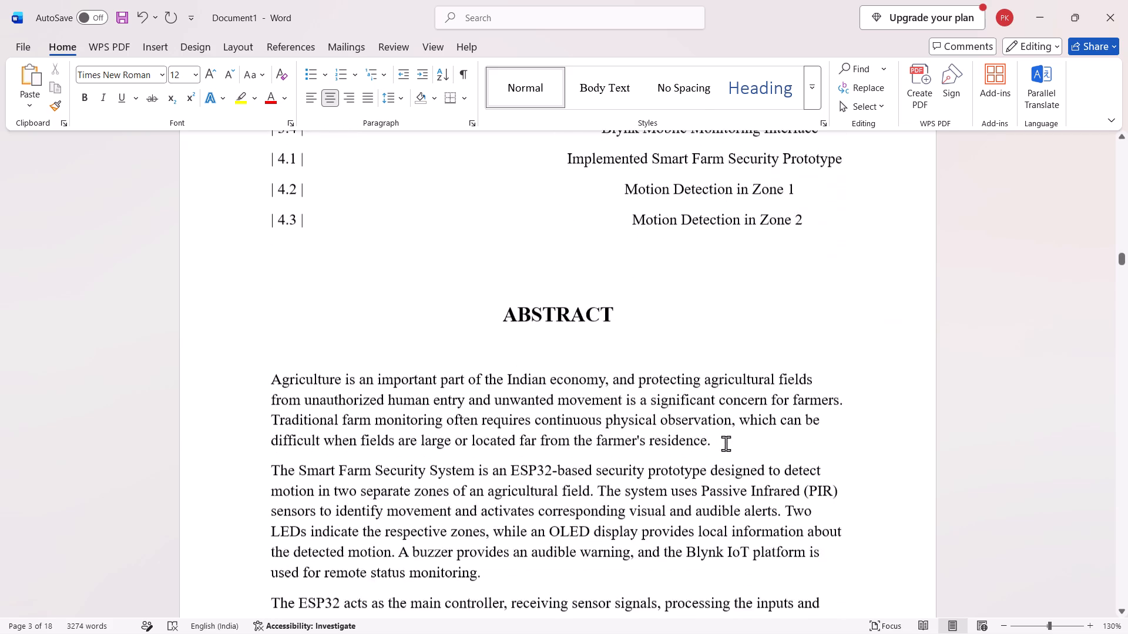
scroll(726, 443, "down", 2)
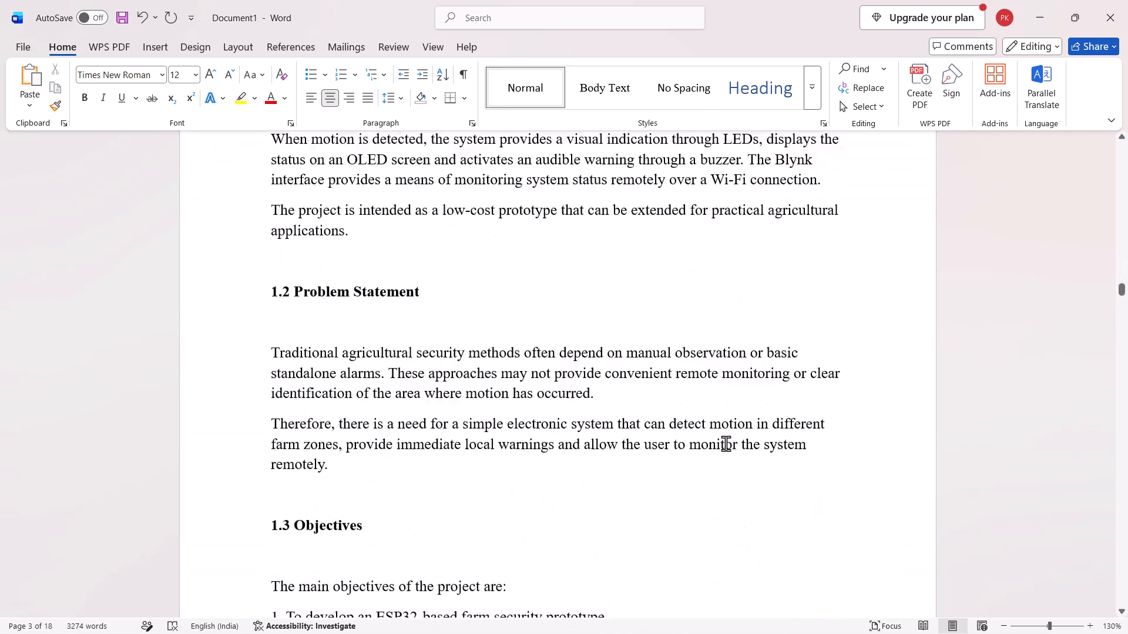
scroll(726, 443, "down", 1)
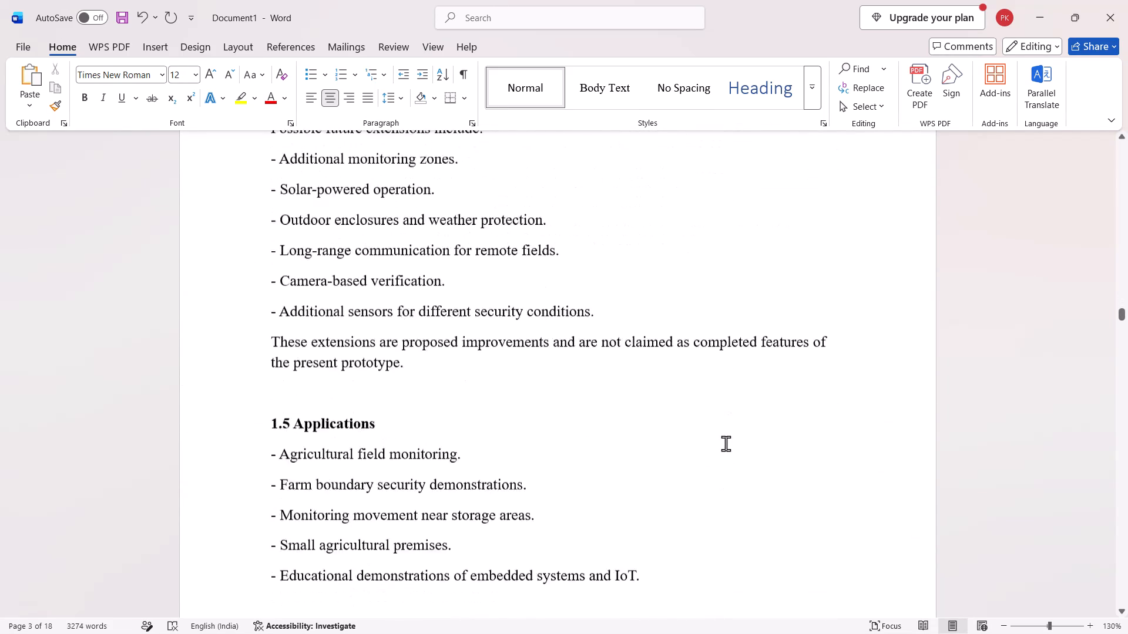
scroll(726, 443, "down", 2)
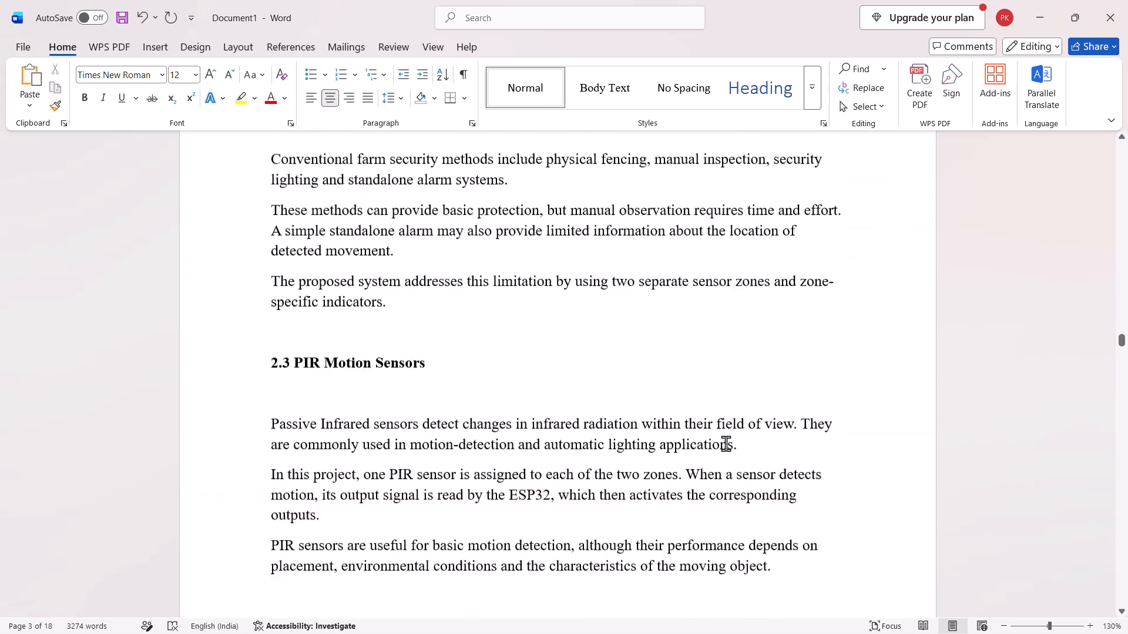
scroll(726, 443, "down", 2)
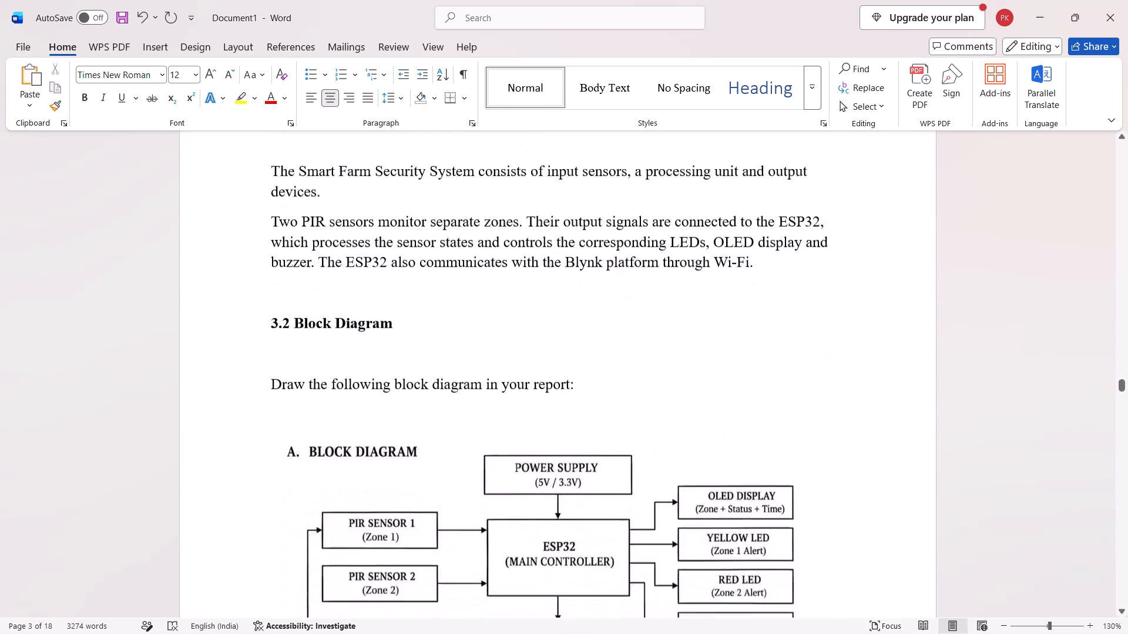
scroll(726, 443, "down", 3)
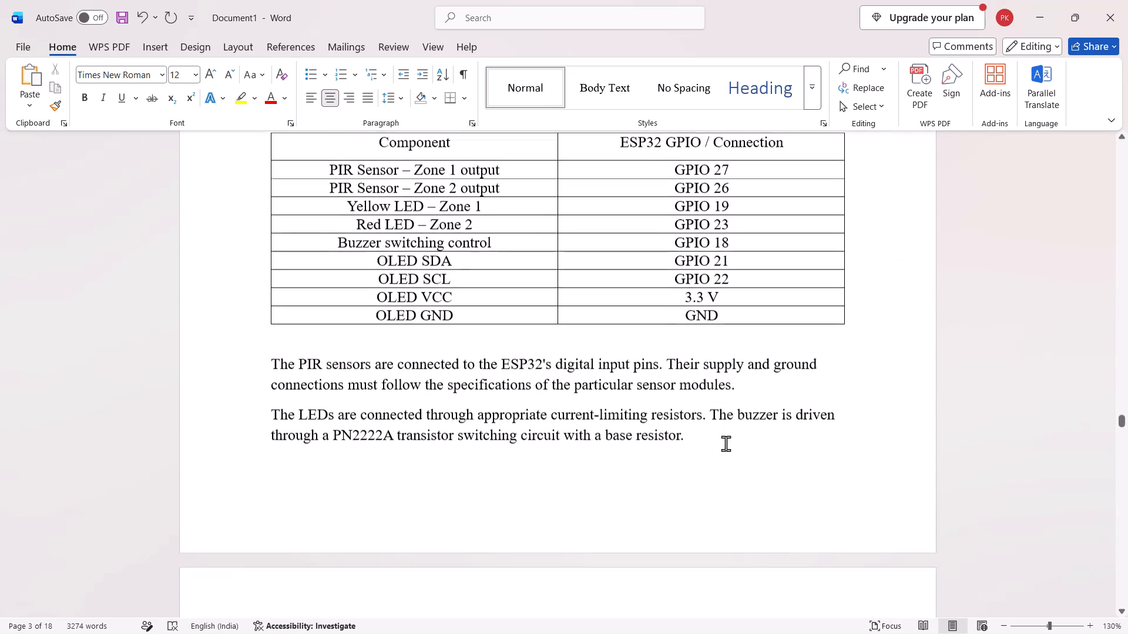
scroll(726, 443, "down", 1)
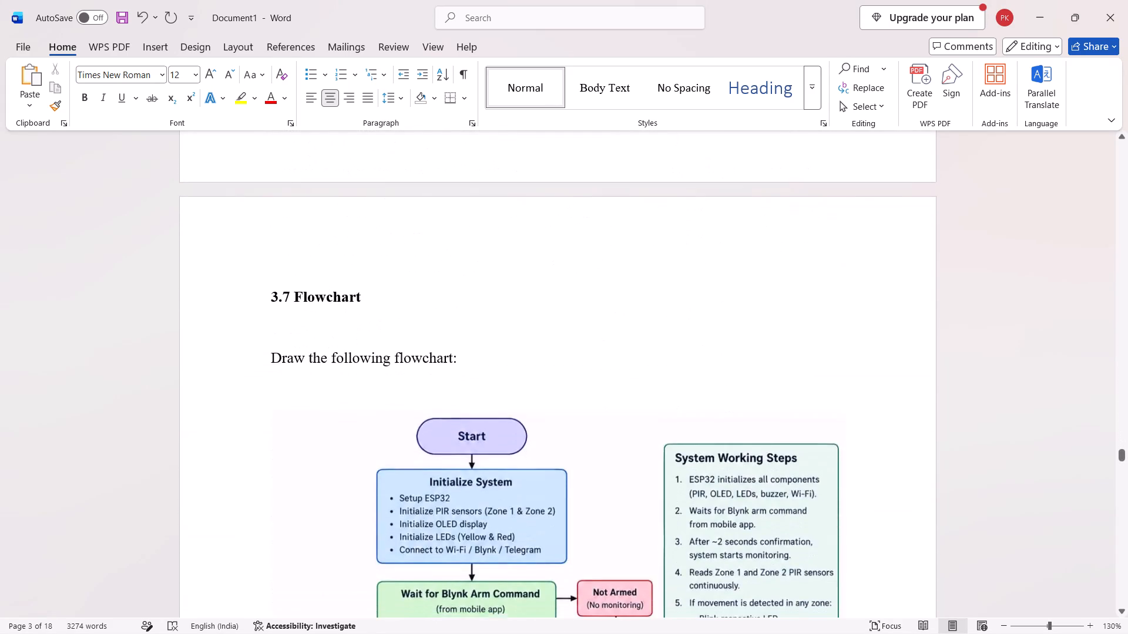
scroll(726, 443, "down", 3)
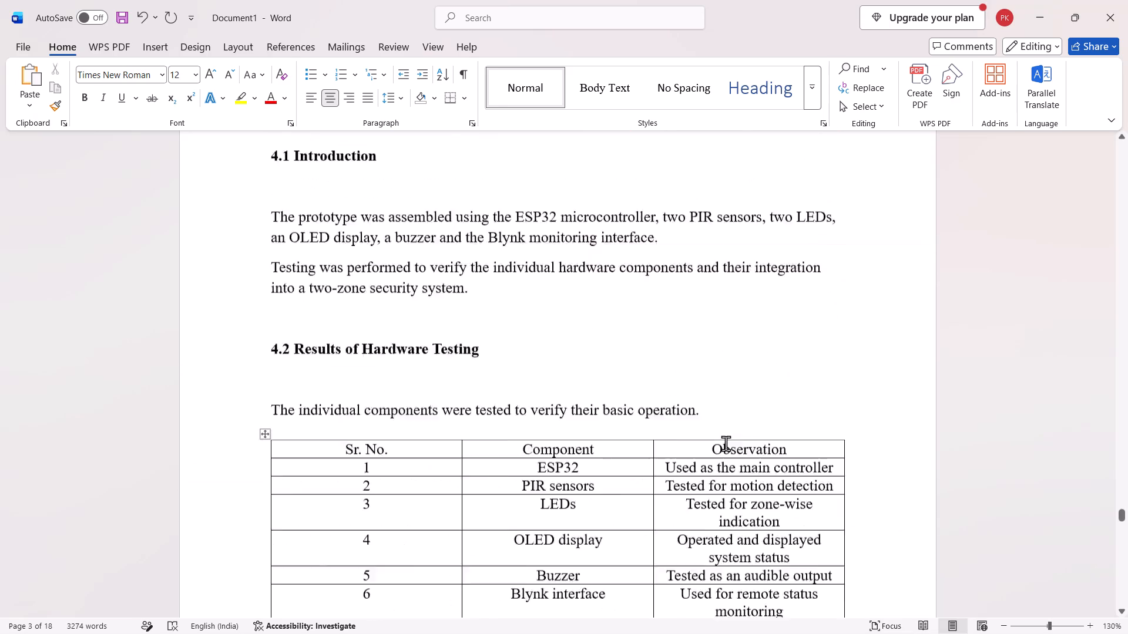
scroll(726, 443, "down", 2)
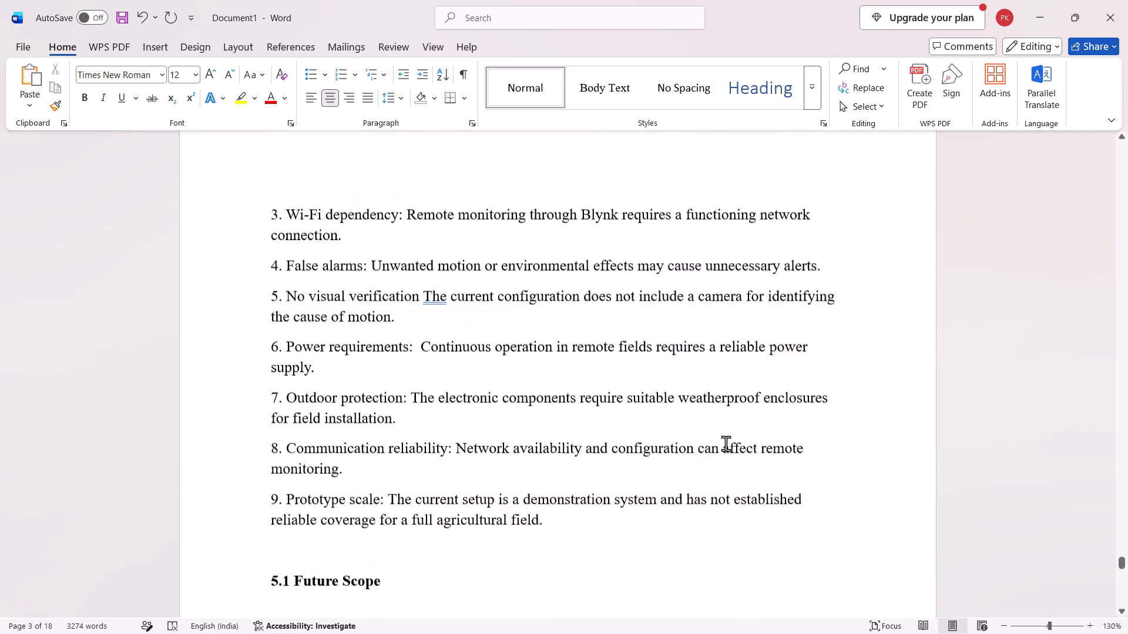
scroll(726, 443, "down", 3)
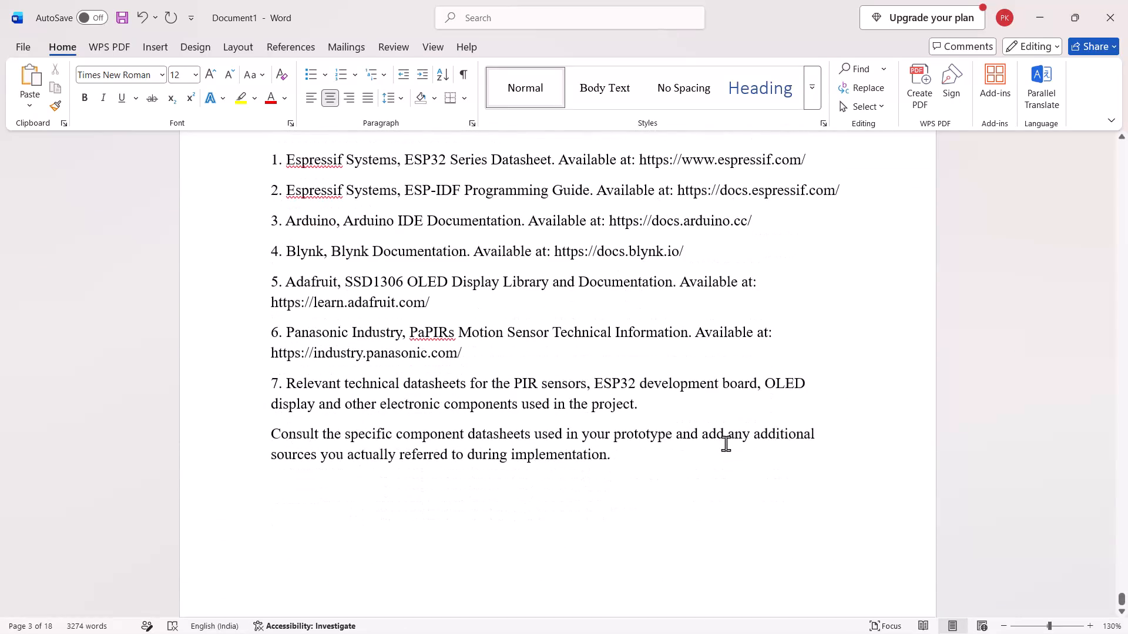
scroll(726, 443, "down", 1)
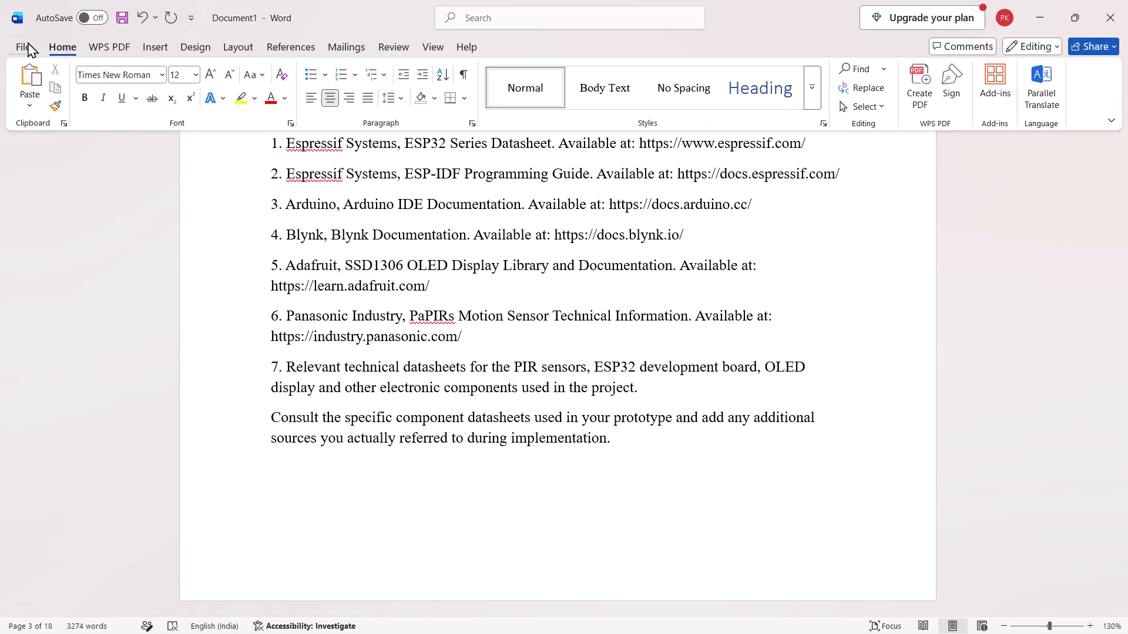
Save the report in the OneDrive Documents folder as a Word Document named "PROJECT REPORT ON SMART FARM SECURITY SYSTEM".
left_click(28, 42)
left_click(68, 269)
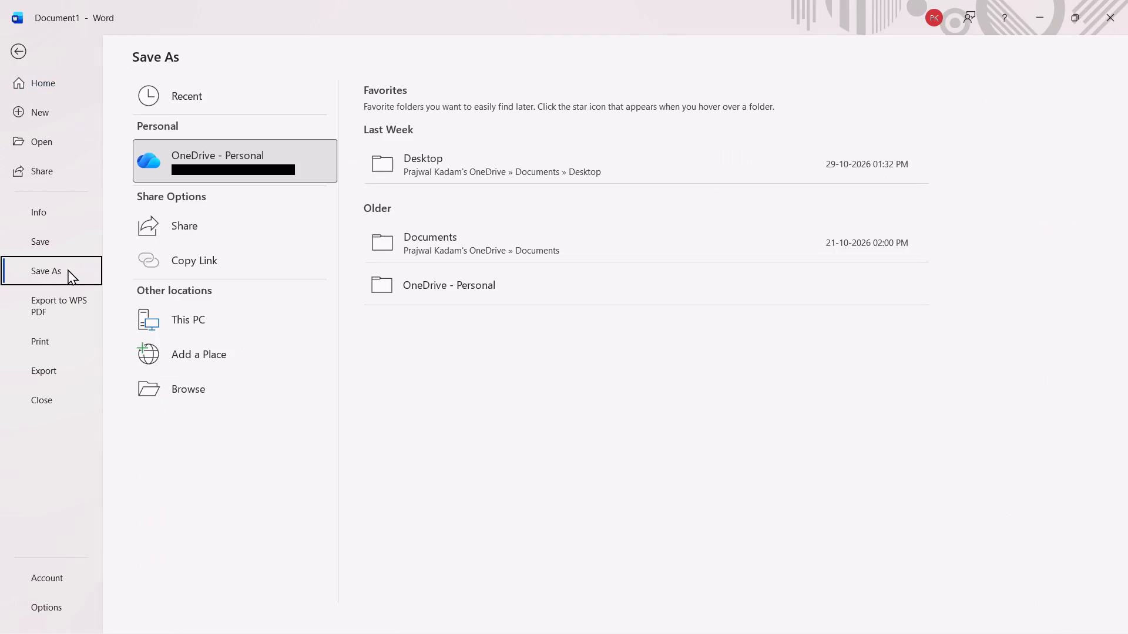
left_click(413, 247)
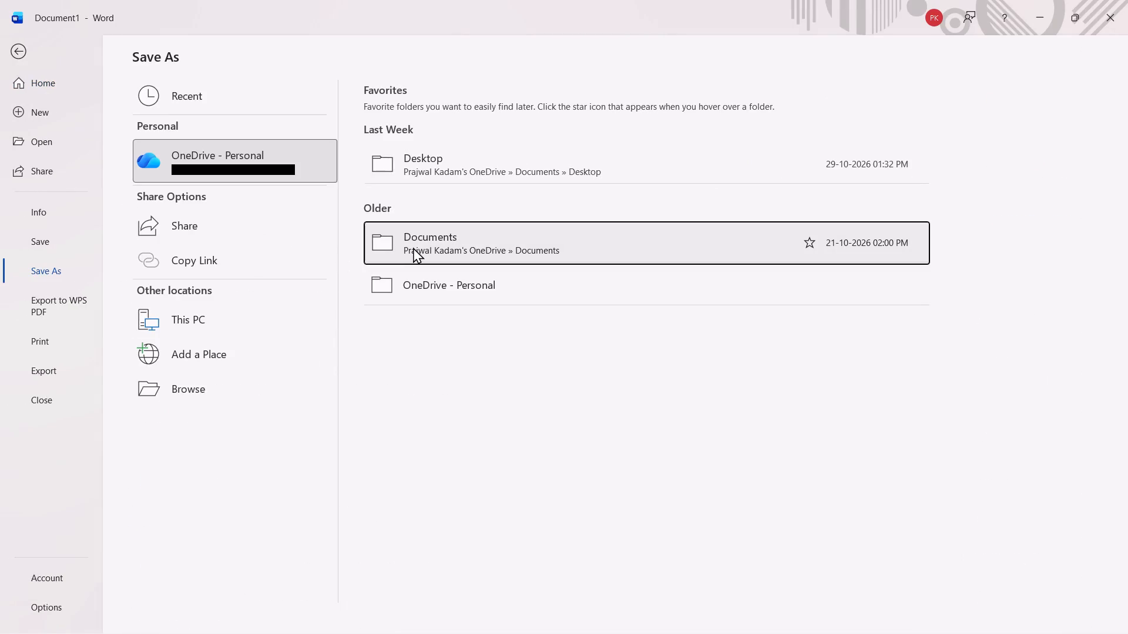
left_click(439, 166)
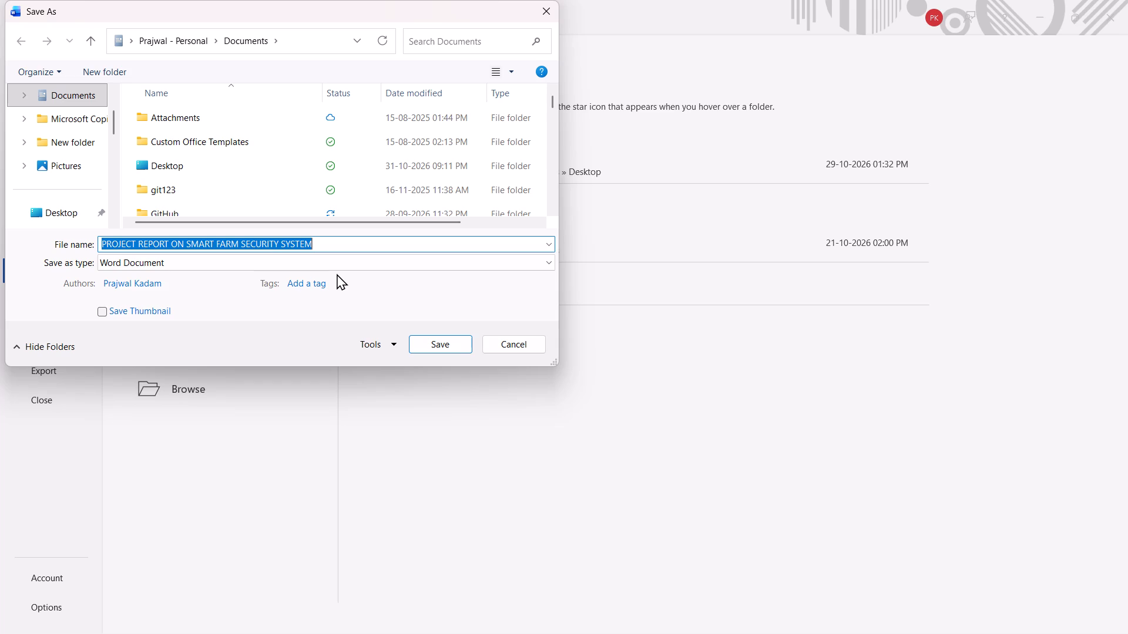
left_click(446, 345)
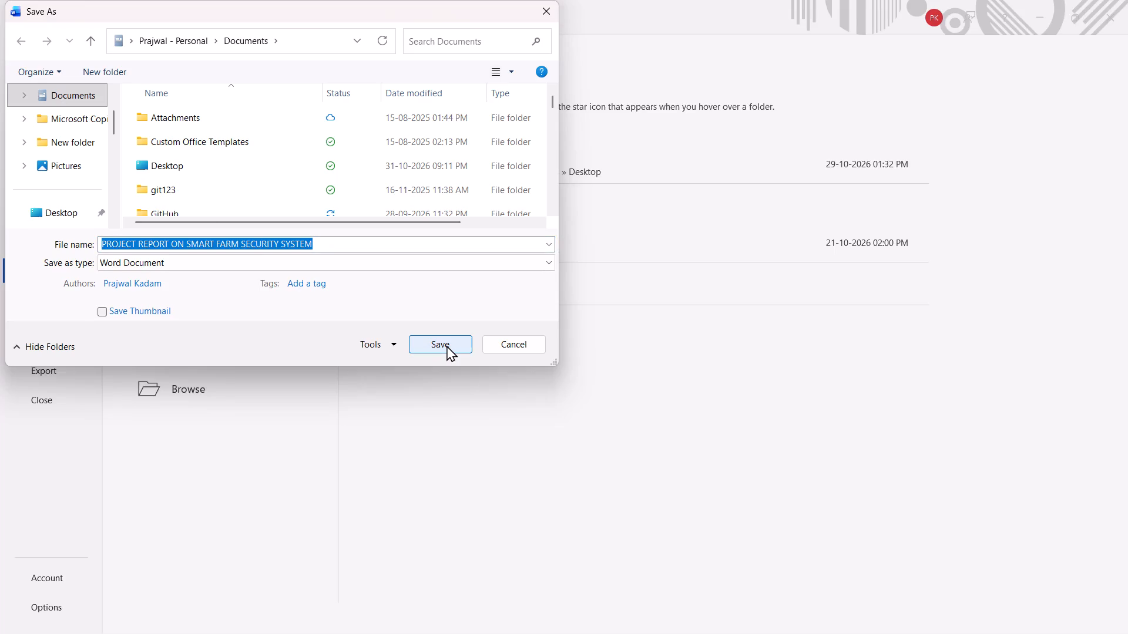